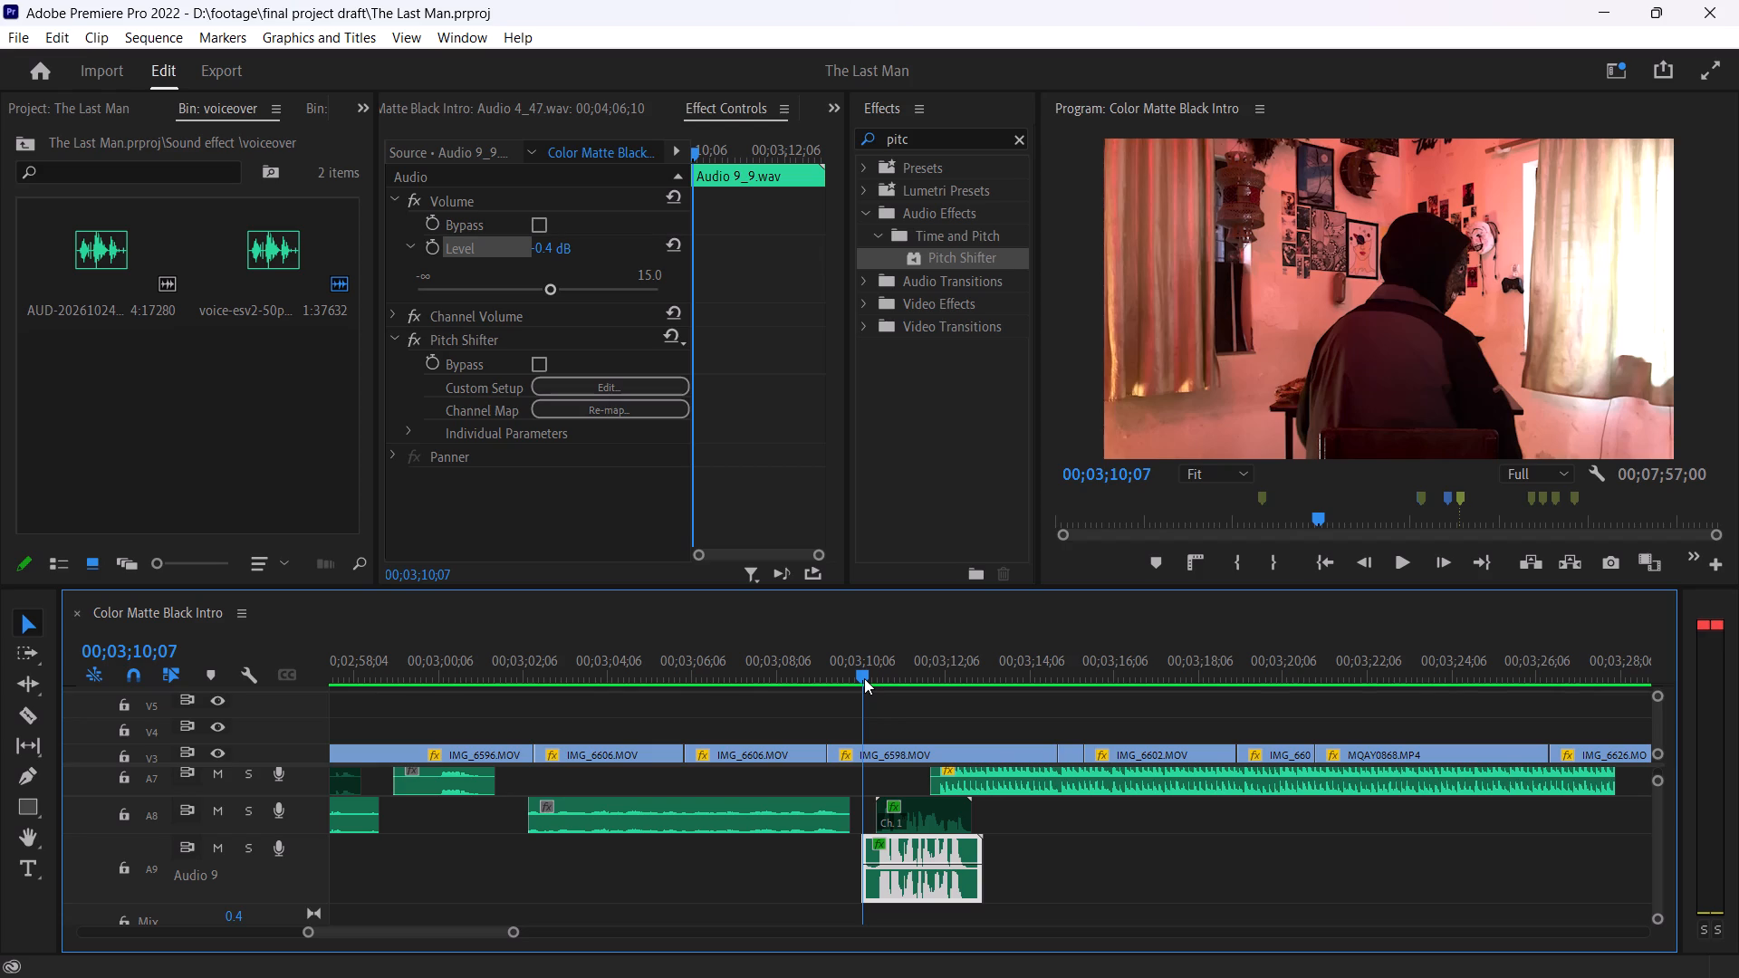
Review the footage and audio around the selected Audio 9 clip, scrubbing between about 00;03;04 and 00;03;13 in the sequence.
drag(511, 935, 591, 943)
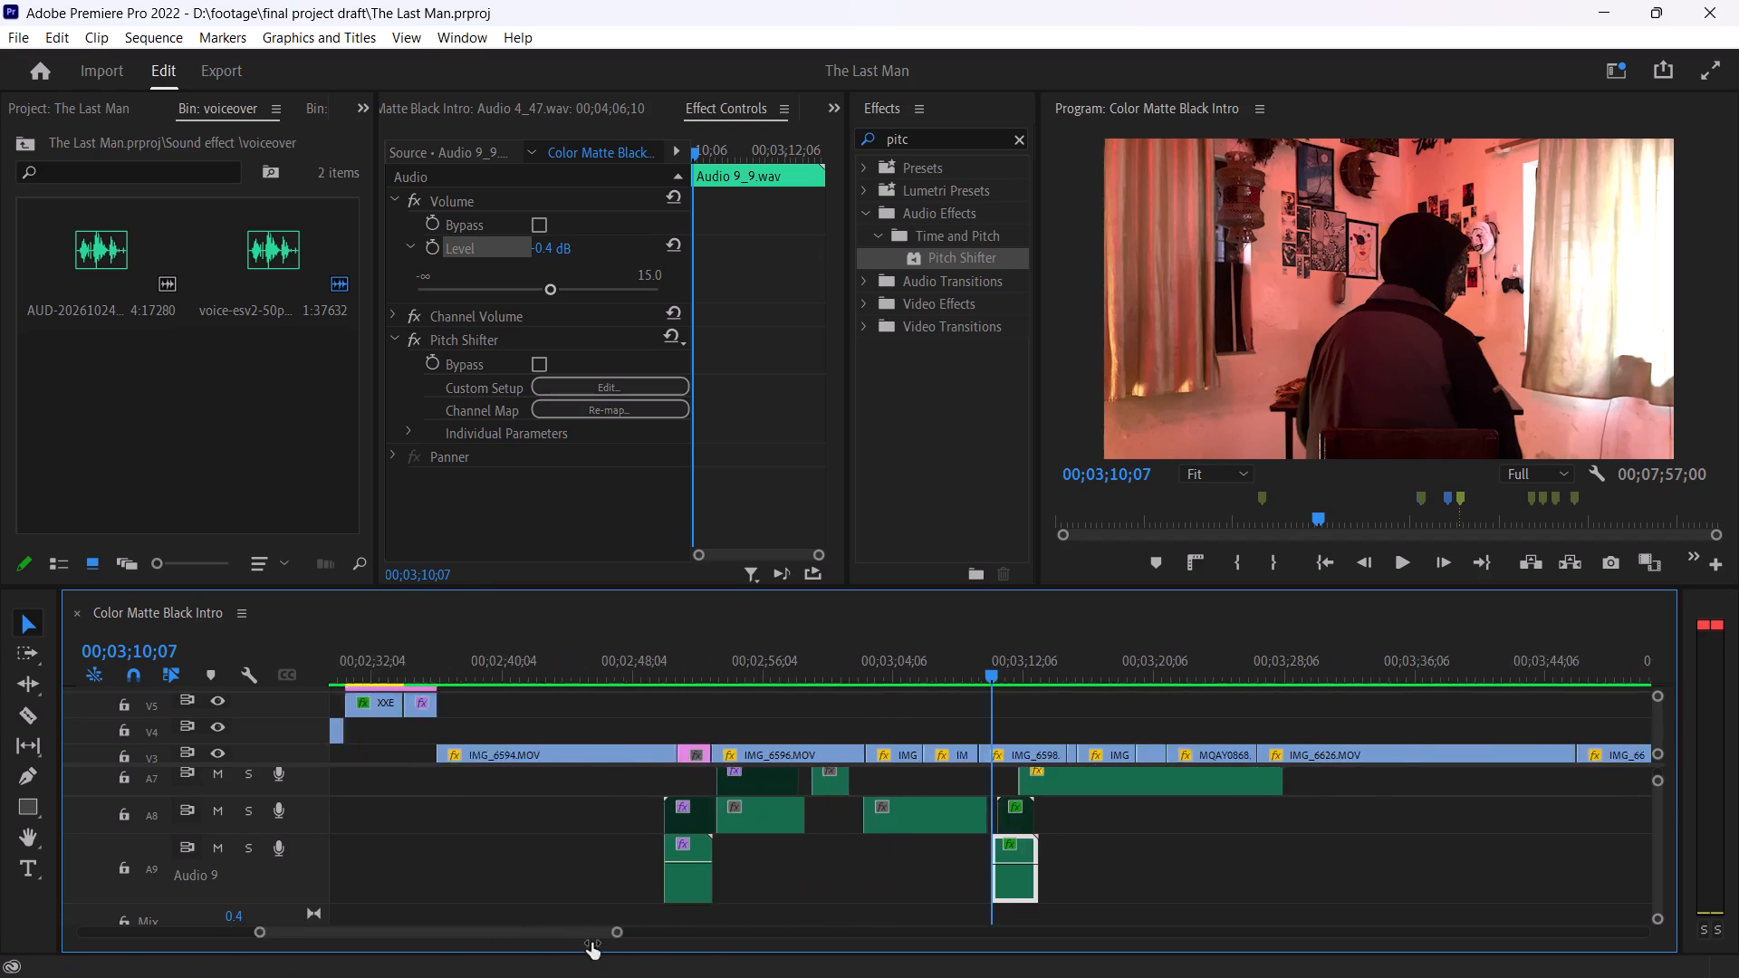
drag(591, 943, 539, 962)
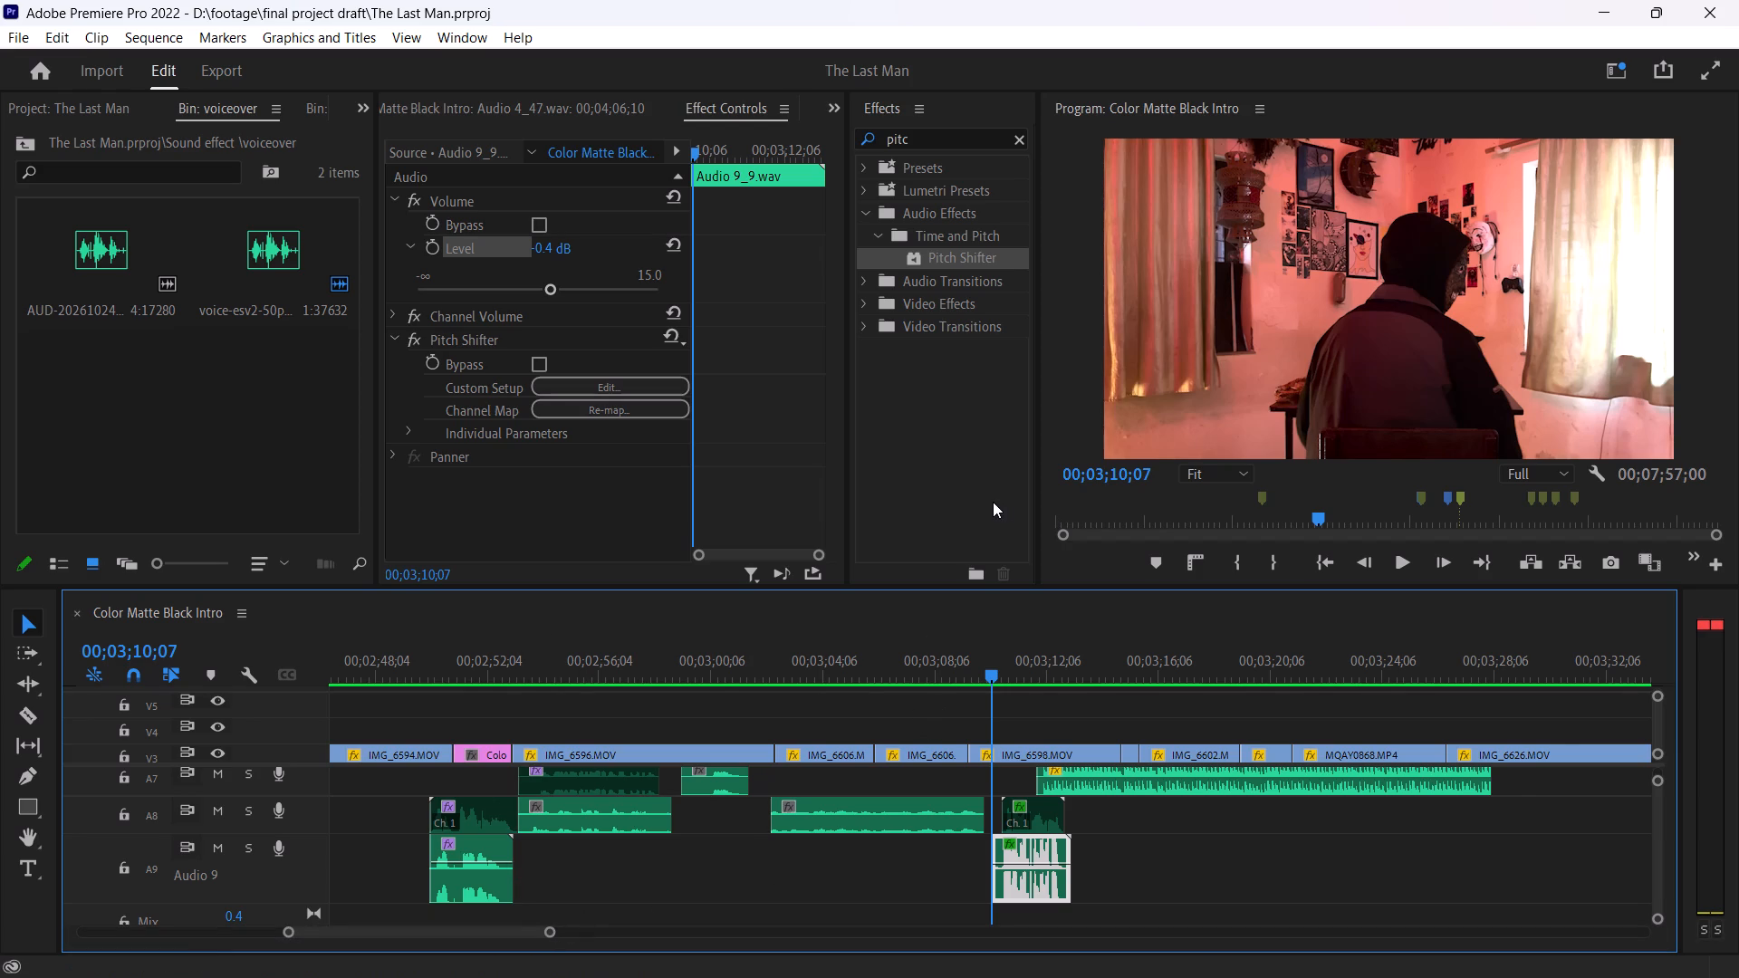
click(943, 654)
drag(938, 669, 823, 688)
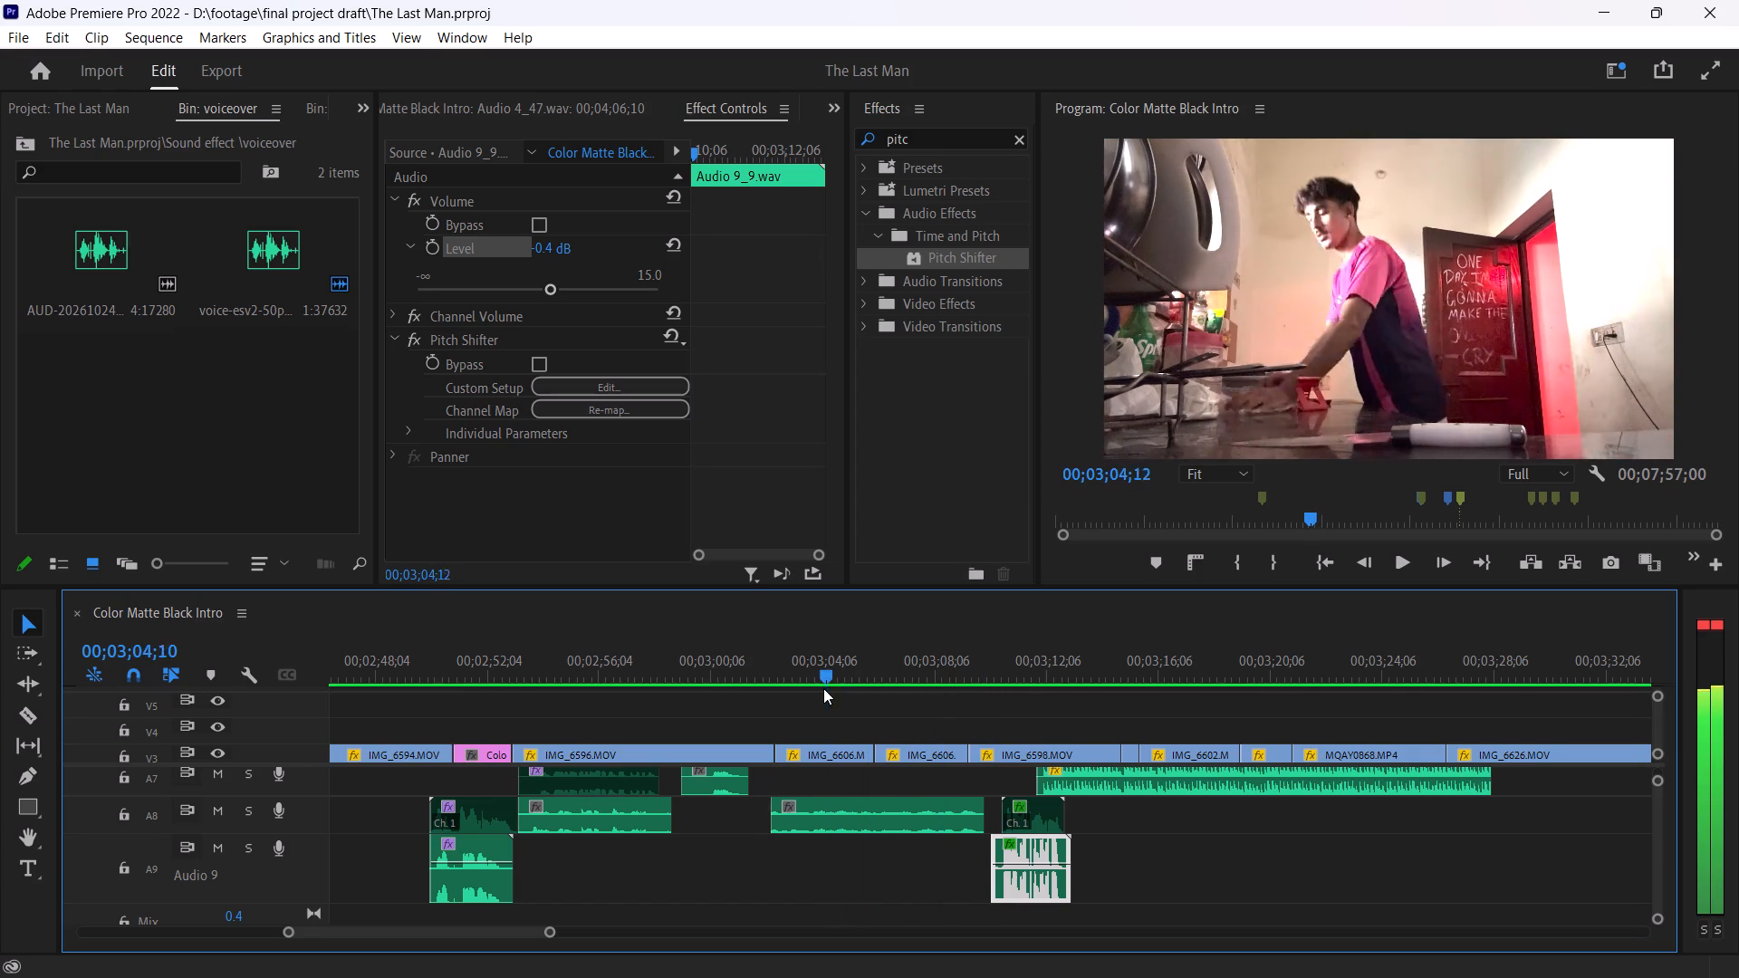
drag(823, 688, 889, 690)
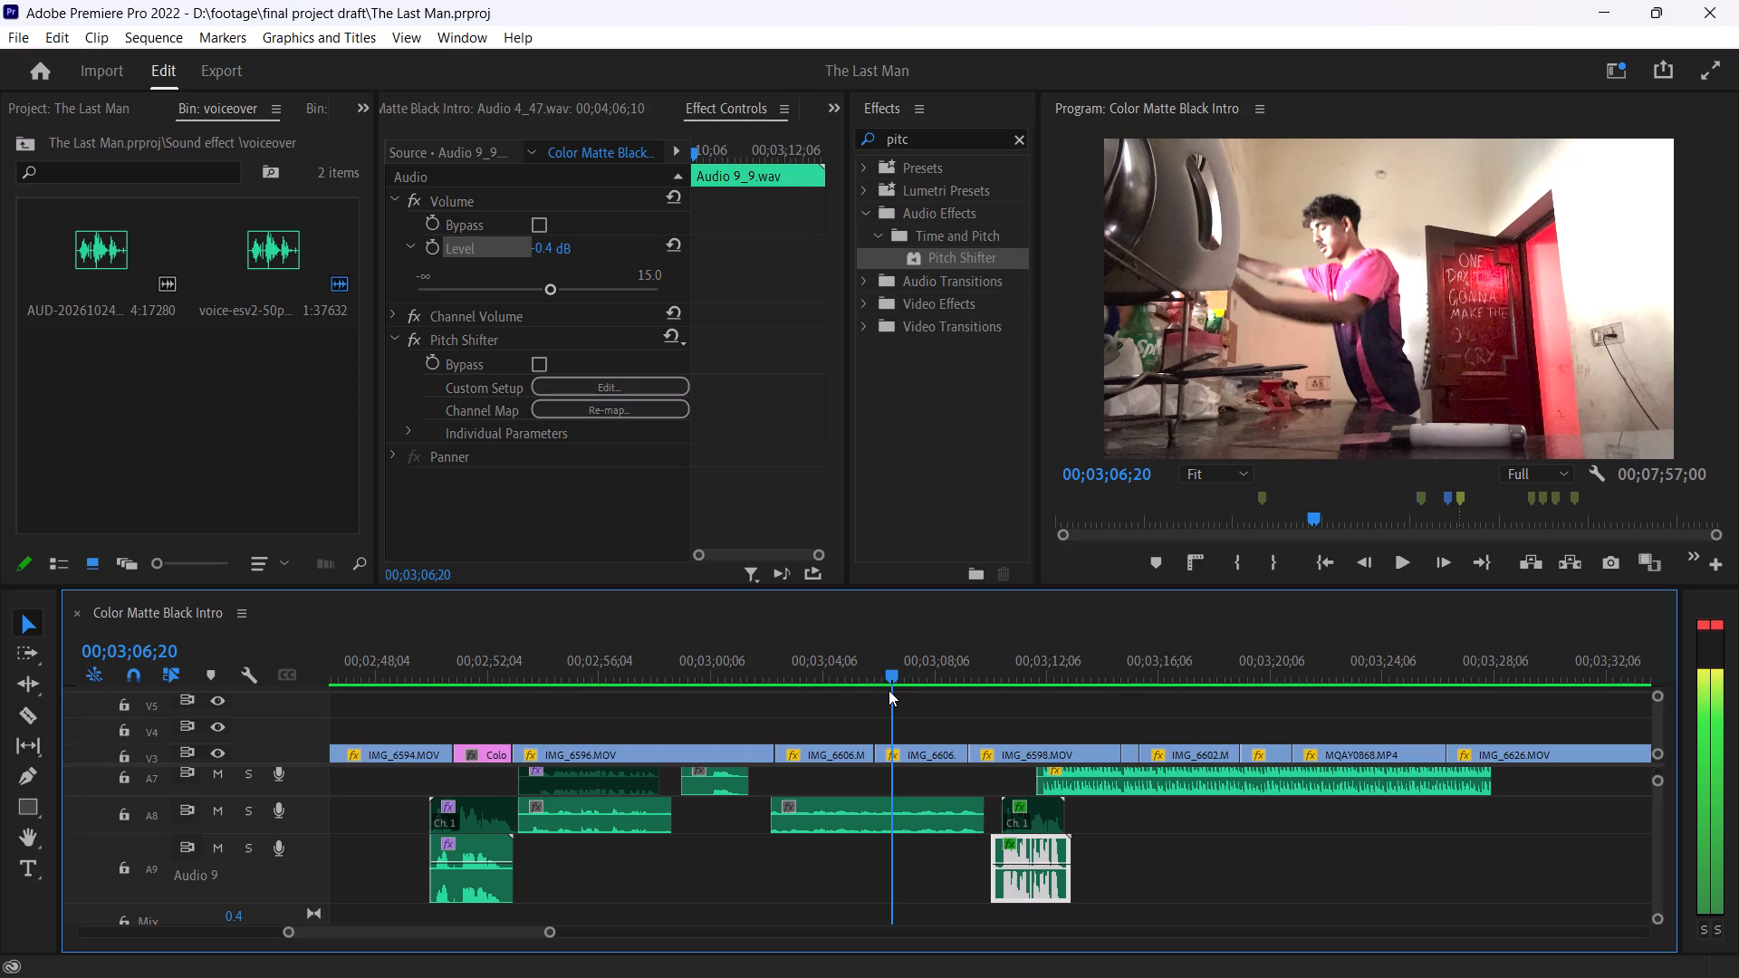
drag(889, 690, 1065, 686)
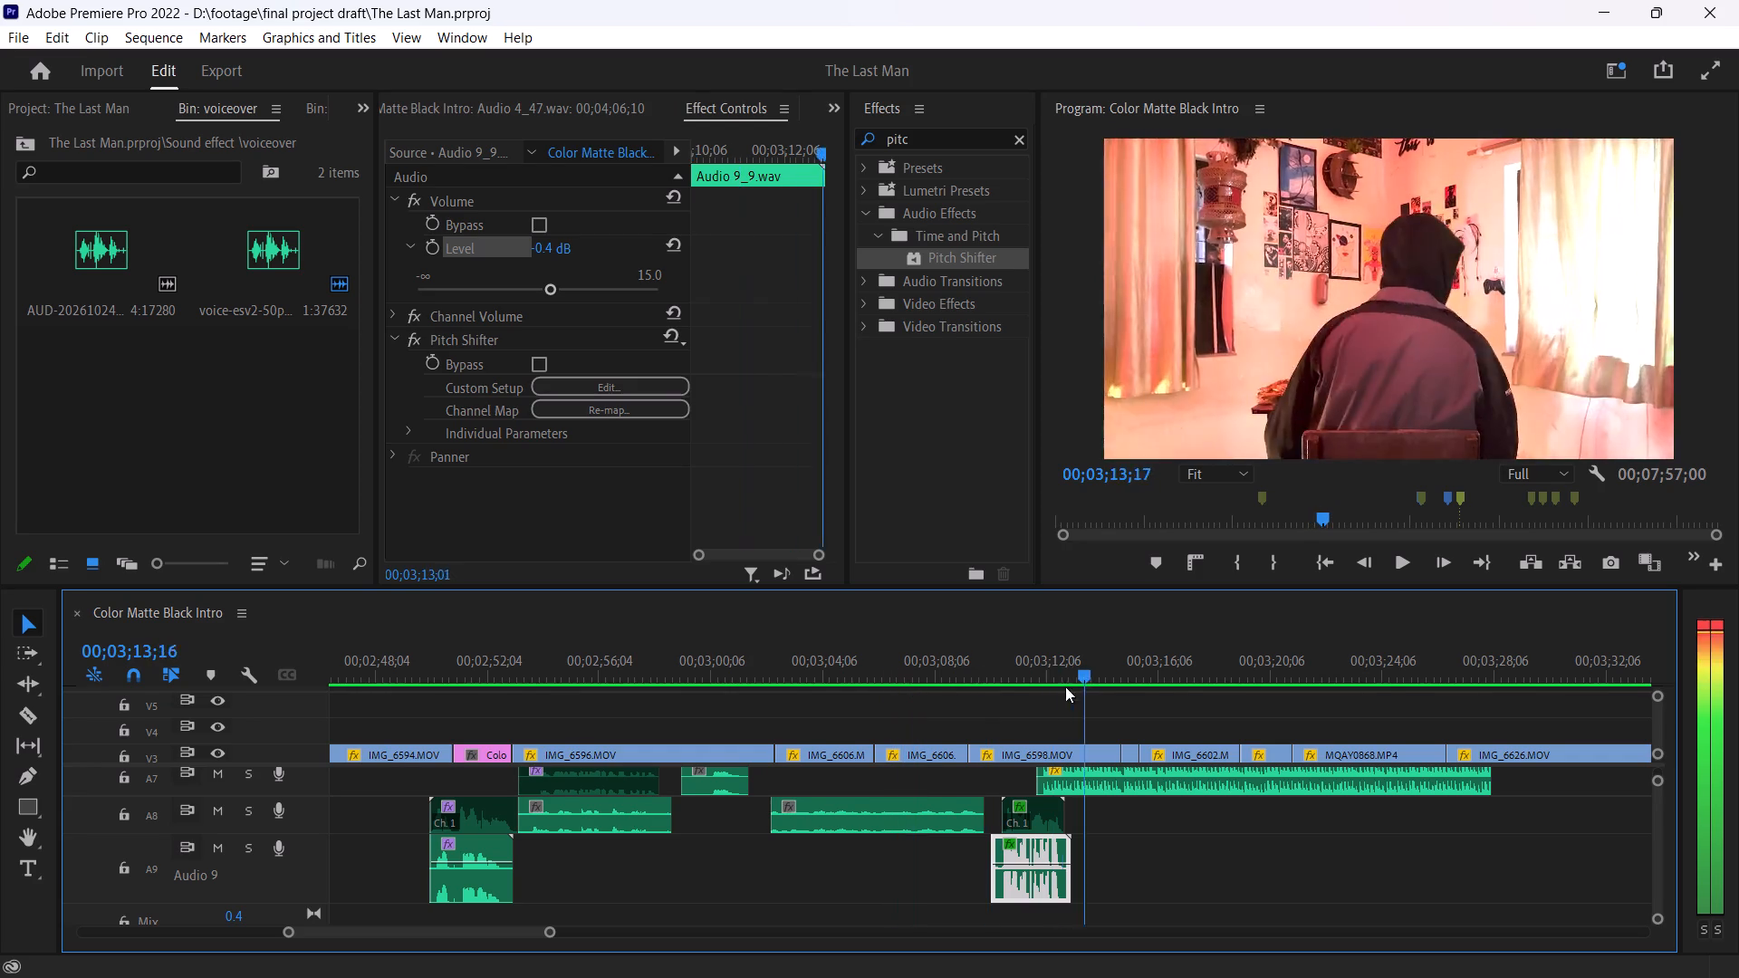
drag(1065, 686, 994, 705)
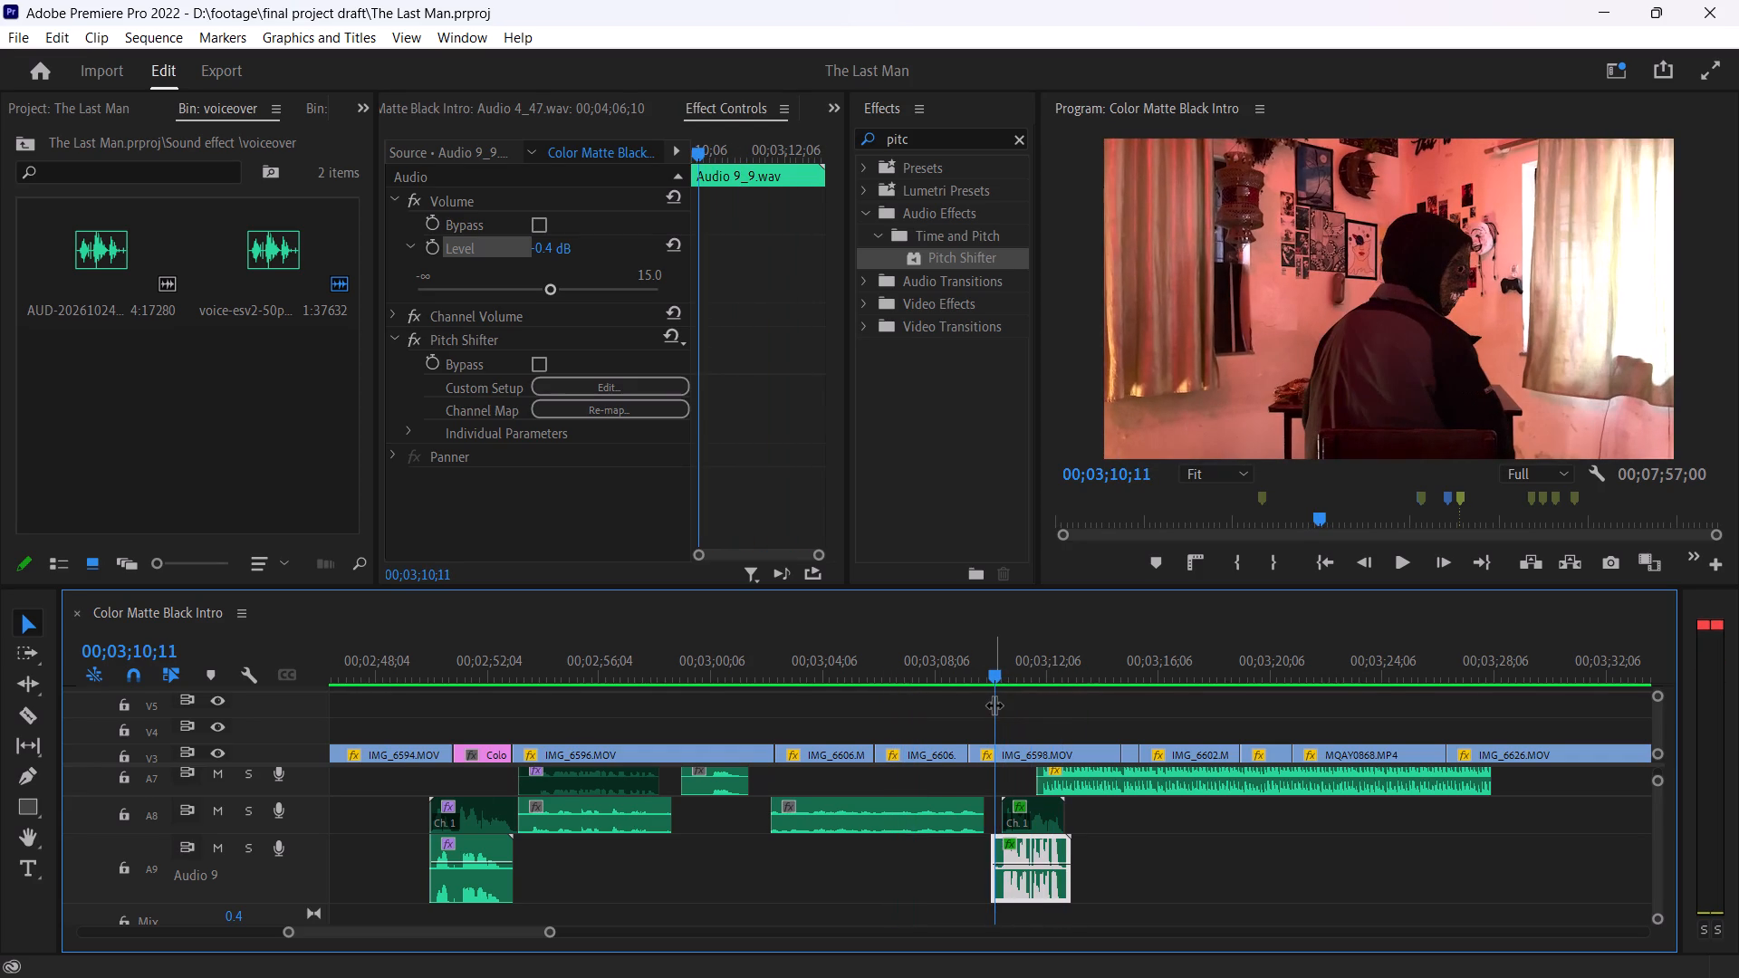
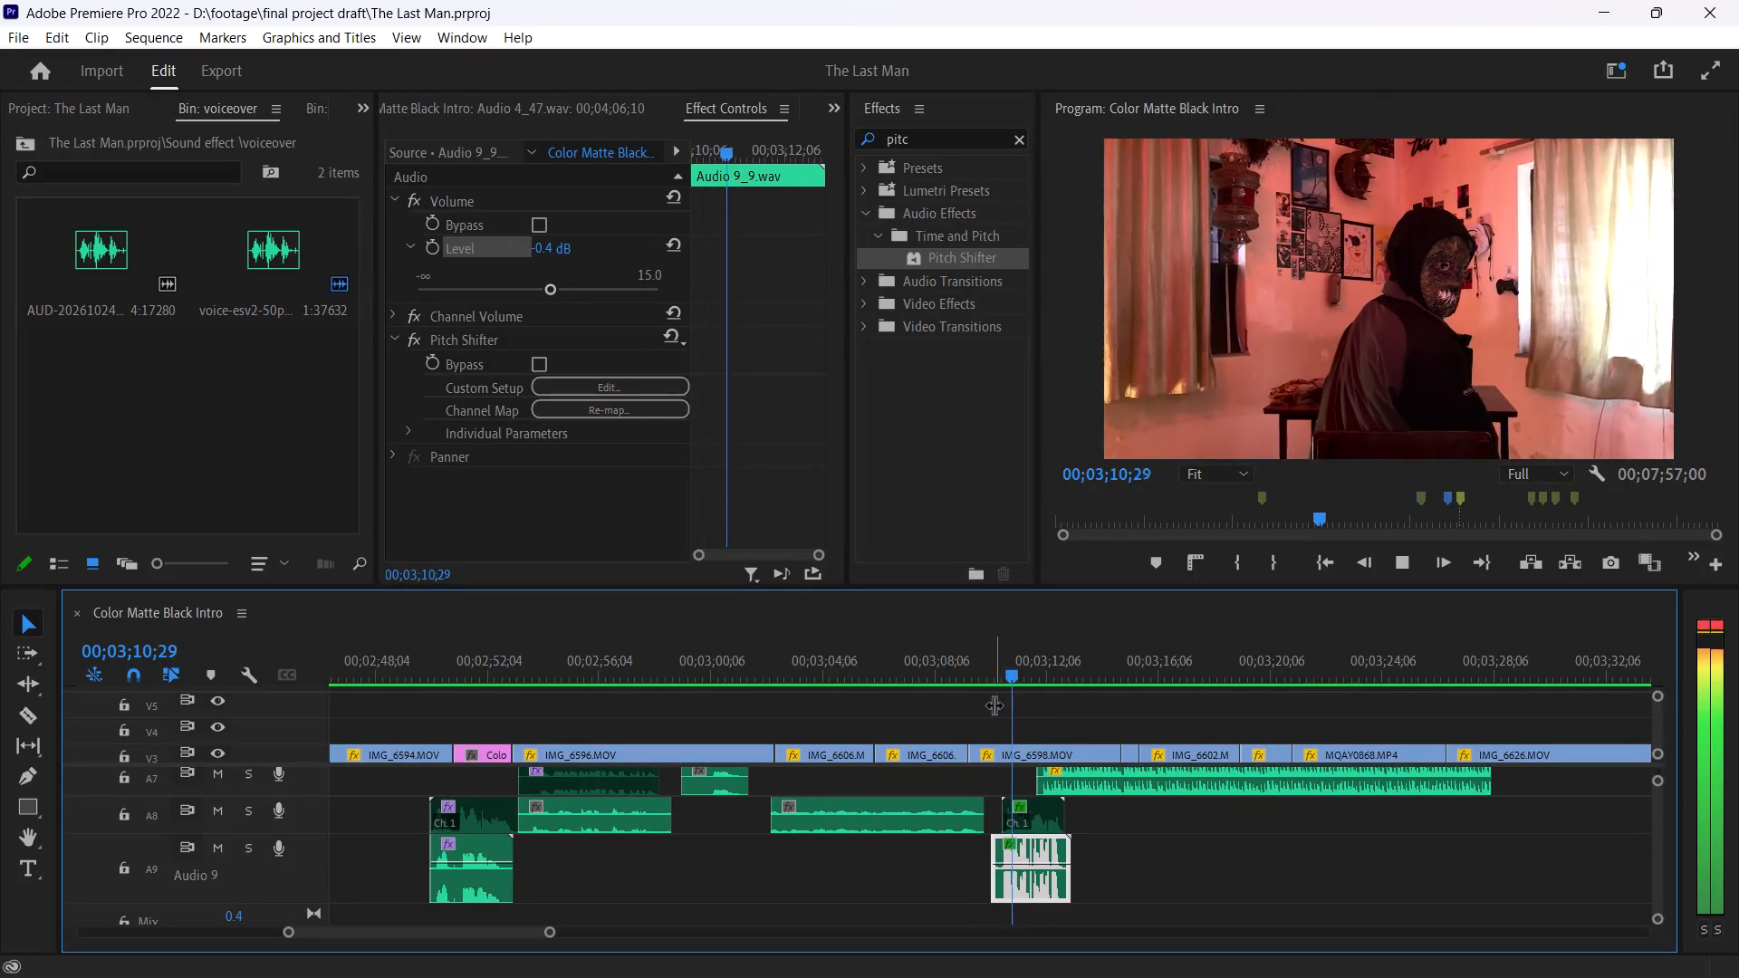
Replay the Audio 9 clip around 00;03;10 and continue reviewing the footage and audio up to about 00;03;30.
key(space)
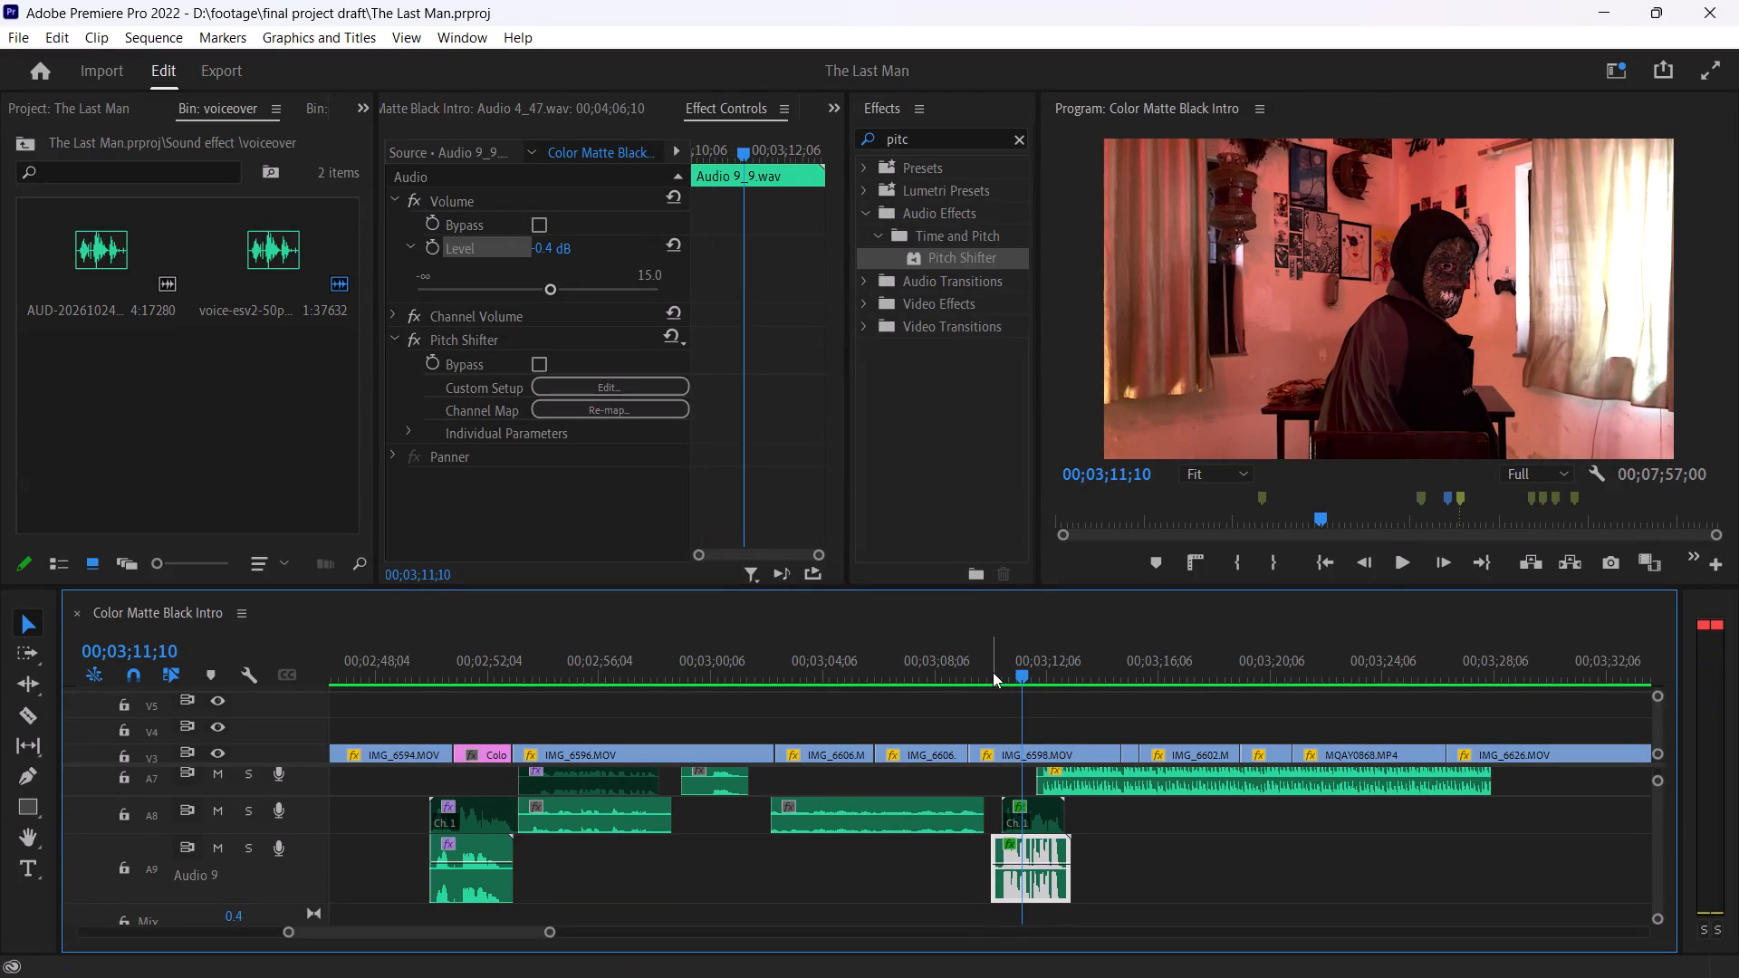
click(993, 672)
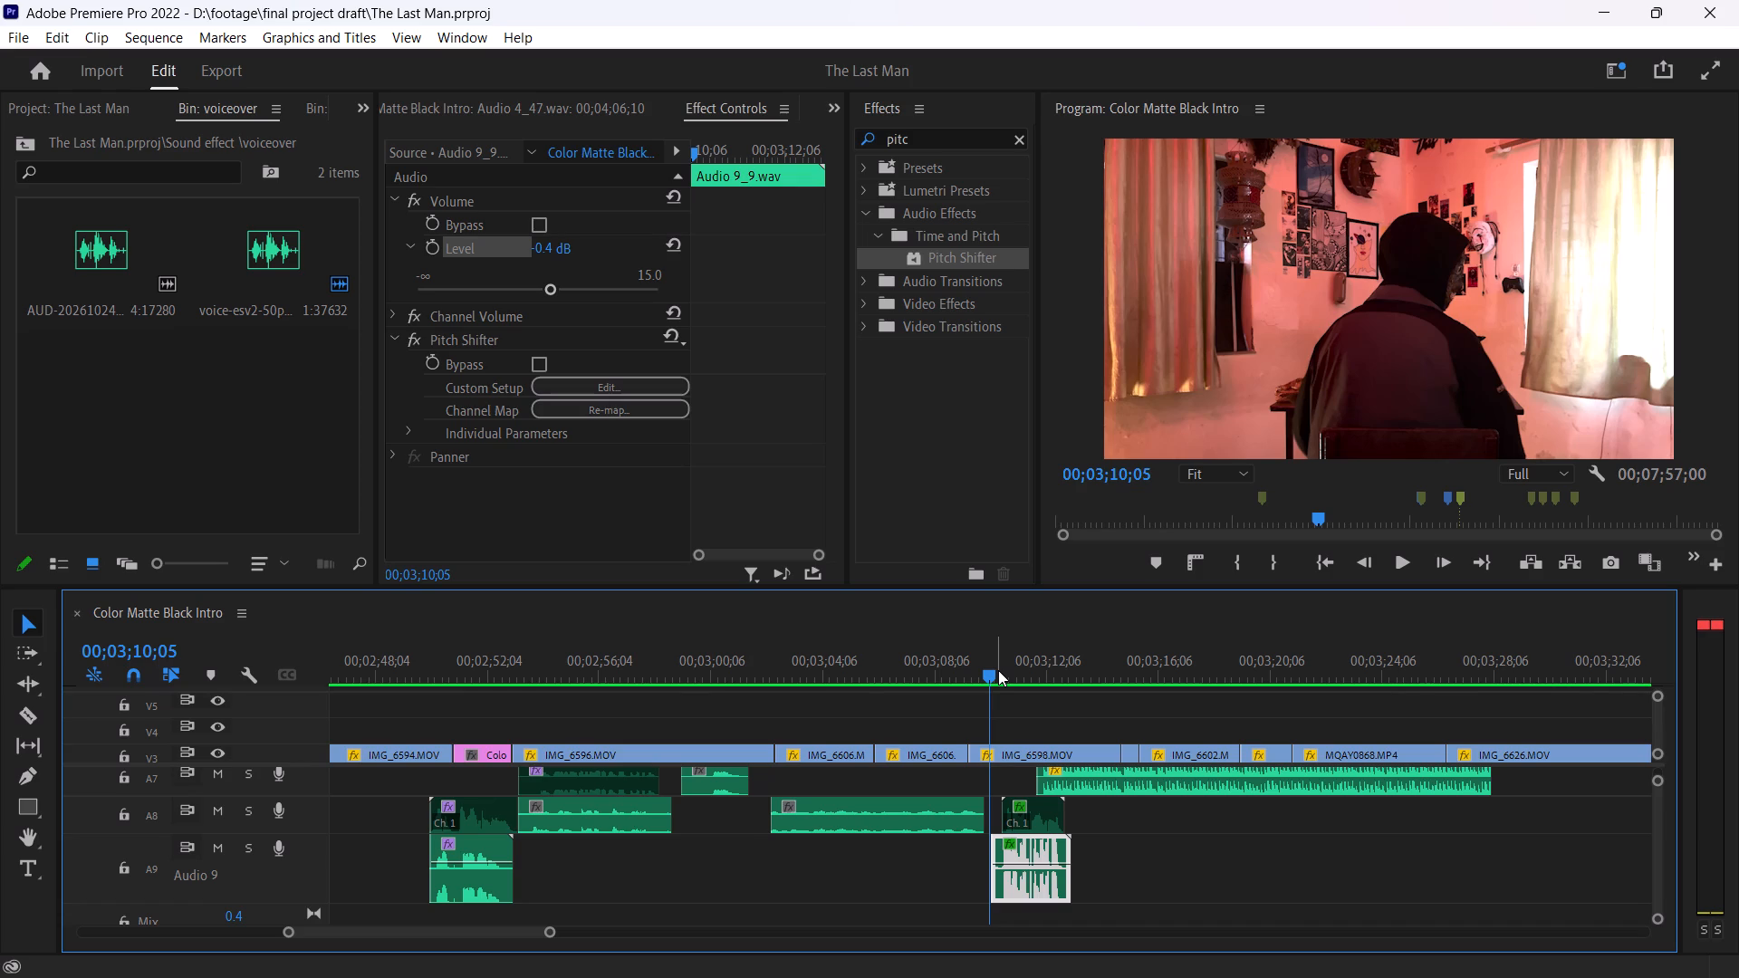
key(space)
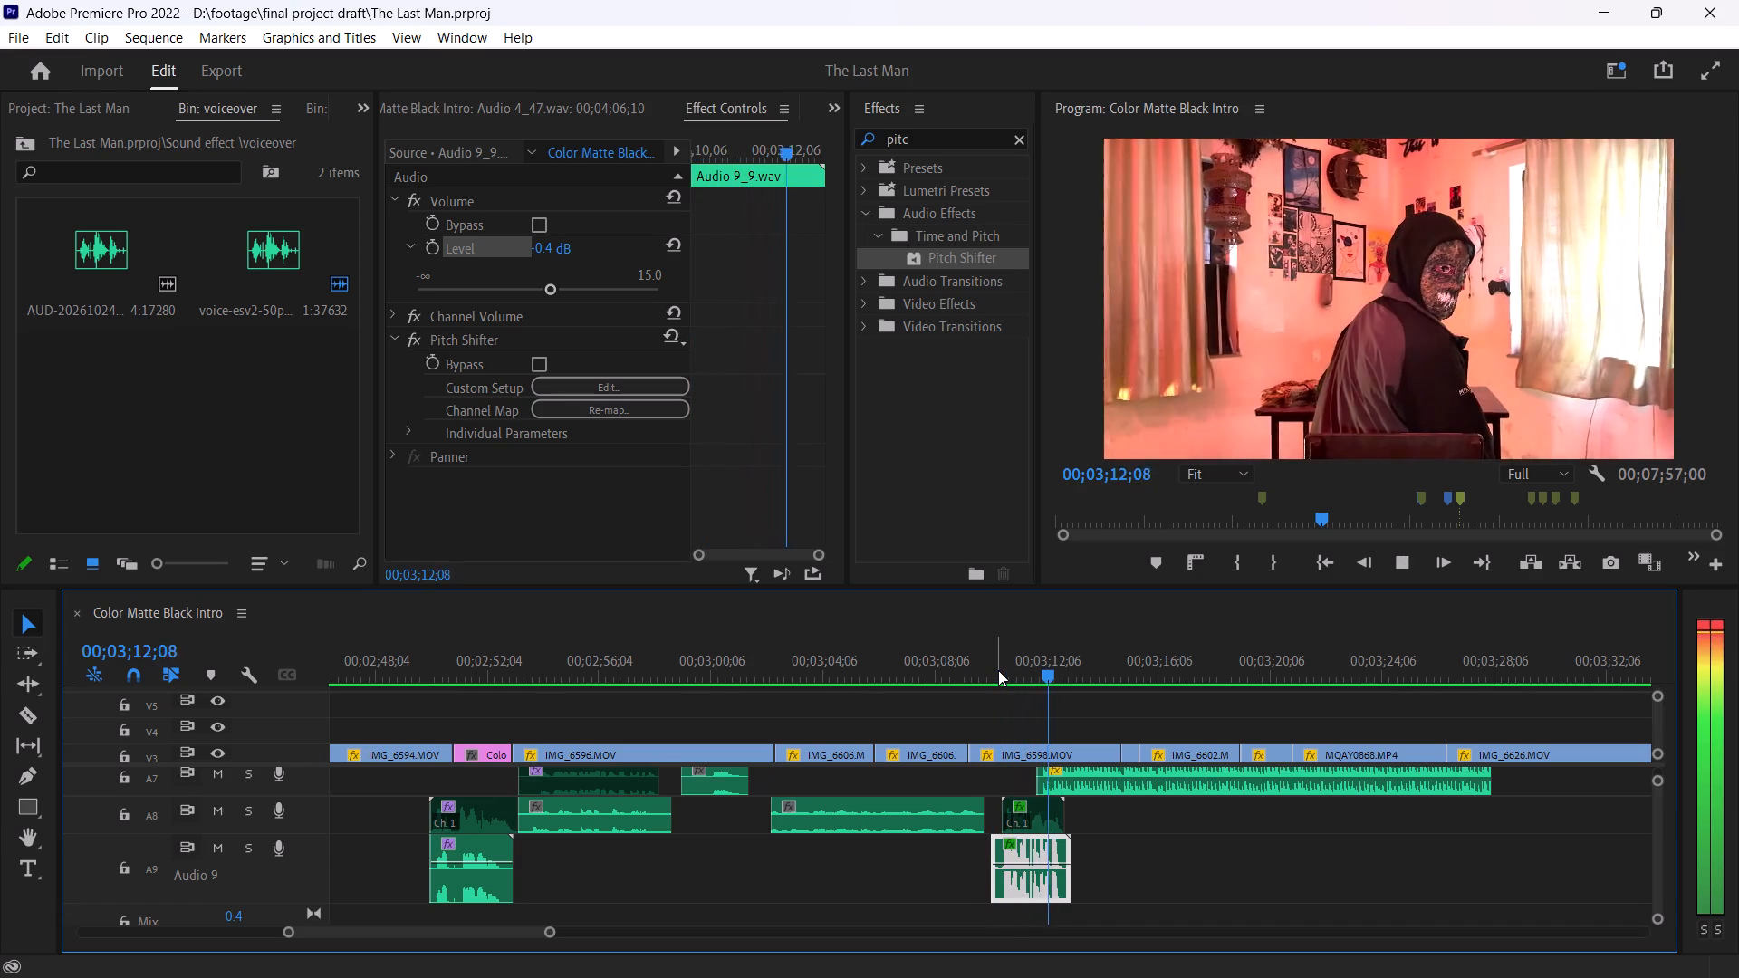
key(space)
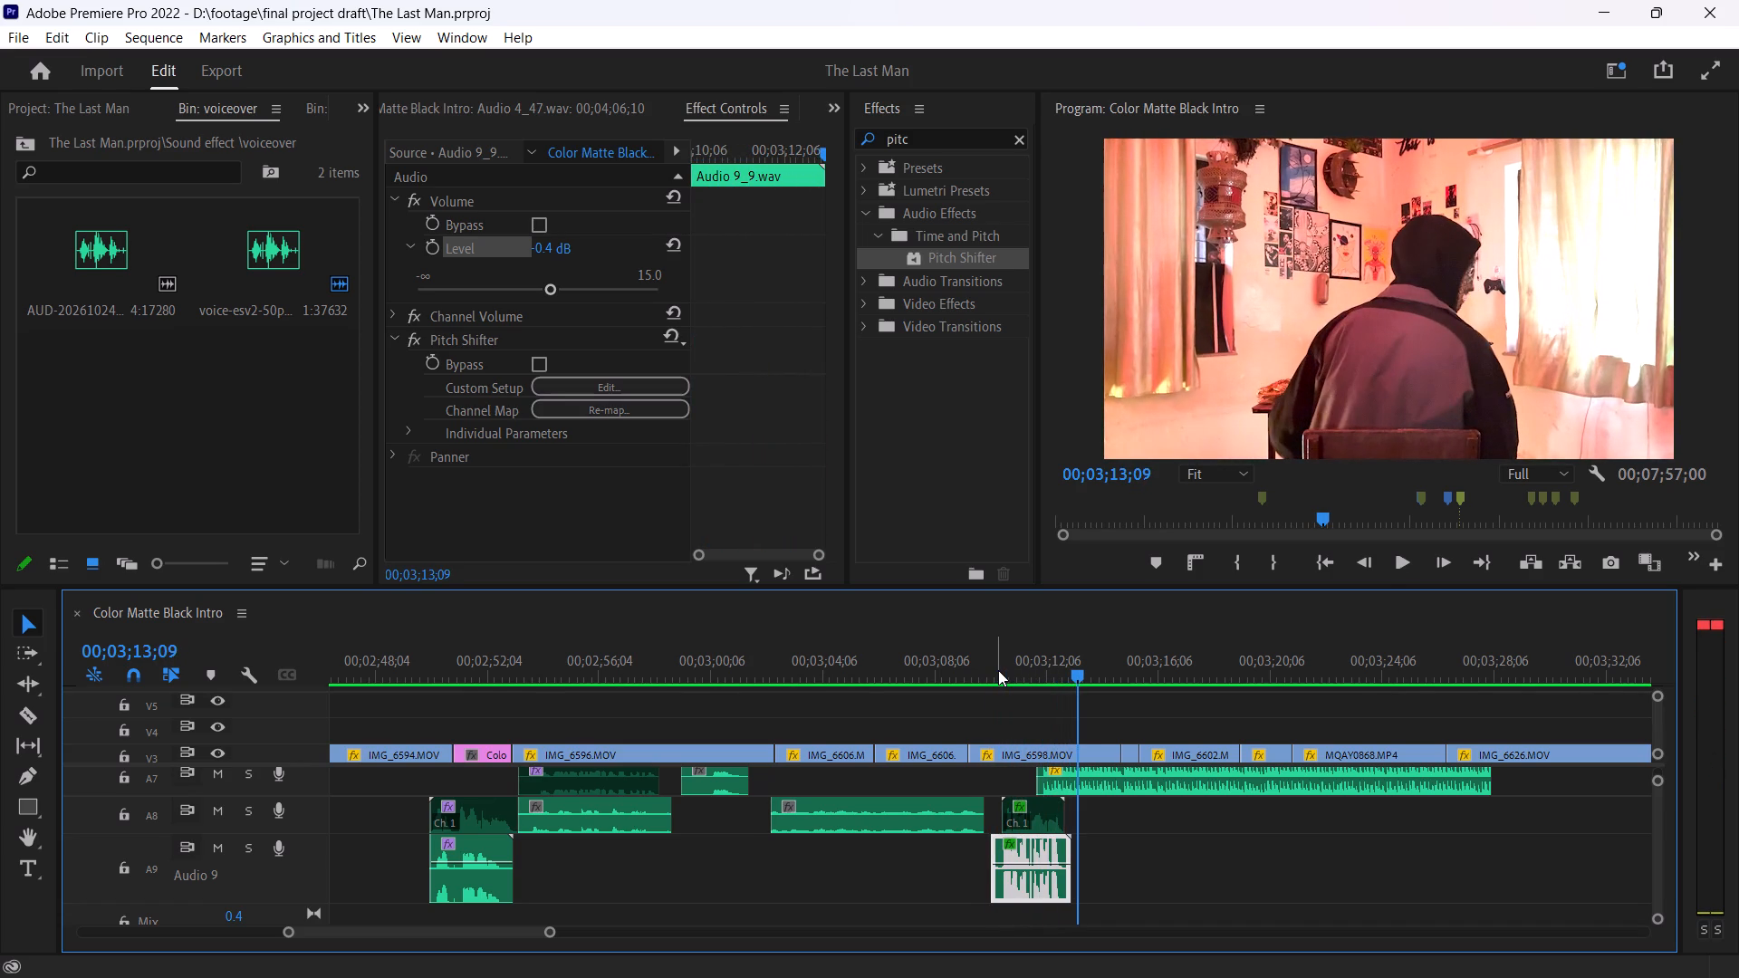
key(space)
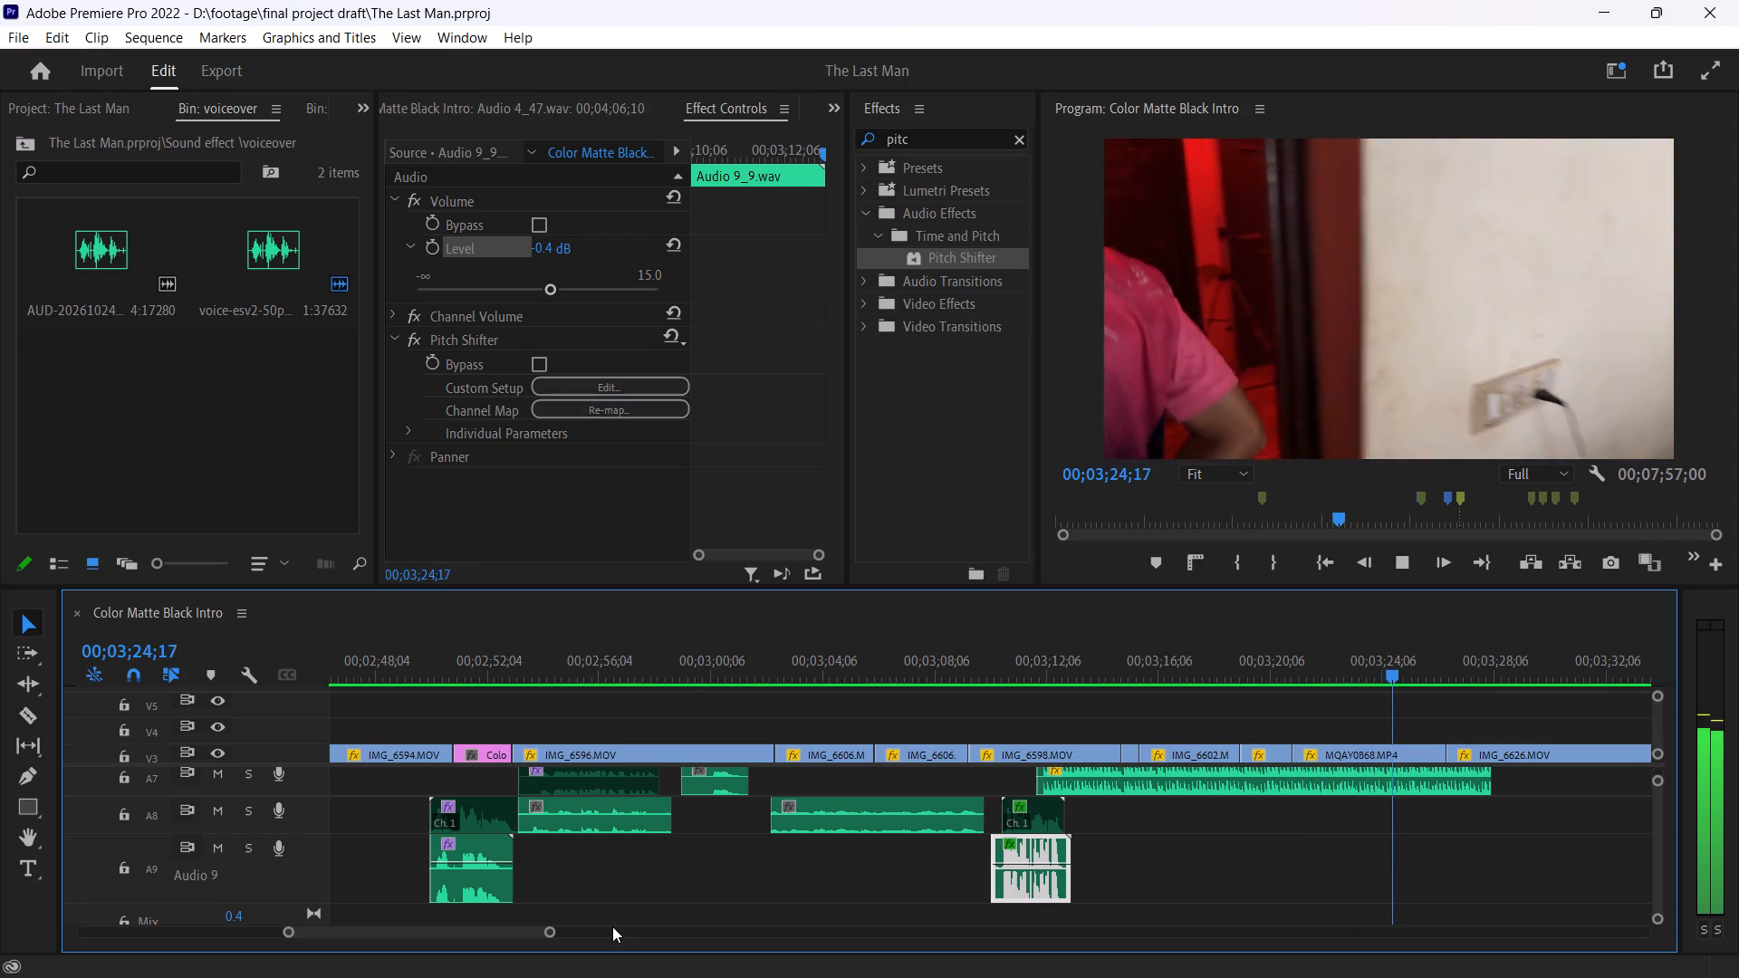
drag(548, 929, 589, 923)
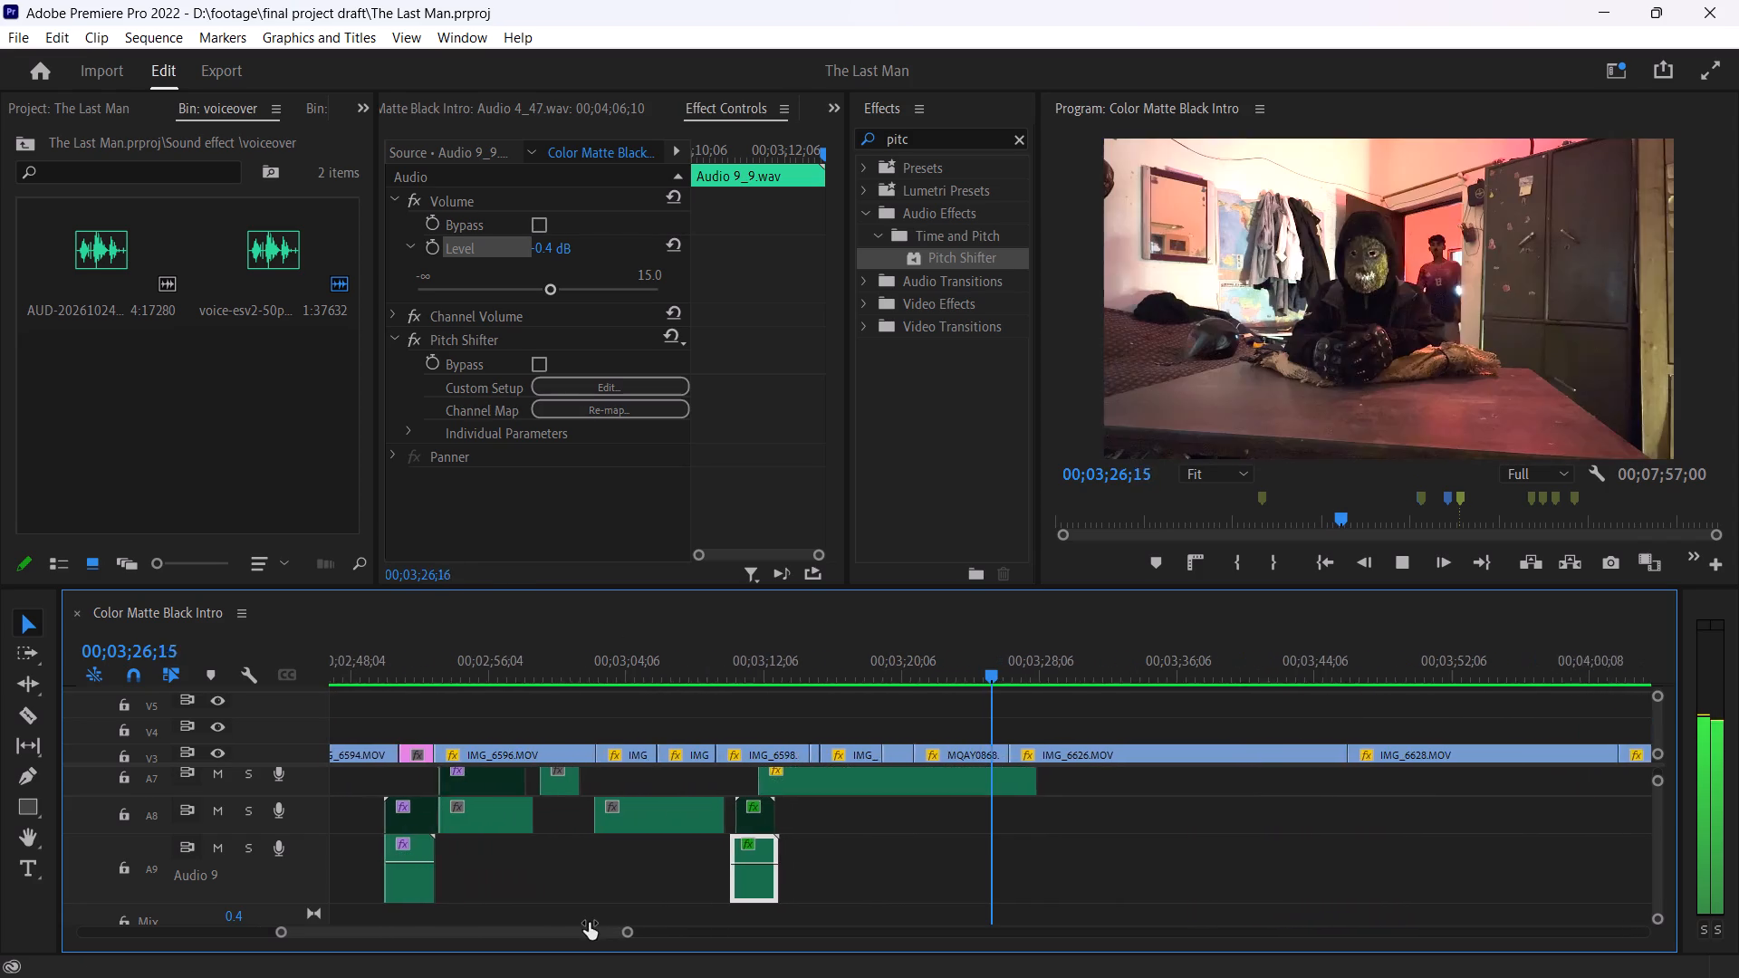
drag(589, 923, 588, 923)
drag(588, 934, 602, 935)
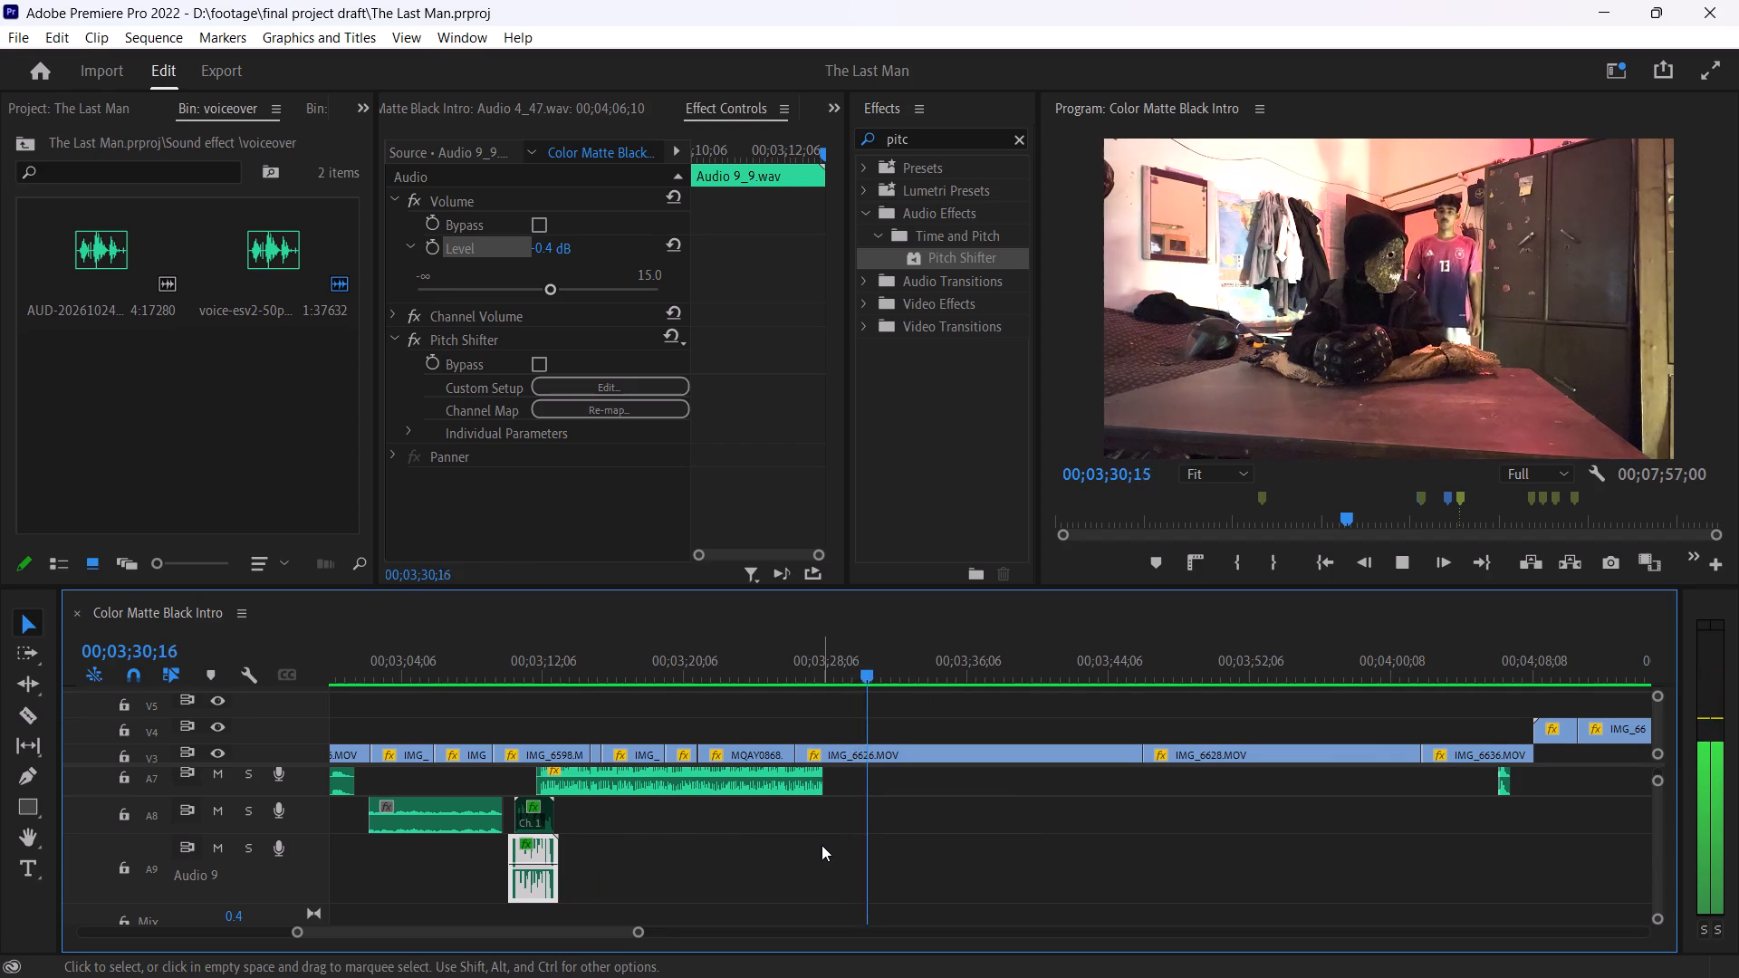
key(space)
Locate the voice clip on Audio 4 near 00;03;28 and play it back against the IMG_6626.MOV footage.
ctrl+scroll(889, 850, up, 1)
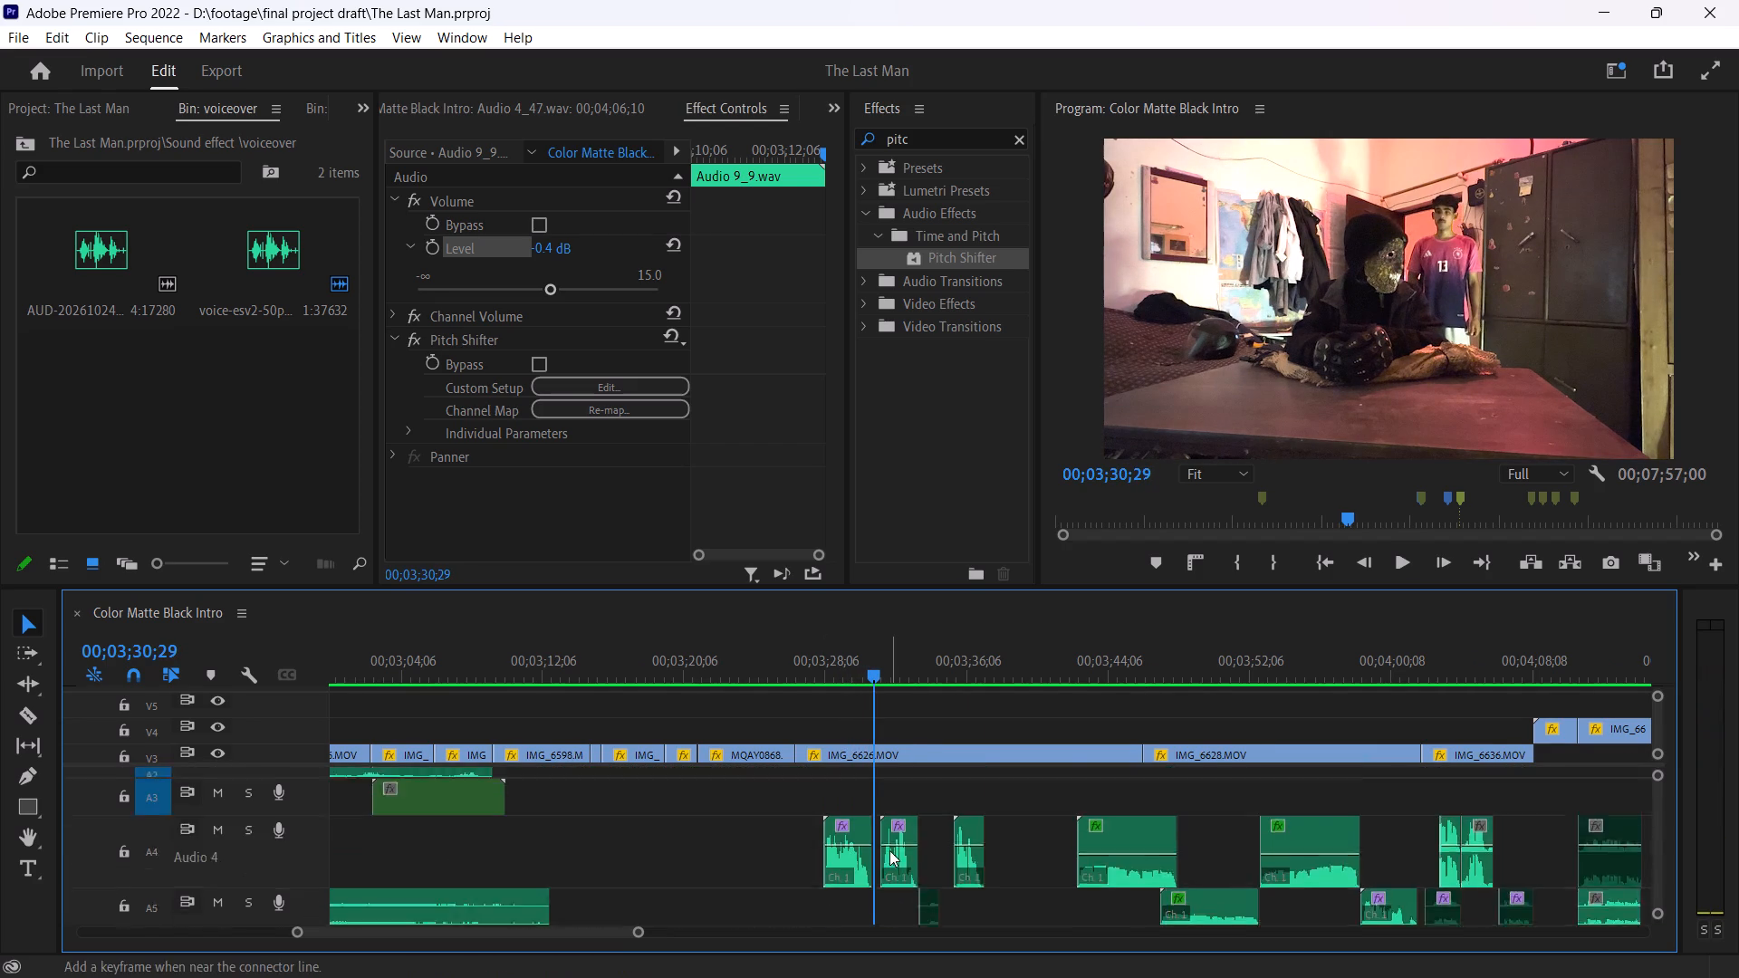
ctrl+scroll(889, 850, up, 1)
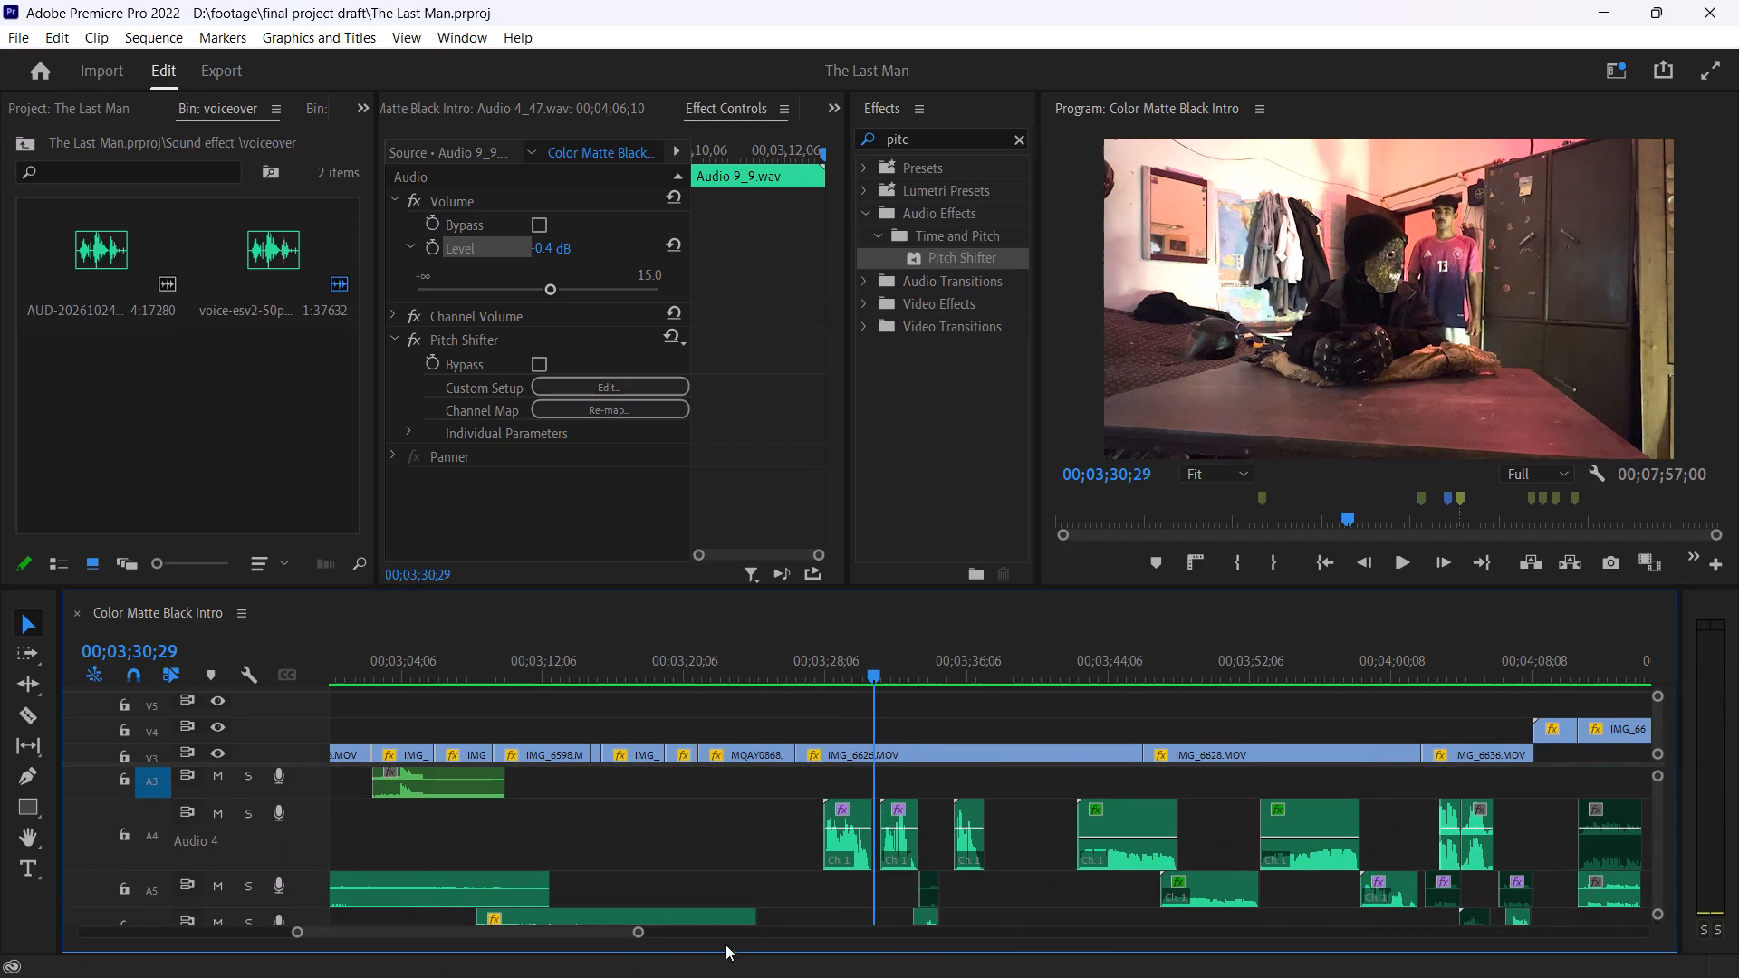
drag(638, 932, 511, 922)
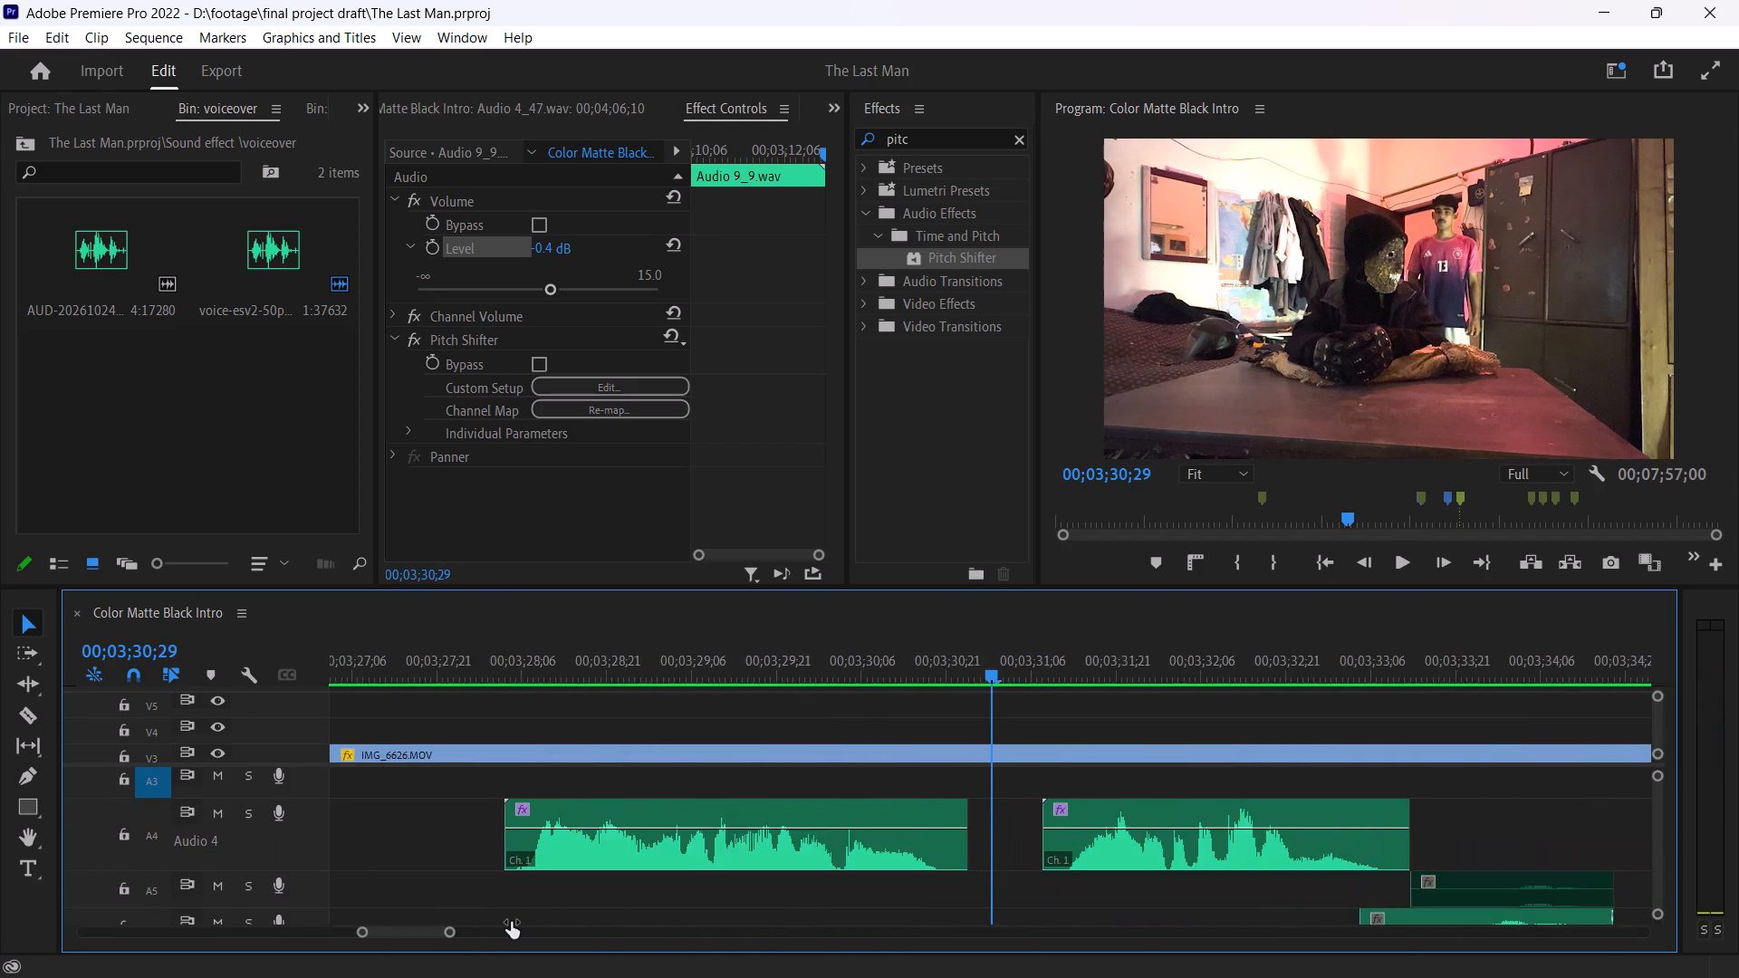
drag(511, 922, 518, 924)
click(585, 675)
key(space)
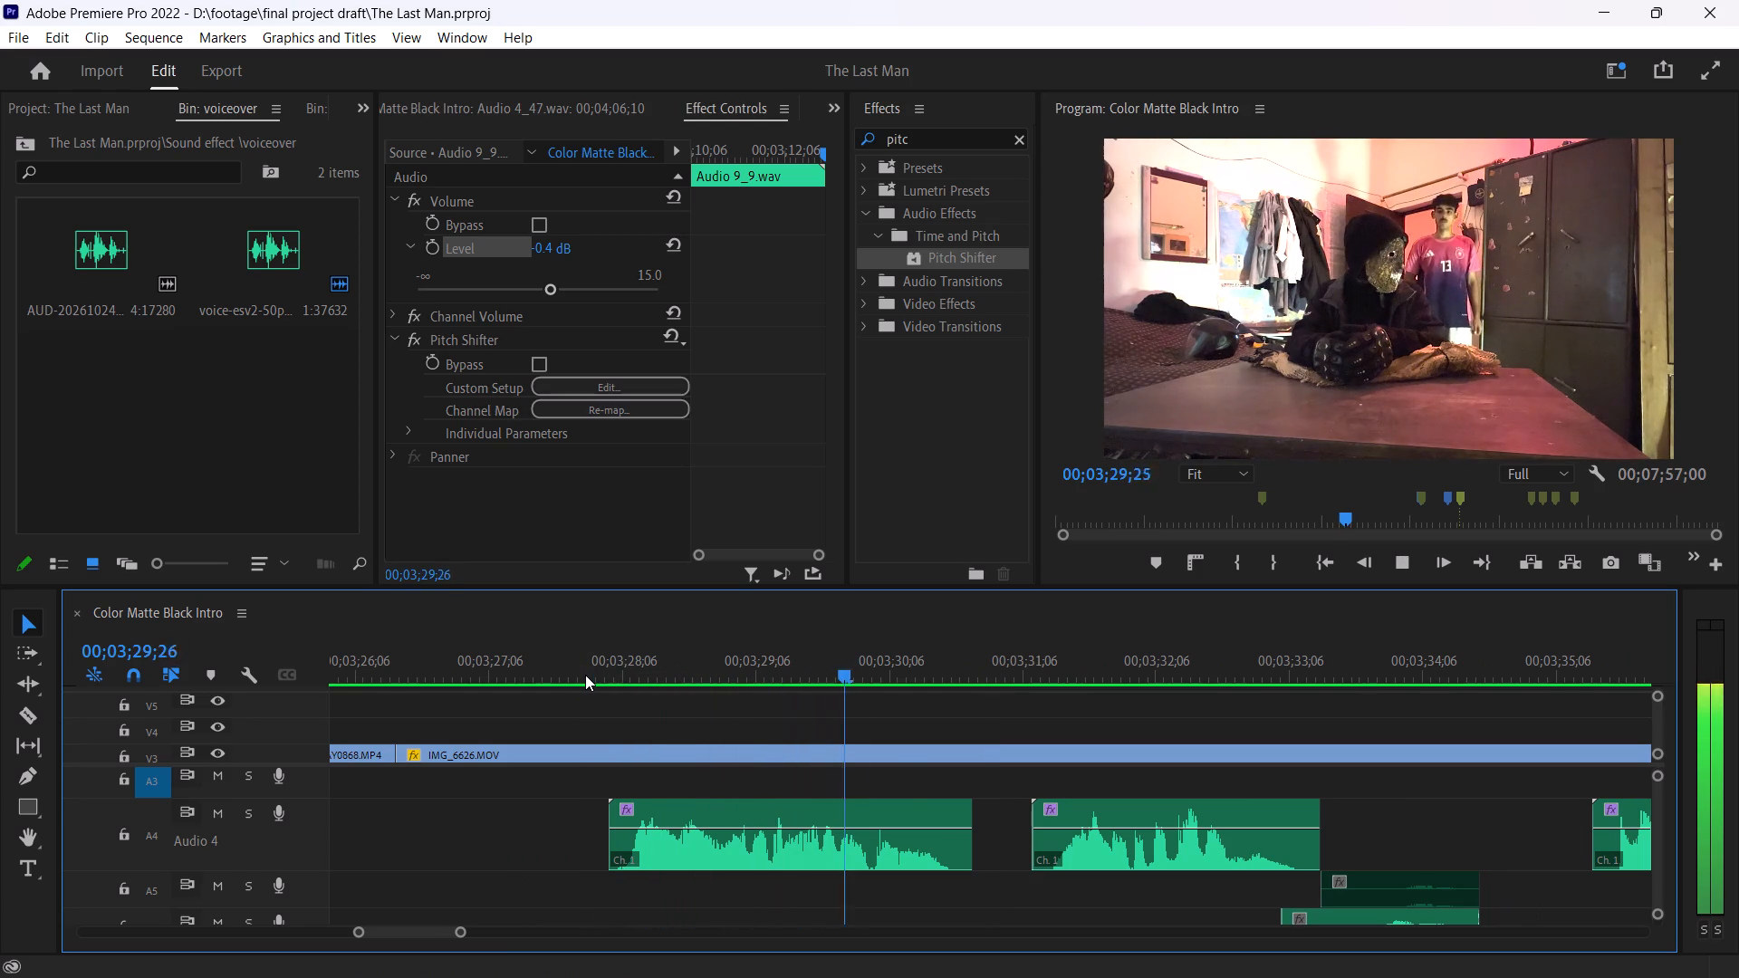
key(space)
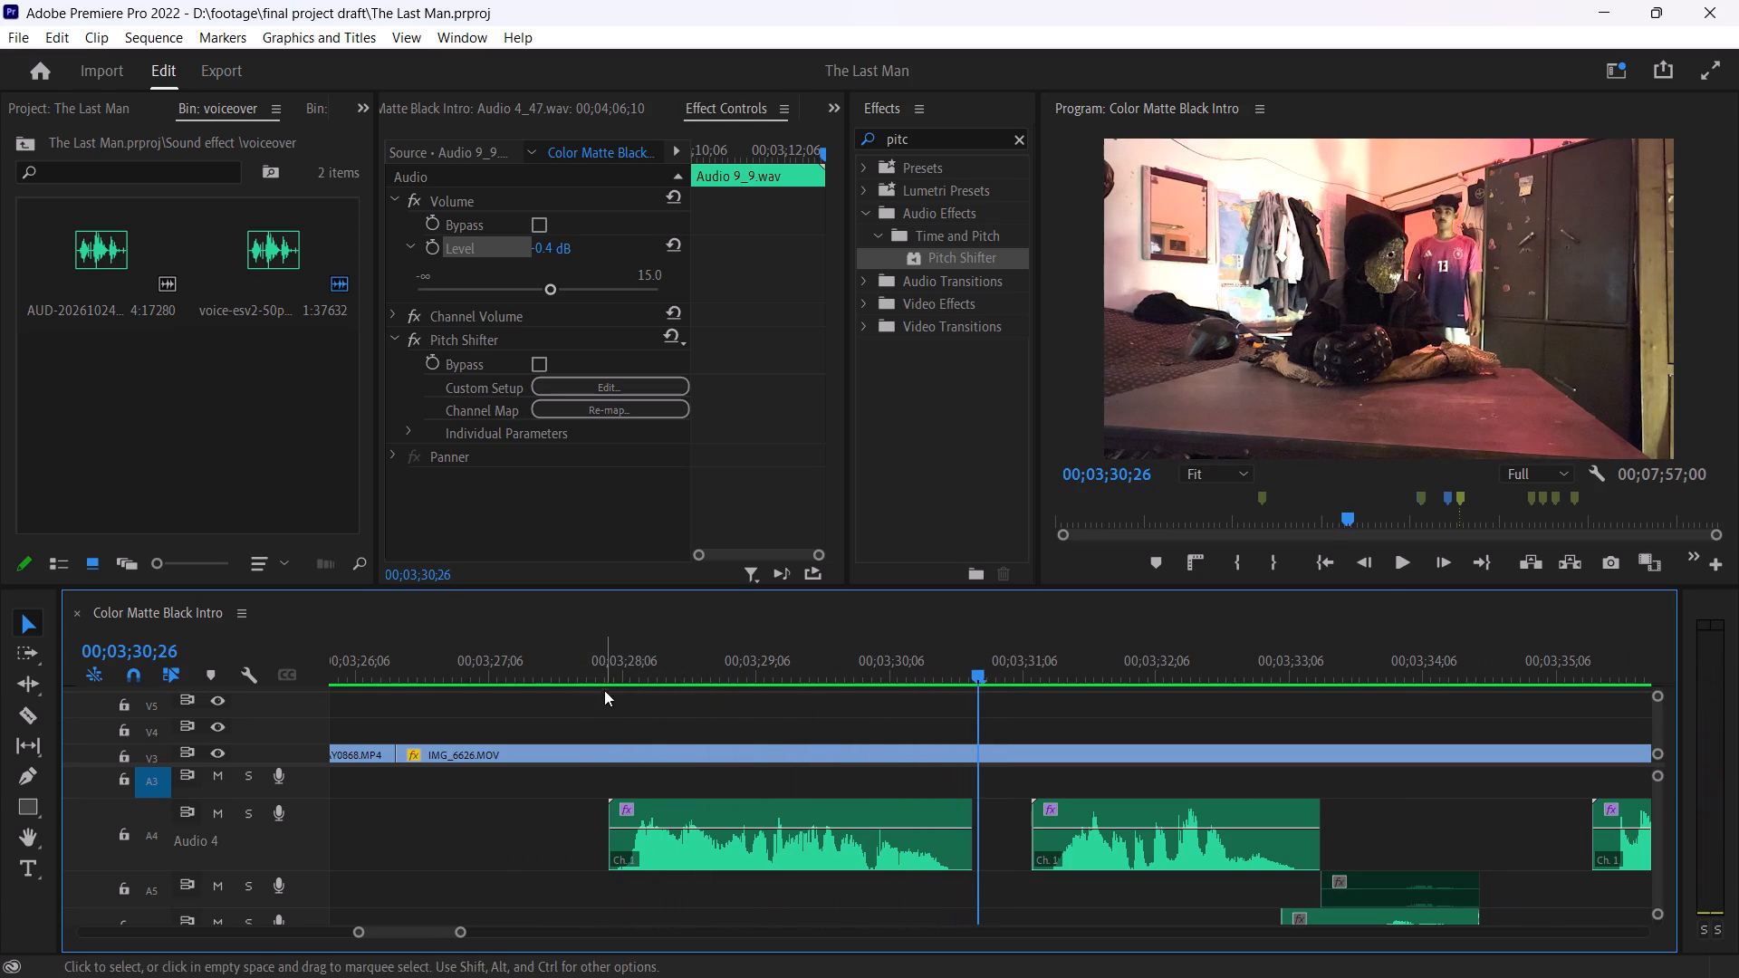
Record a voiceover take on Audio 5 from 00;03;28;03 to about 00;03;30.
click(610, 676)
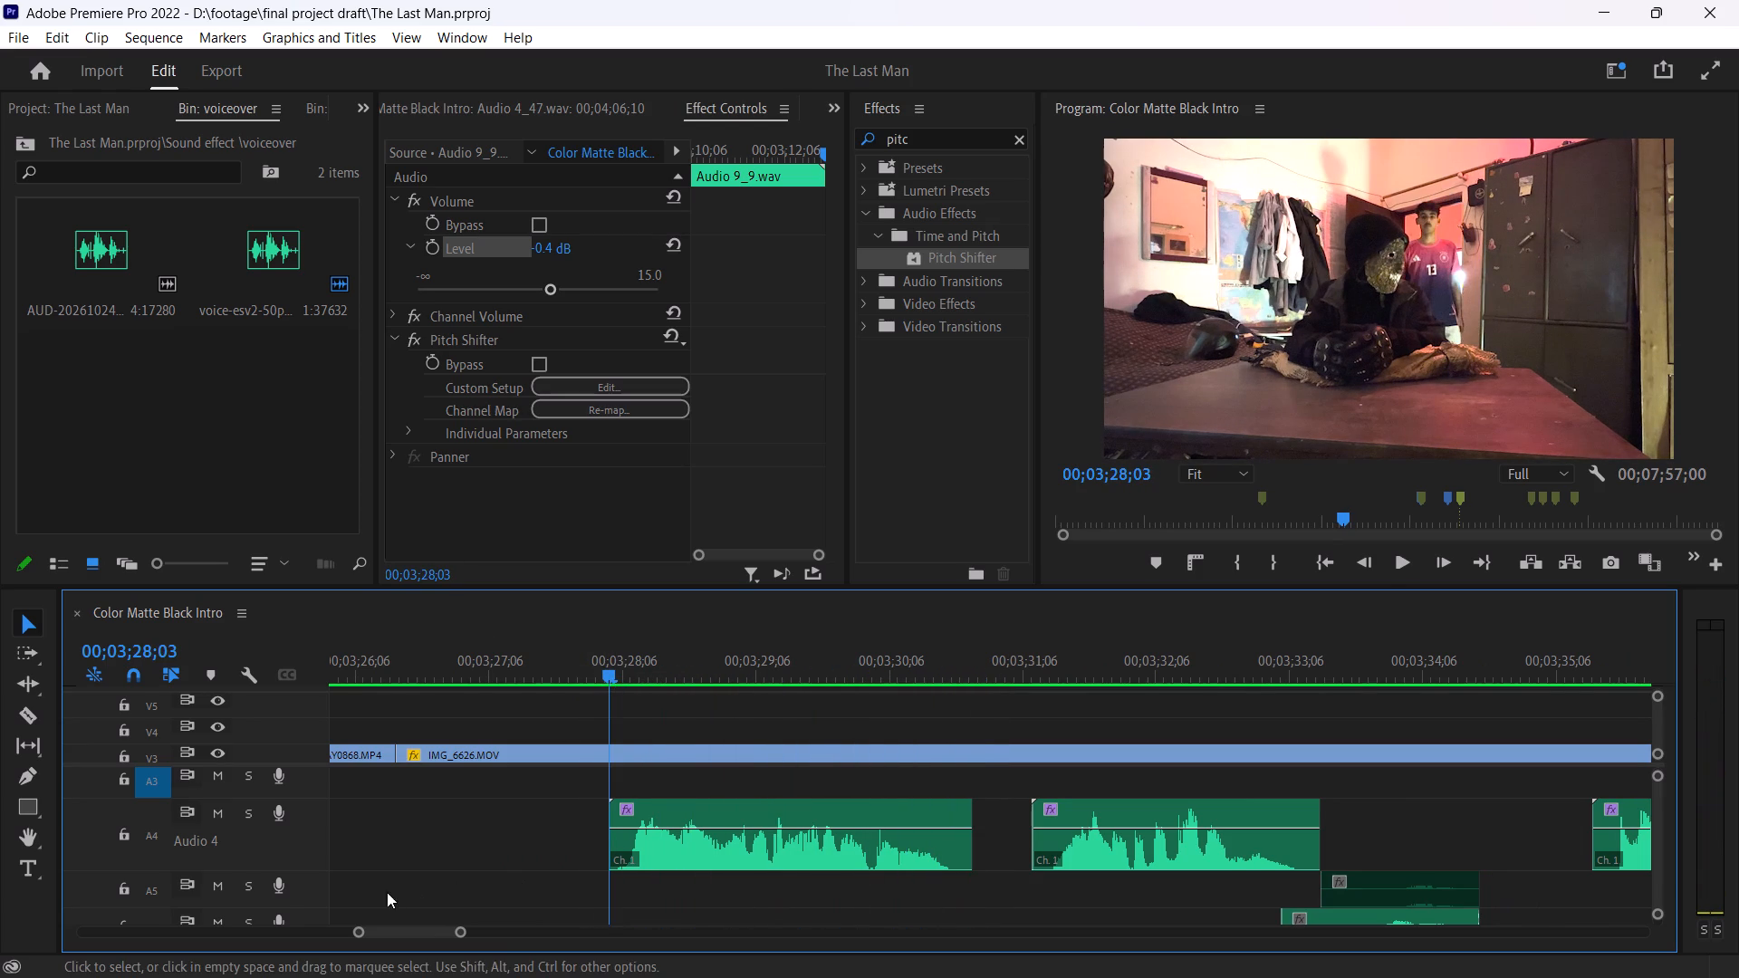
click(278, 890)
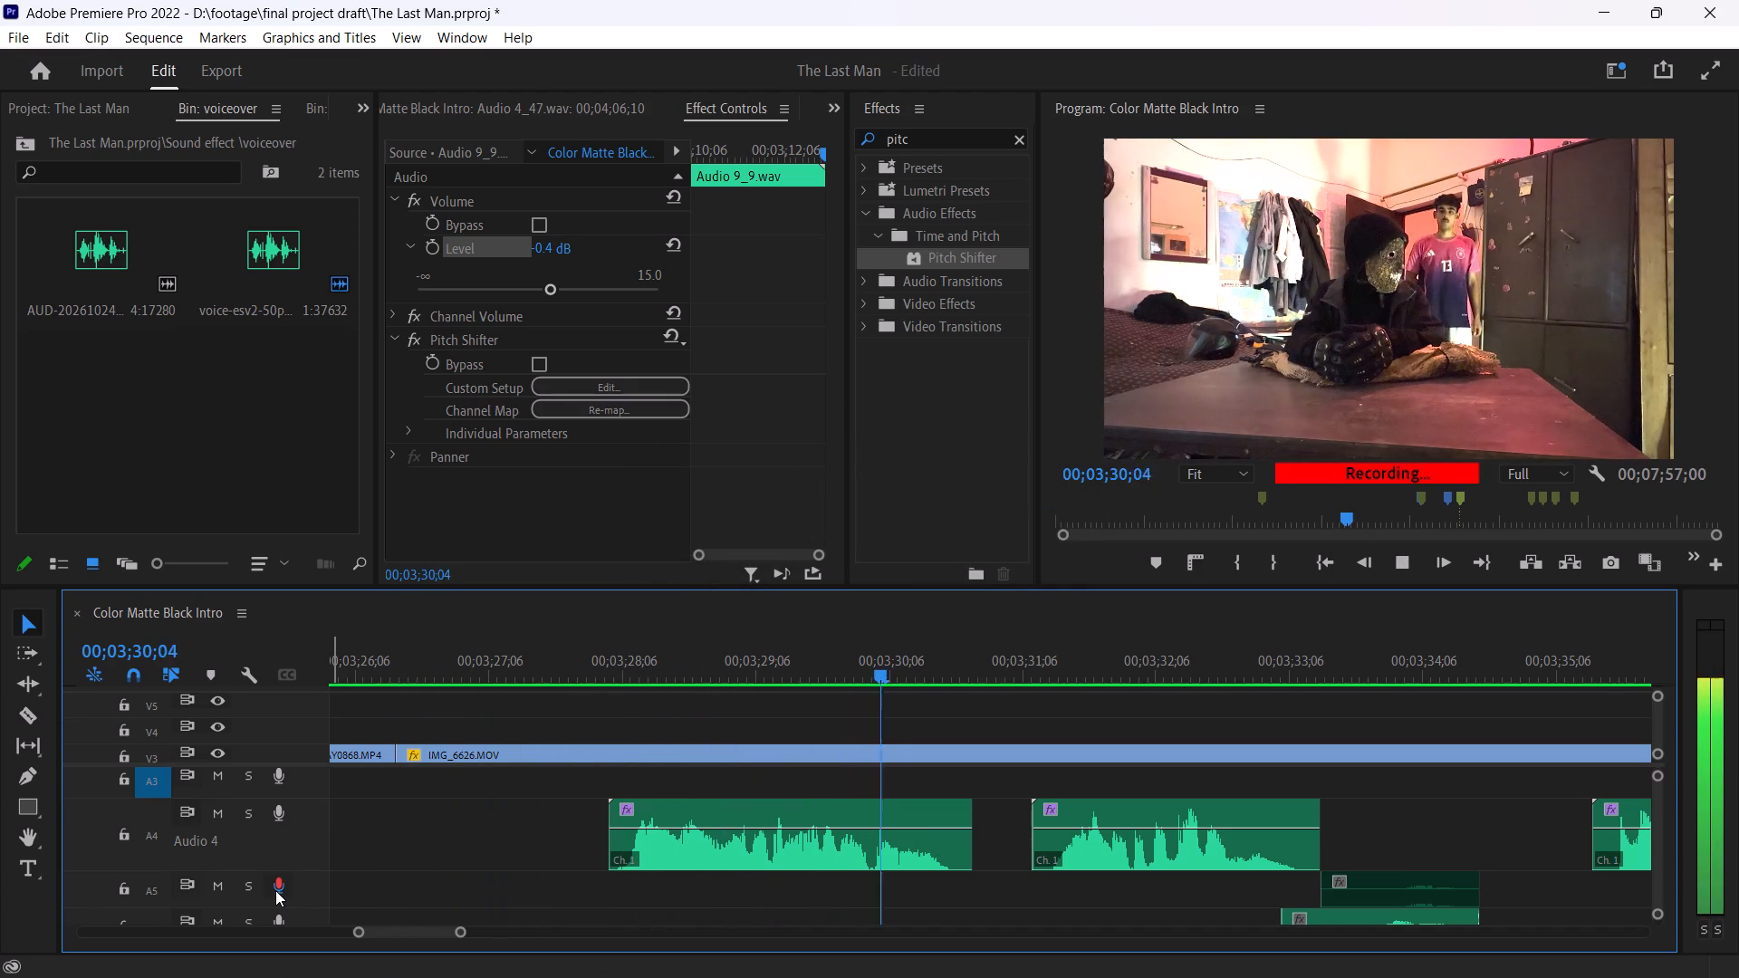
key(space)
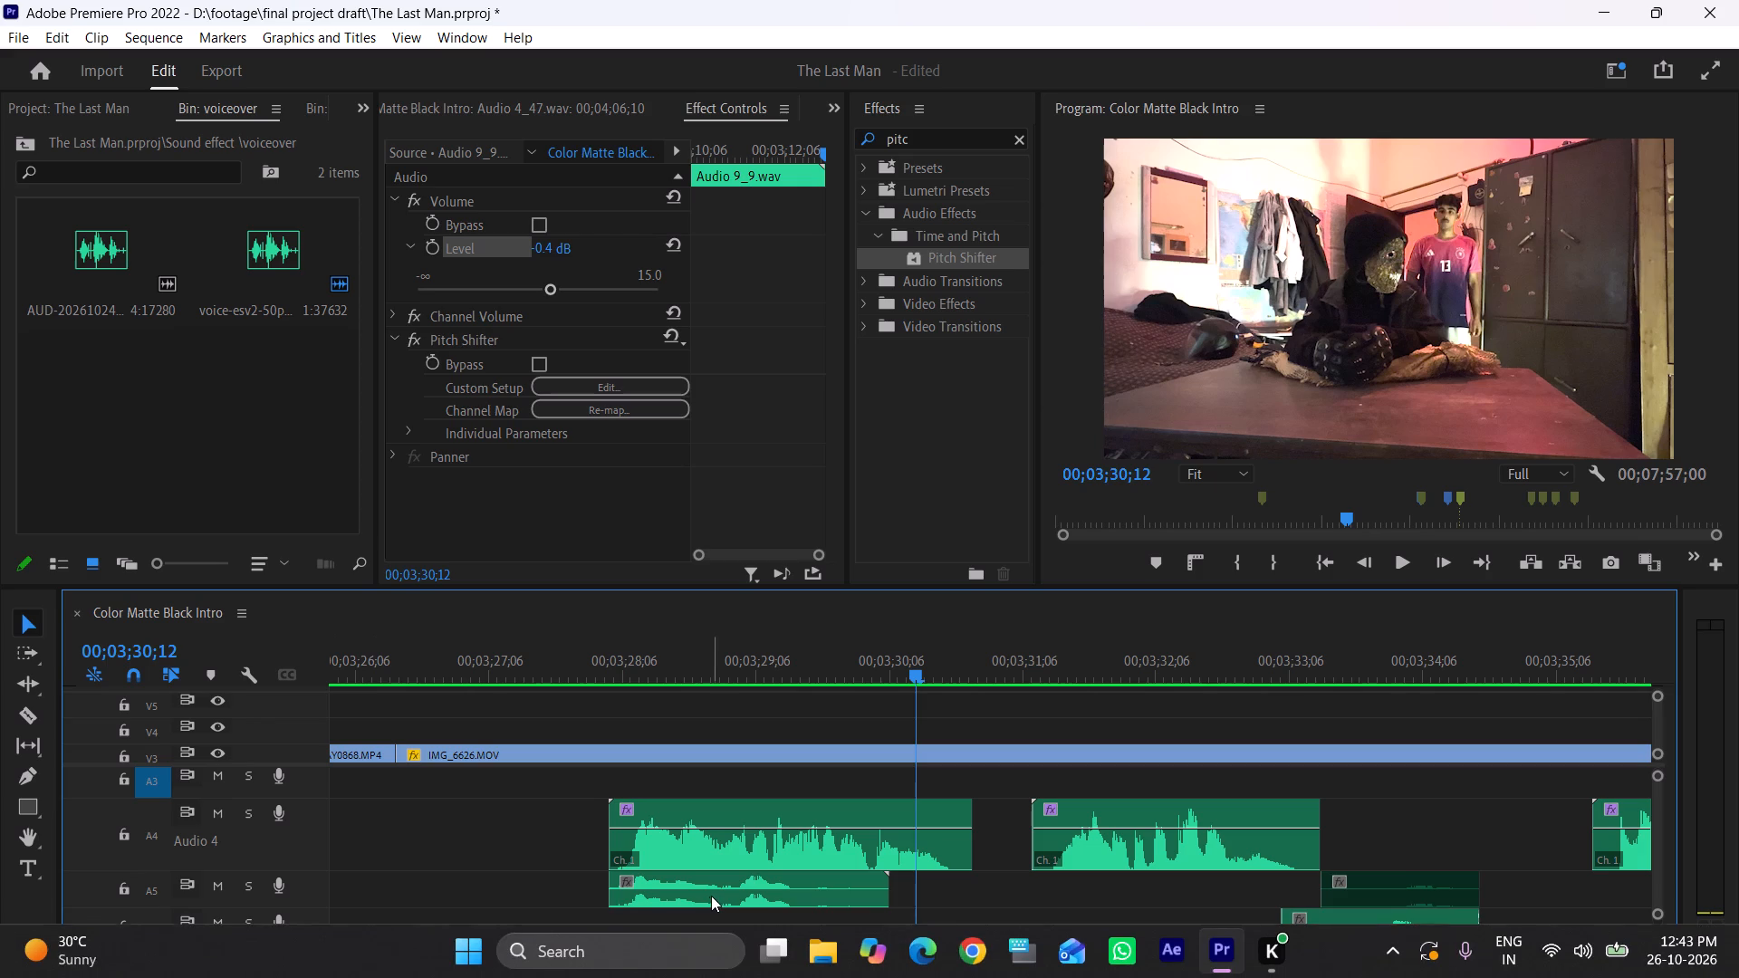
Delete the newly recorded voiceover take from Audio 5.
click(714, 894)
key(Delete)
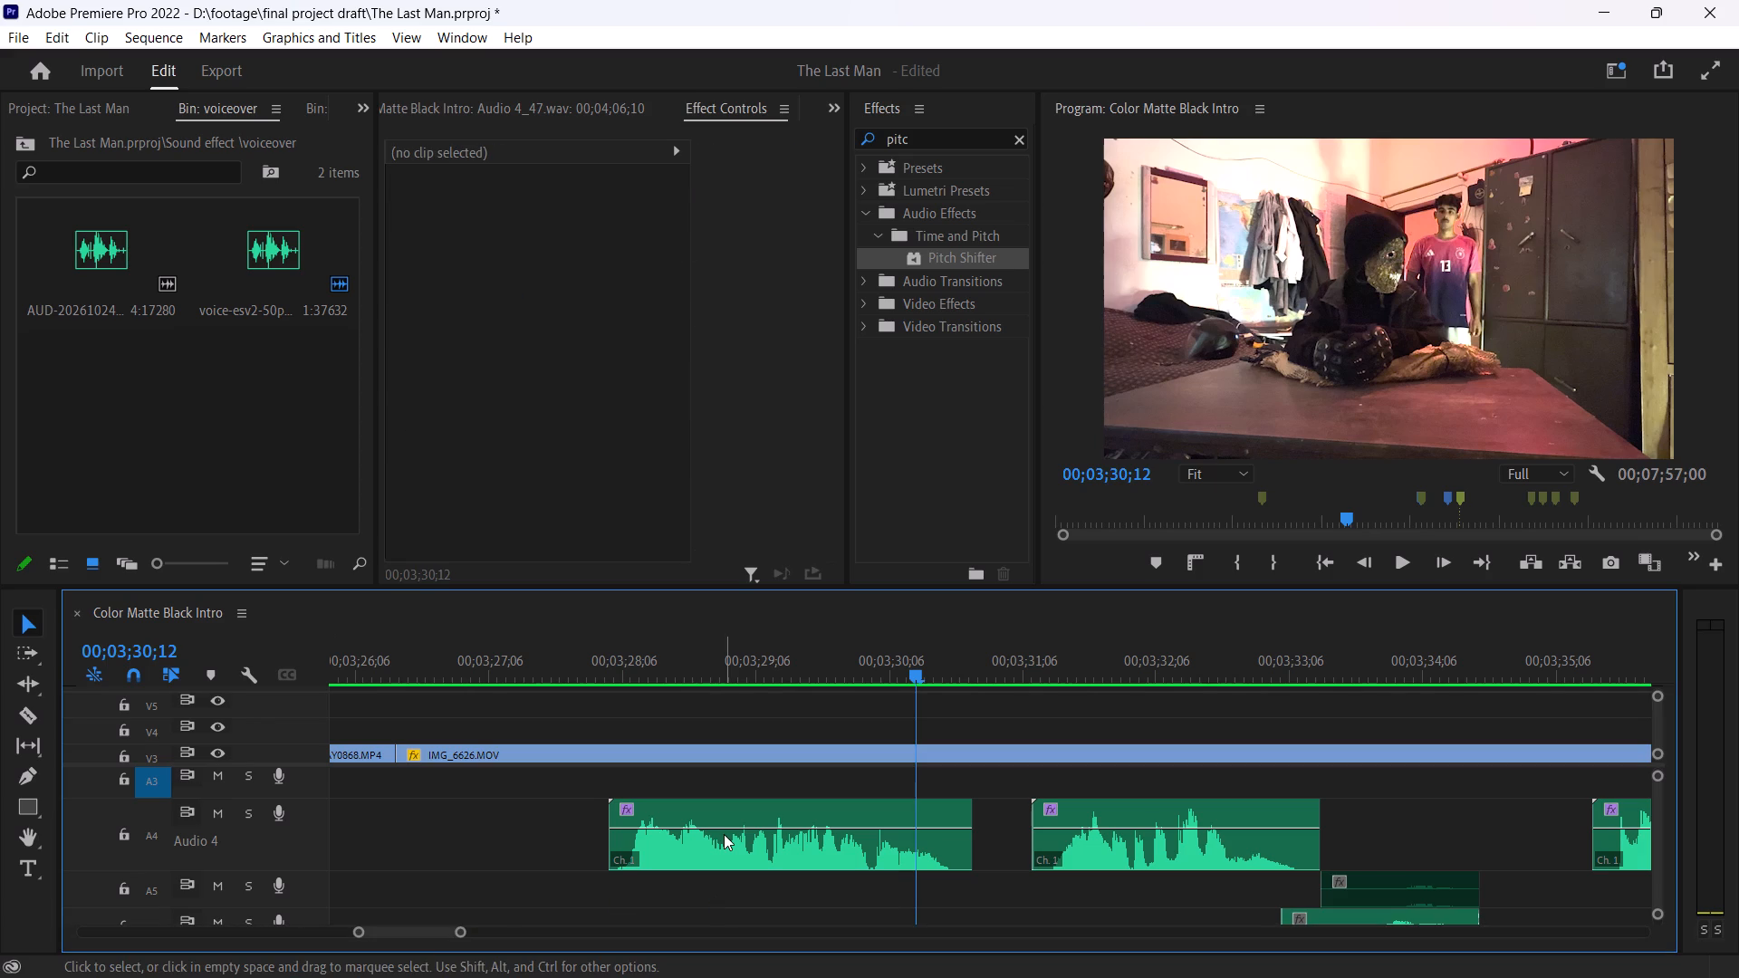
Disable the ElevenLabs voice clip on Audio 4 that starts at 00;03;28;03 and close its Pitch Shifter editor.
click(724, 834)
right_click(724, 834)
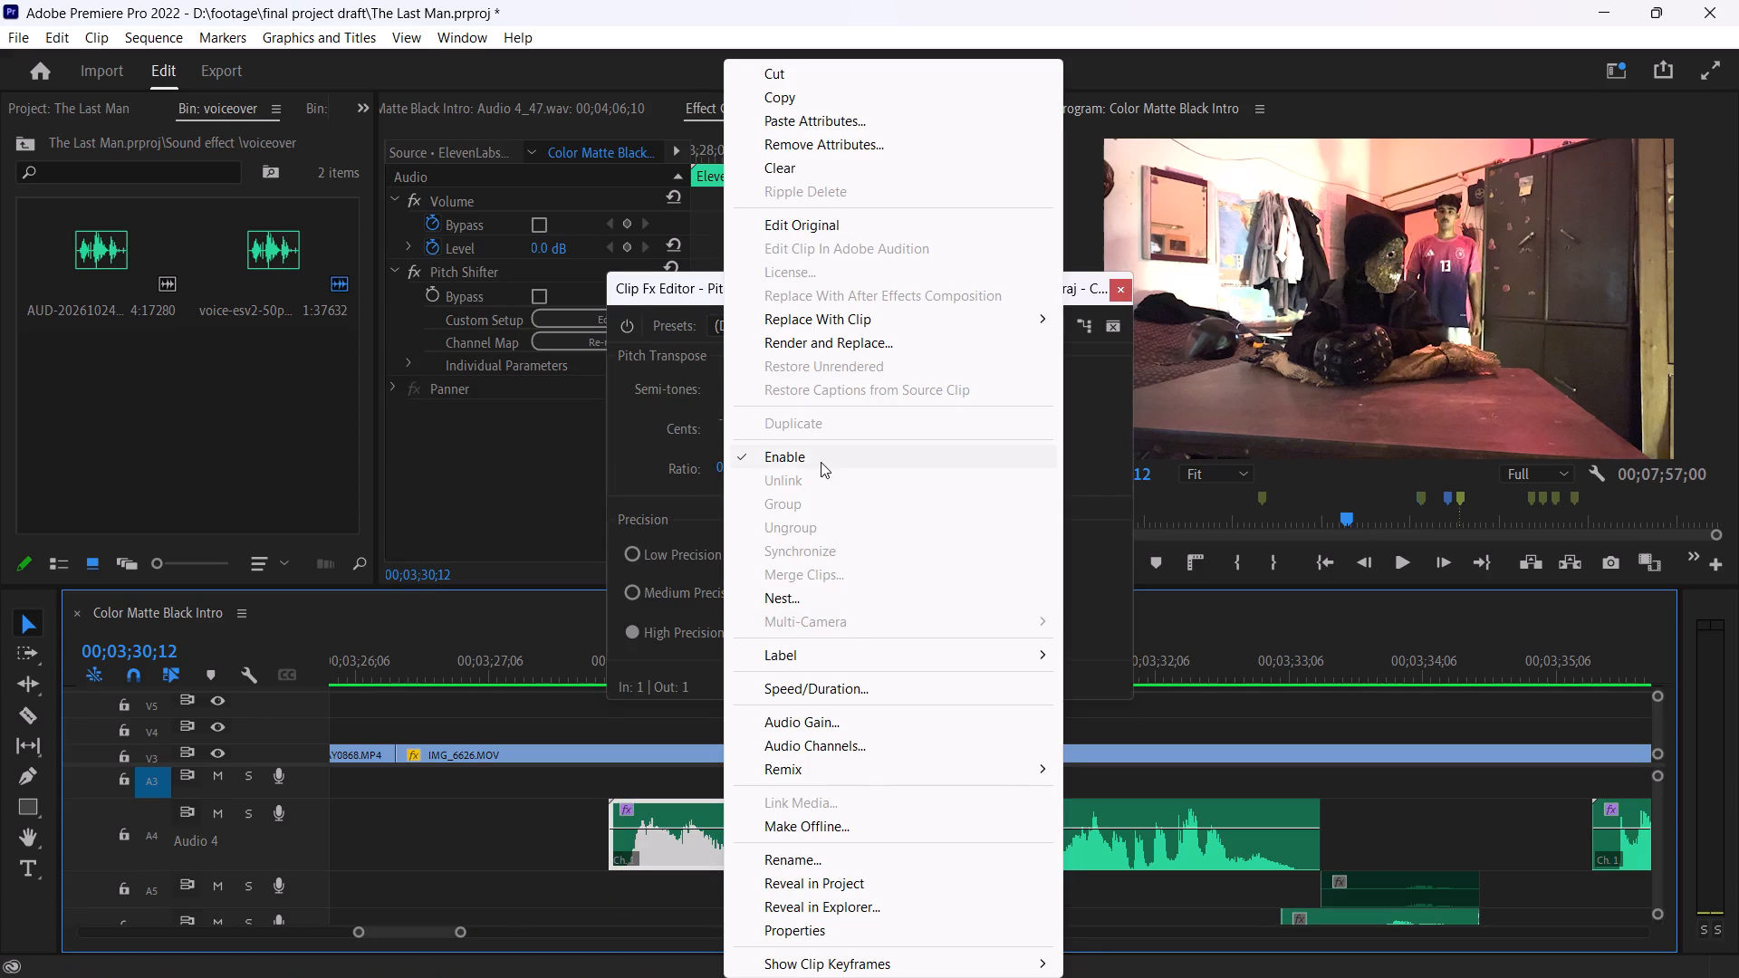
click(808, 451)
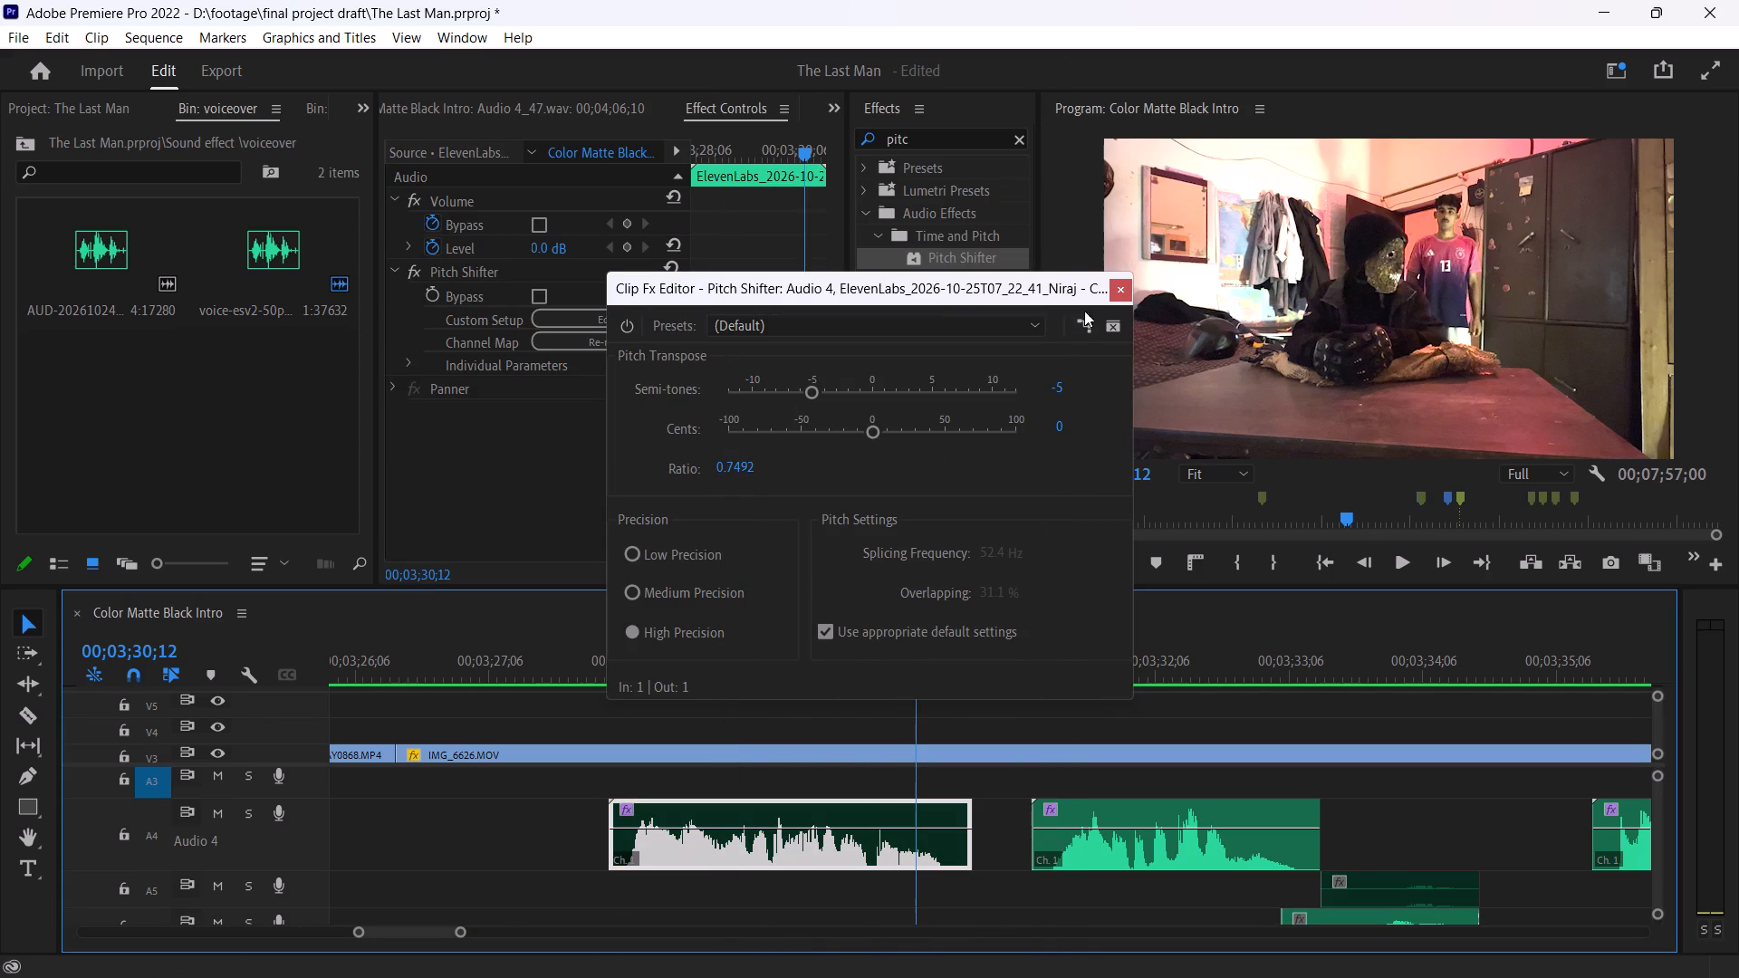
click(1113, 289)
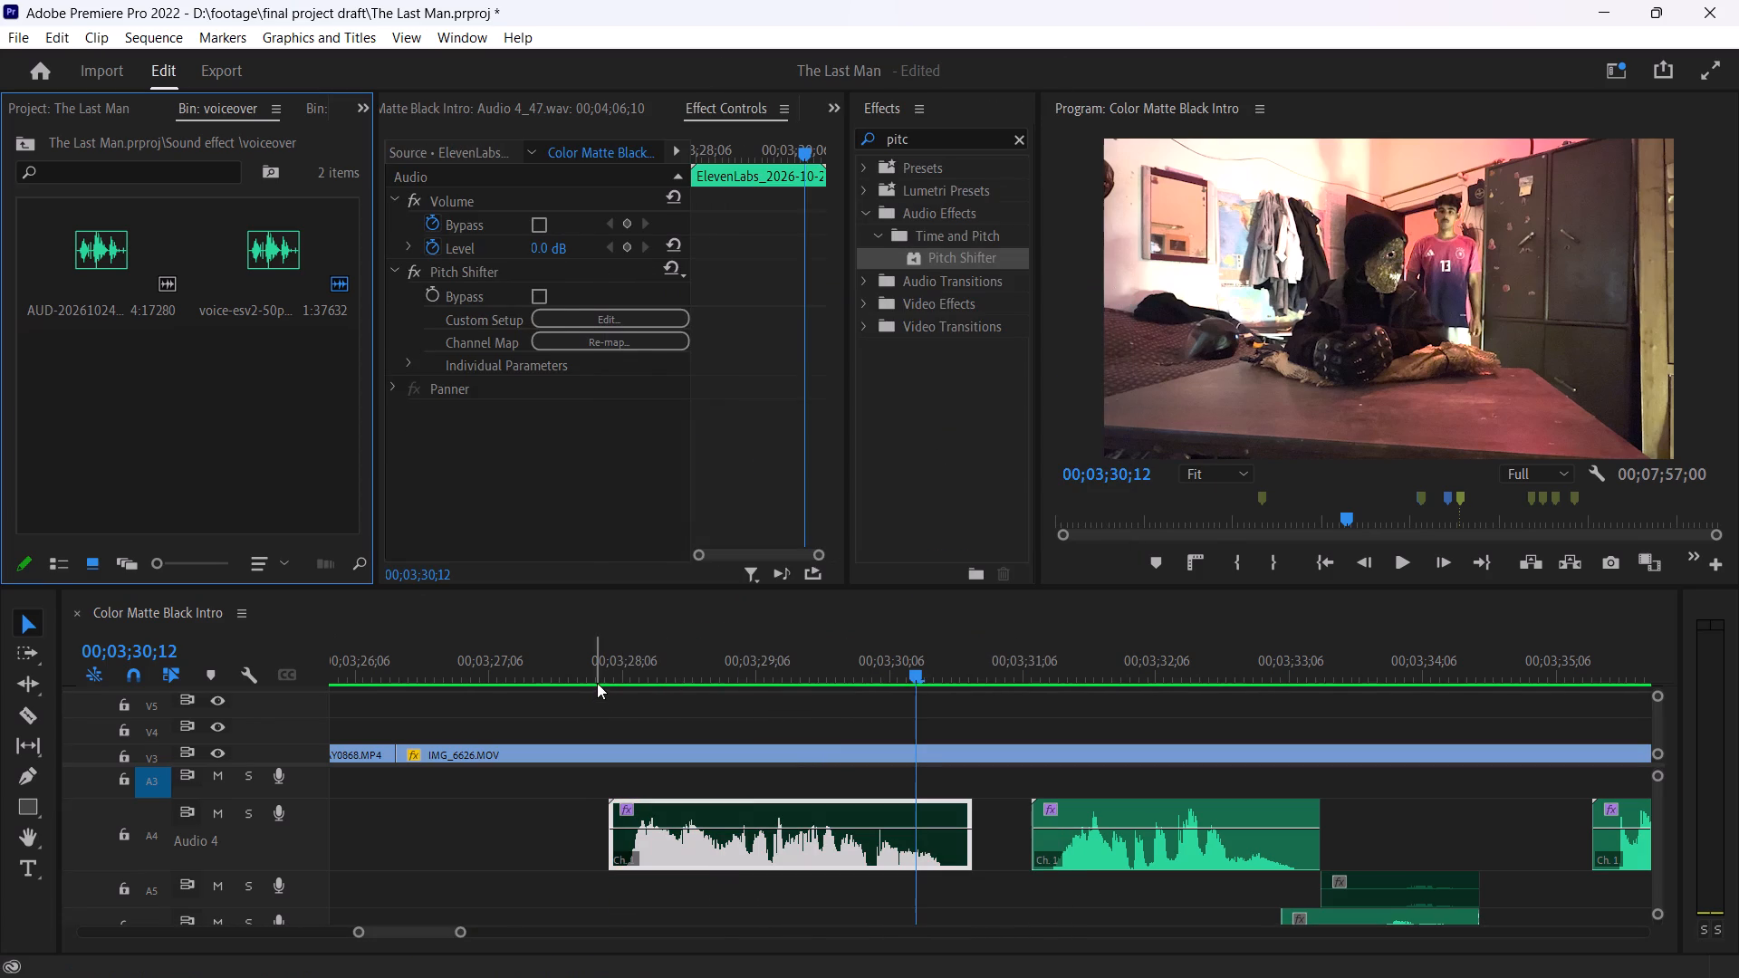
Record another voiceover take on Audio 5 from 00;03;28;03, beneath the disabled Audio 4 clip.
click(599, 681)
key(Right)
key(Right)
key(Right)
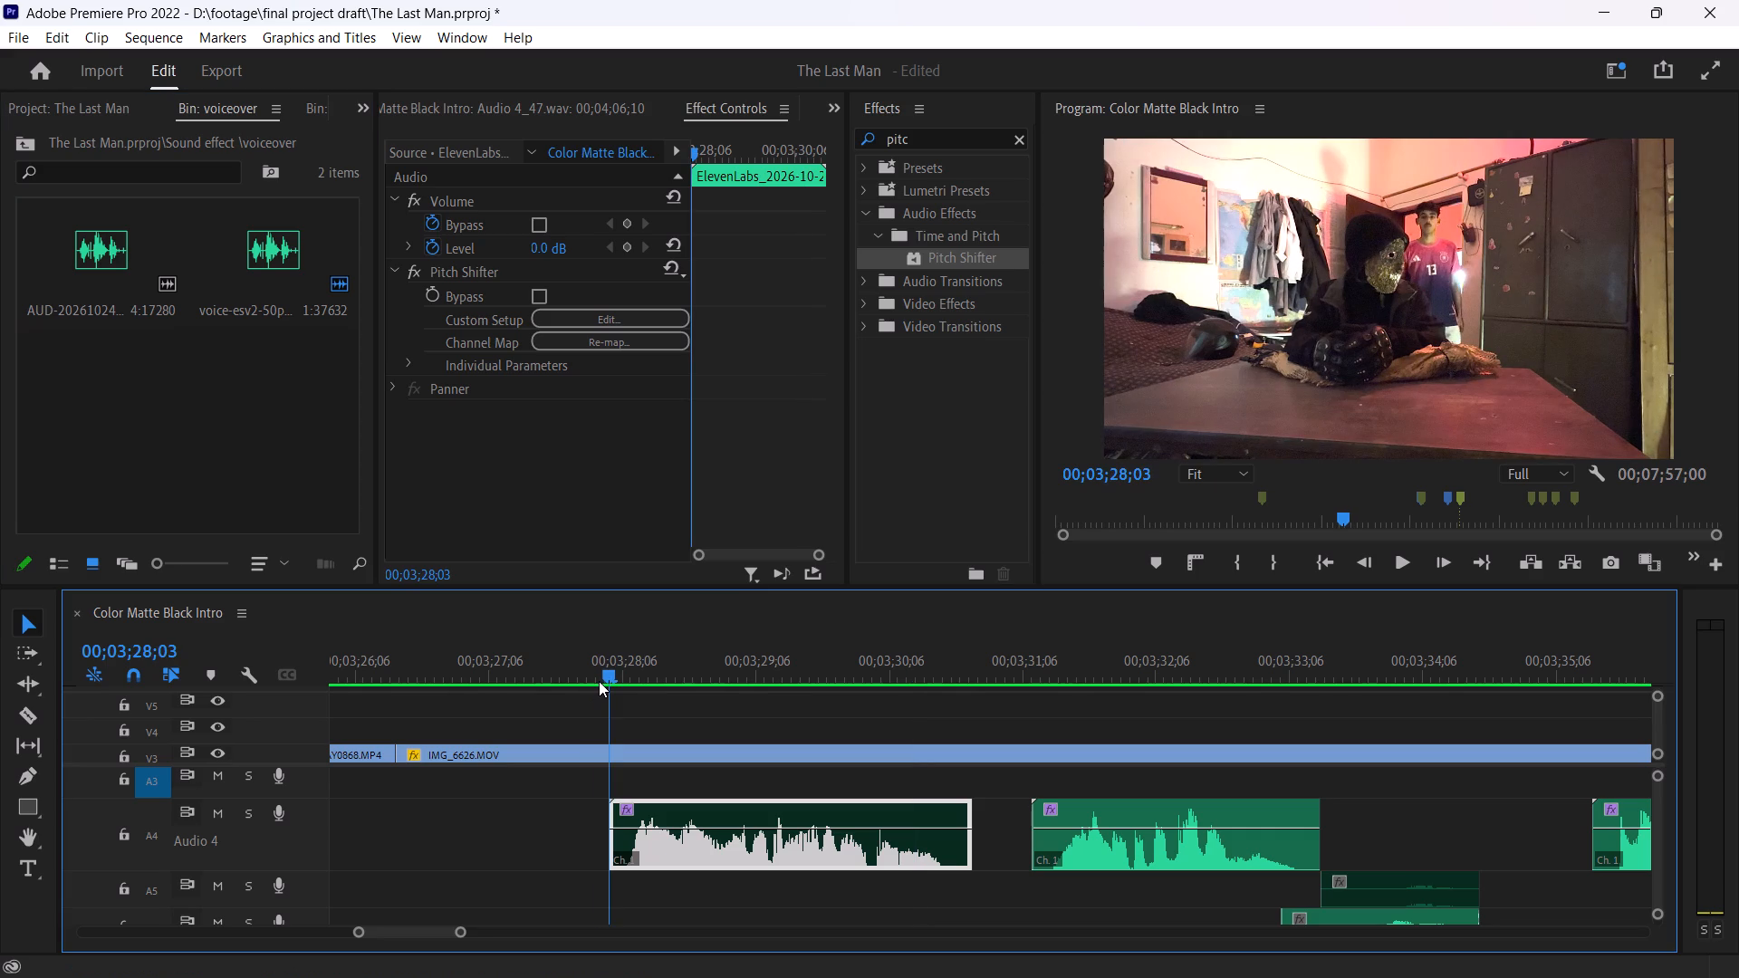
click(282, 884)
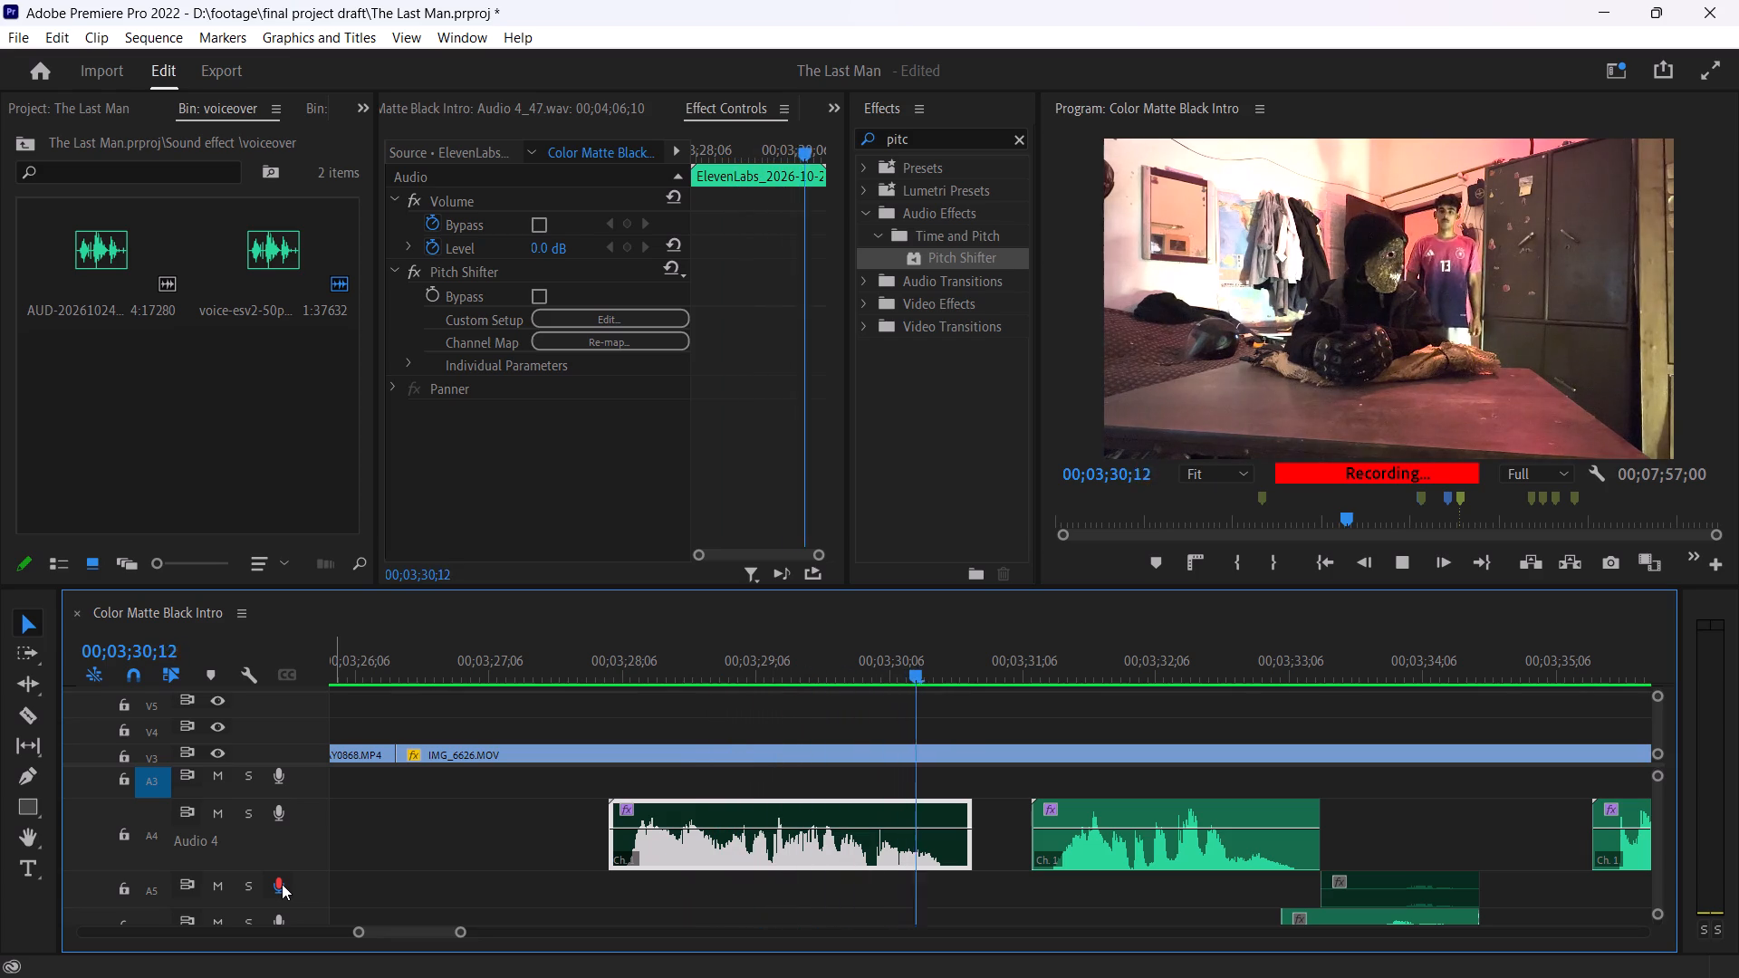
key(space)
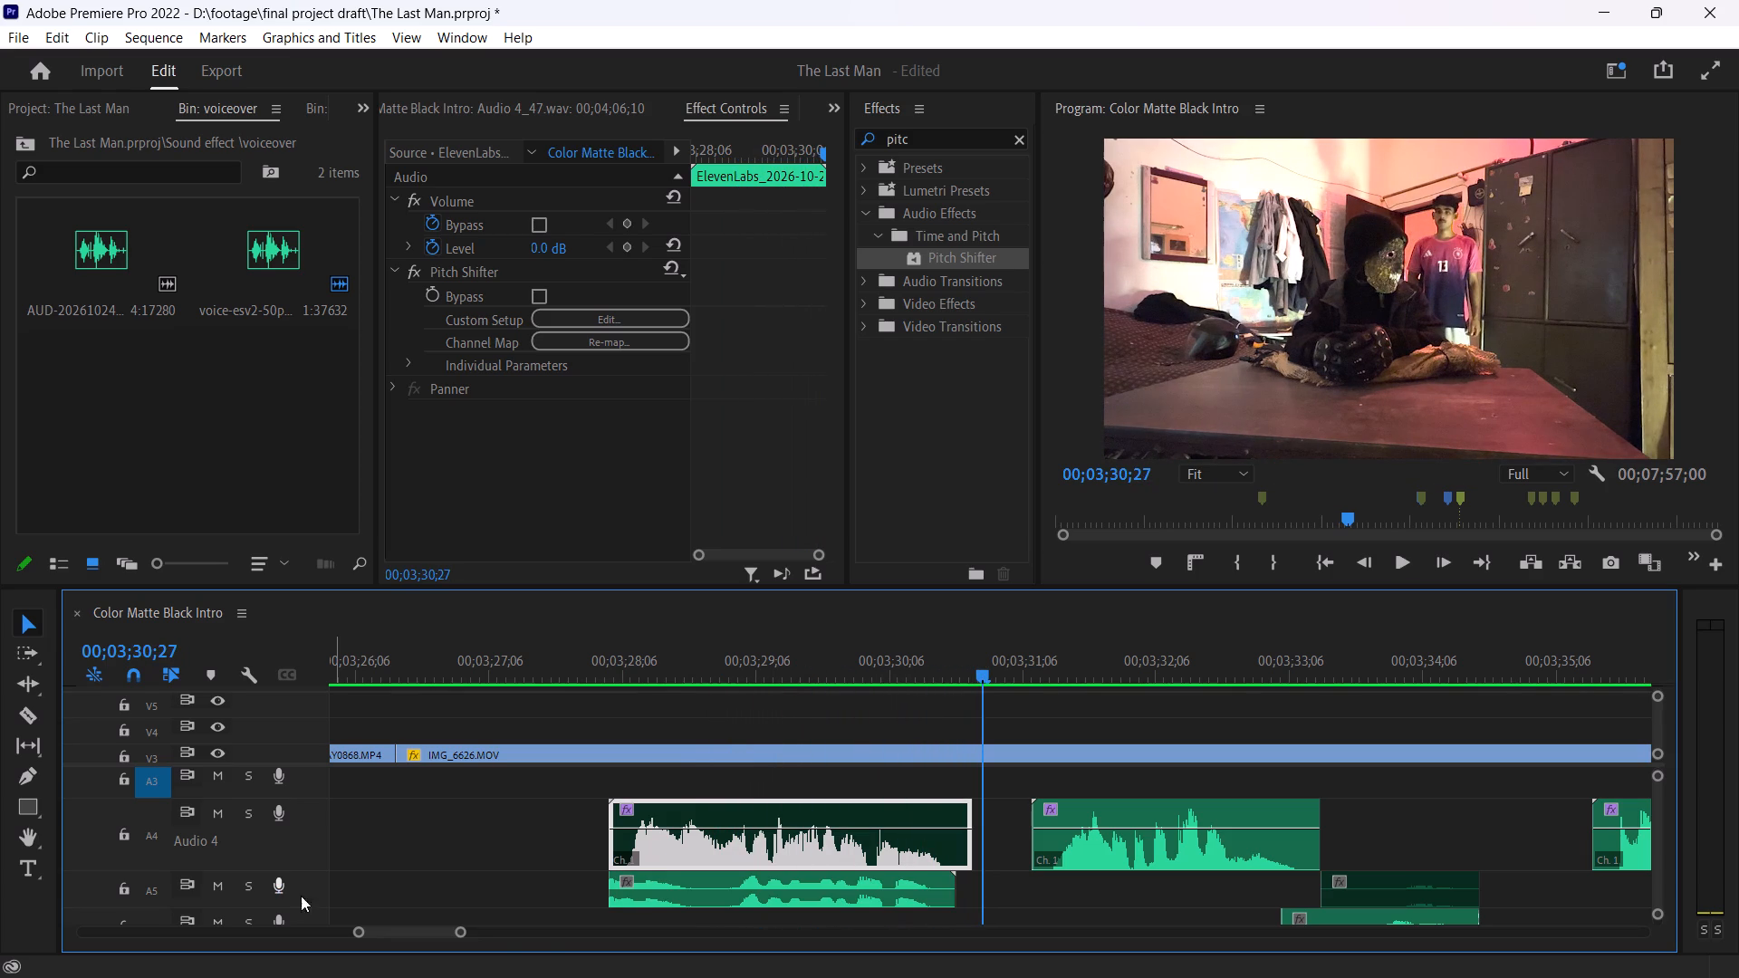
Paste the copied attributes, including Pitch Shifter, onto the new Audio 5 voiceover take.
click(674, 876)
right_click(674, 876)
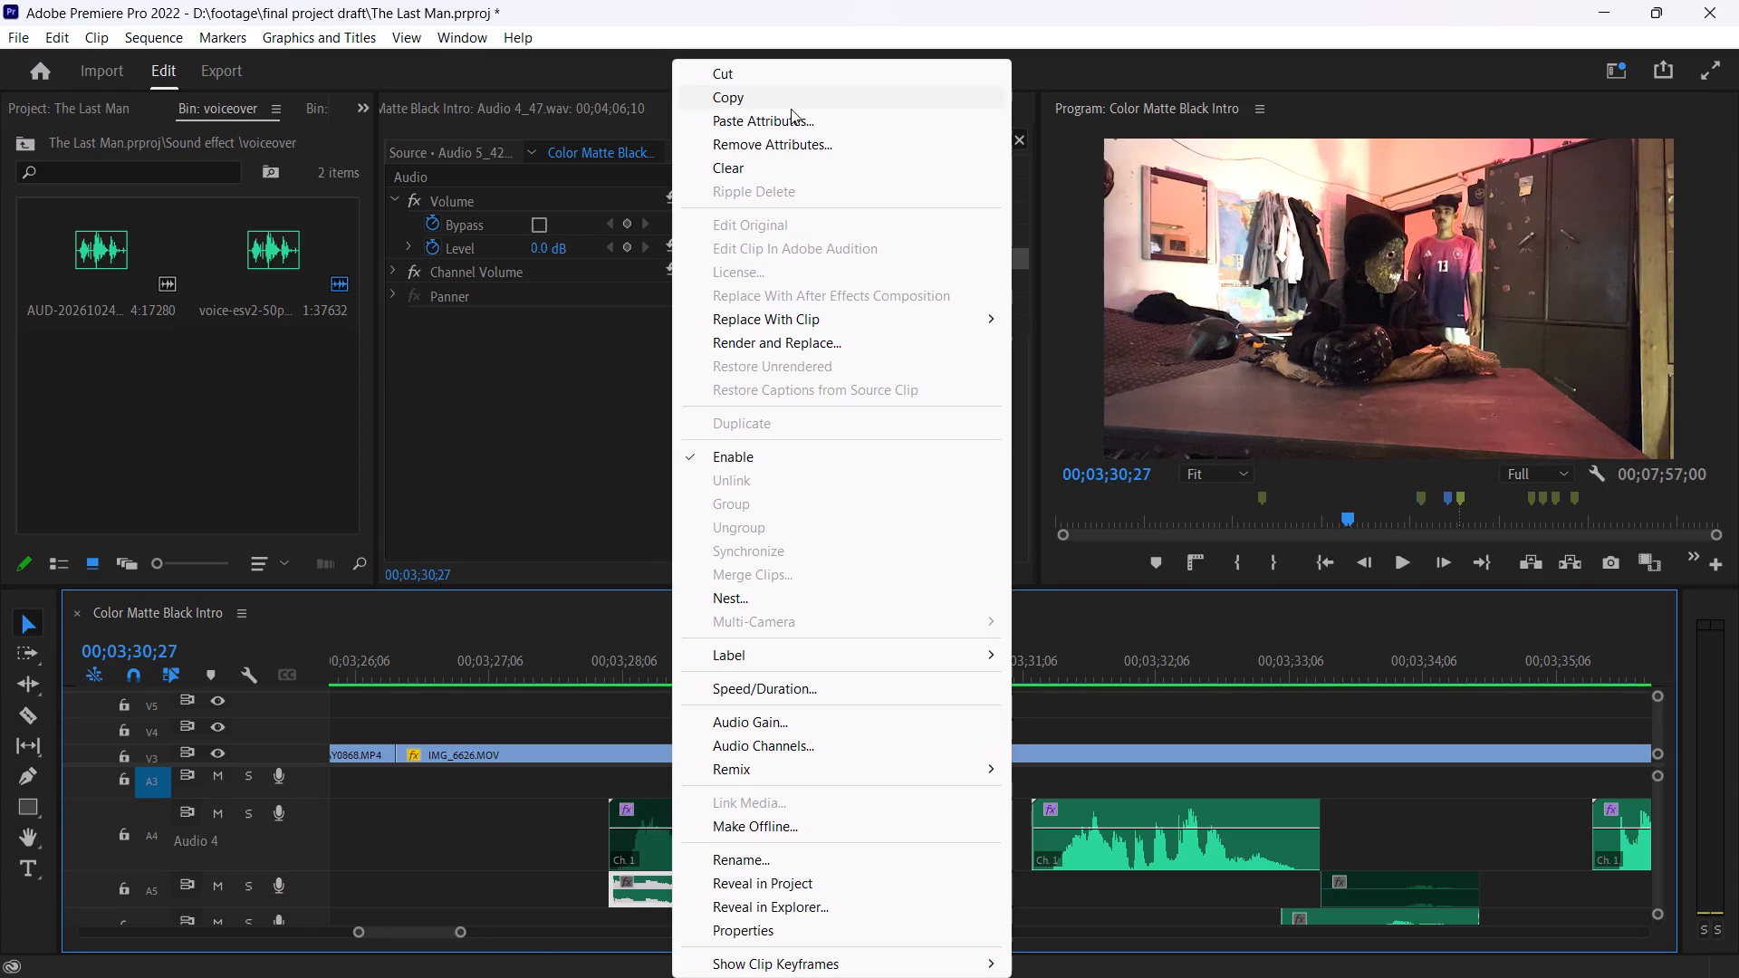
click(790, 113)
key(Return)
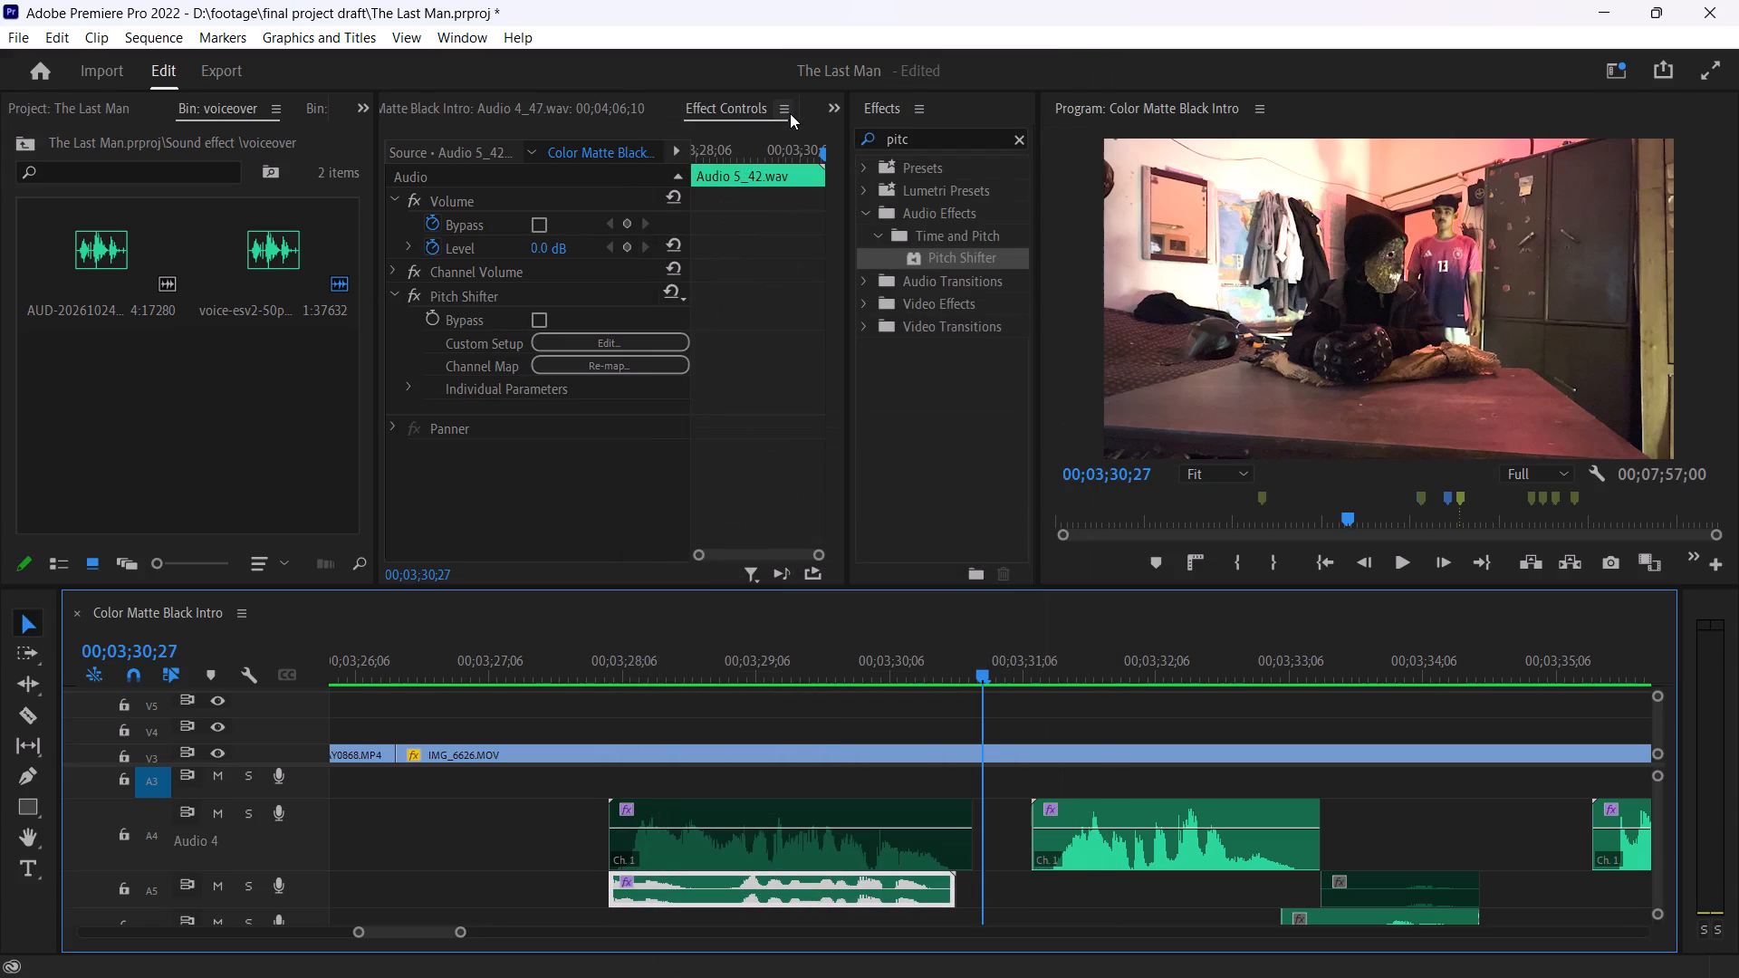
Play back the pitch-shifted Audio 5 take against the footage from 00;03;27;28 to about 00;03;30.
click(590, 666)
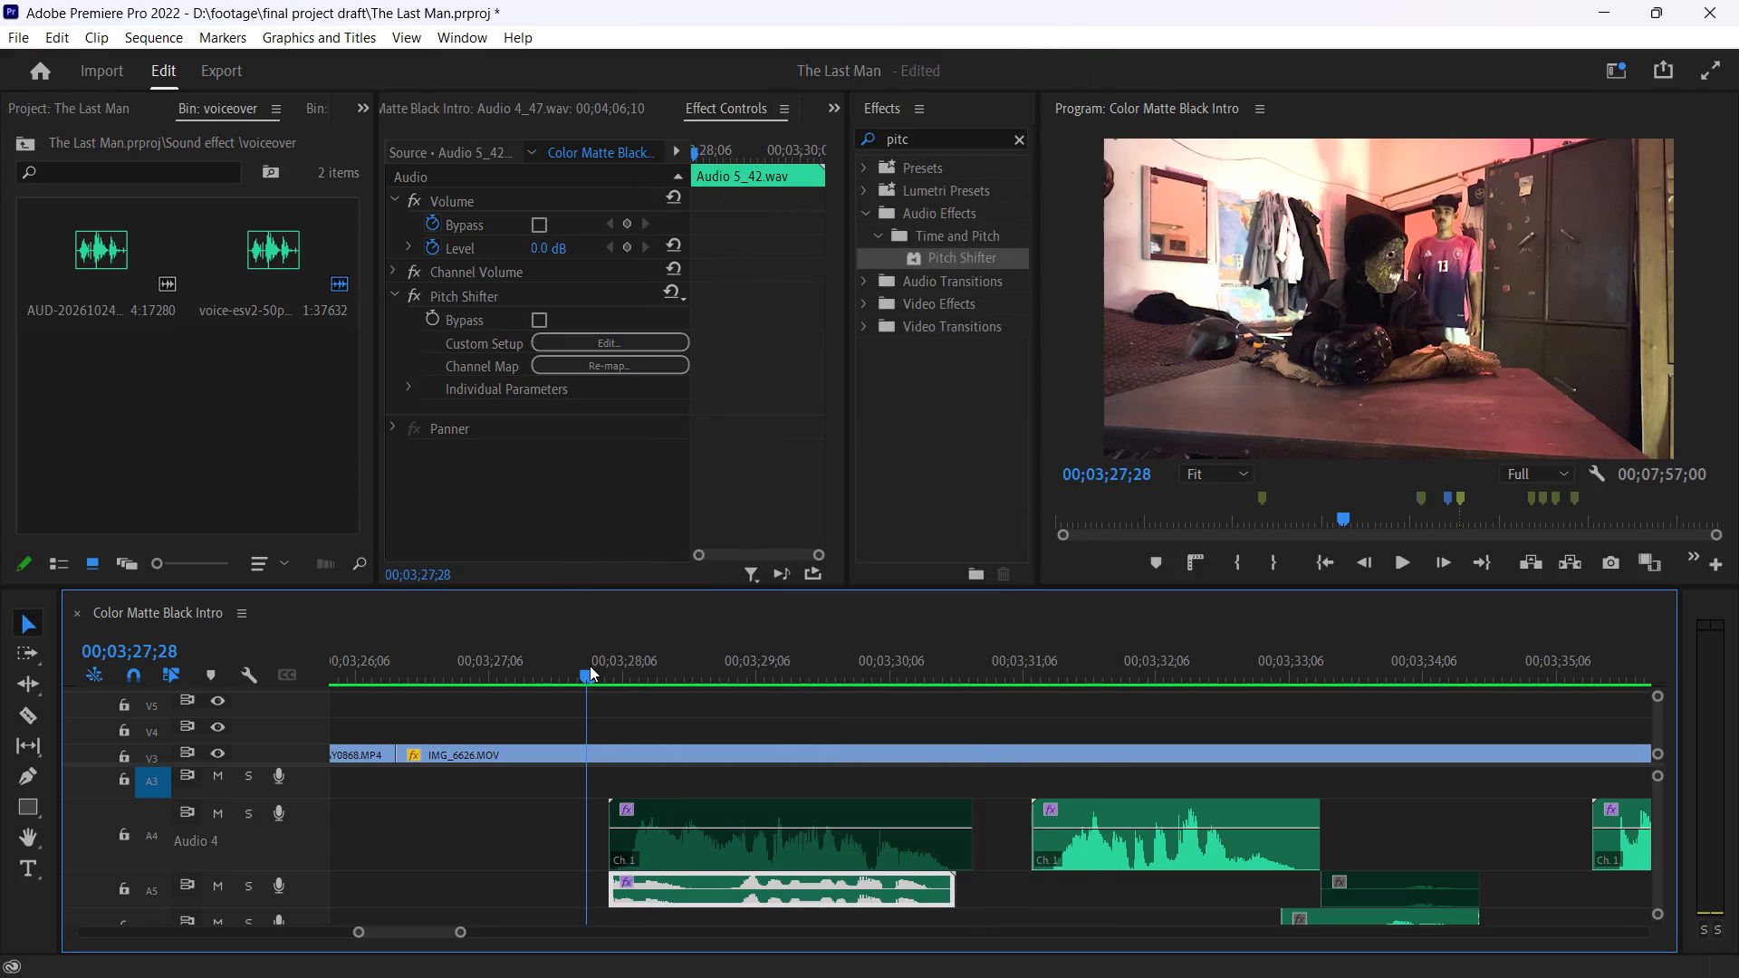
key(space)
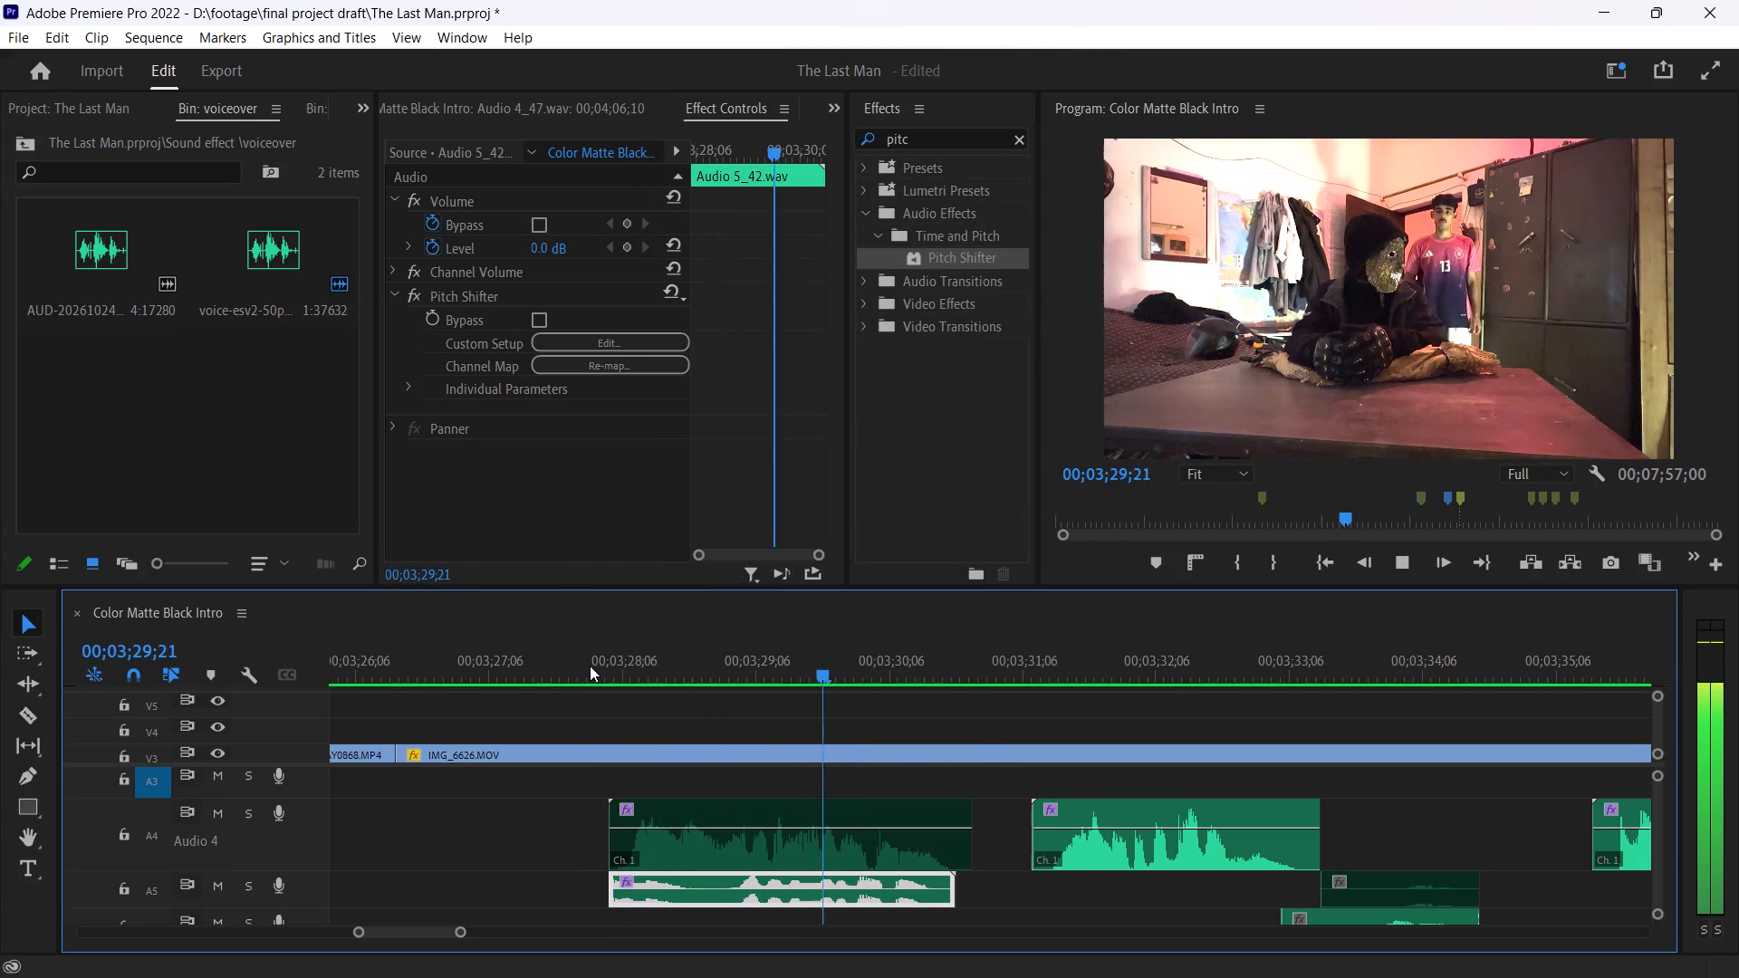
key(space)
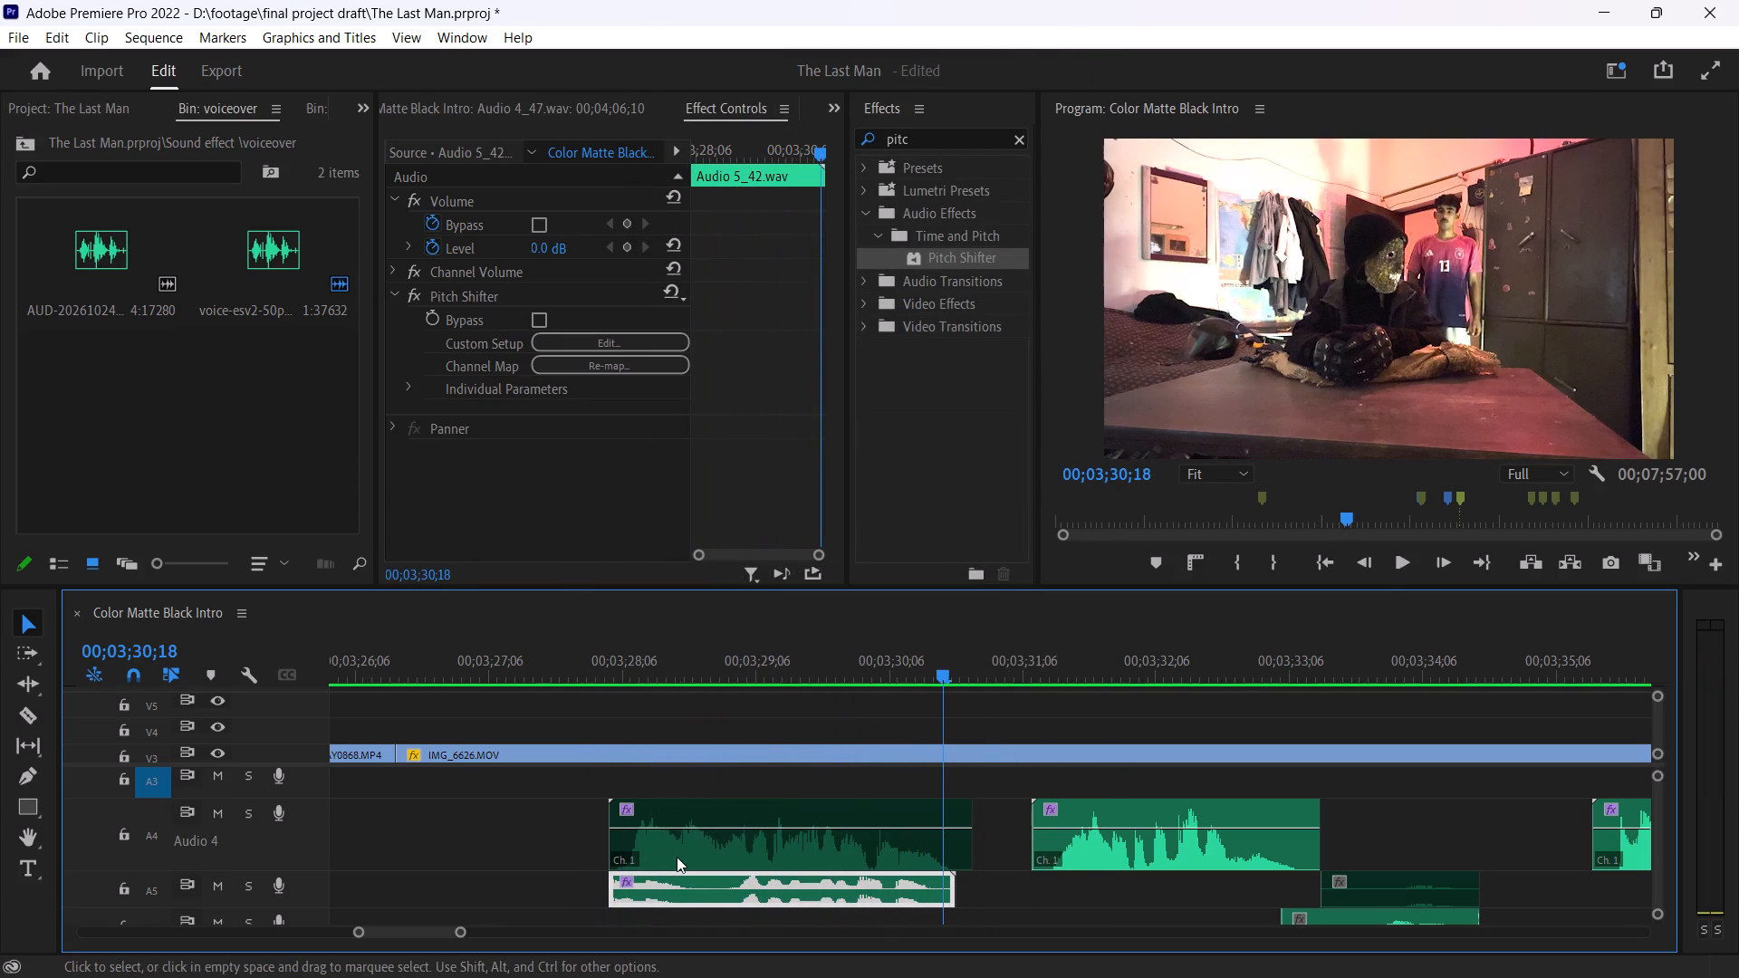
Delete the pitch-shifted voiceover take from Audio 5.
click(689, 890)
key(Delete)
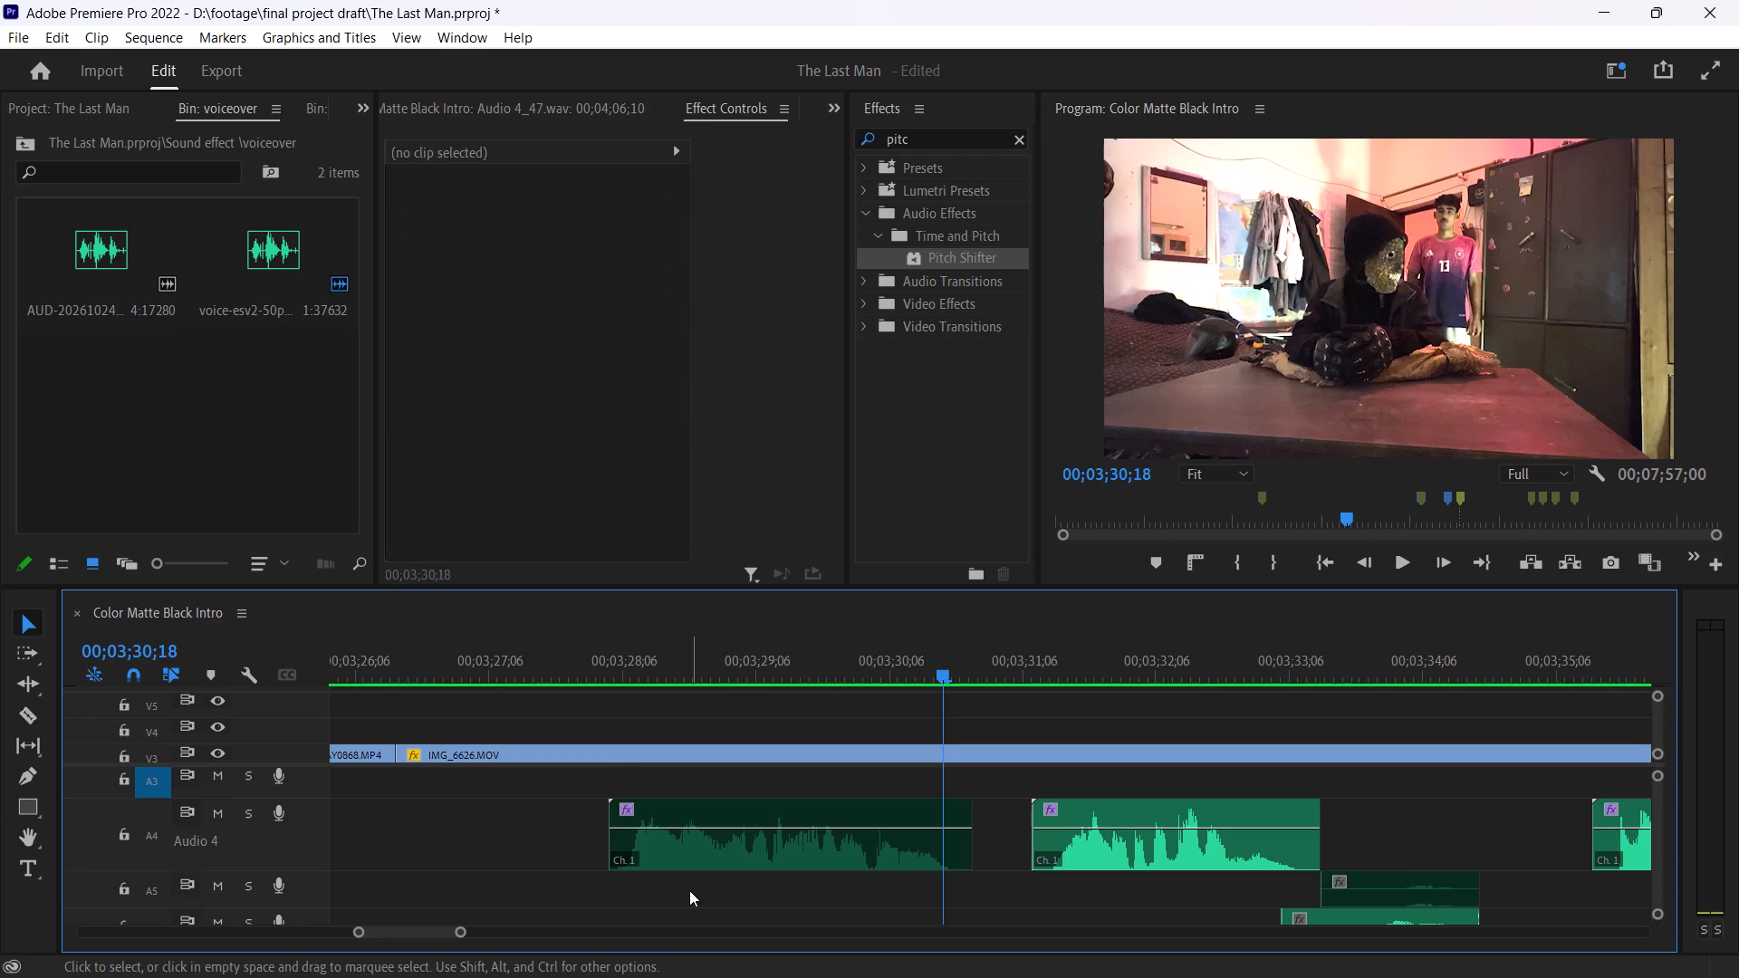
Delete the Audio 9_5.wav voiceover clip on Audio 9 at about 00;02;50, beneath the disabled Audio 8 clip.
key(Down)
key(Up)
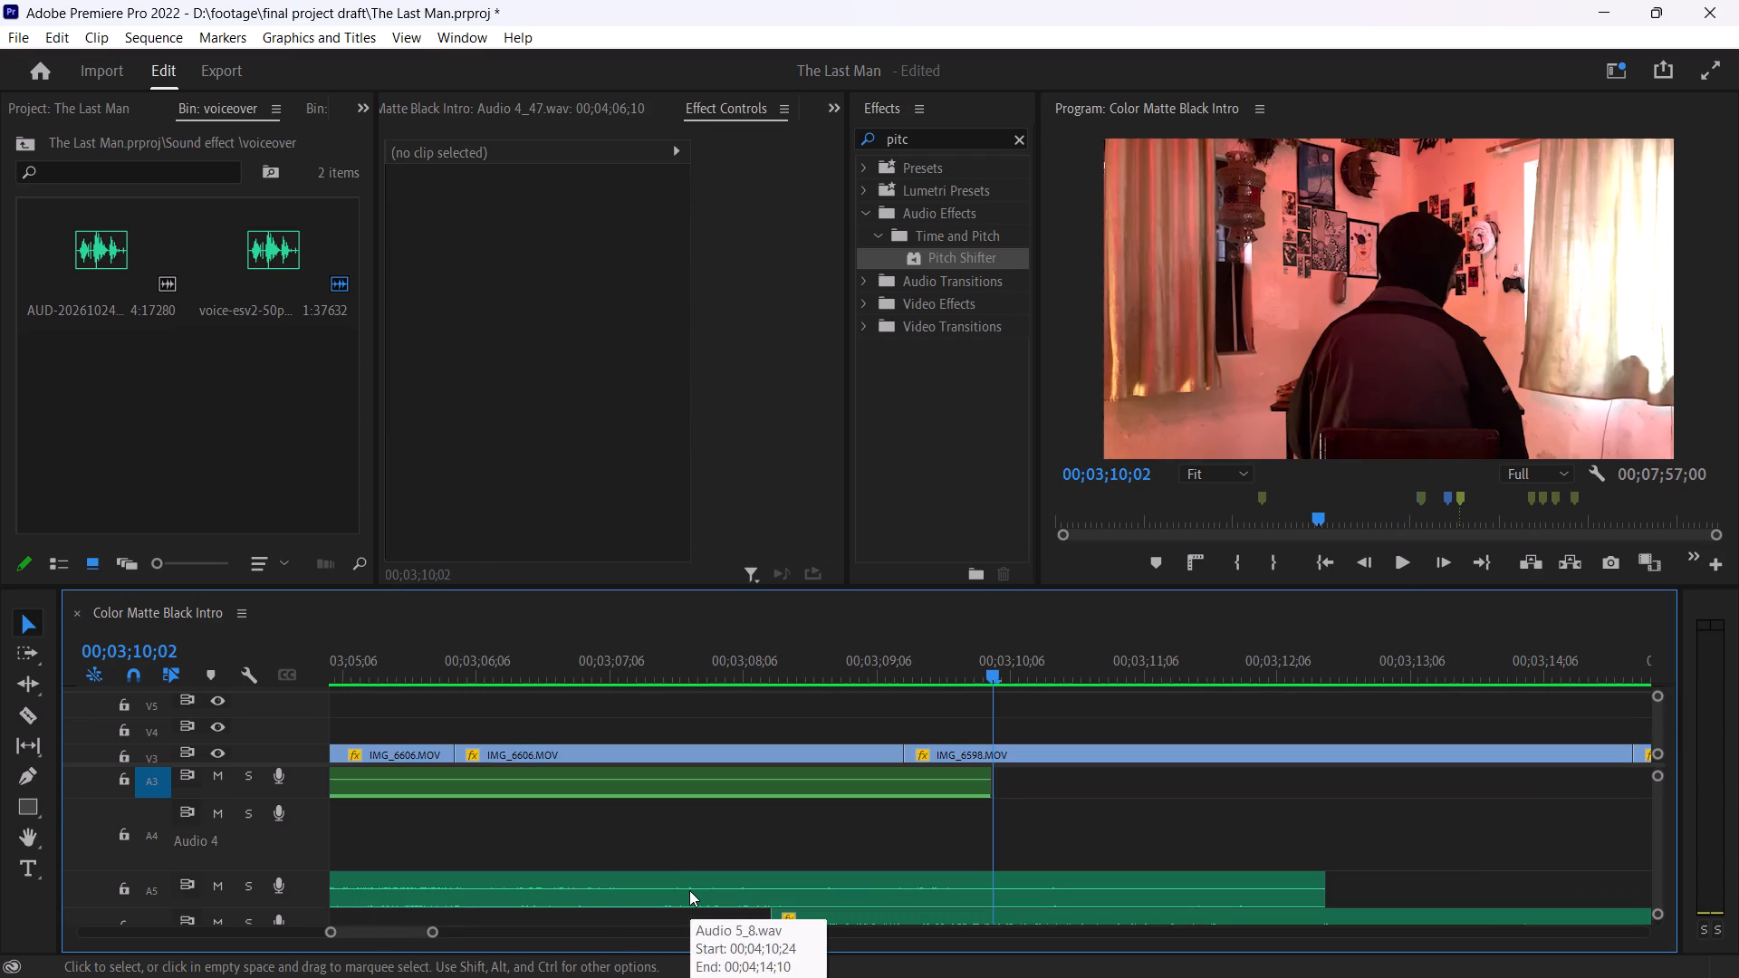
scroll(689, 890, right, 10)
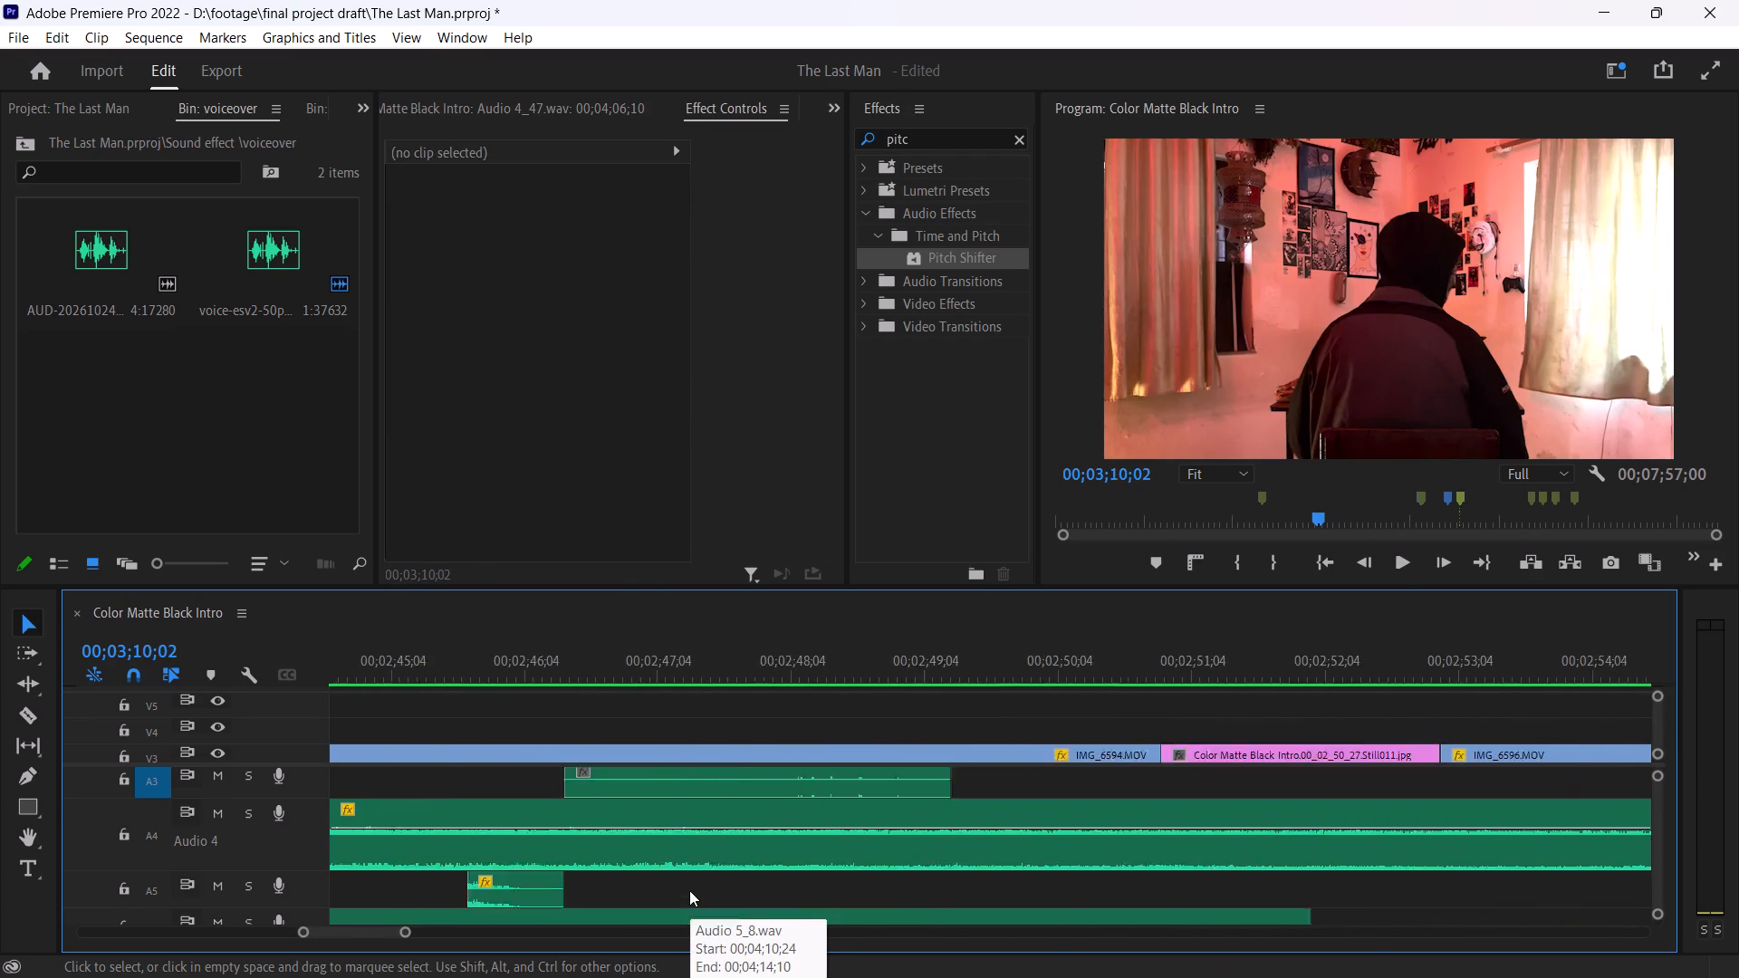
scroll(689, 890, right, 2)
scroll(689, 890, left, 1)
ctrl+scroll(689, 890, down, 1)
ctrl+scroll(689, 890, up, 1)
ctrl+scroll(689, 890, down, 5)
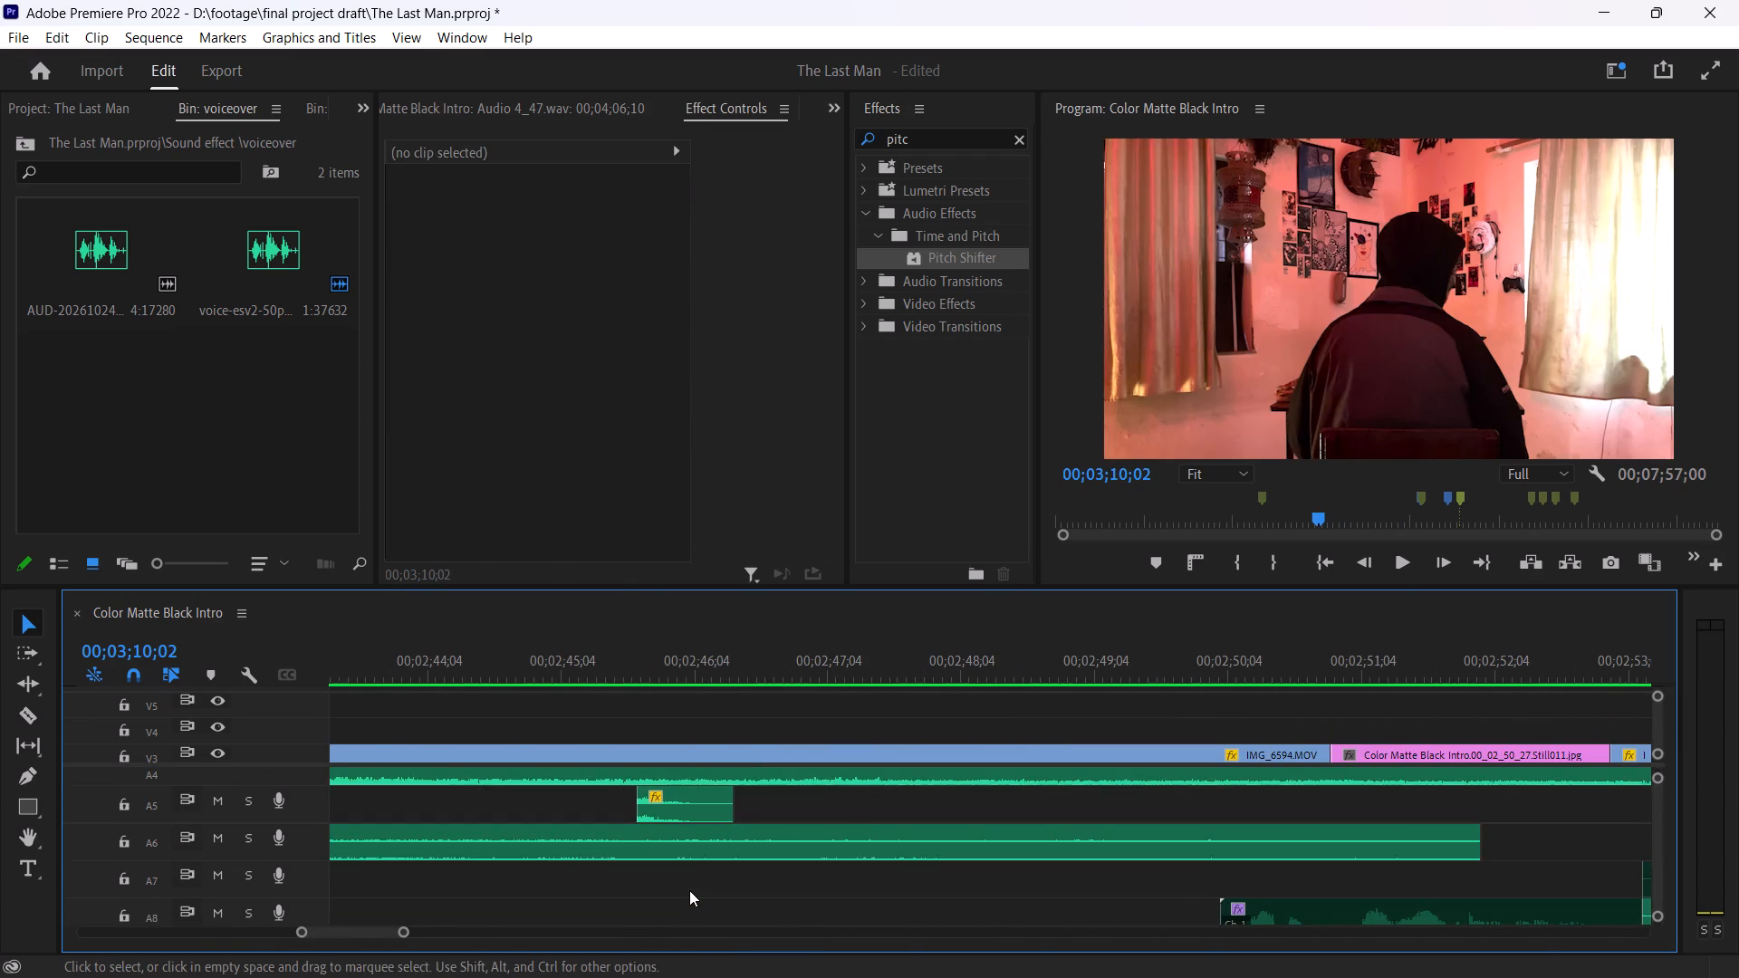
ctrl+scroll(689, 890, down, 2)
scroll(689, 890, down, 1)
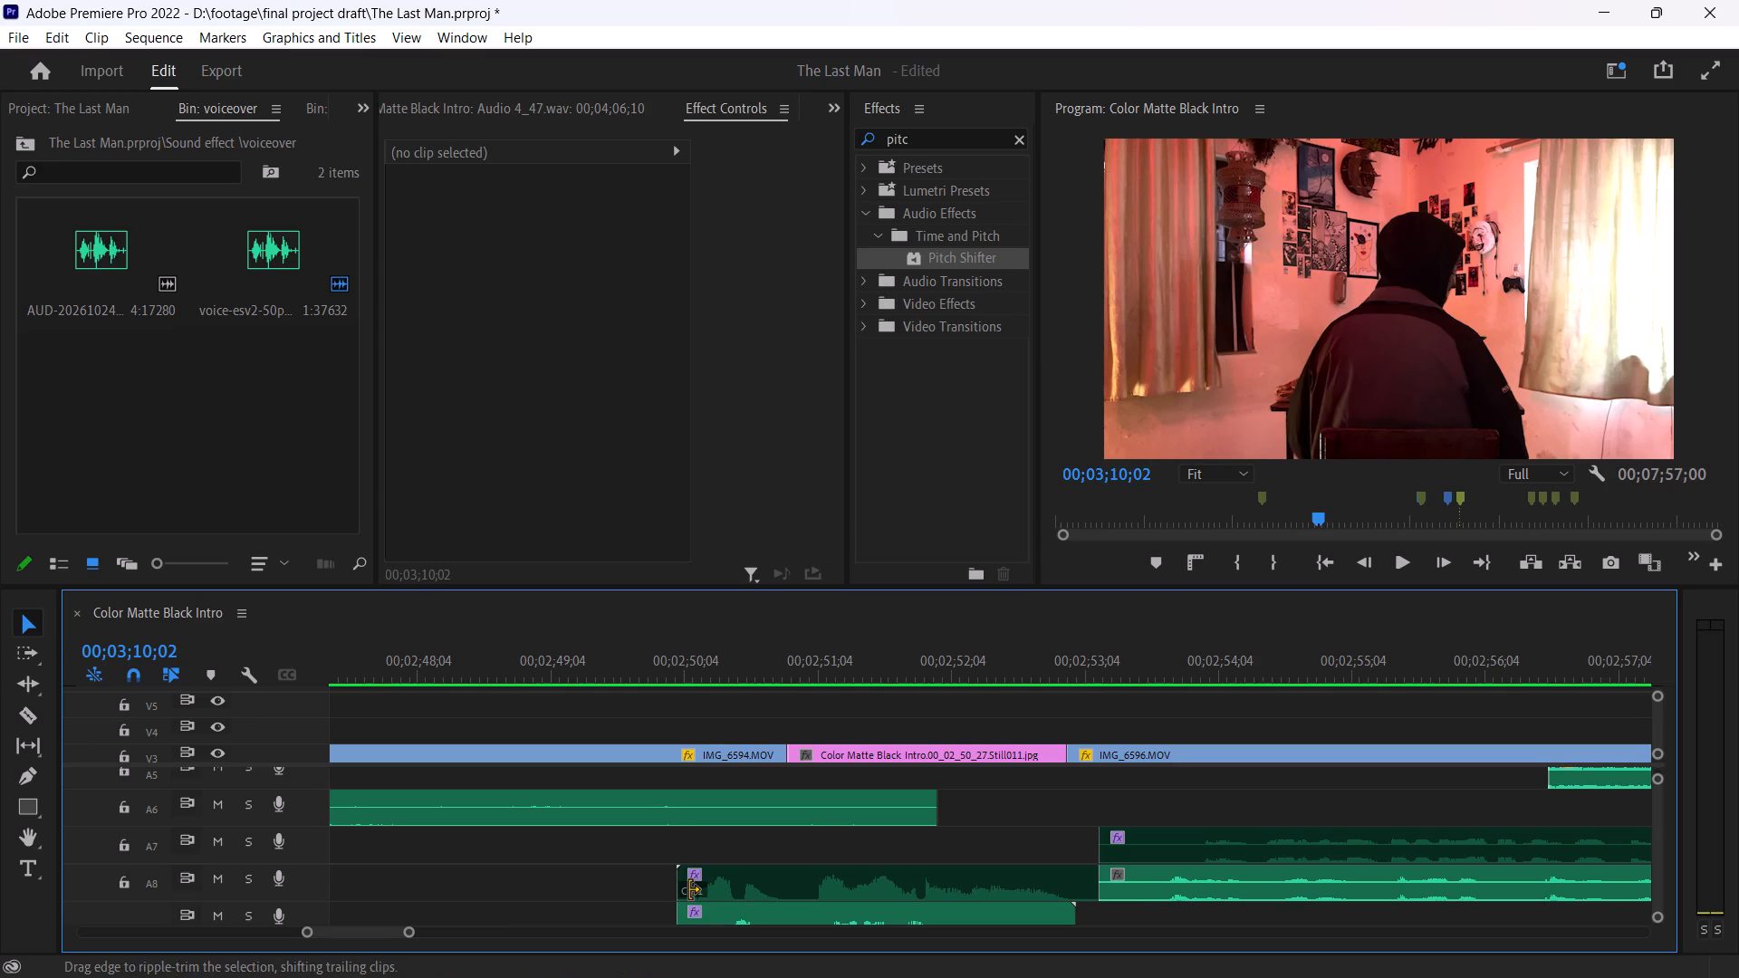
ctrl+scroll(694, 890, down, 5)
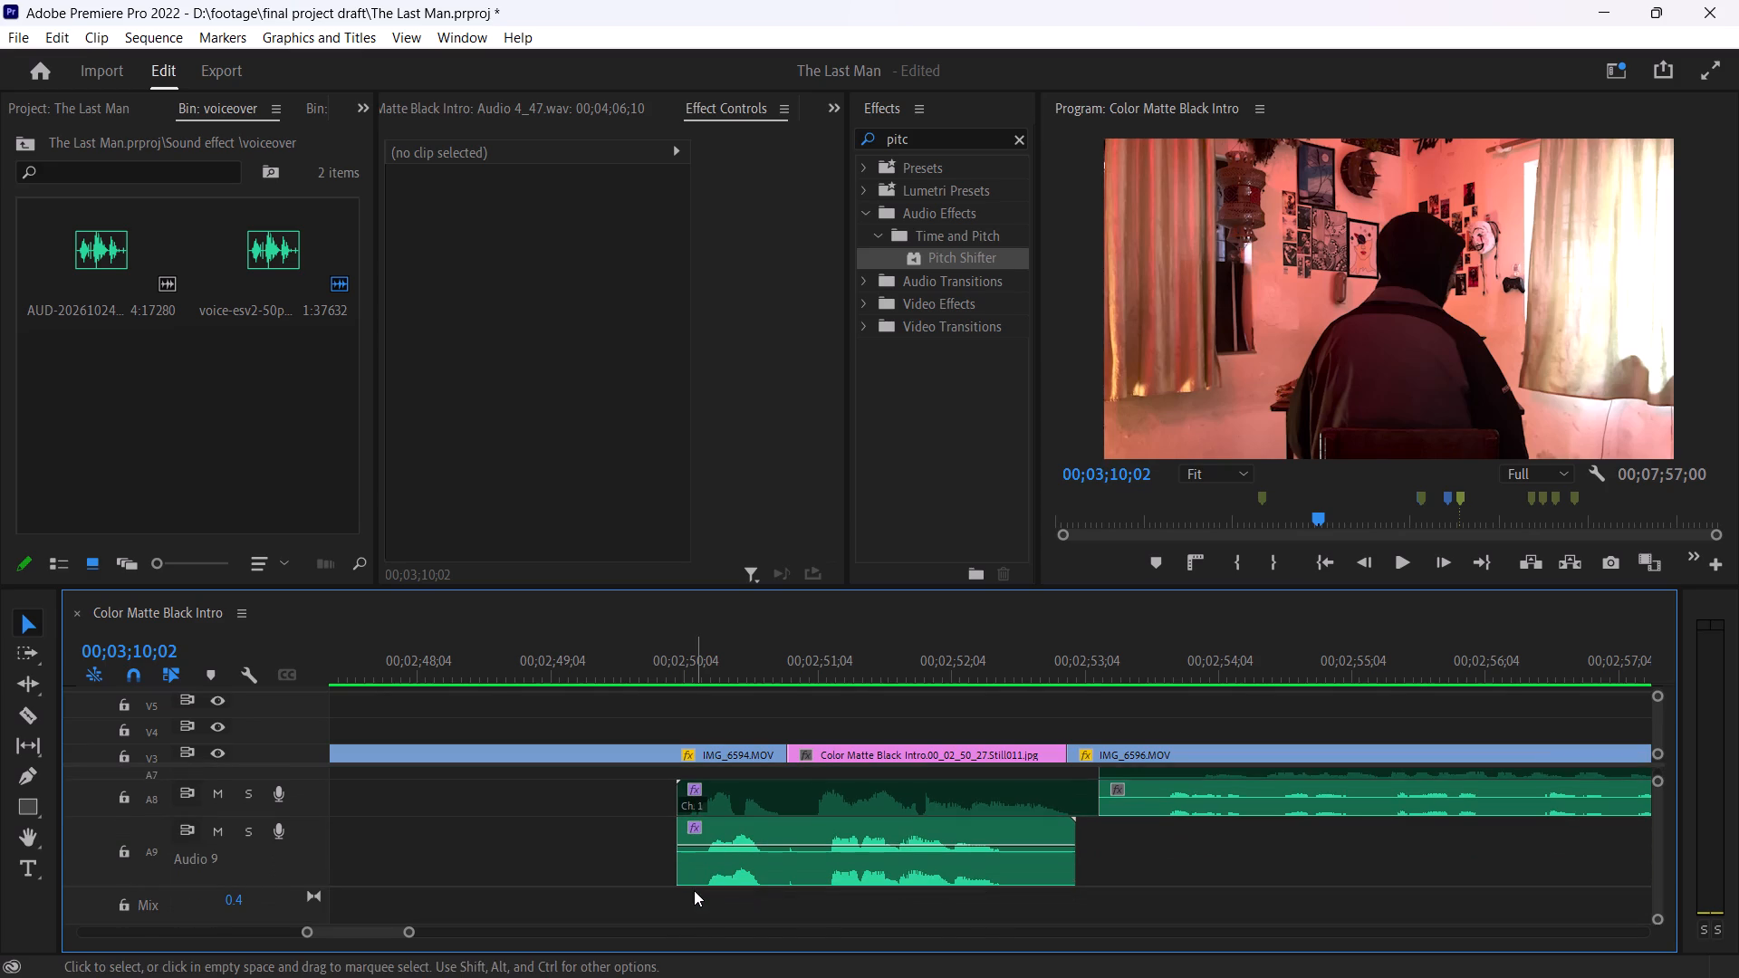
click(761, 847)
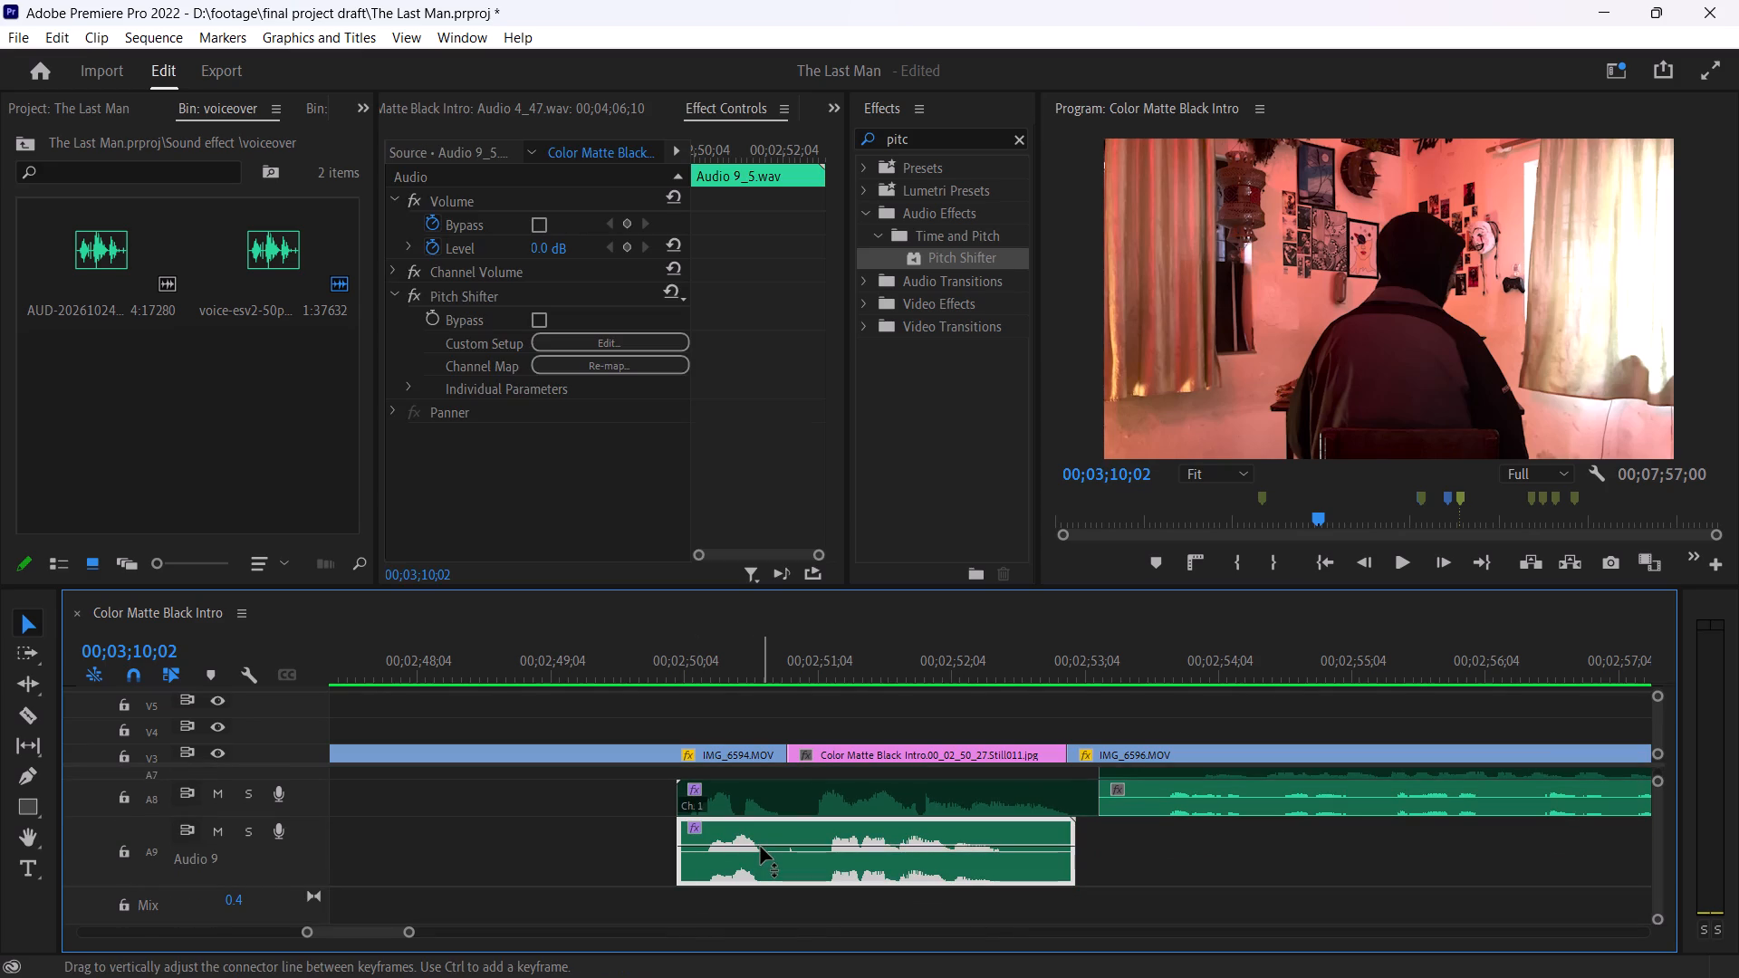
key(Delete)
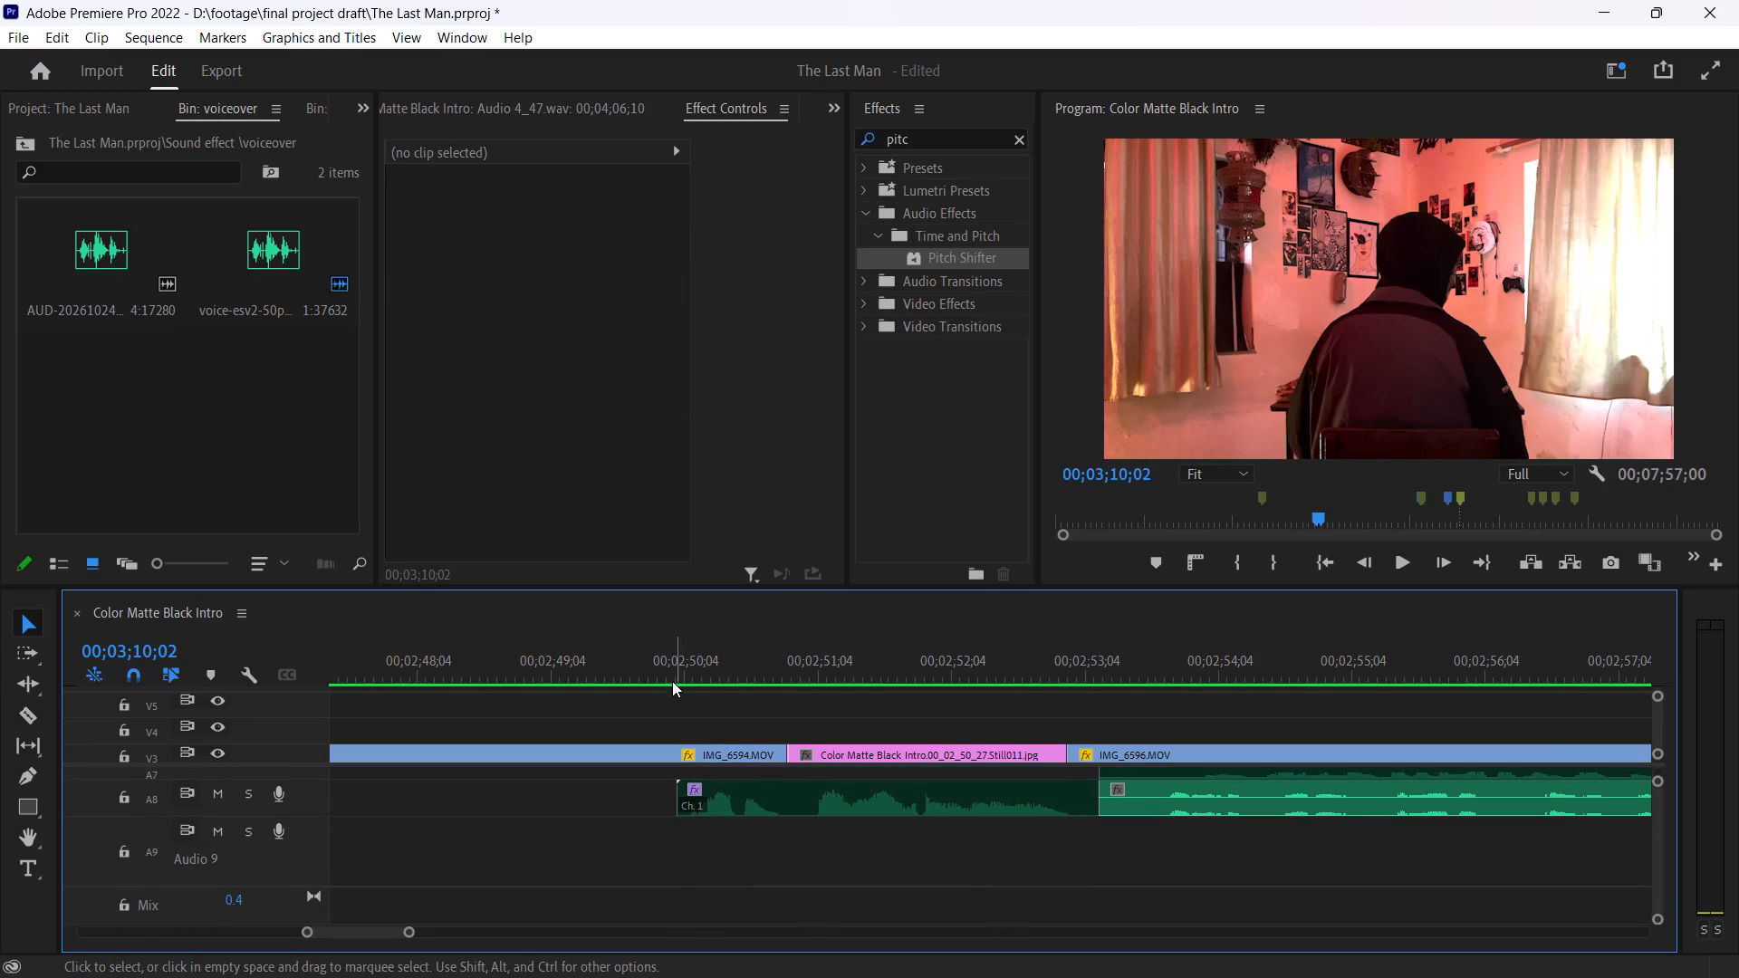
Play back the footage from 00;02;50;02 to about 00;02;51 without the deleted Audio 9 voiceover.
click(672, 677)
key(Right)
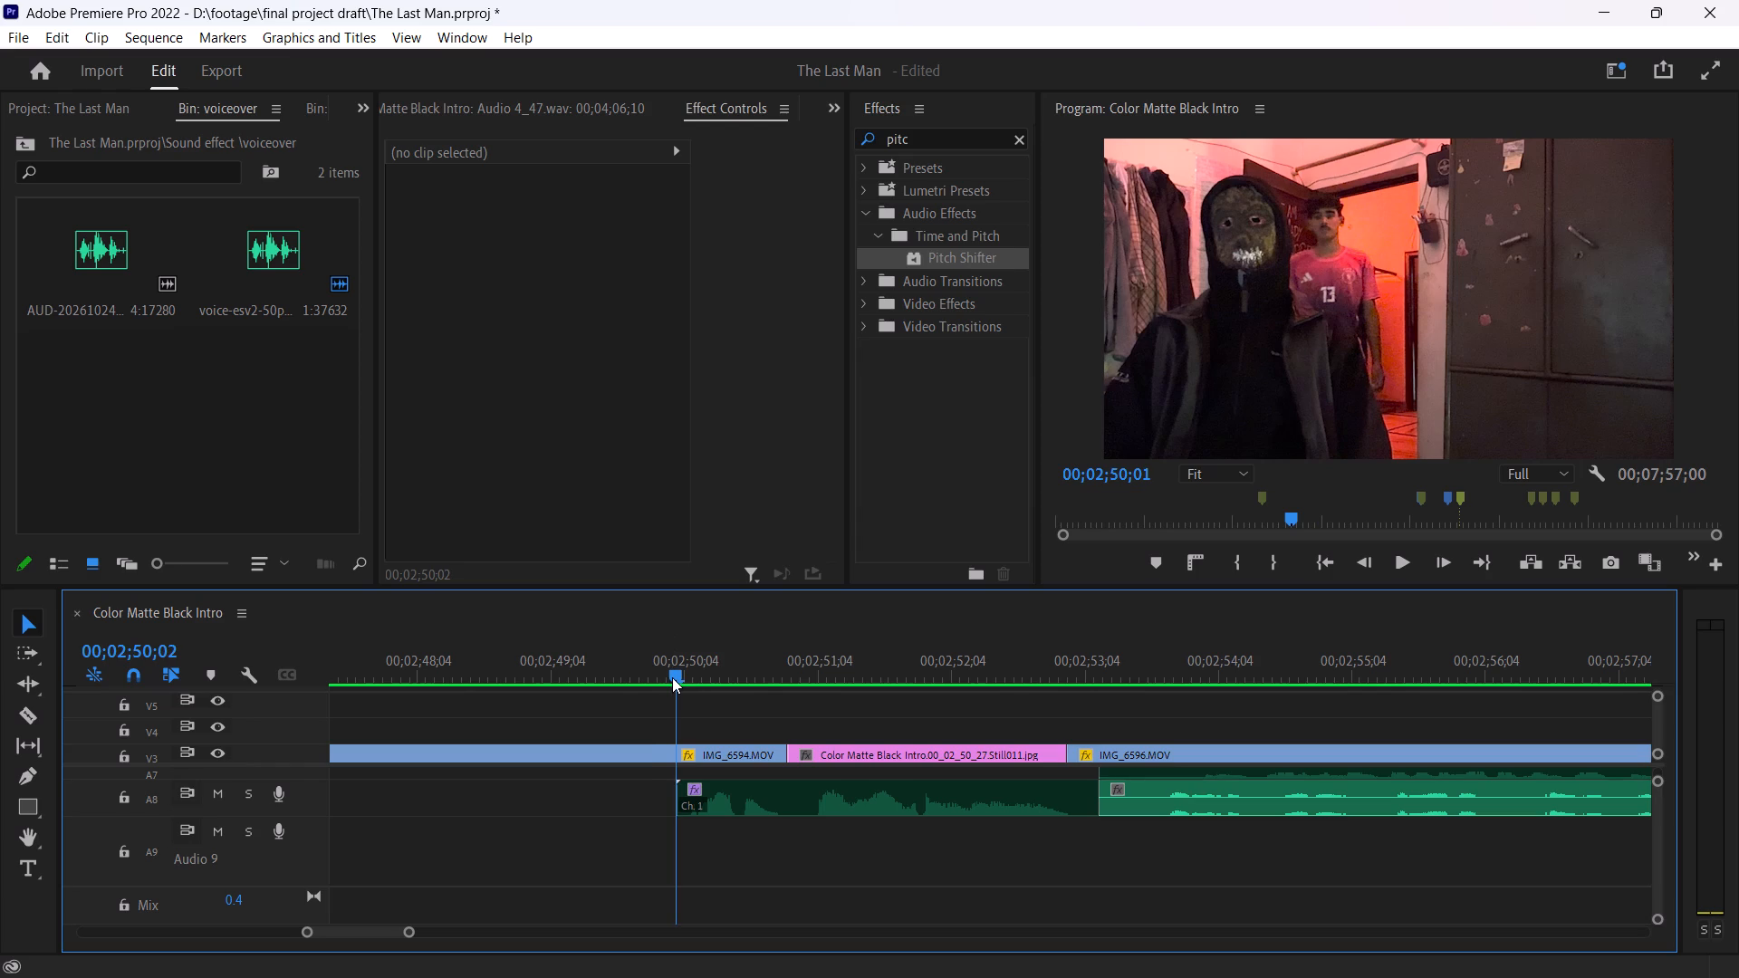
key(space)
key(space)
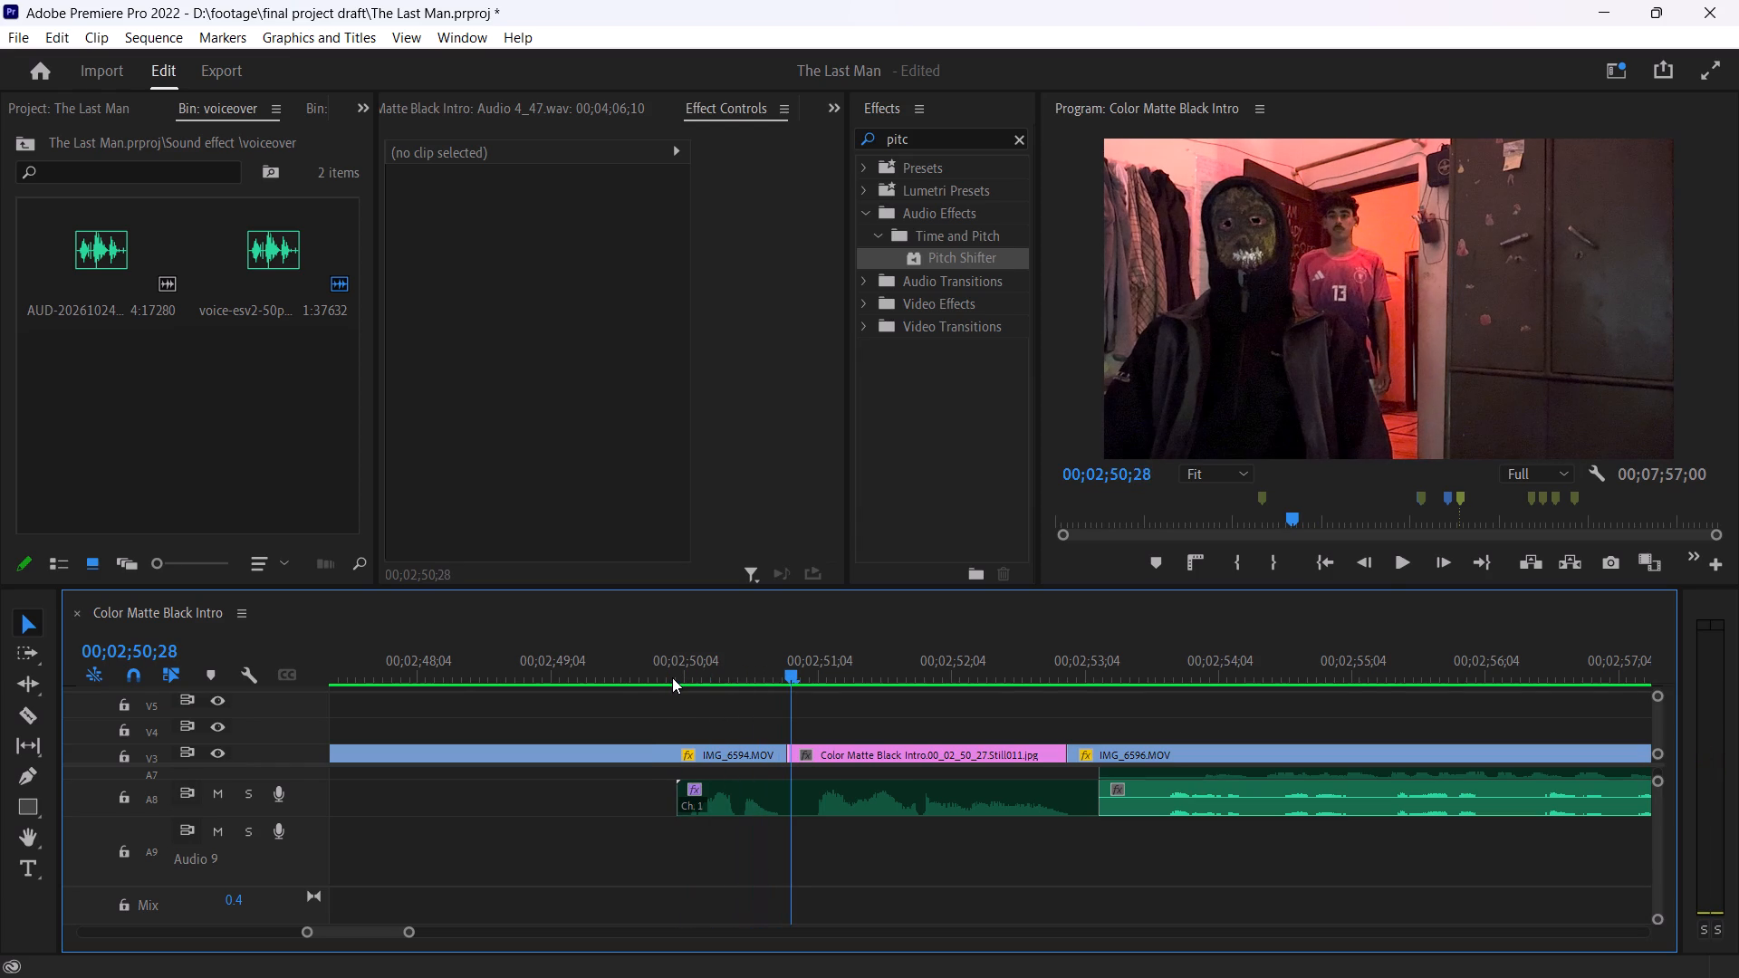
Undo the deletion of the Audio 9 voiceover clip at about 00;02;50.
key(ctrl+z)
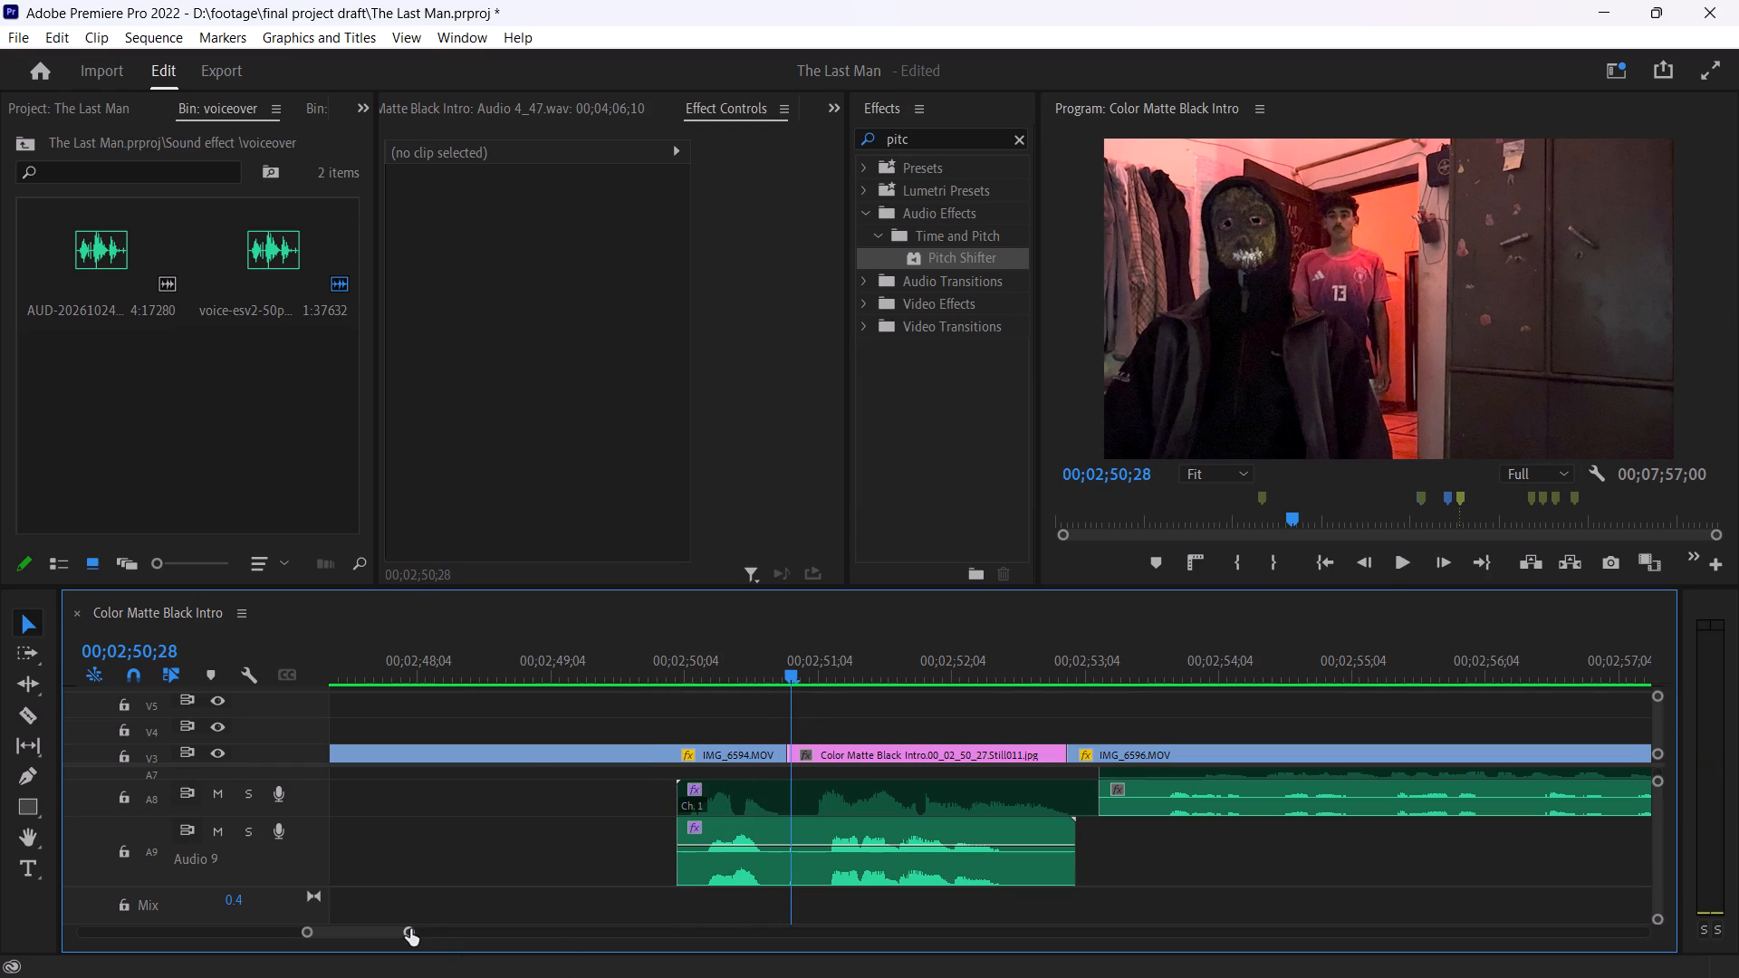
Play back the Audio 9 voiceover clip between about 00;02;50 and 00;02;53 against the footage.
drag(410, 929, 585, 924)
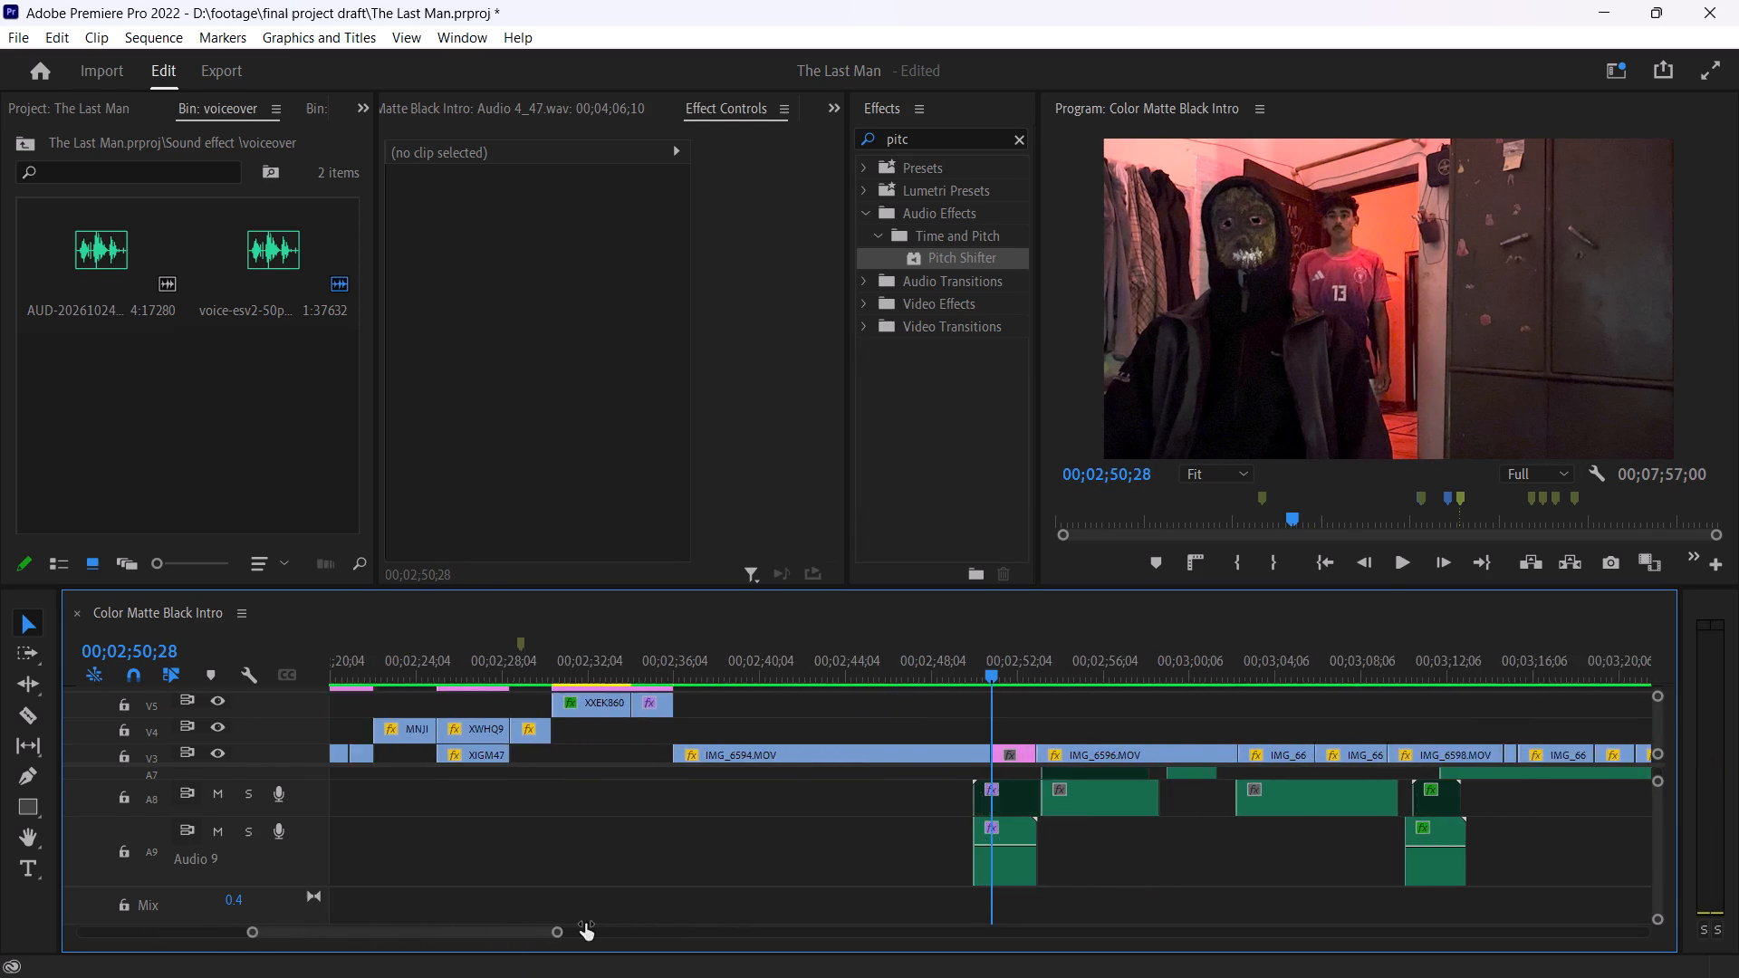
drag(585, 924, 526, 927)
key(space)
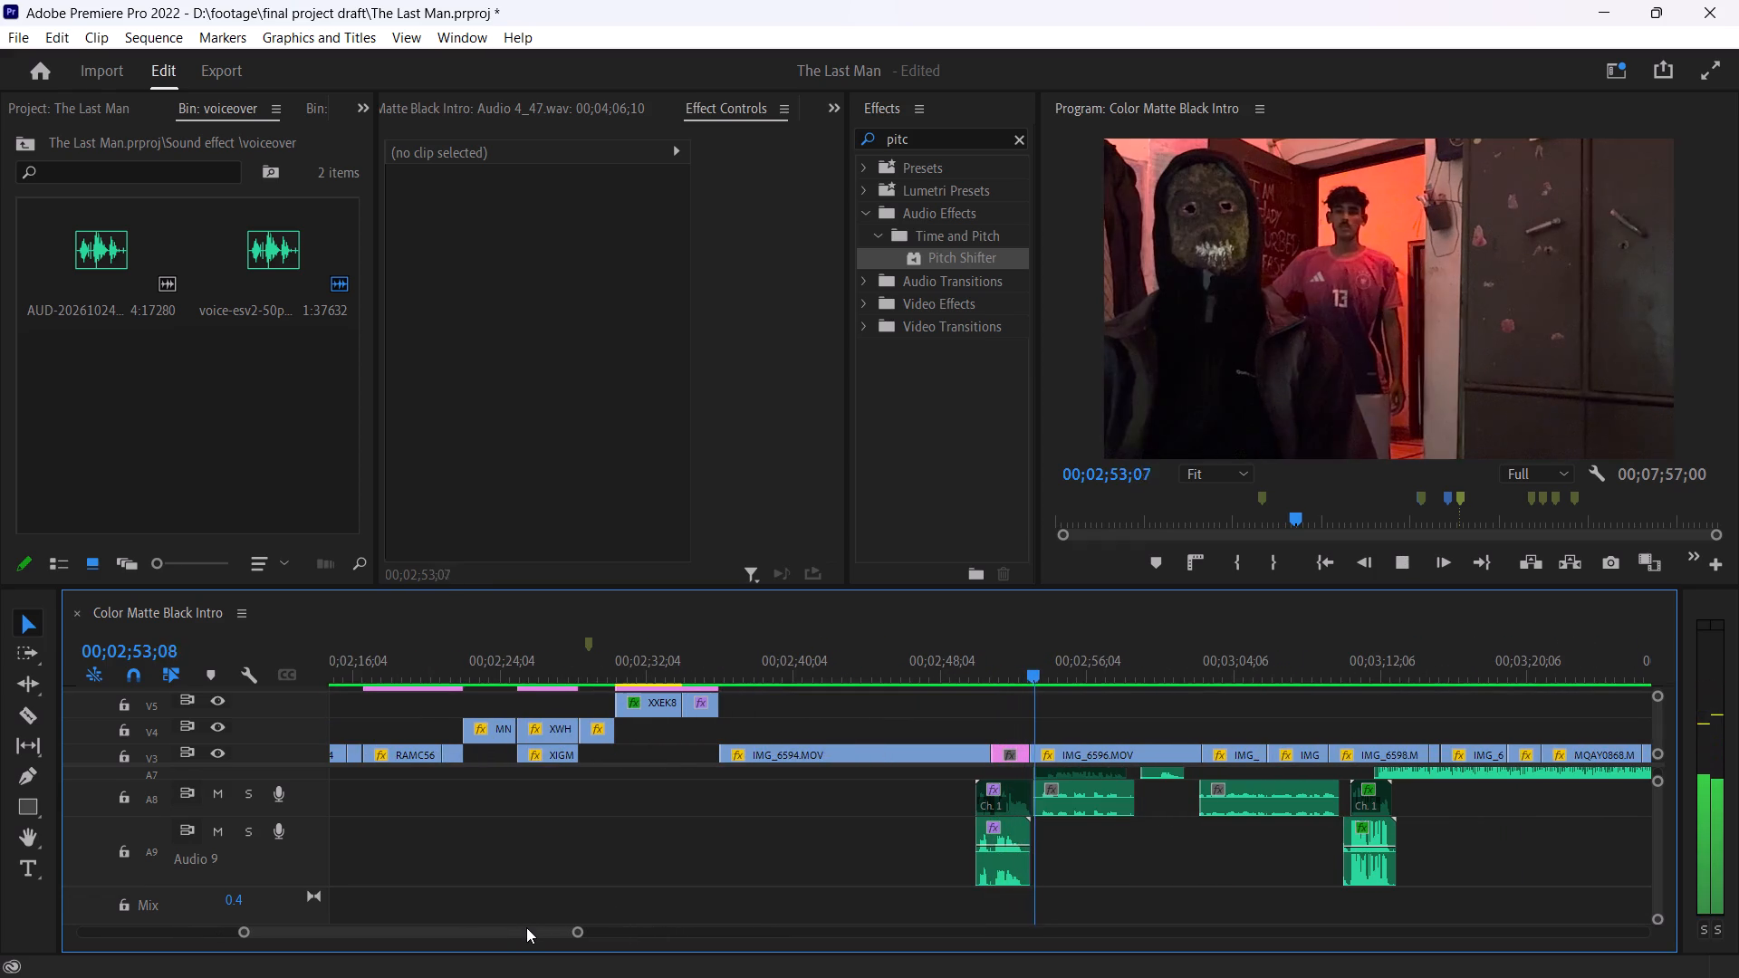
key(space)
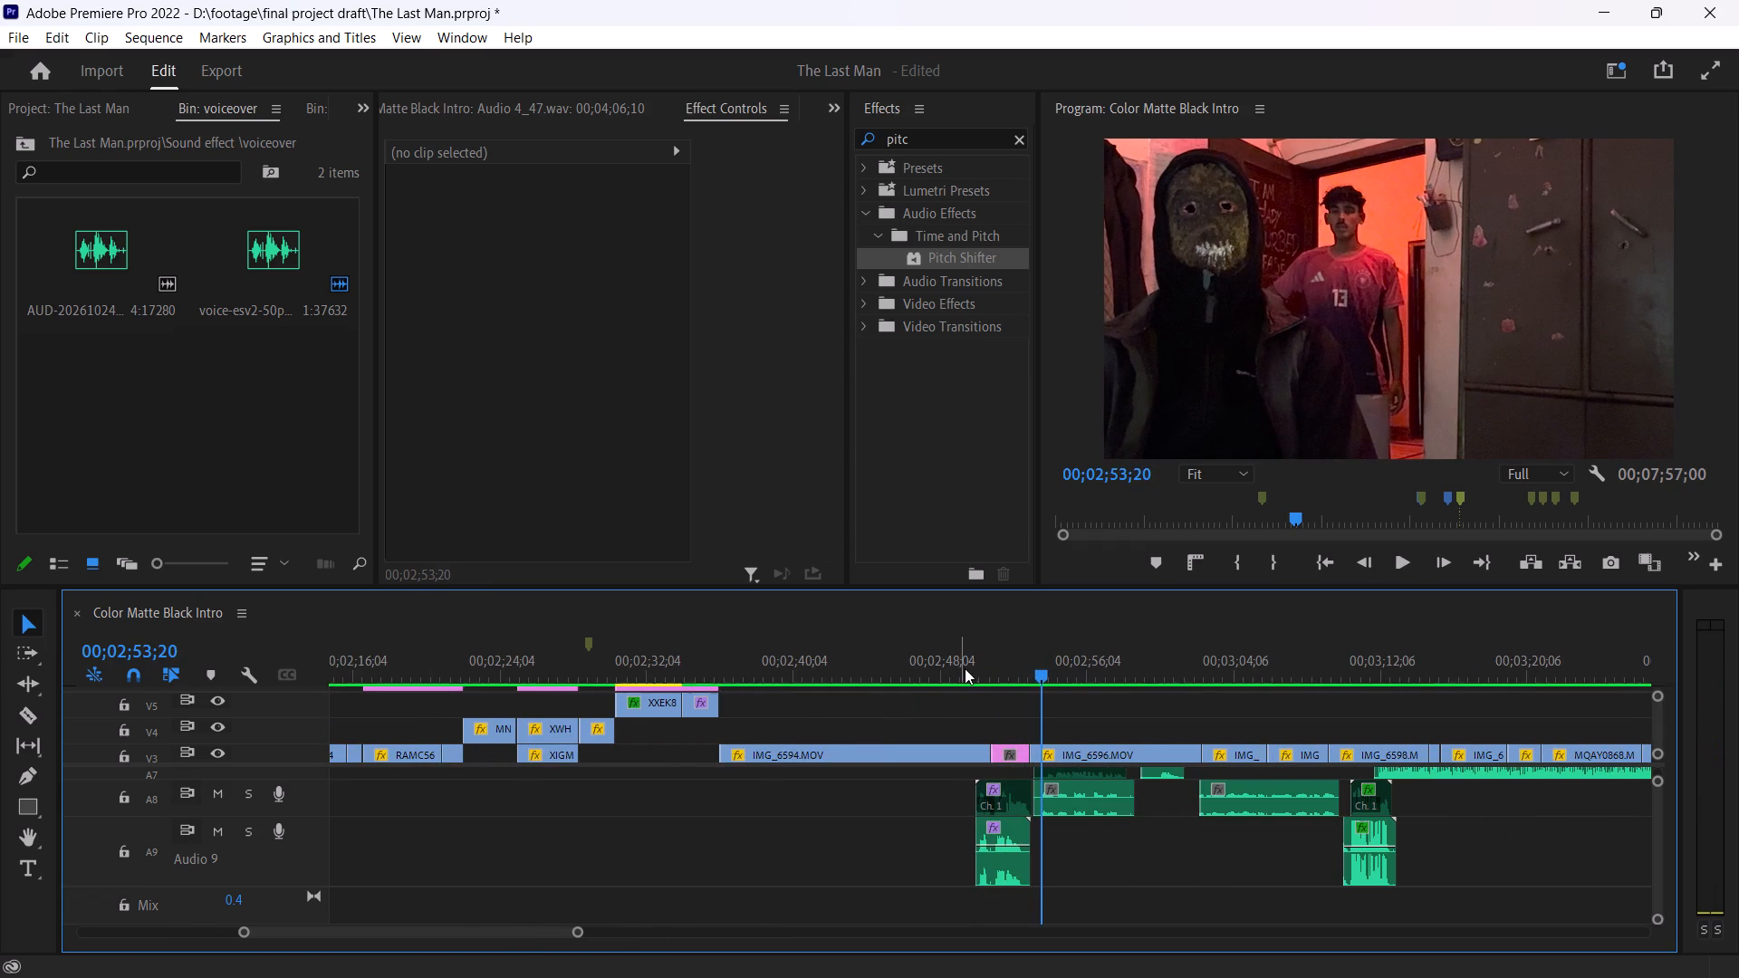
click(966, 668)
key(space)
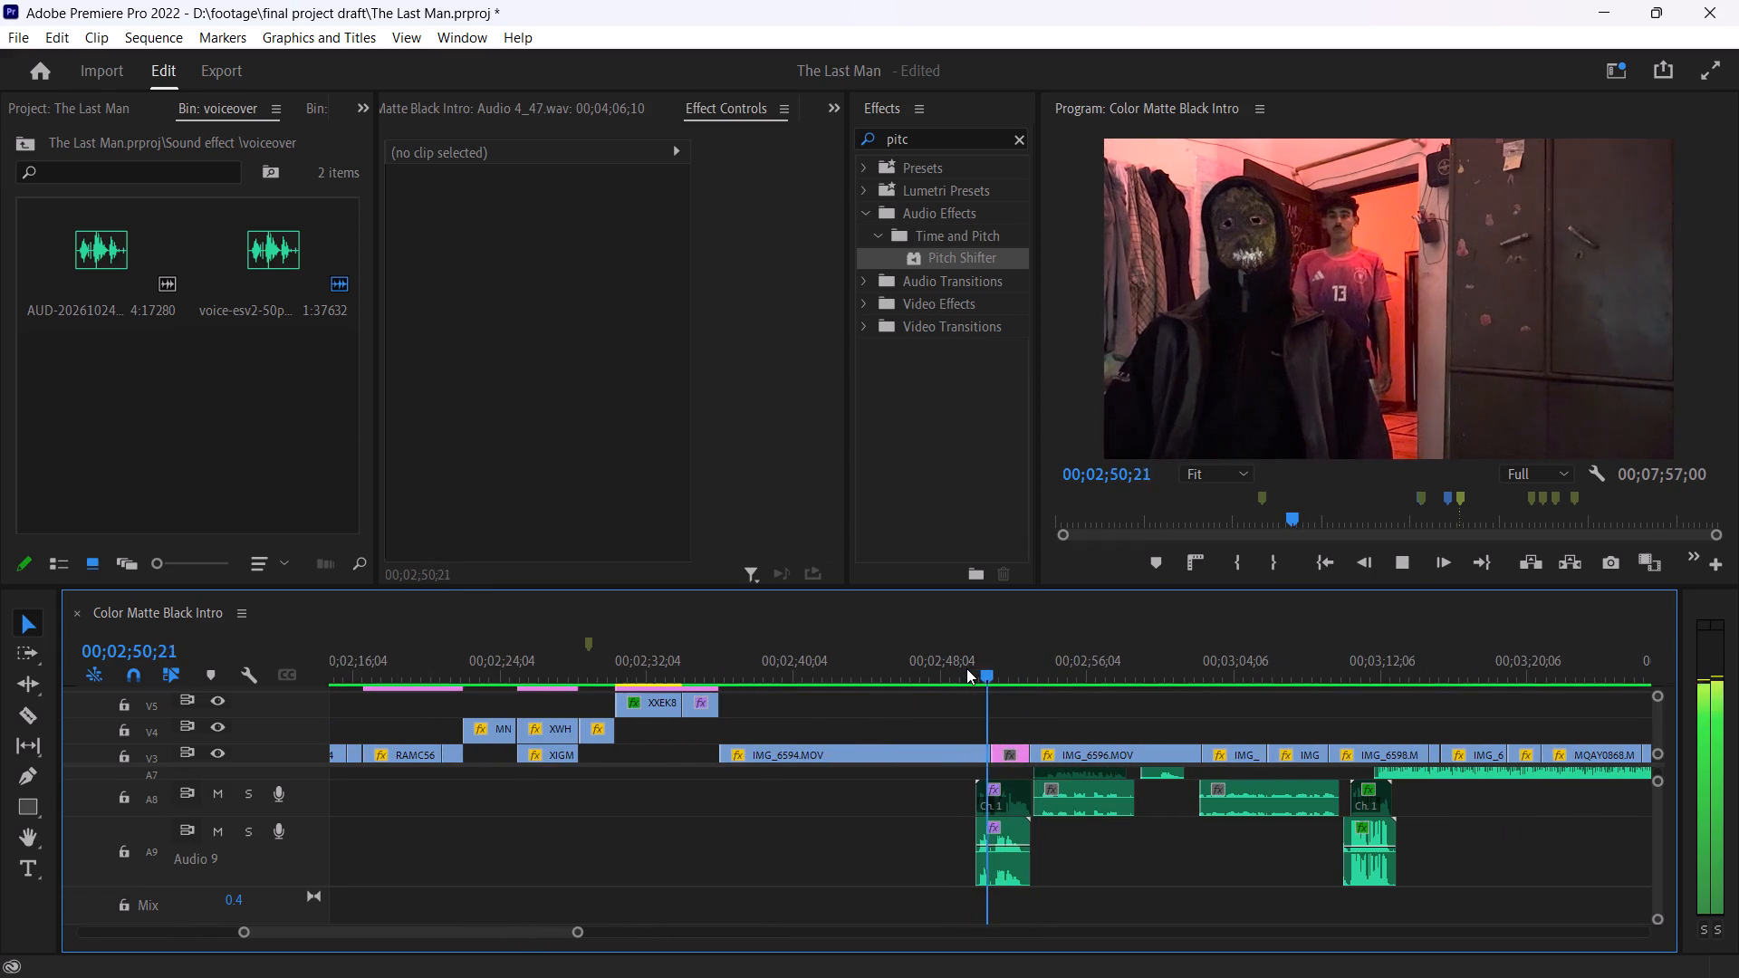
key(space)
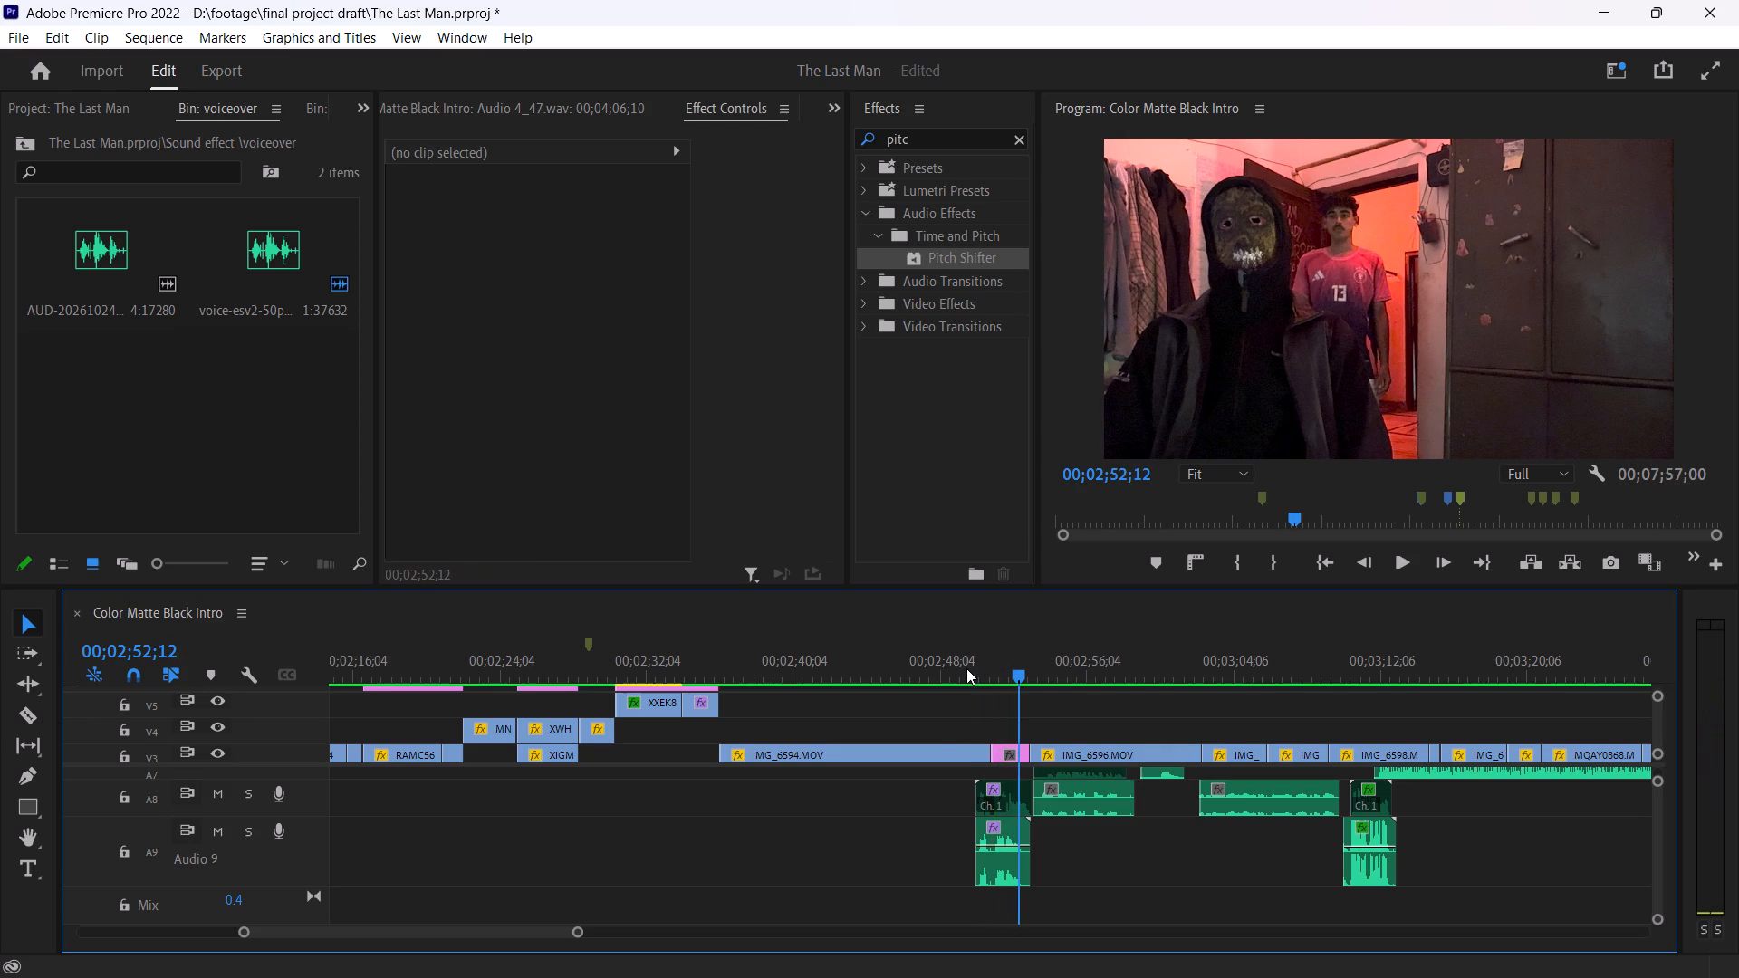
Play back the Audio 9 voiceover clip beneath the disabled Audio 8 clip from about 00;03;10 to 00;03;12.
drag(579, 934, 456, 920)
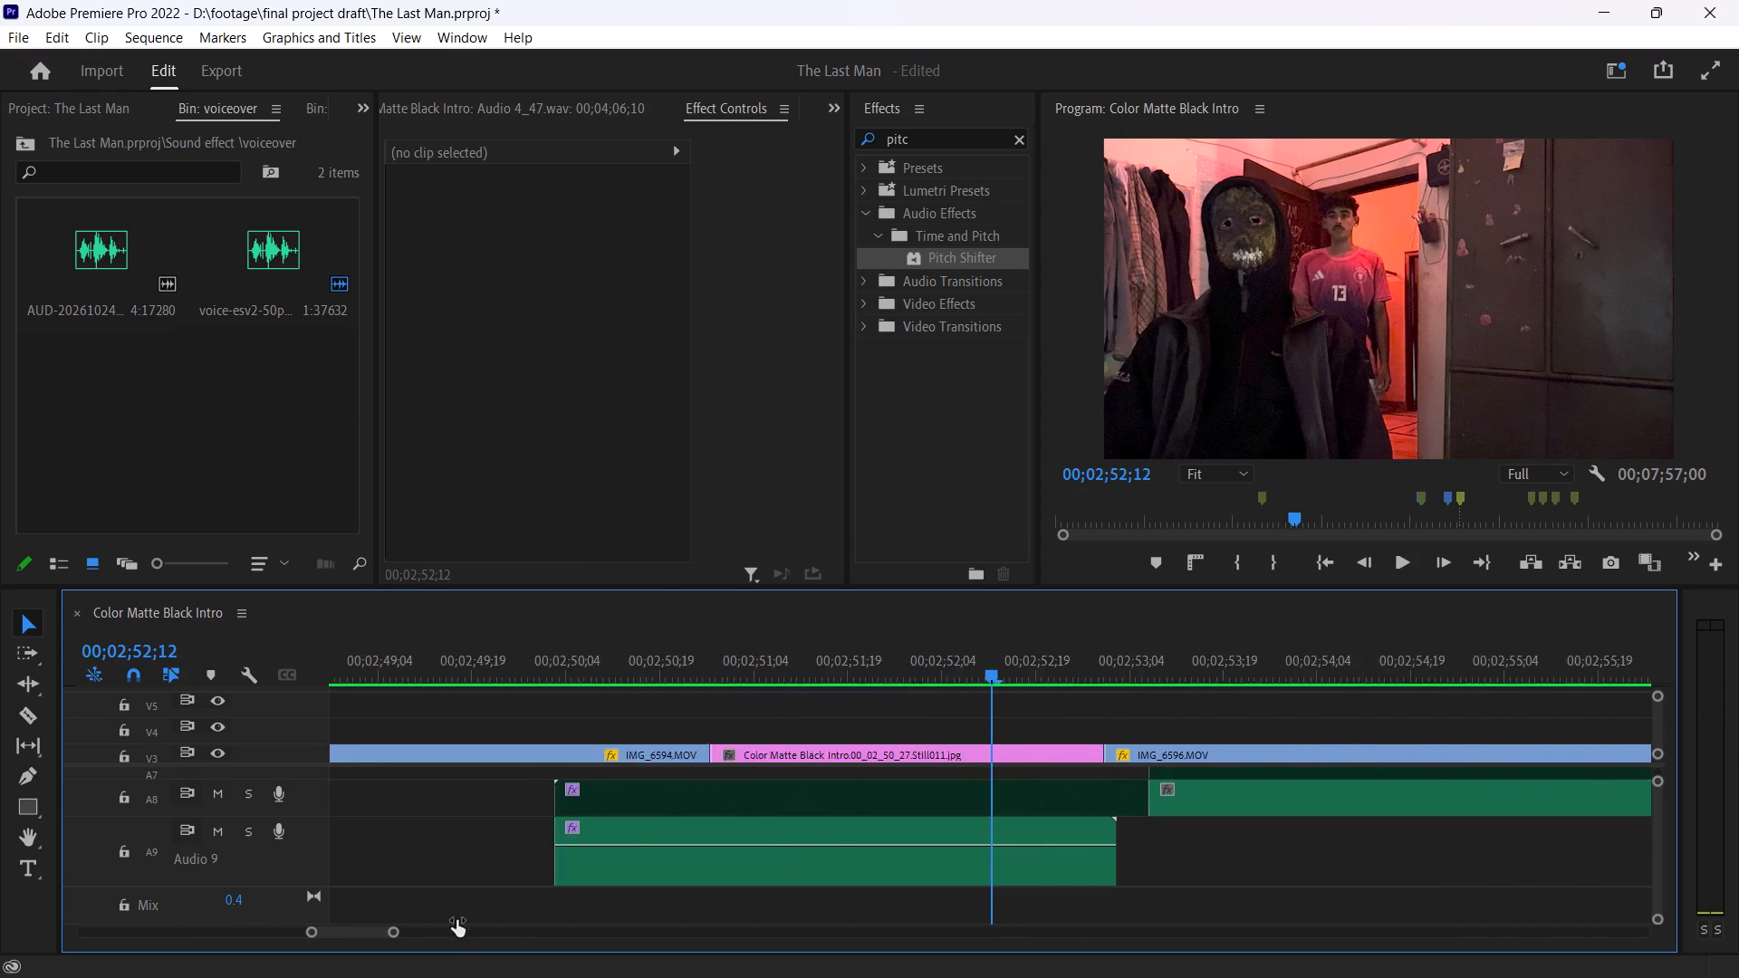
drag(456, 920, 479, 922)
drag(399, 928, 412, 930)
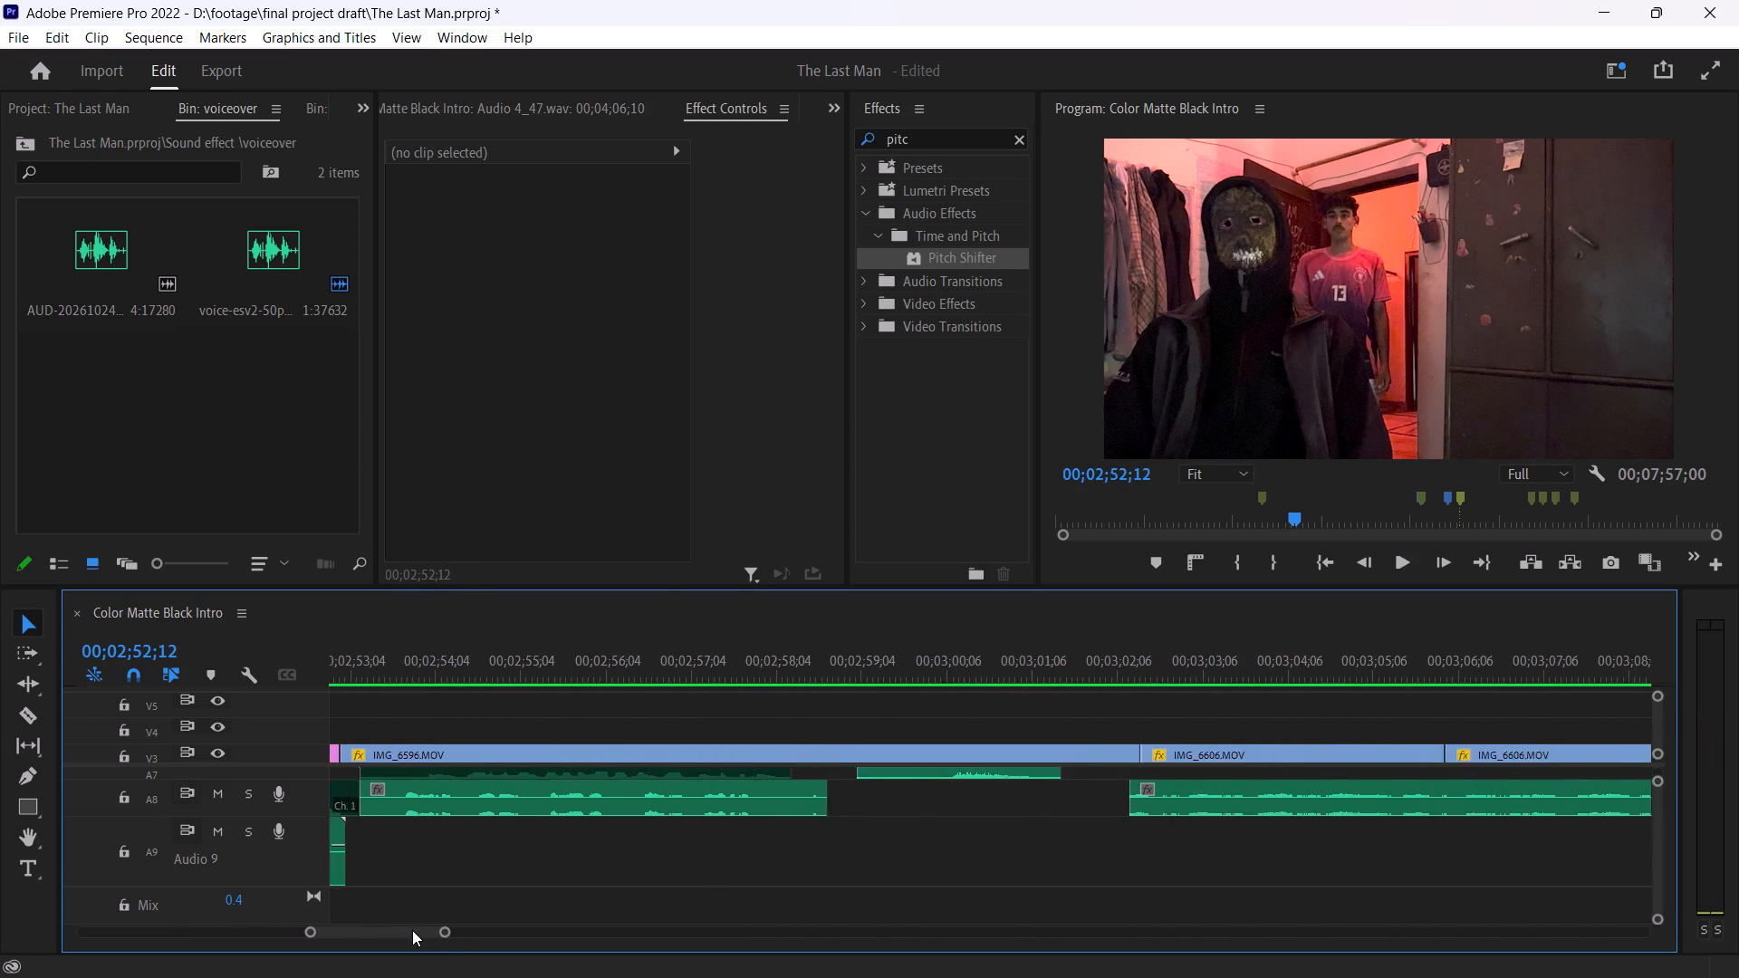
drag(412, 930, 423, 929)
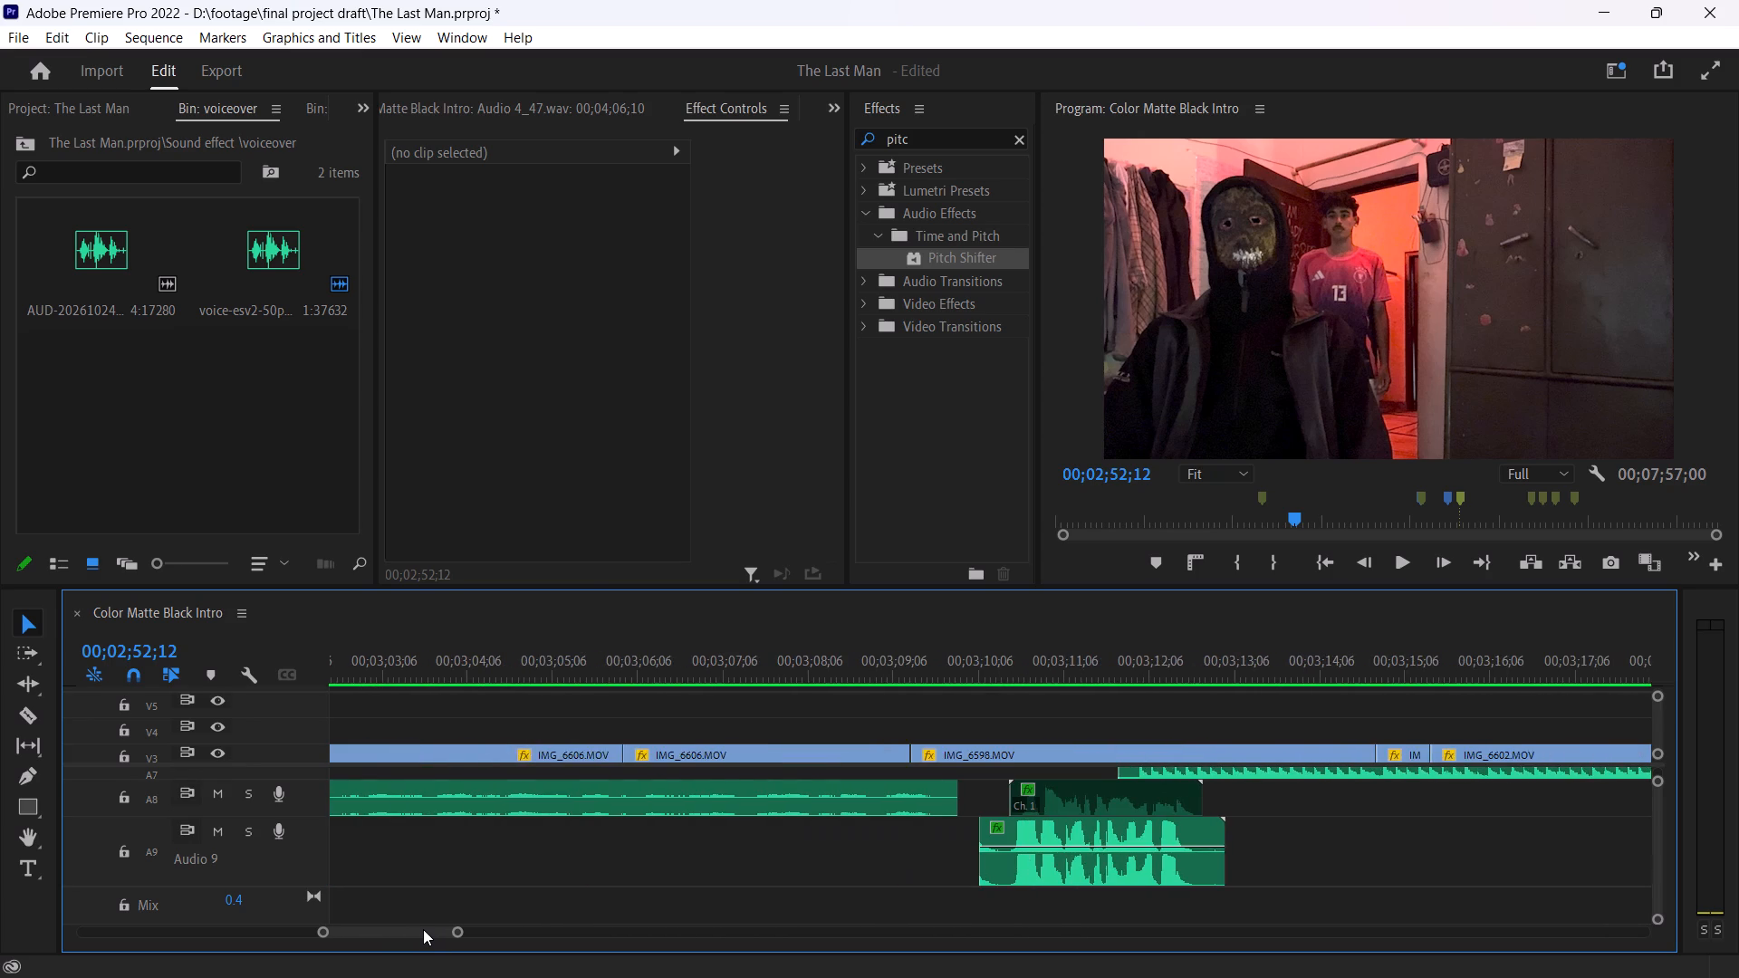
drag(423, 929, 434, 922)
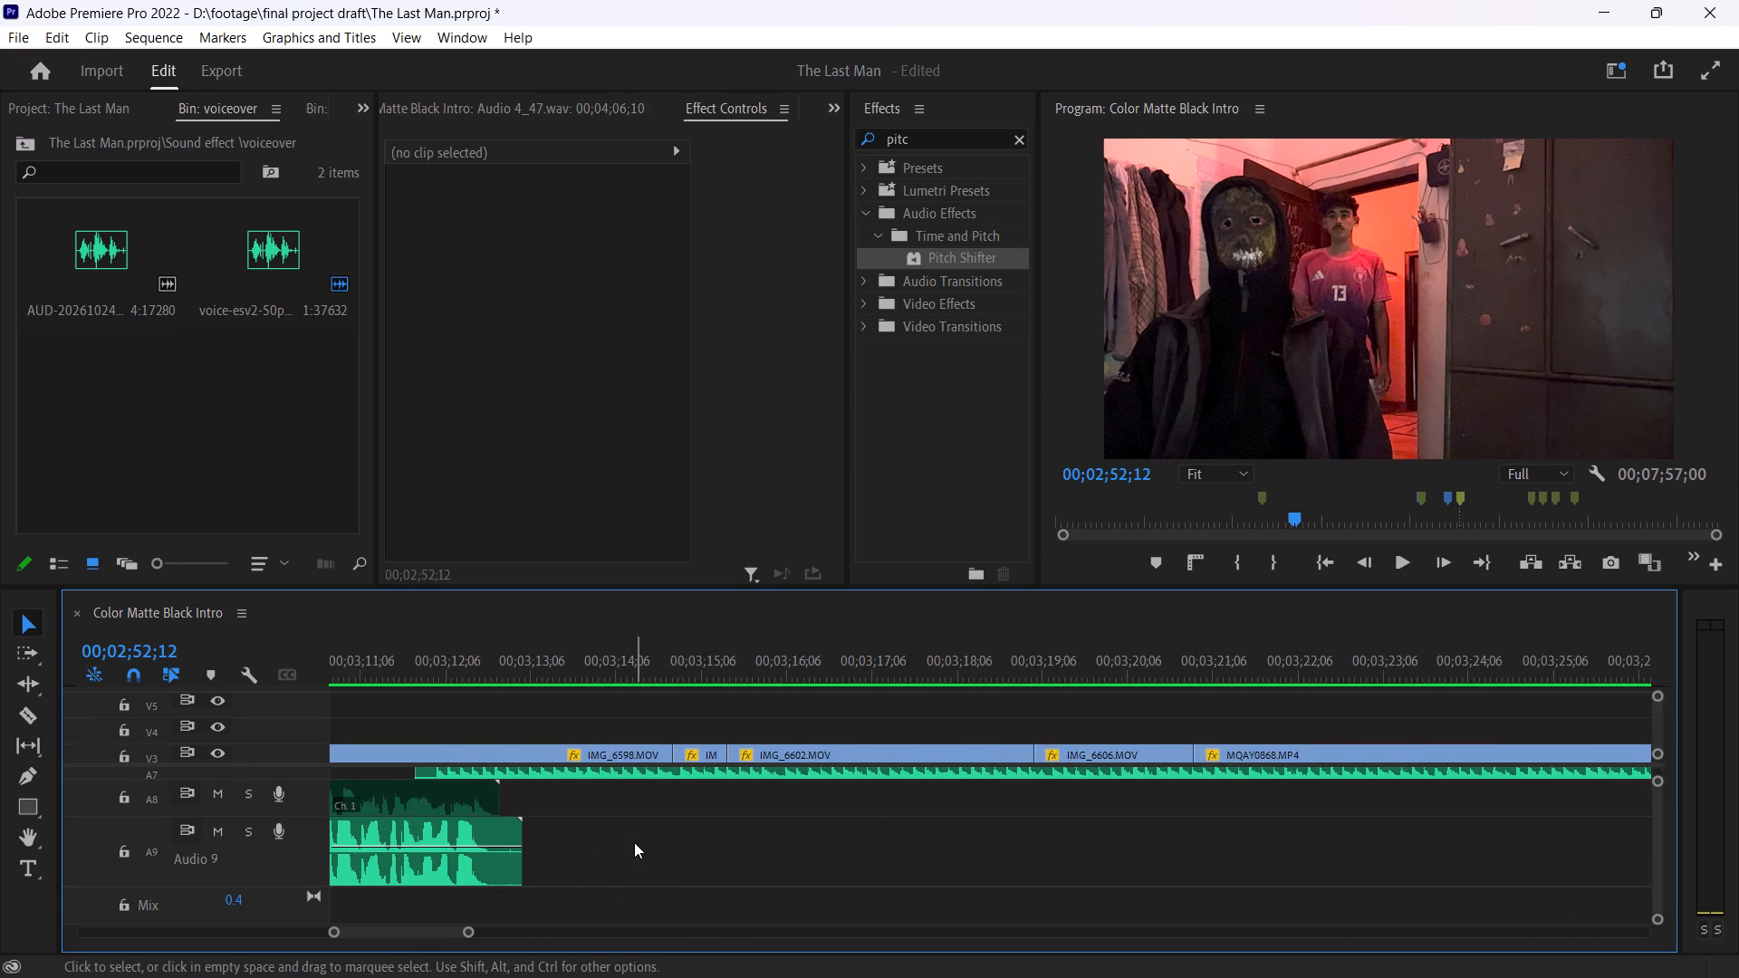
ctrl+scroll(634, 842, up, 1)
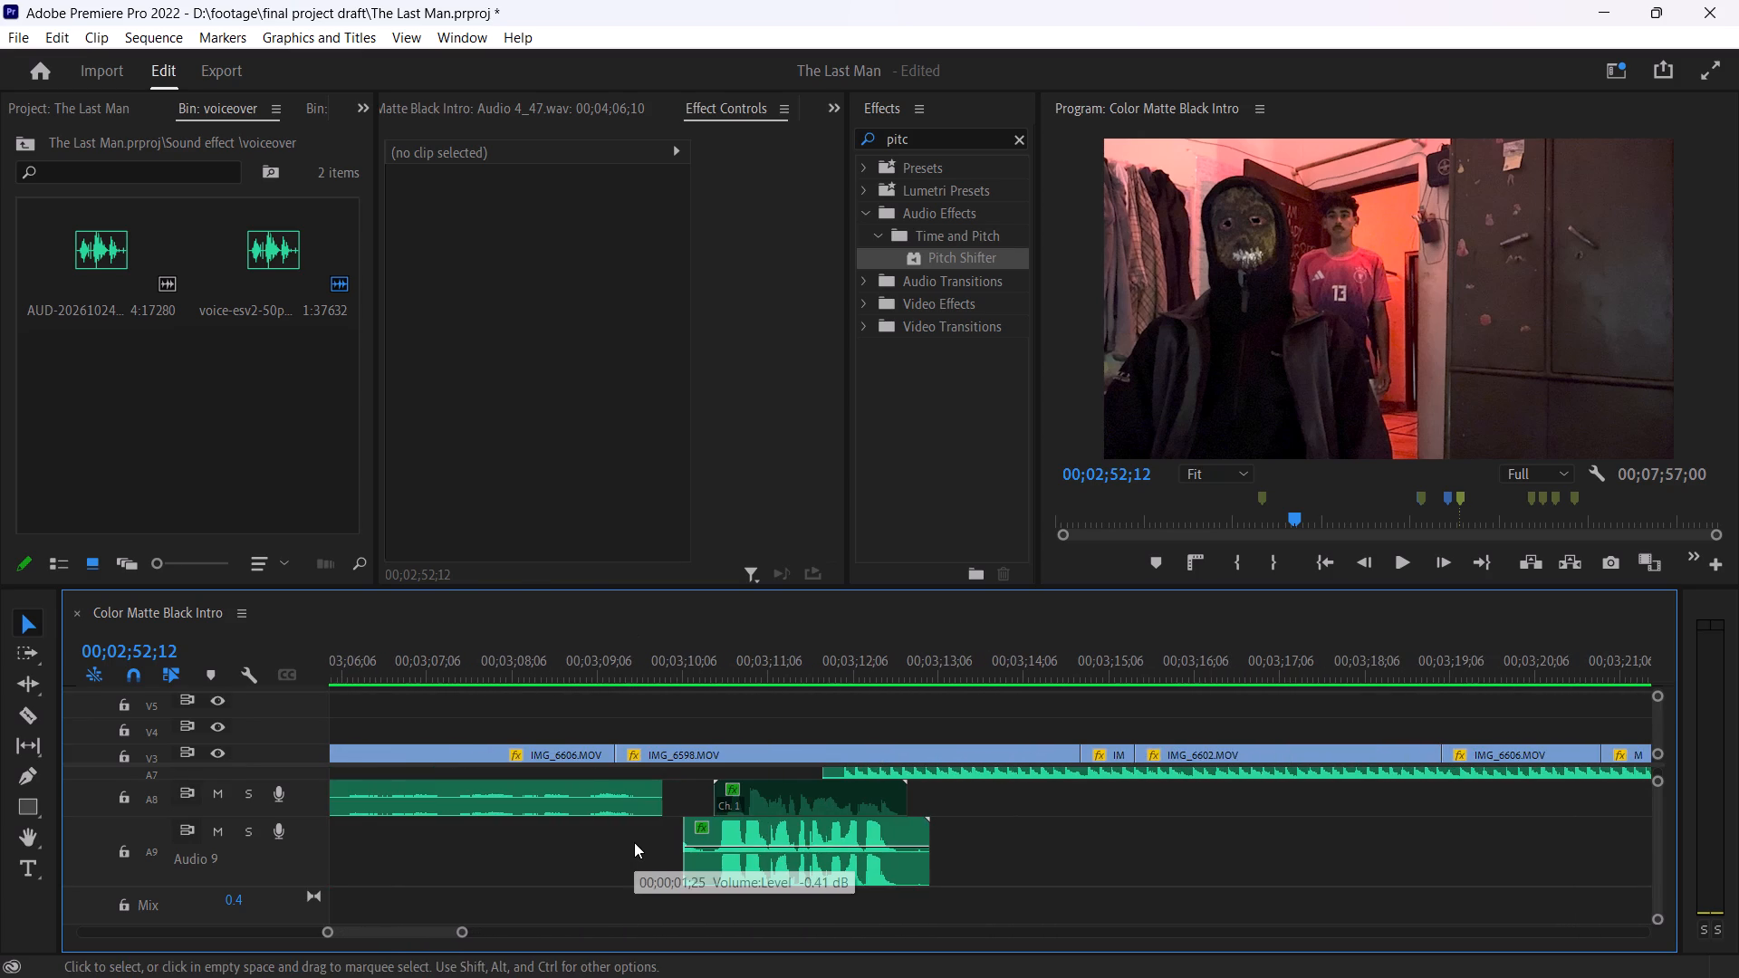
click(699, 672)
key(space)
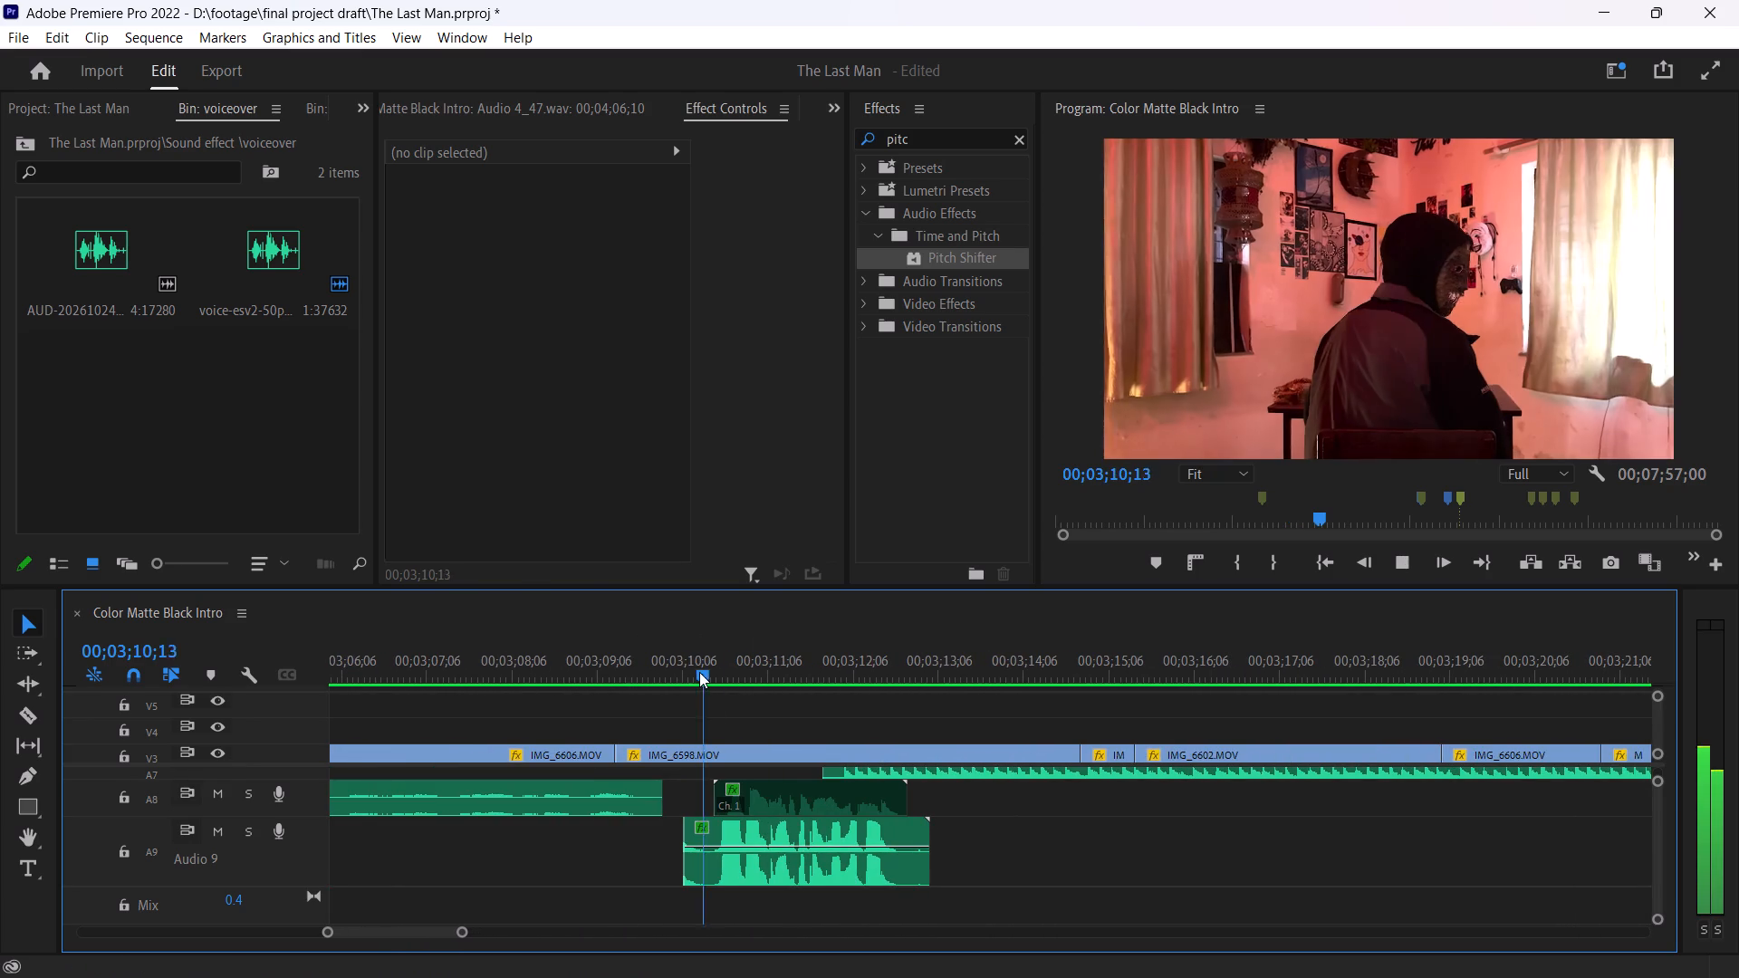
key(space)
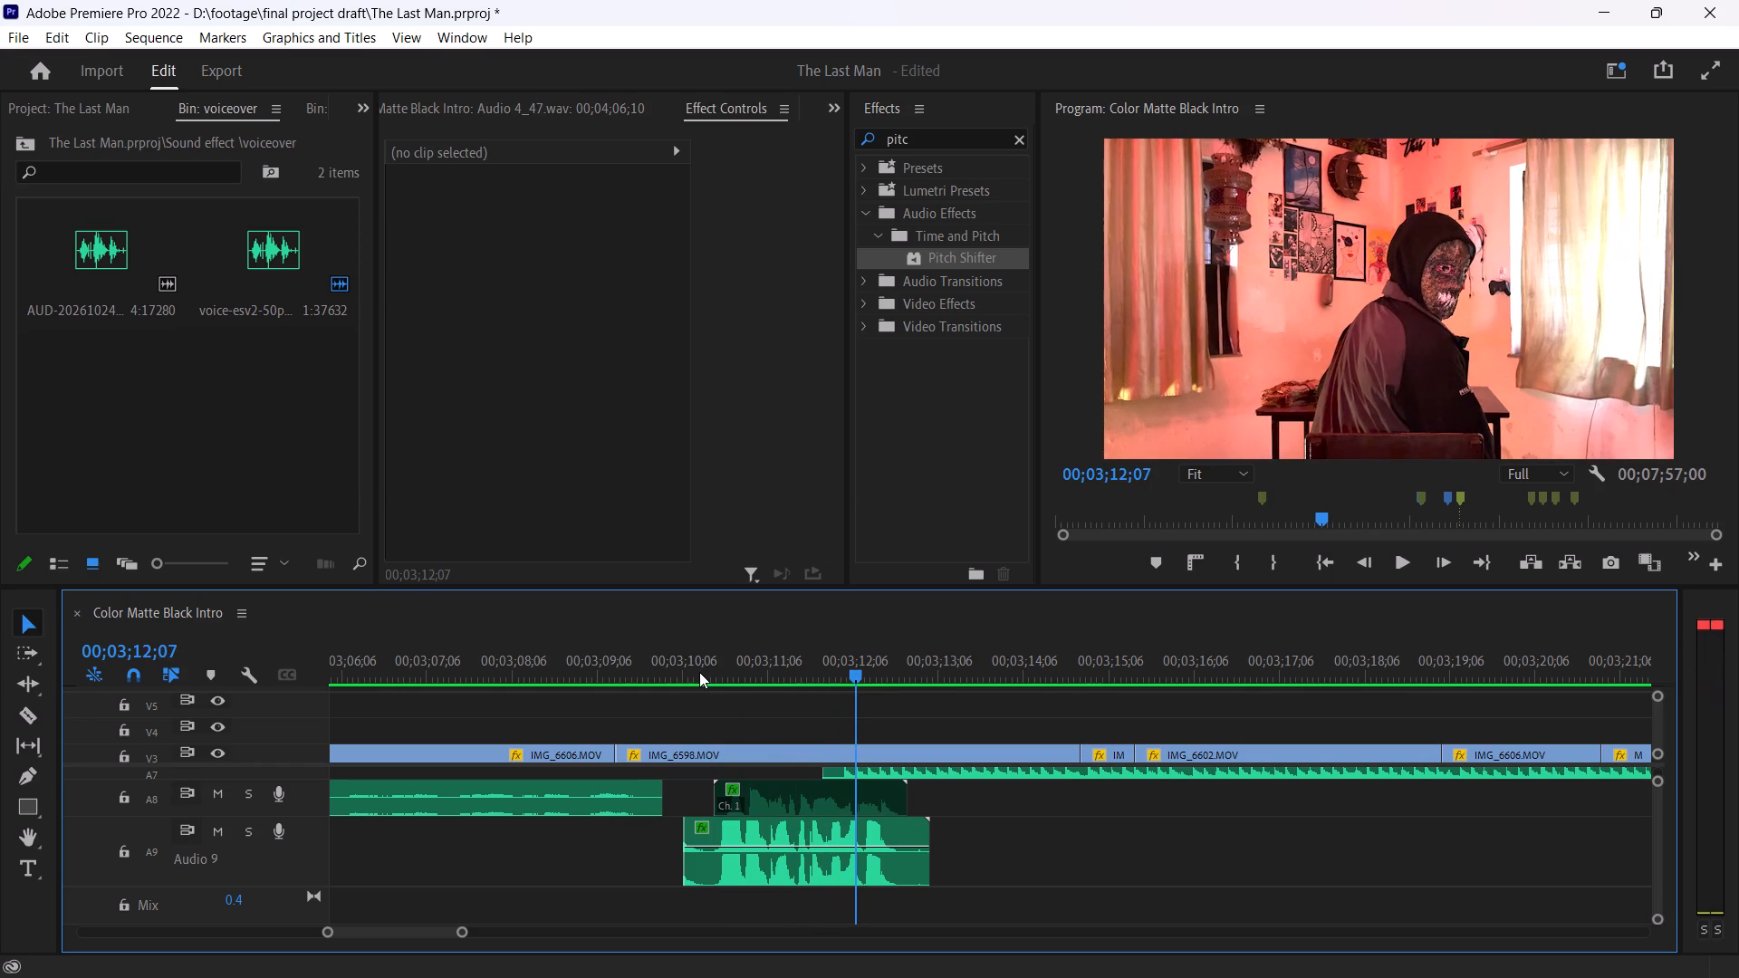
Enlarge the timeline area to show more tracks and bring Audio 1 to Audio 5 into view.
drag(466, 929, 528, 911)
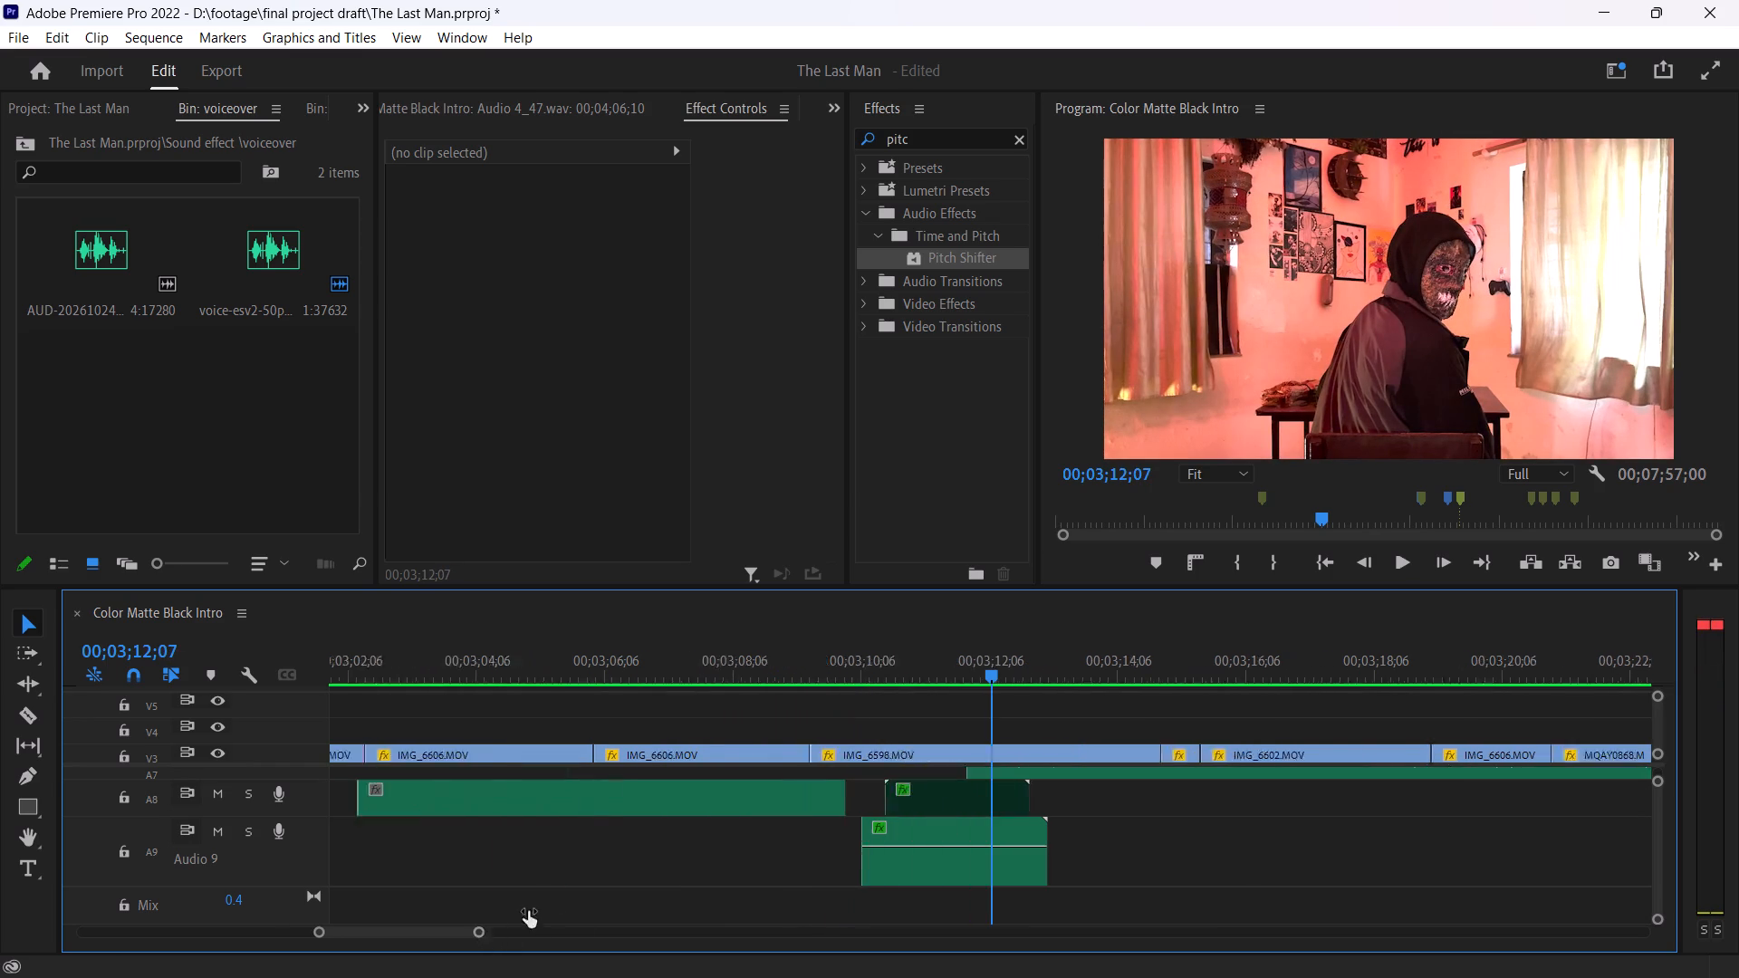
drag(528, 911, 582, 903)
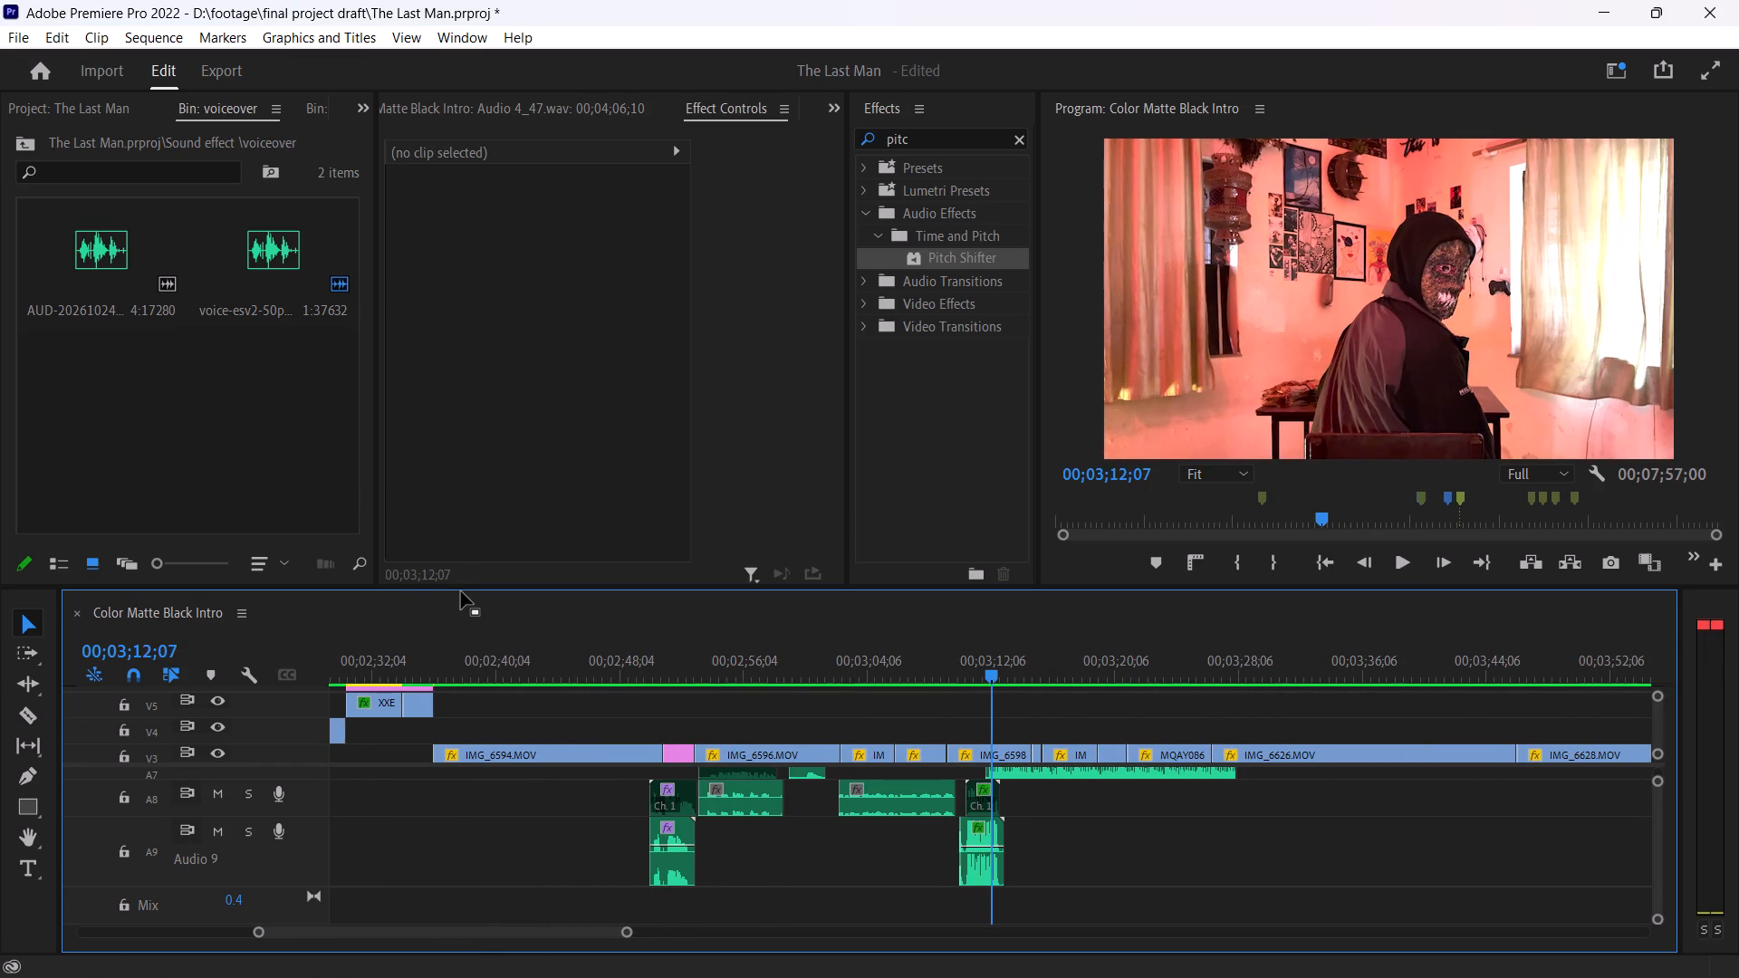
drag(444, 588, 424, 468)
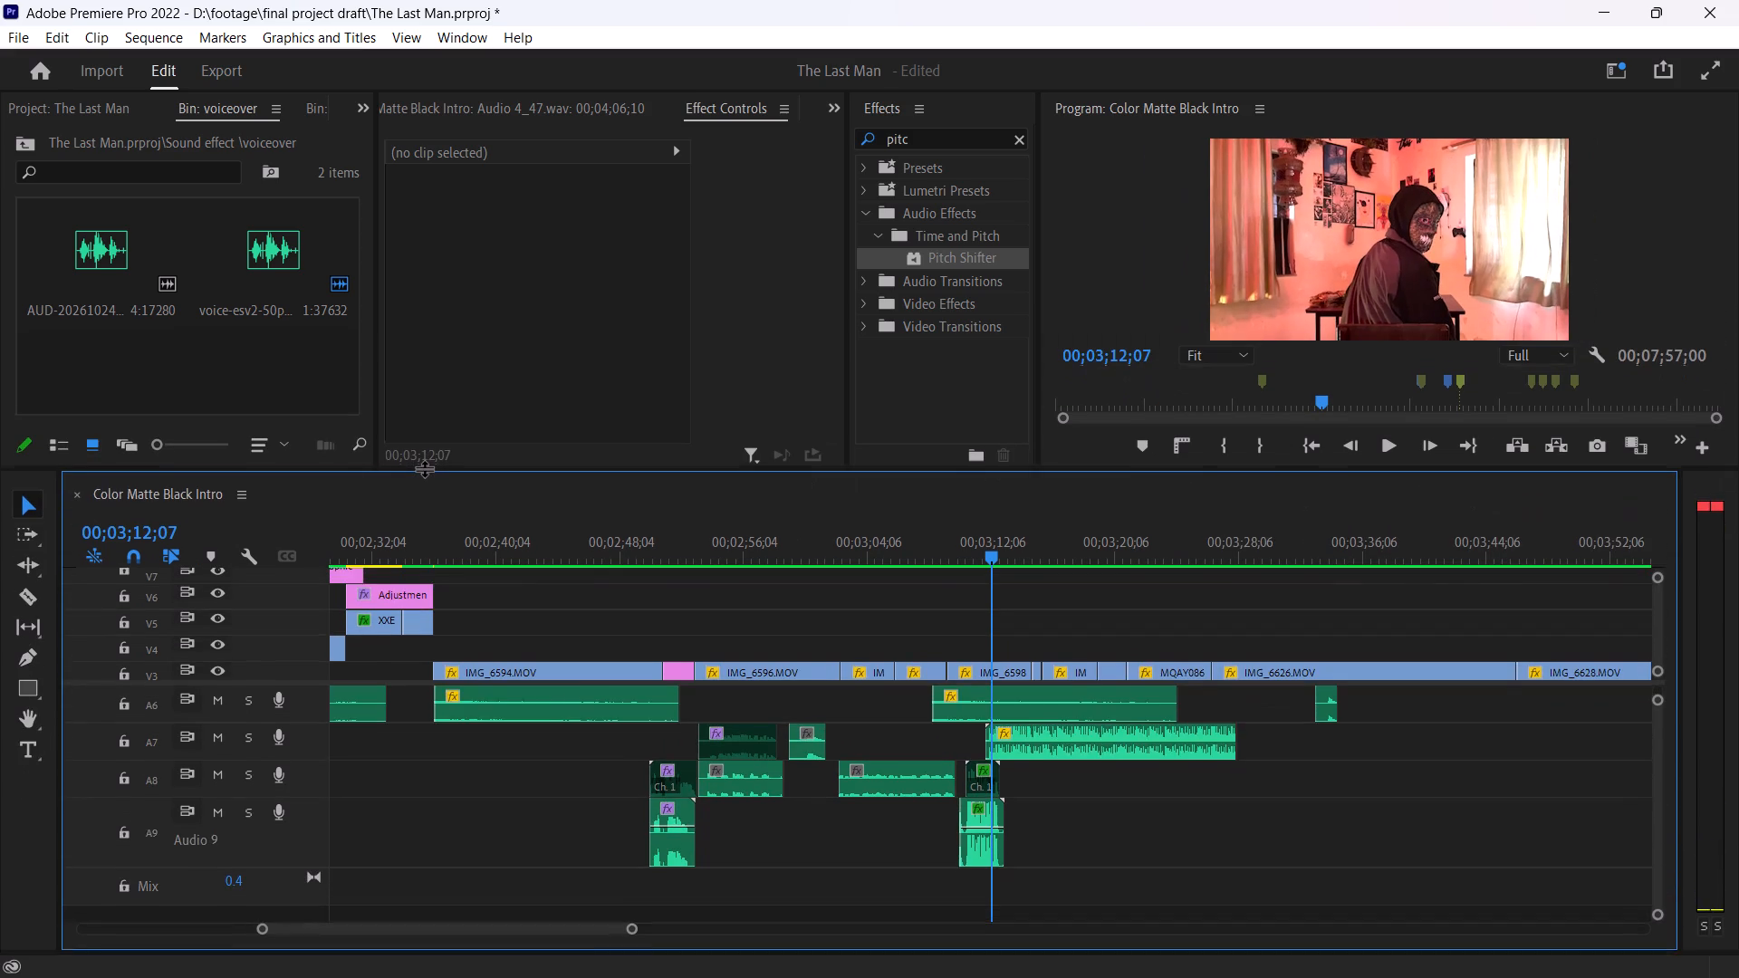
drag(424, 468, 425, 471)
ctrl+scroll(585, 748, up, 1)
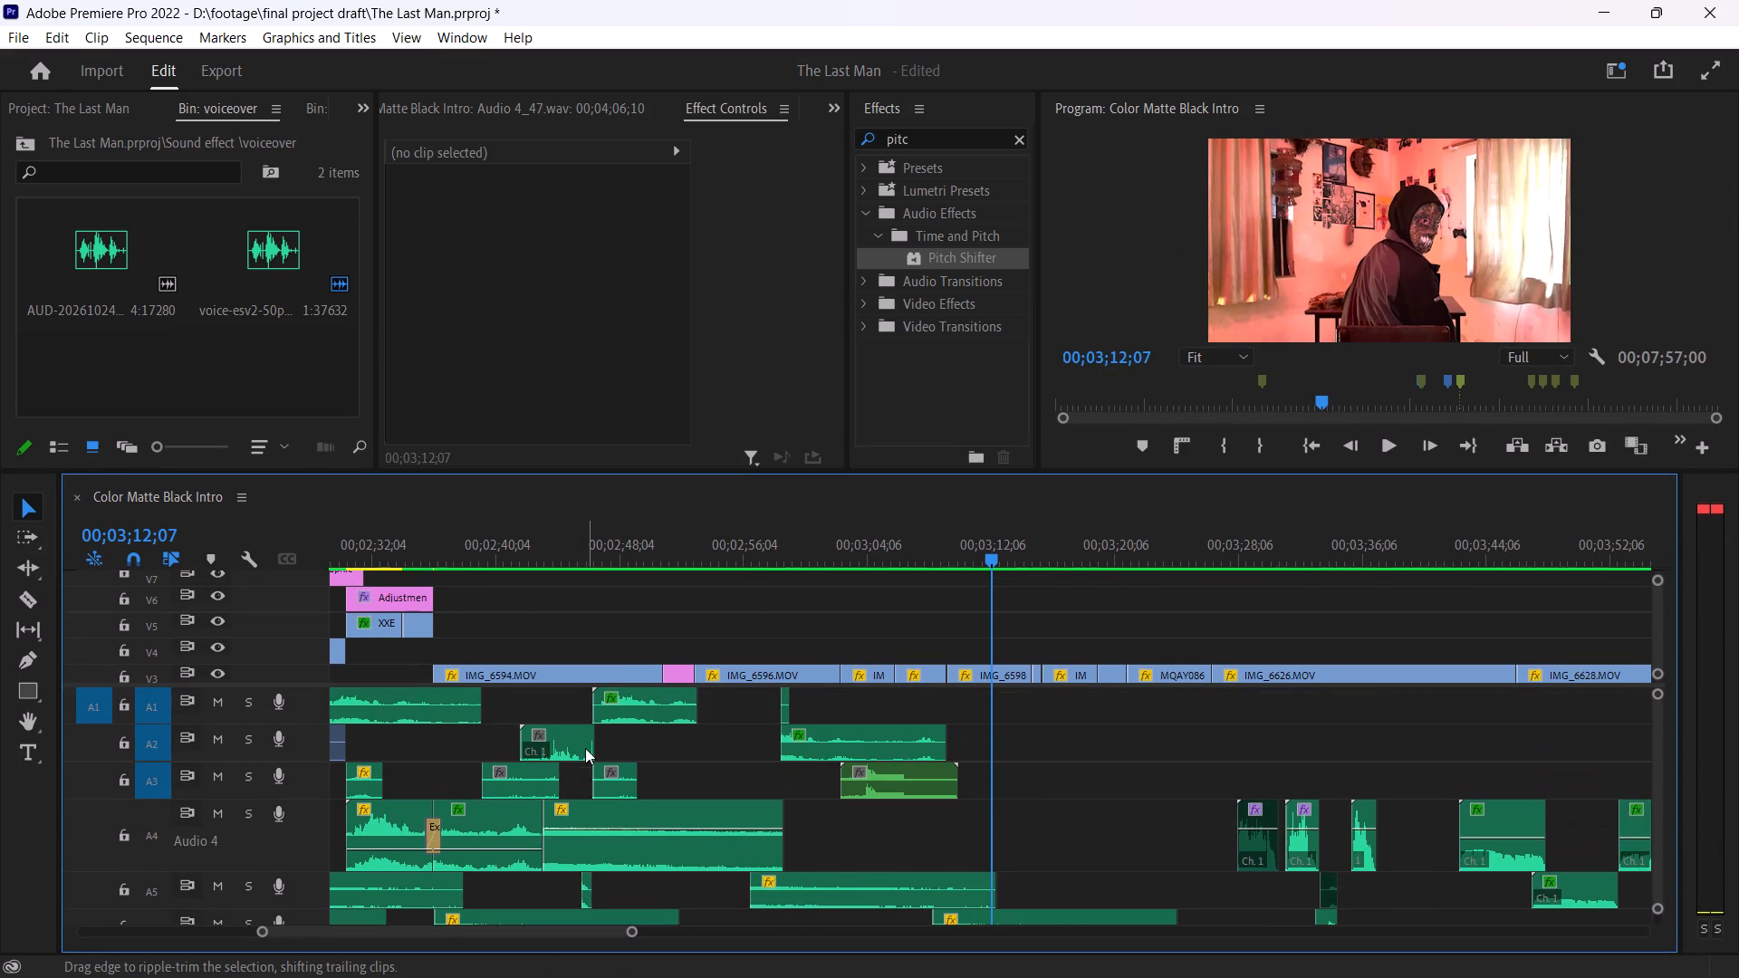
ctrl+scroll(585, 748, up, 1)
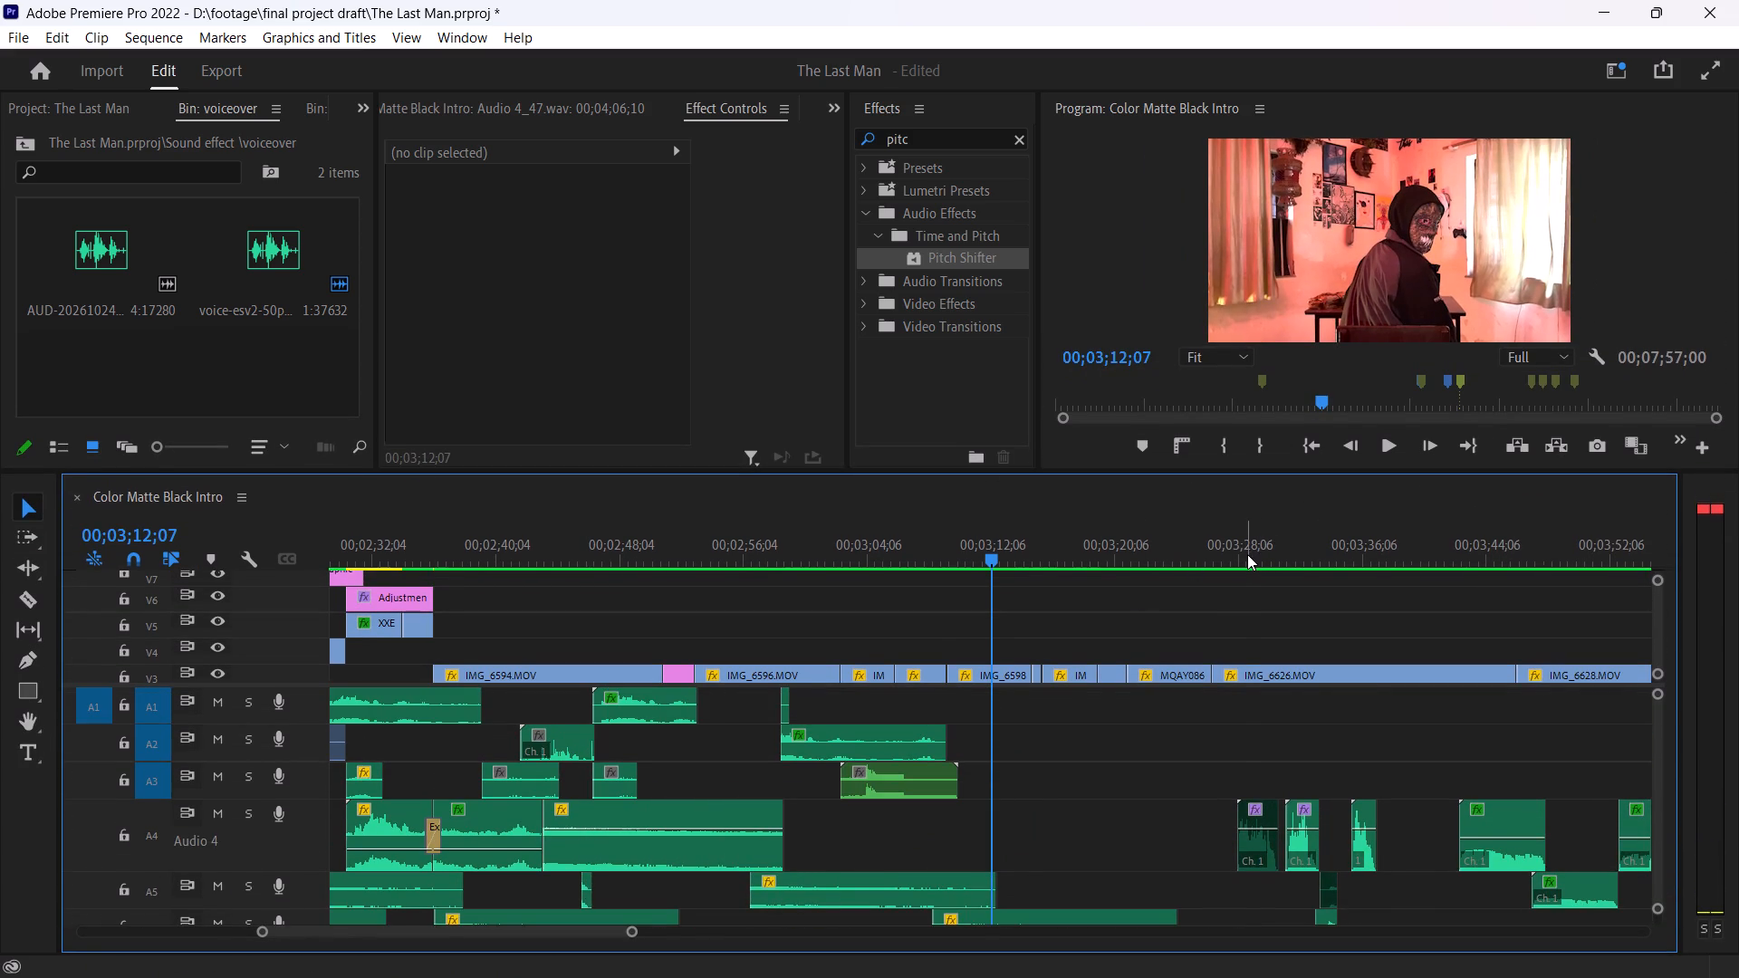
Record a new voiceover take on Audio 5 from 00;03;28;03 to about 00;03;31, beneath the disabled Audio 4 clip.
click(1247, 554)
key(Left)
key(Left)
key(Left)
key(Left)
key(Left)
key(Left)
key(Left)
key(Left)
key(Left)
key(Left)
key(Left)
key(Left)
key(Left)
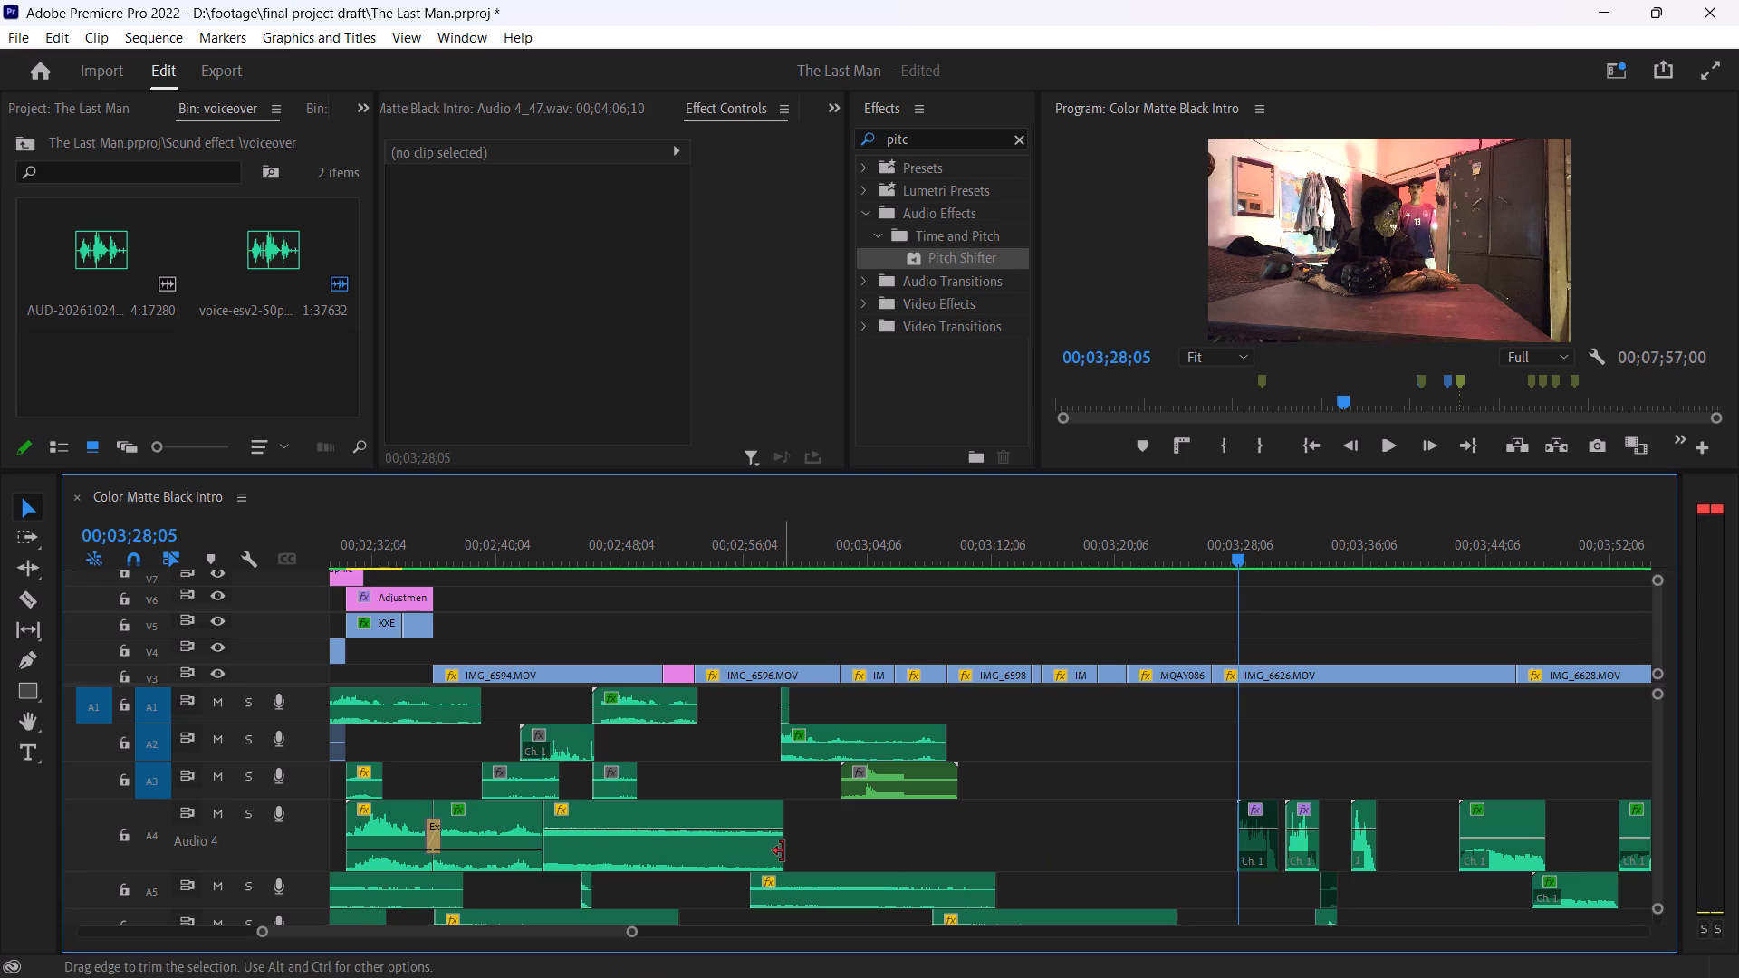
drag(635, 932, 503, 934)
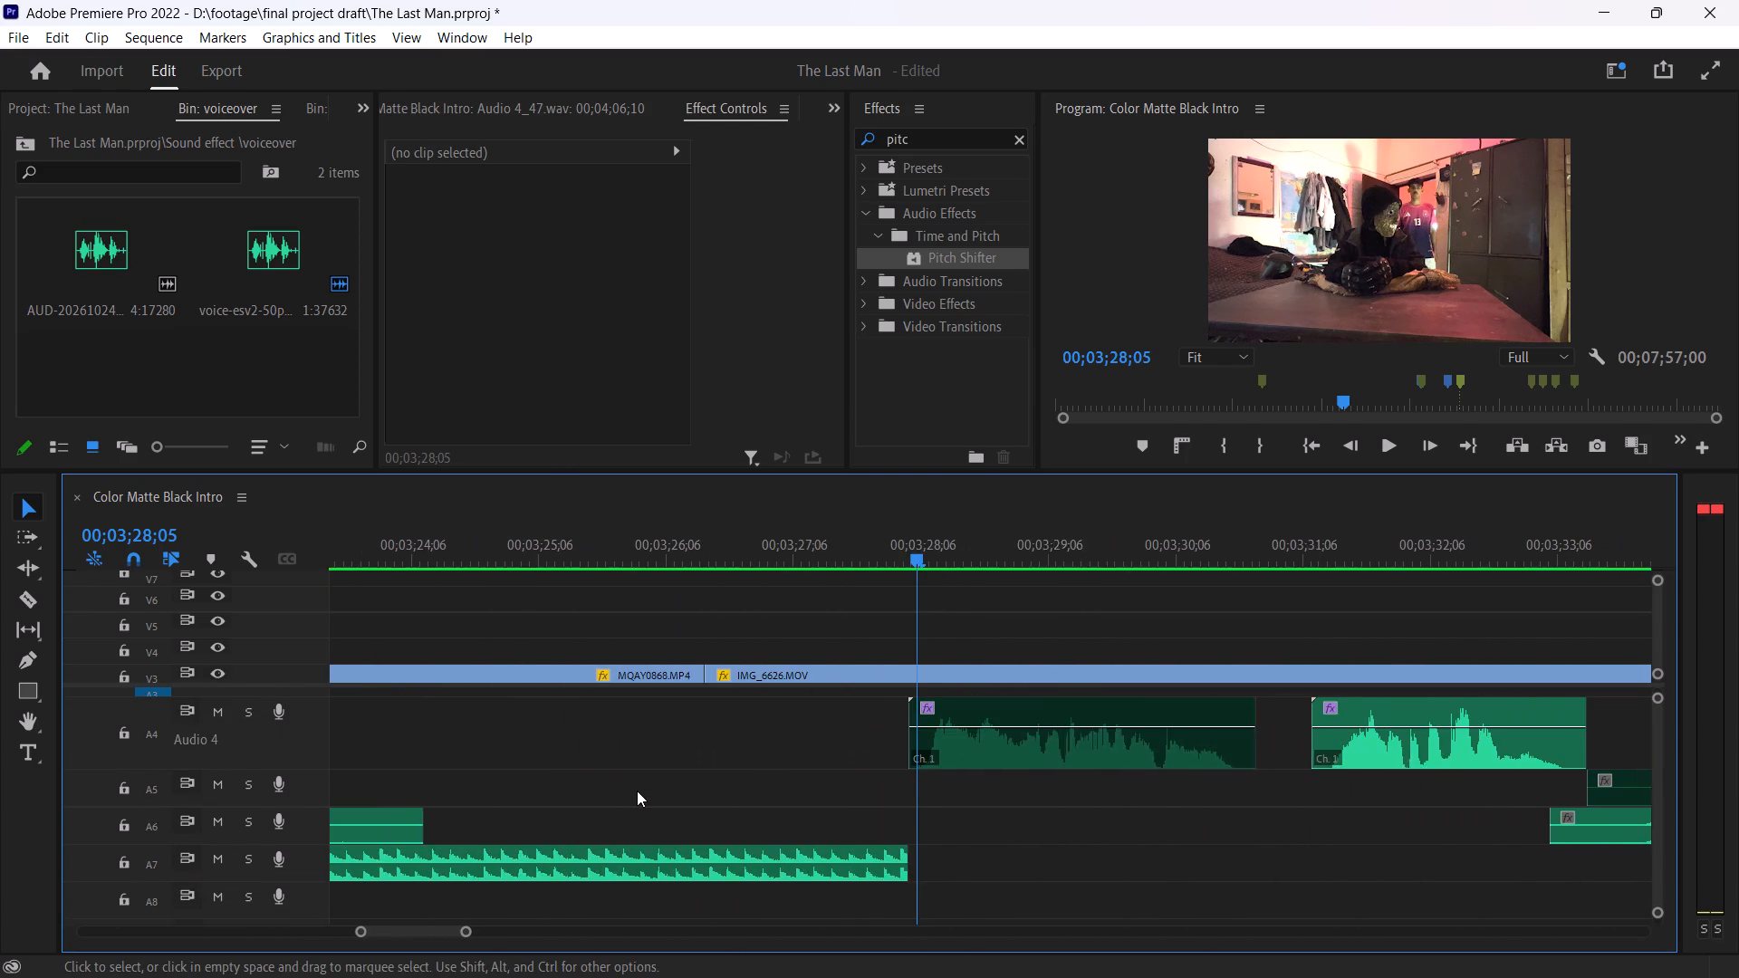
key(Left)
key(Left)
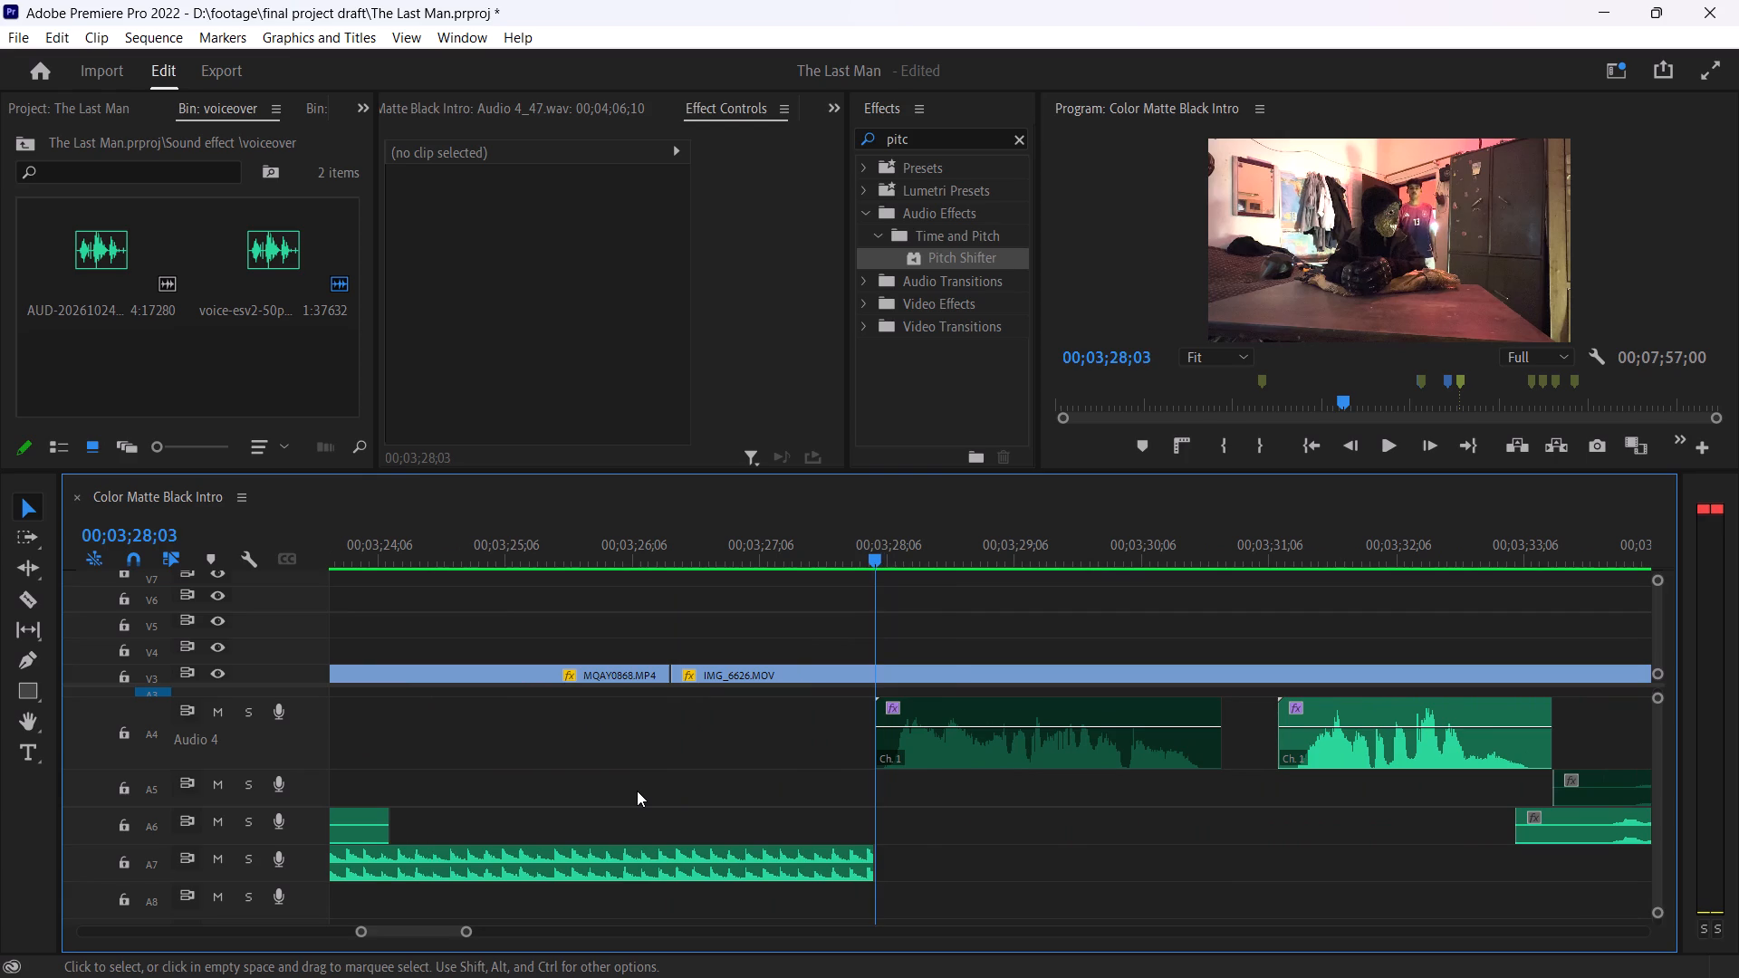
click(281, 789)
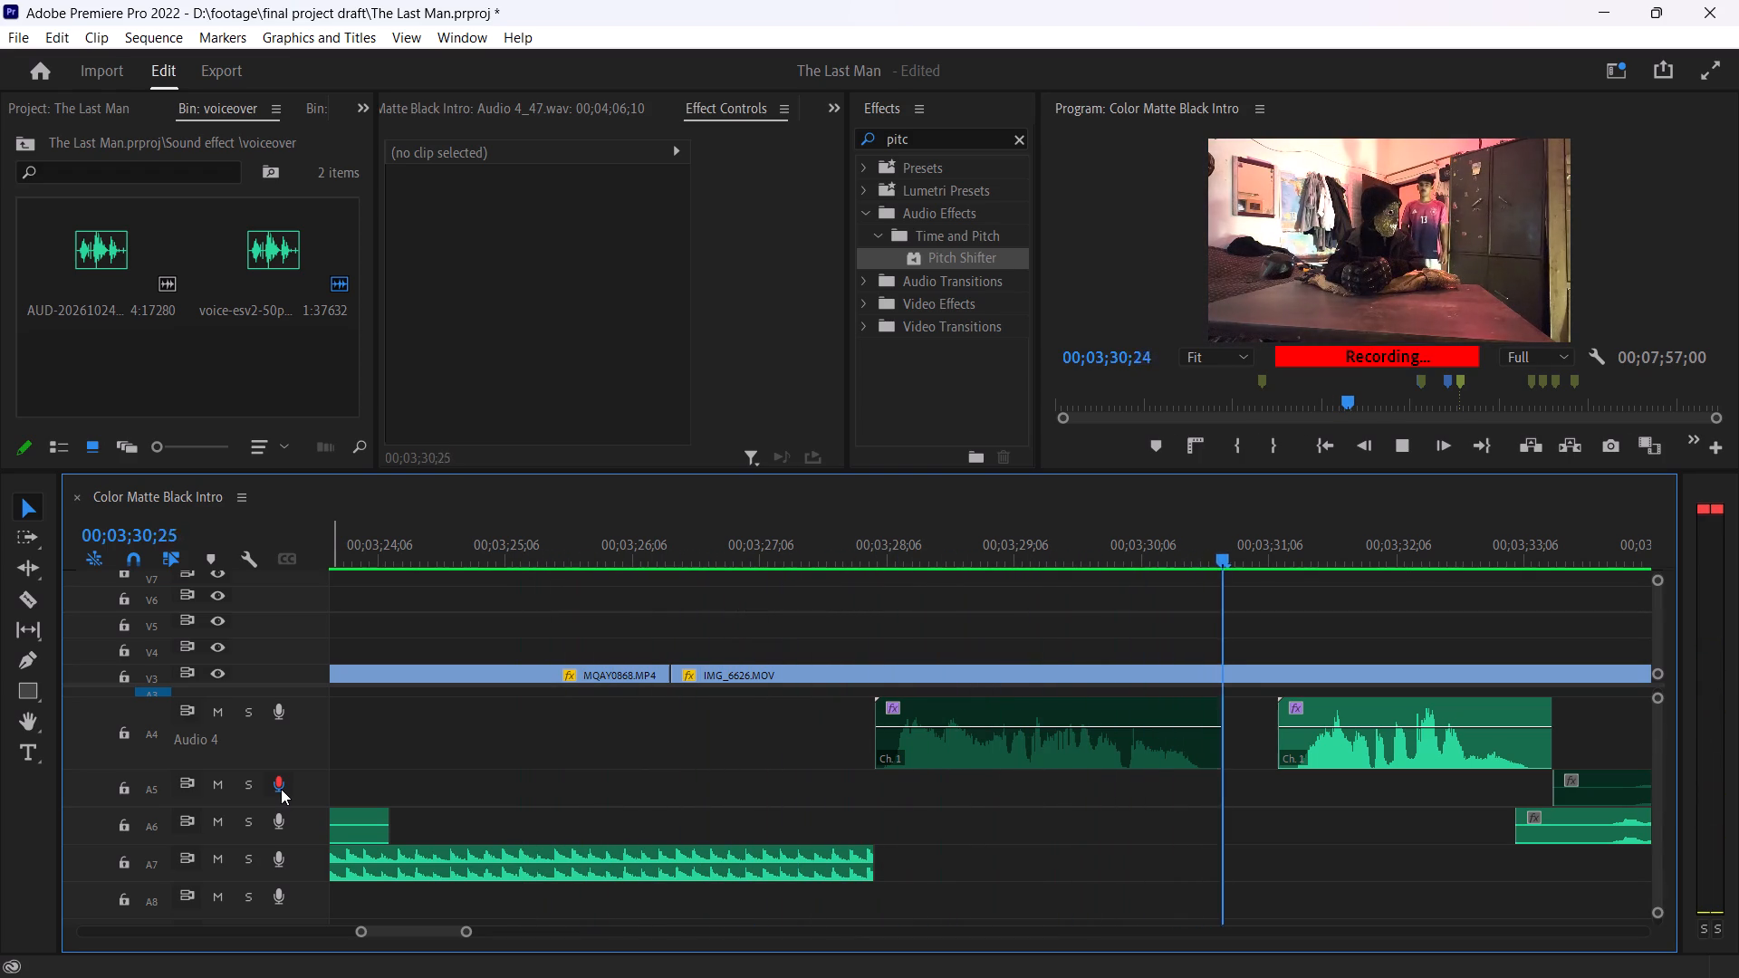
key(space)
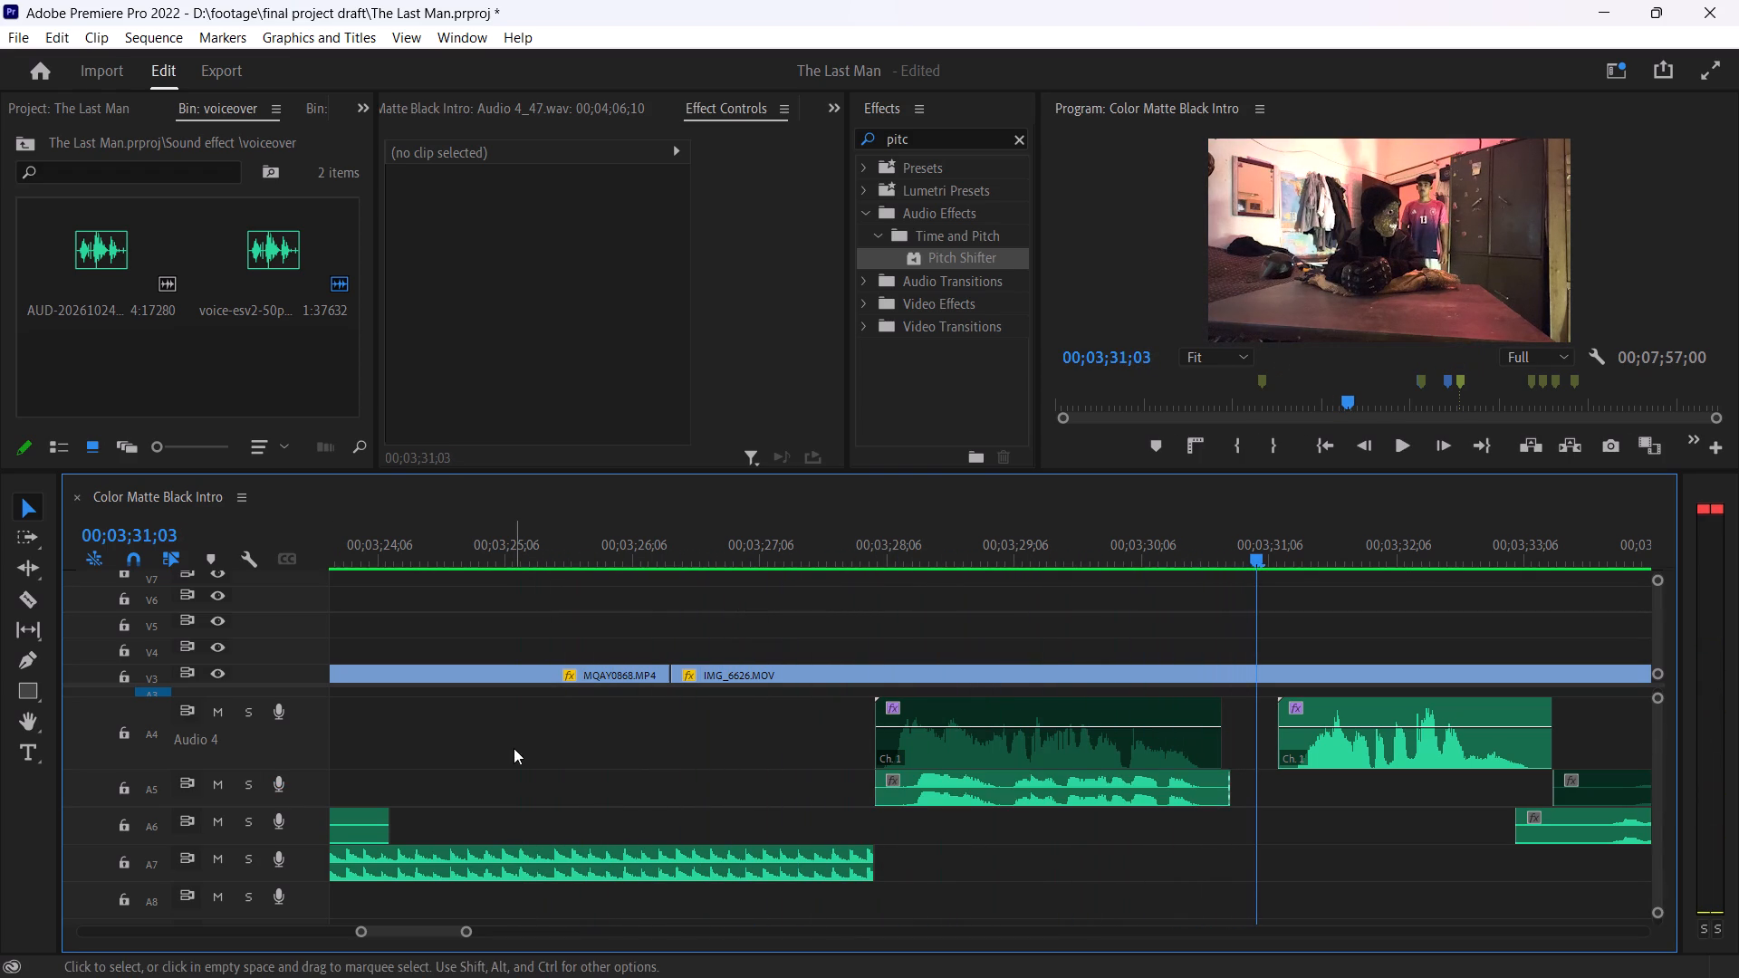
Shift the new Audio 5 take slightly earlier to start at 00;03;28;01 and play it back.
click(887, 553)
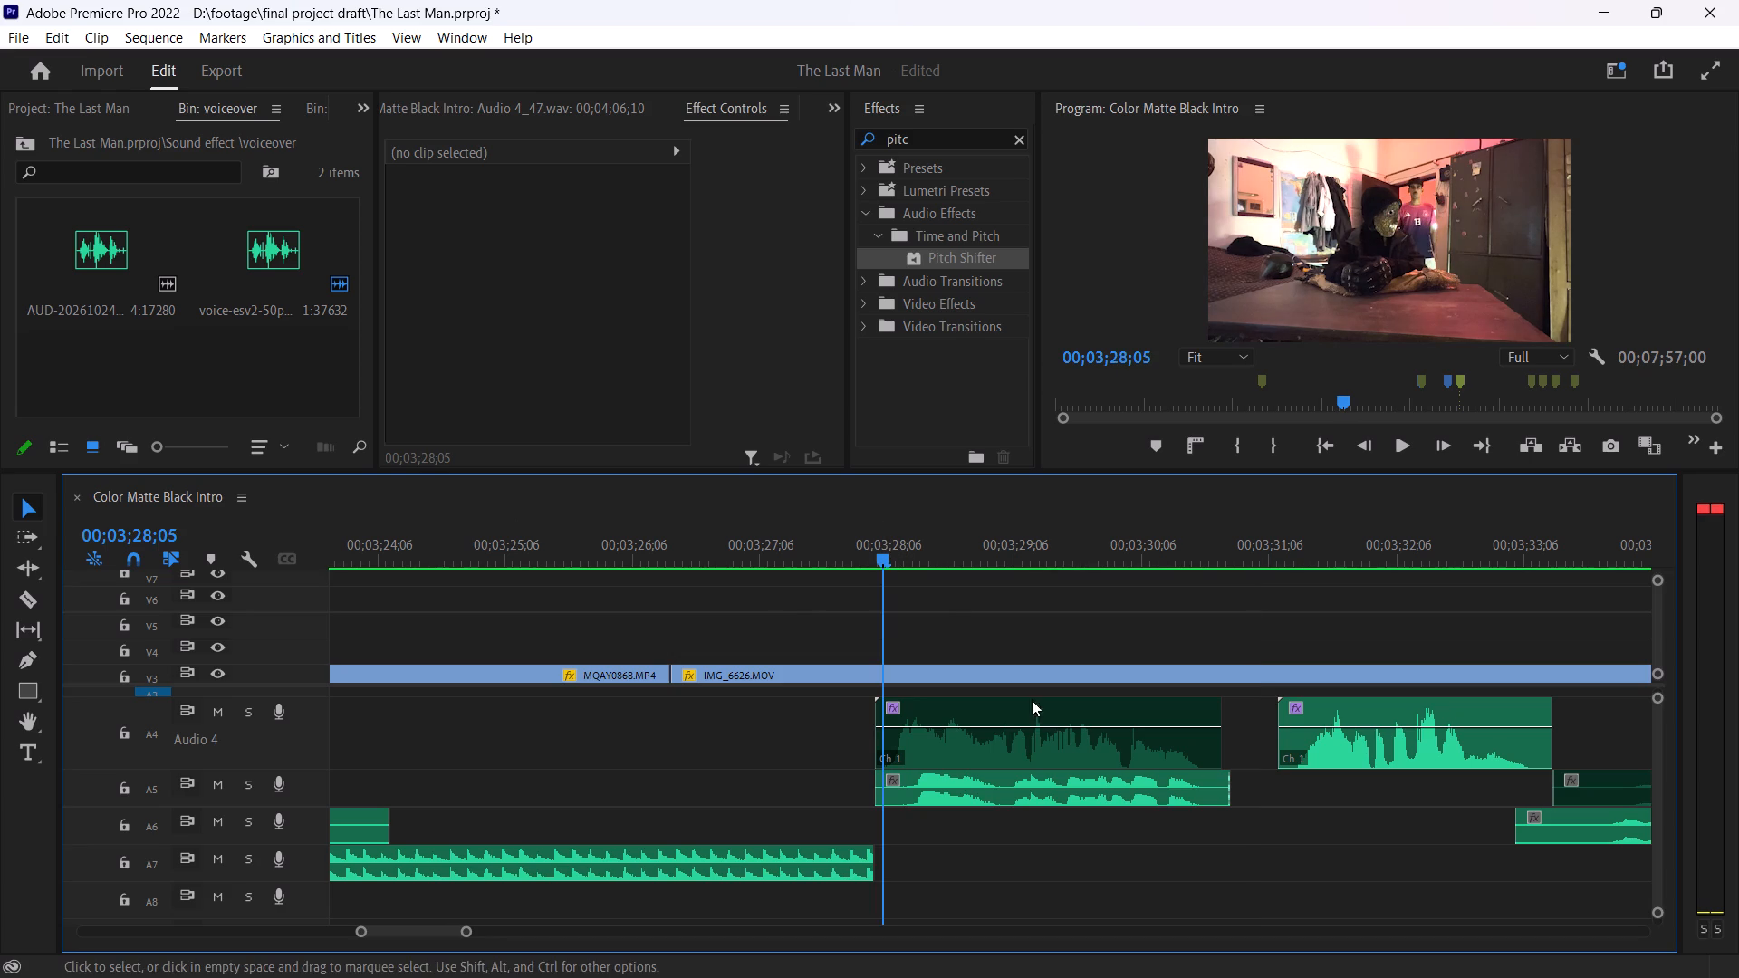
drag(1032, 792, 1016, 792)
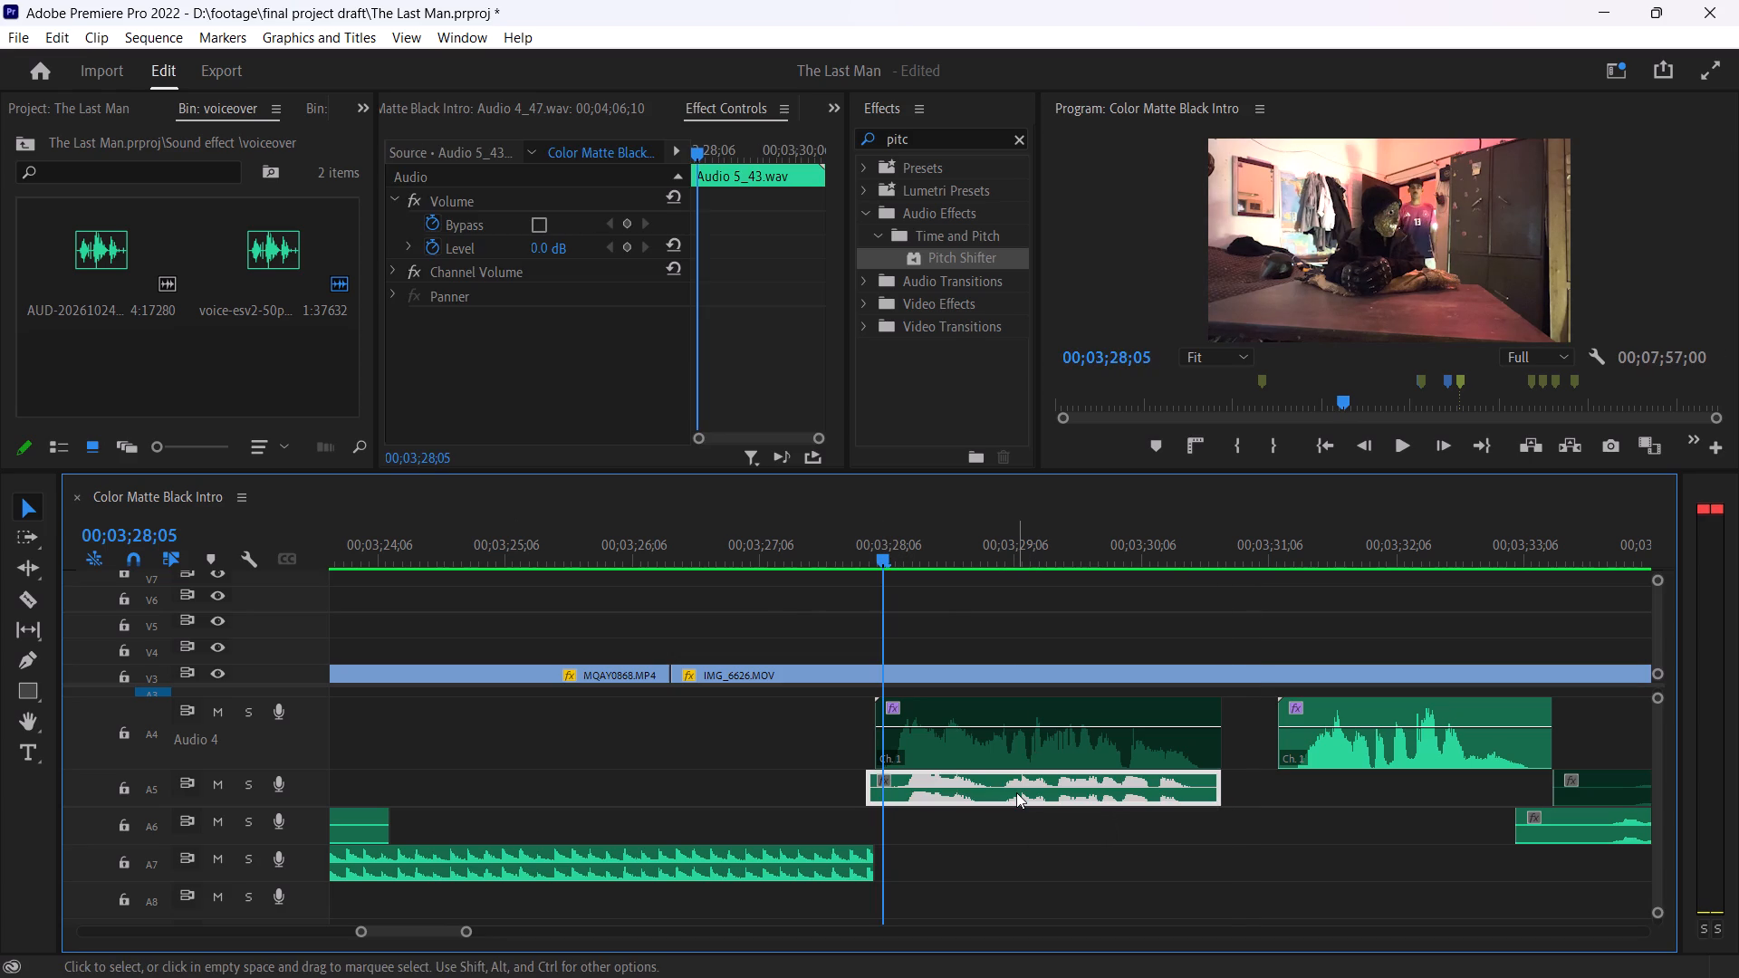
key(space)
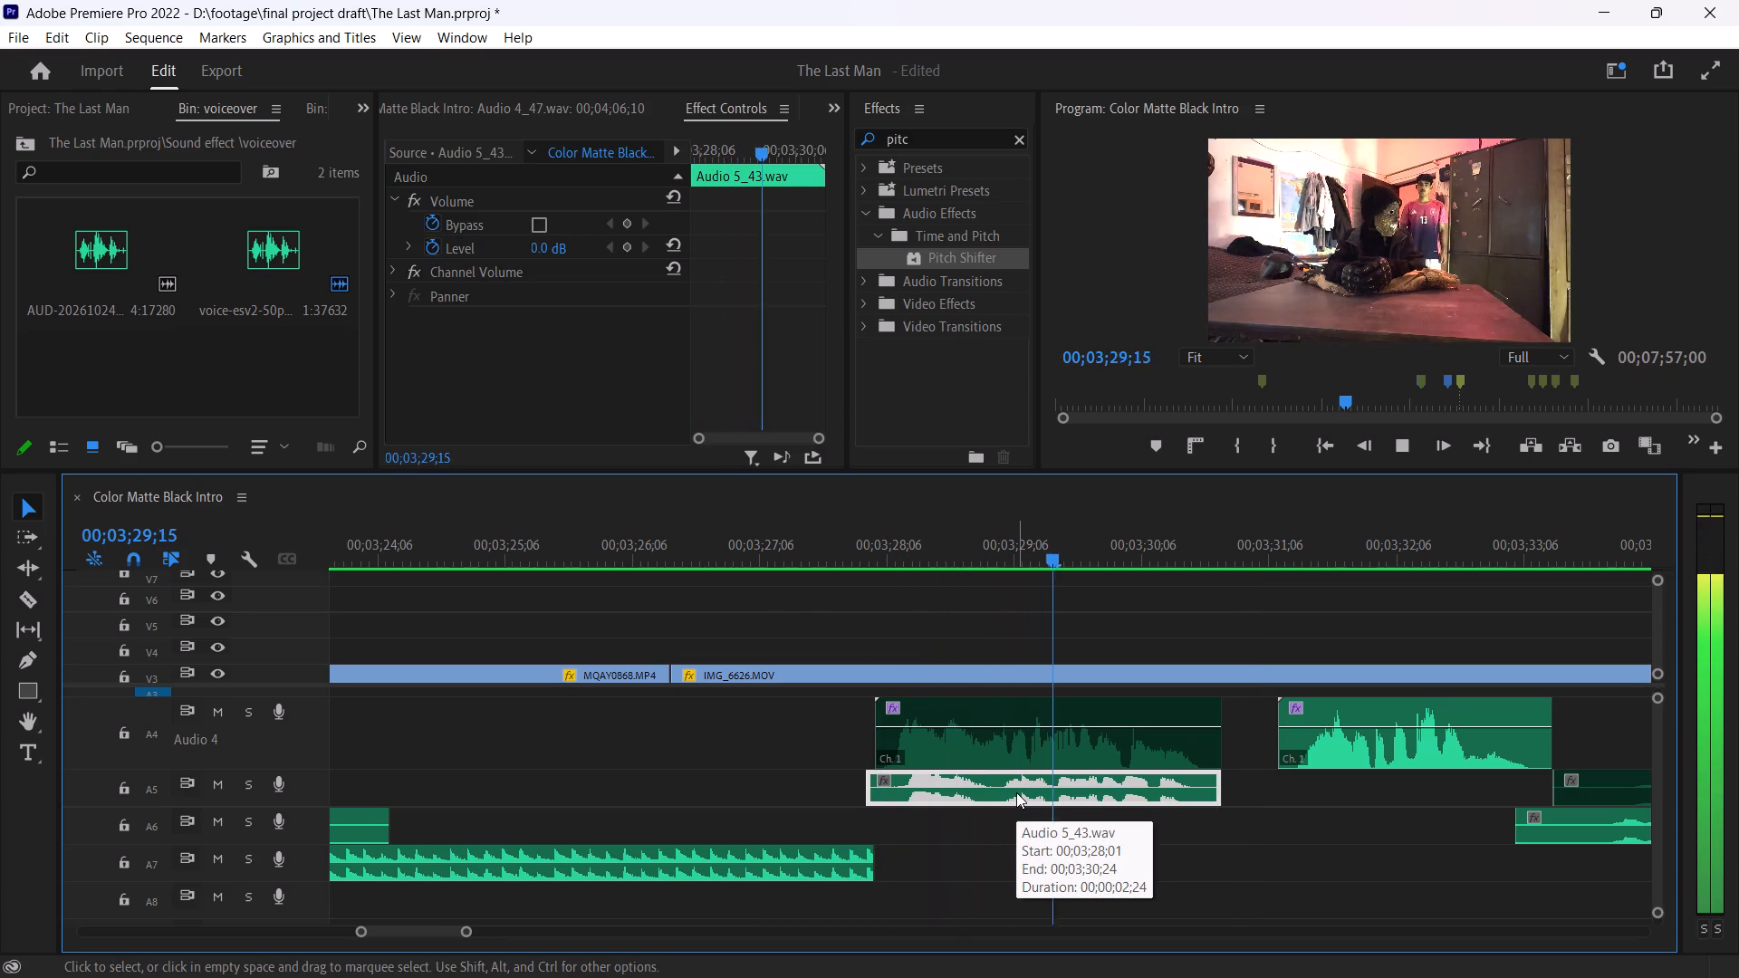
key(space)
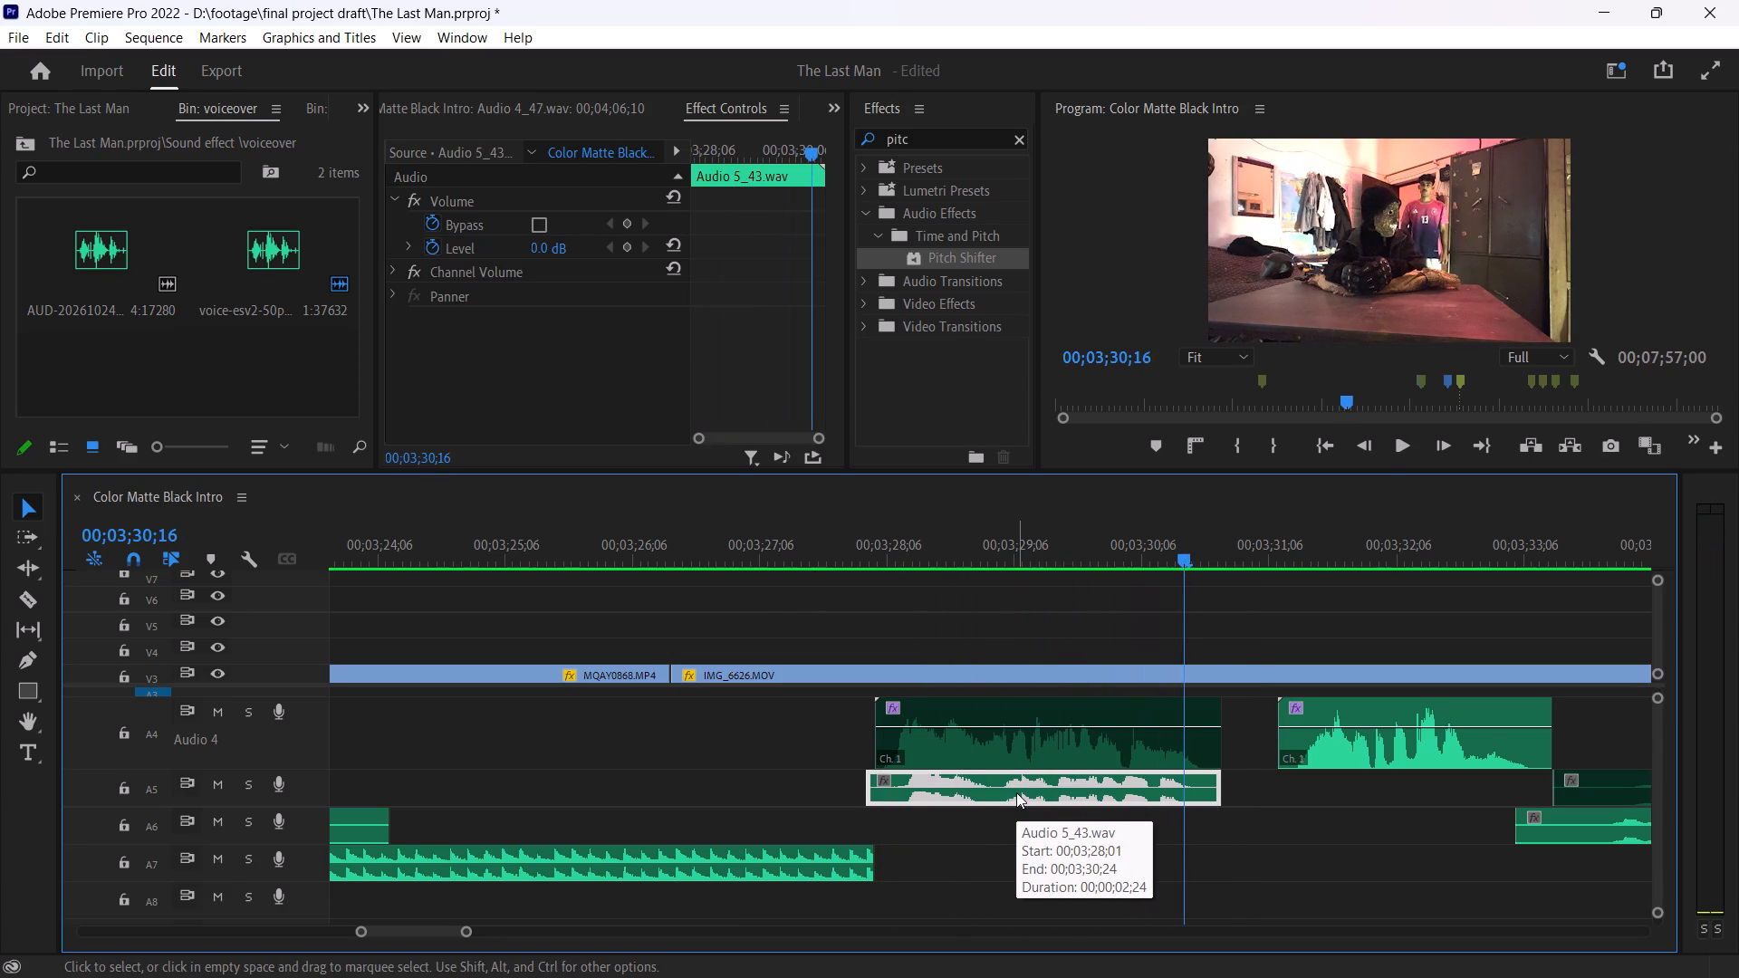
Paste the copied attributes, including Pitch Shifter, onto the new Audio 5 take at 00;03;28;01.
right_click(1016, 792)
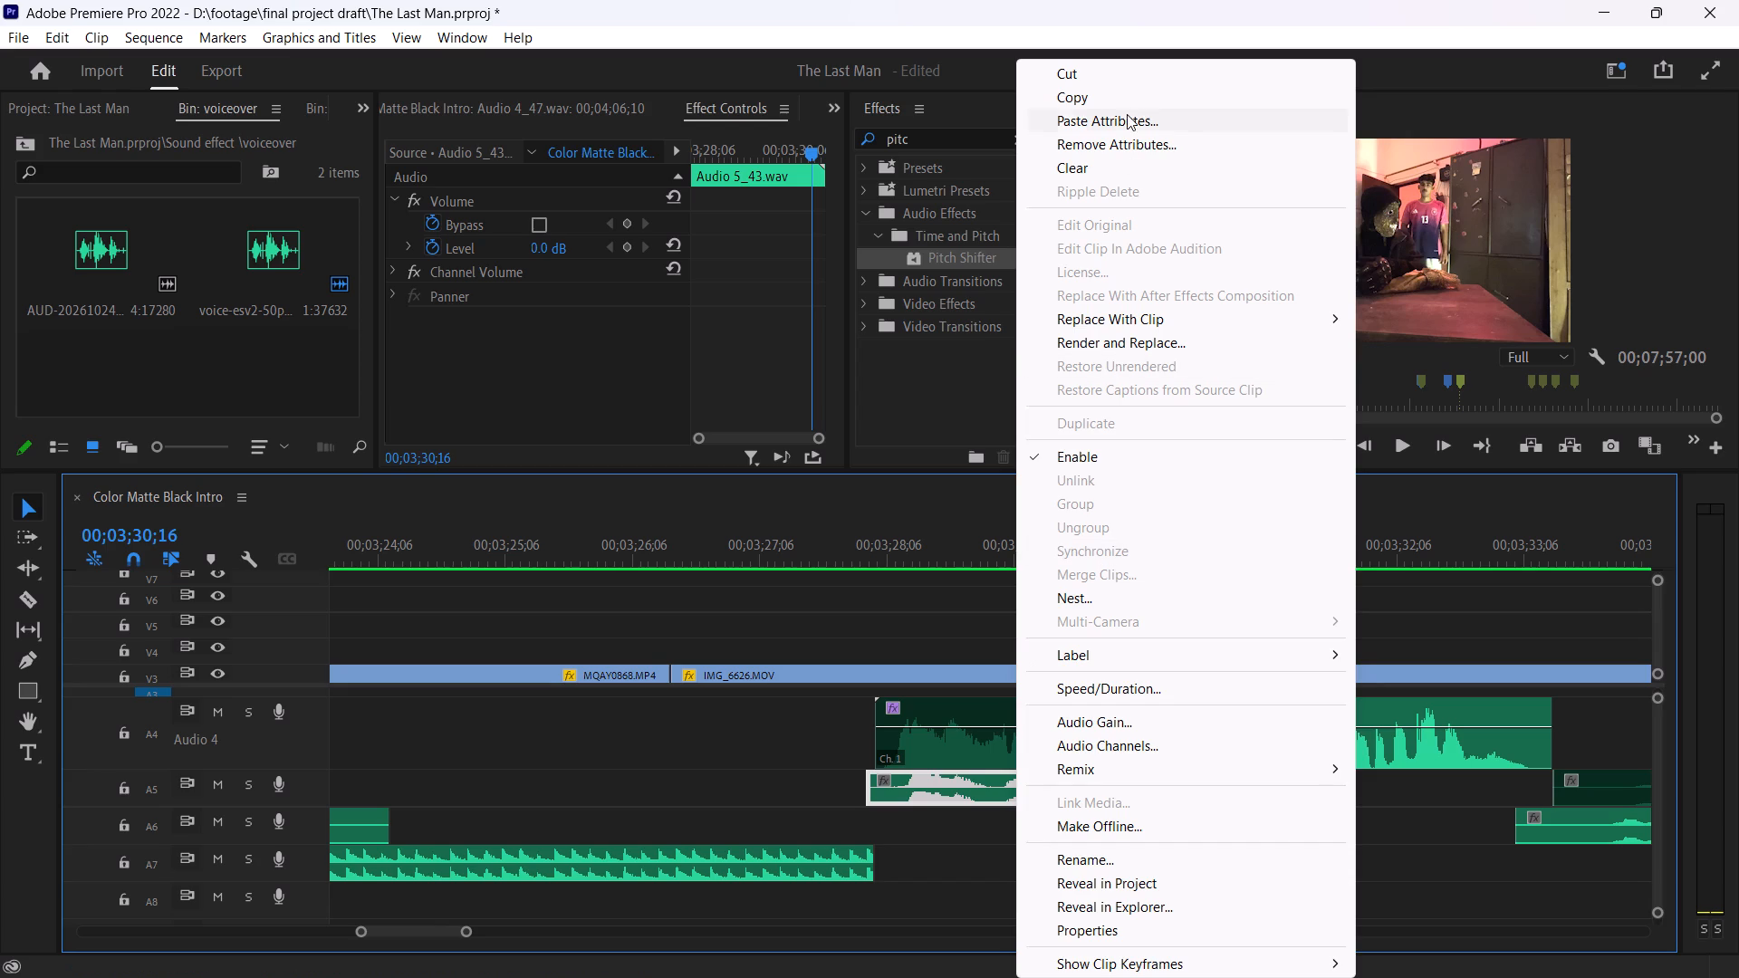
click(1119, 128)
key(Return)
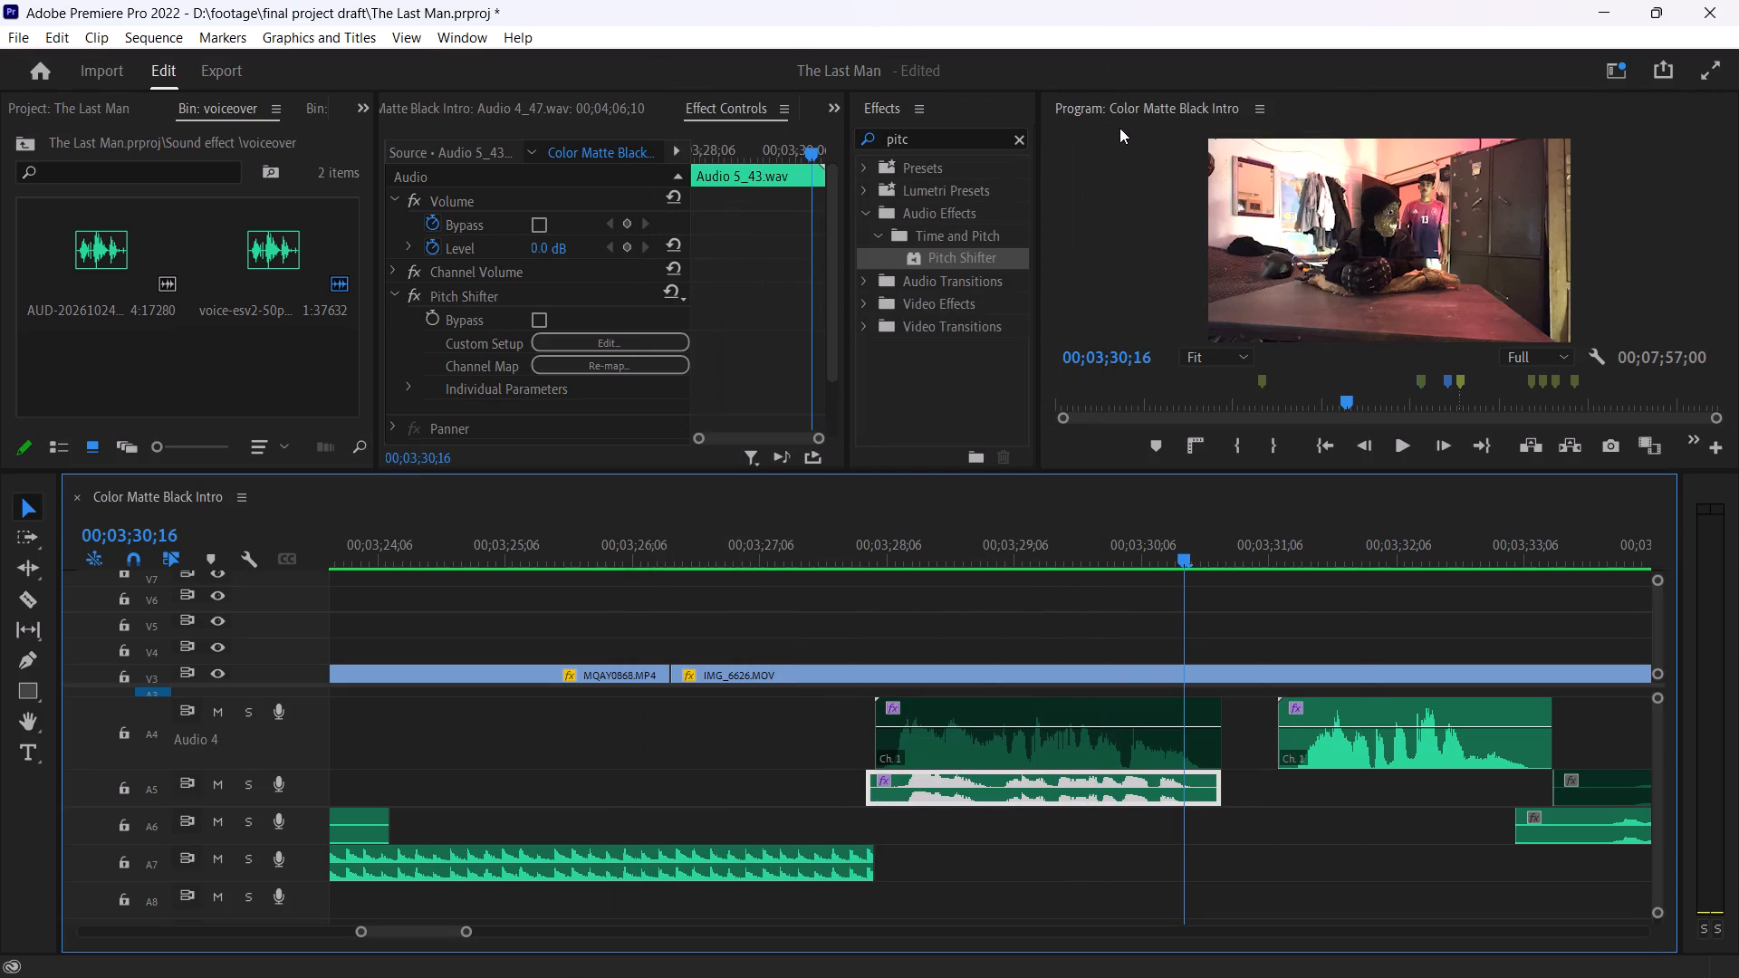
Play back the pitch-shifted Audio 5 take and the following Audio 4 line from about 00;03;28 to 00;03;33.
click(876, 561)
key(space)
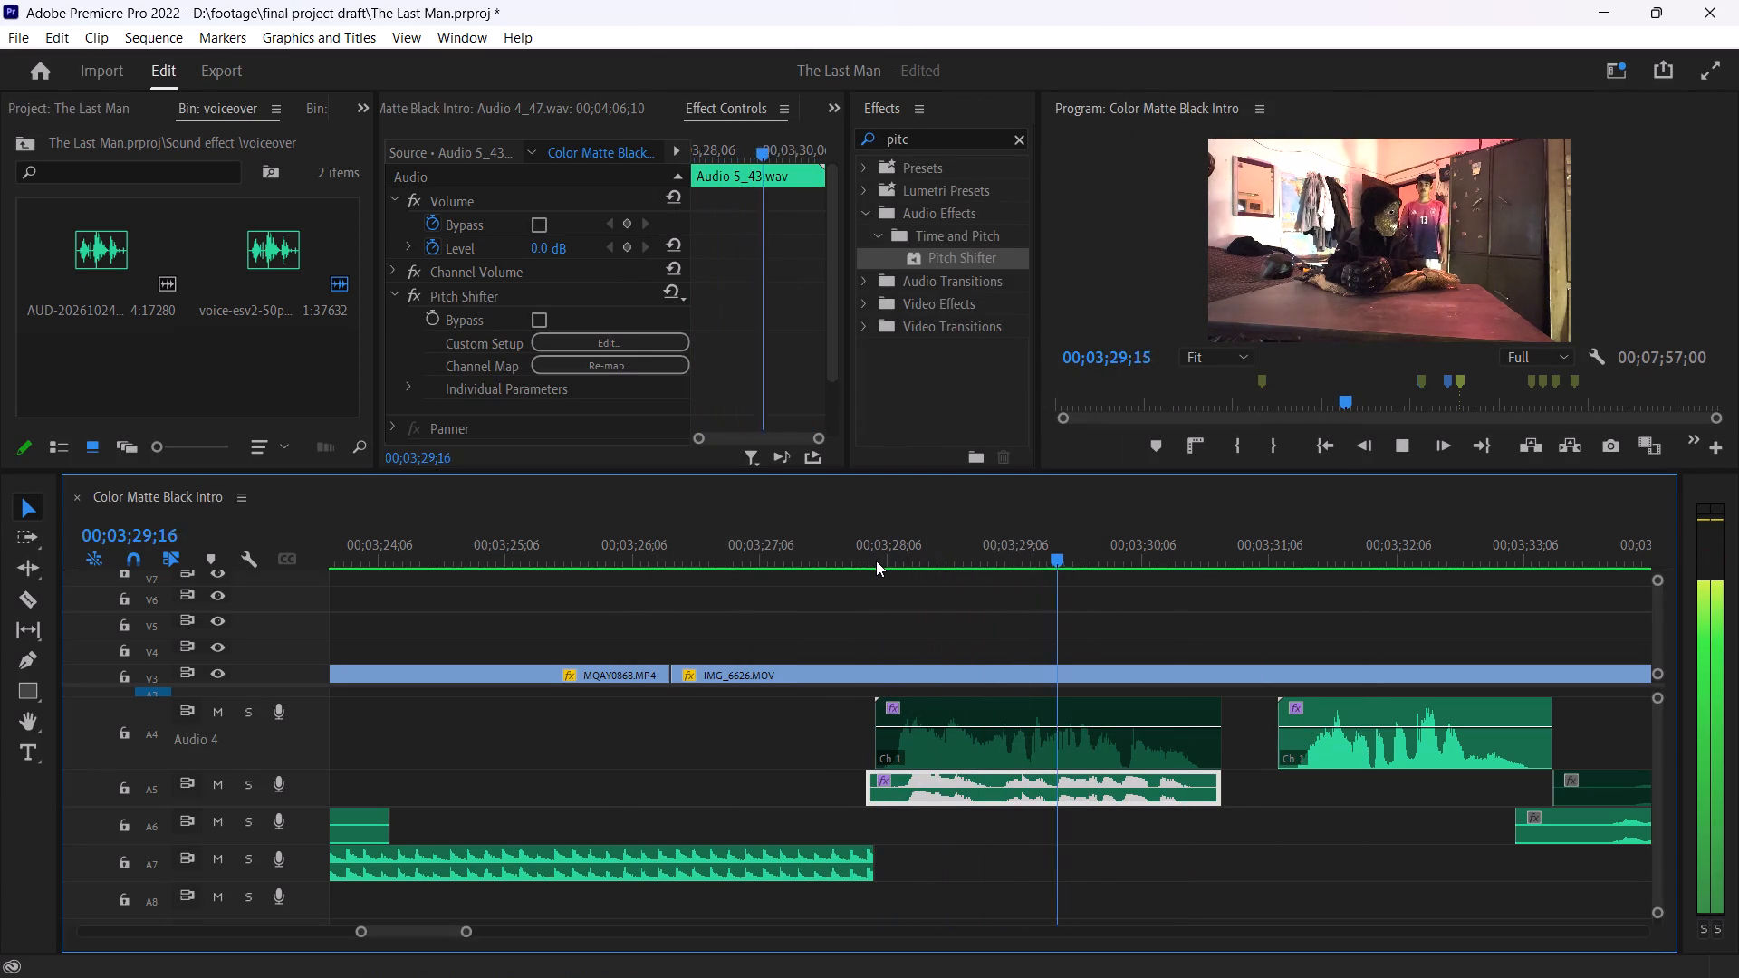
key(space)
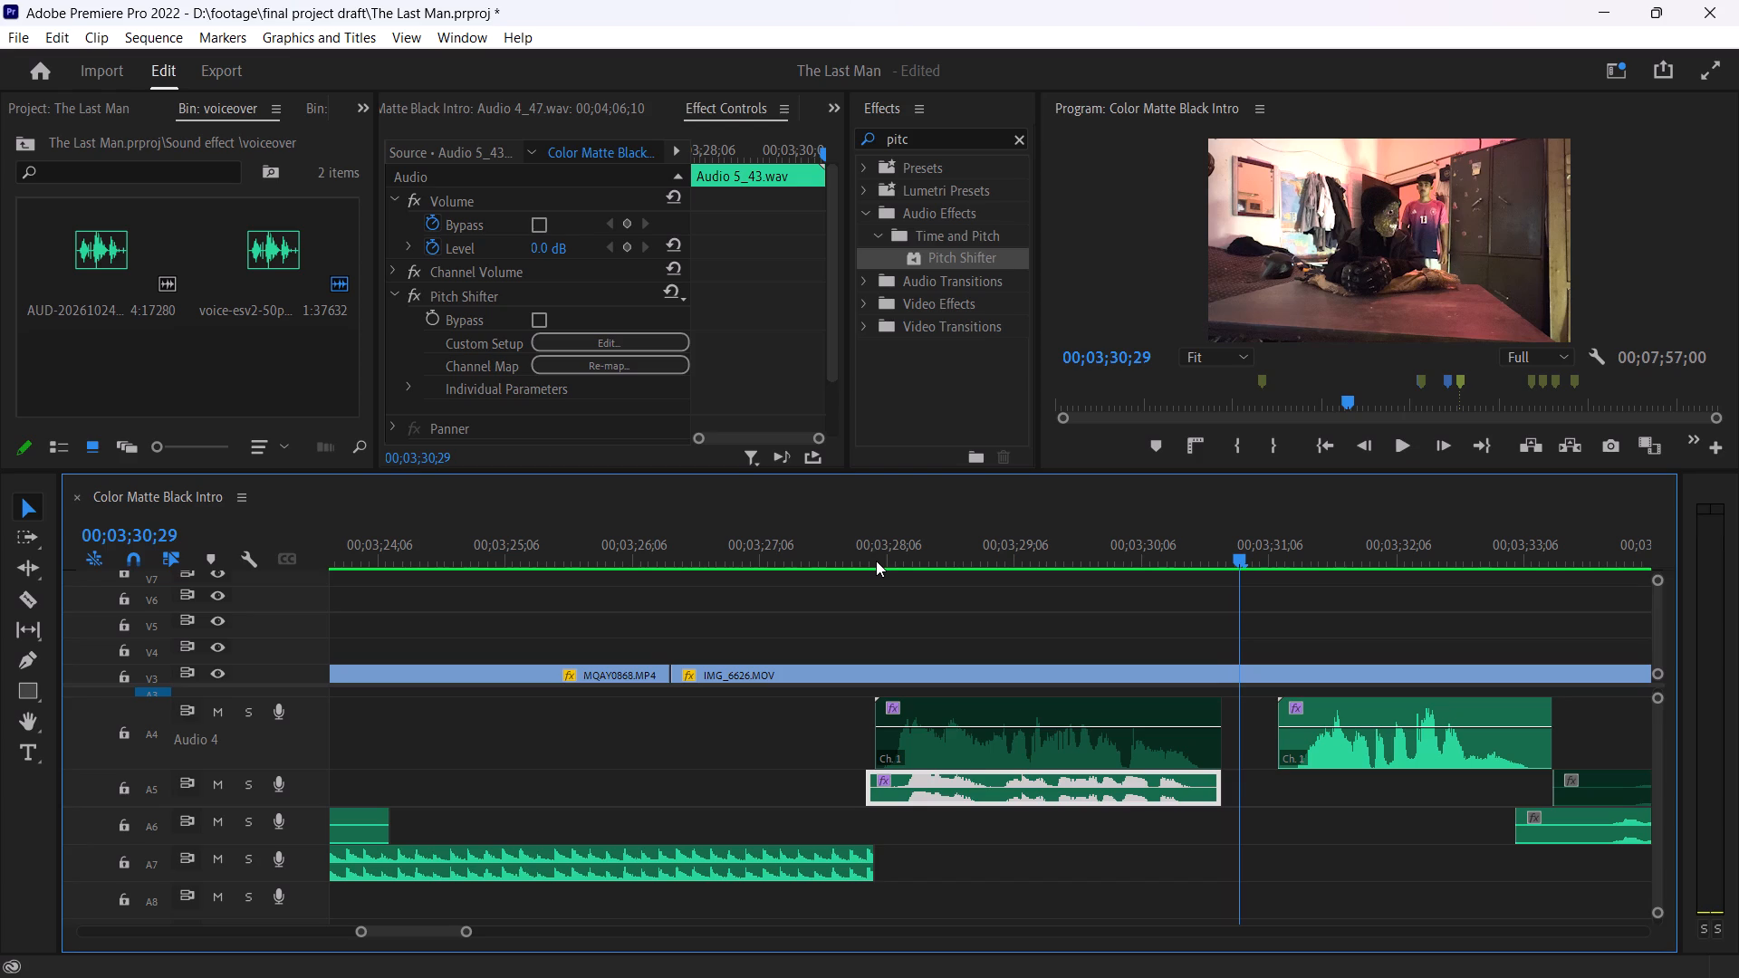
key(space)
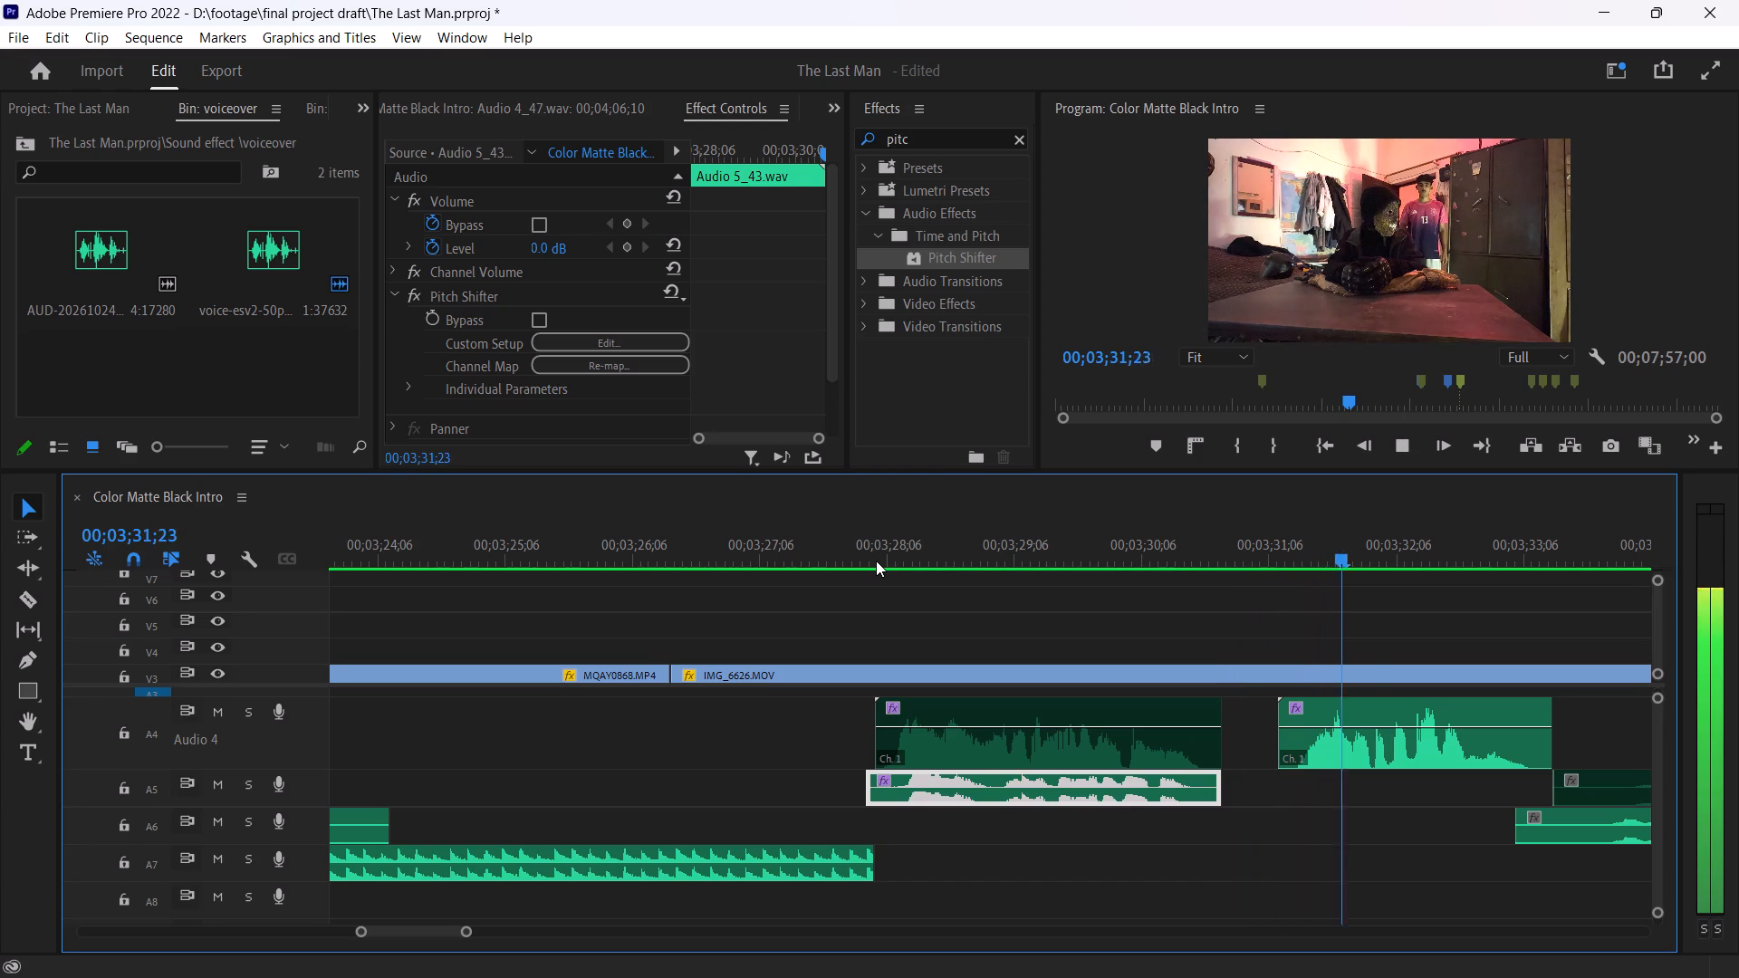
key(space)
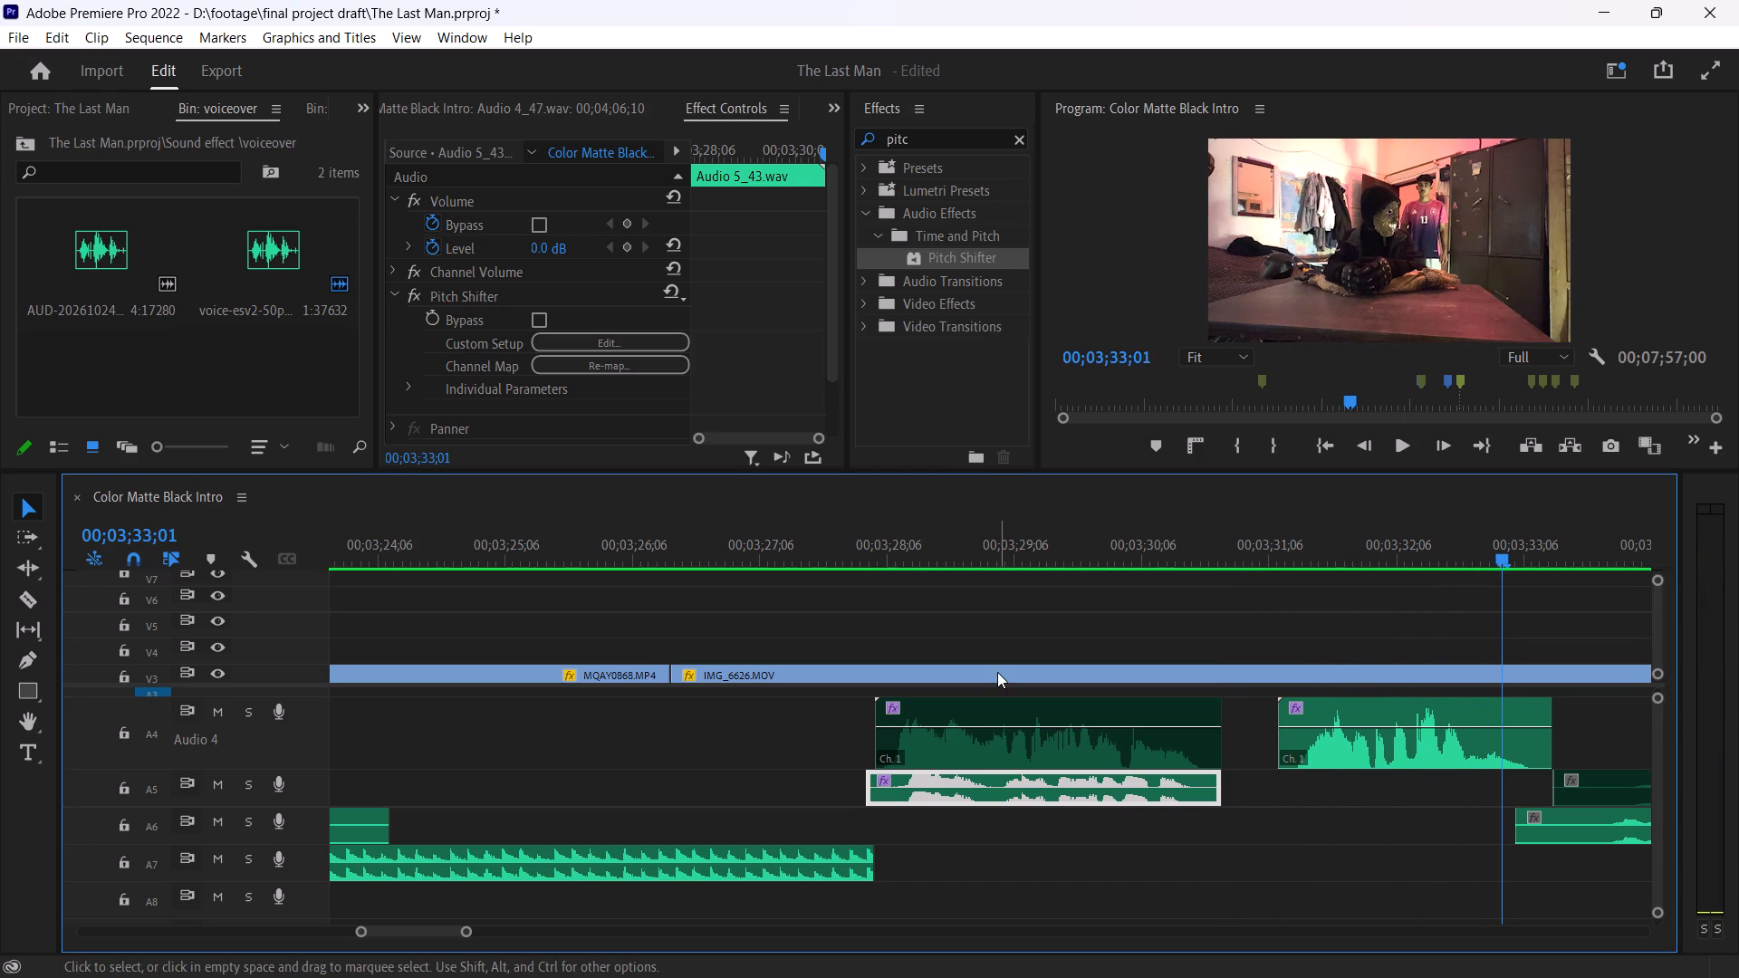
Disable the Audio 4 voiceover clip starting at 00;03;31;08.
click(1399, 759)
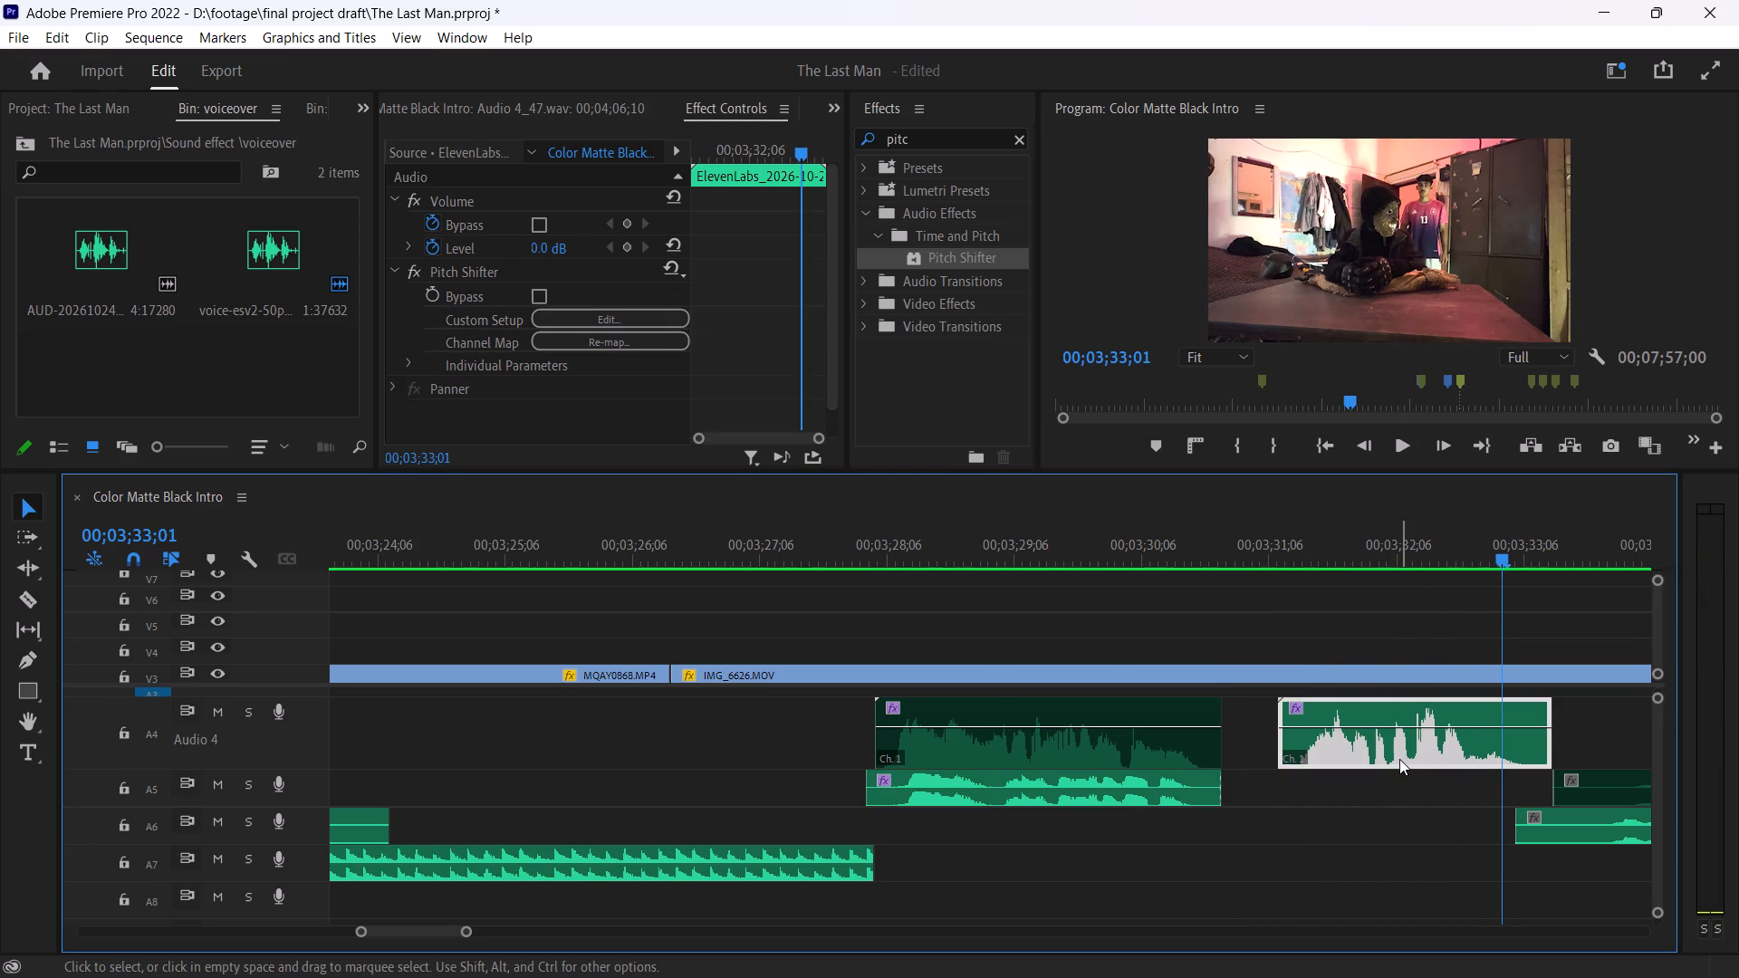
right_click(1399, 759)
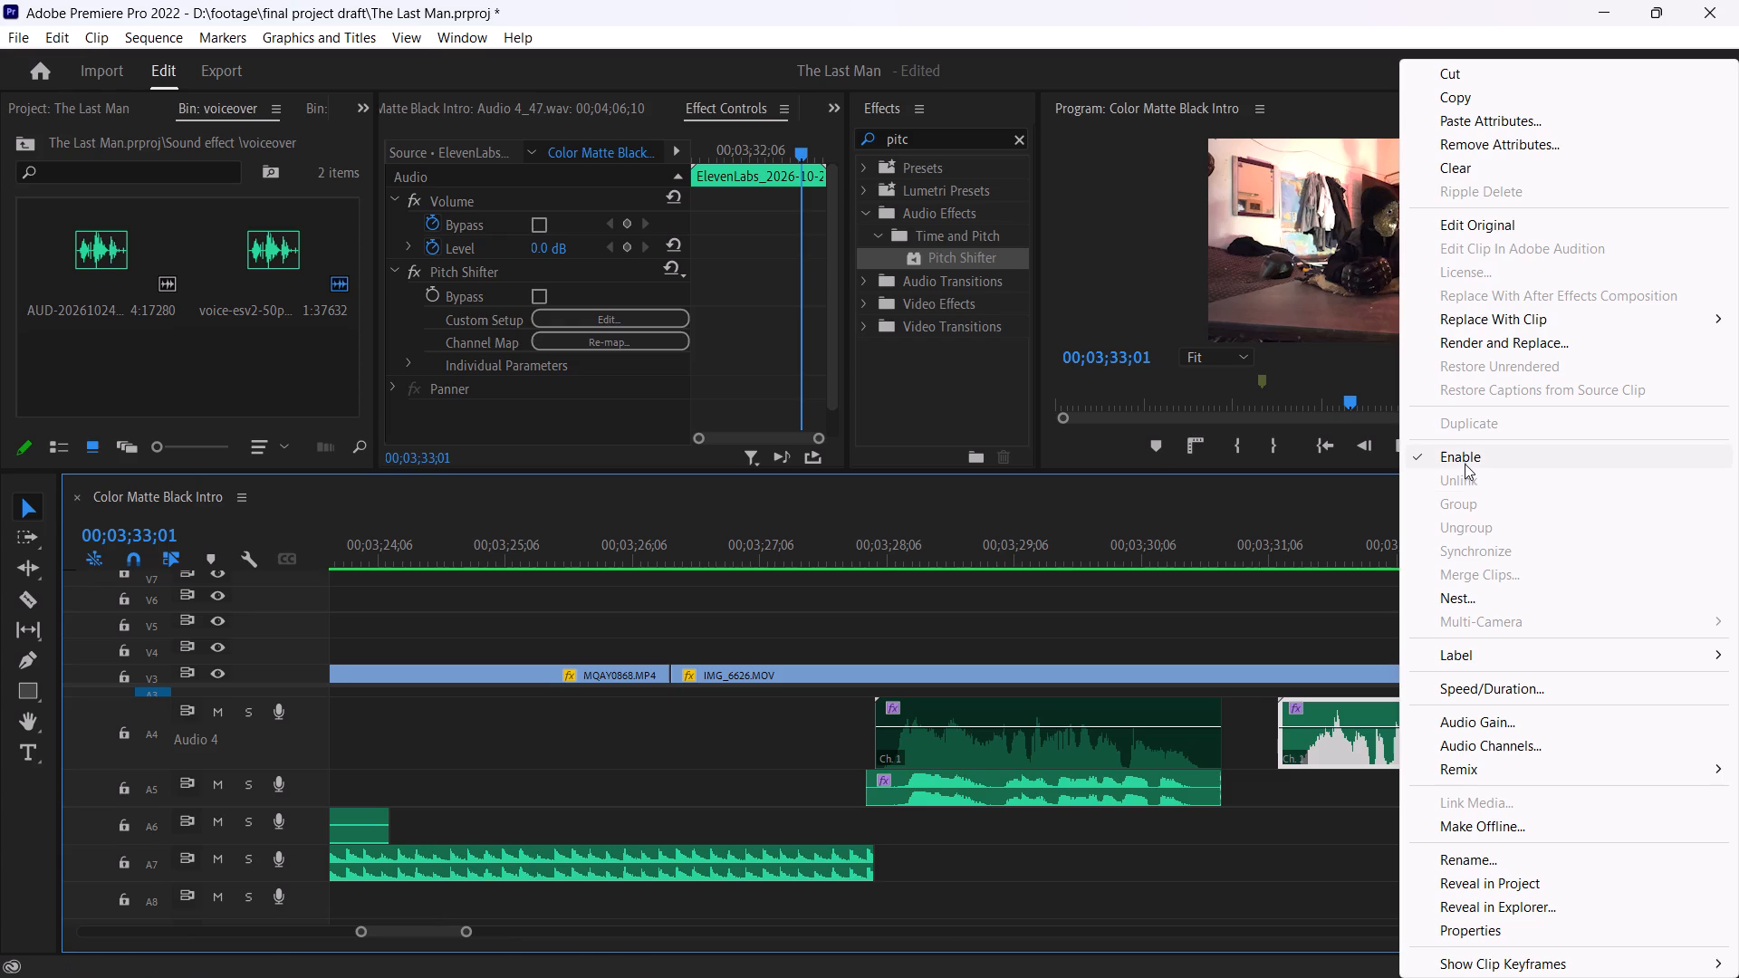
click(1465, 462)
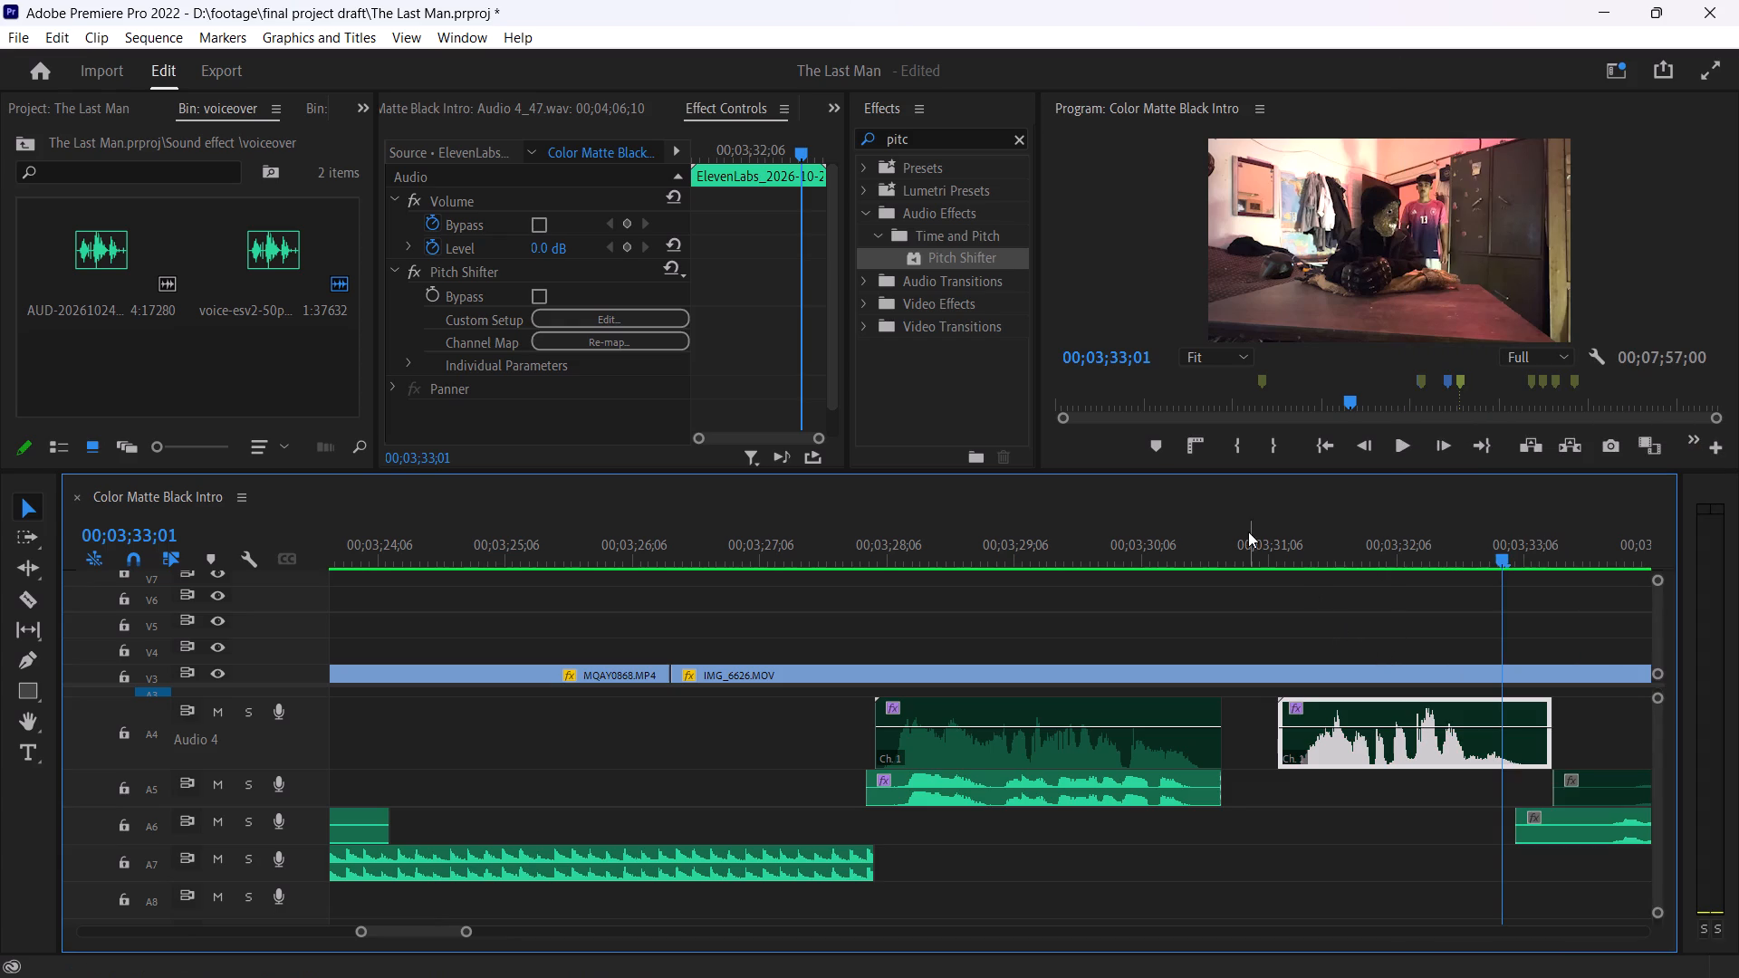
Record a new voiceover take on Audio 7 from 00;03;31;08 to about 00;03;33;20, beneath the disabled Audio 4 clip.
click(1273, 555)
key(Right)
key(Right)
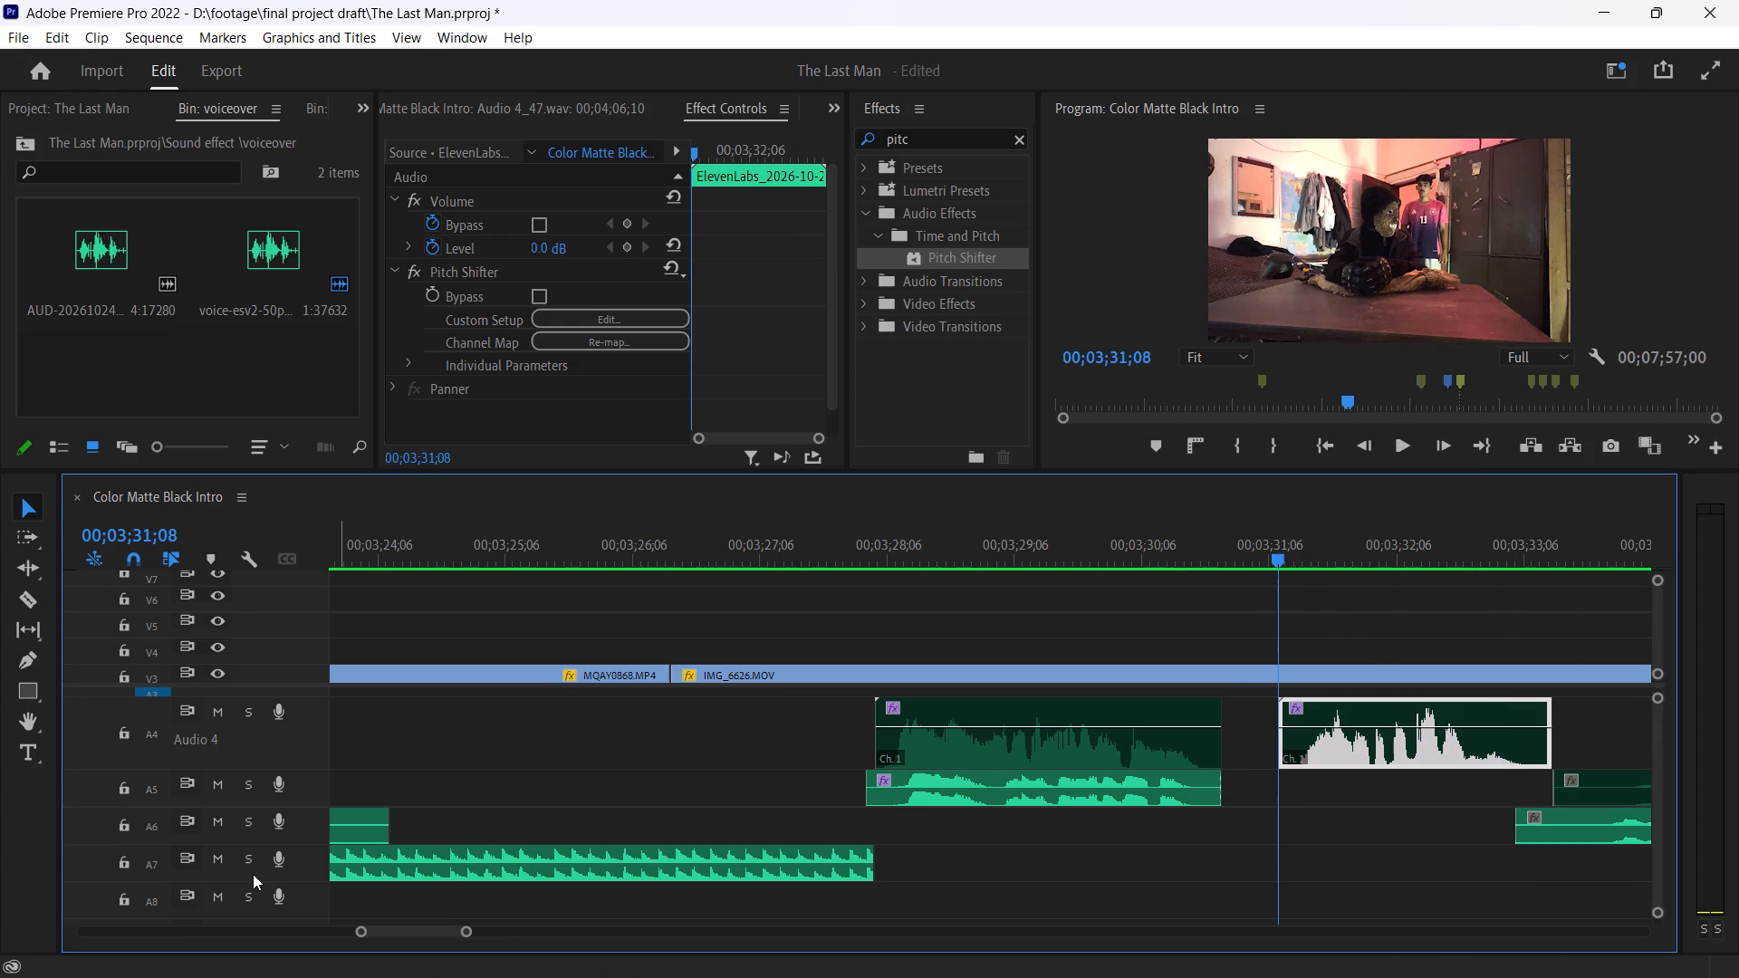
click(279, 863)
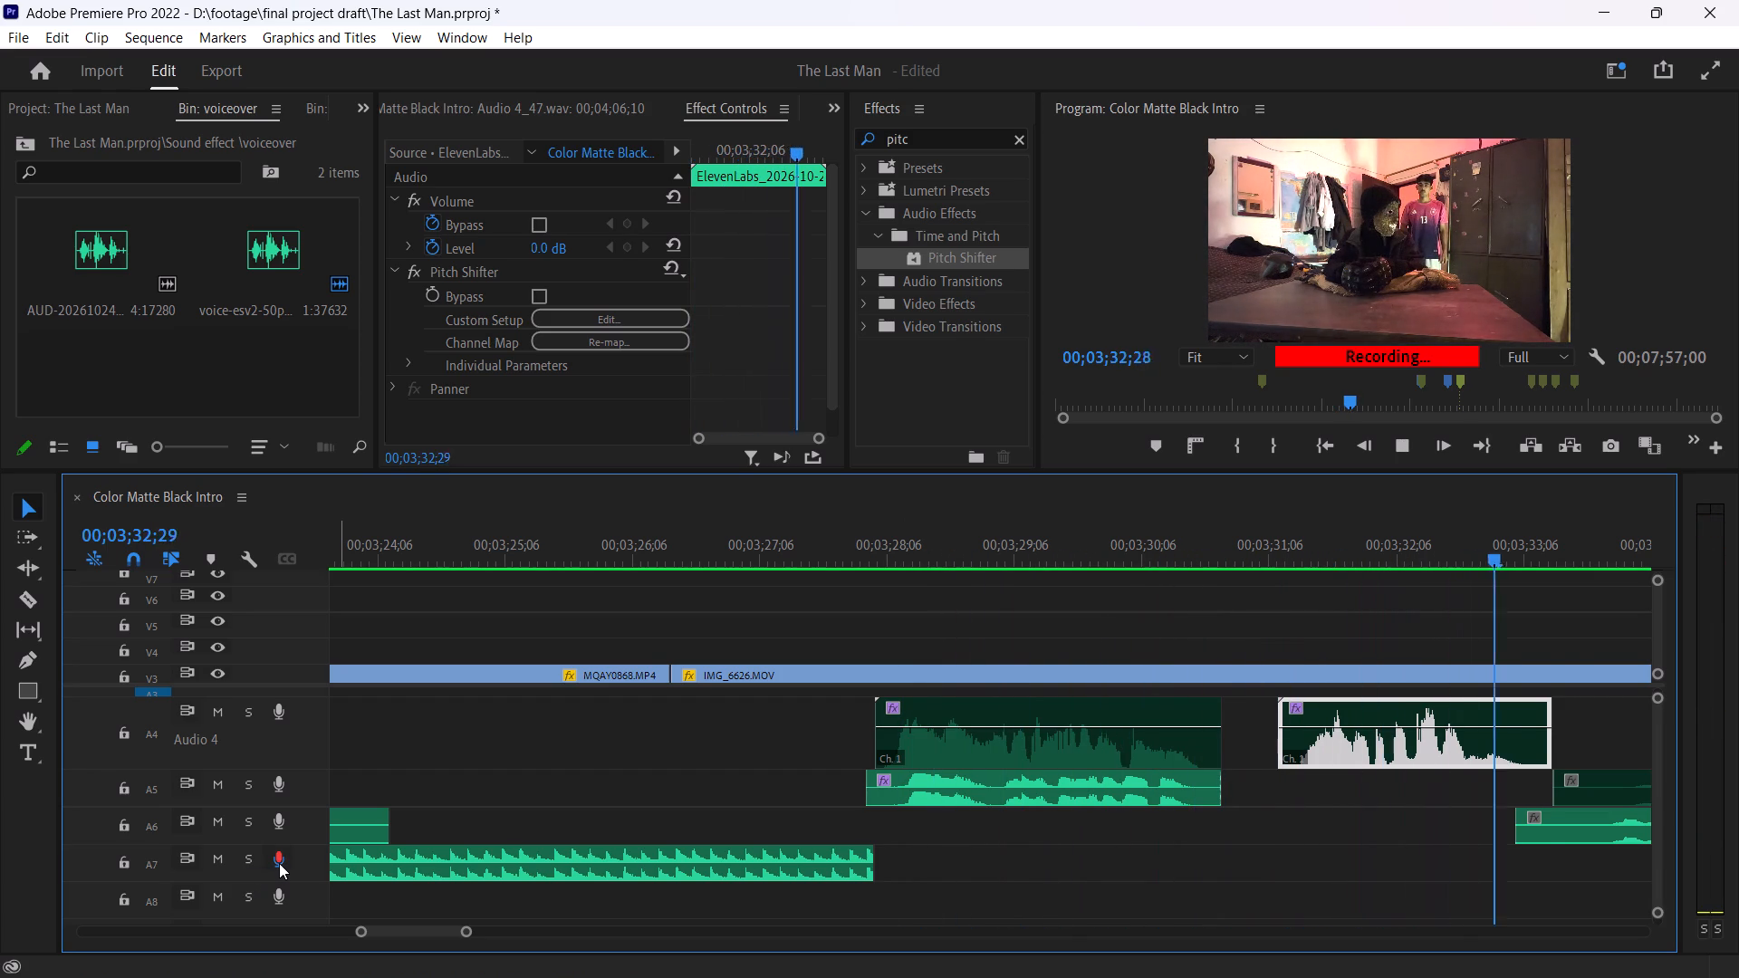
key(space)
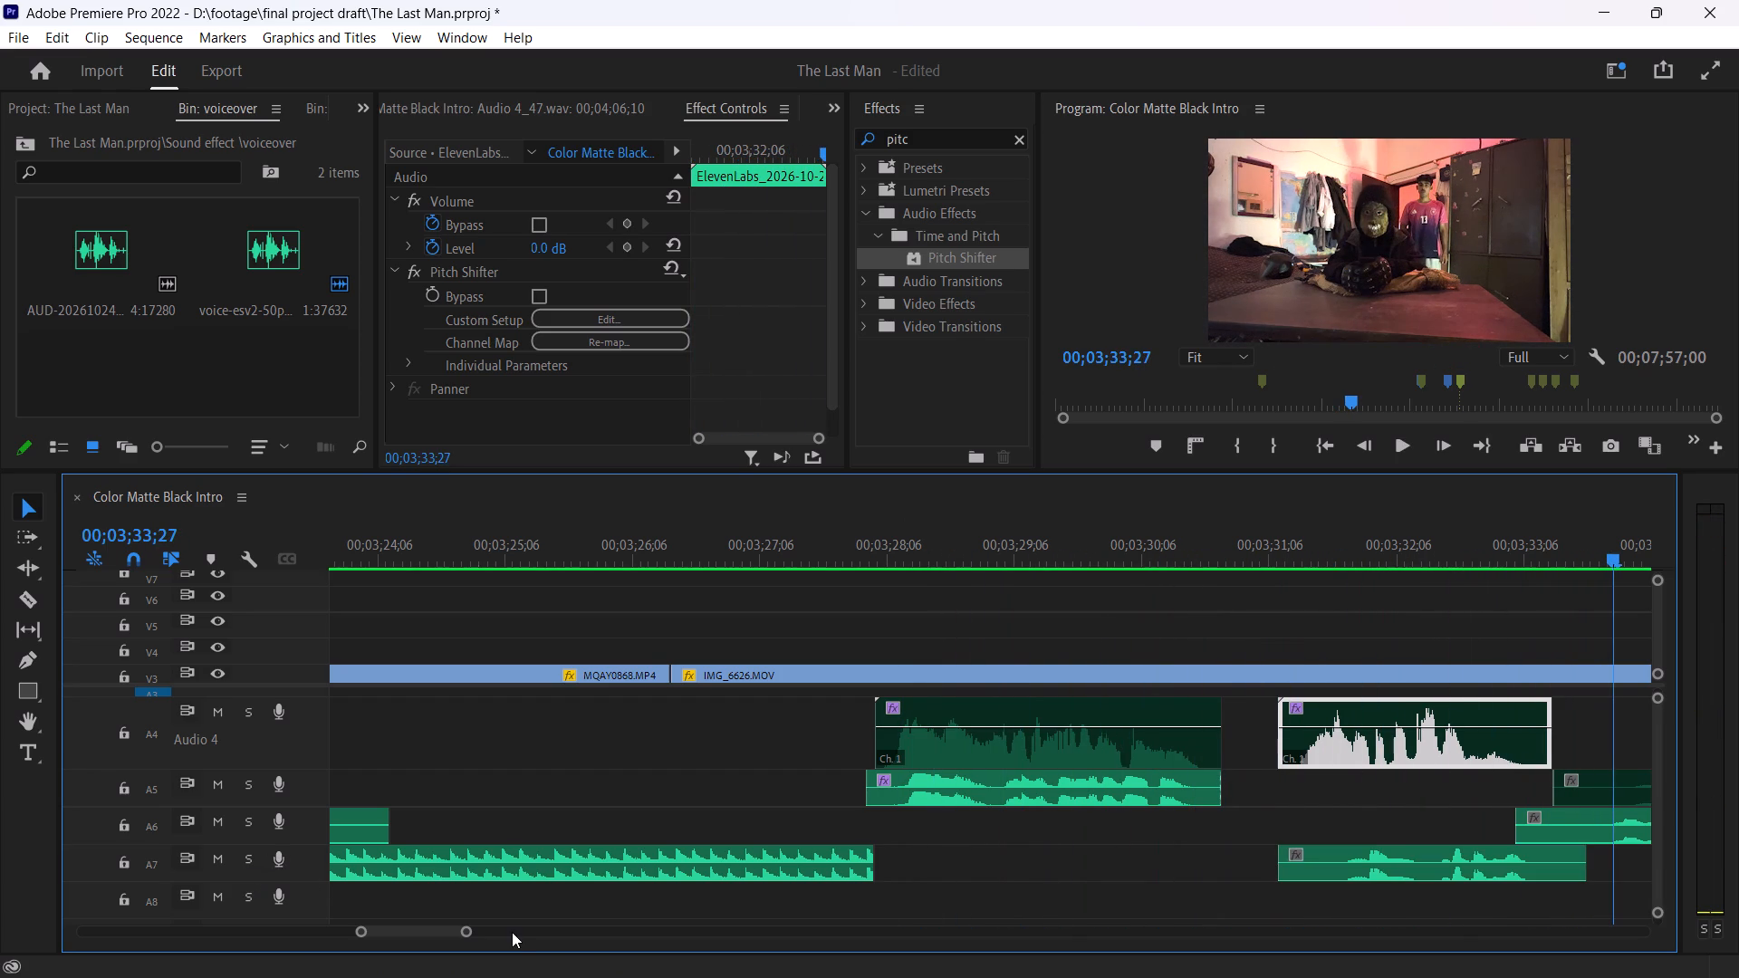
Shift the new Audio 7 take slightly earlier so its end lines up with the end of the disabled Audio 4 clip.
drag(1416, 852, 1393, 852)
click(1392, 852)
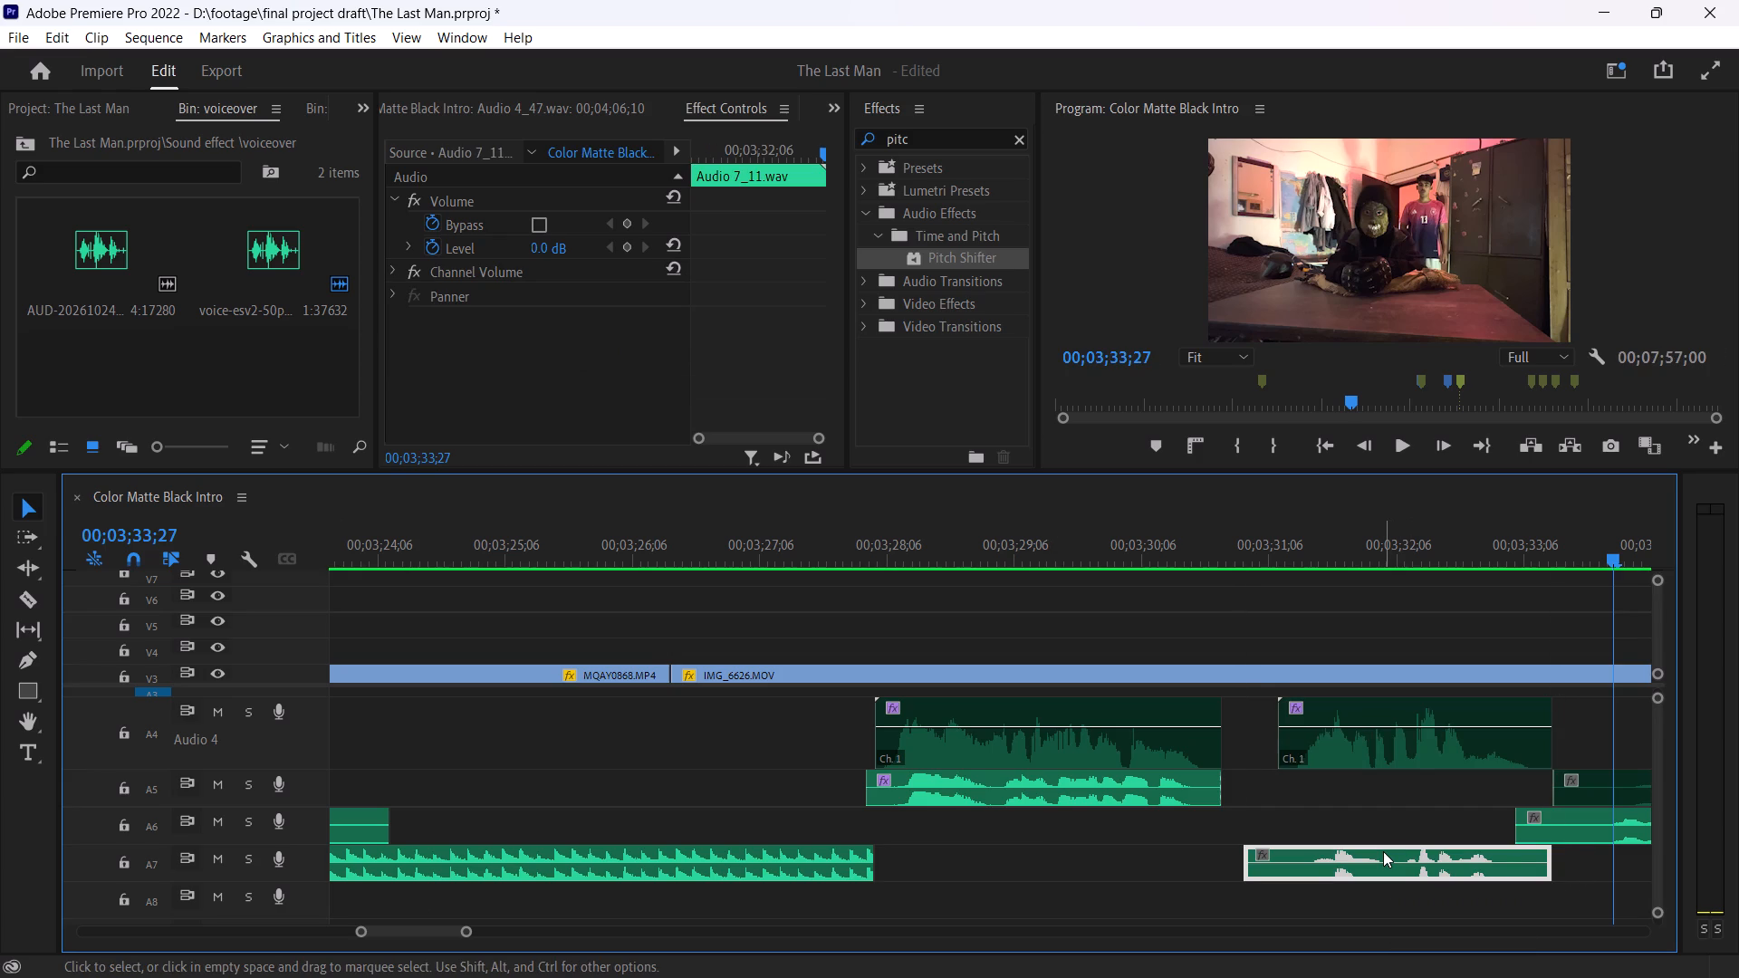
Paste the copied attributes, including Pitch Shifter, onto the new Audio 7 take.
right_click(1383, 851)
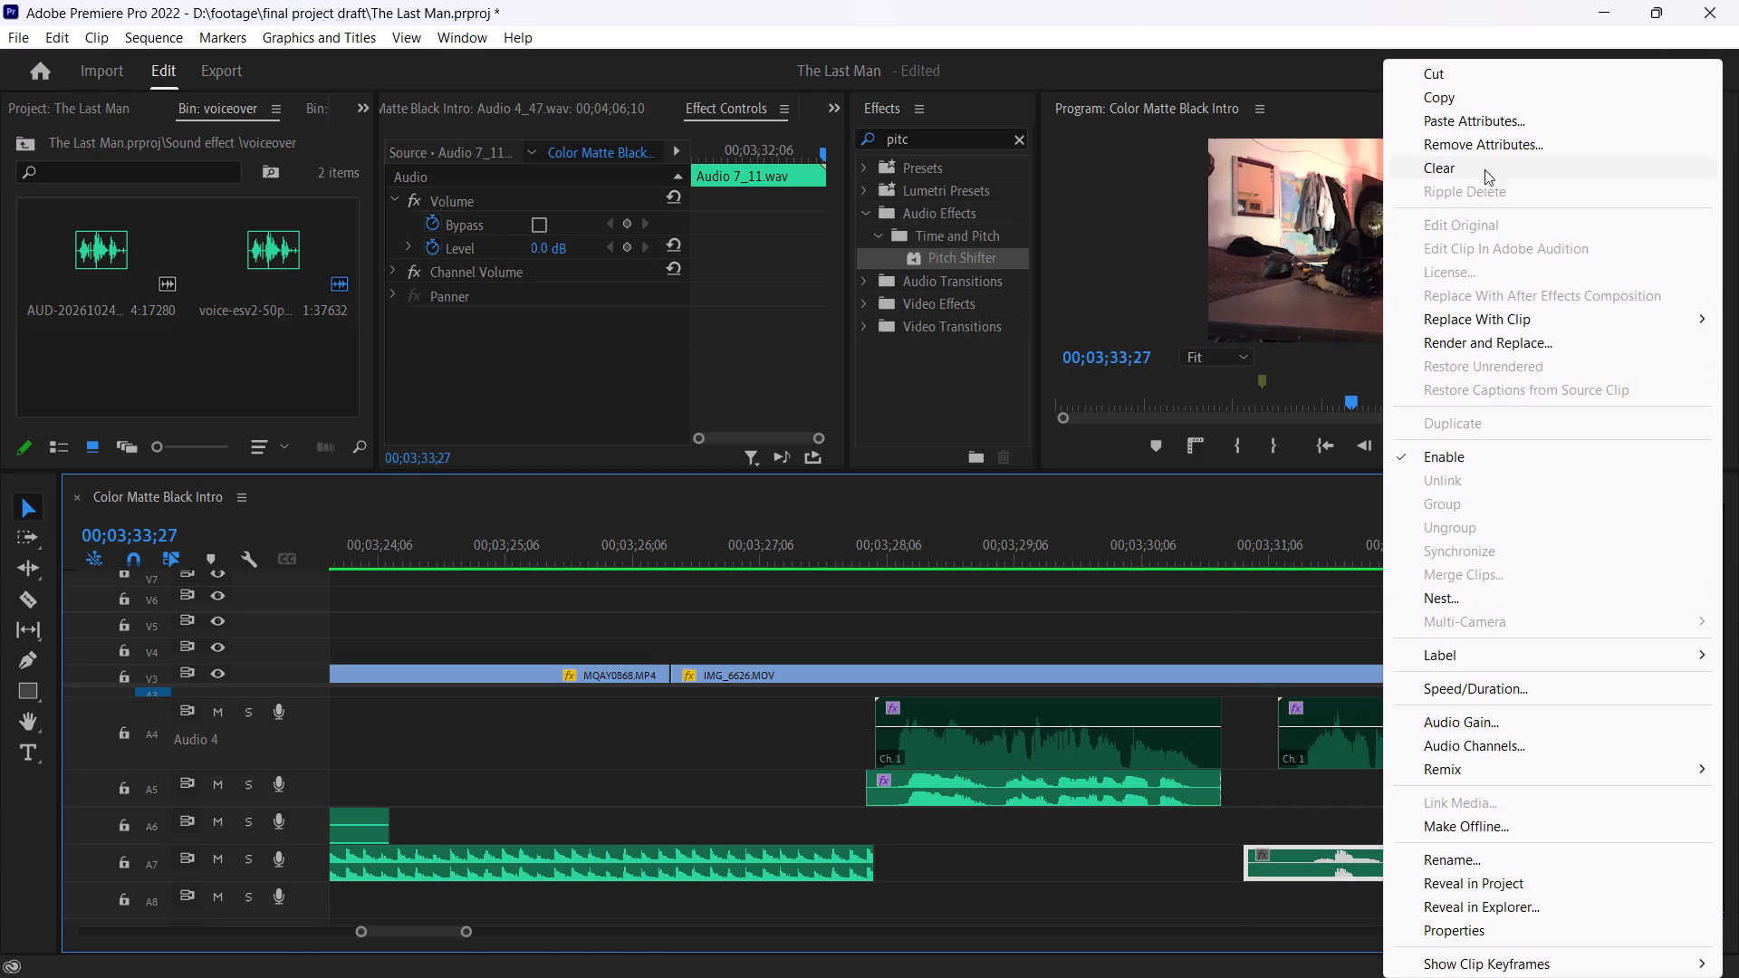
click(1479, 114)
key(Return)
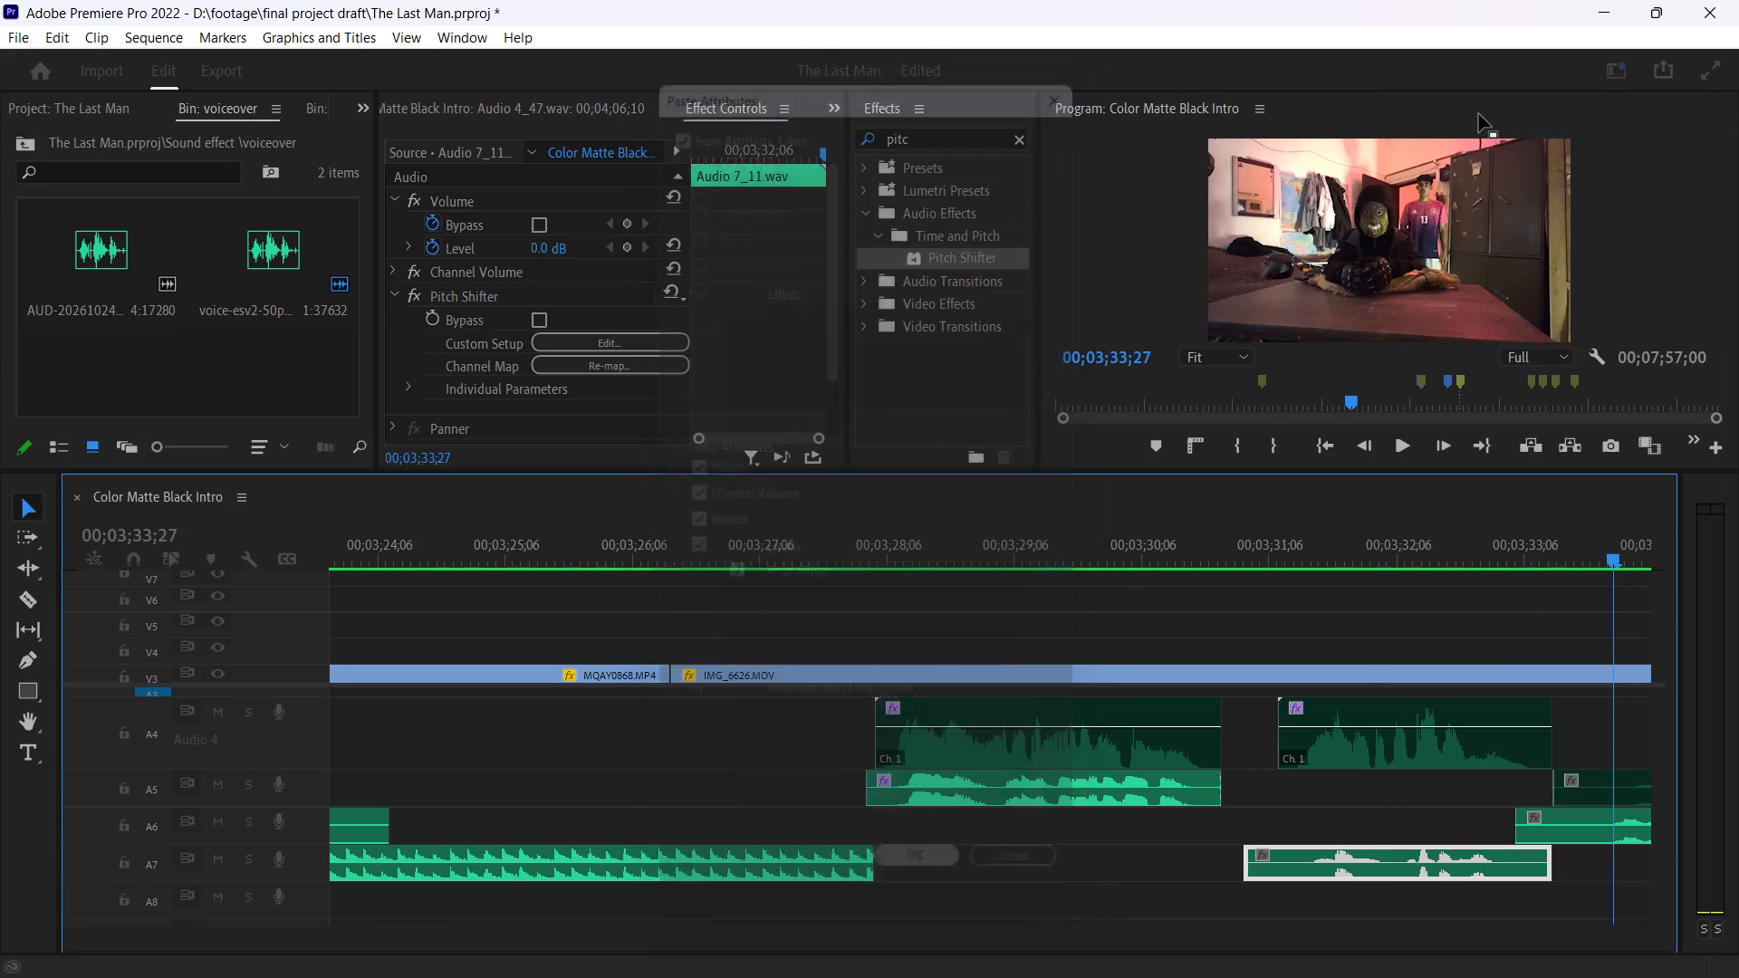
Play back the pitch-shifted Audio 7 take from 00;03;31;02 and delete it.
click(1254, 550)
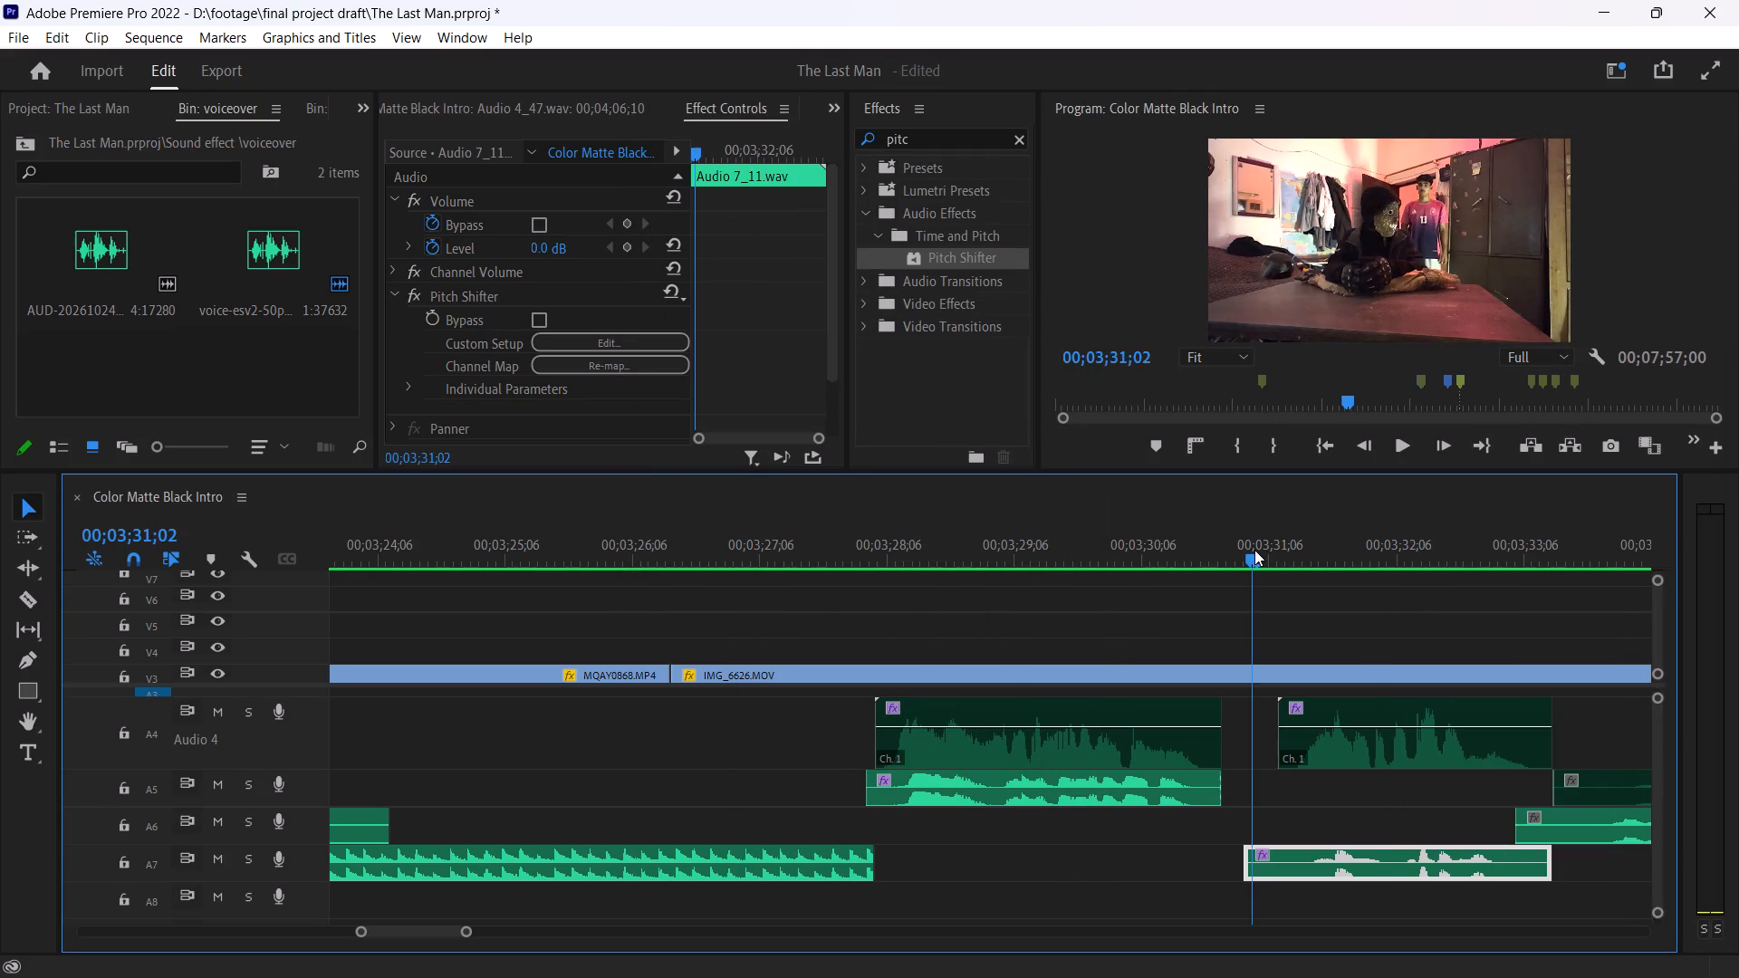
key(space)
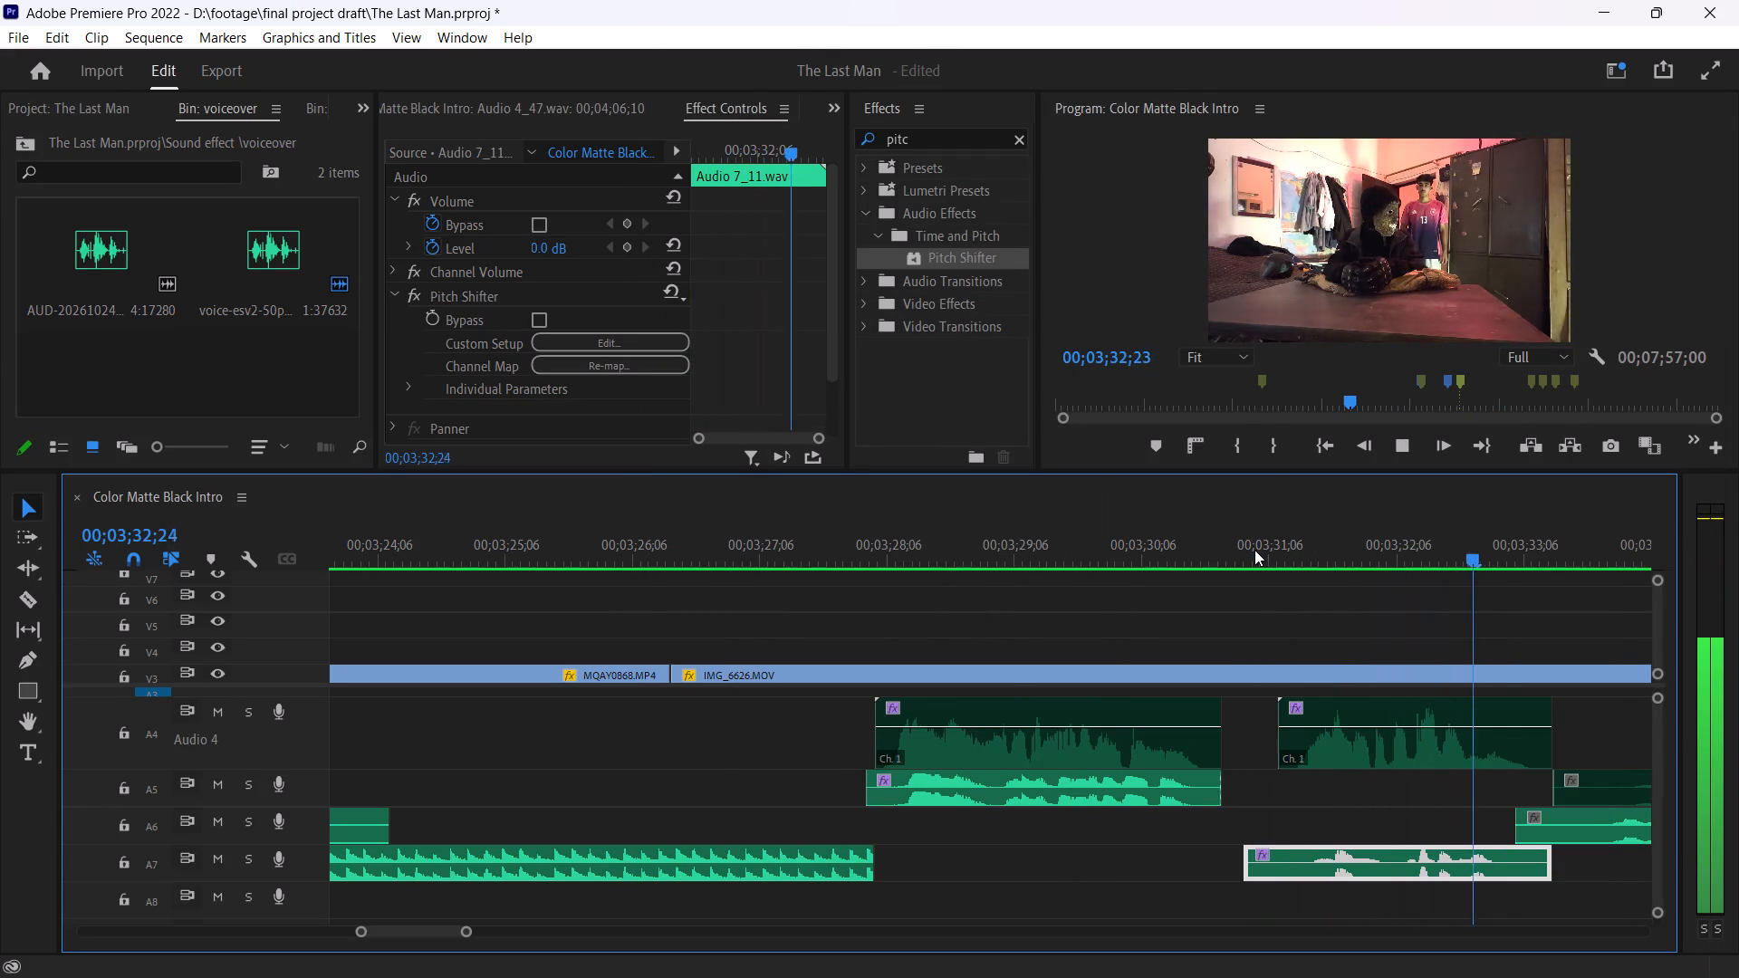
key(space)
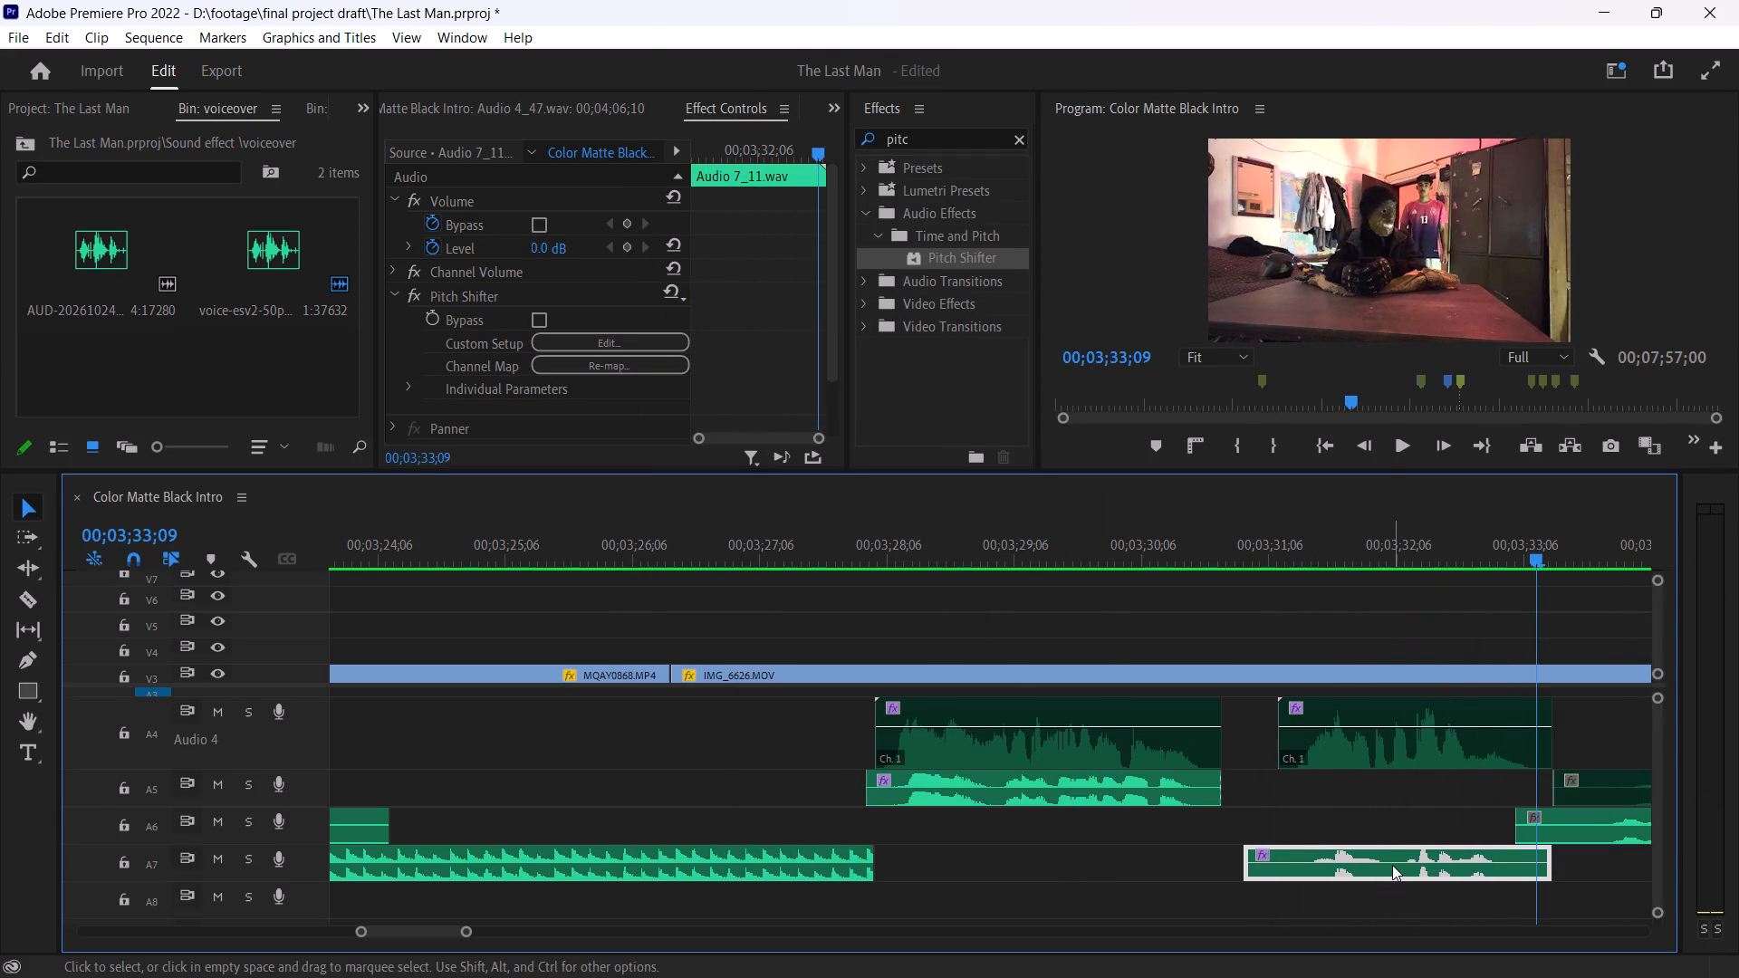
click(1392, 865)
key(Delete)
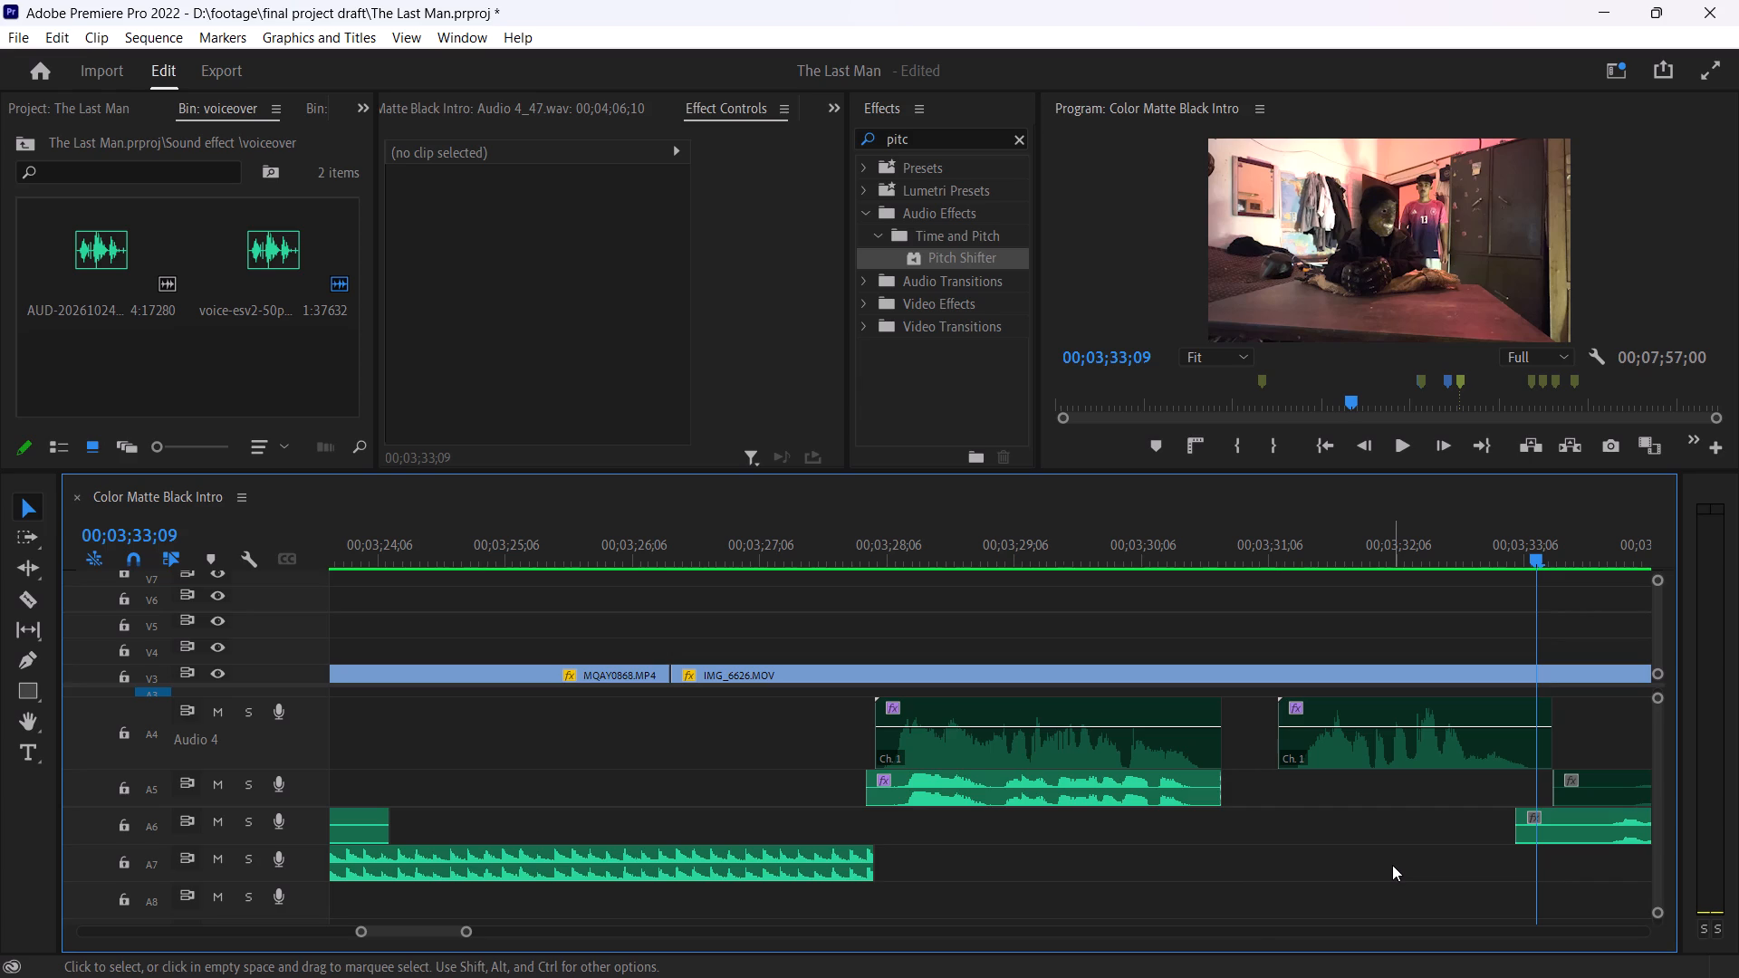
Record another voiceover take on Audio 7 from 00;03;31;08 to about 00;03;33;10.
click(1283, 545)
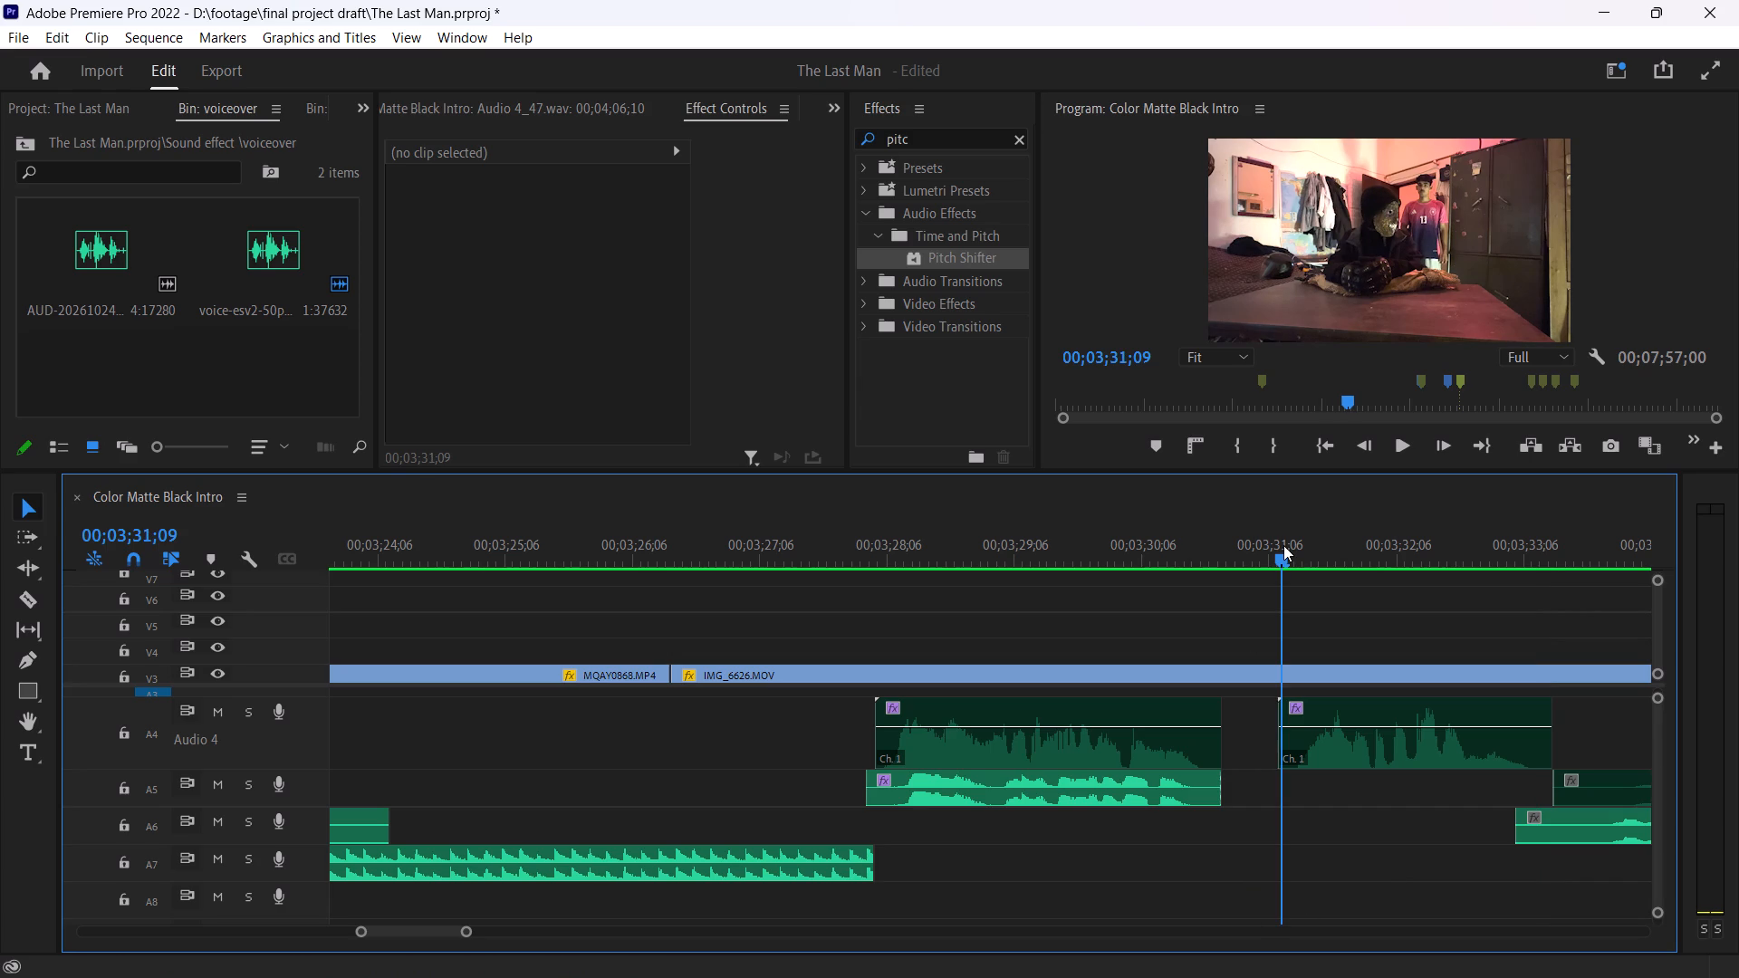
key(Left)
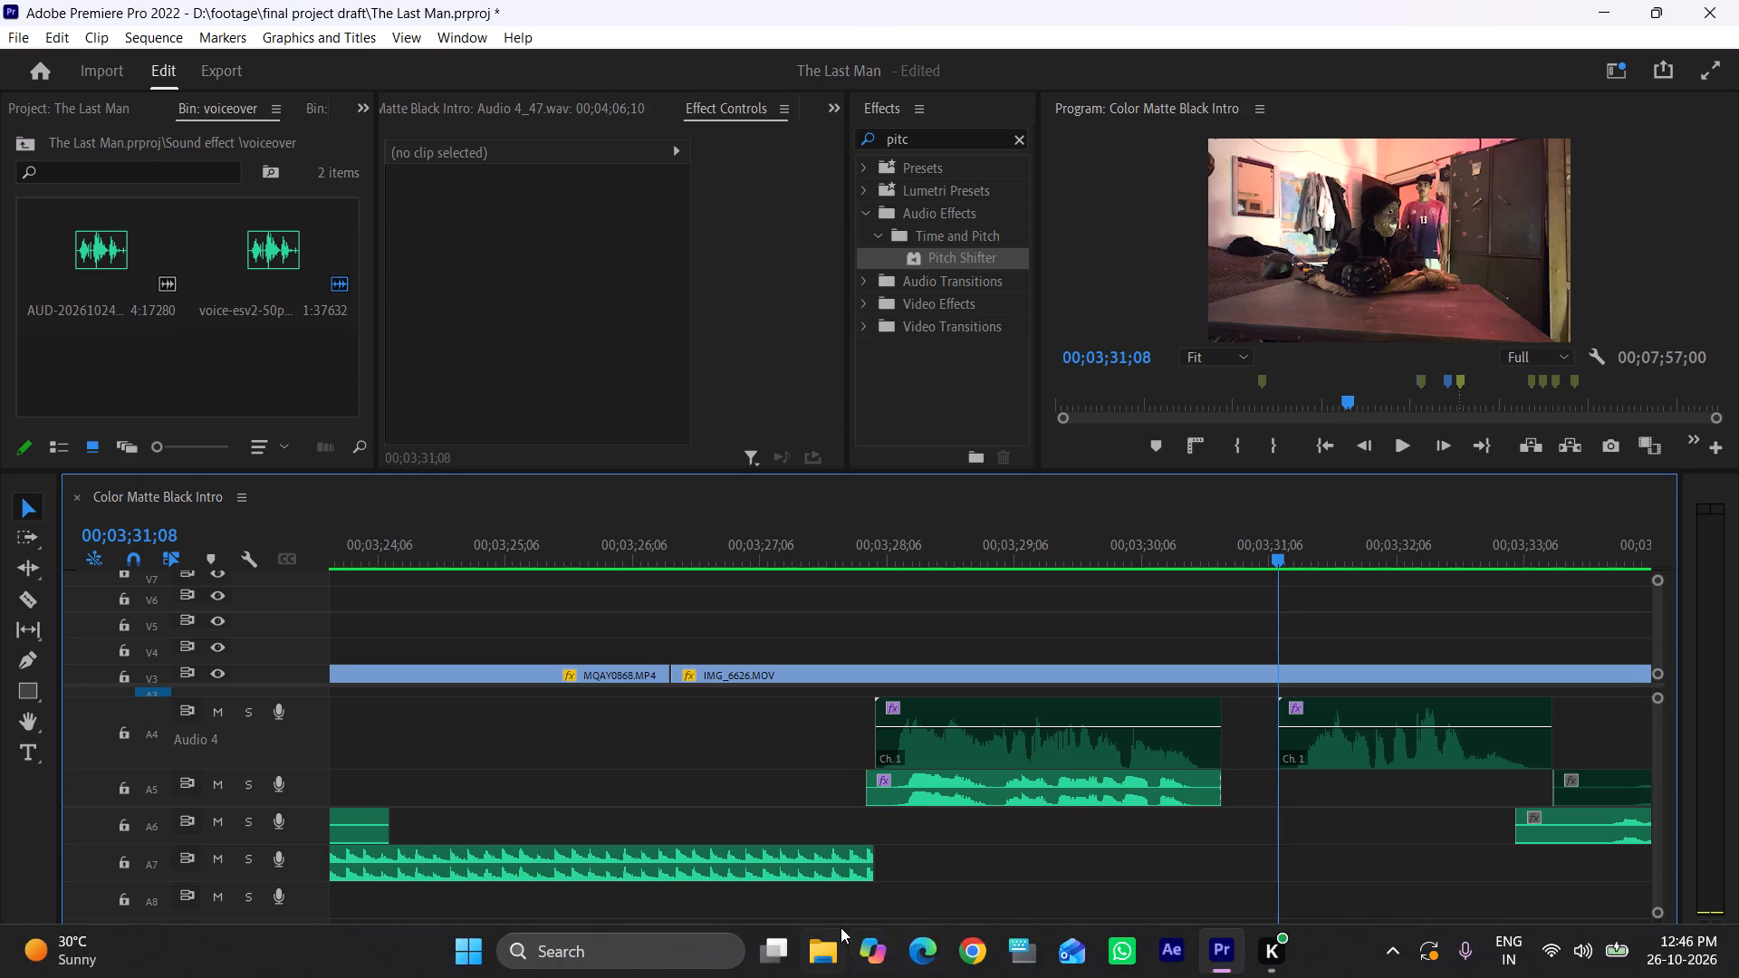
click(282, 865)
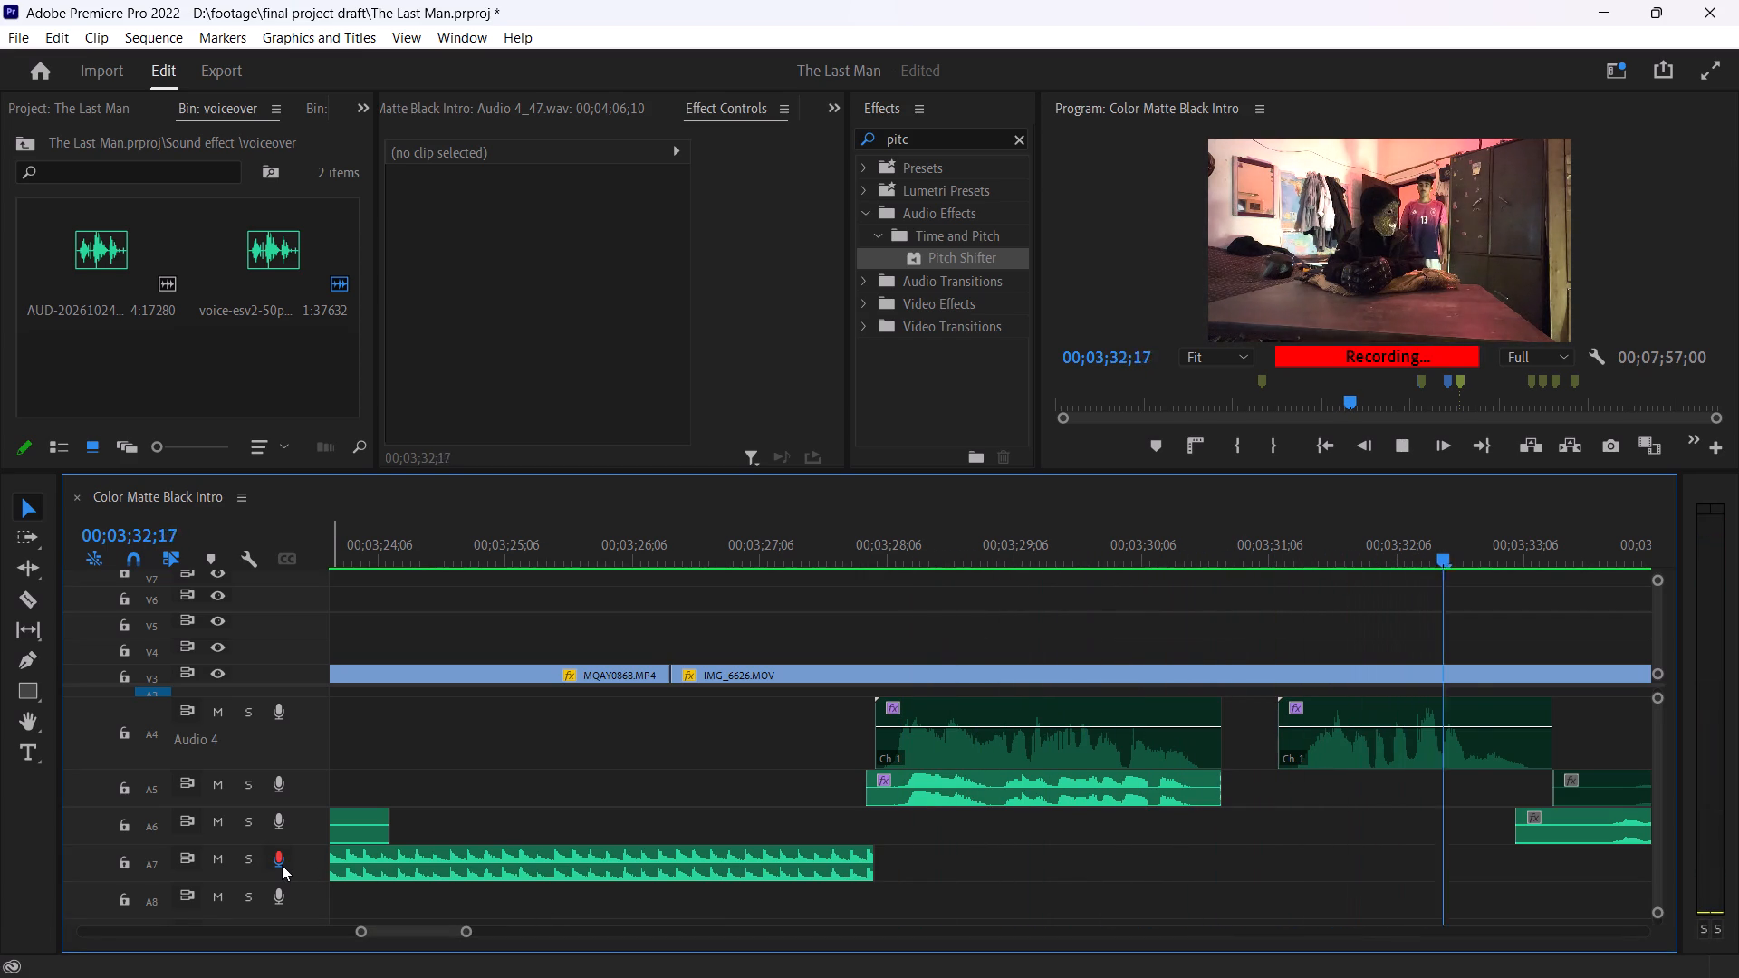
key(space)
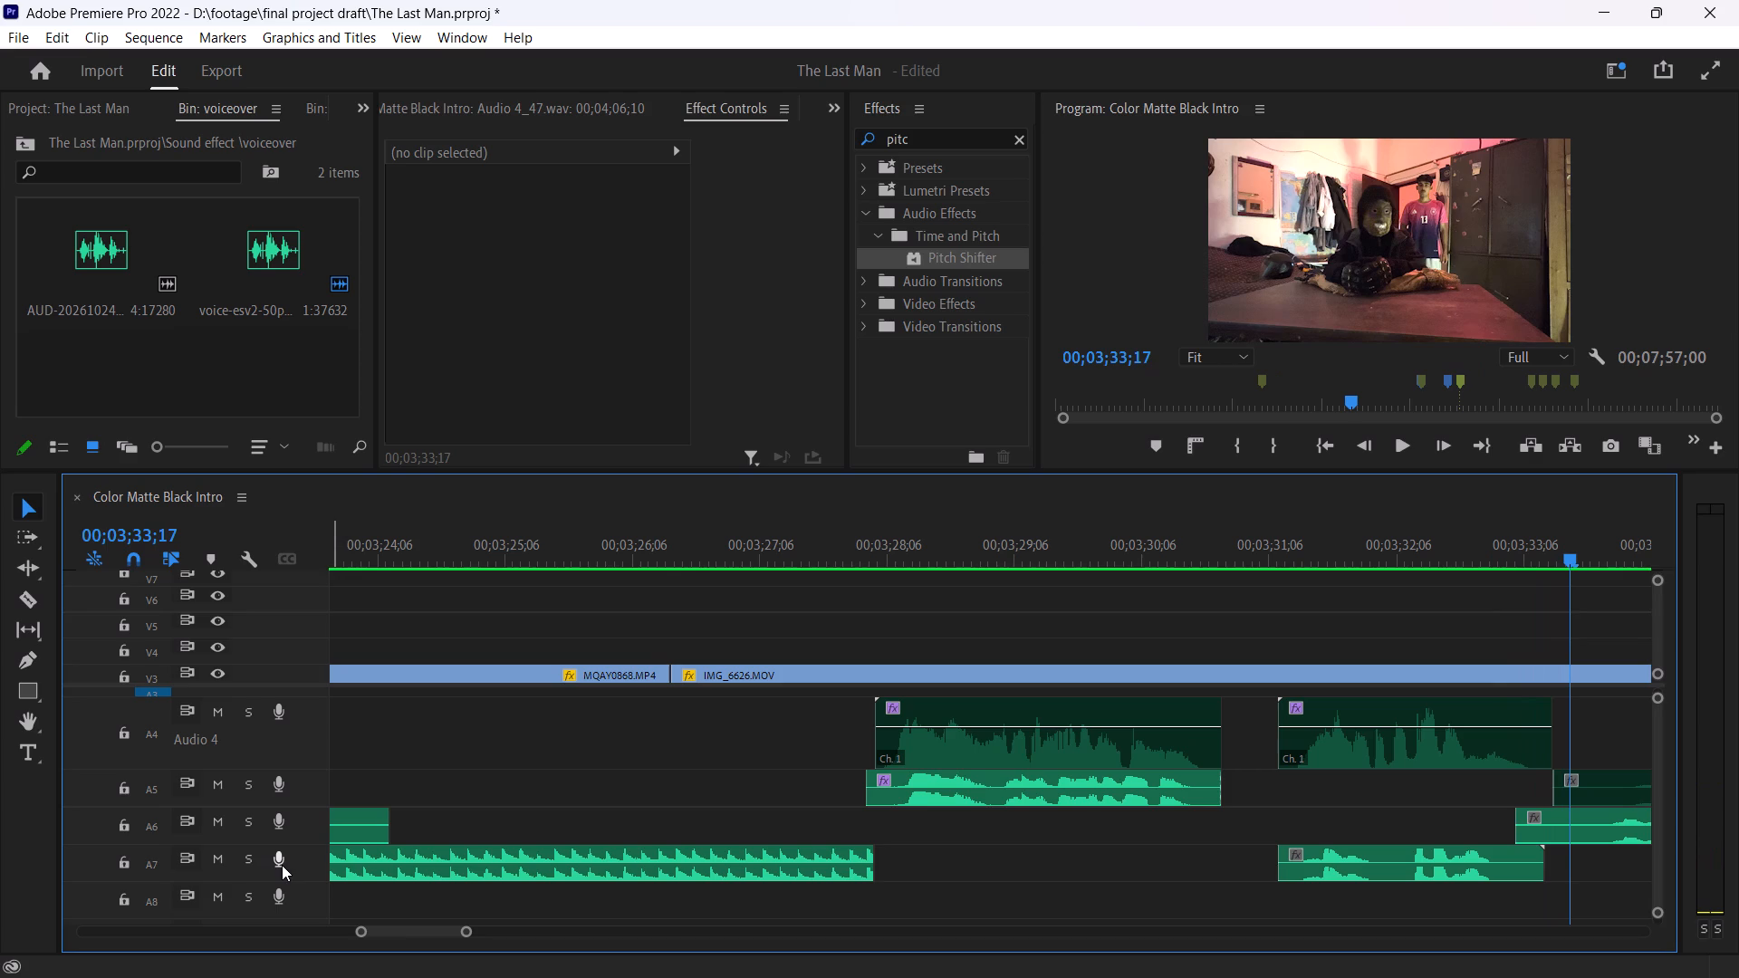
Paste the copied audio attributes, including Volume, Channel Volume, Panner and Pitch Shifter, onto the new Audio 7 take.
click(1427, 845)
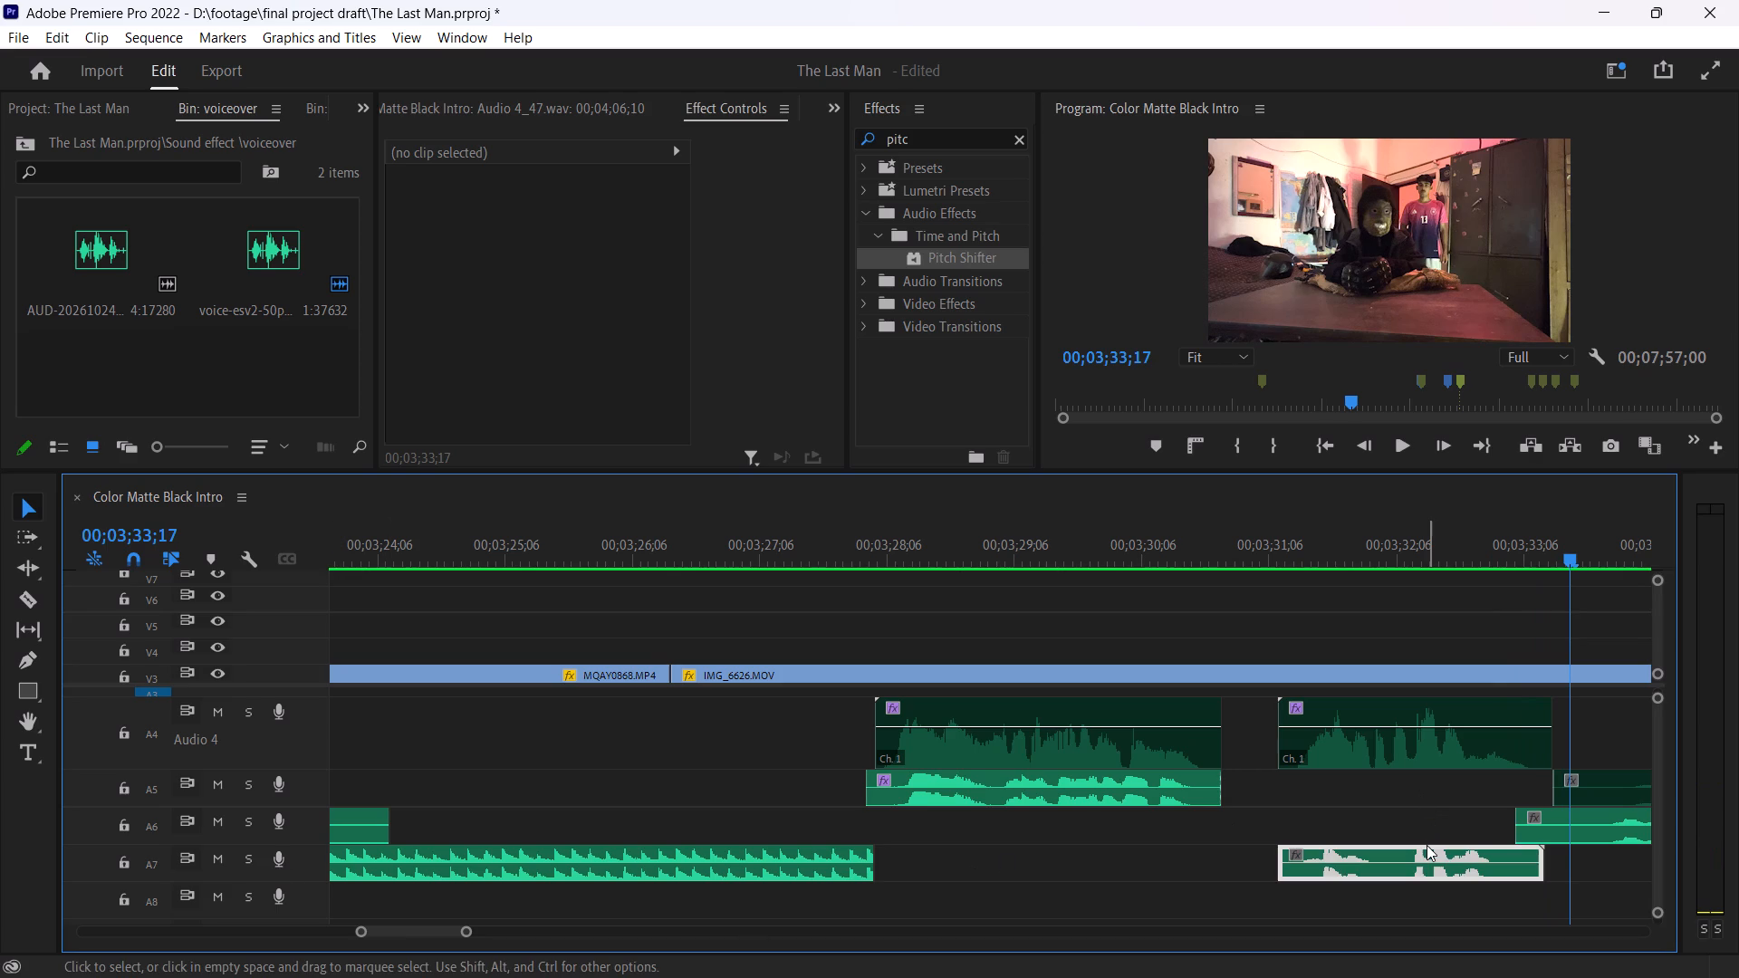
right_click(1424, 845)
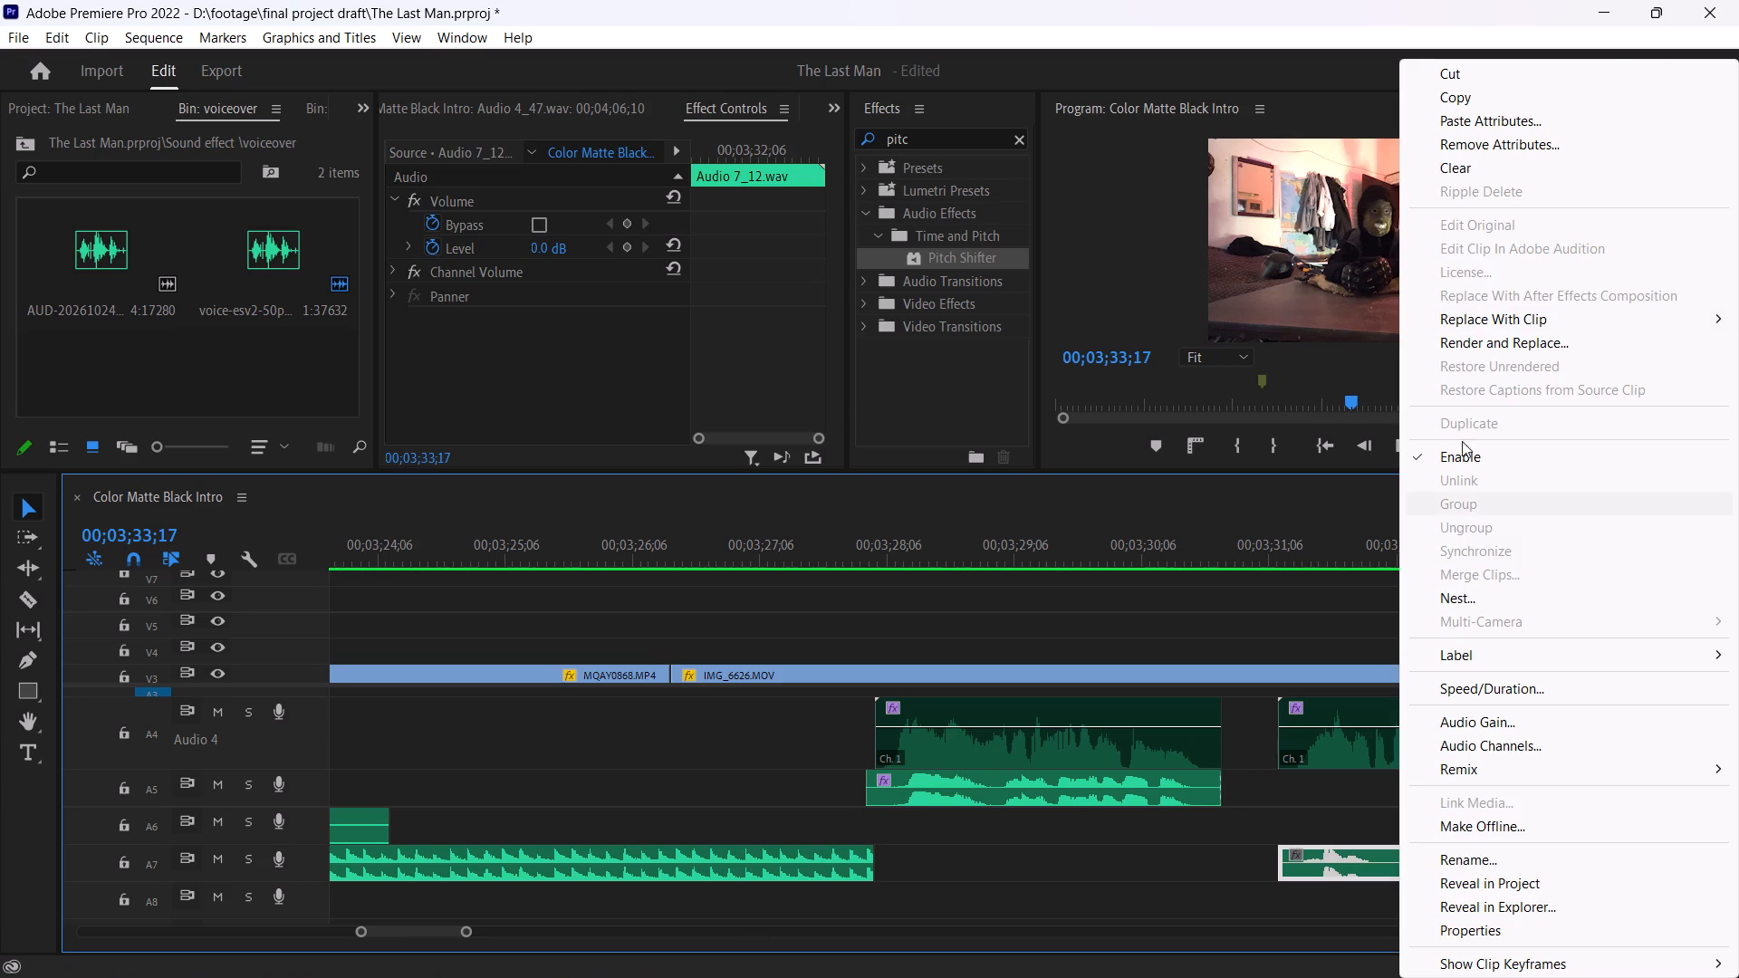
click(1471, 127)
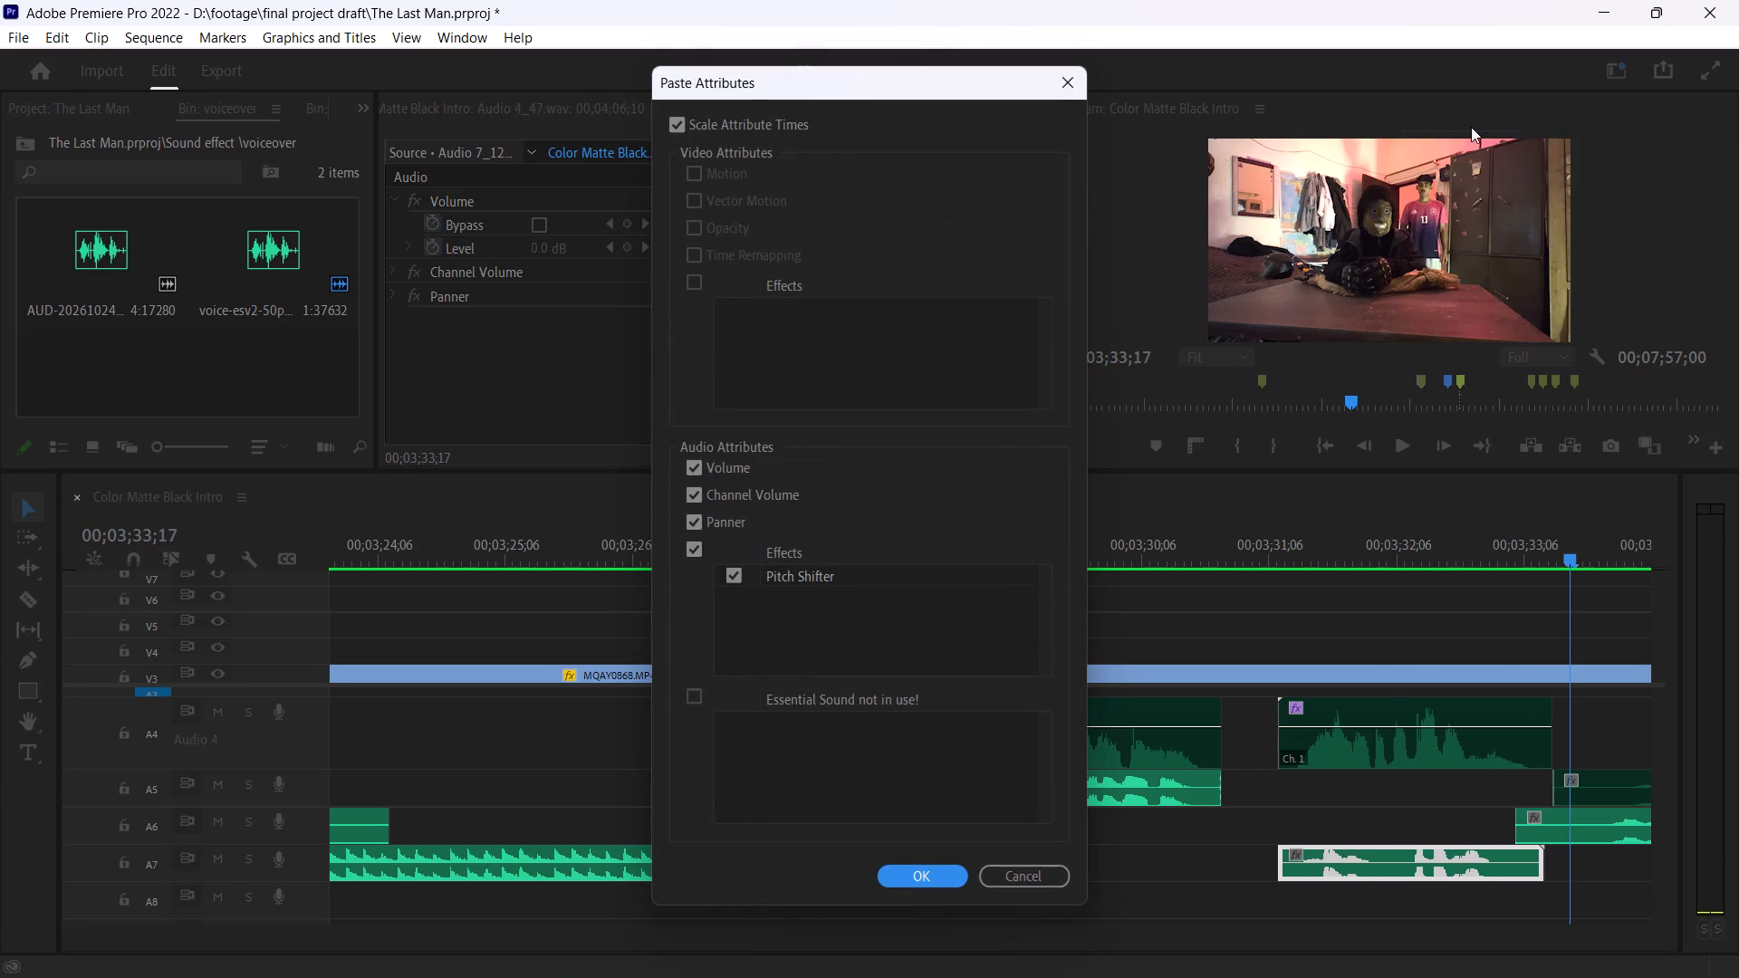
key(Return)
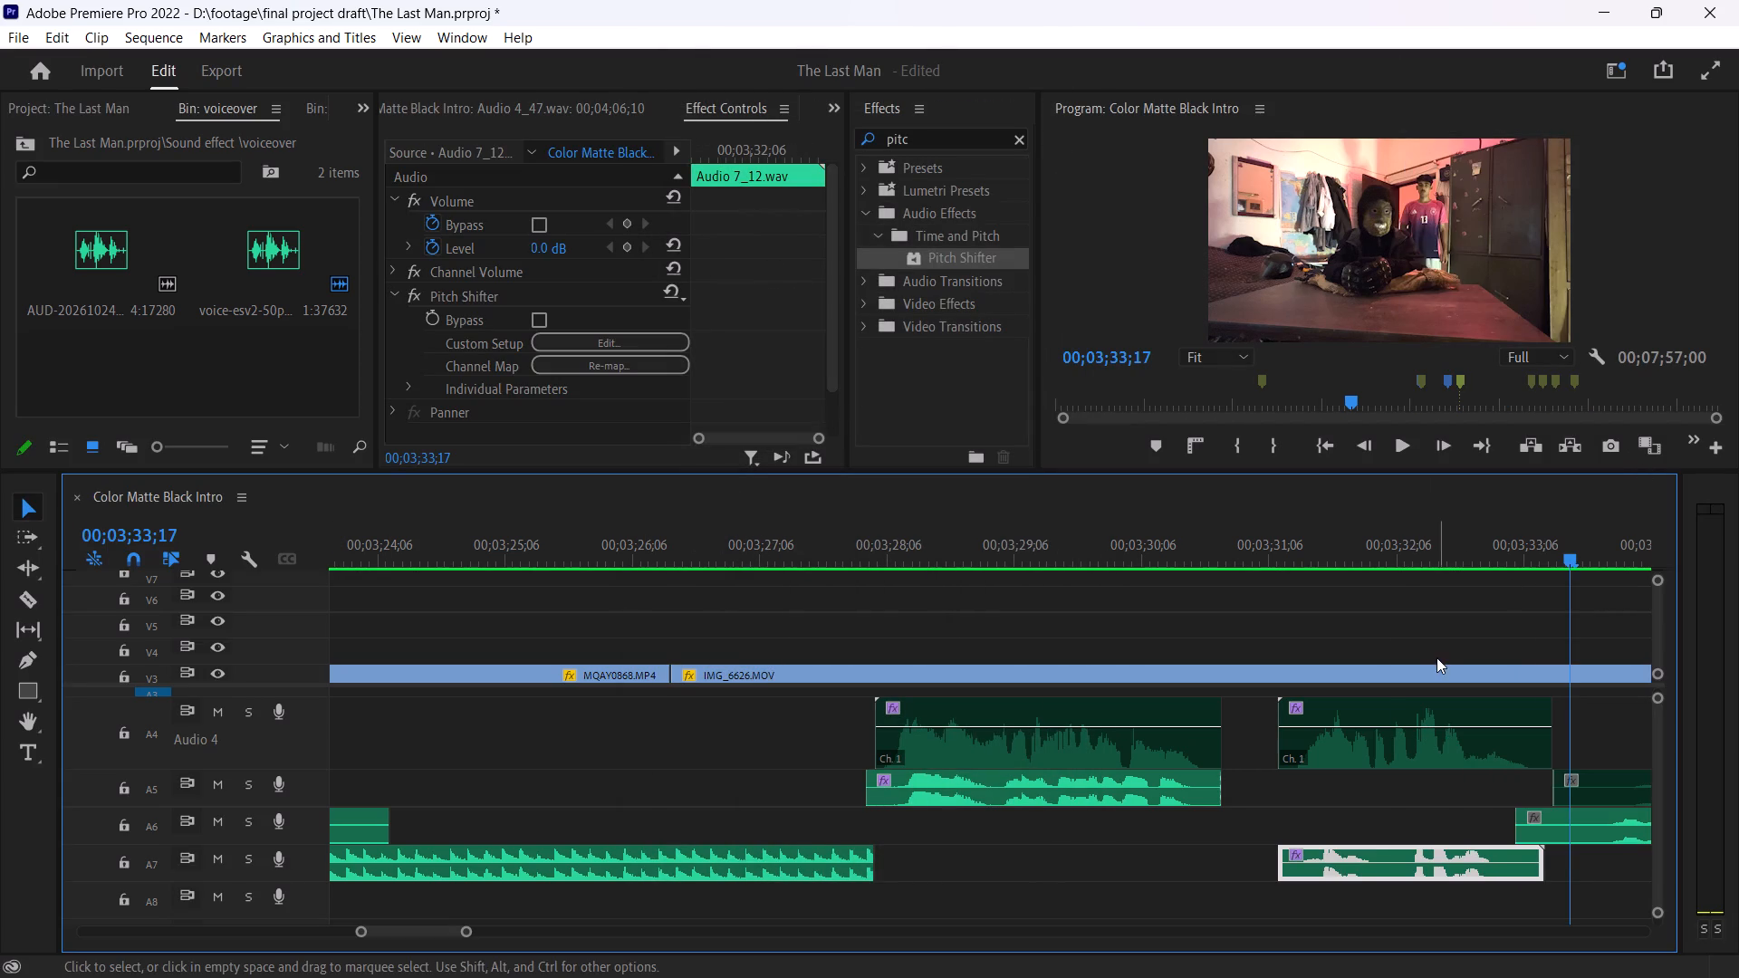
Play back the pitch-shifted Audio 7 take from about 00;03;31;08 to 00;03;33;22.
click(1281, 553)
key(space)
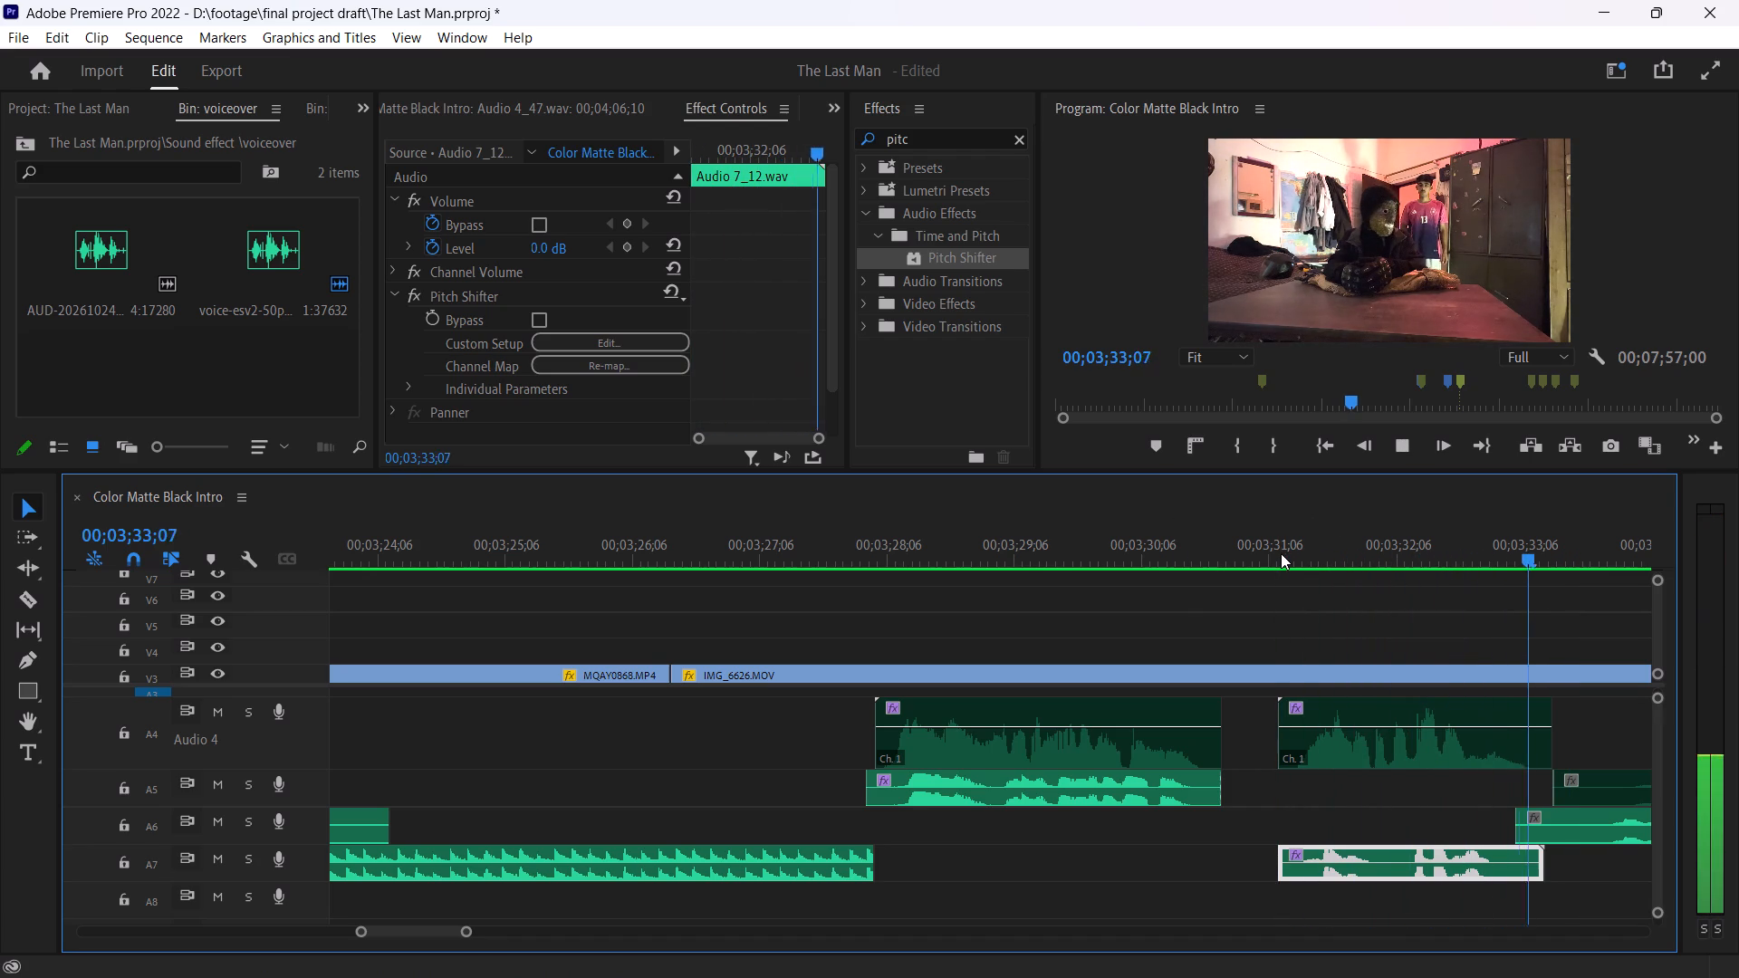
key(space)
key(space)
key(space)
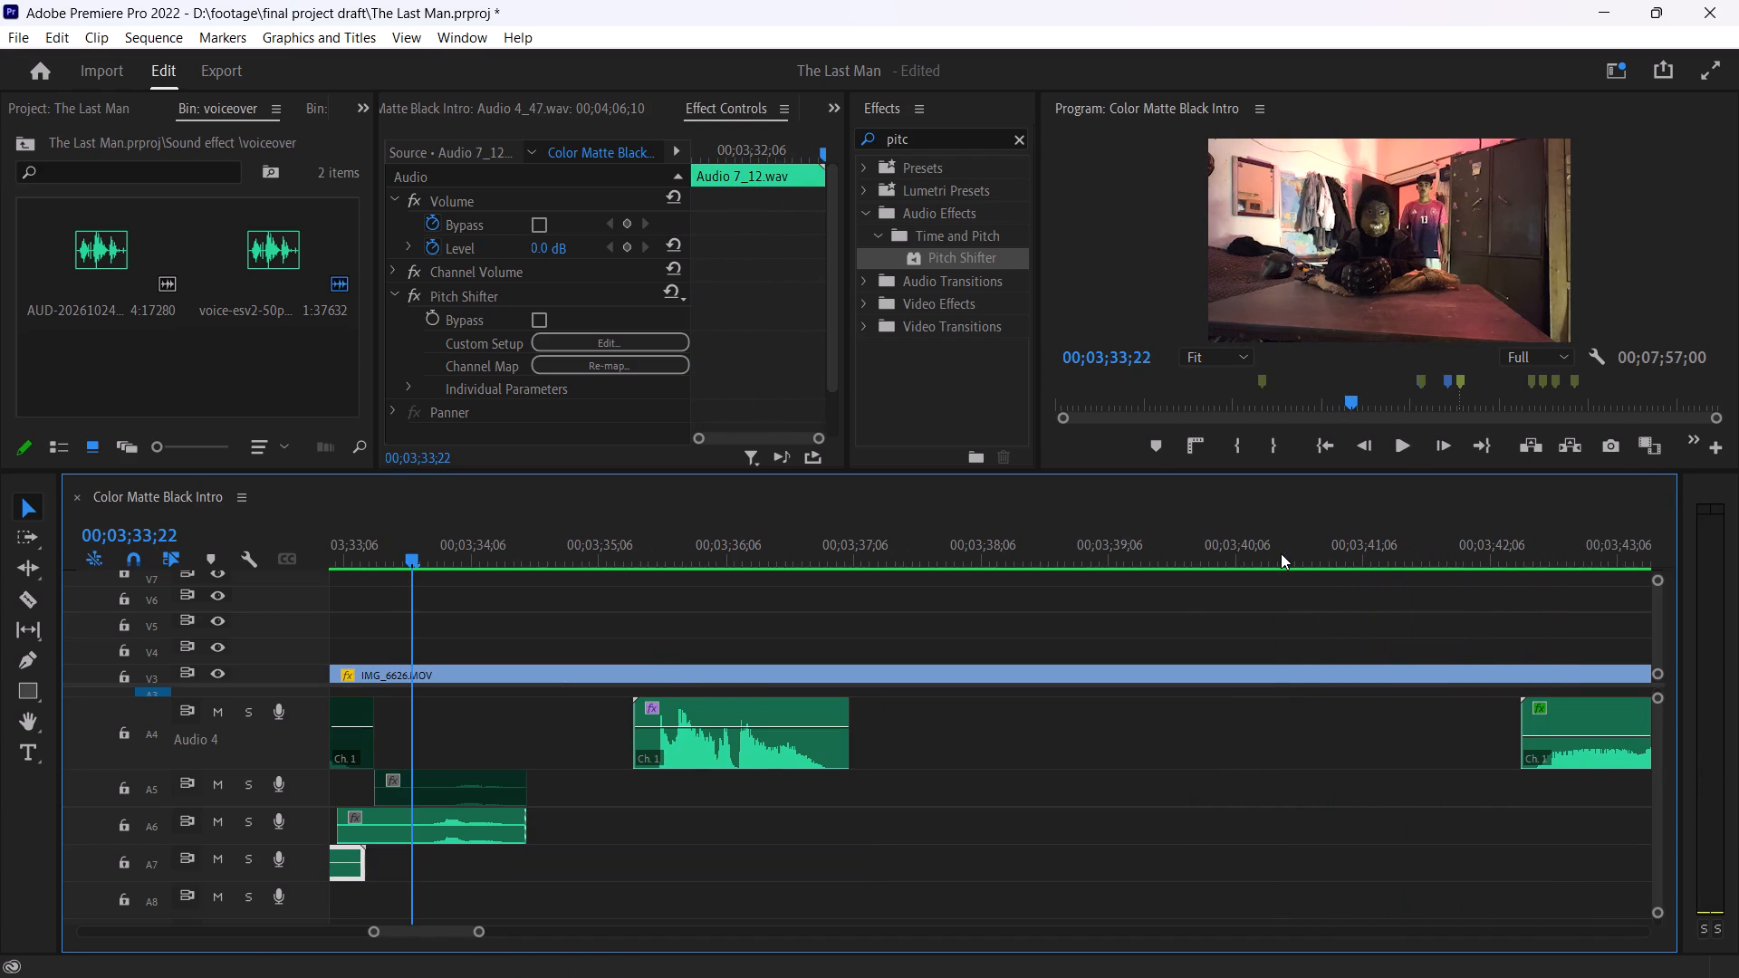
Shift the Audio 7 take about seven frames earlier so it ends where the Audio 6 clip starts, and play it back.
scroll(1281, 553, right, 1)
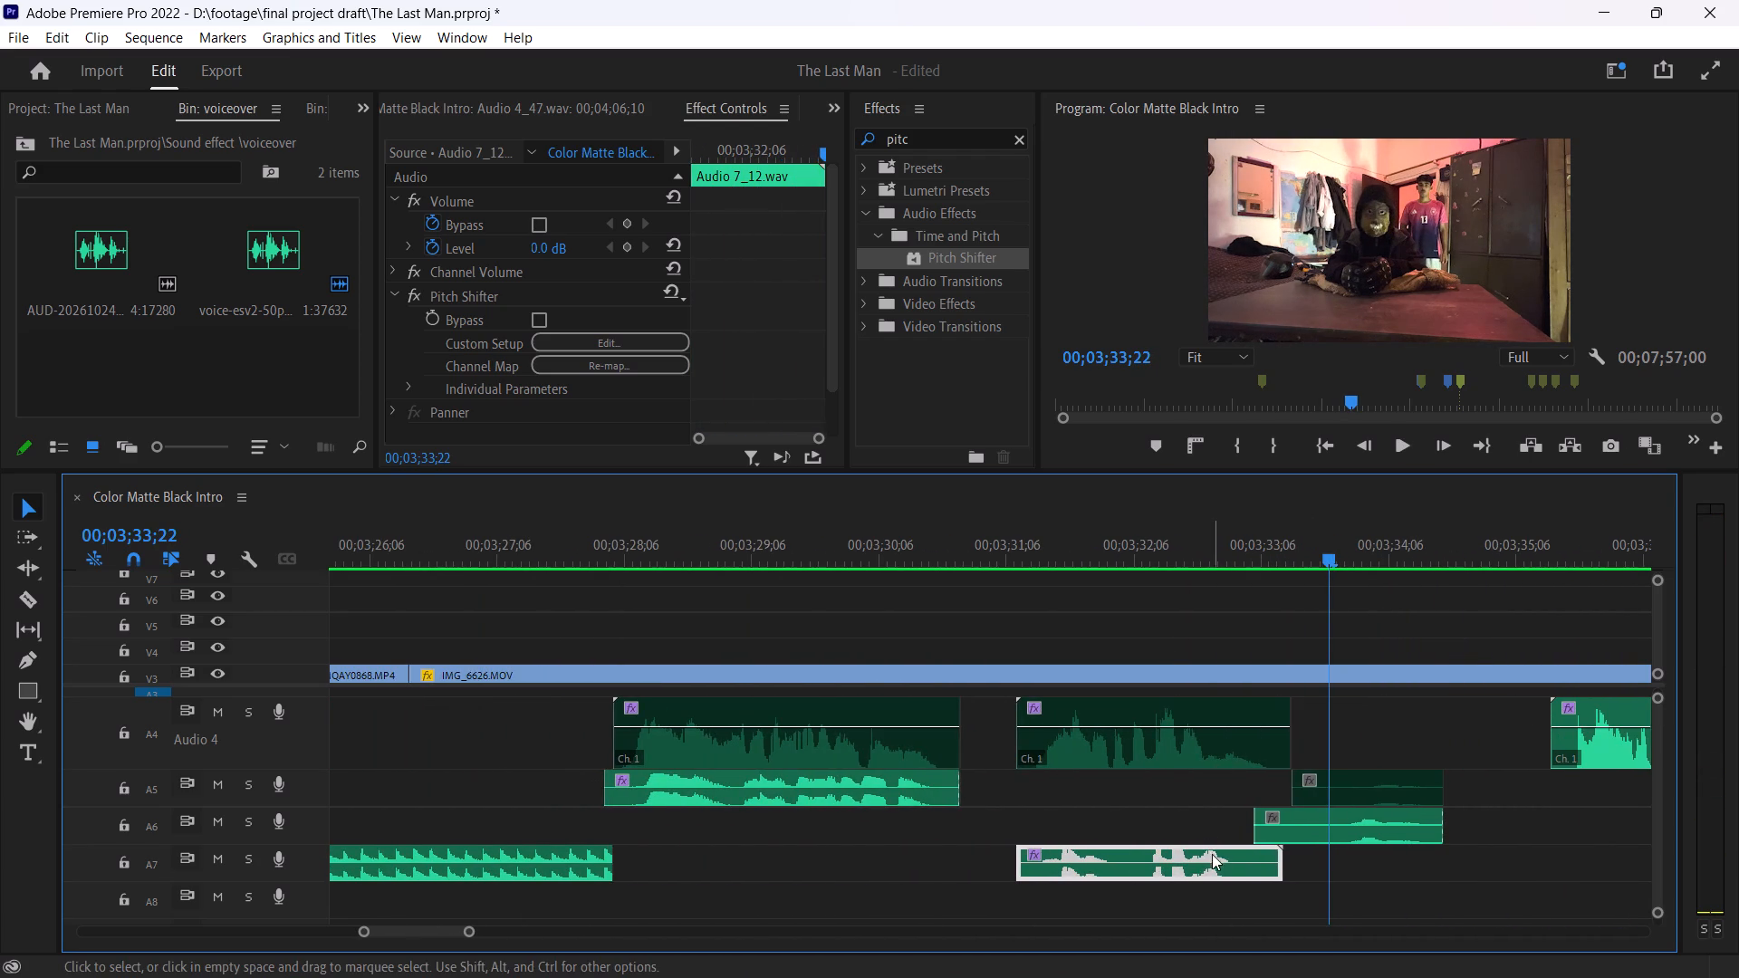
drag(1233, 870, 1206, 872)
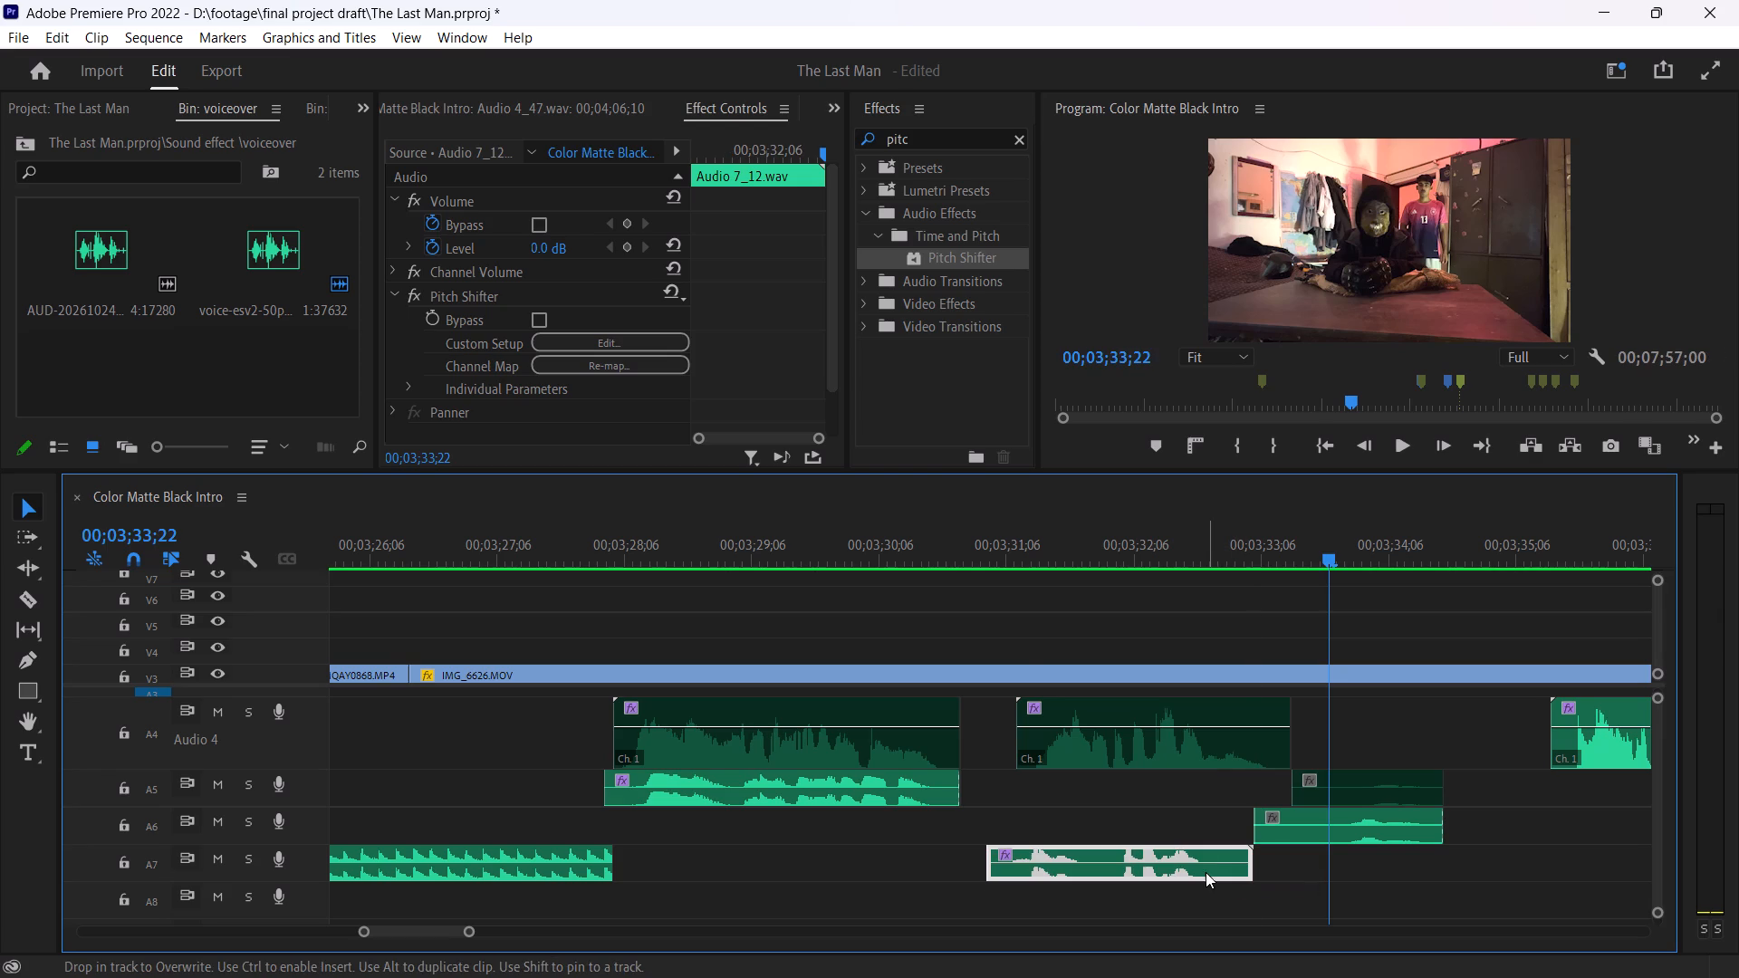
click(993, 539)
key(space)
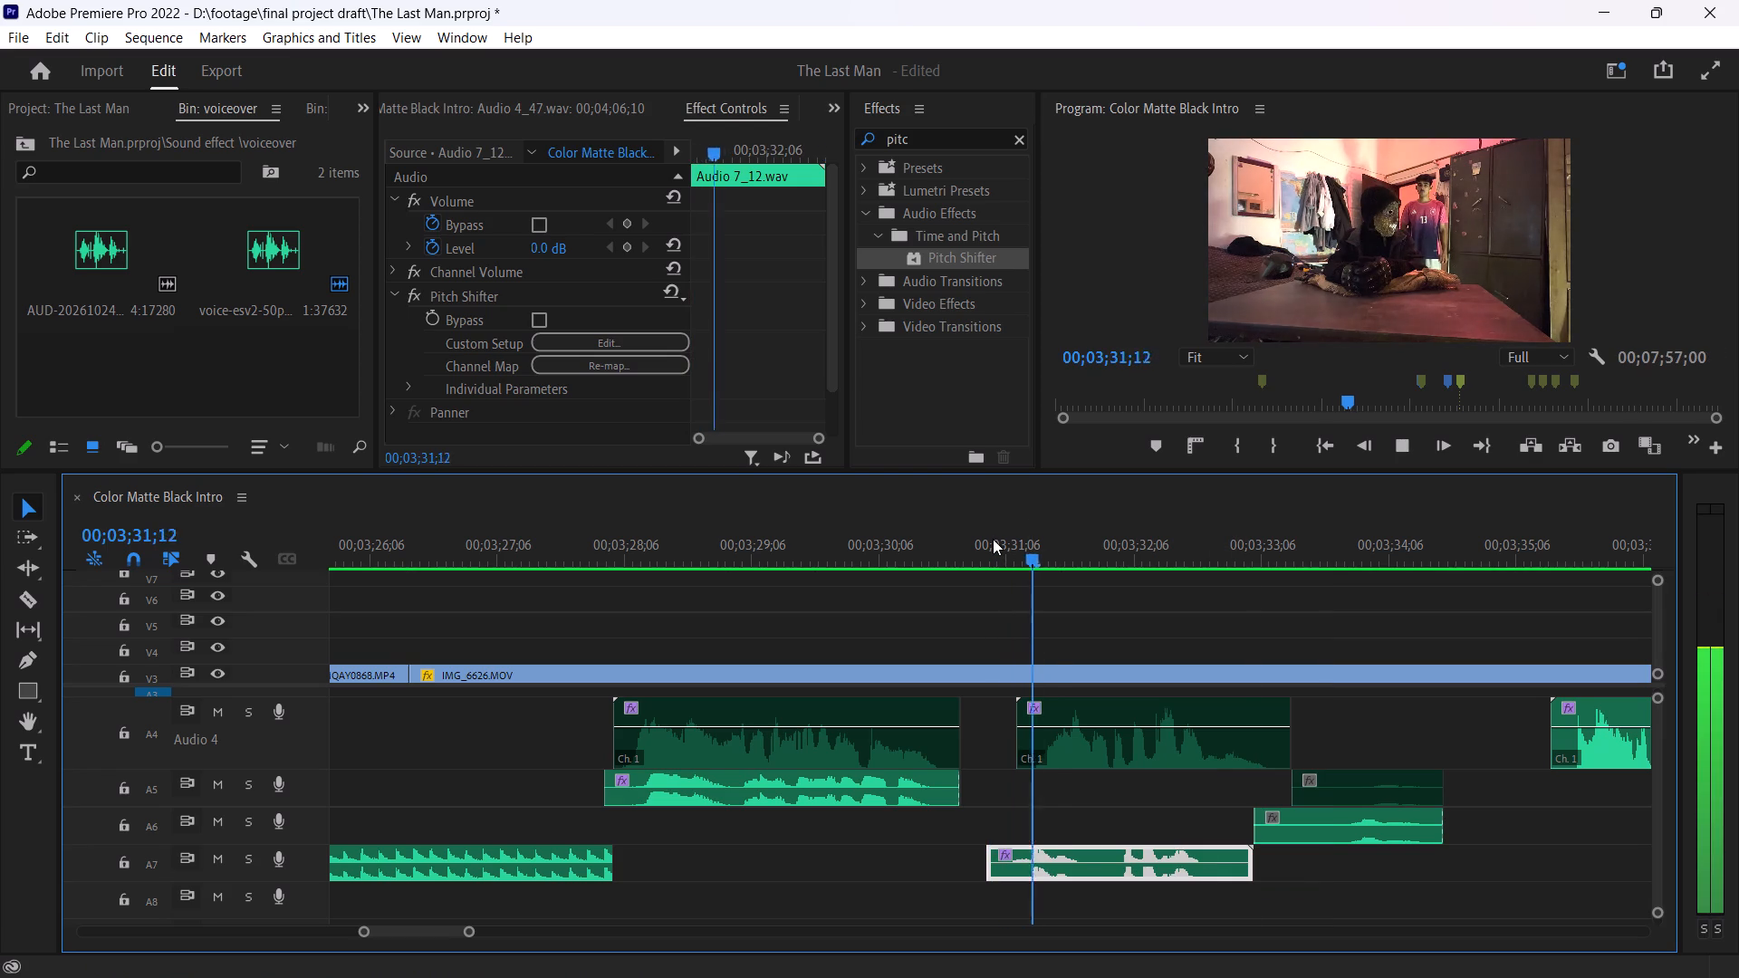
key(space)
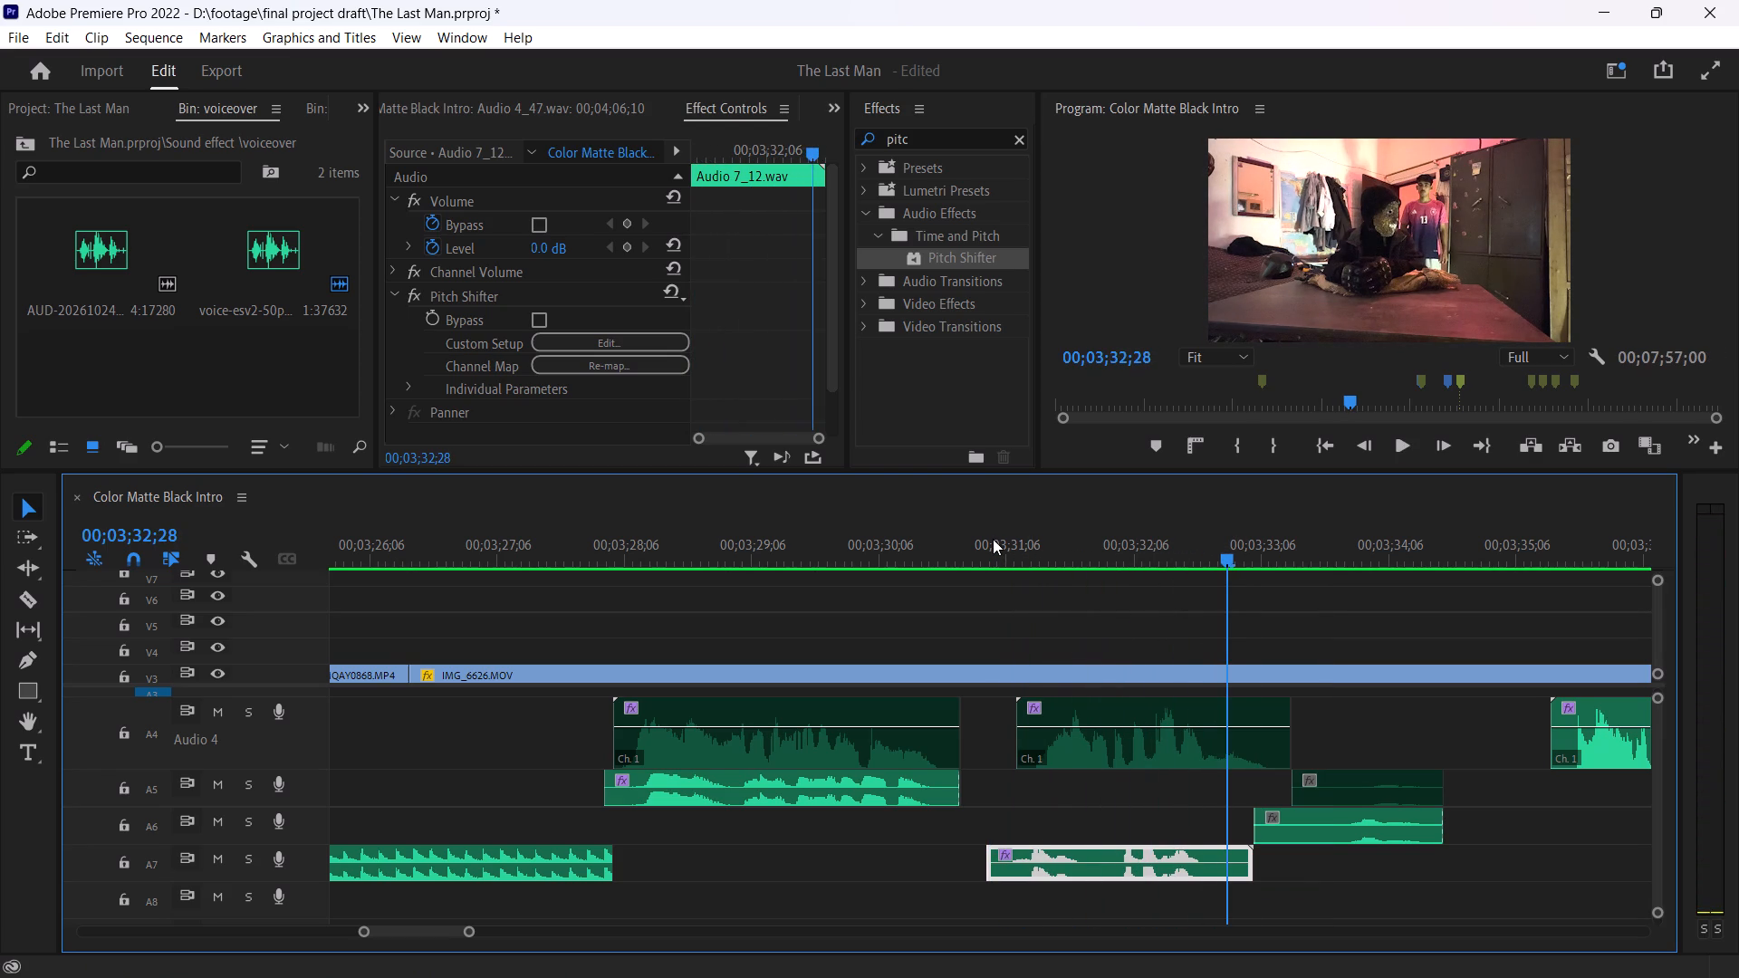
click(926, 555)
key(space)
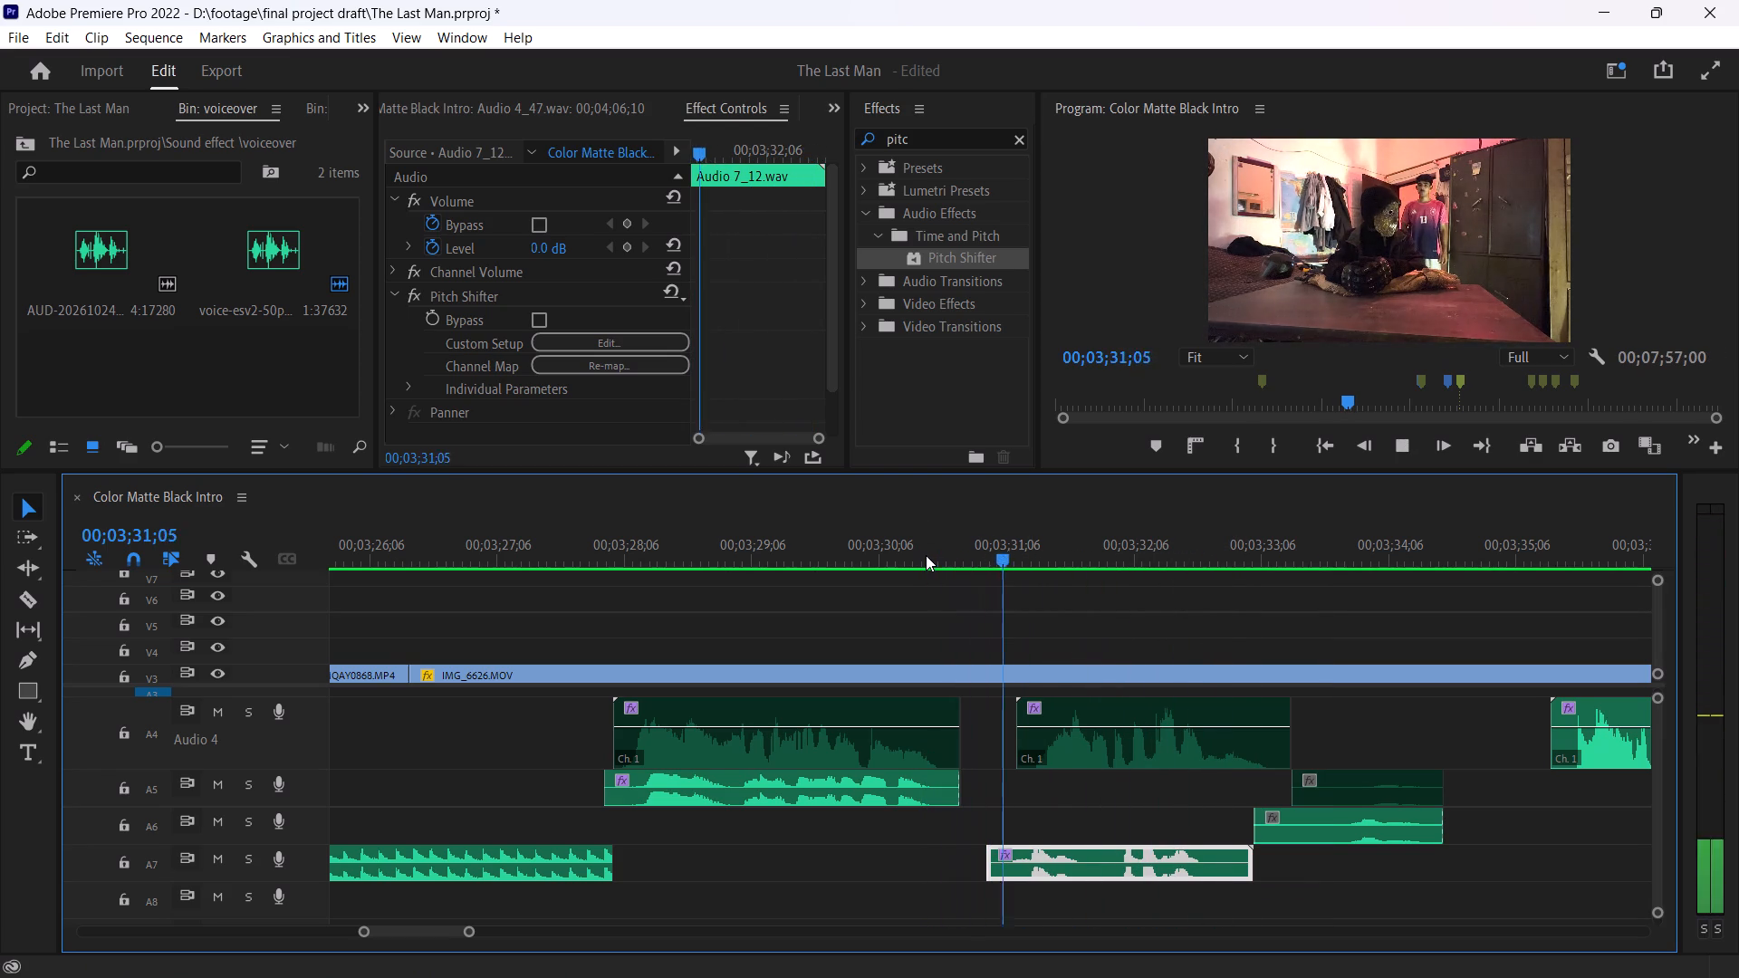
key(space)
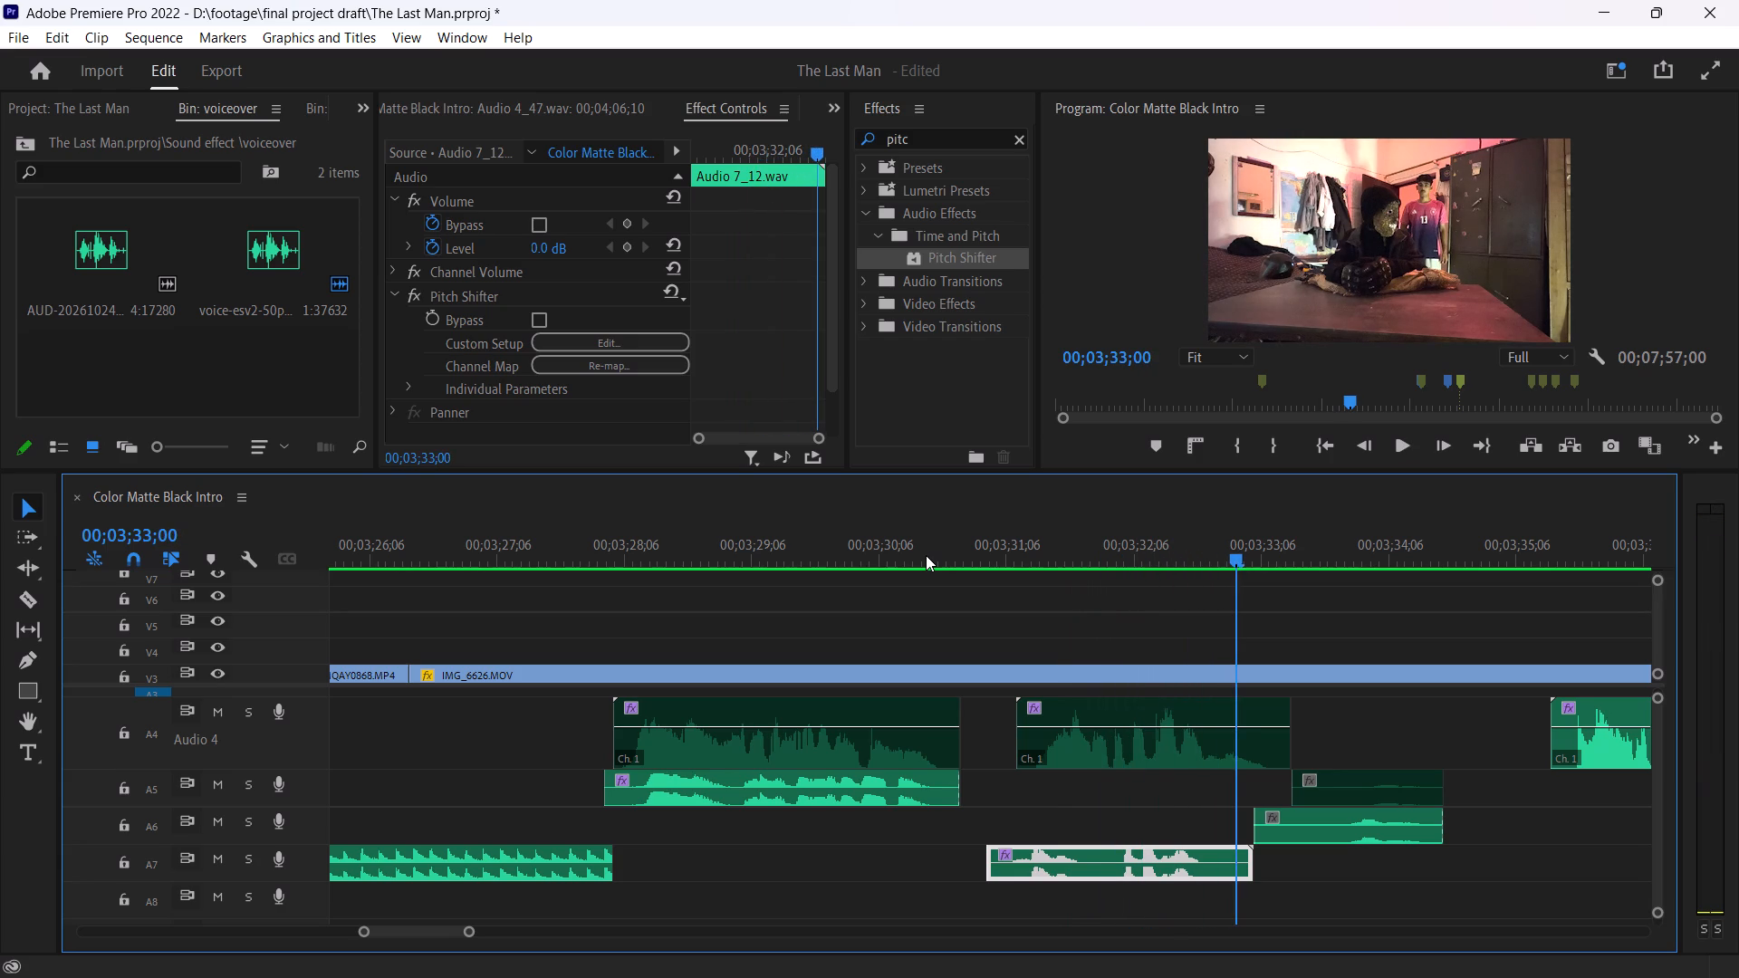
Play back the Audio 5 and Audio 7 takes together from 00;03;28;00 to about 00;03;32;23.
click(600, 551)
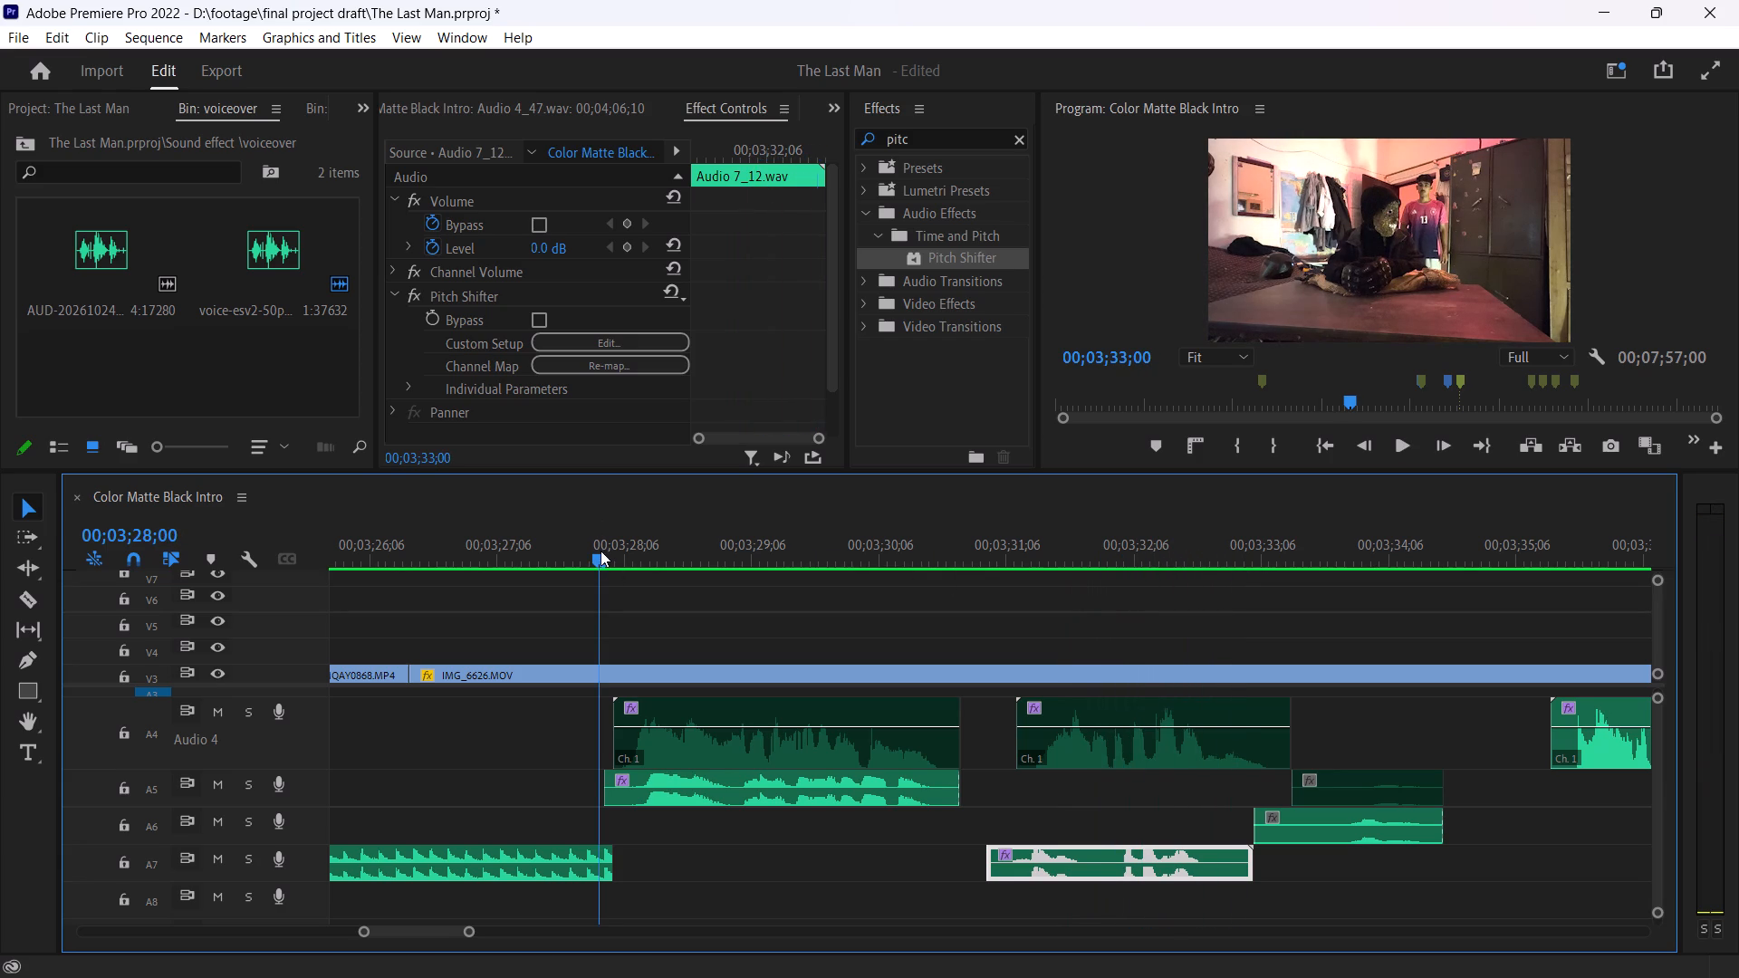
key(space)
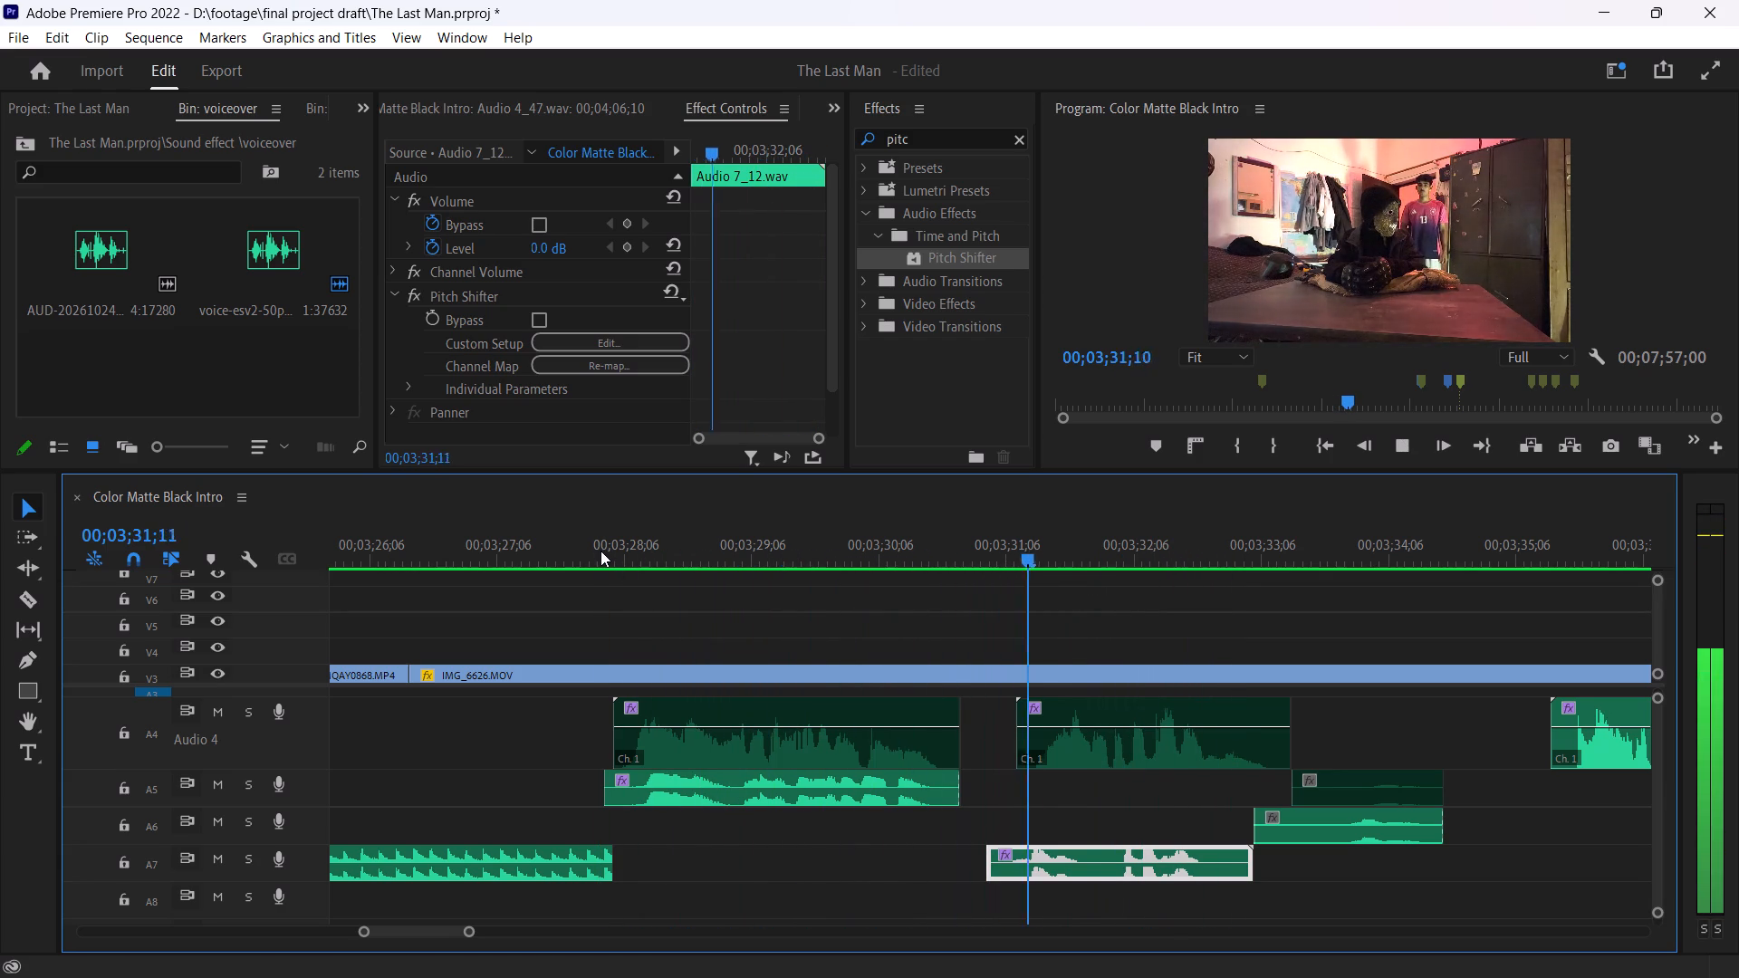
key(space)
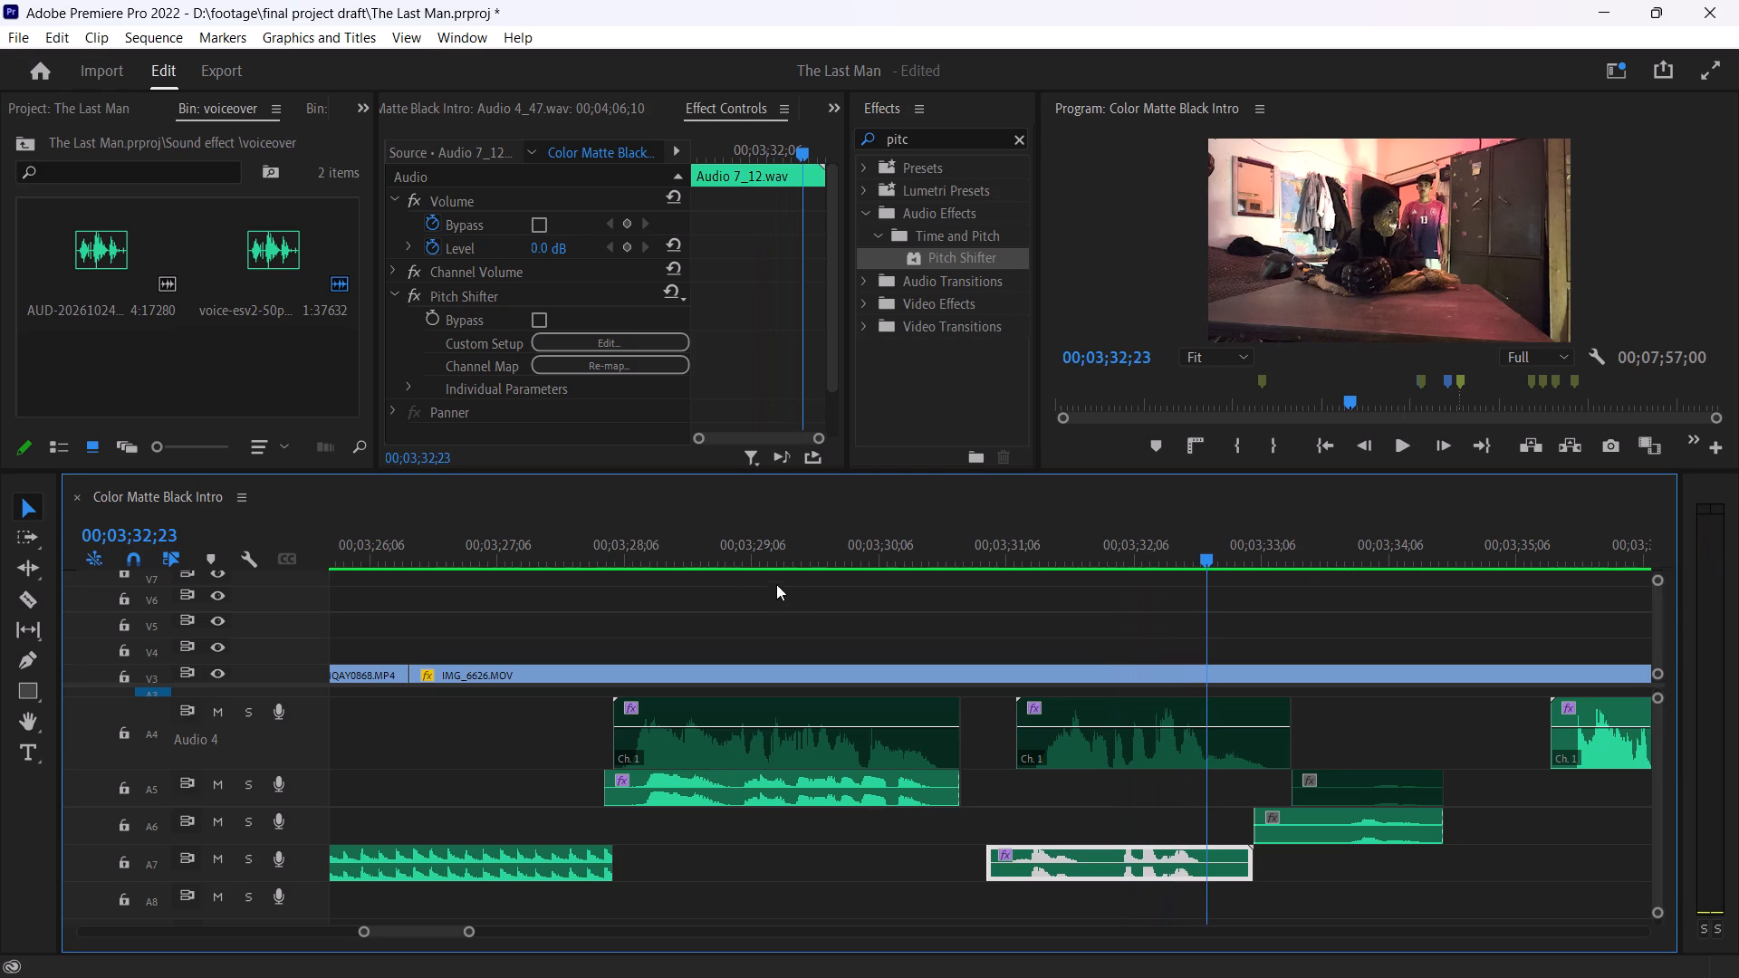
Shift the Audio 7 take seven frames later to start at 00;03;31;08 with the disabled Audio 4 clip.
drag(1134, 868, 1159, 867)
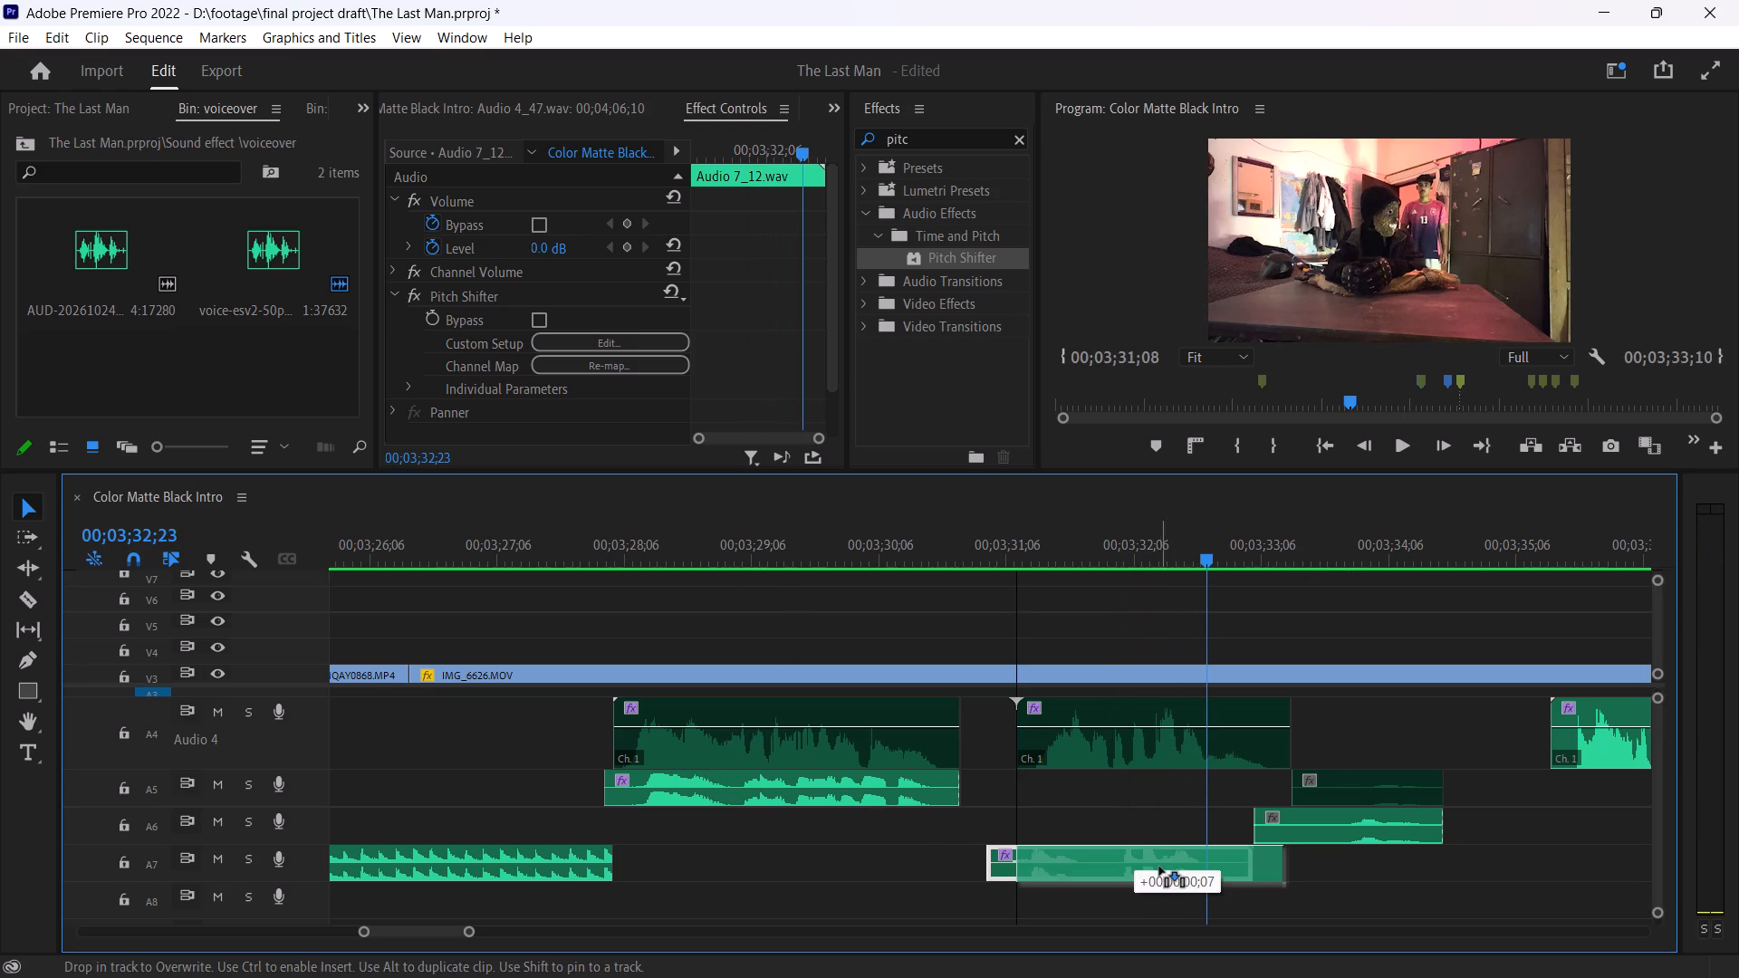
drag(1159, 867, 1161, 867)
Play back the repositioned Audio 7 take from shortly before its start to 00;03;33;04.
click(944, 535)
key(space)
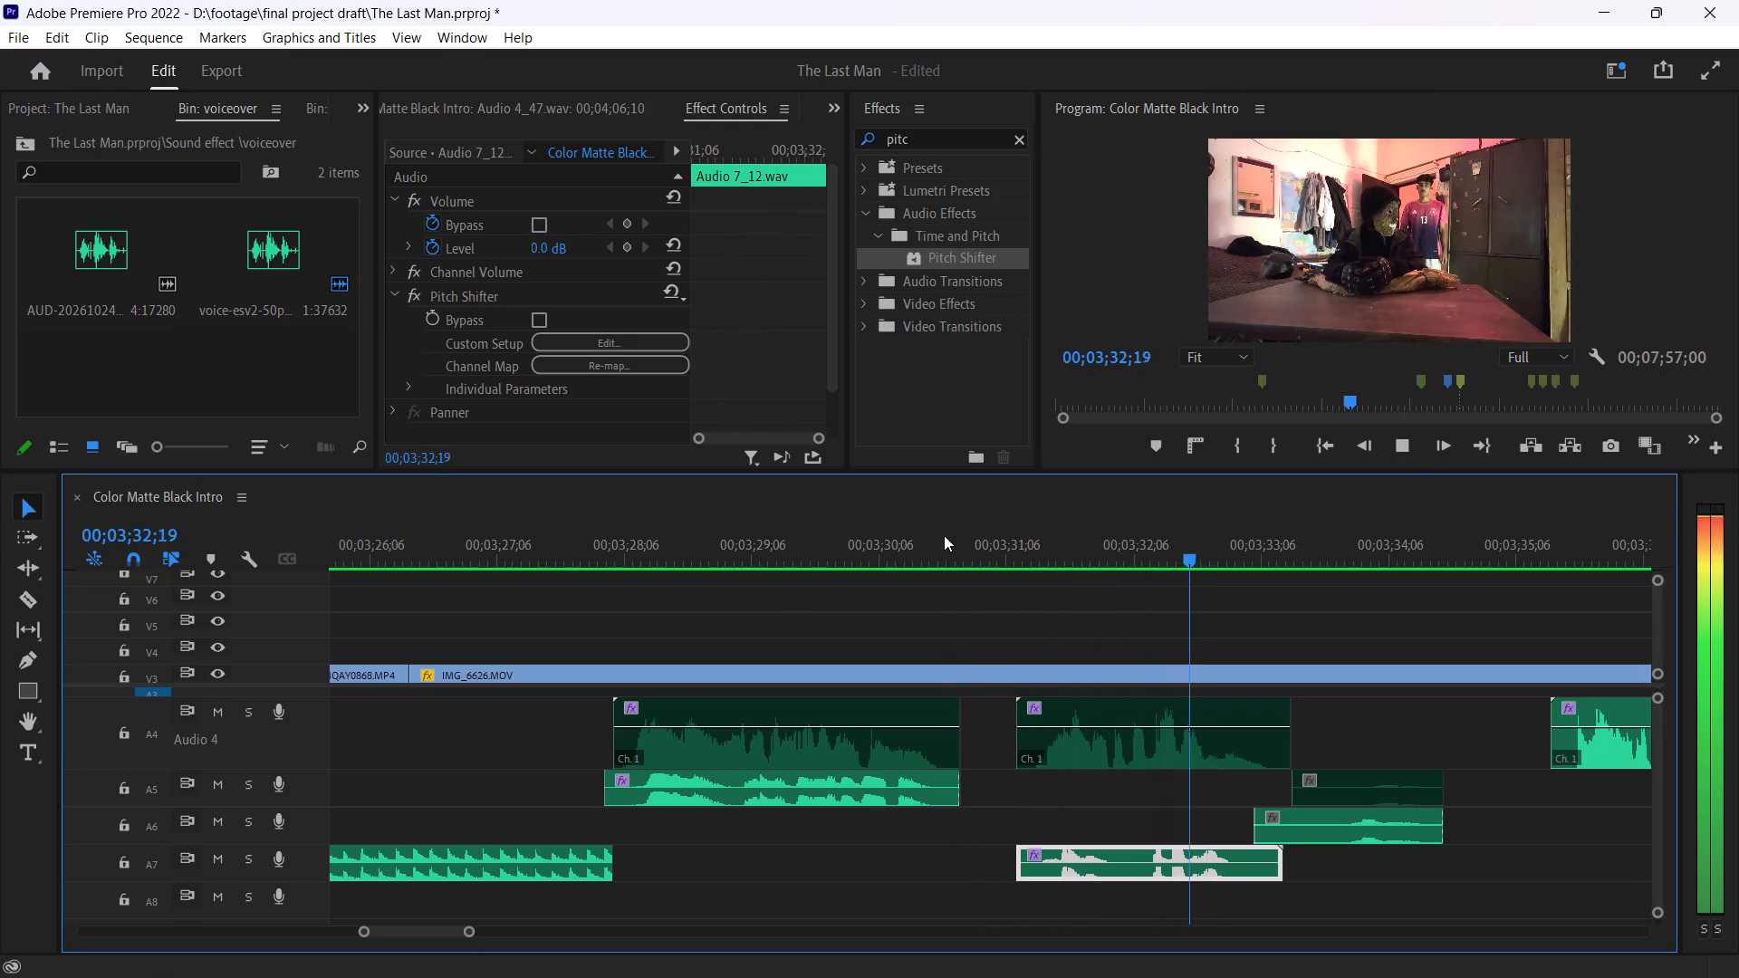
key(space)
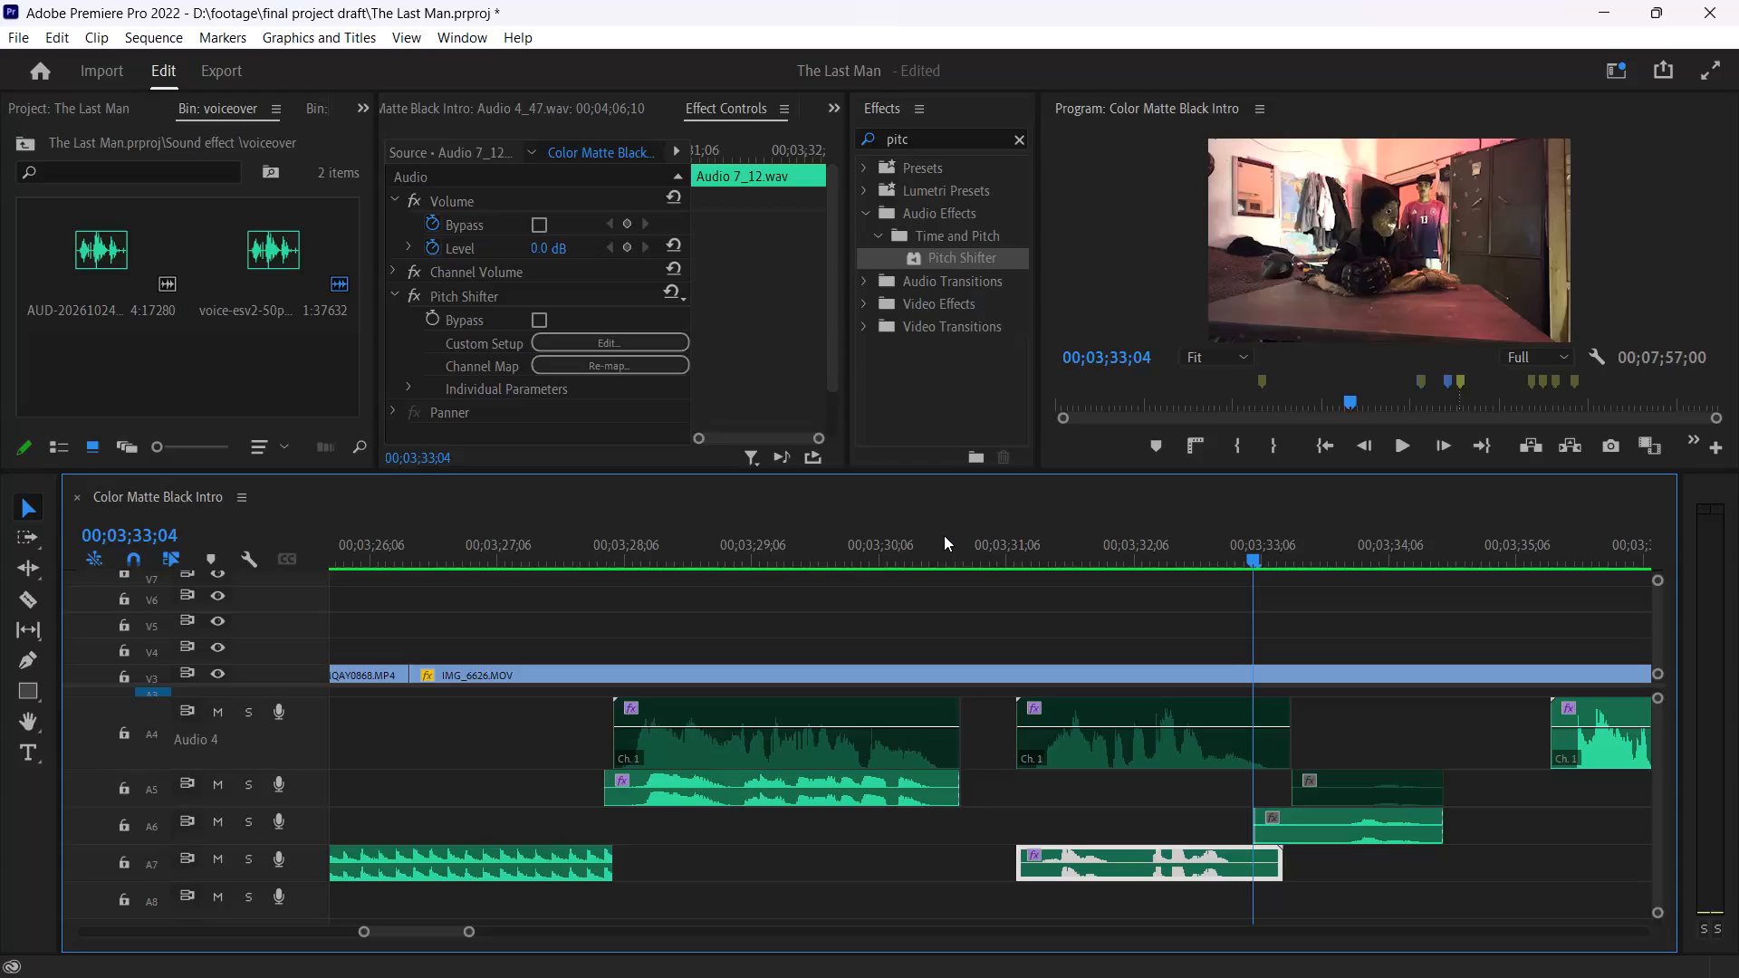
Play back the sequence from 00;03;33;04 to 00;03;36;25, across the Audio 6 clip and the following Audio 4 clip.
key(space)
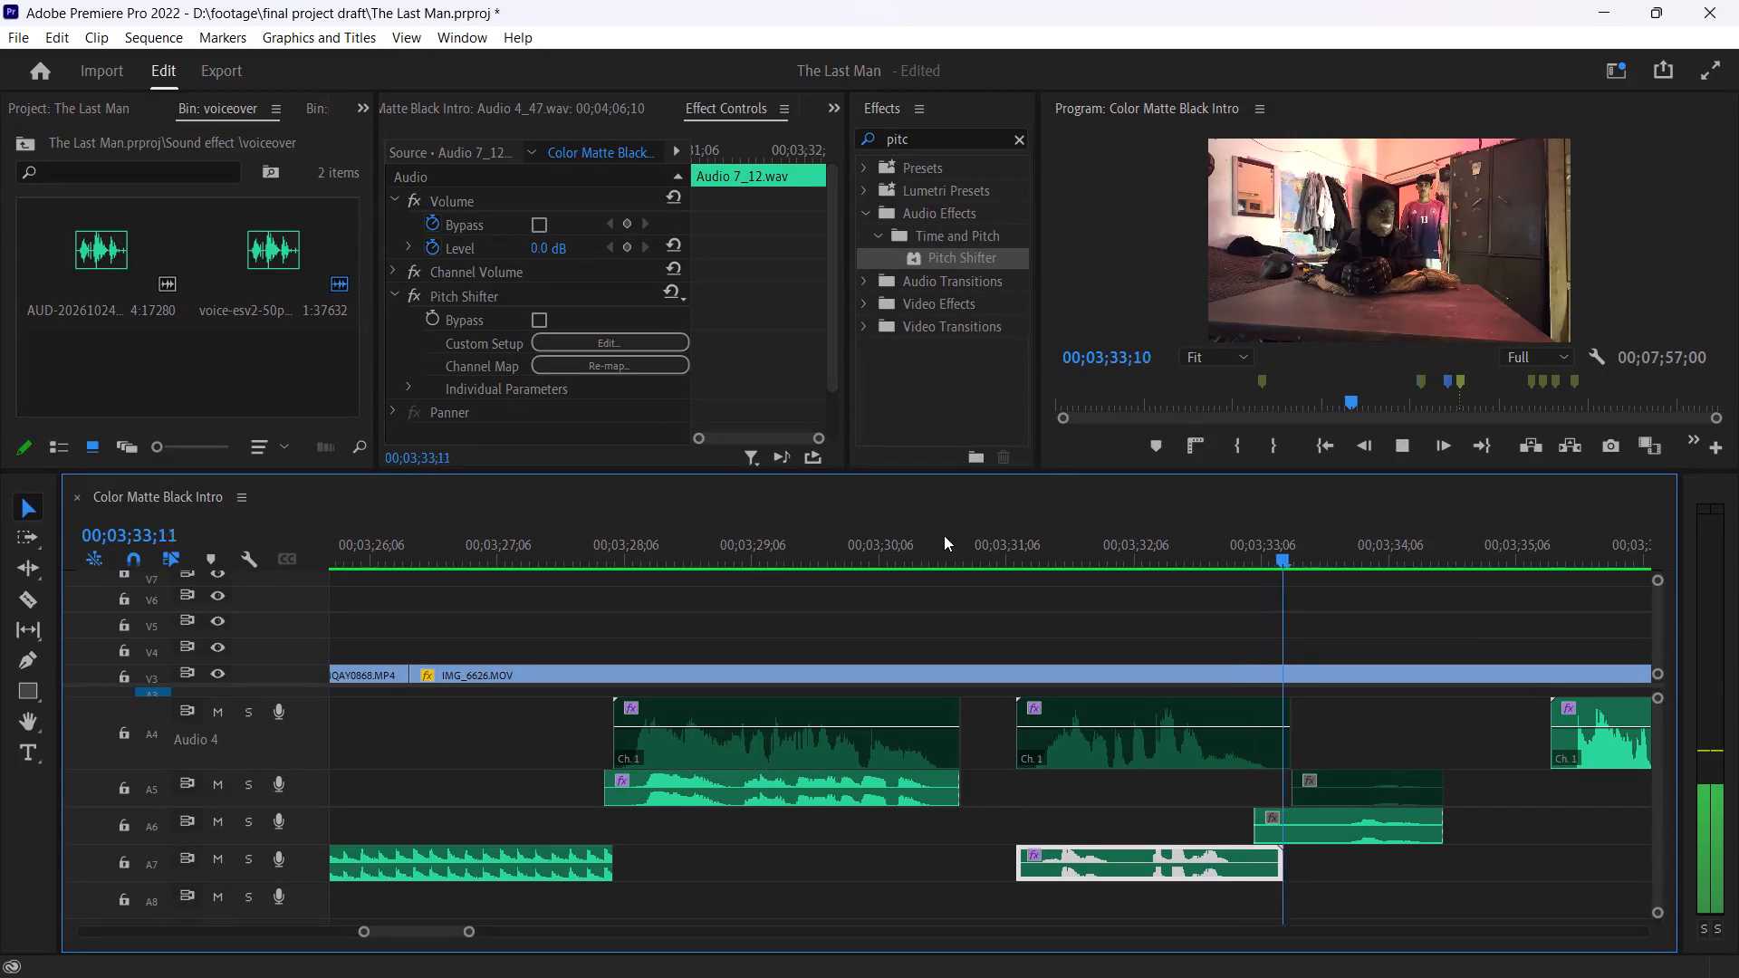
key(space)
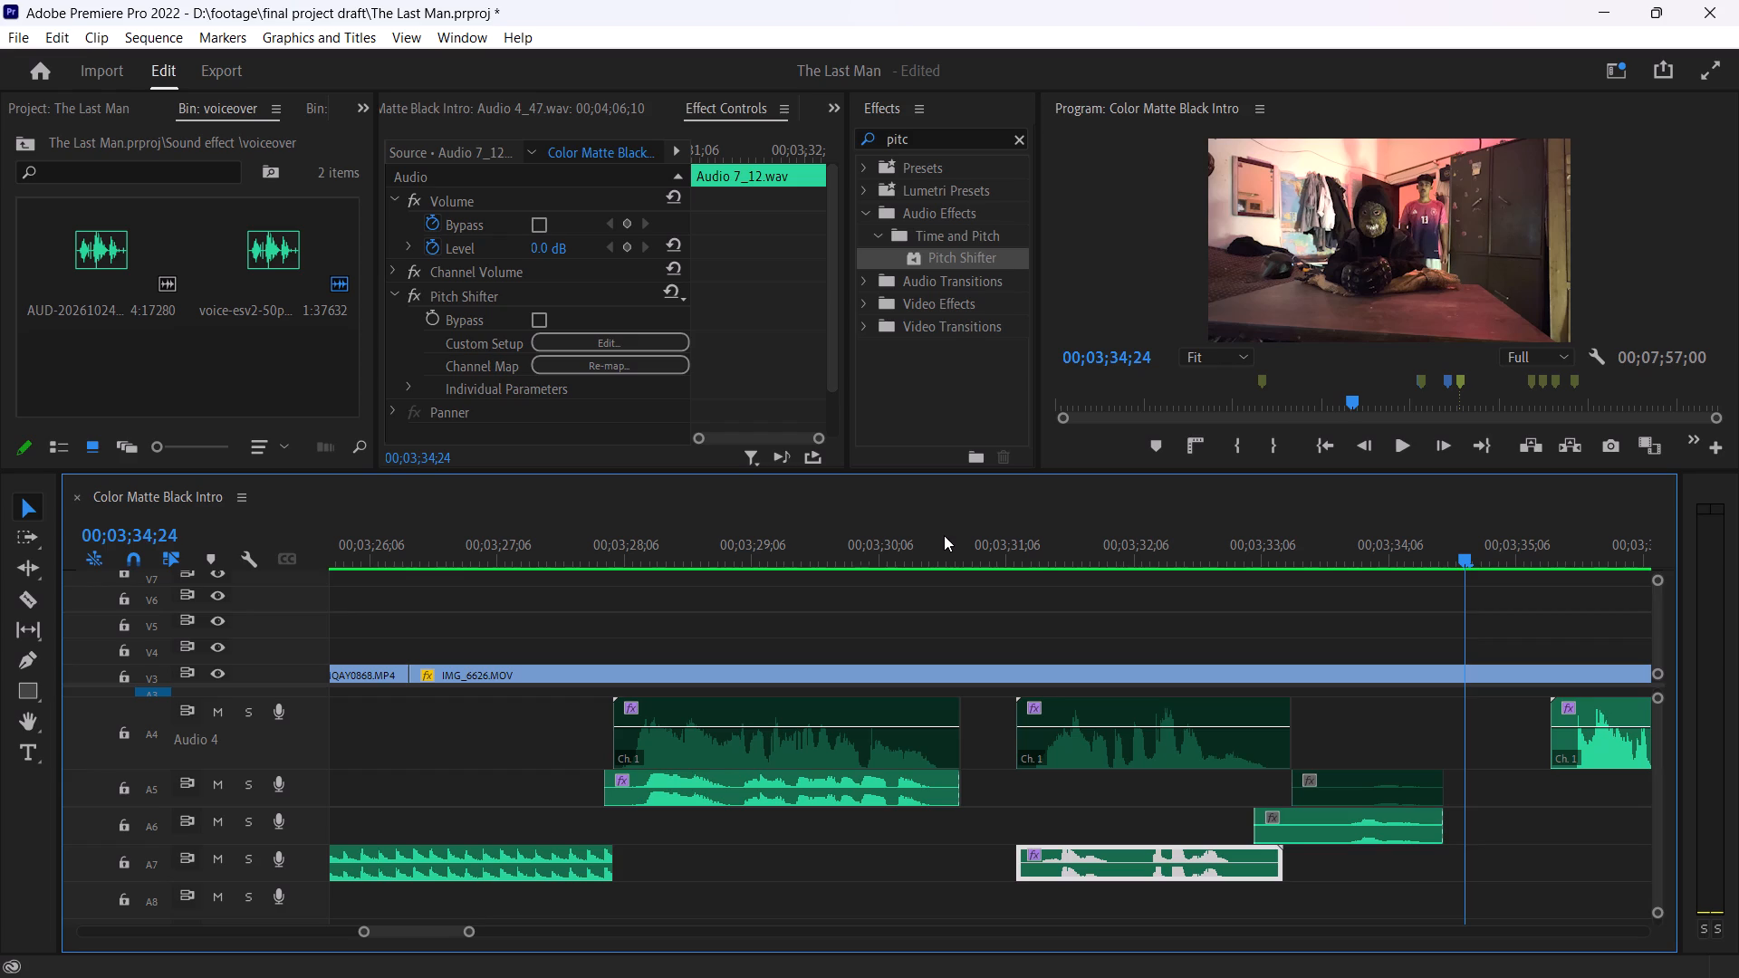
key(Right)
key(space)
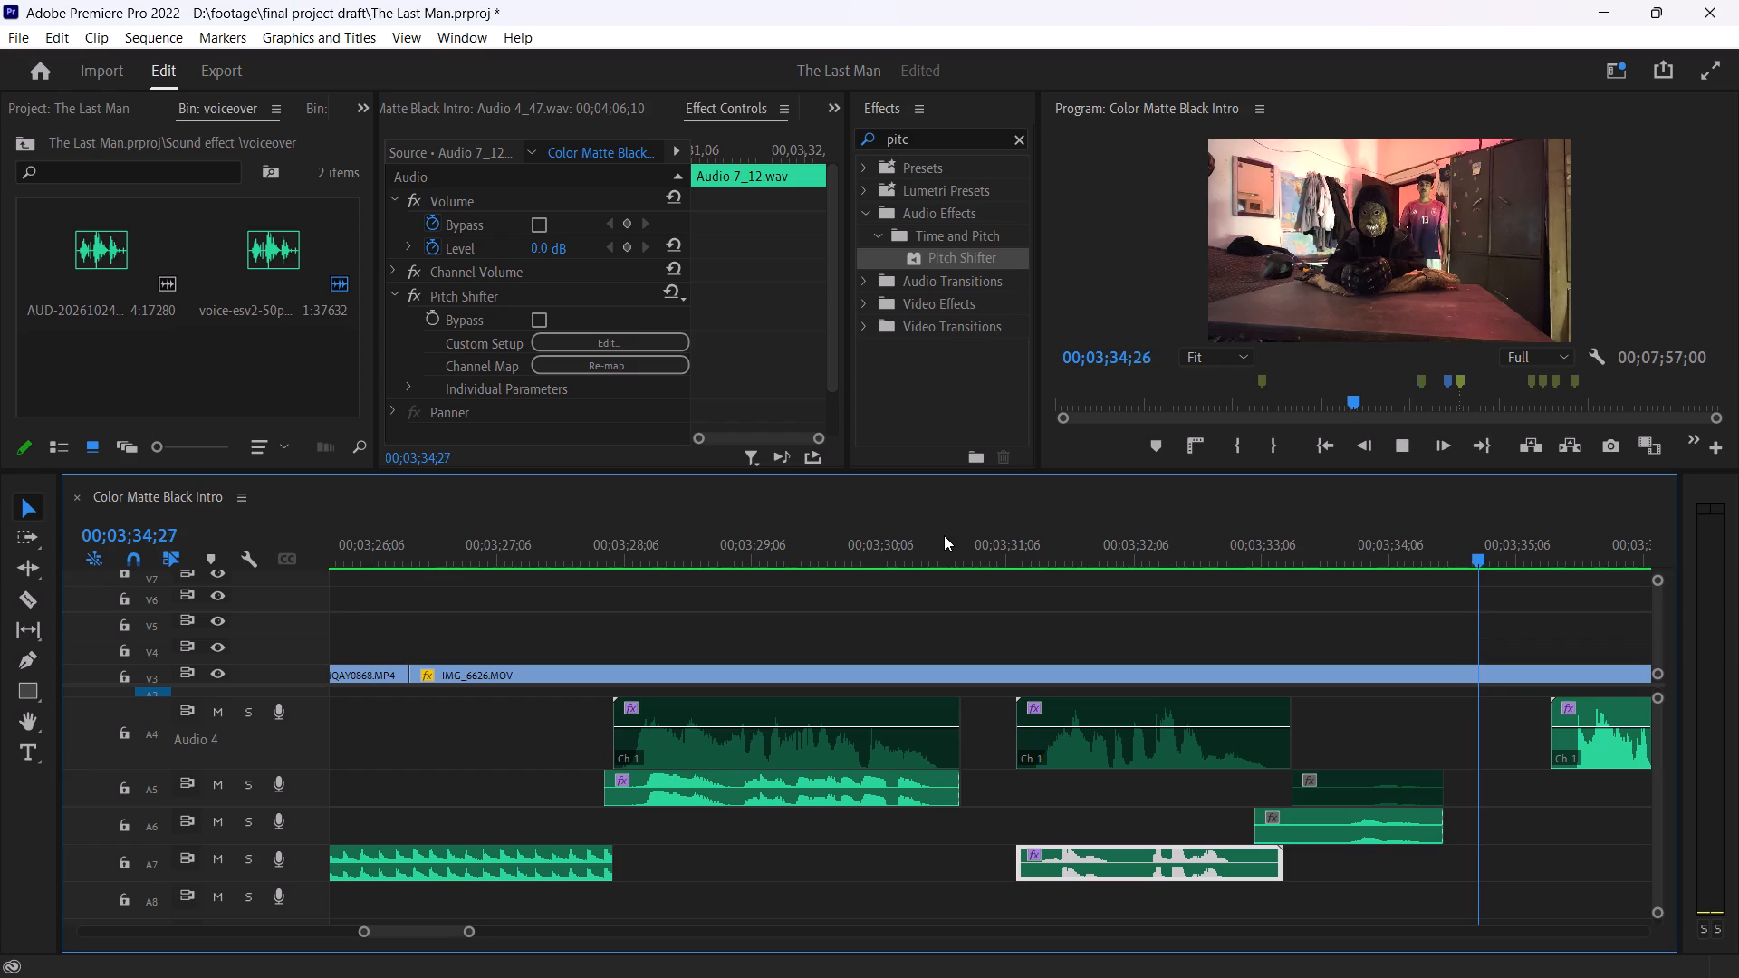
key(space)
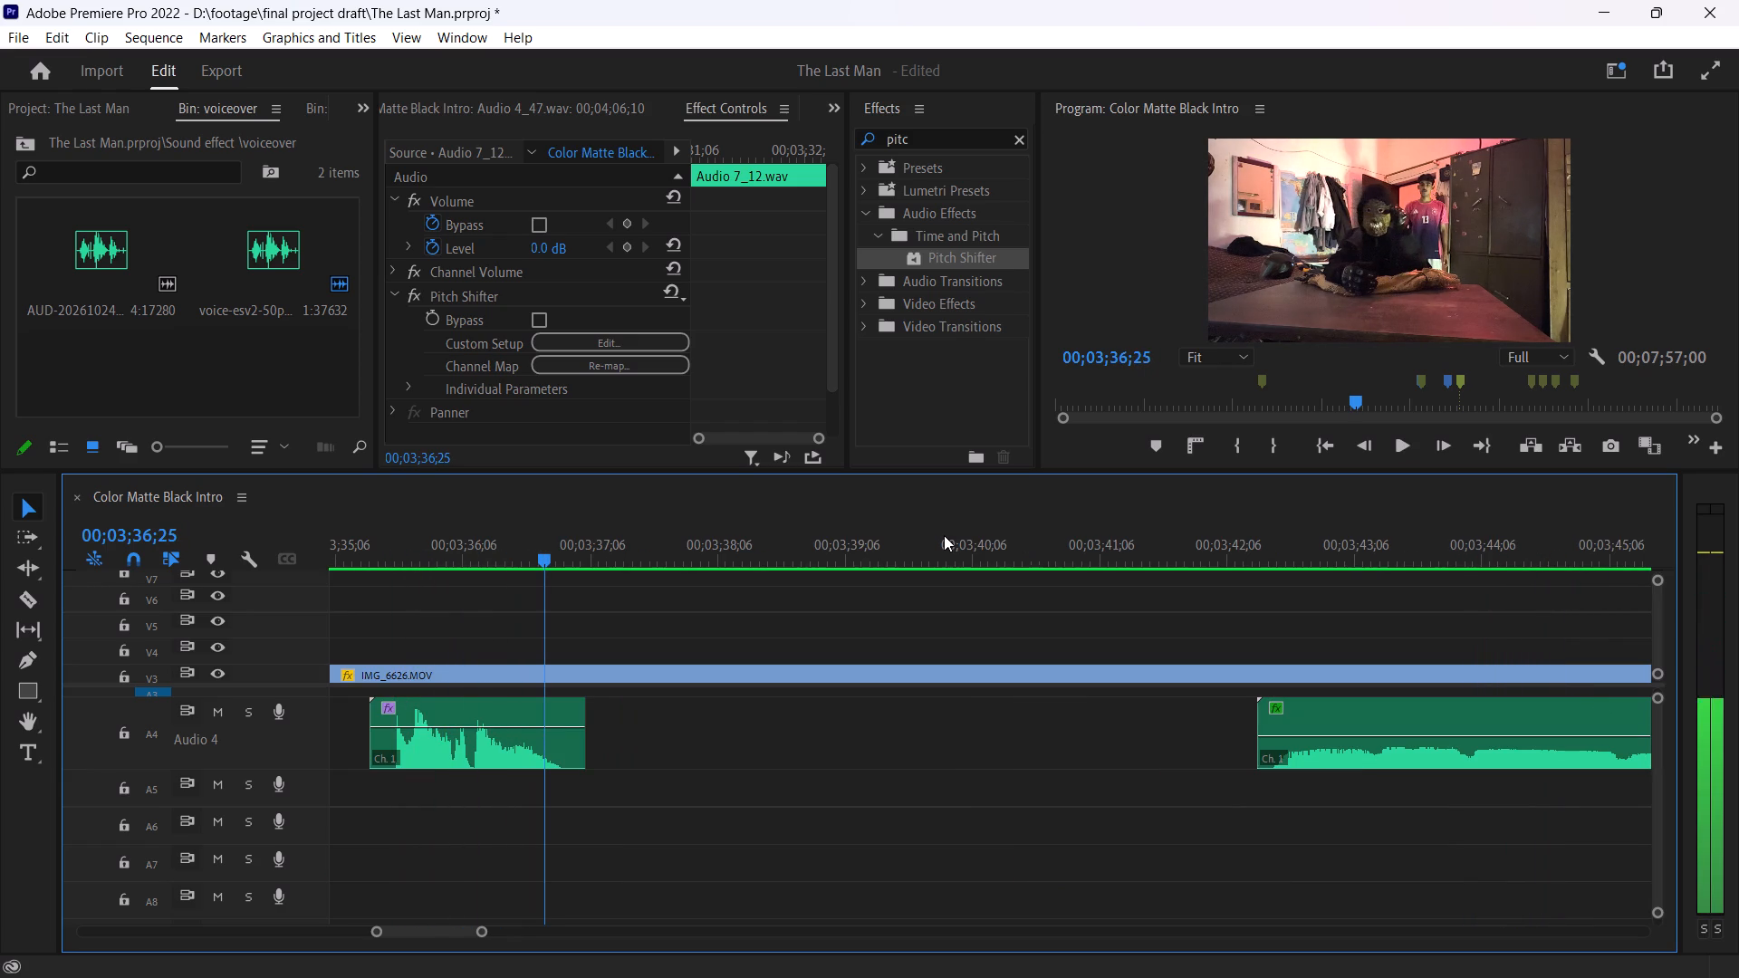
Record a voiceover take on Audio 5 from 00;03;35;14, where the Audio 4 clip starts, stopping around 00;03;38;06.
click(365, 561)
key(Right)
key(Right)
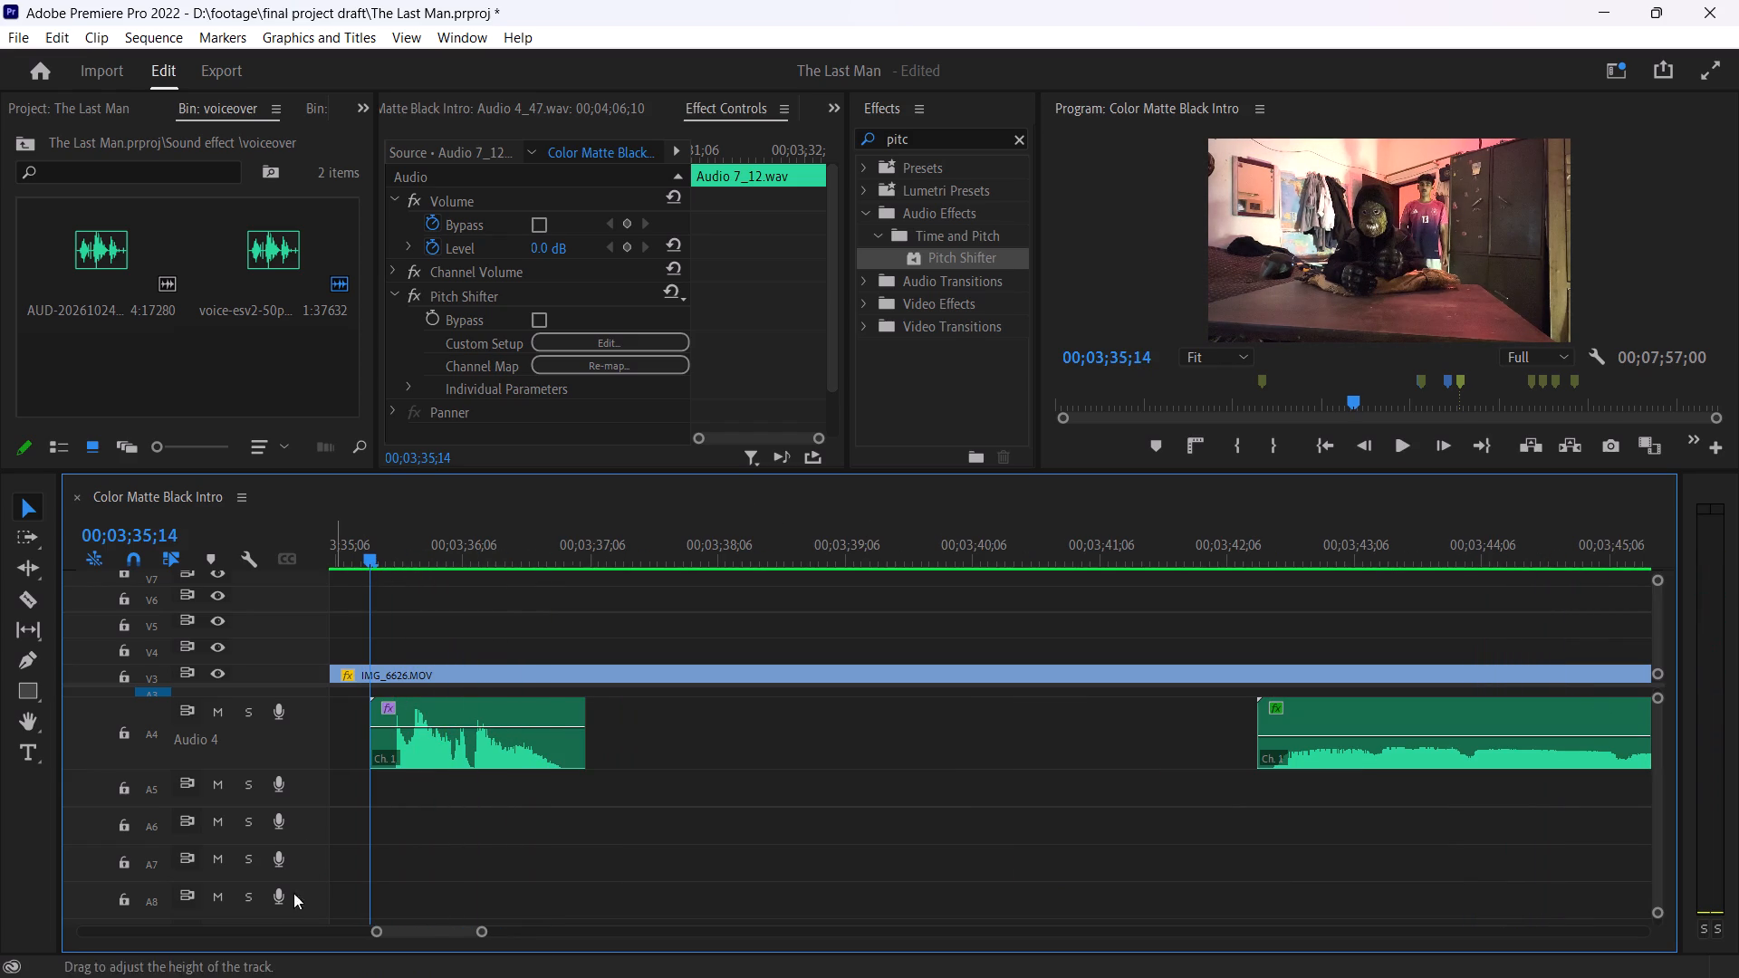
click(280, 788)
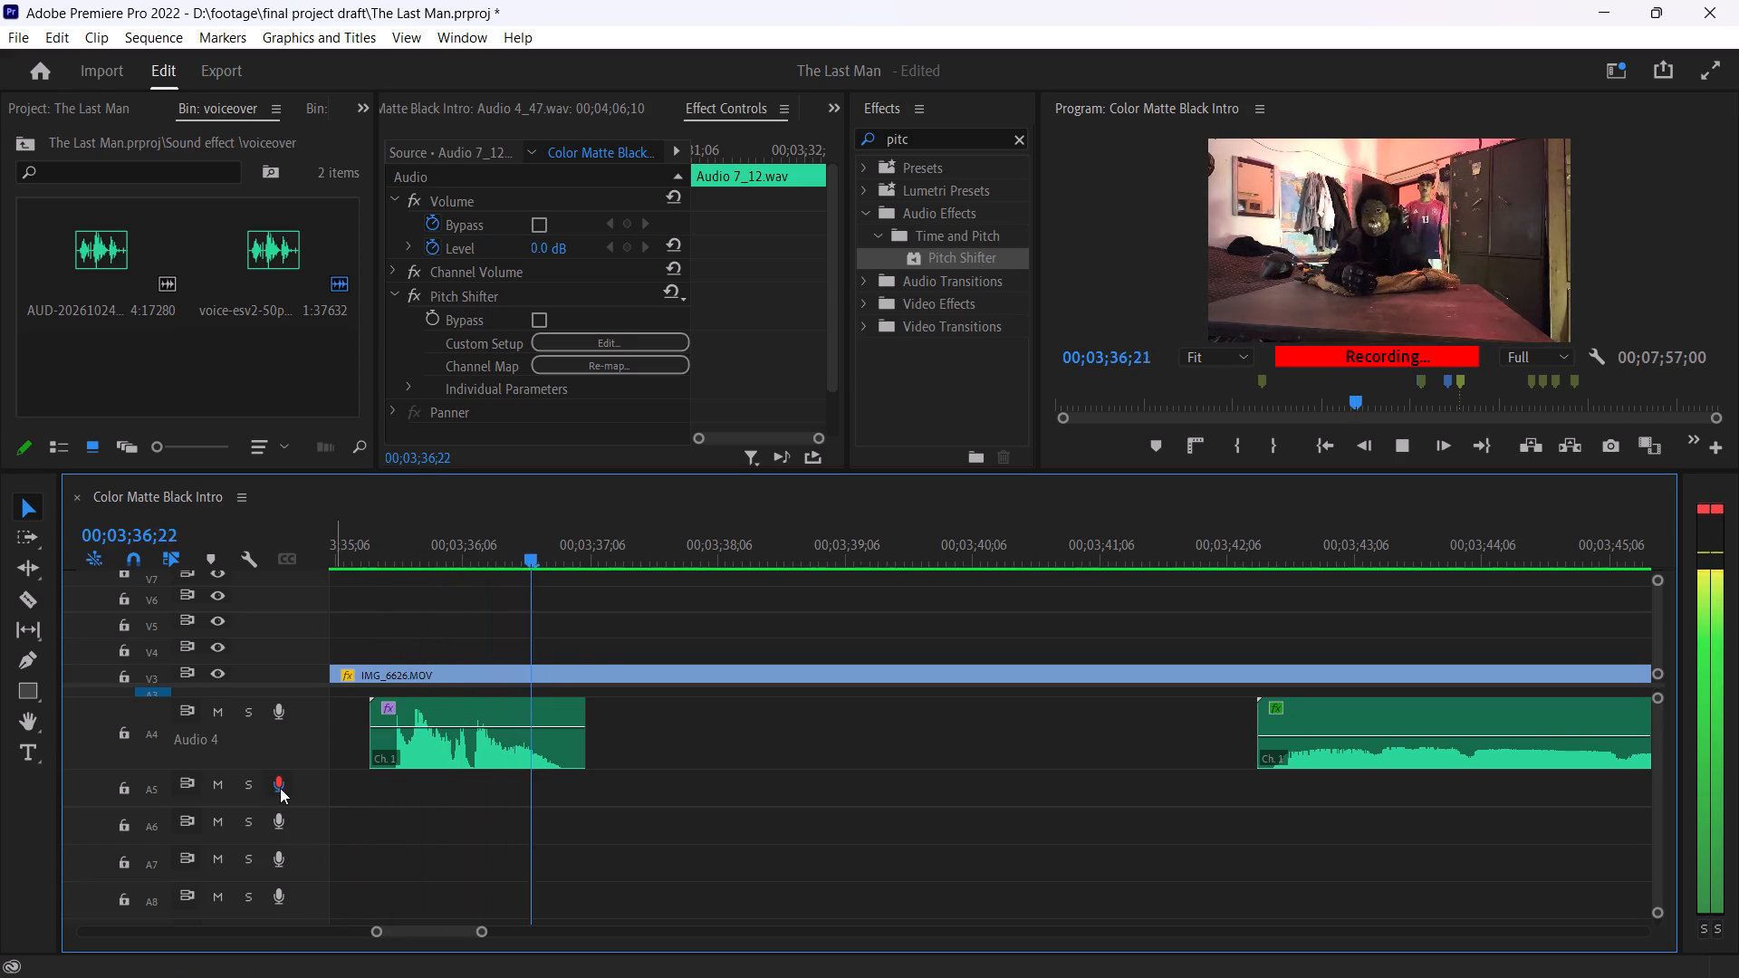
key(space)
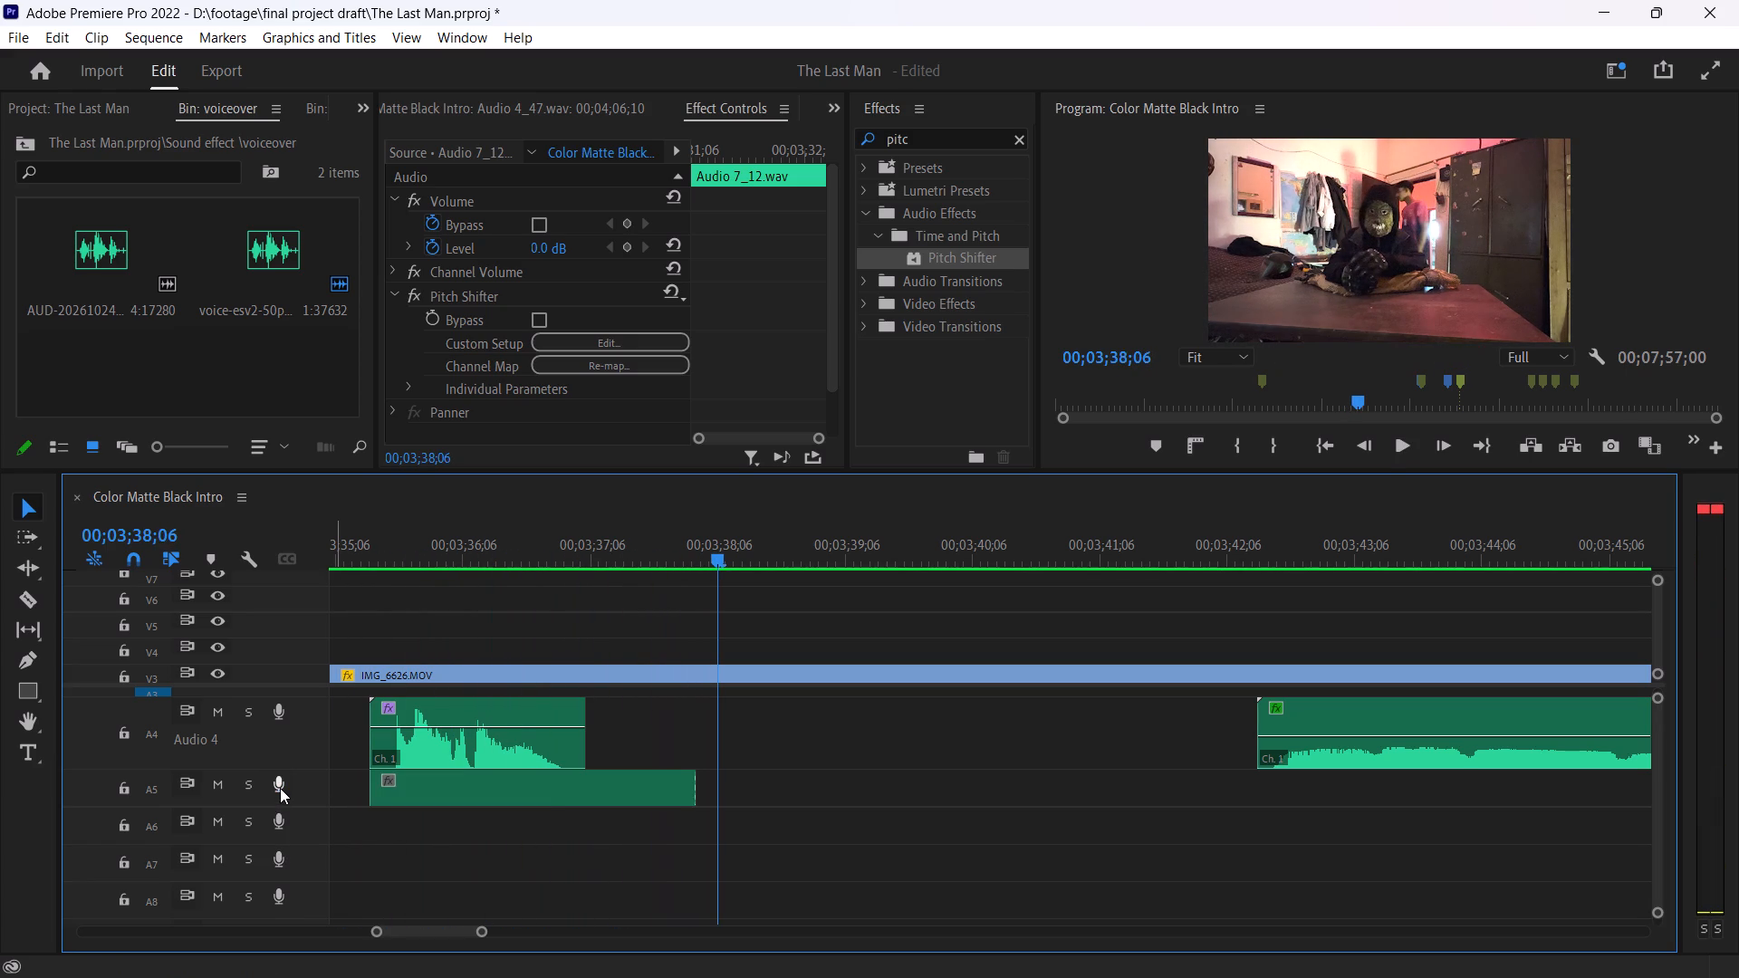
Disable the ElevenLabs voice clip on Audio 4 that starts at 00;03;35;14.
click(472, 753)
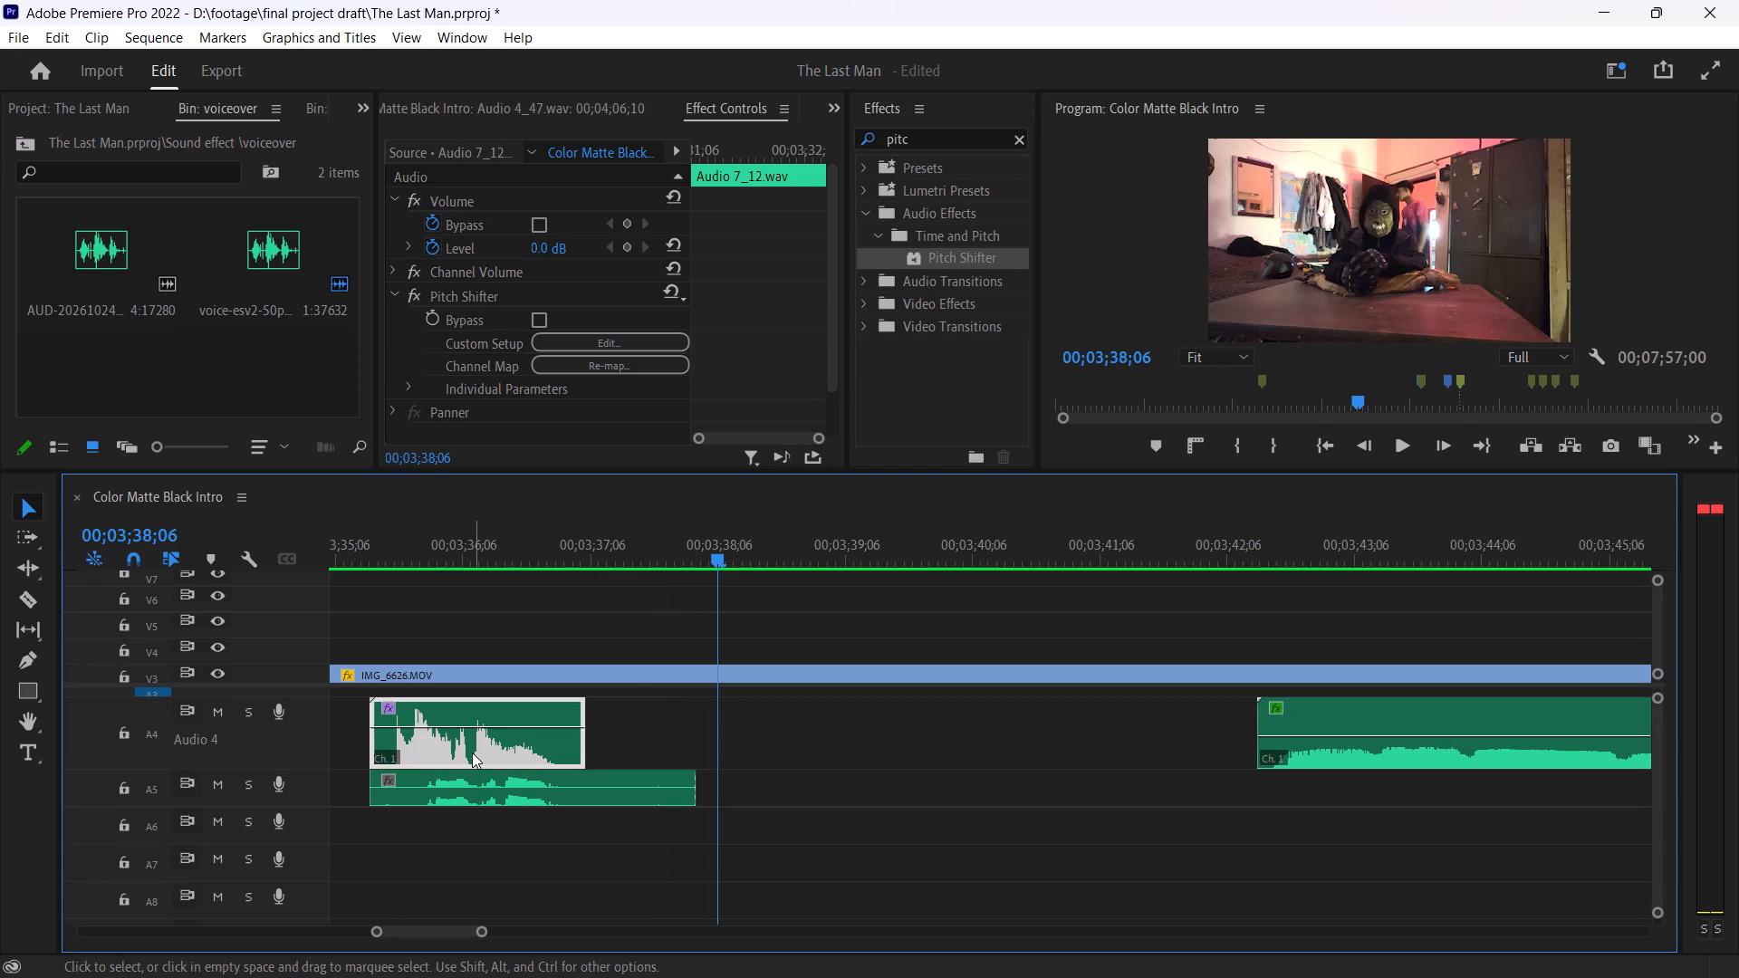
right_click(472, 753)
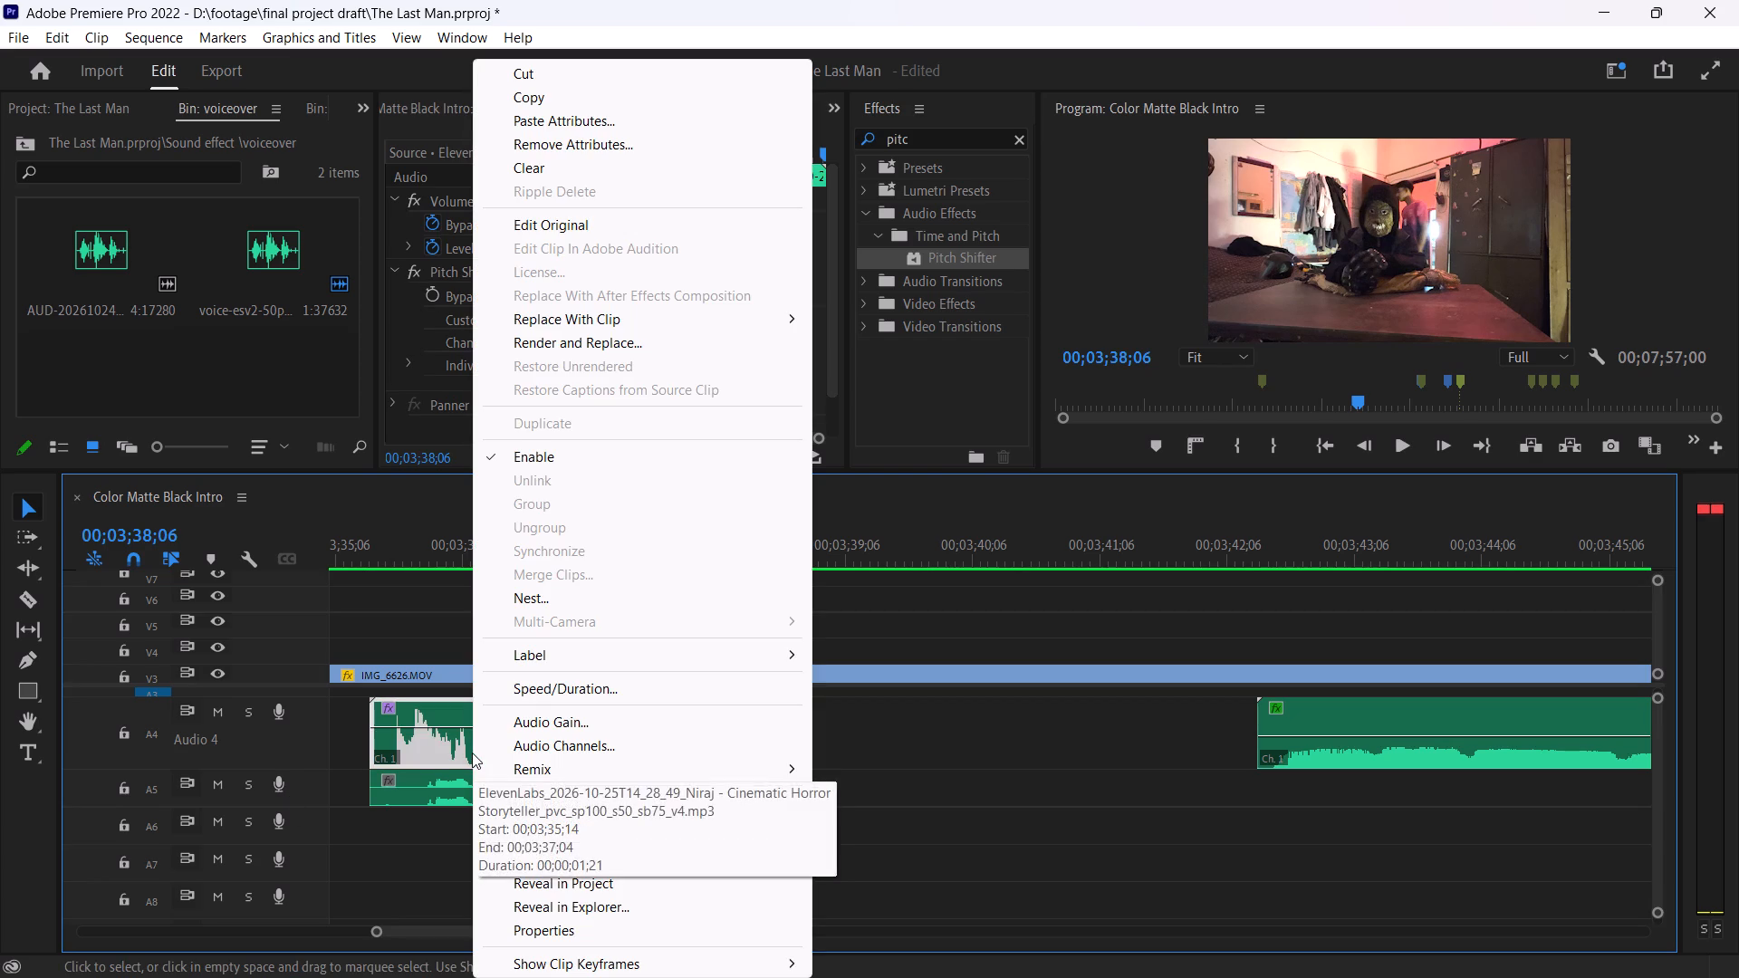
click(547, 451)
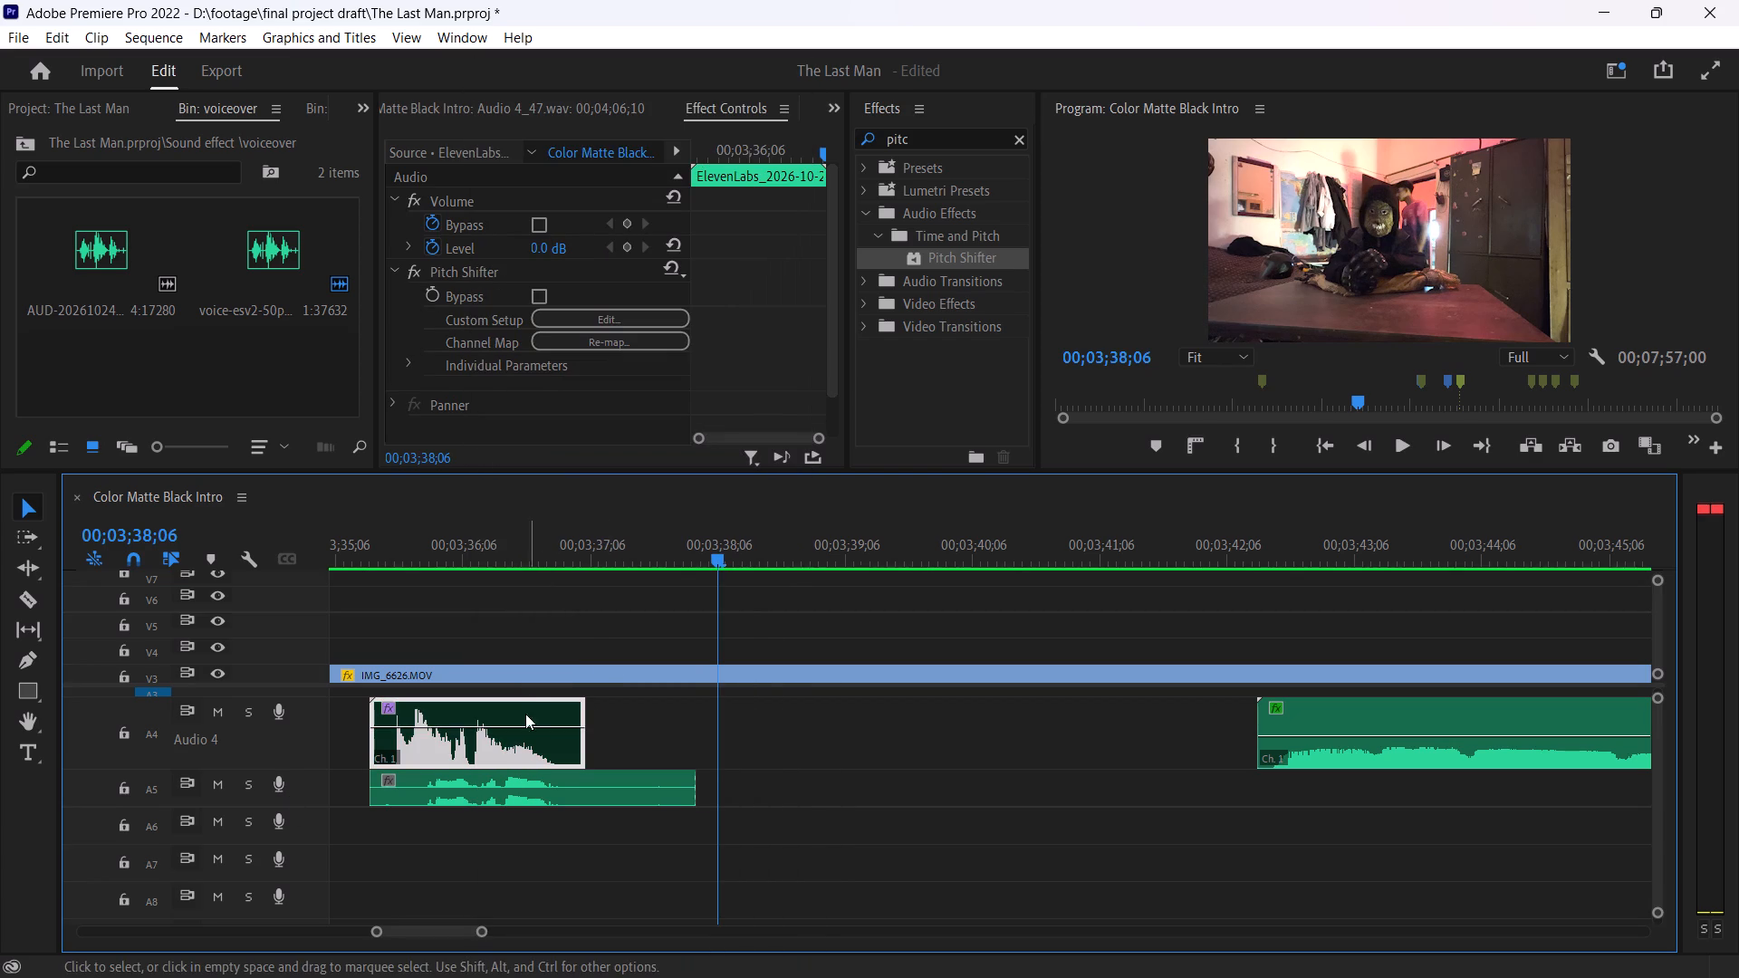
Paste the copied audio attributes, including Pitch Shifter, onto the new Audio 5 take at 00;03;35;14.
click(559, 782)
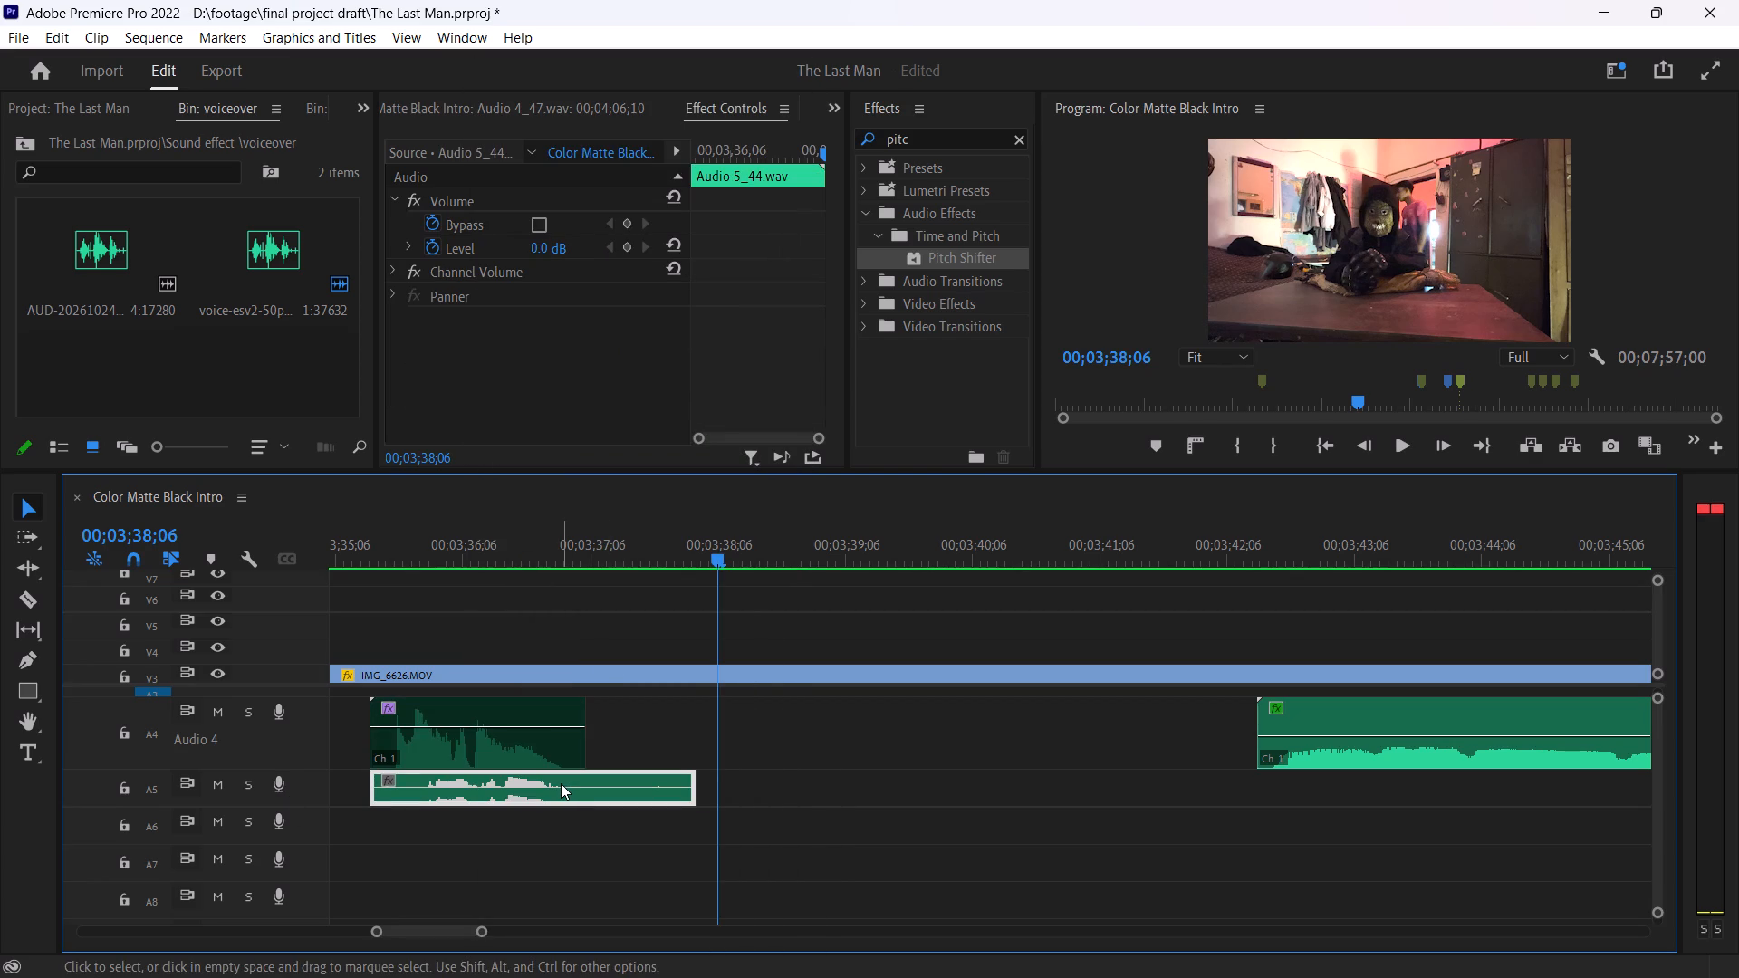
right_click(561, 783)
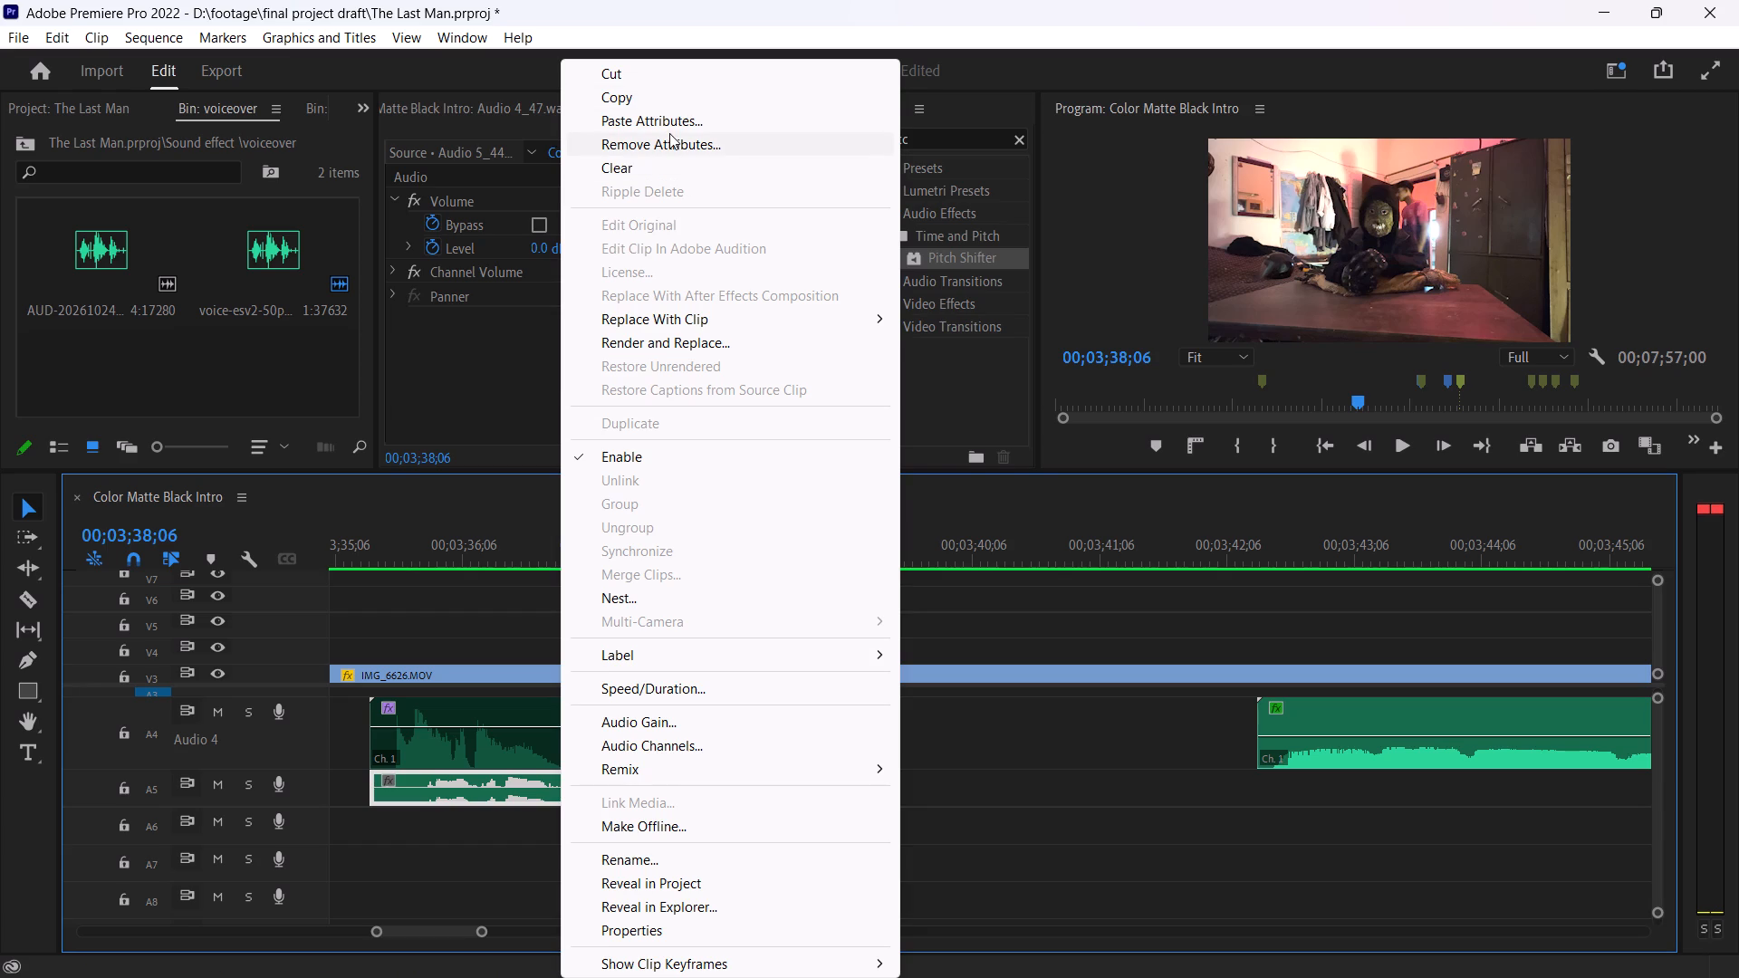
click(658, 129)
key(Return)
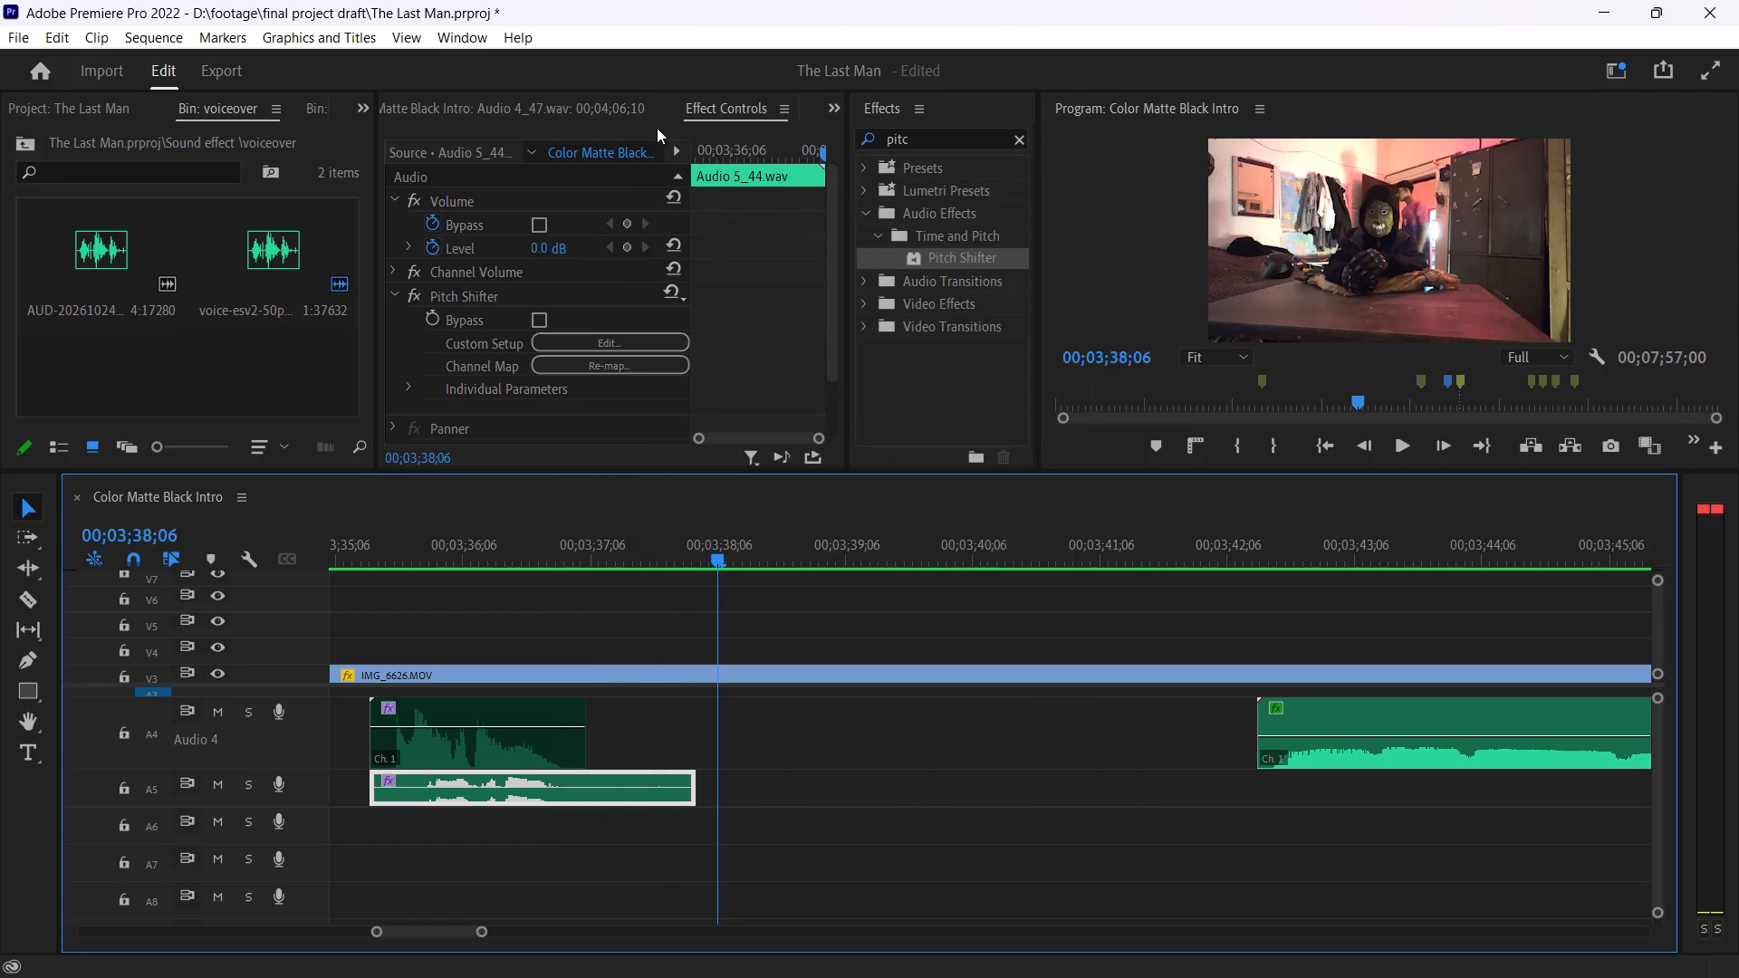
Play back the pitch-shifted Audio 5 take from near its start to 00;03;37;01.
click(380, 555)
key(space)
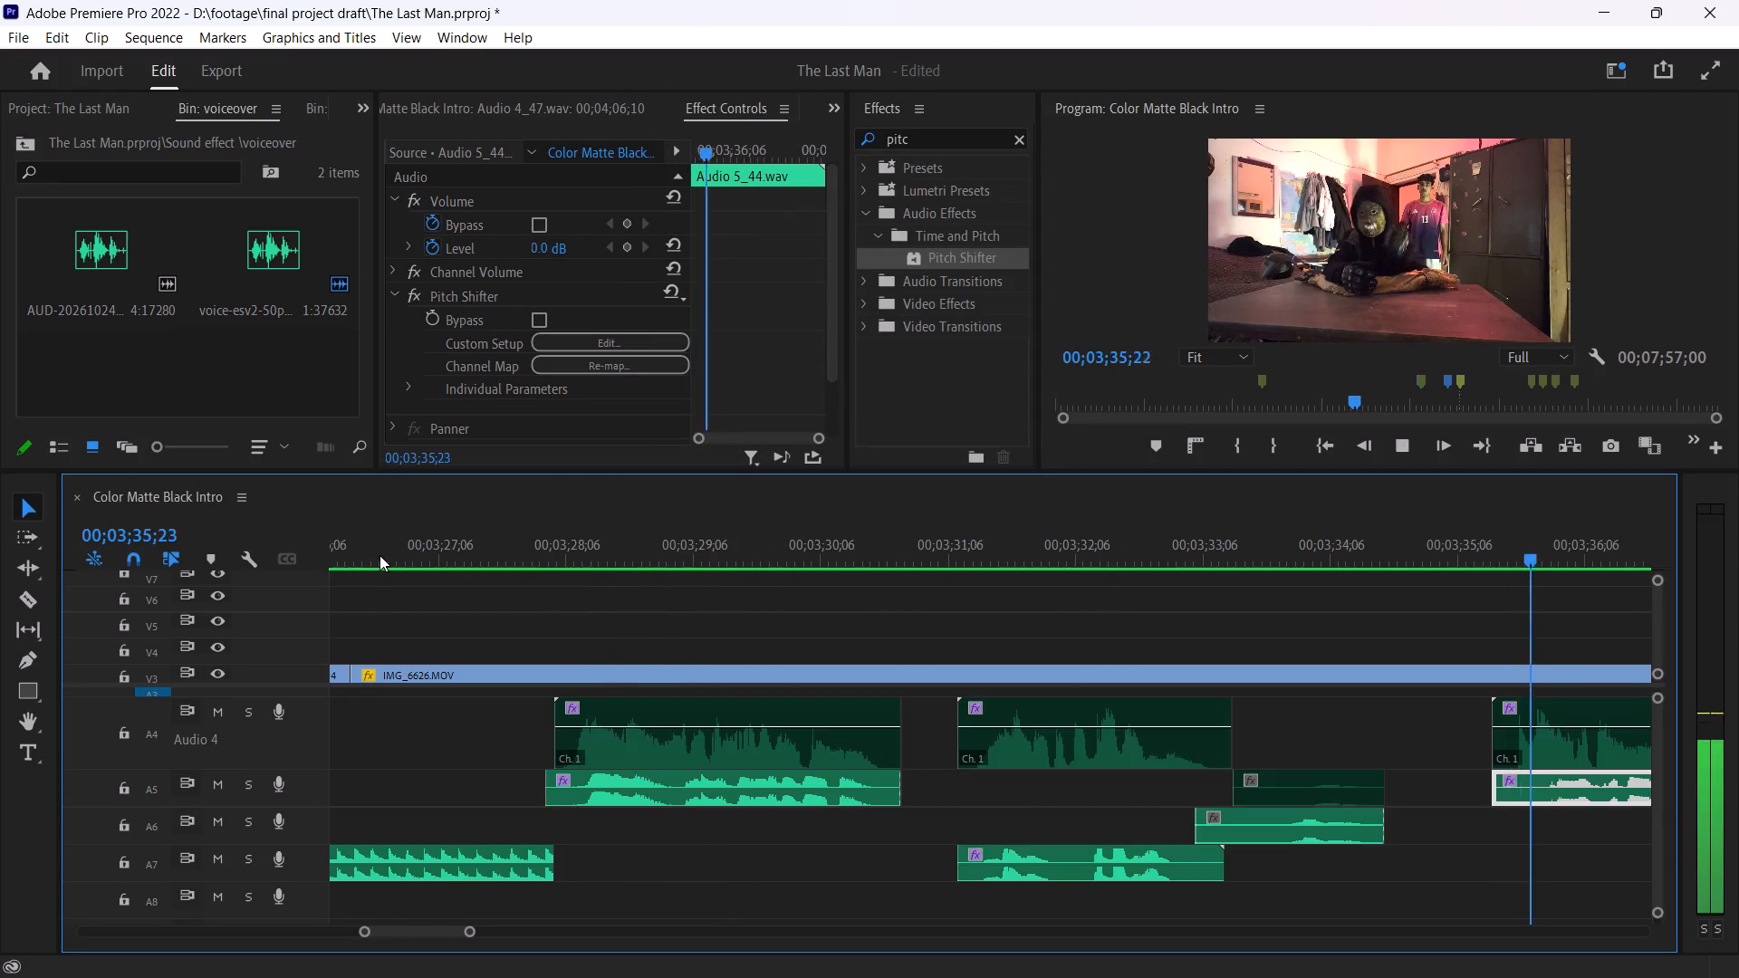
key(space)
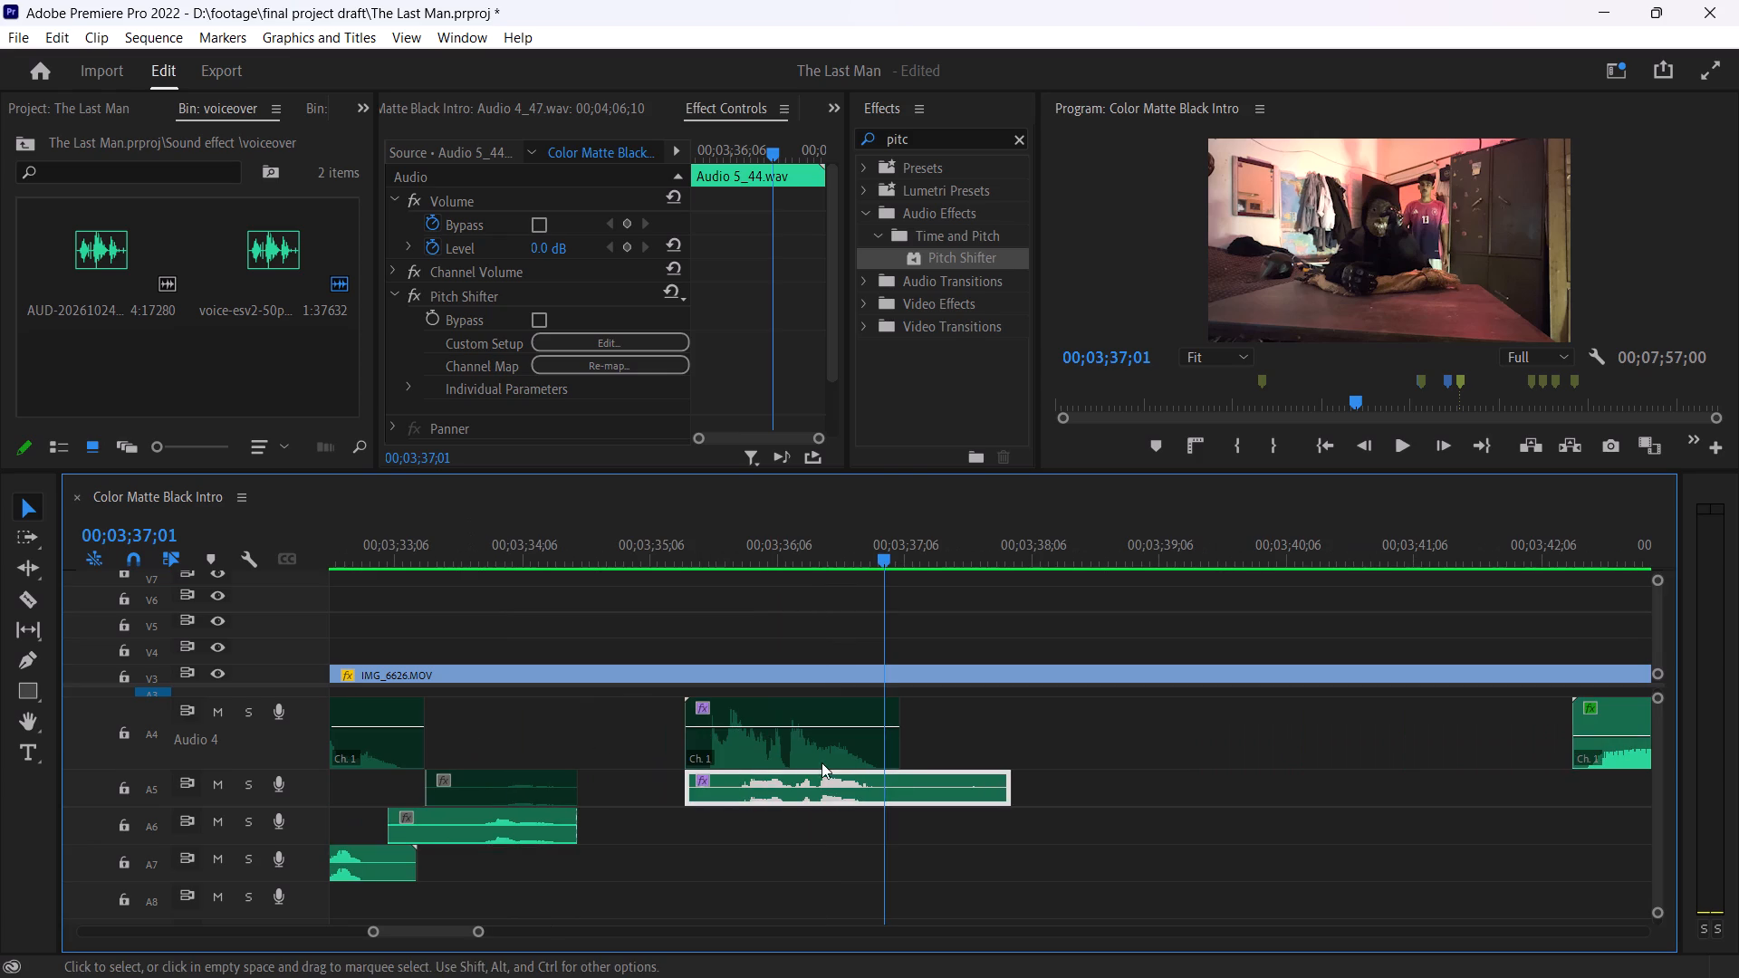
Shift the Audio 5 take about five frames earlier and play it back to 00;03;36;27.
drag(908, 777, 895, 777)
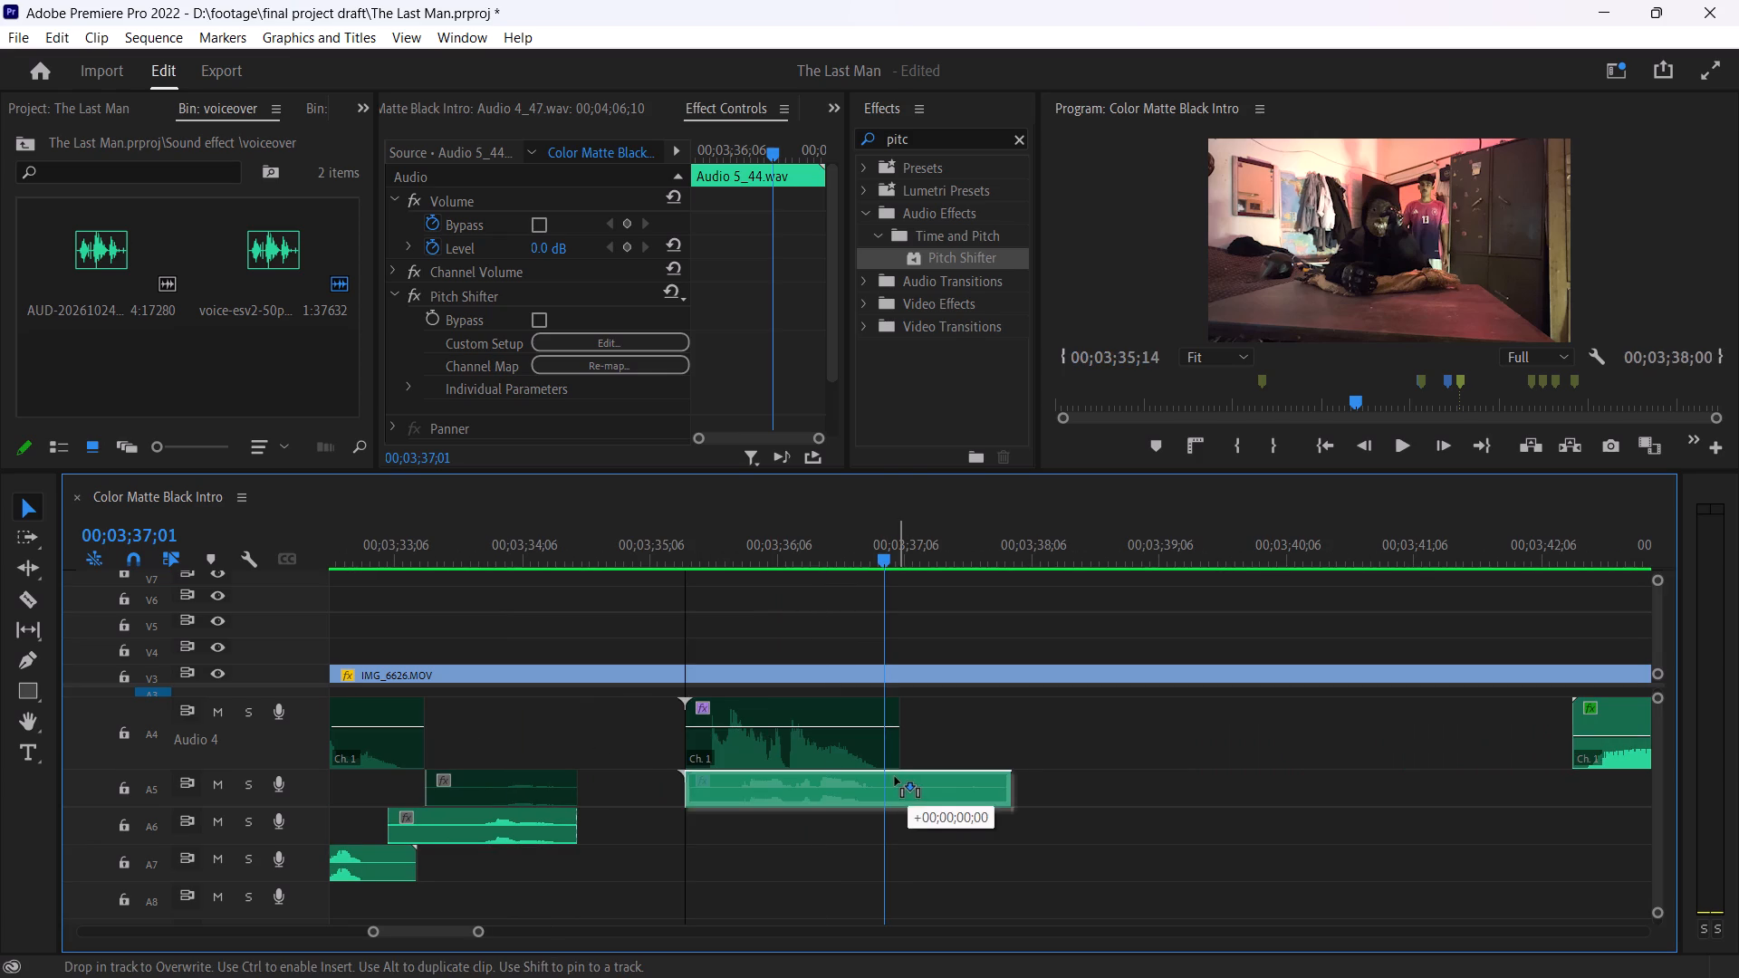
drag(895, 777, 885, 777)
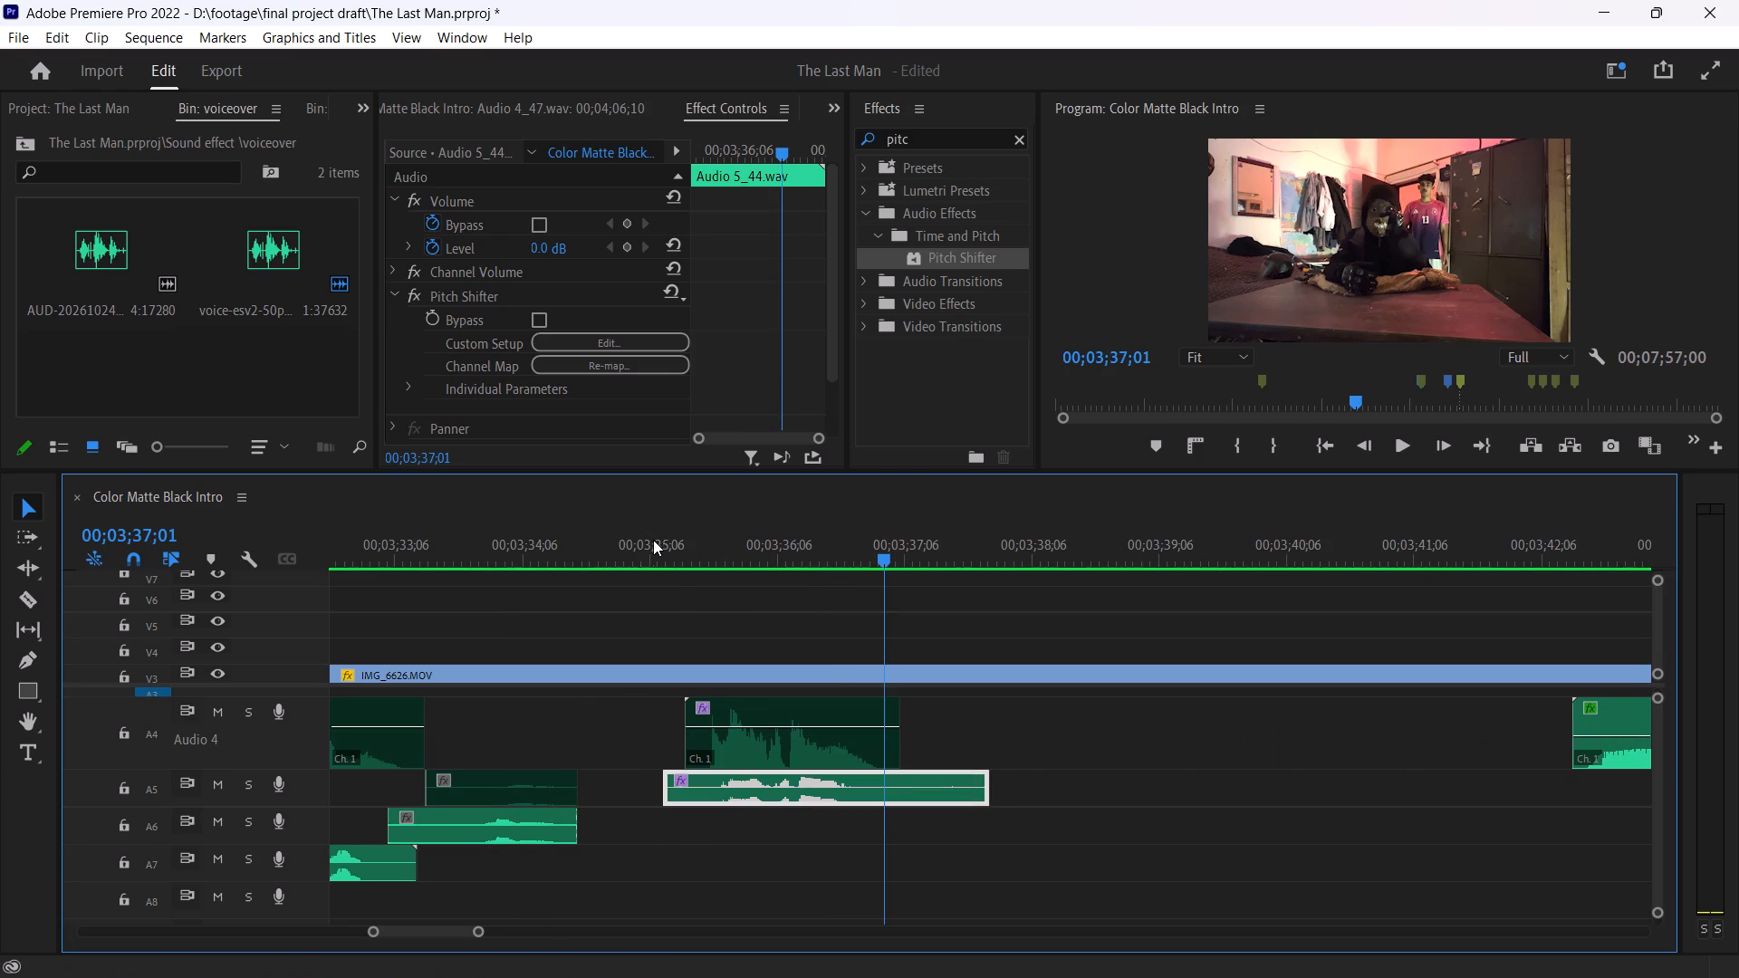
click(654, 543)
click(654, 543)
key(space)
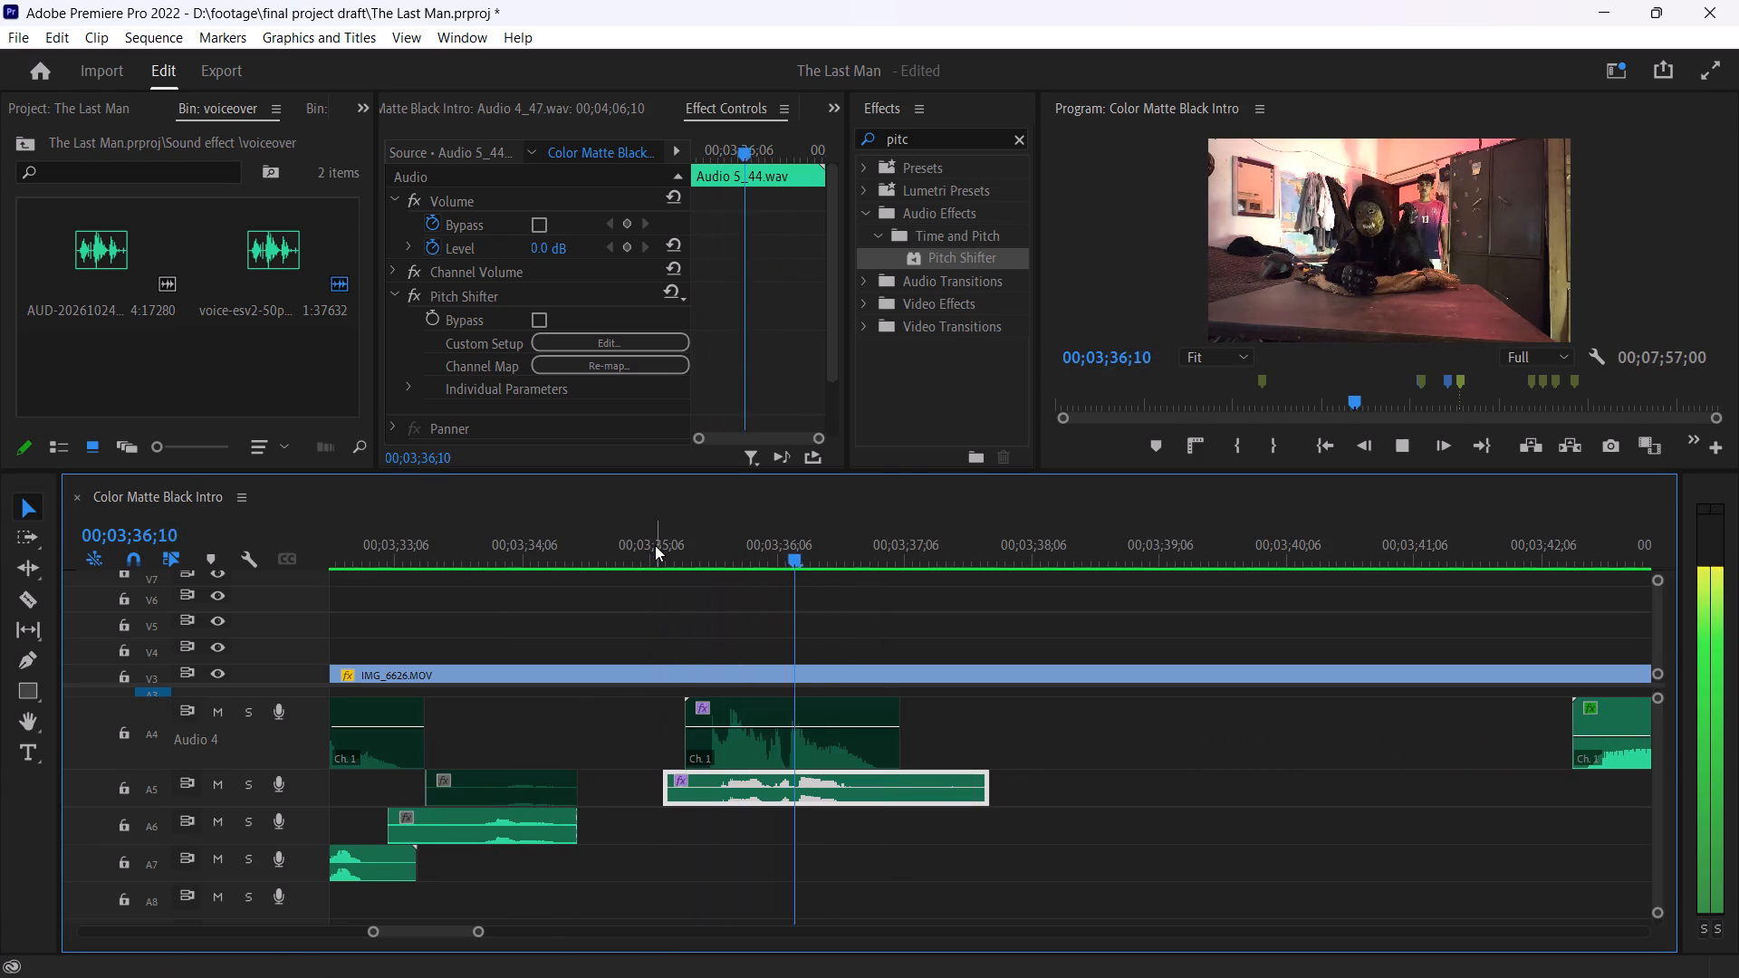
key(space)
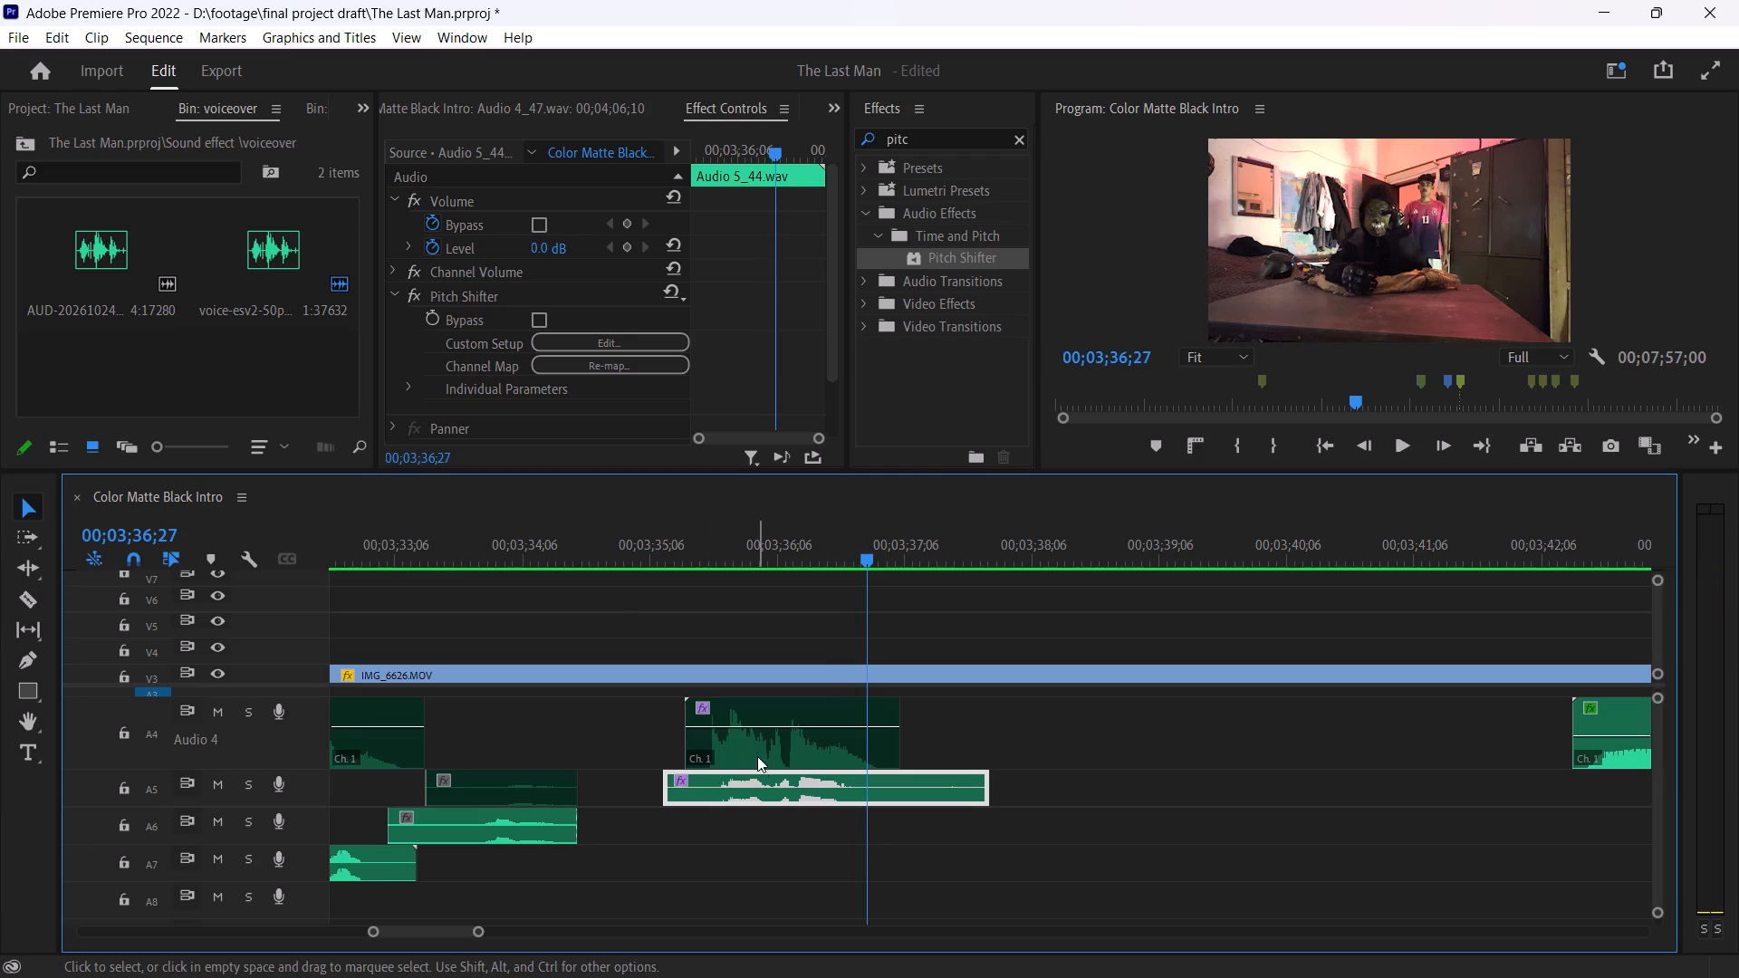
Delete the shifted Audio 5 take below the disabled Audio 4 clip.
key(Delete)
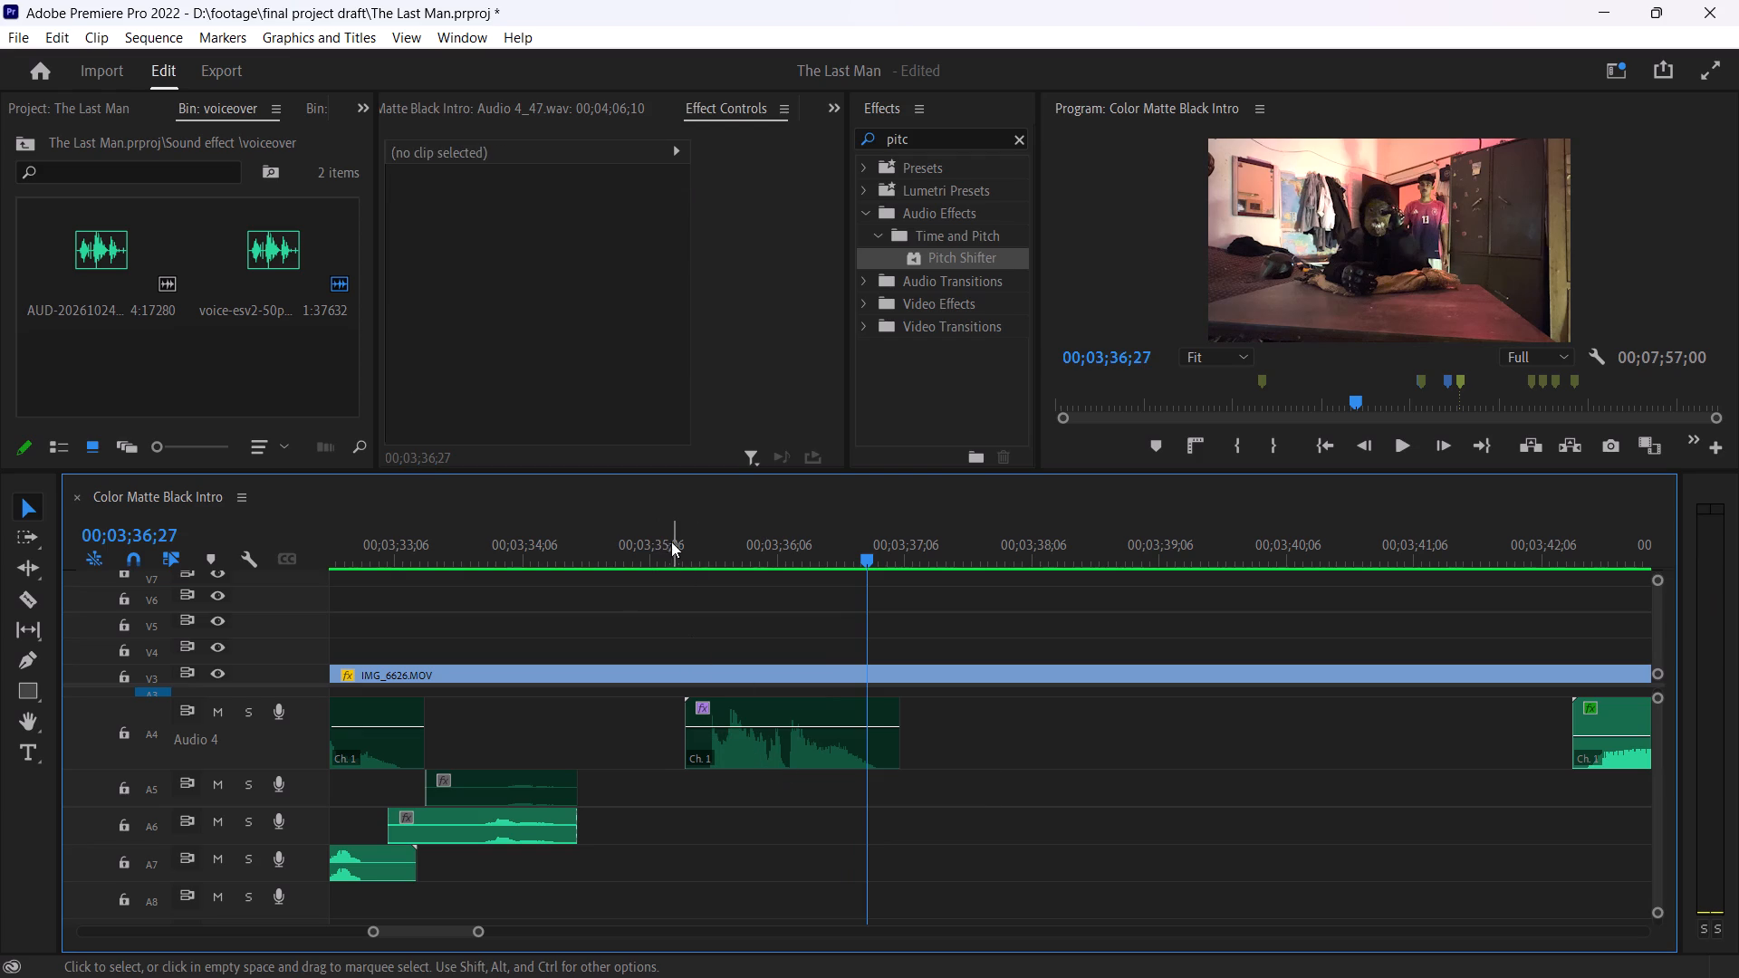
Record another voiceover take on Audio 5 from the start of the disabled Audio 4 clip, stopping around 00;03;37;21.
click(673, 561)
key(Right)
key(Right)
key(Right)
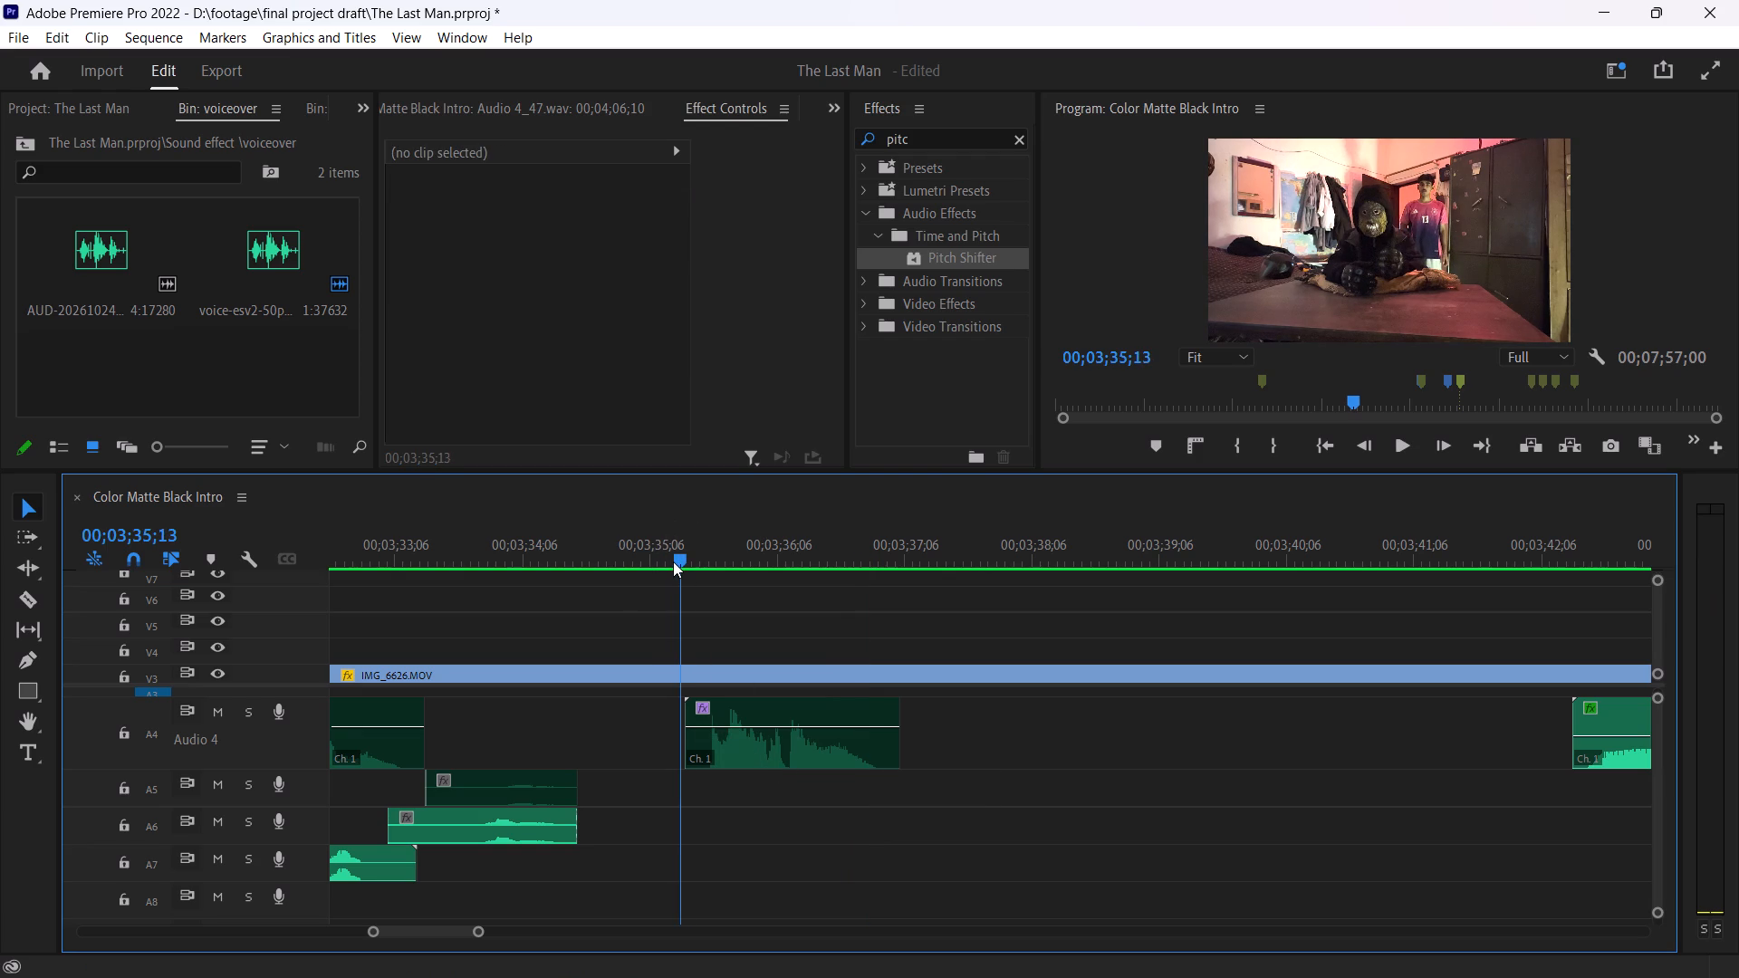
click(281, 787)
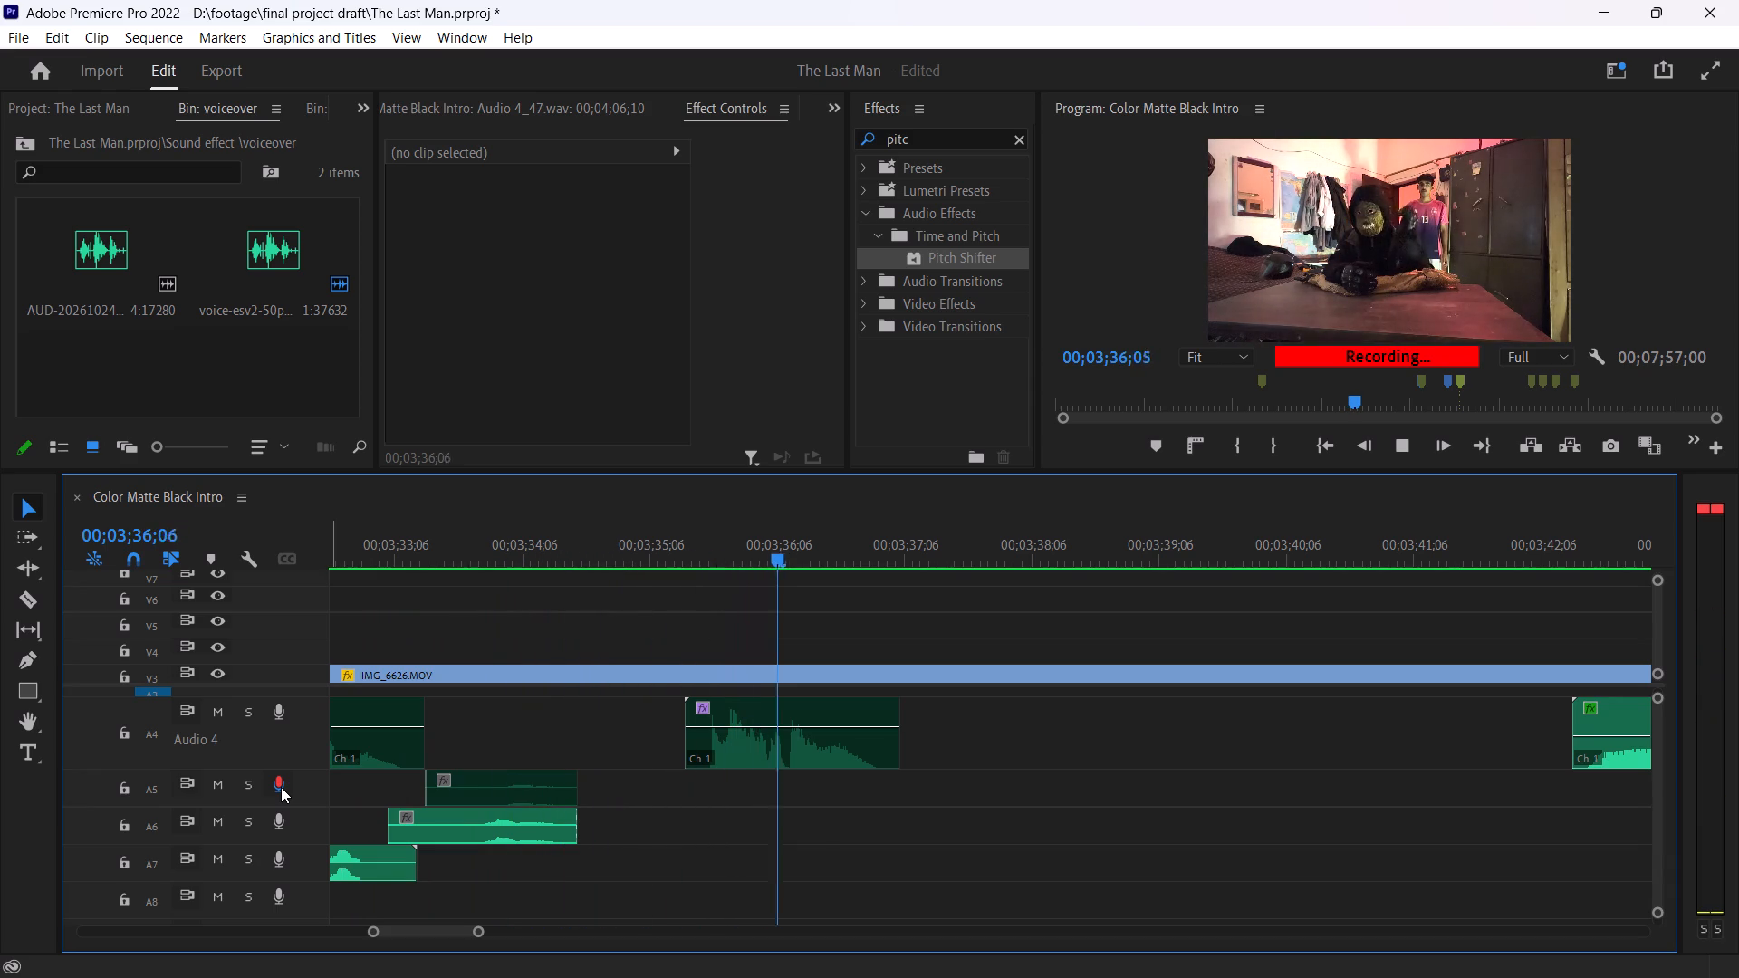
key(space)
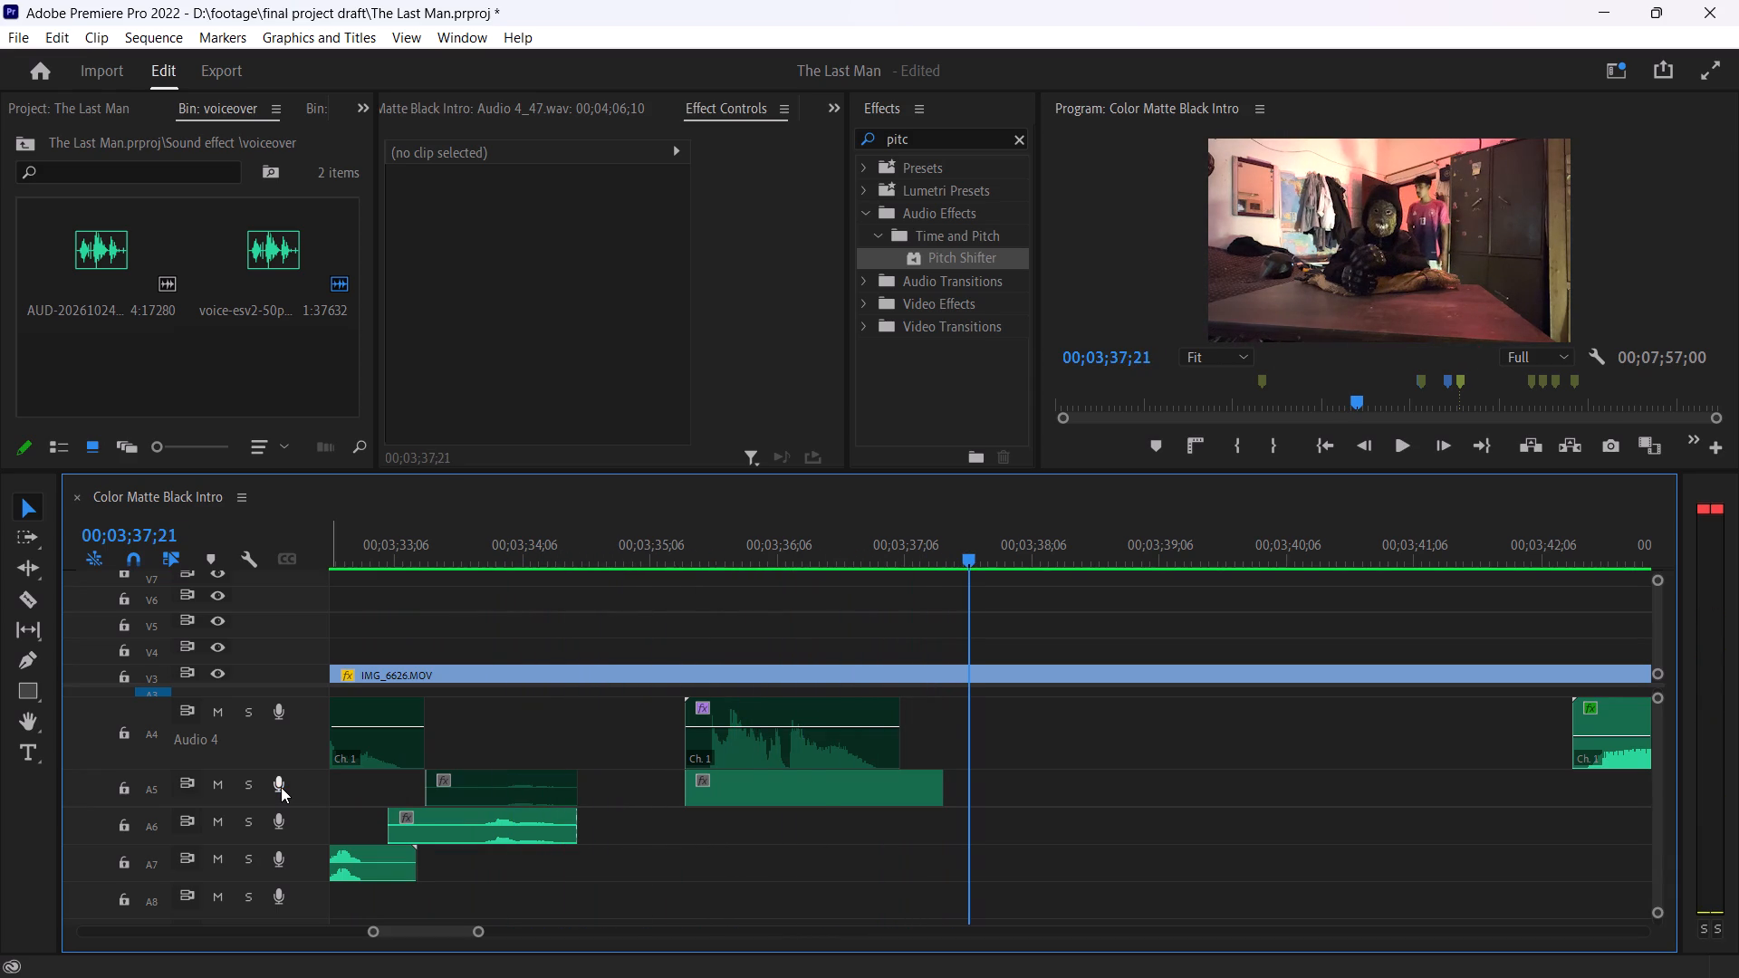
Paste the copied volume, channel volume, panner and Pitch Shifter attributes onto the new Audio 5 take.
click(725, 779)
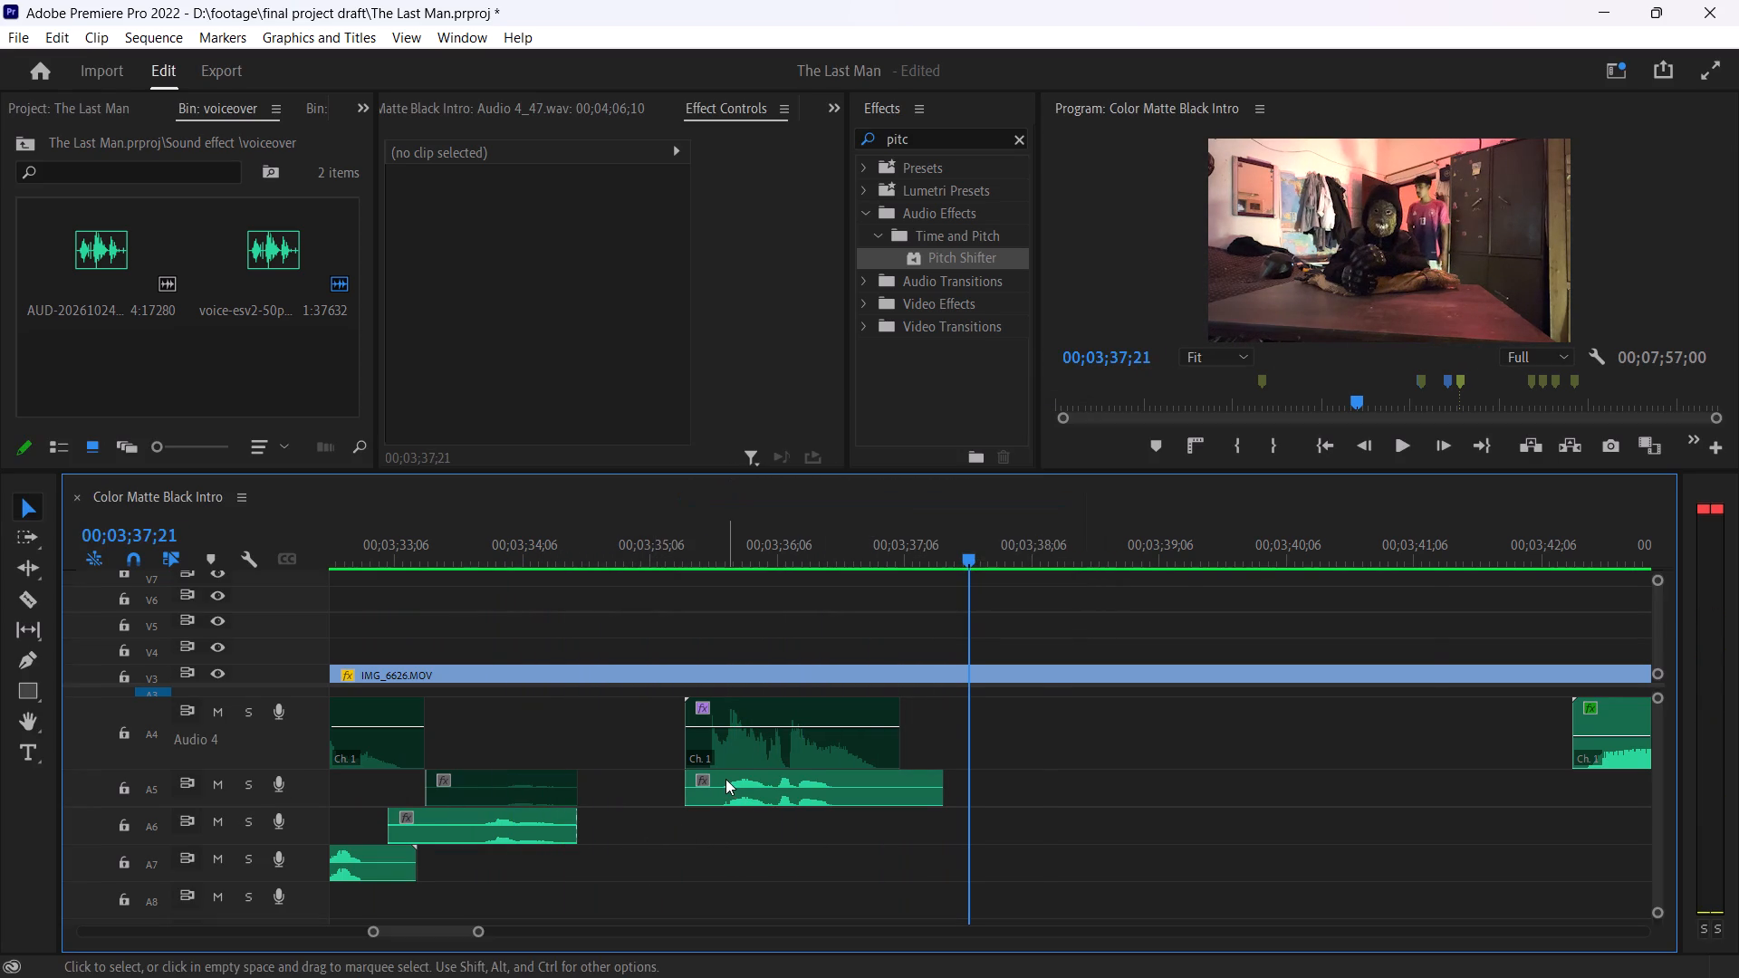
click(725, 779)
right_click(724, 779)
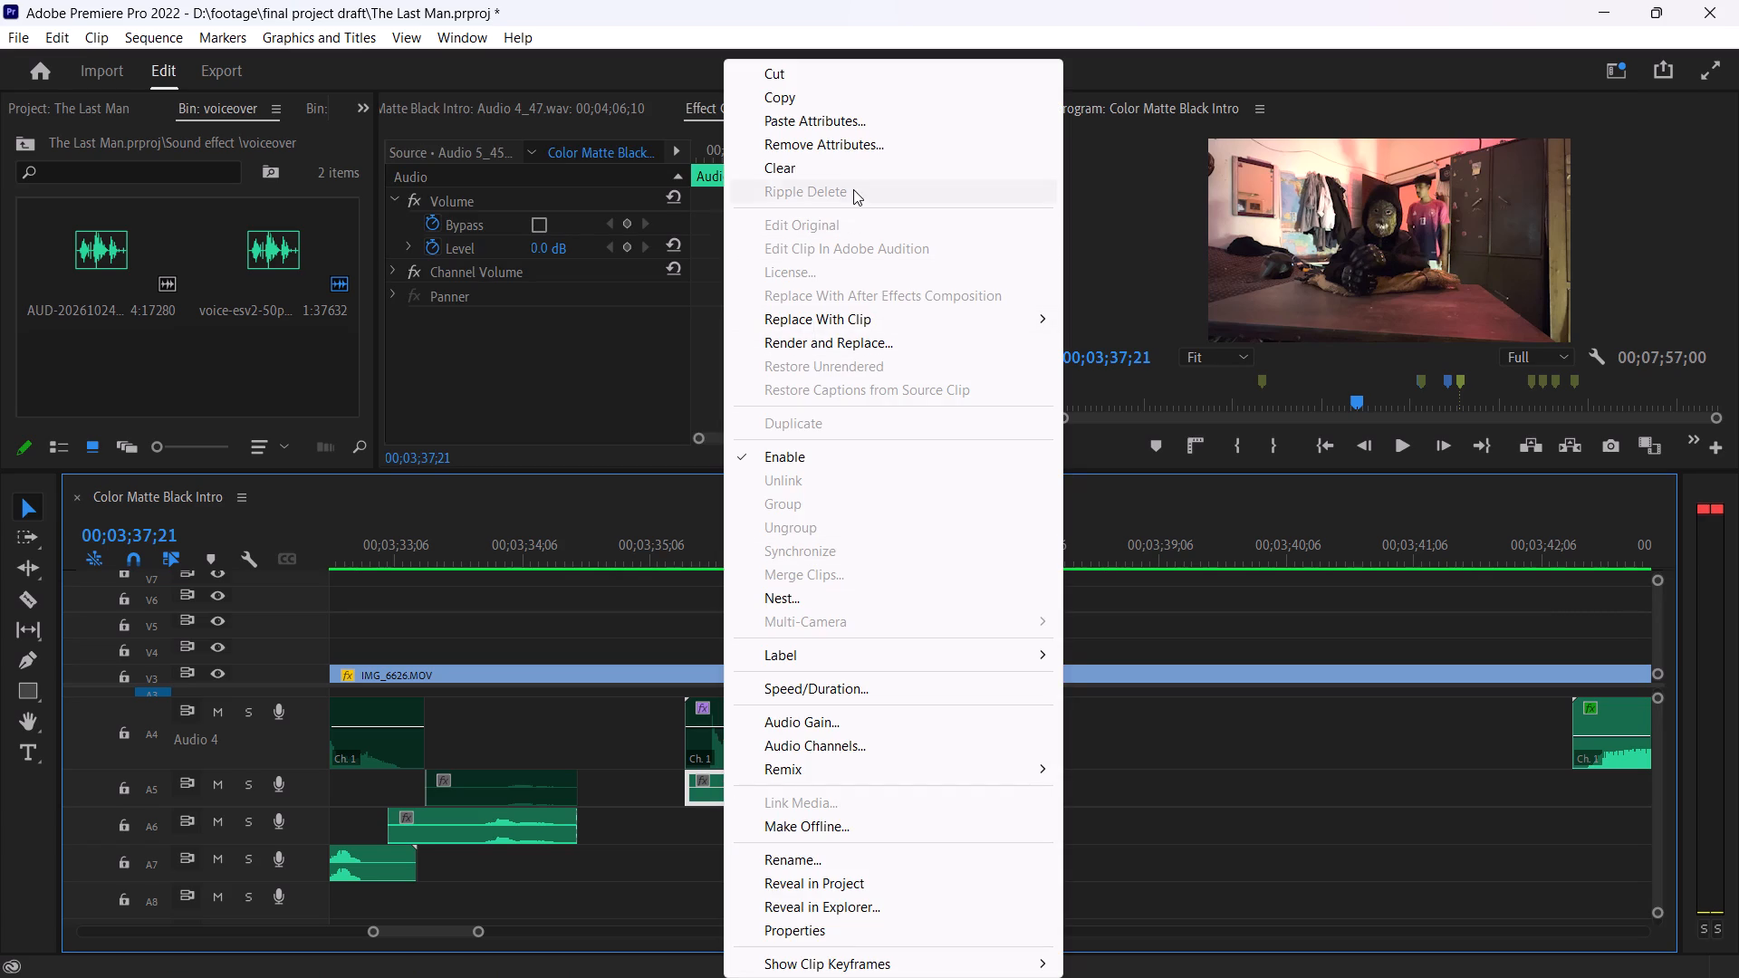
click(821, 129)
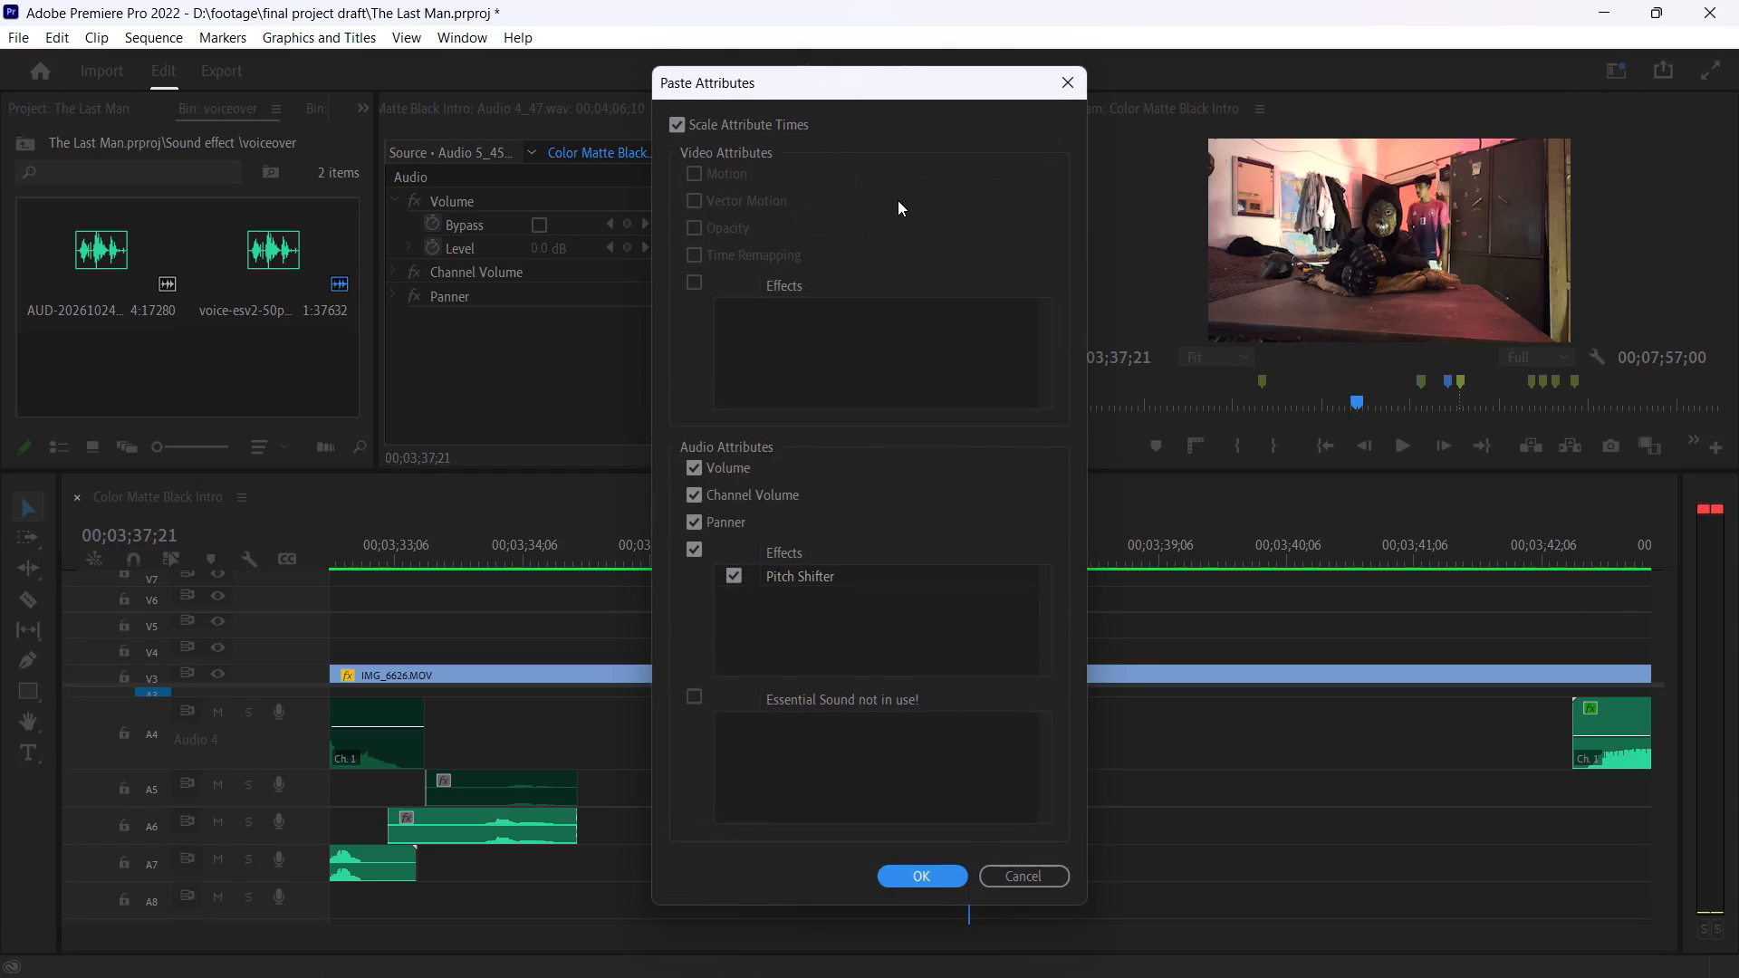
key(Return)
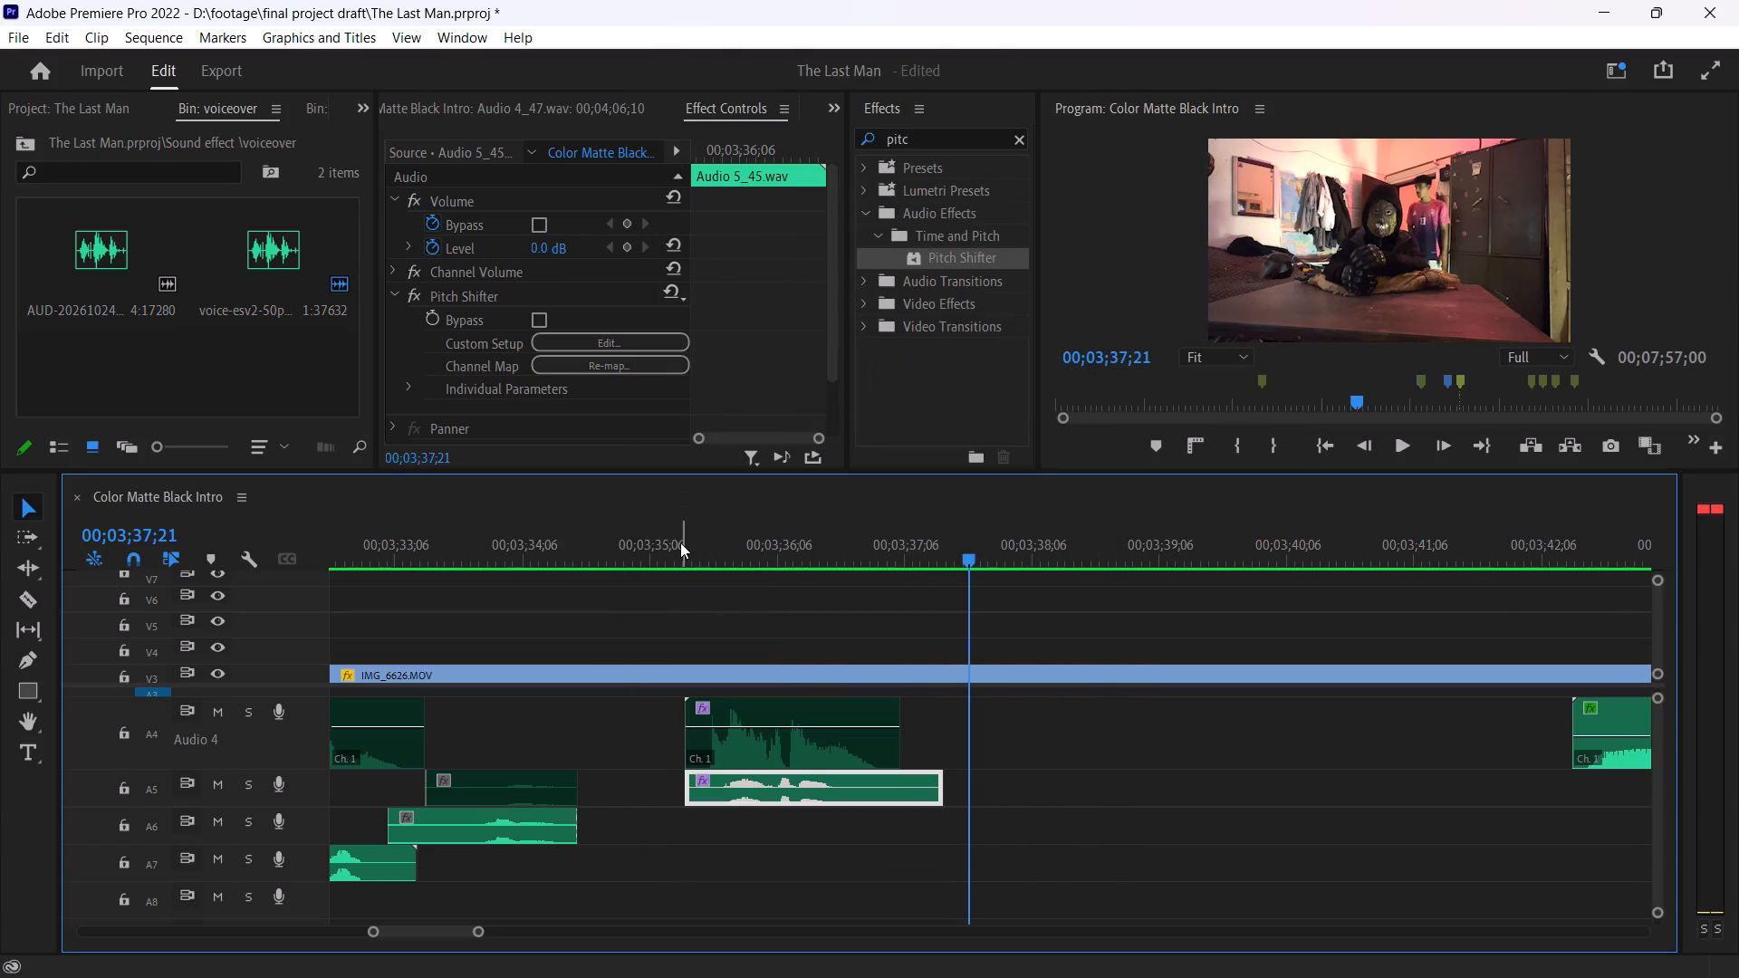
Play back the pitch-shifted Audio 5 take from its start to 00;03;36;29.
click(680, 551)
key(space)
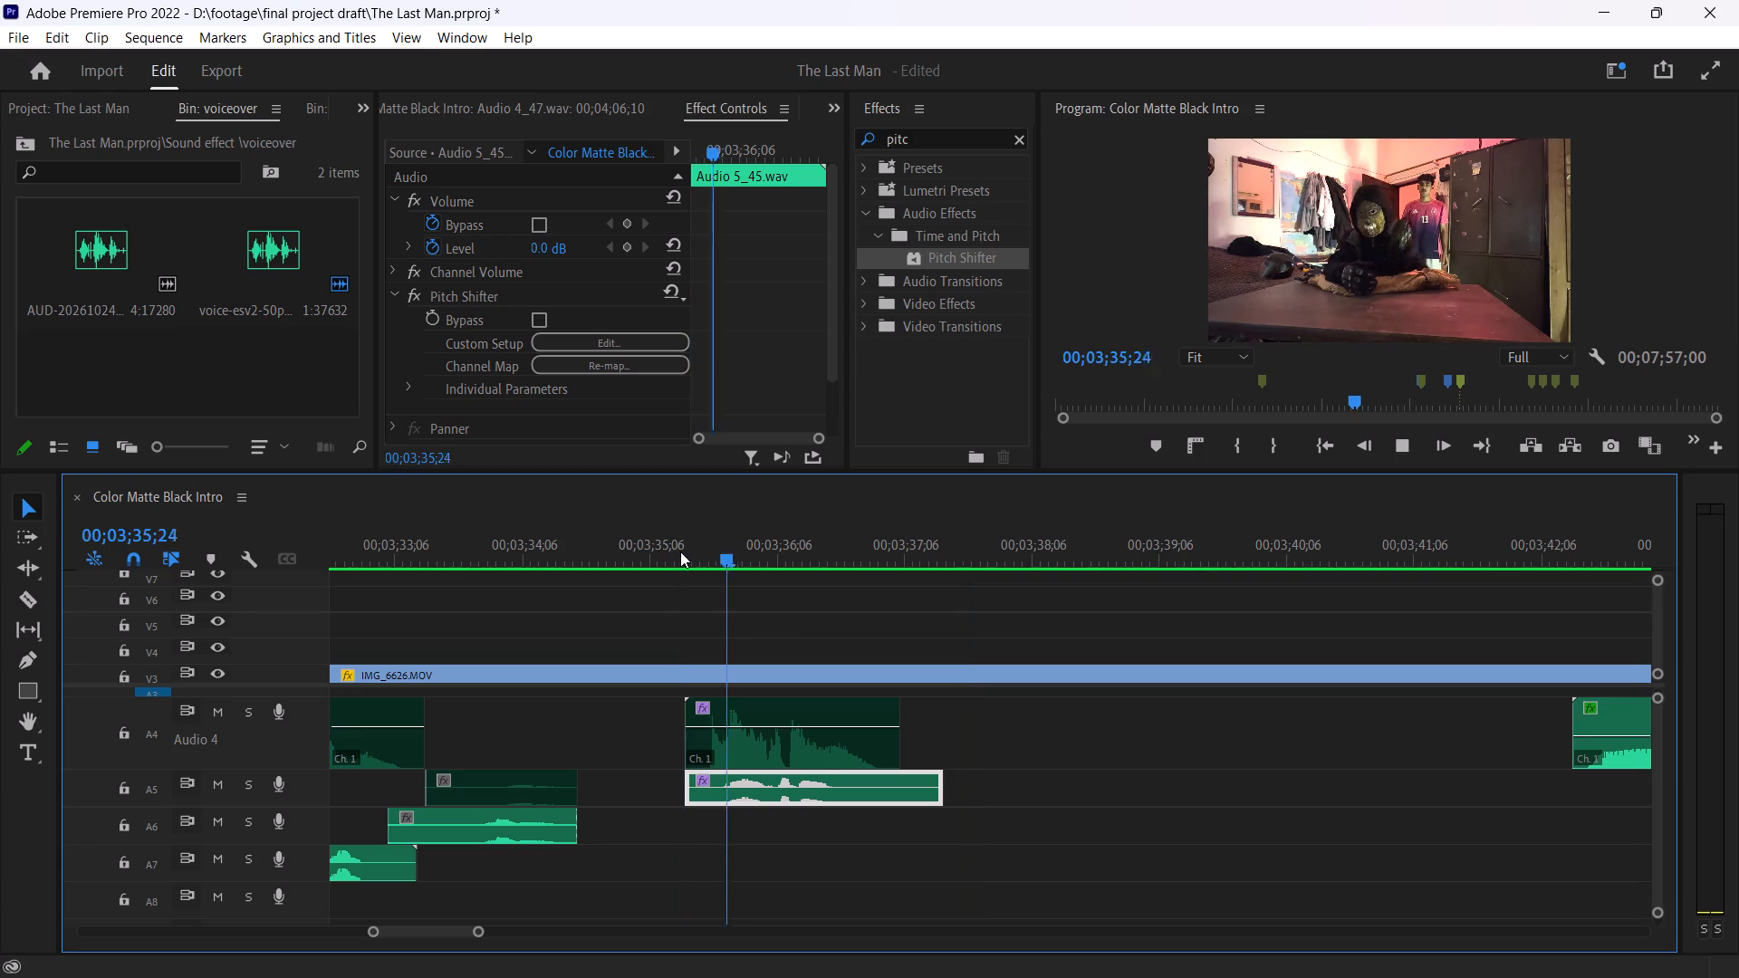
key(space)
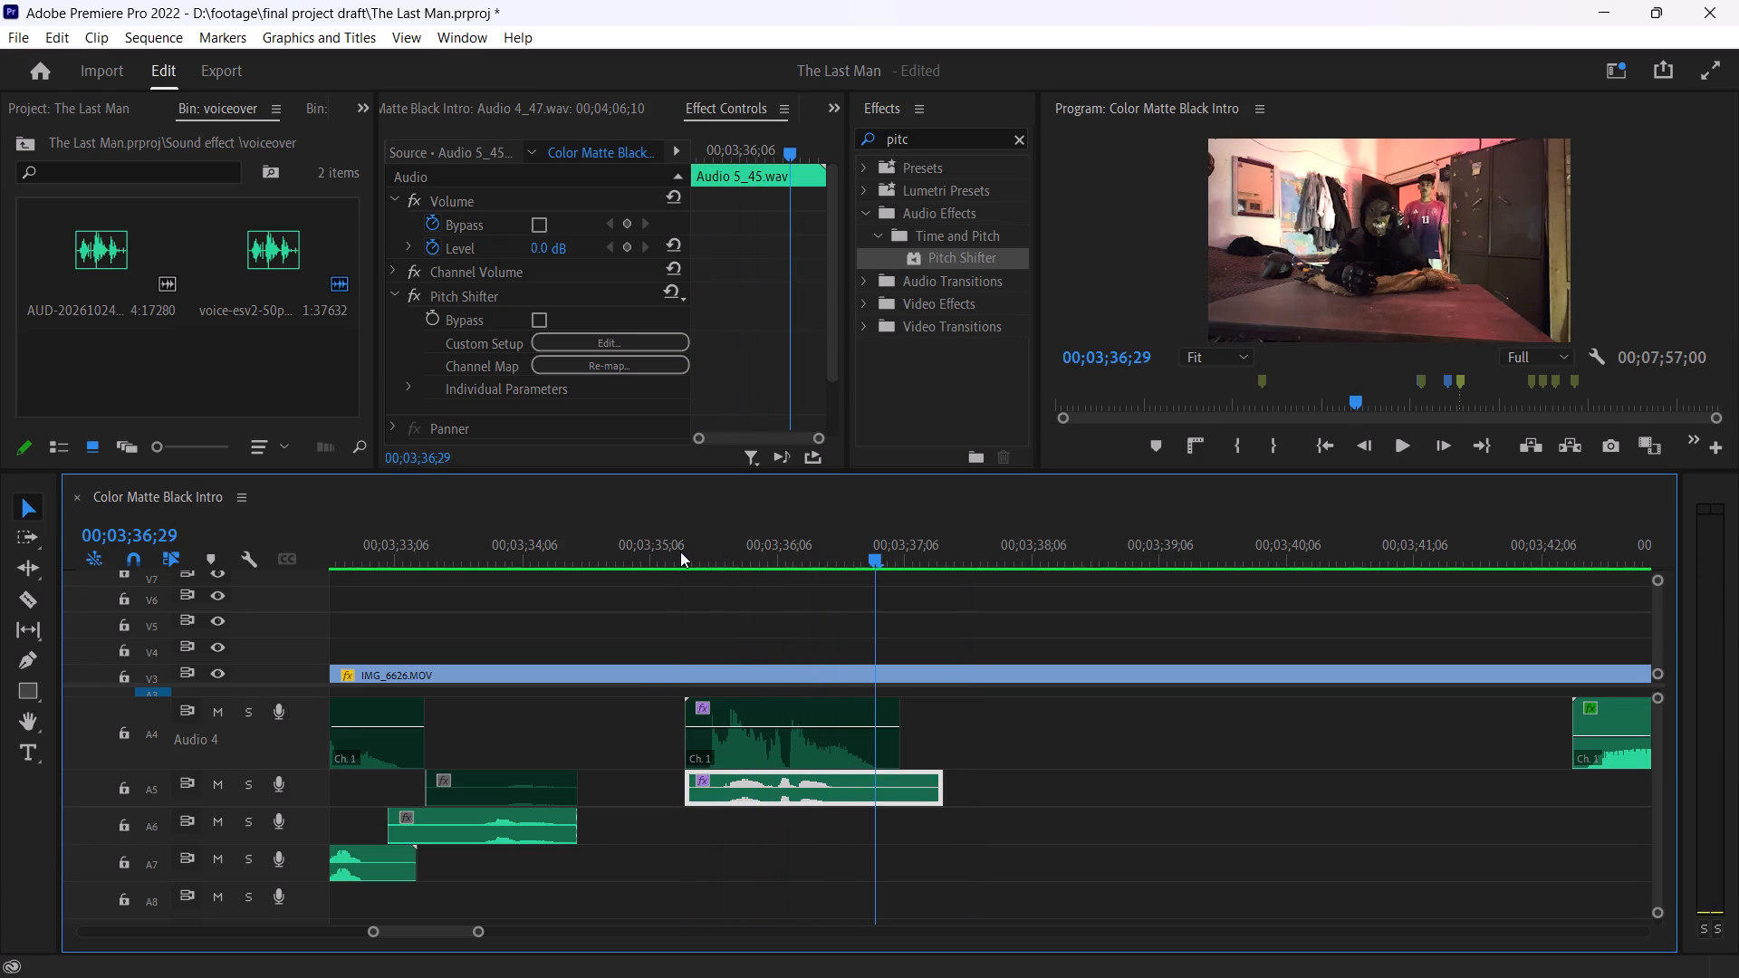
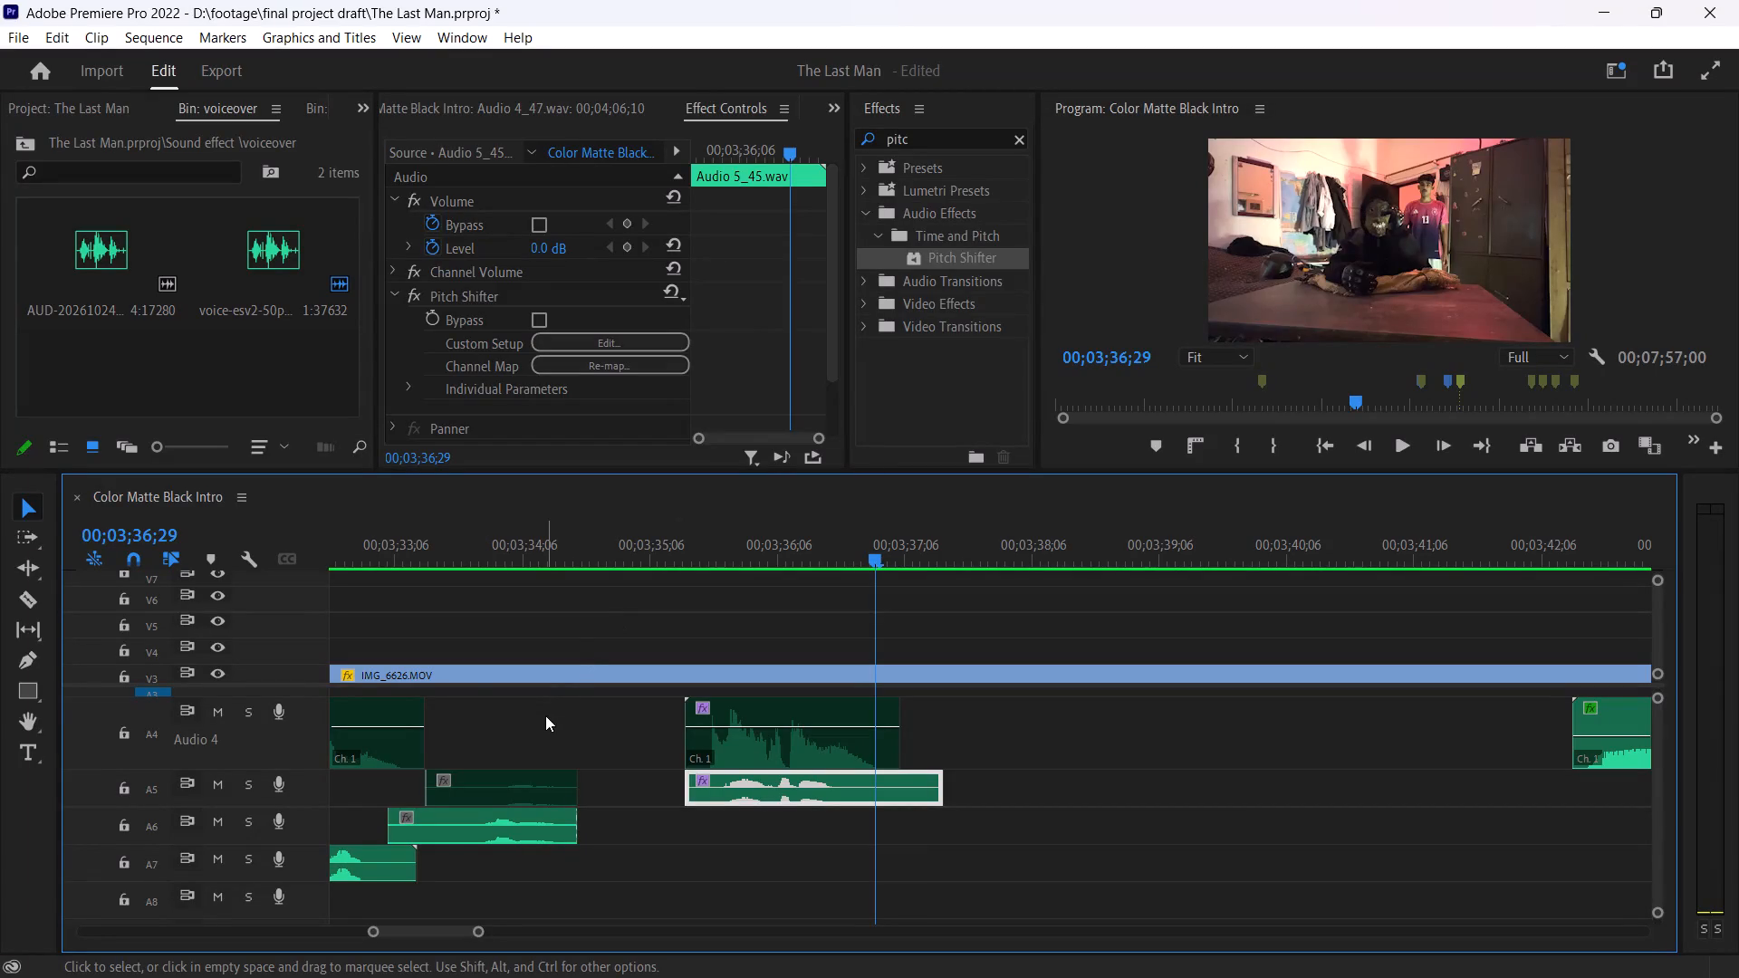
Play back the sequence from 00;03;35;03 through the following dialogue clips, stopping at 00;04;00;28.
click(639, 554)
key(space)
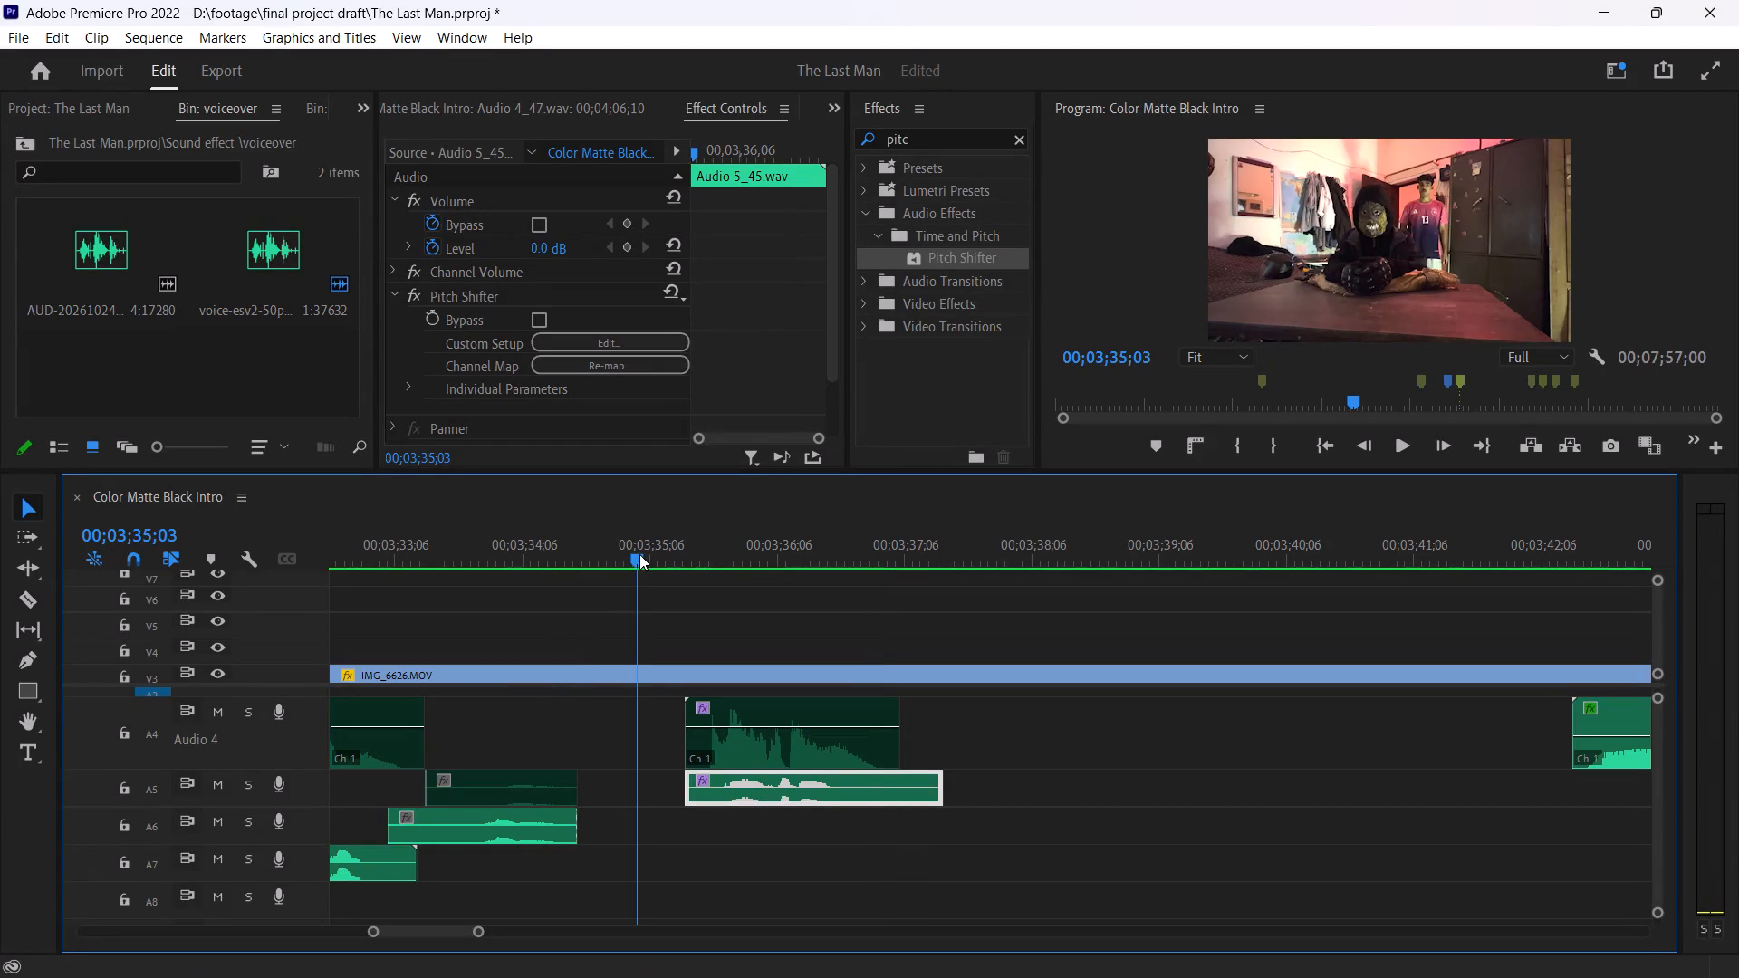
key(space)
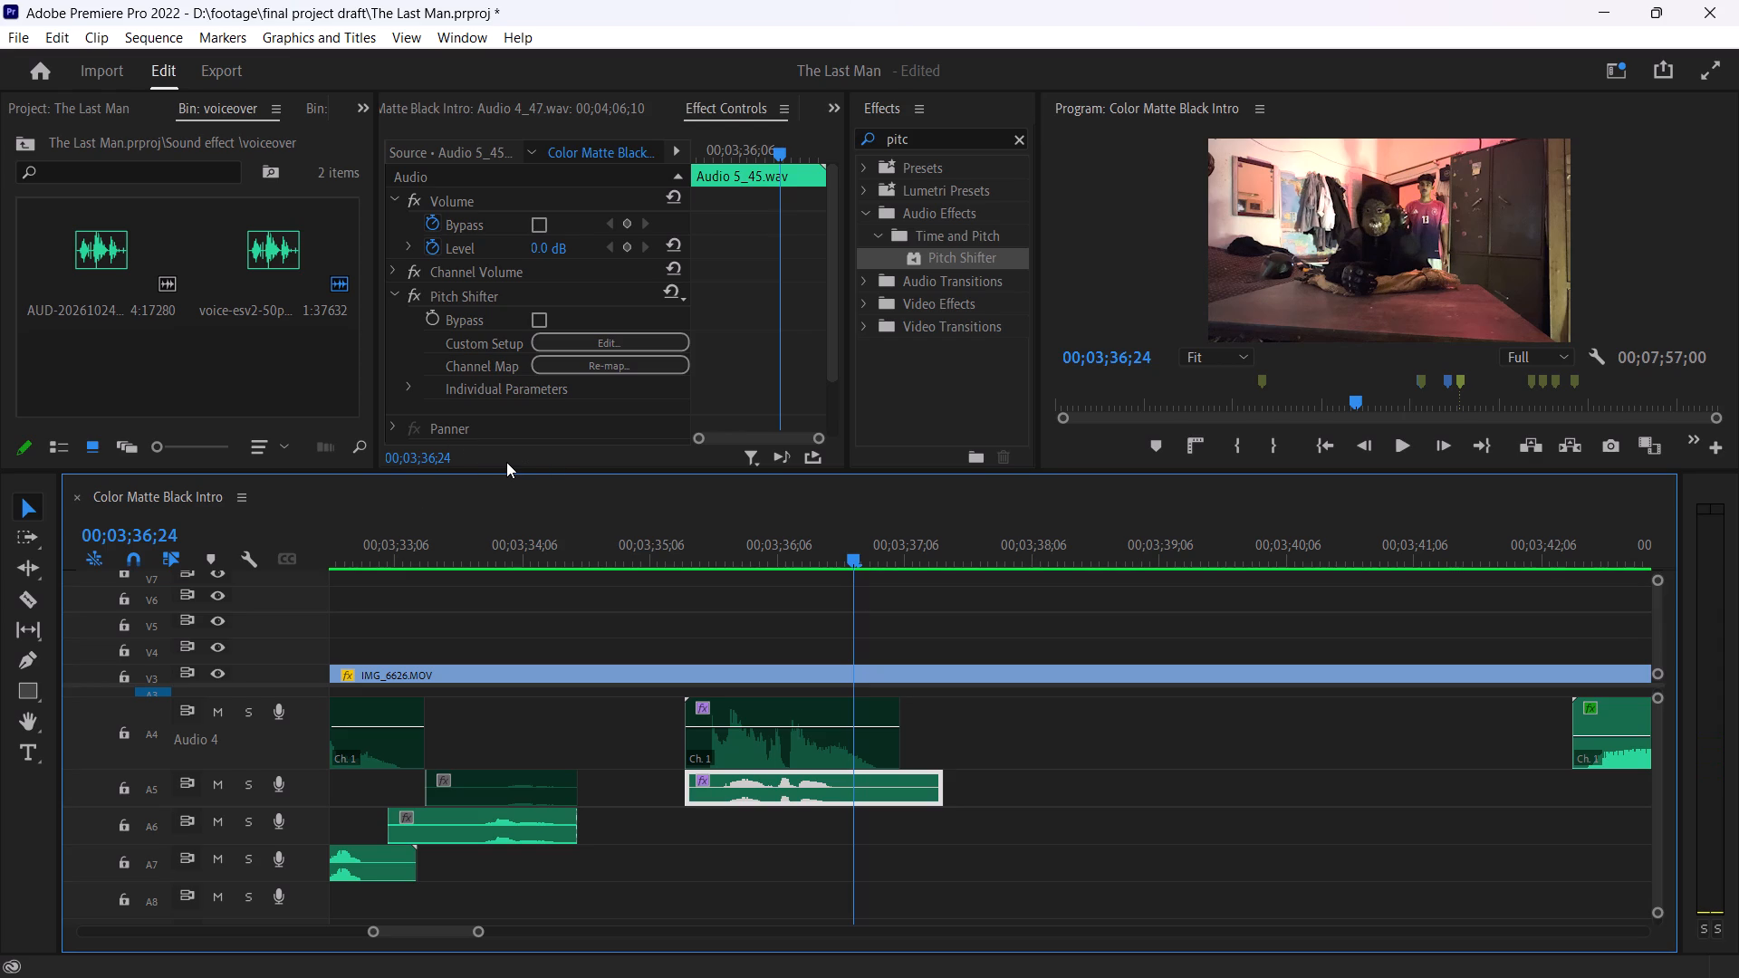
key(space)
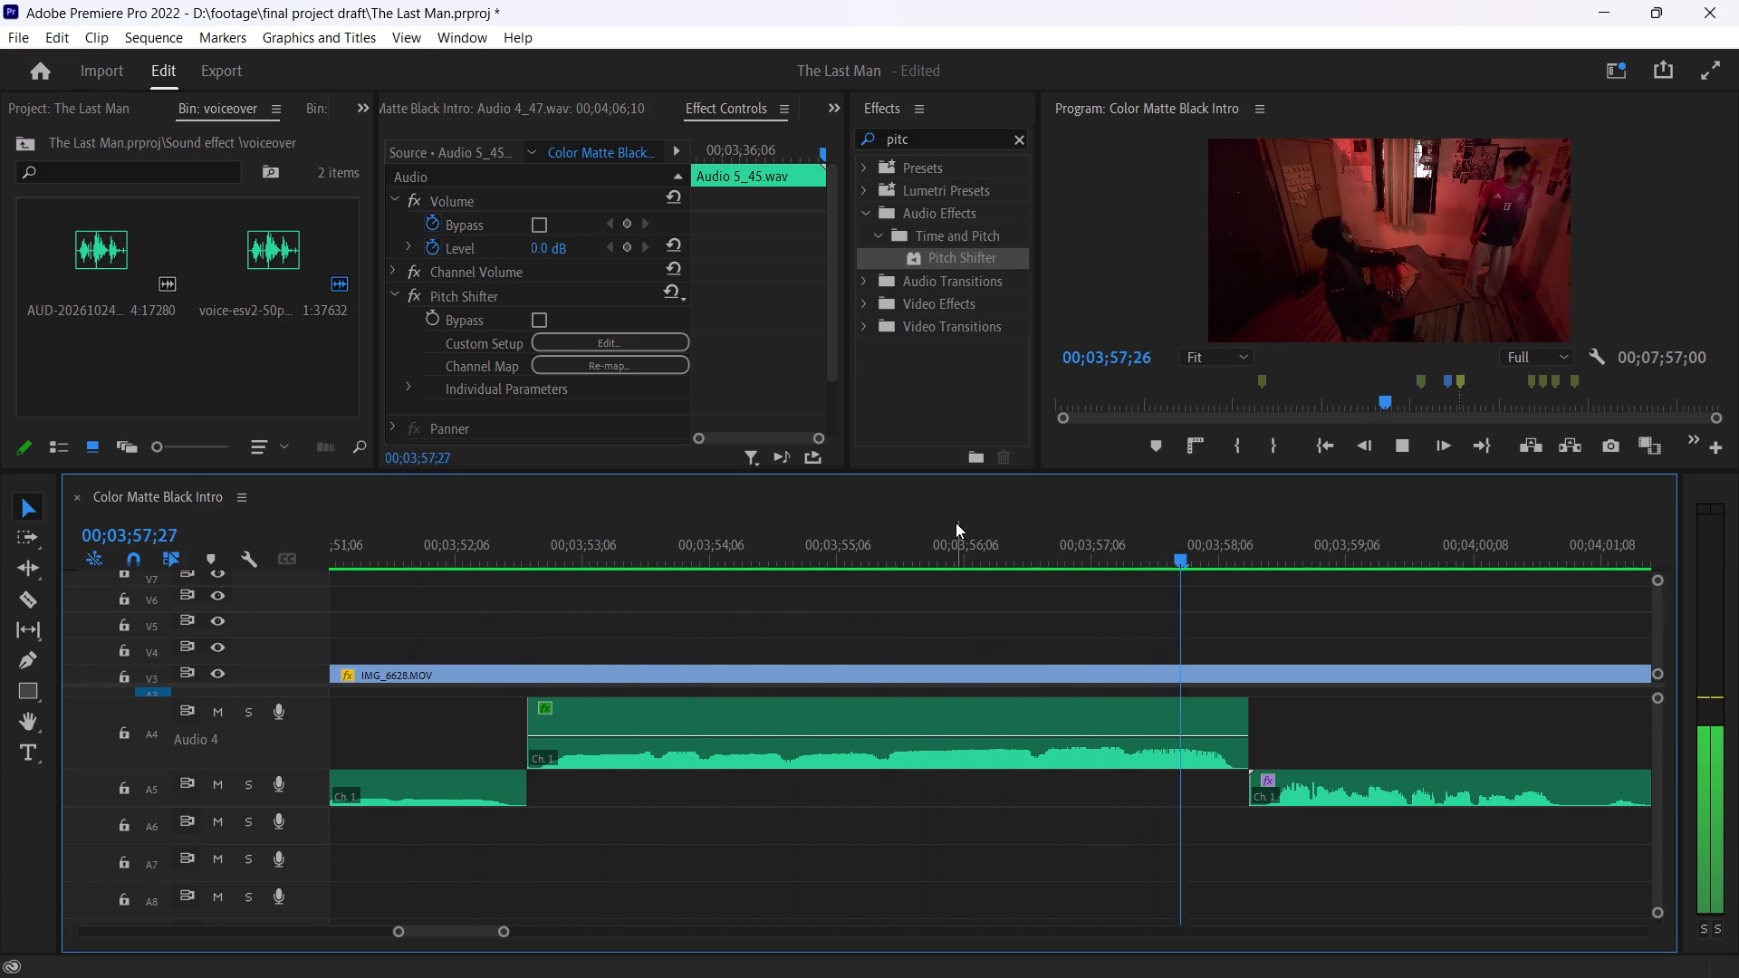
key(space)
key(space)
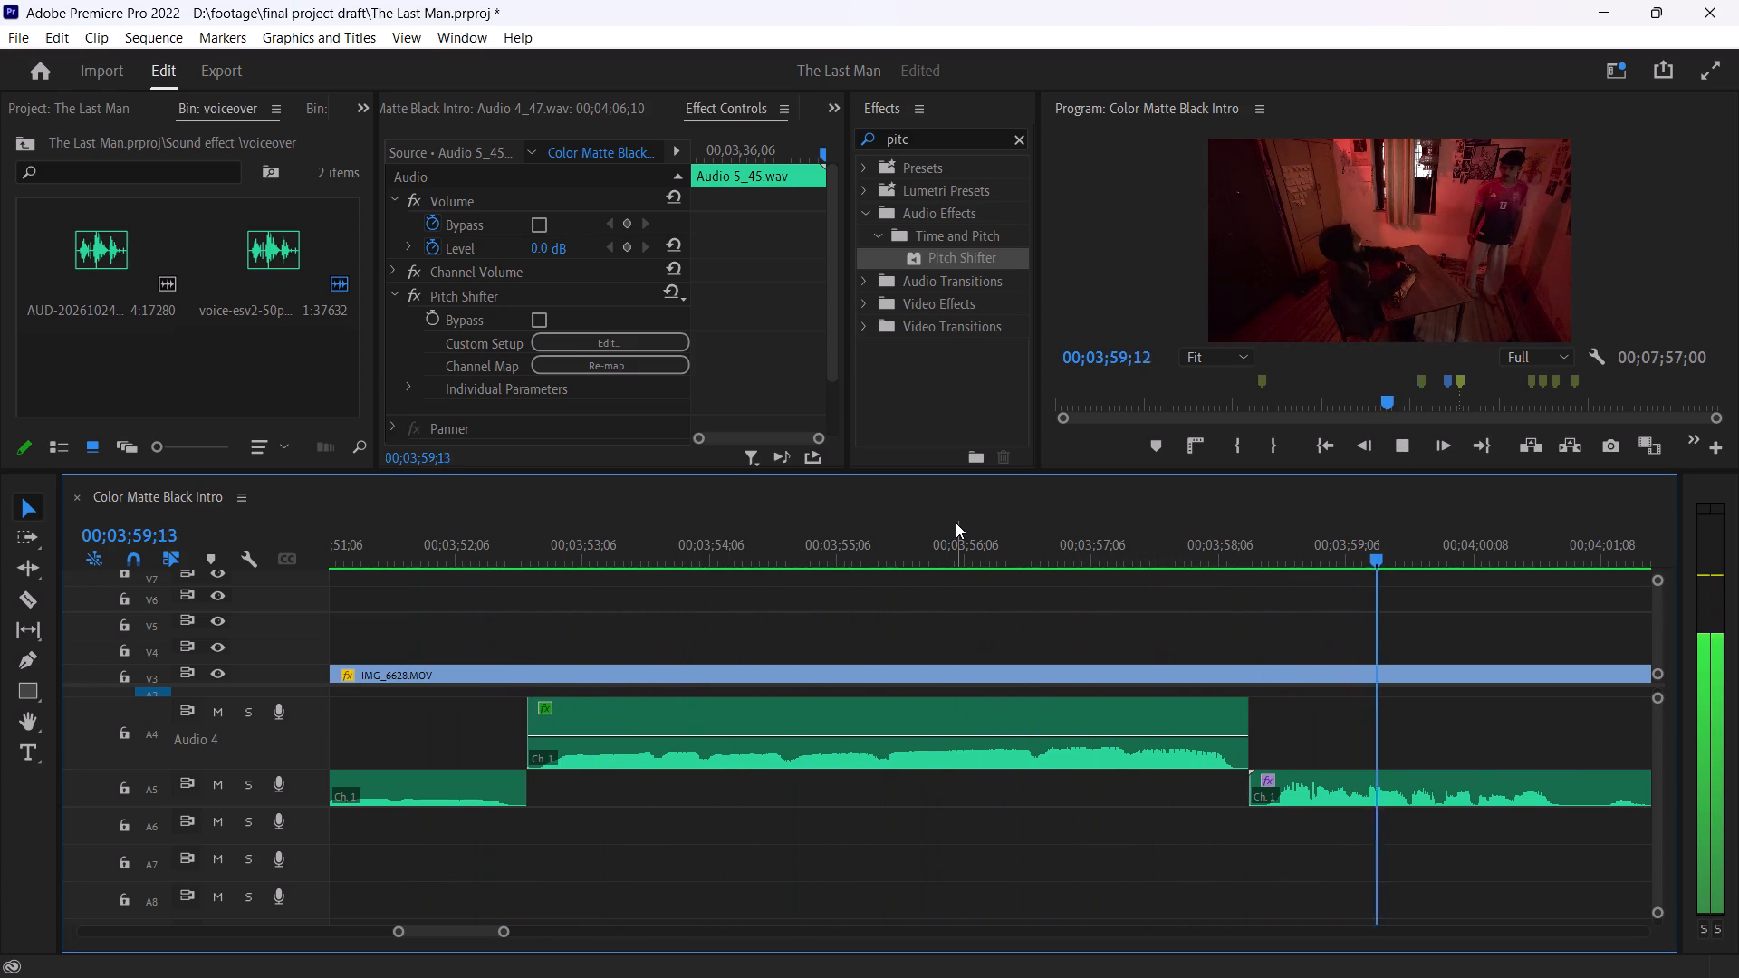
key(space)
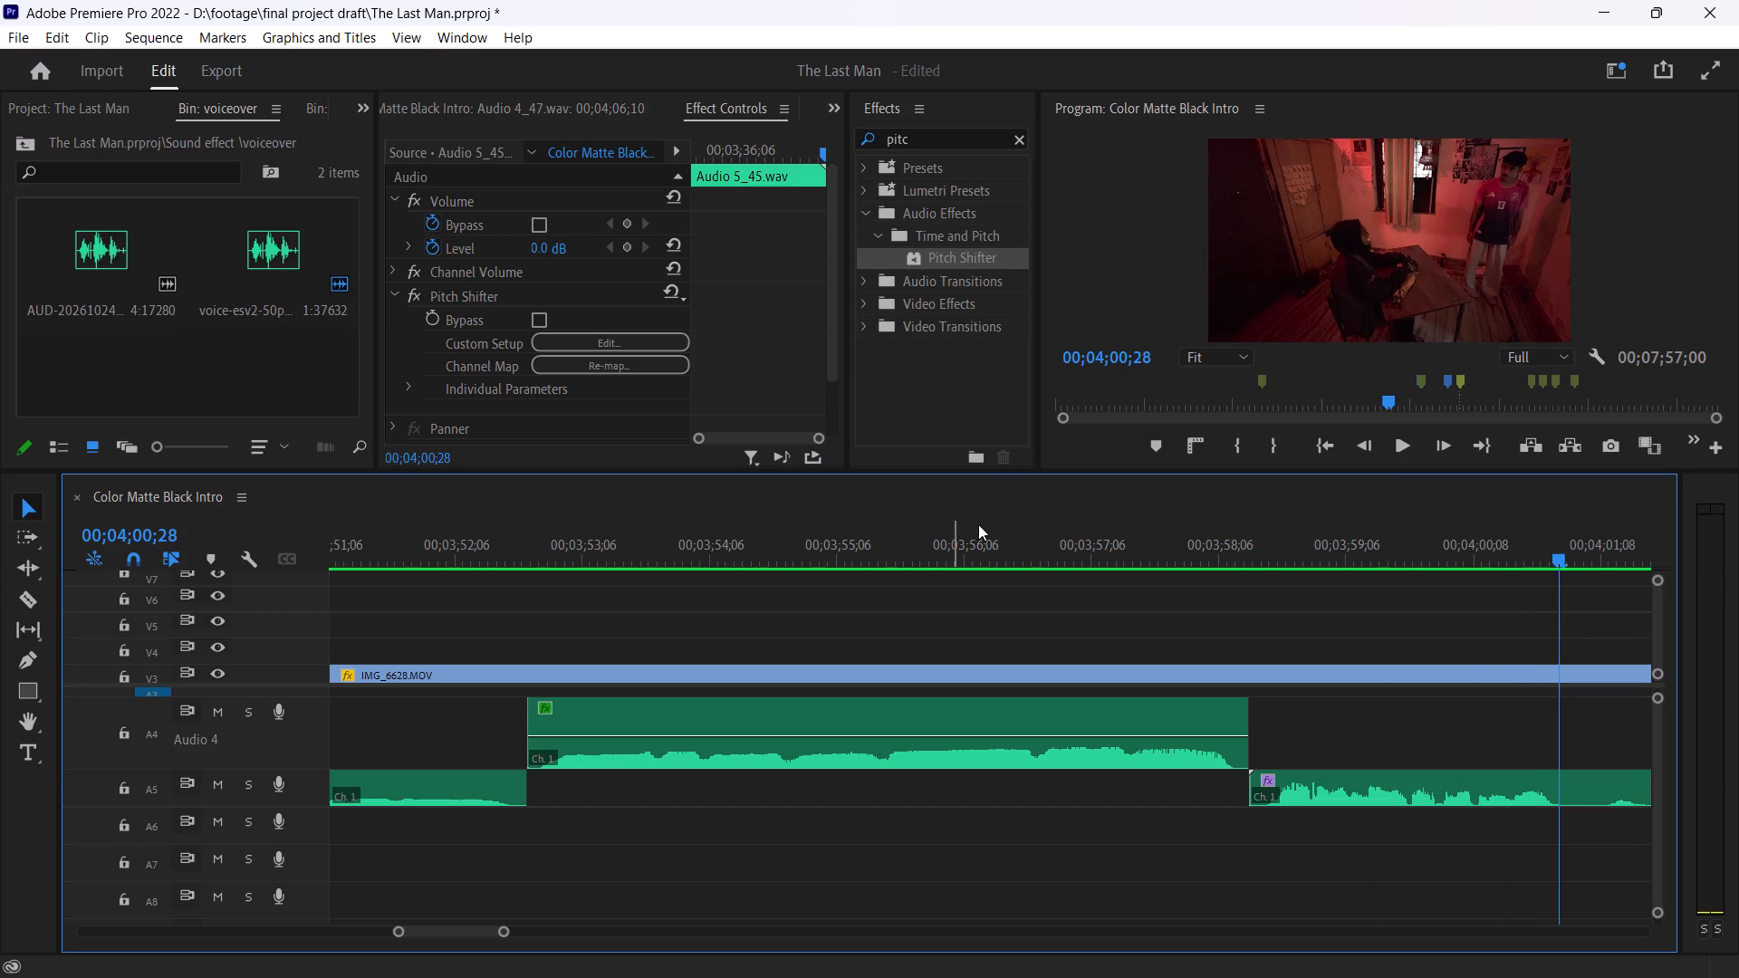
Place the playhead at 00;03;58;13, the start of the ElevenLabs clip on Audio 5, and disable that clip.
click(1240, 559)
key(Right)
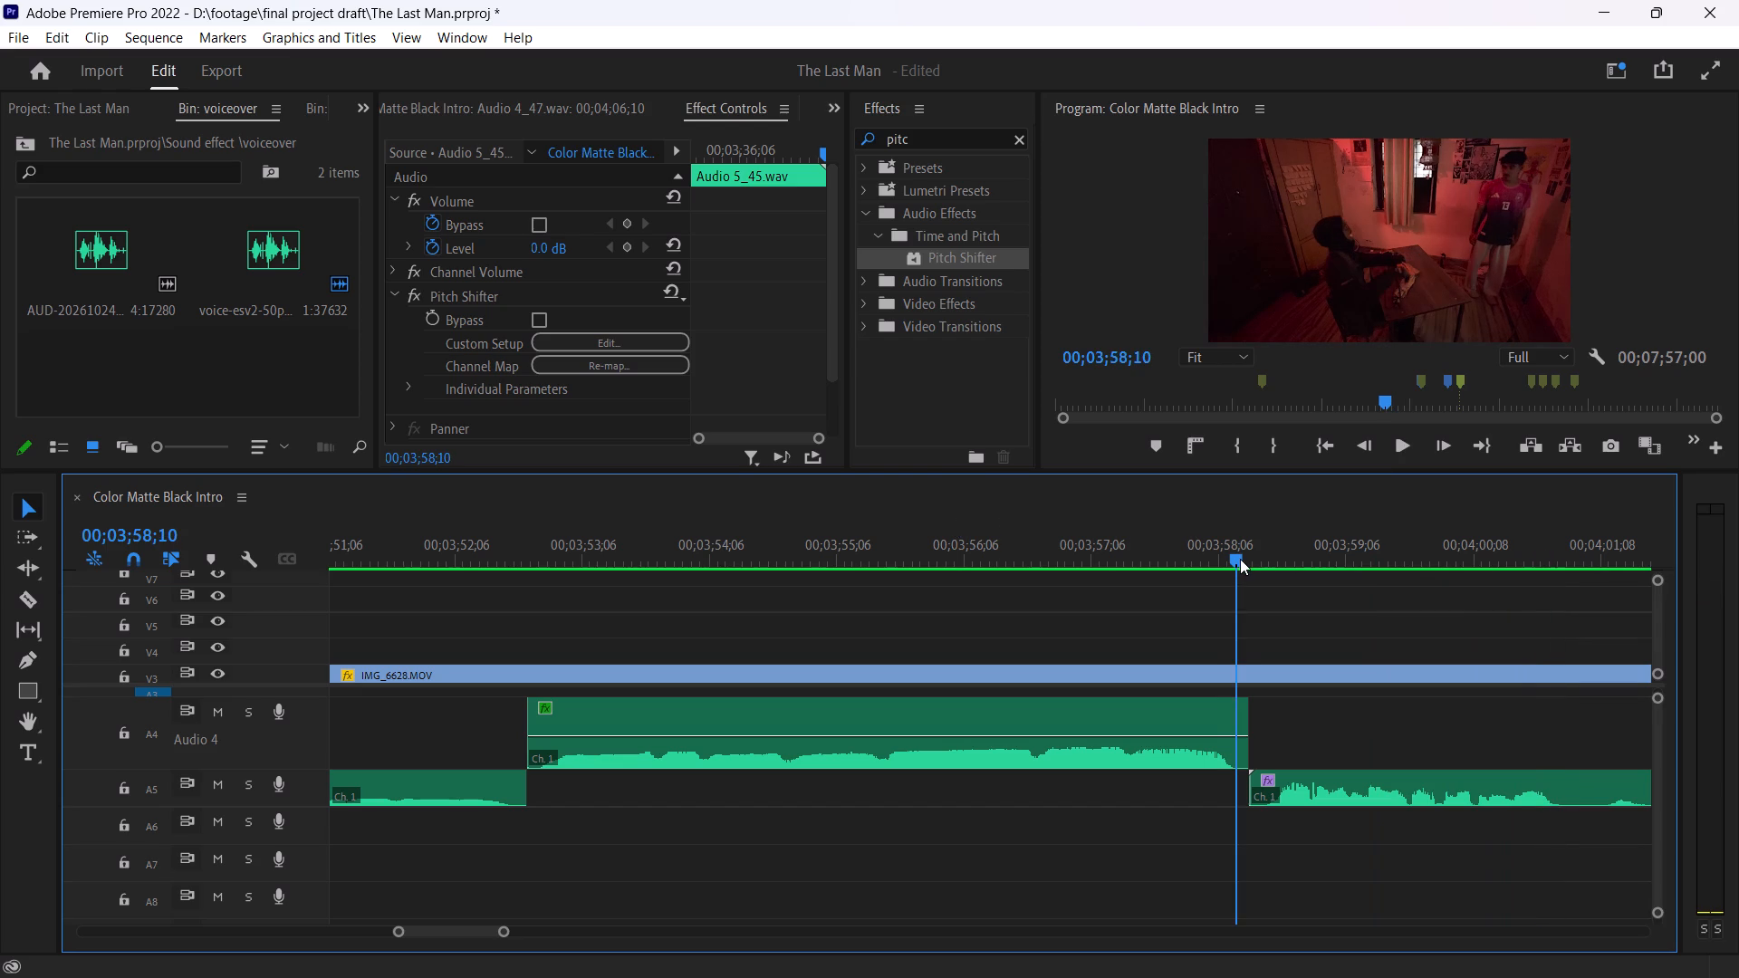
key(Right)
key(Right)
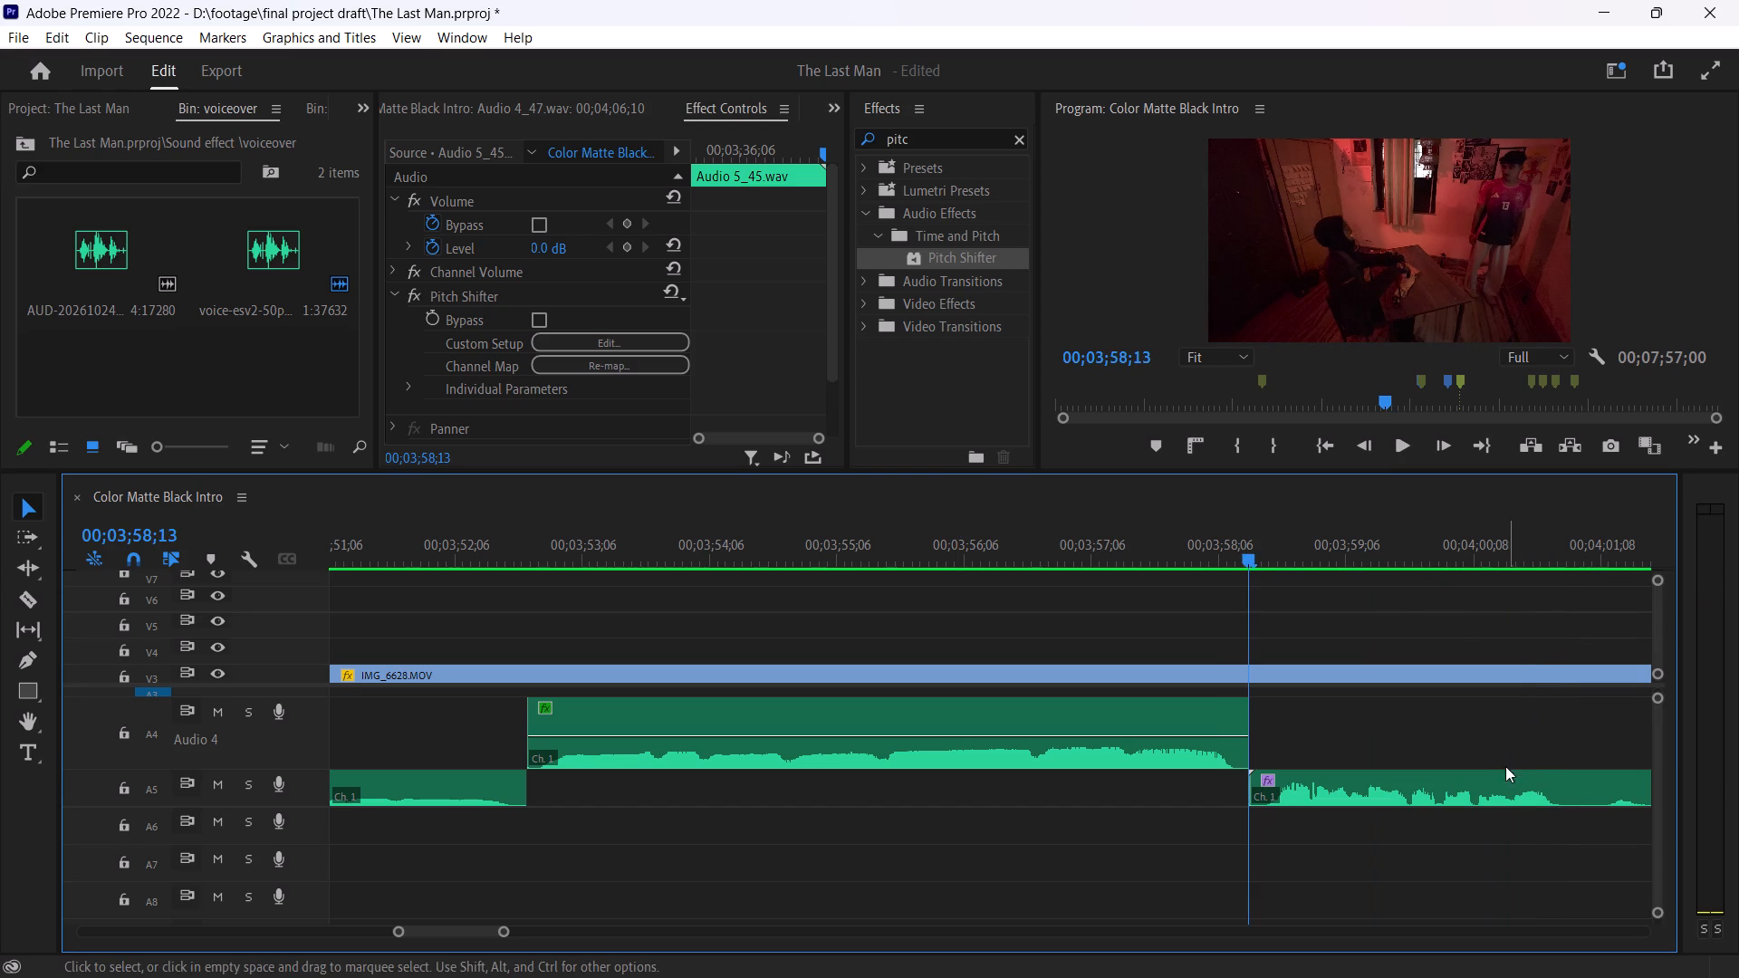
click(1502, 779)
right_click(1502, 779)
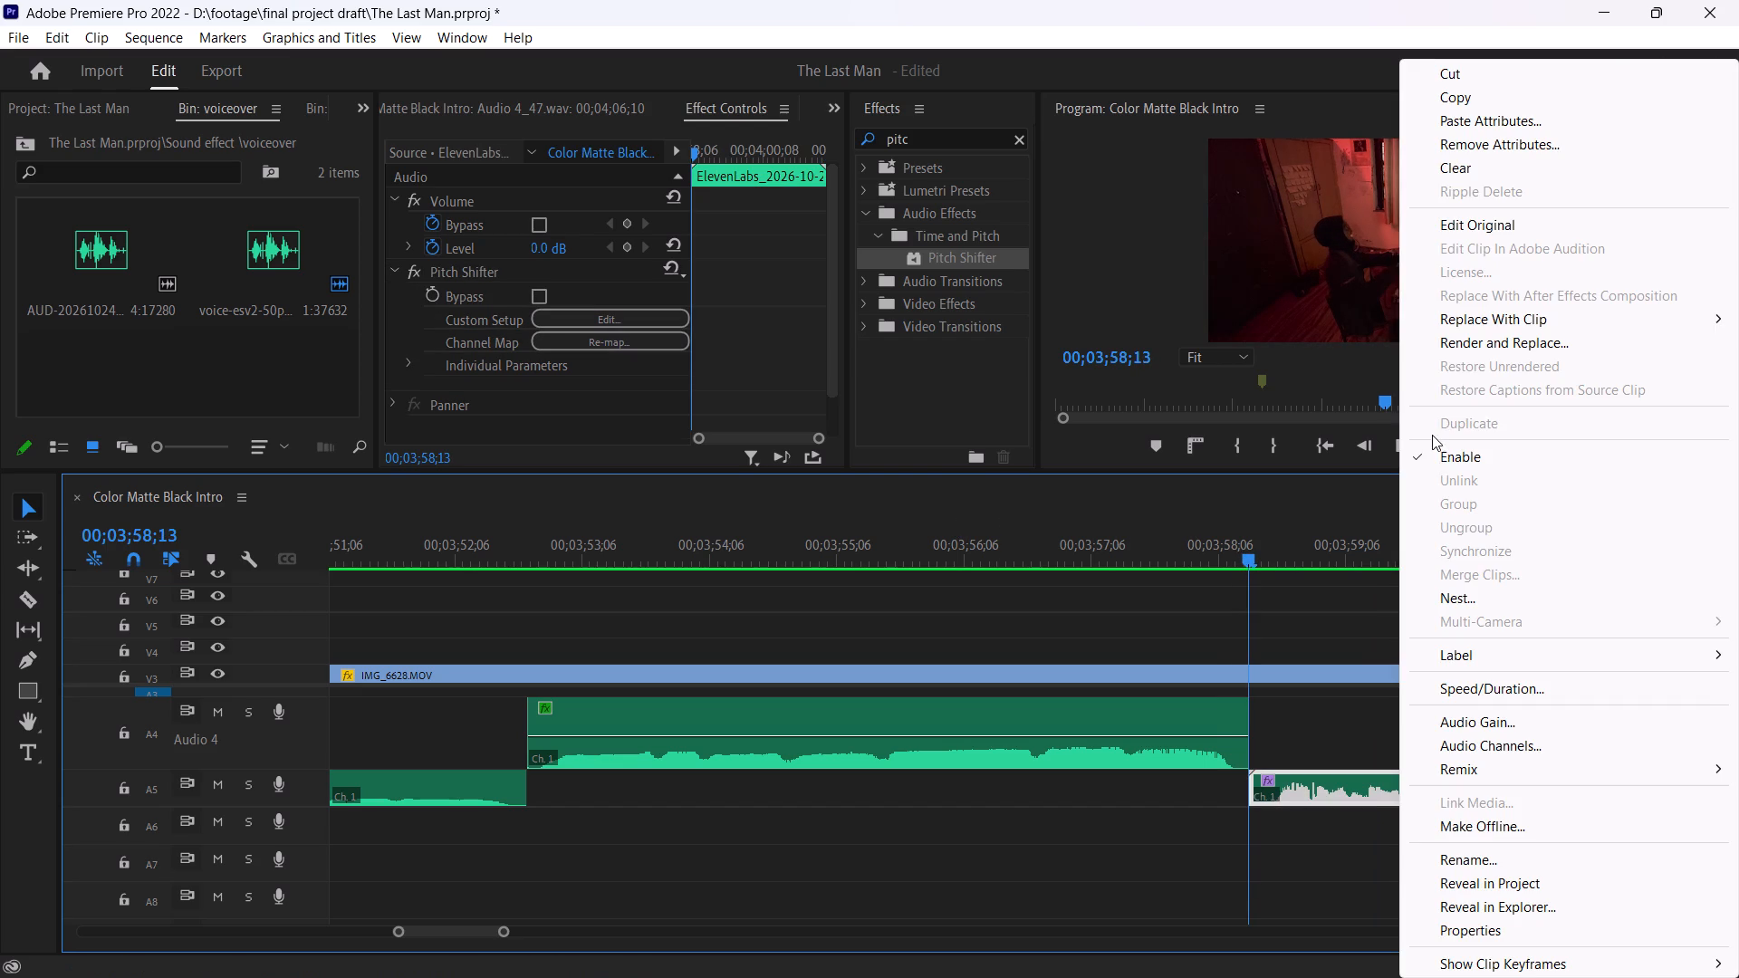
click(1437, 452)
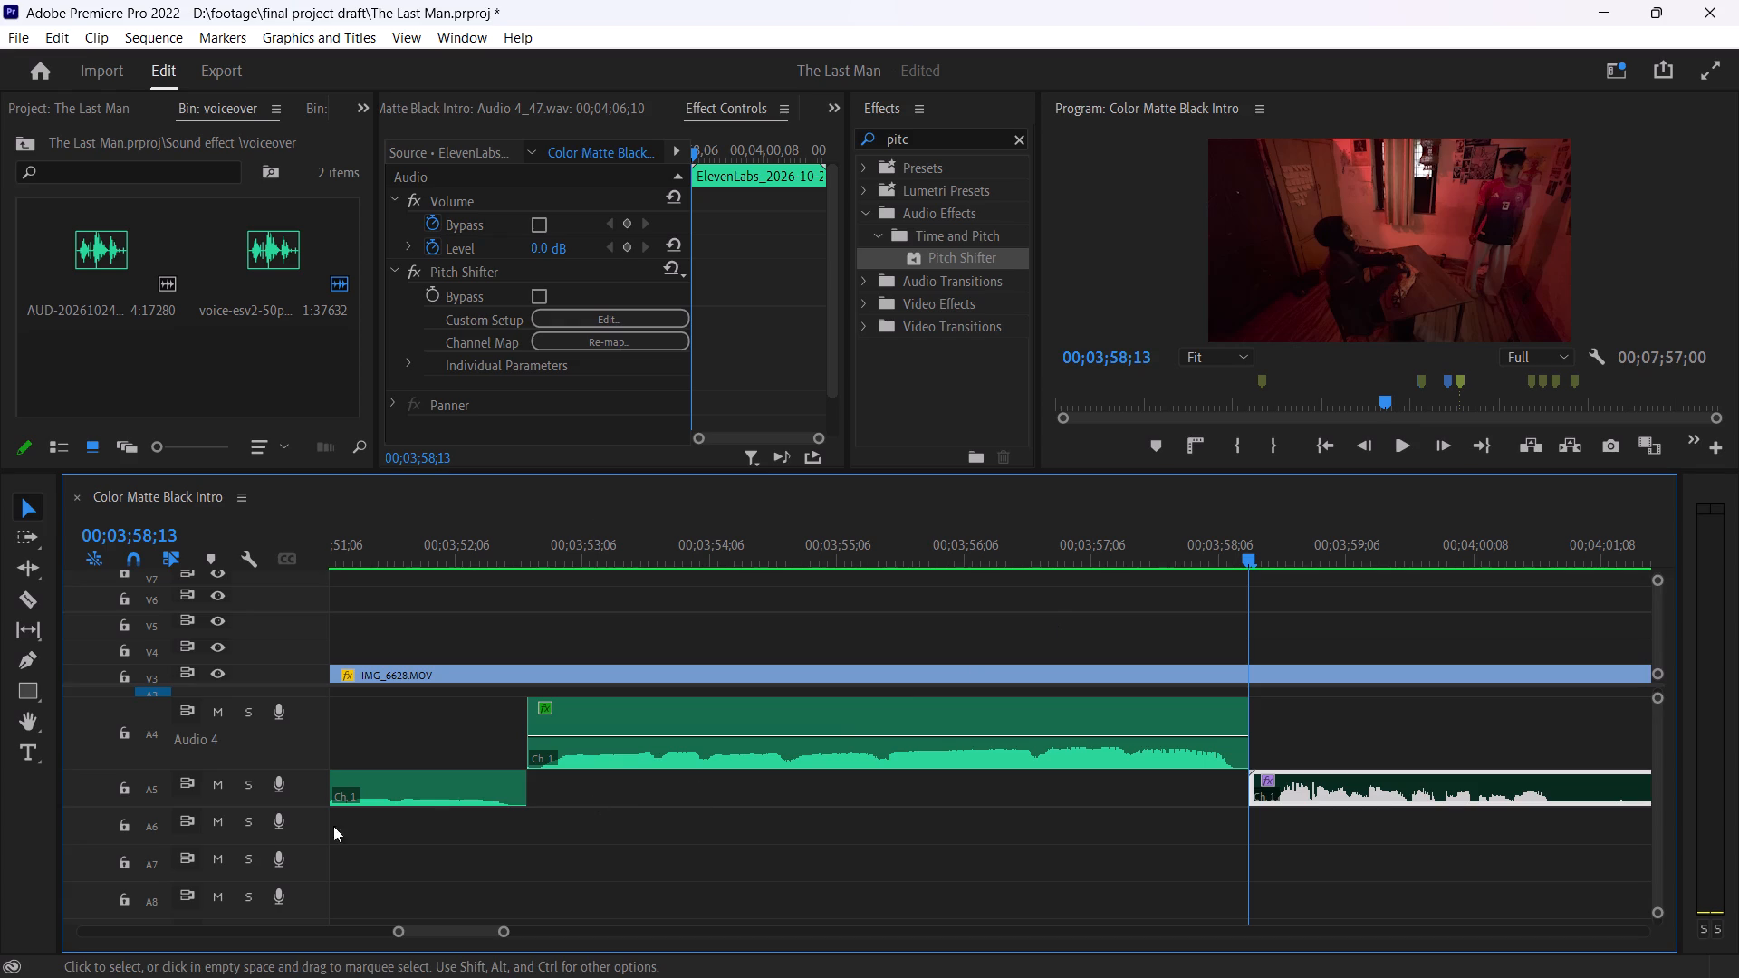
Record a replacement voiceover take on Audio 6 from 00;03;58;13, stopping around 00;04;01;19.
click(276, 818)
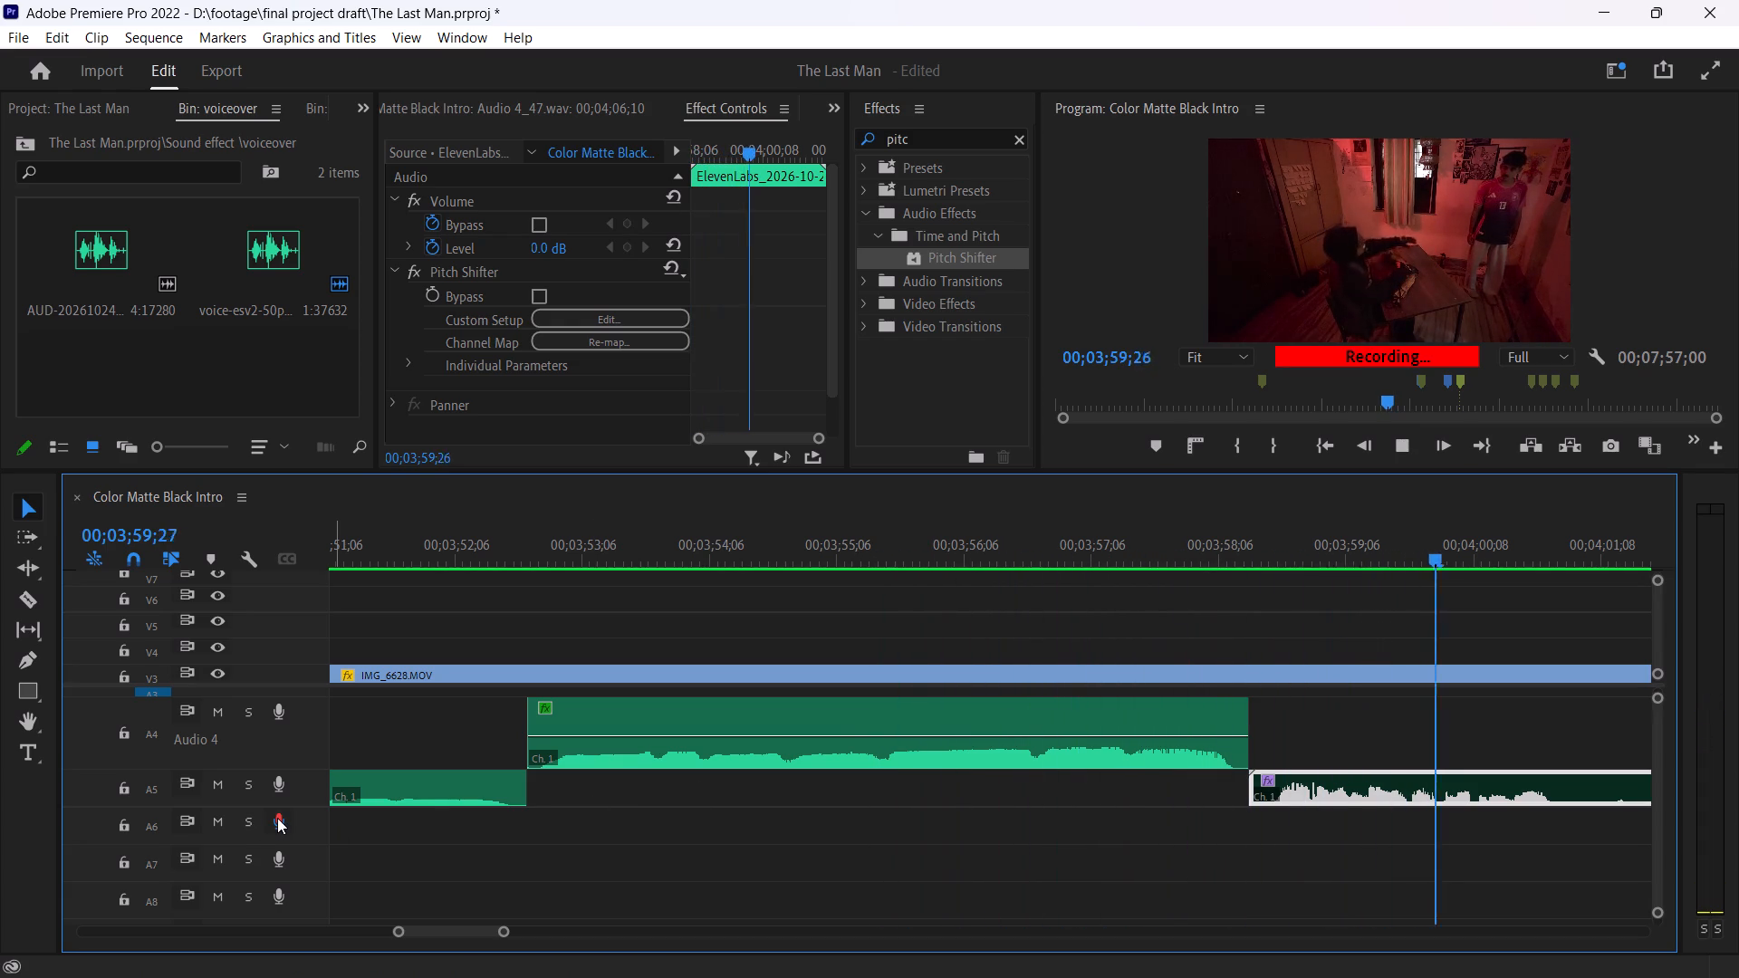
key(space)
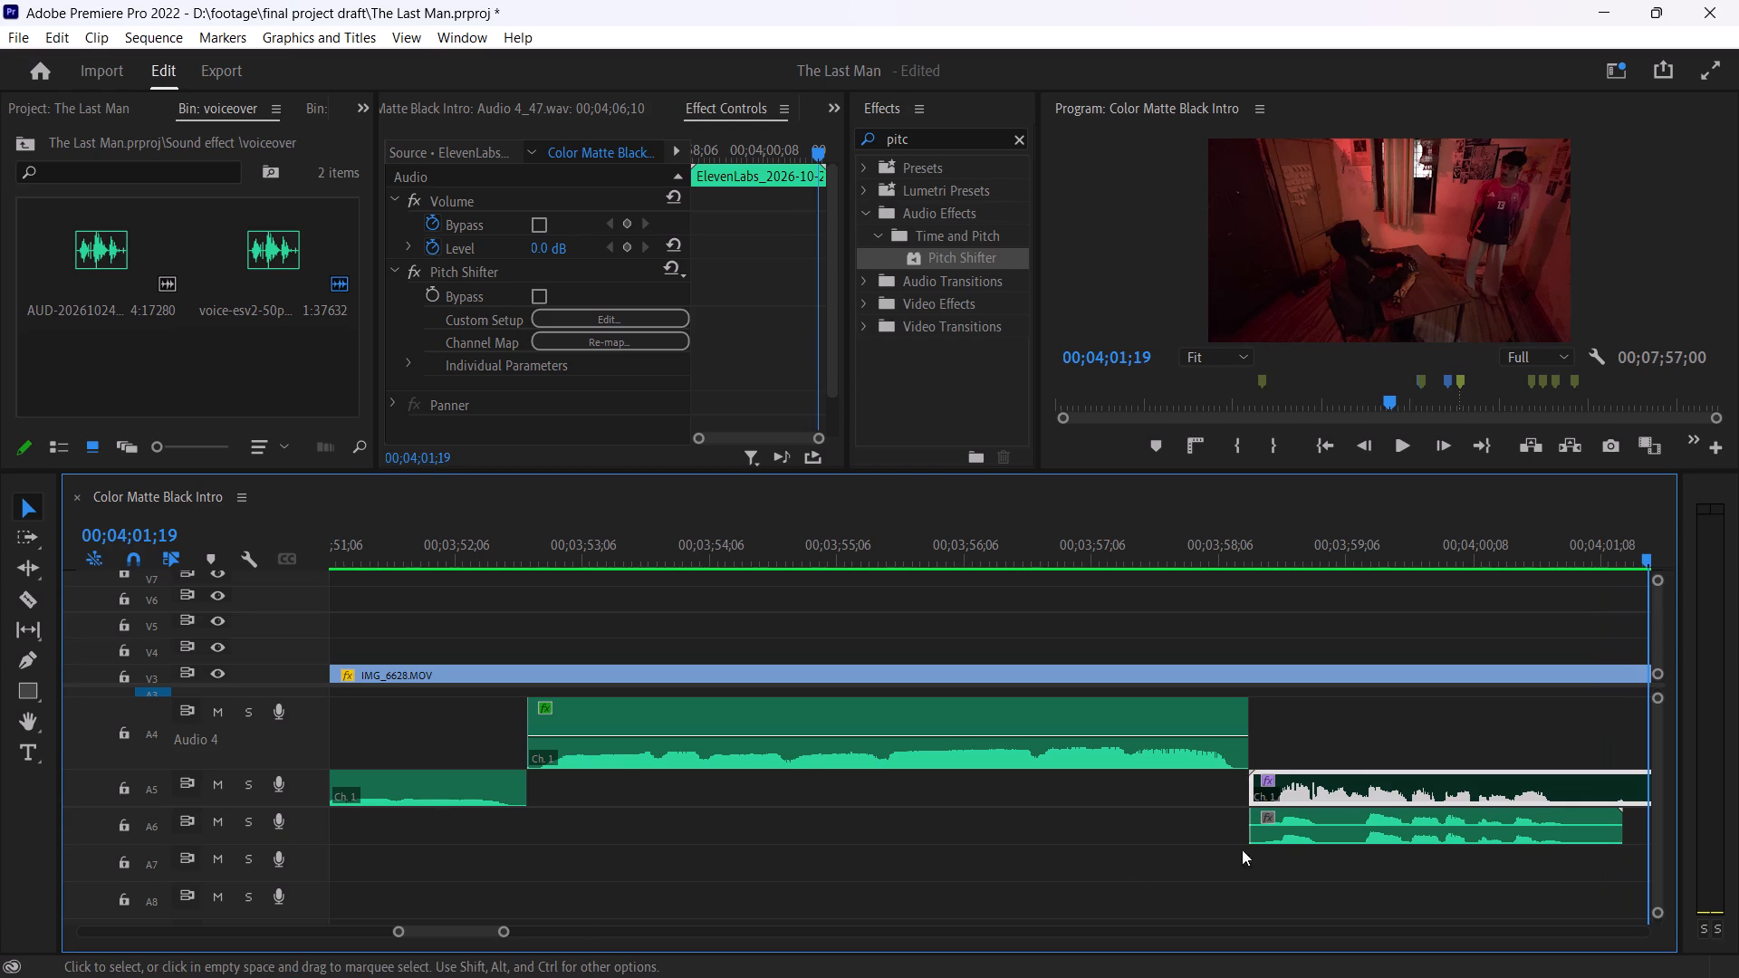
Paste the copied attributes, including Pitch Shifter, onto the new Audio 6 take.
click(1291, 836)
right_click(1291, 836)
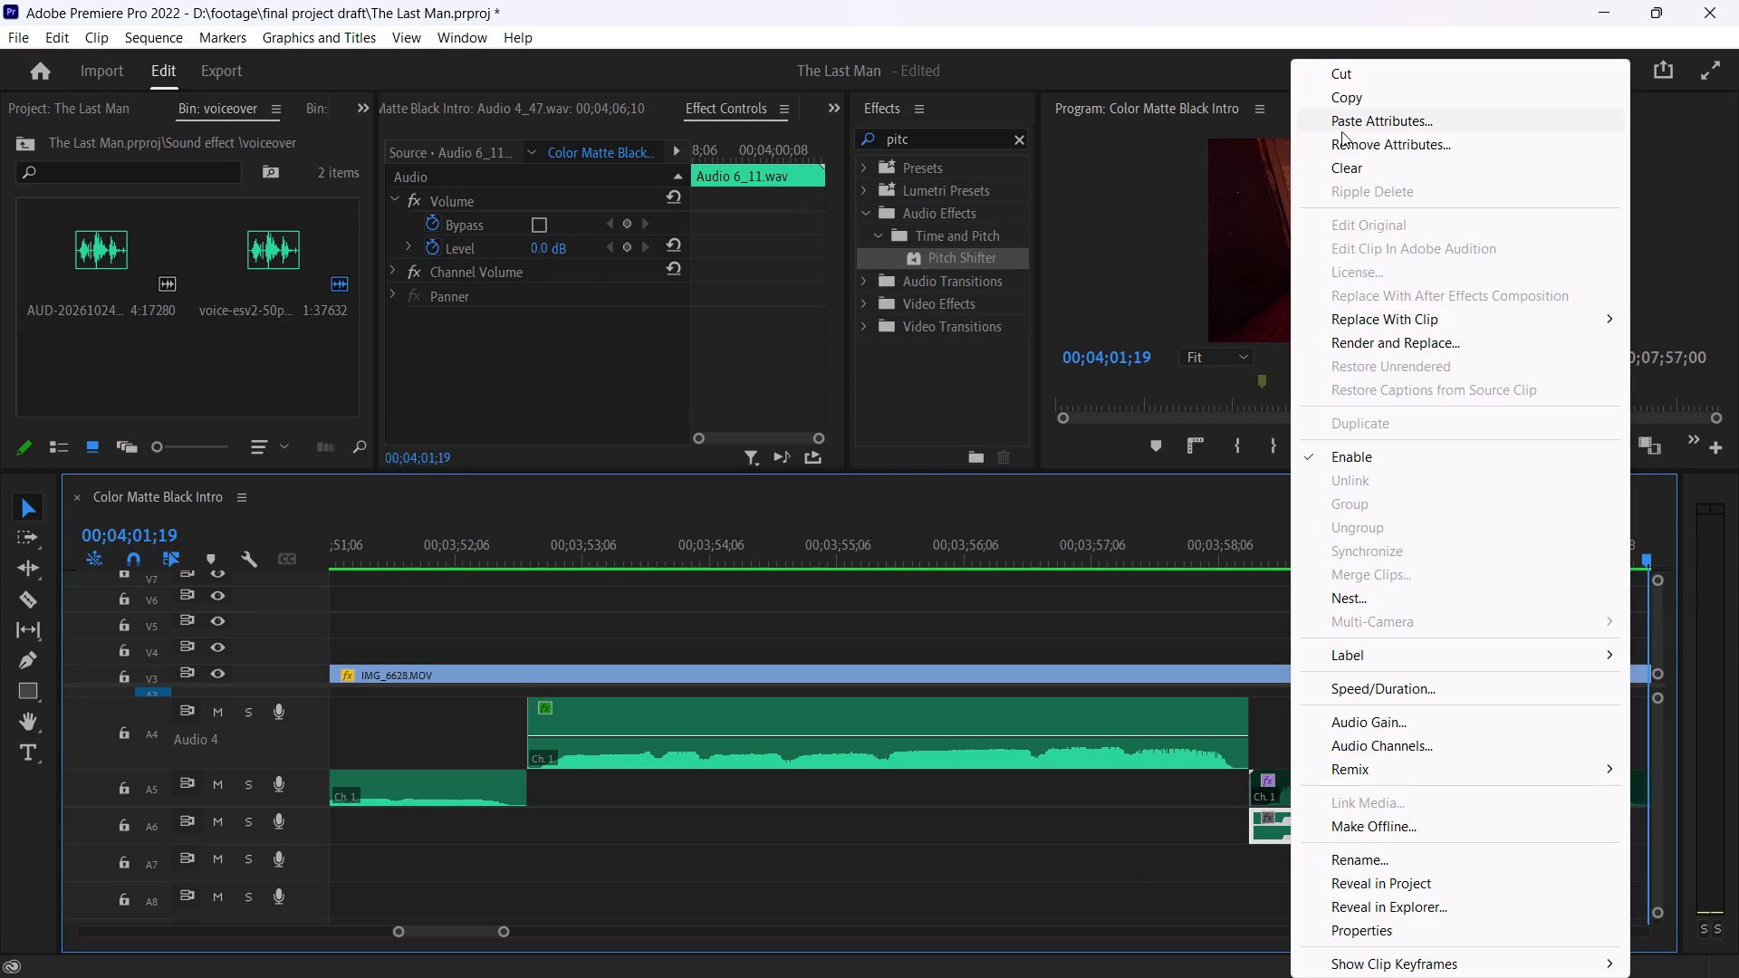
click(1341, 131)
key(Return)
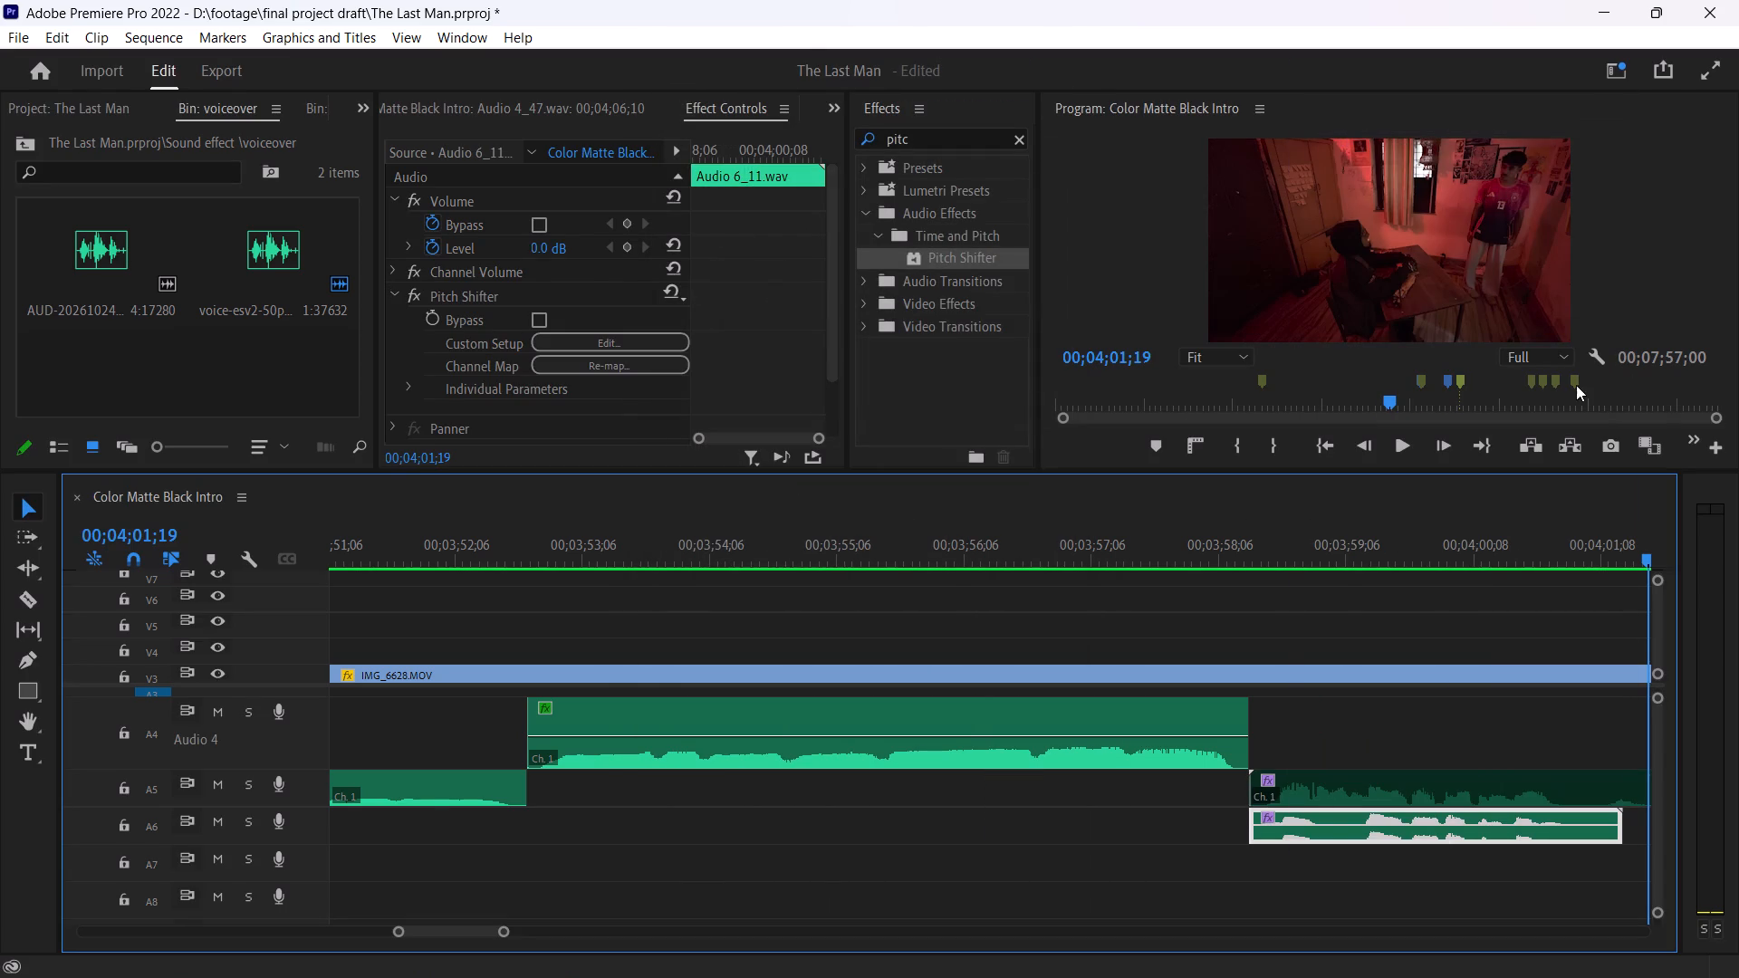
Play back the pitch-shifted Audio 6 take and the two Audio 4 clips after it, stopping at 00;04;06;02.
click(1242, 552)
key(space)
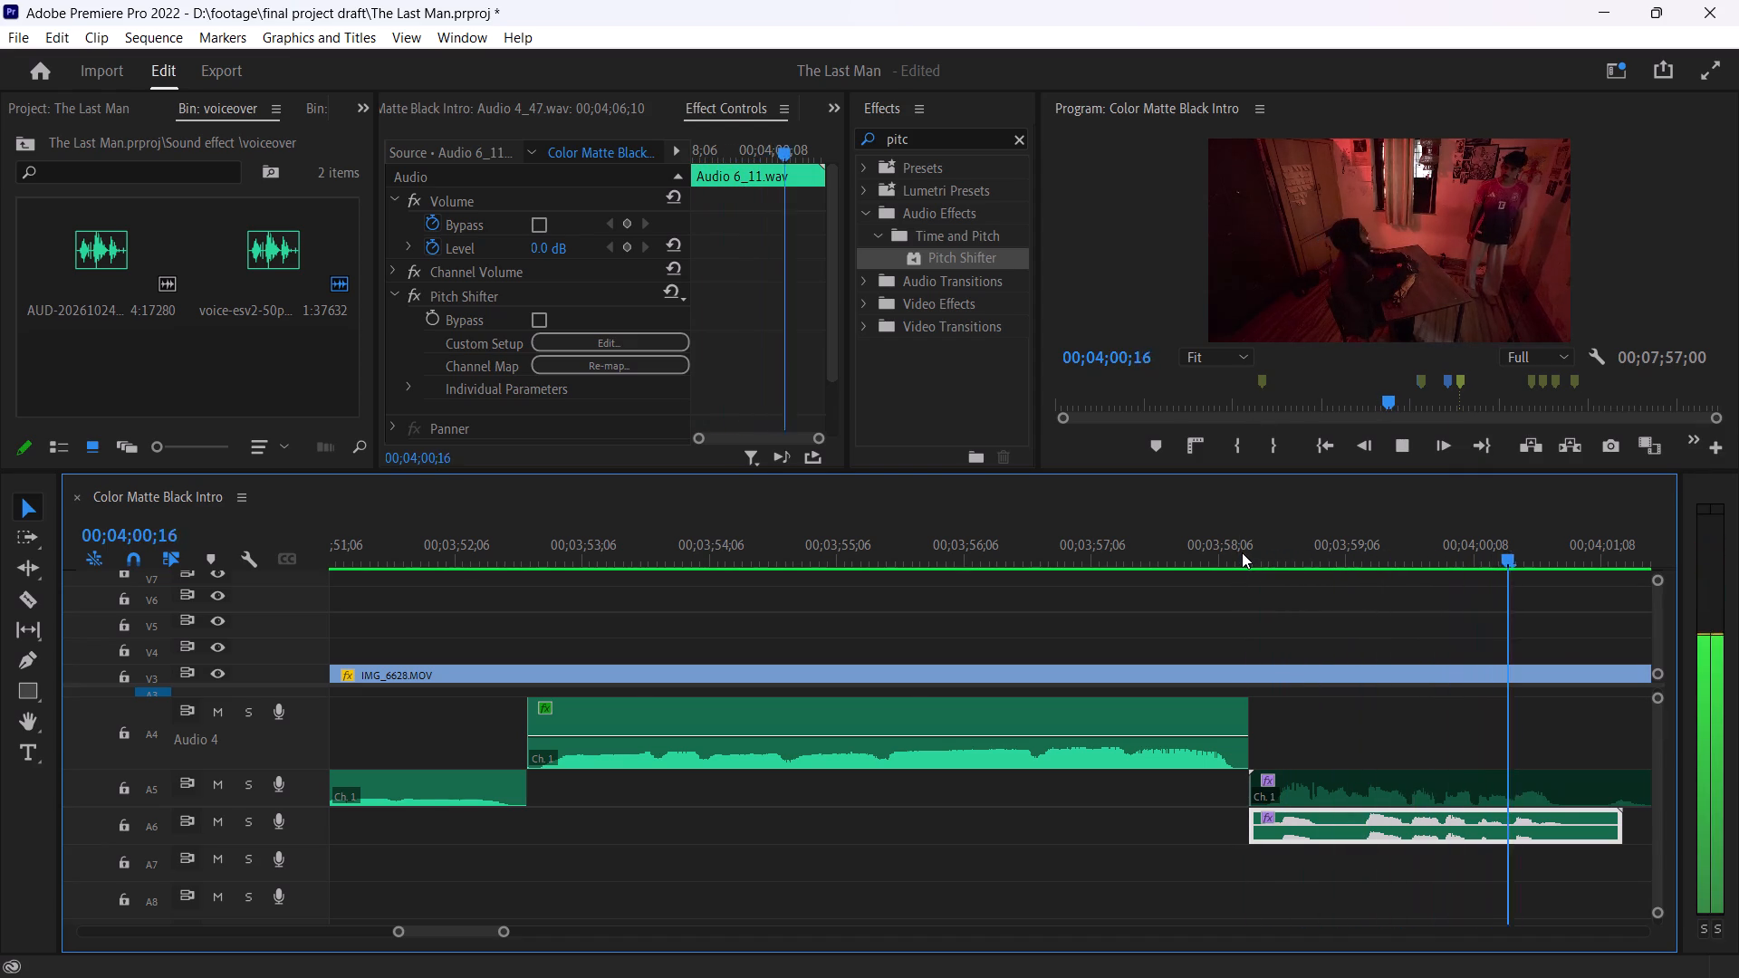
key(space)
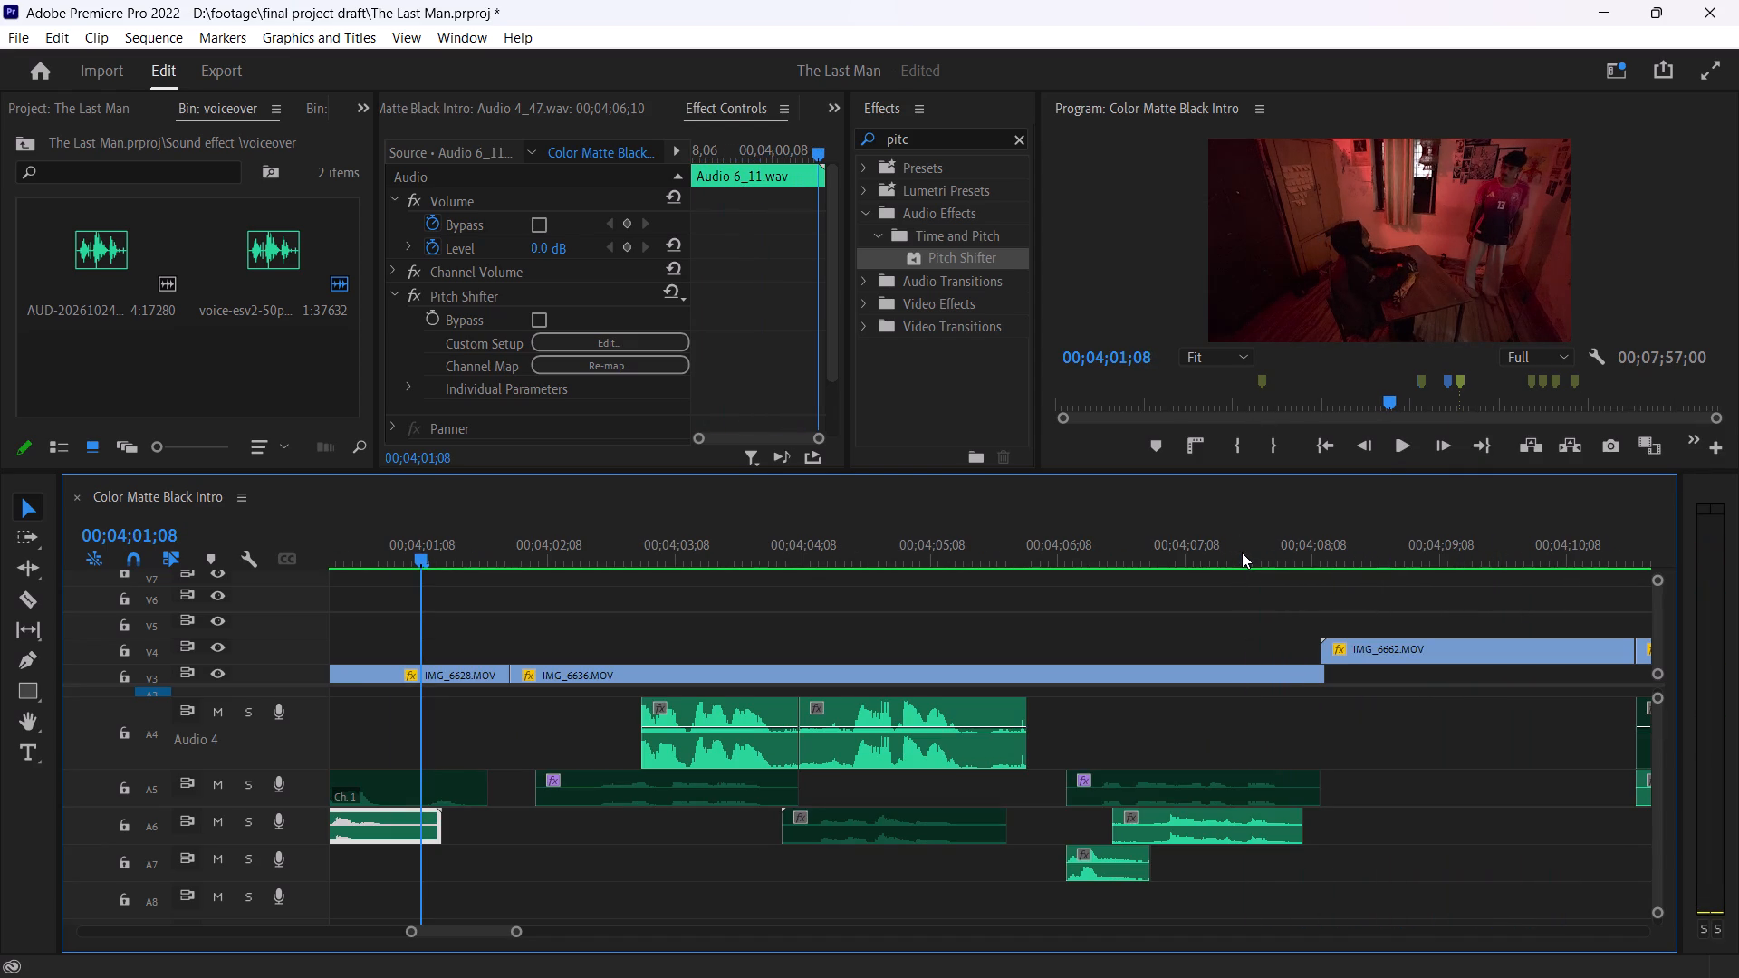
key(space)
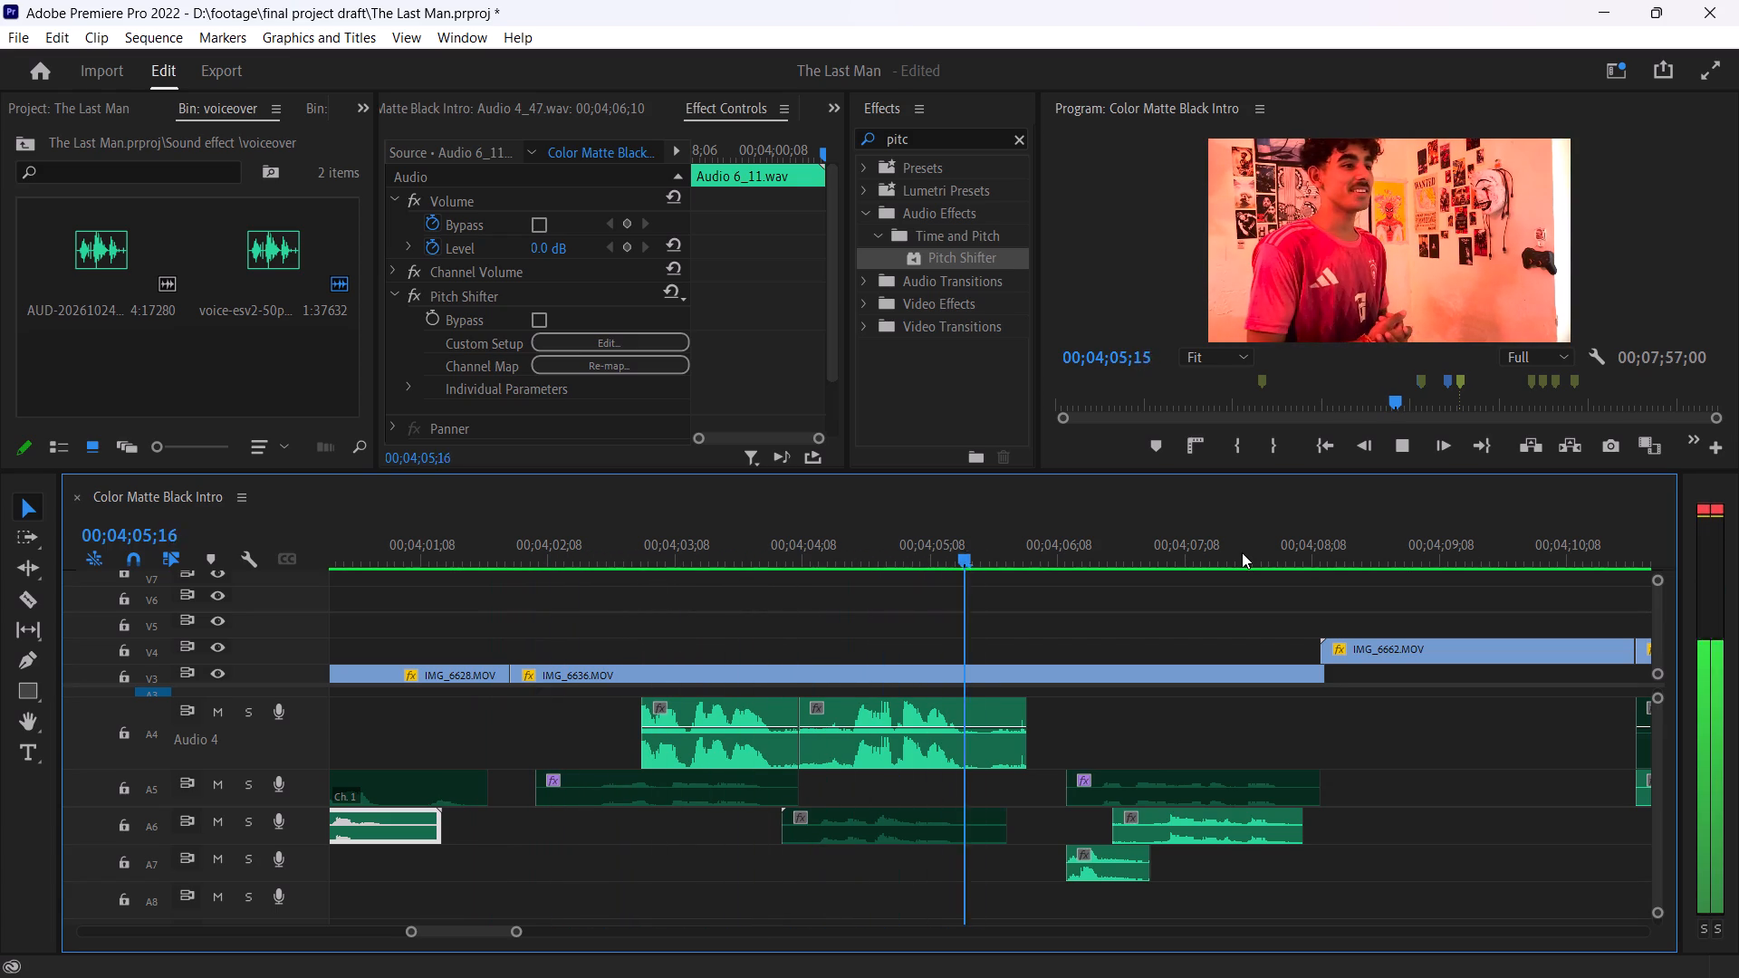
key(space)
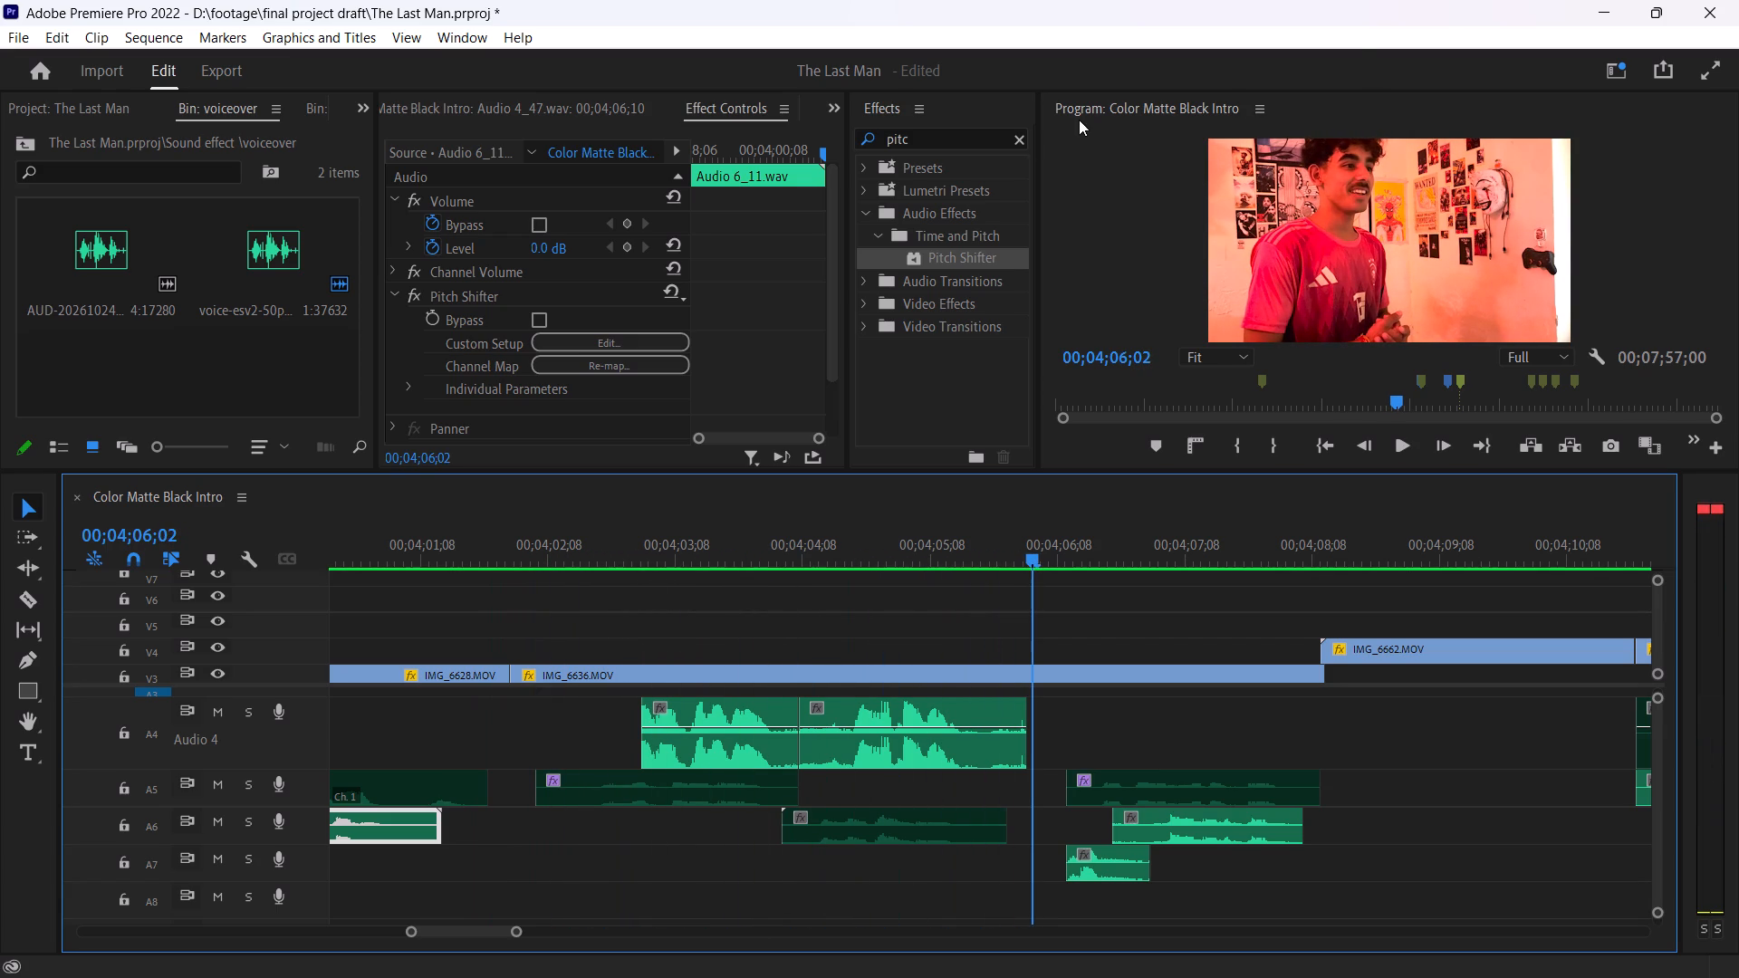
Find the DeReverb effect with the search "dere" and apply it to both adjoining Audio 4 clips under IMG_6636.MOV.
click(1020, 138)
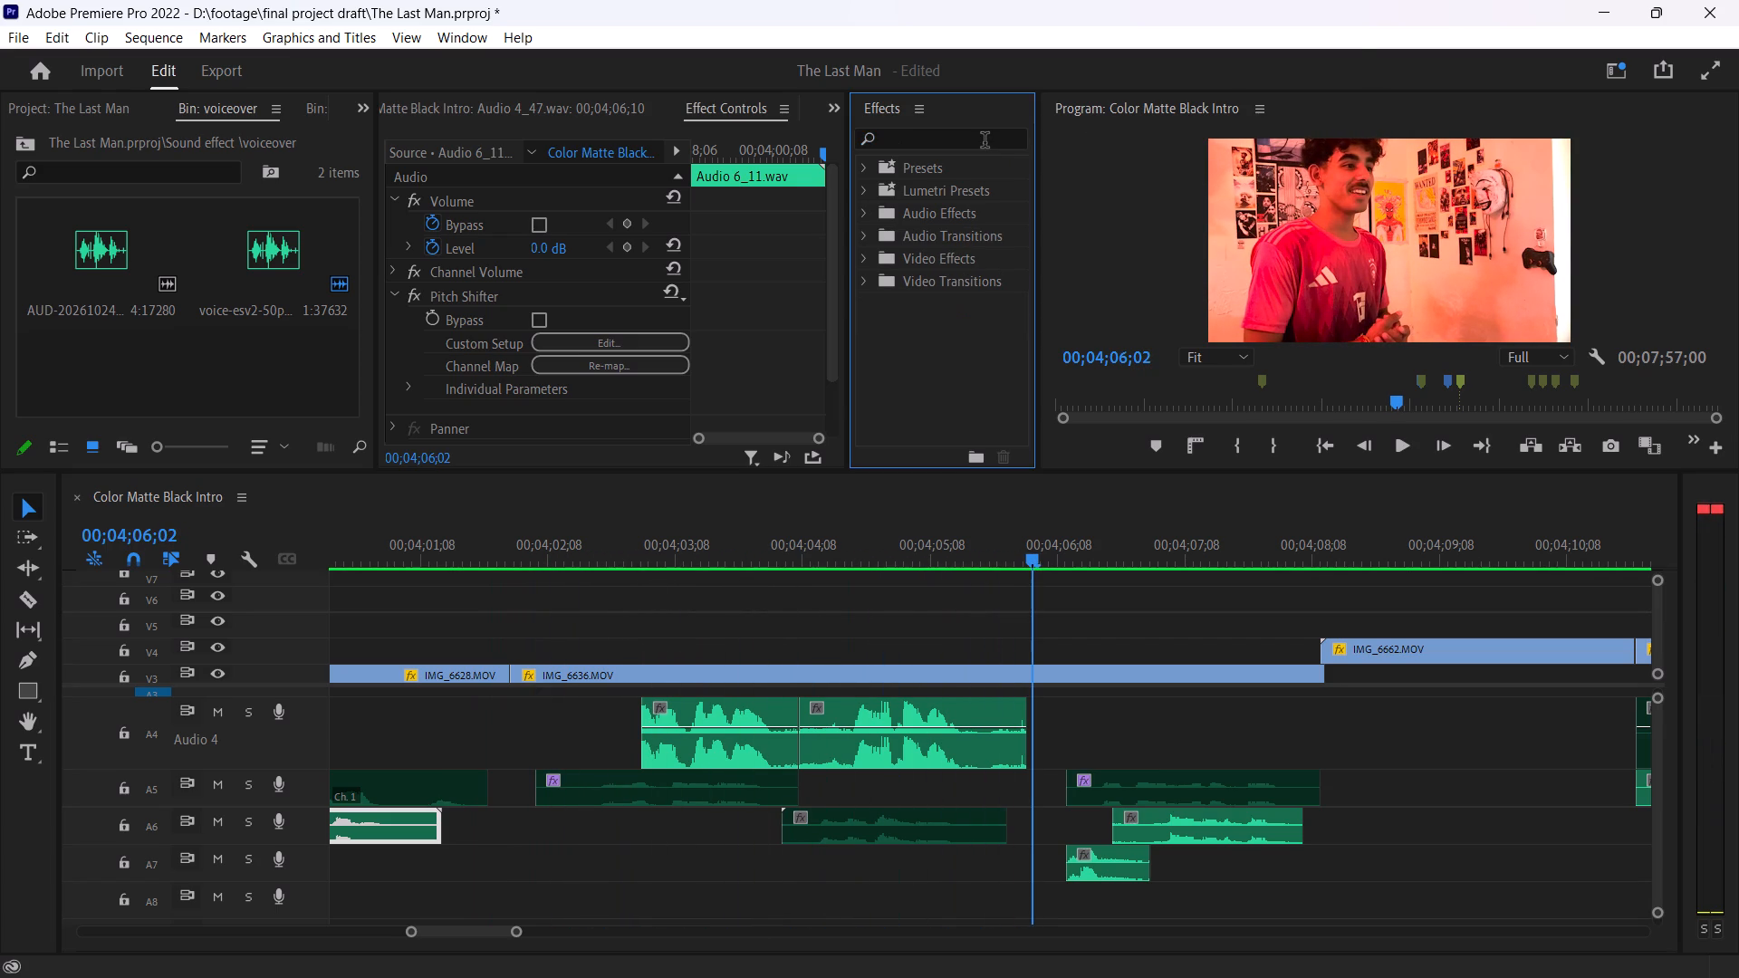
click(985, 142)
text(dere)
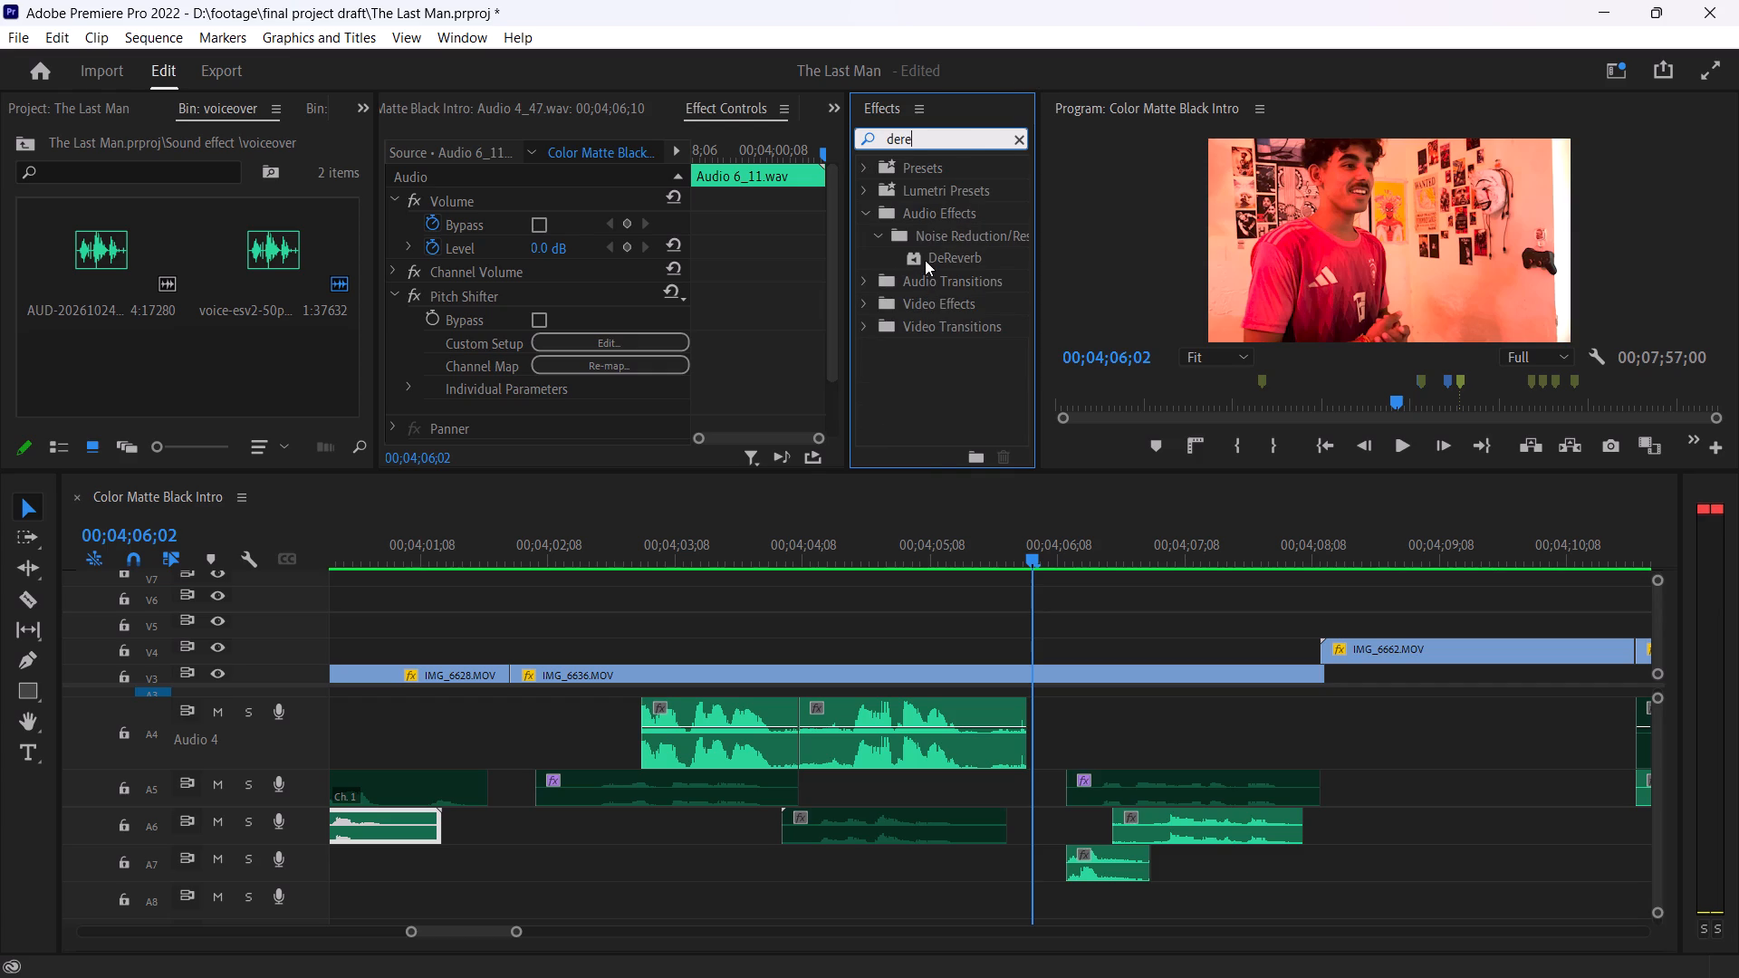
drag(925, 260, 750, 708)
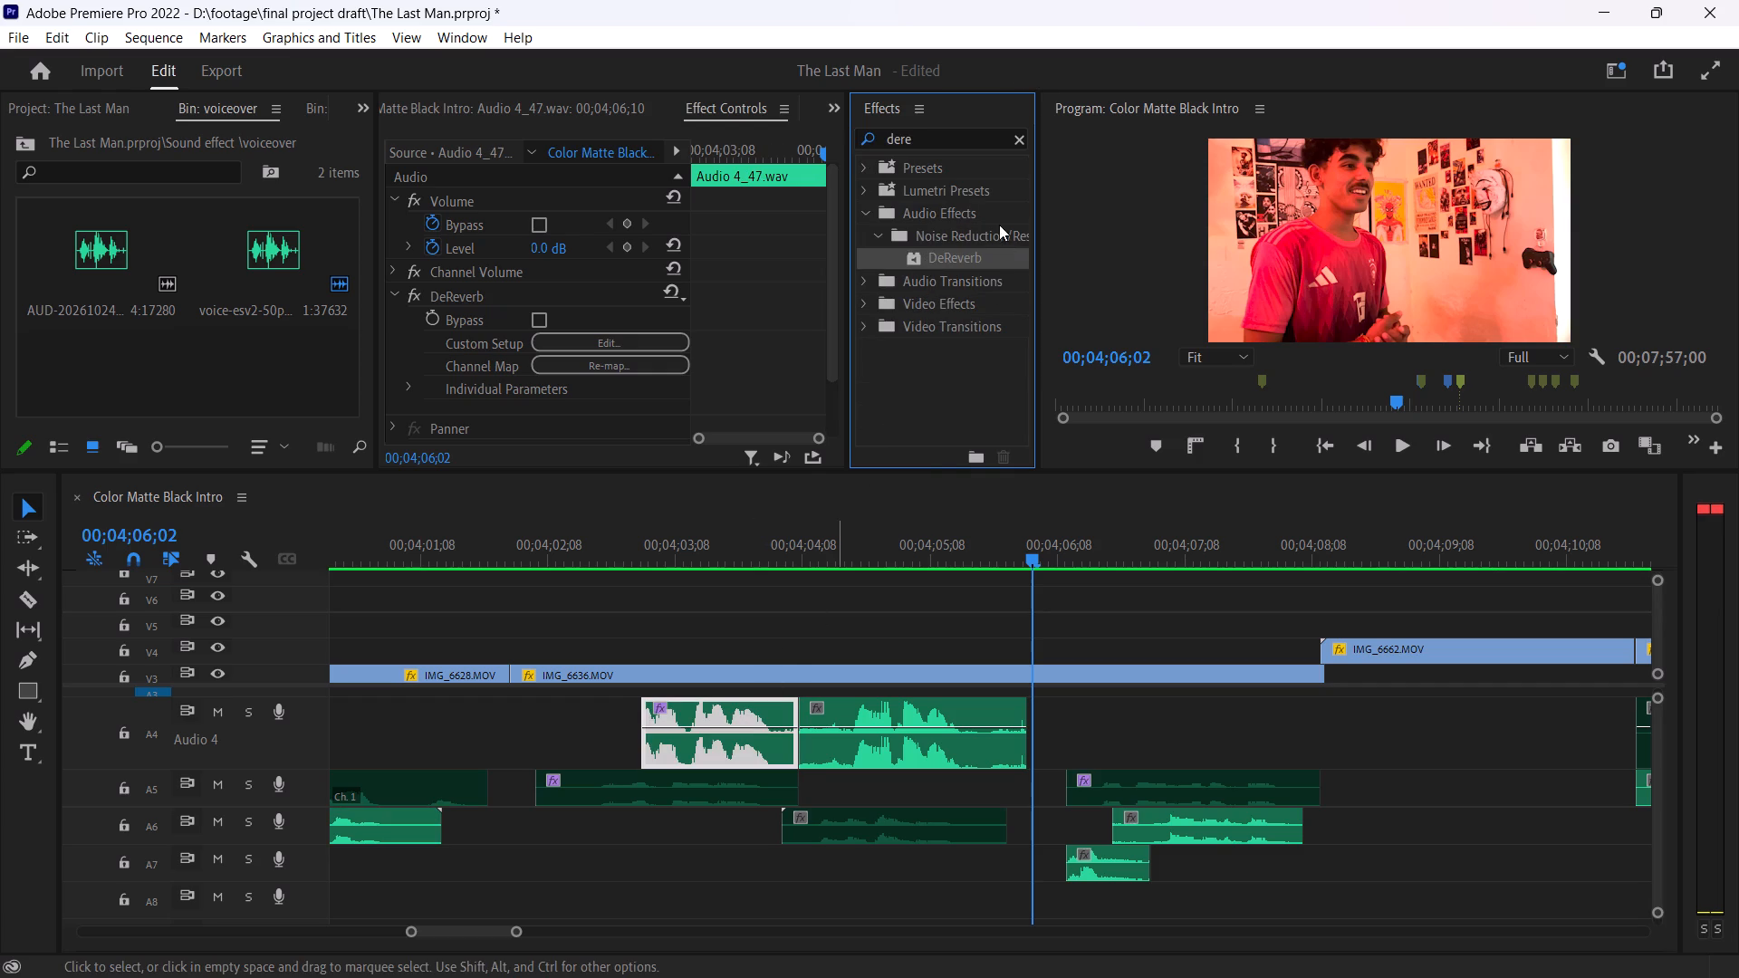
drag(951, 258, 897, 688)
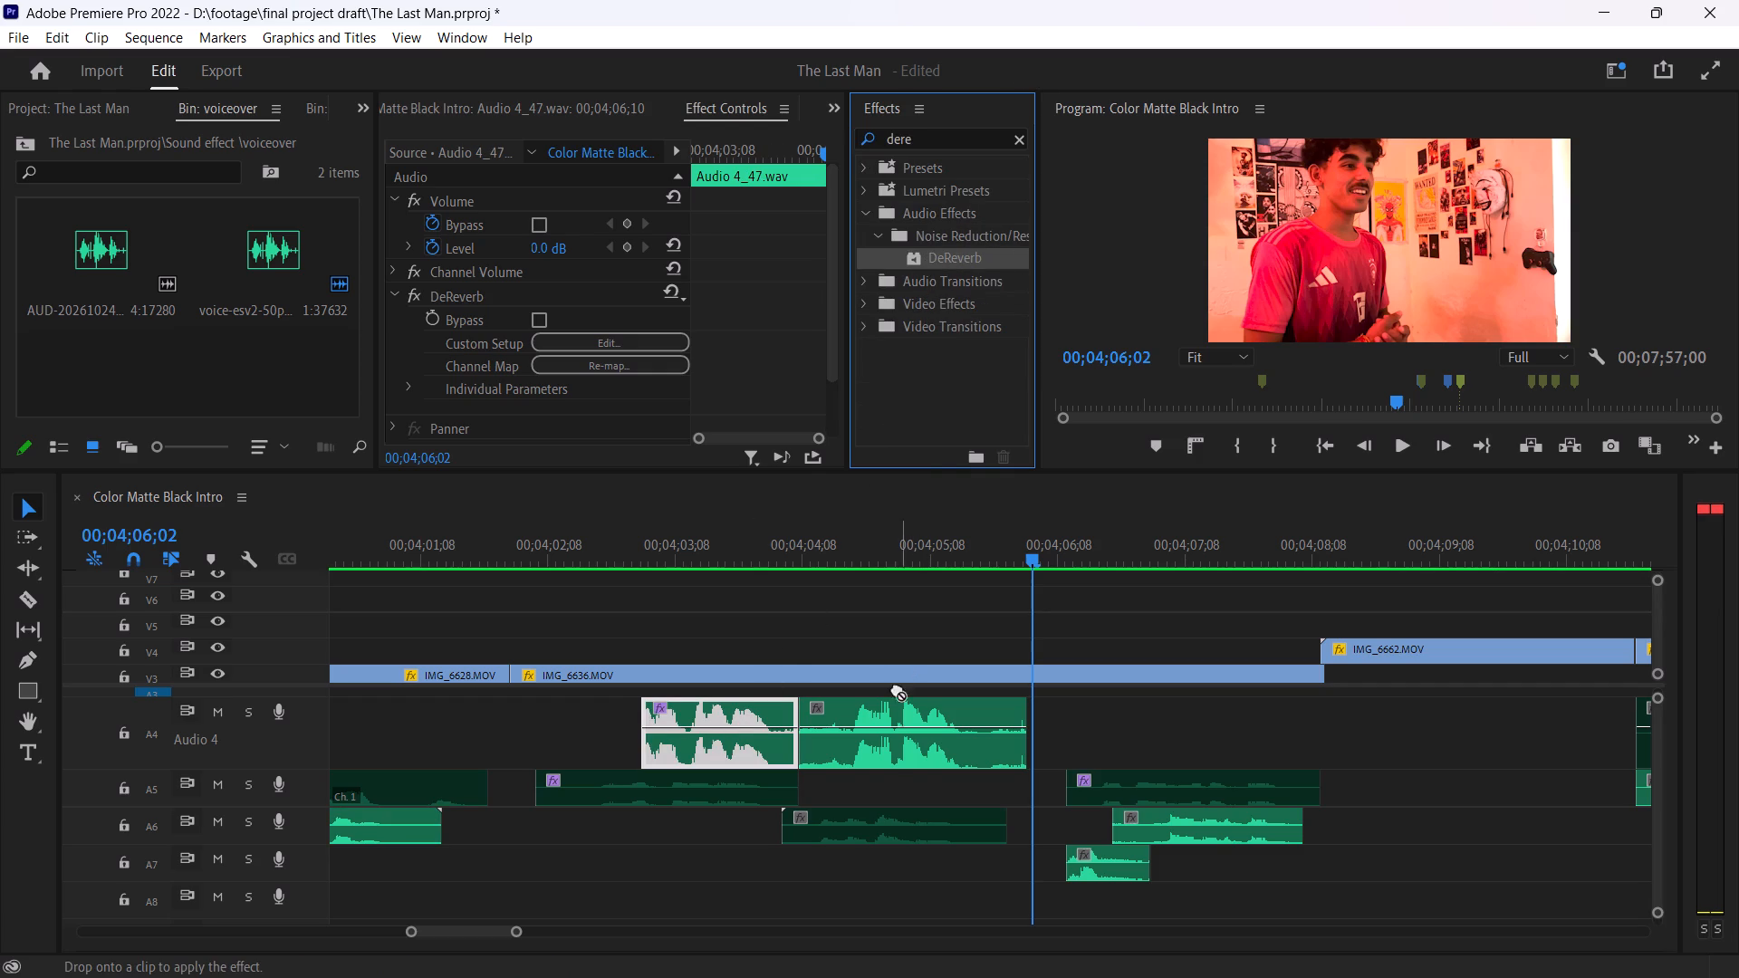
drag(897, 688, 892, 750)
Set the DeReverb amount to 51% on the first of the two adjoining Audio 4 clips.
click(732, 749)
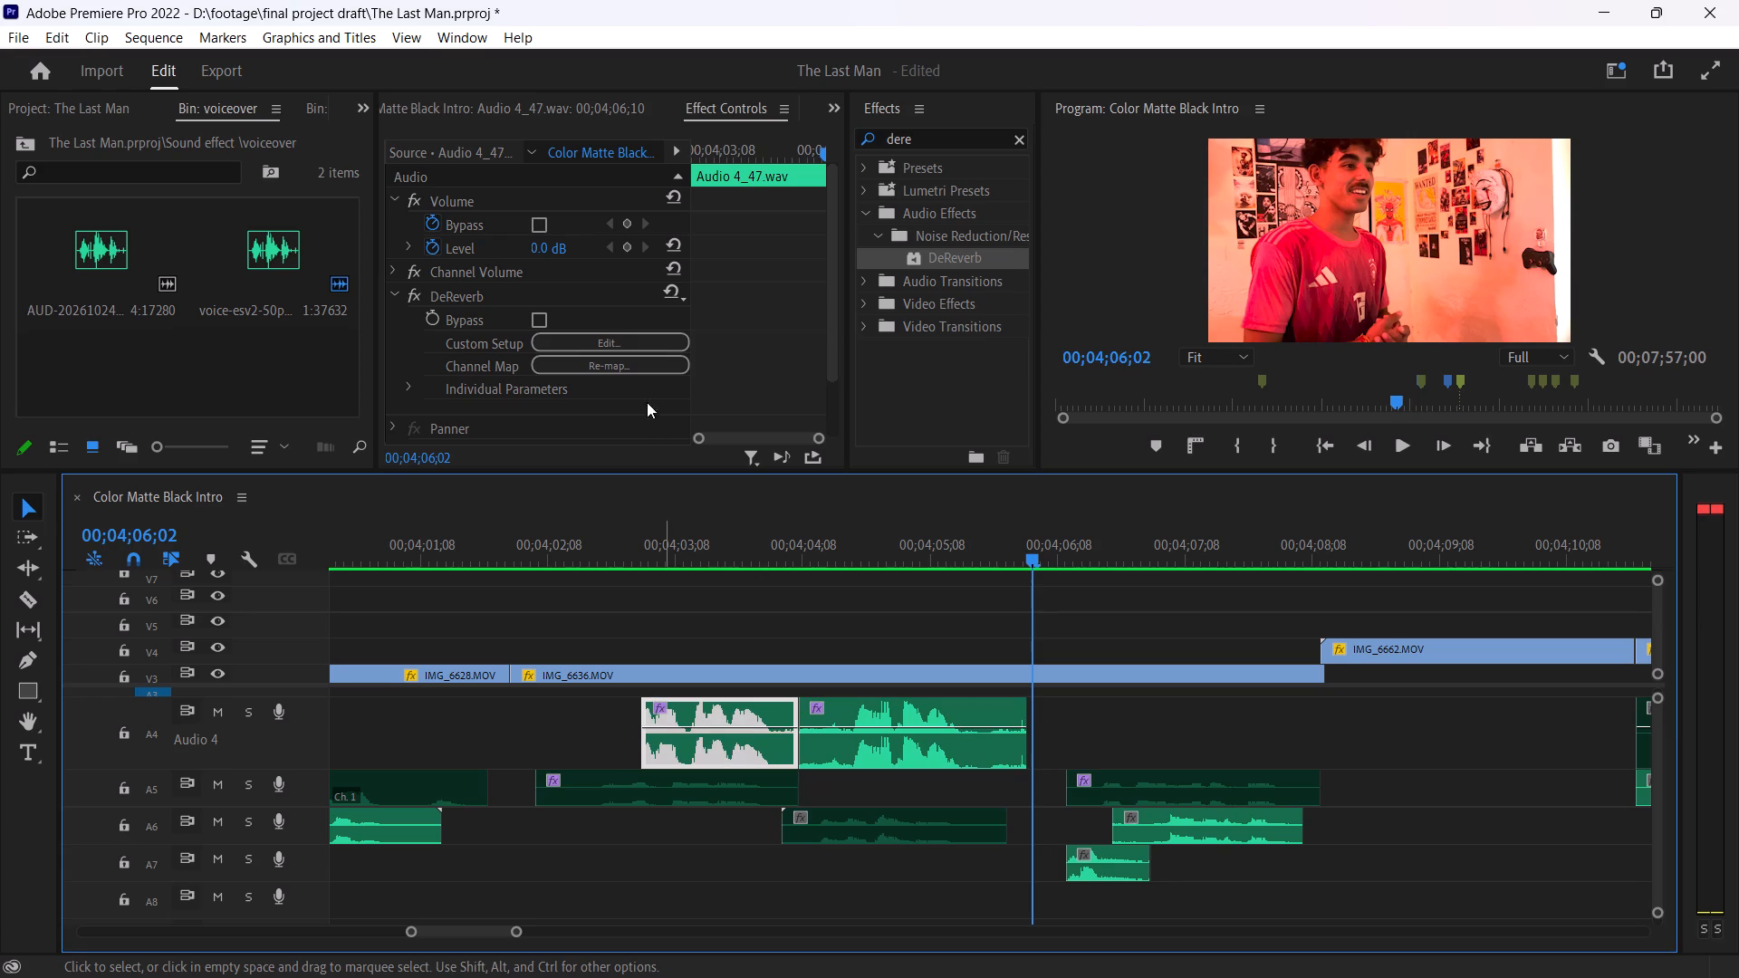
click(584, 332)
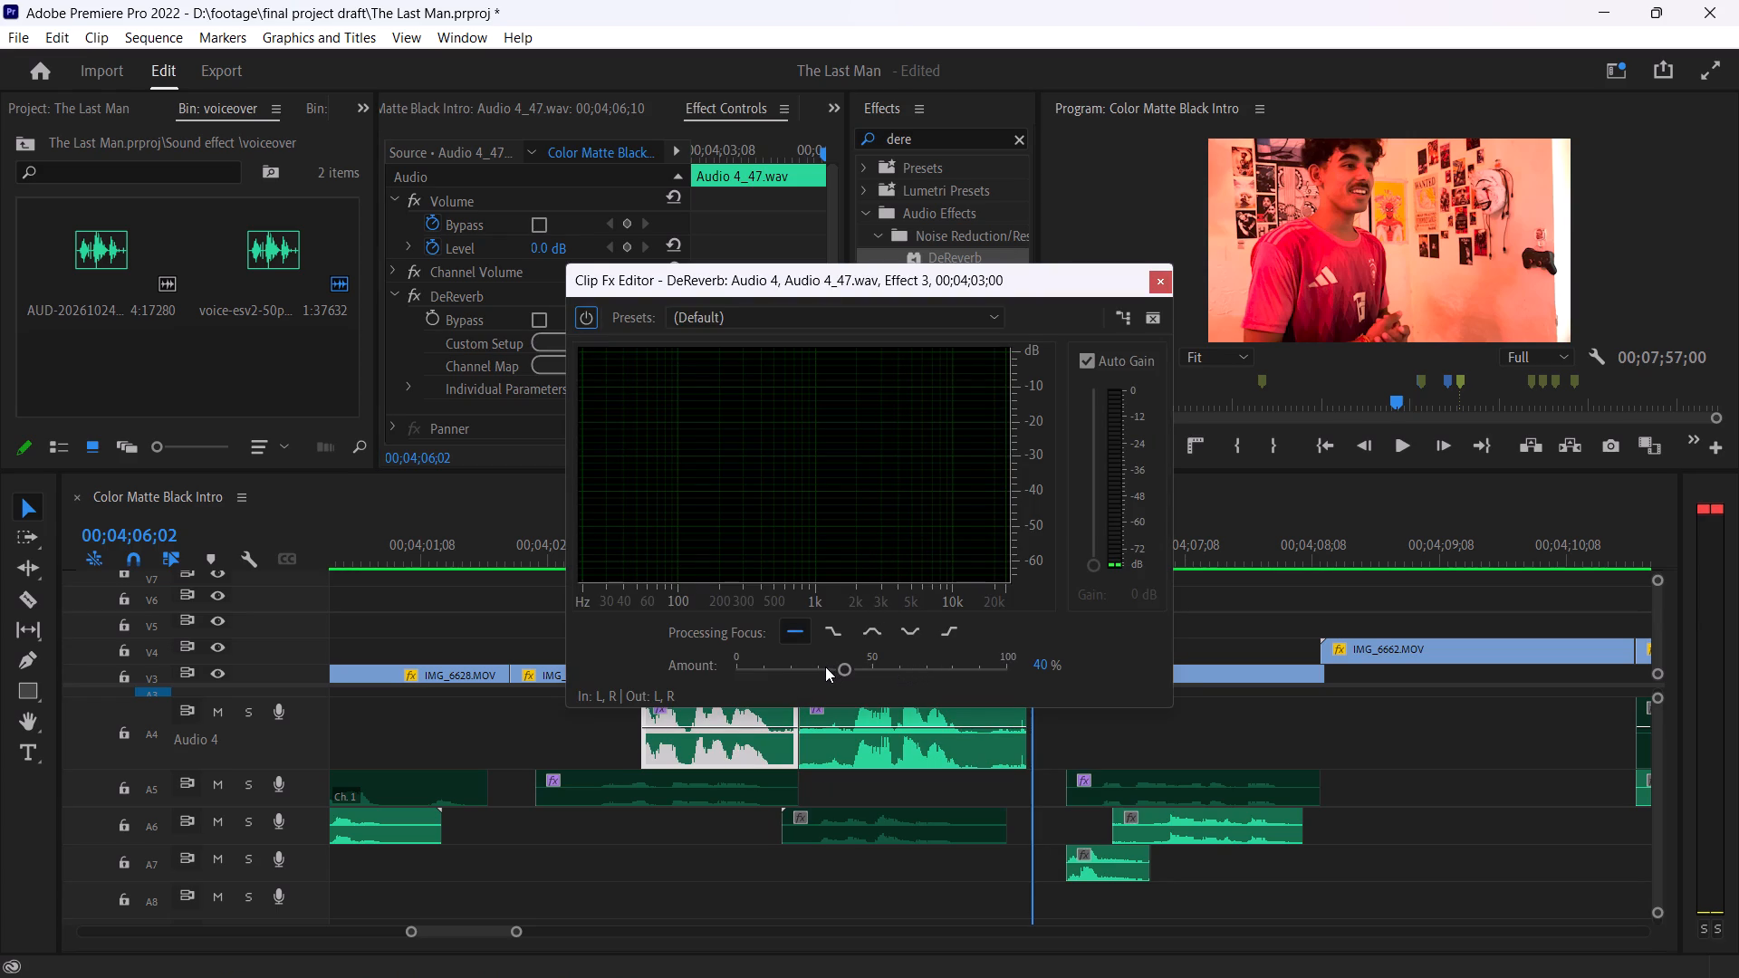
click(875, 668)
Play back the first Audio 4 clip with its DeReverb setting from 00;04;02;26 to 00;04;04;19.
drag(1033, 276, 613, 207)
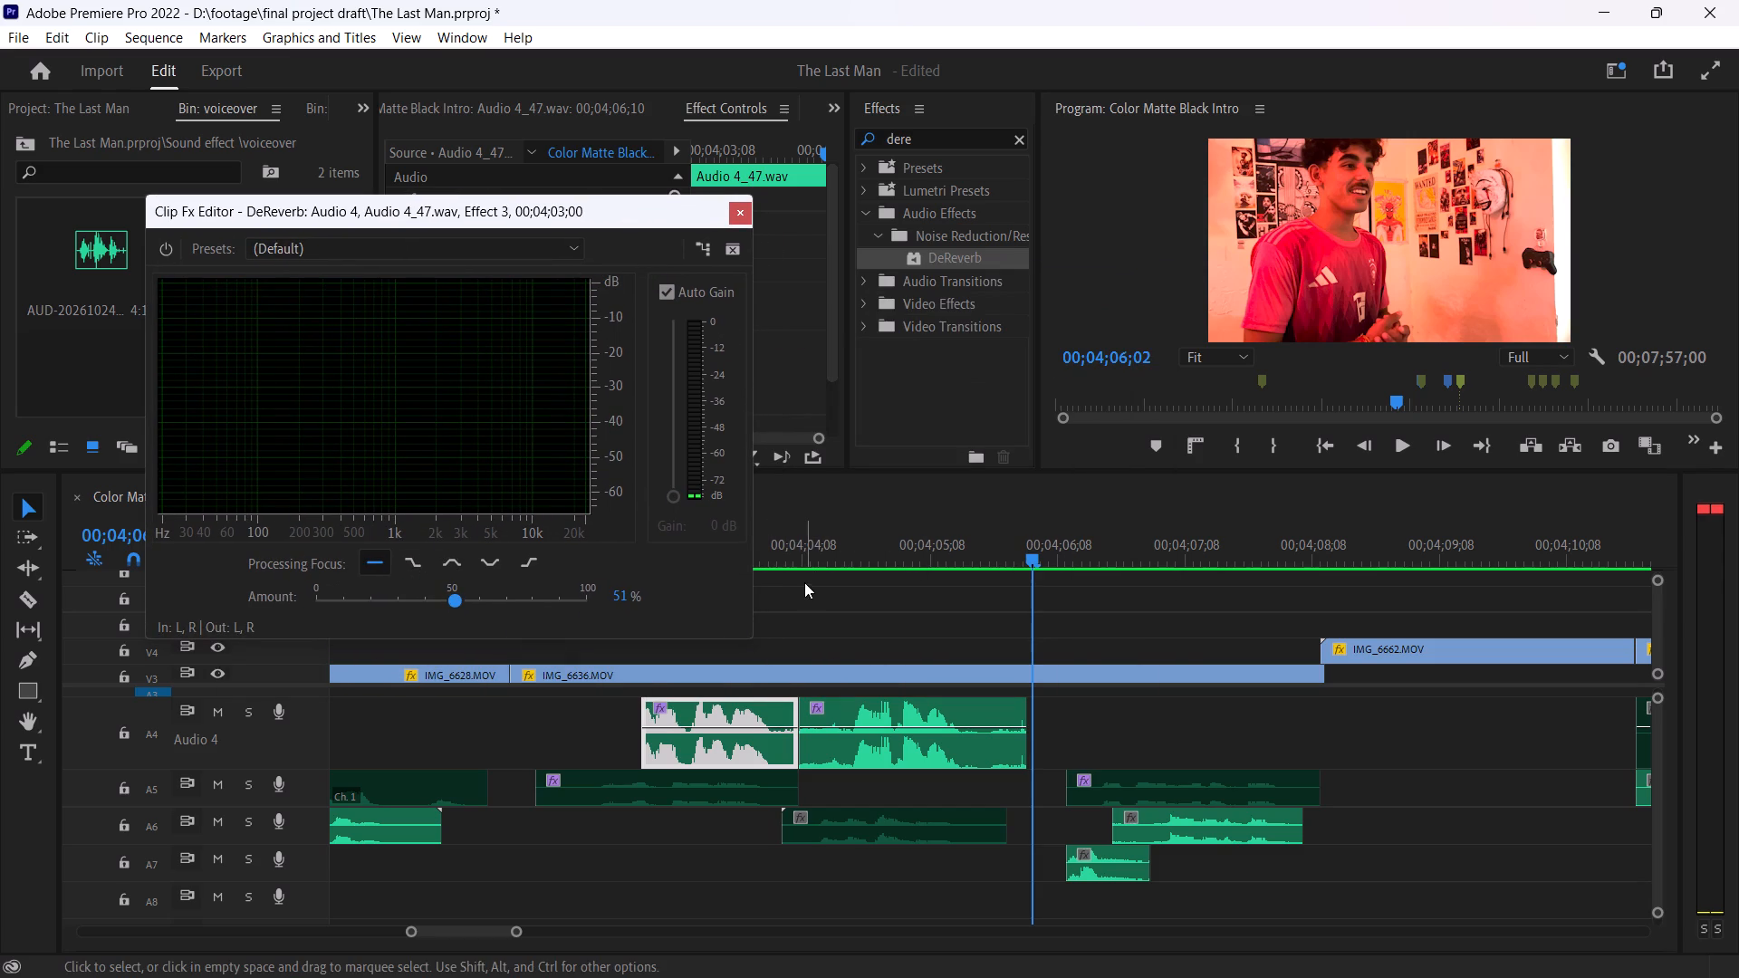
drag(792, 559, 627, 573)
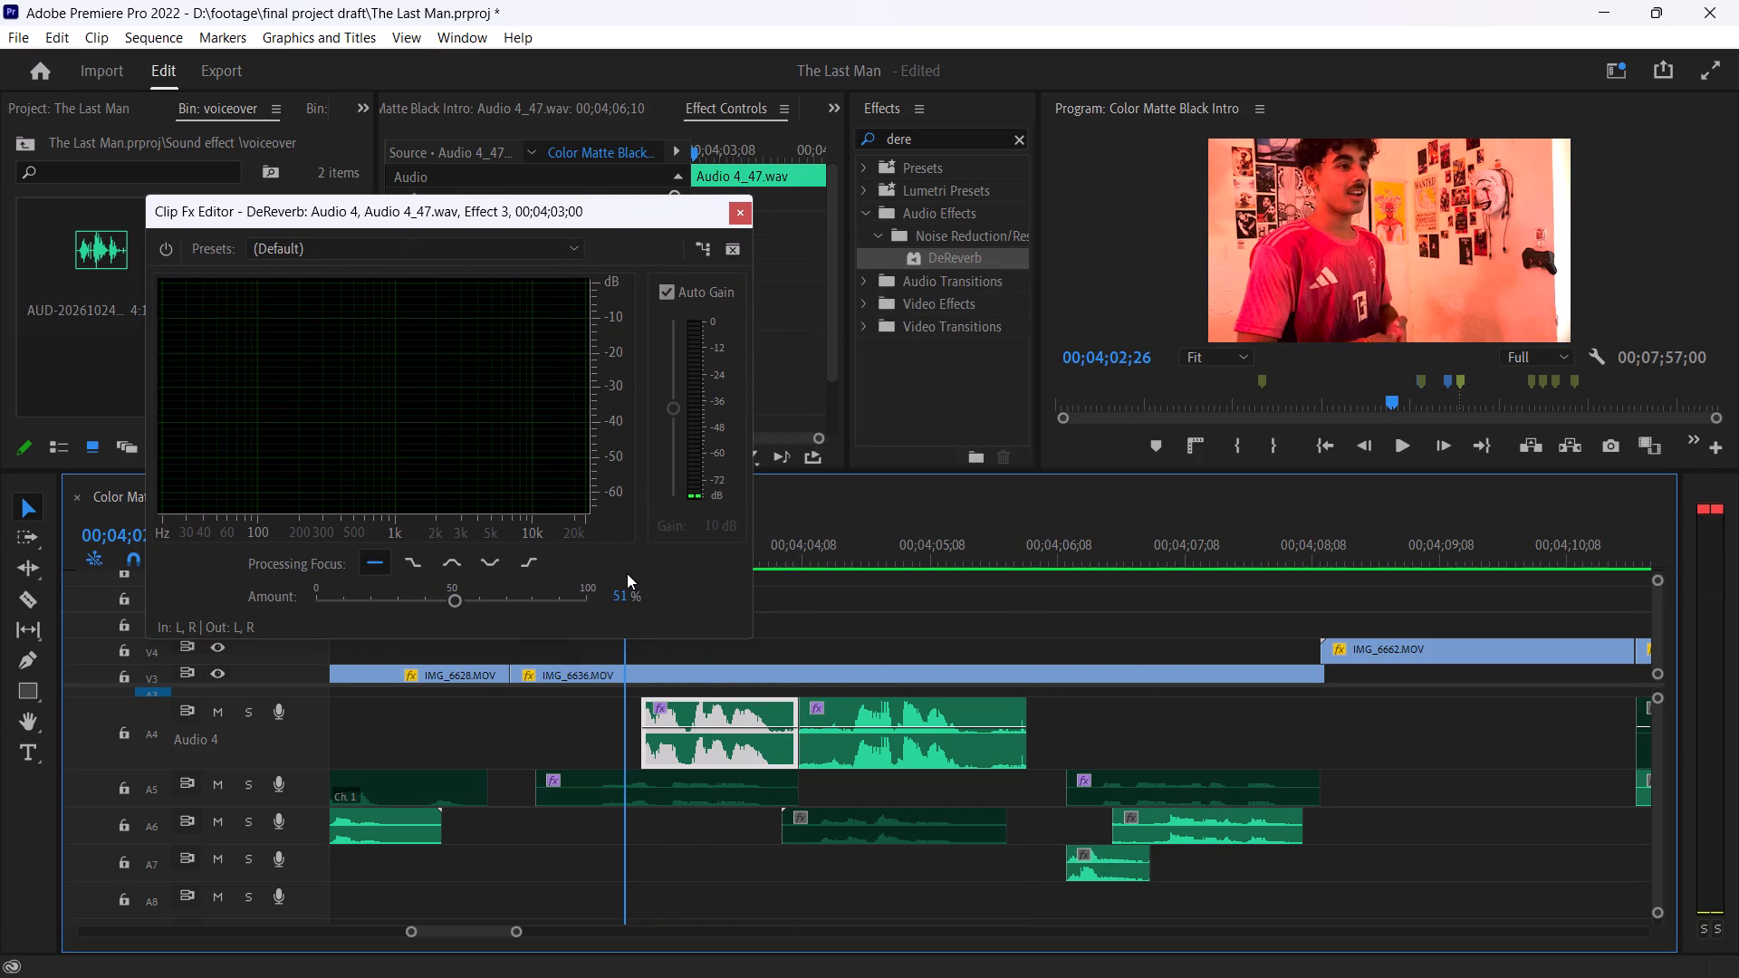
key(space)
key(space)
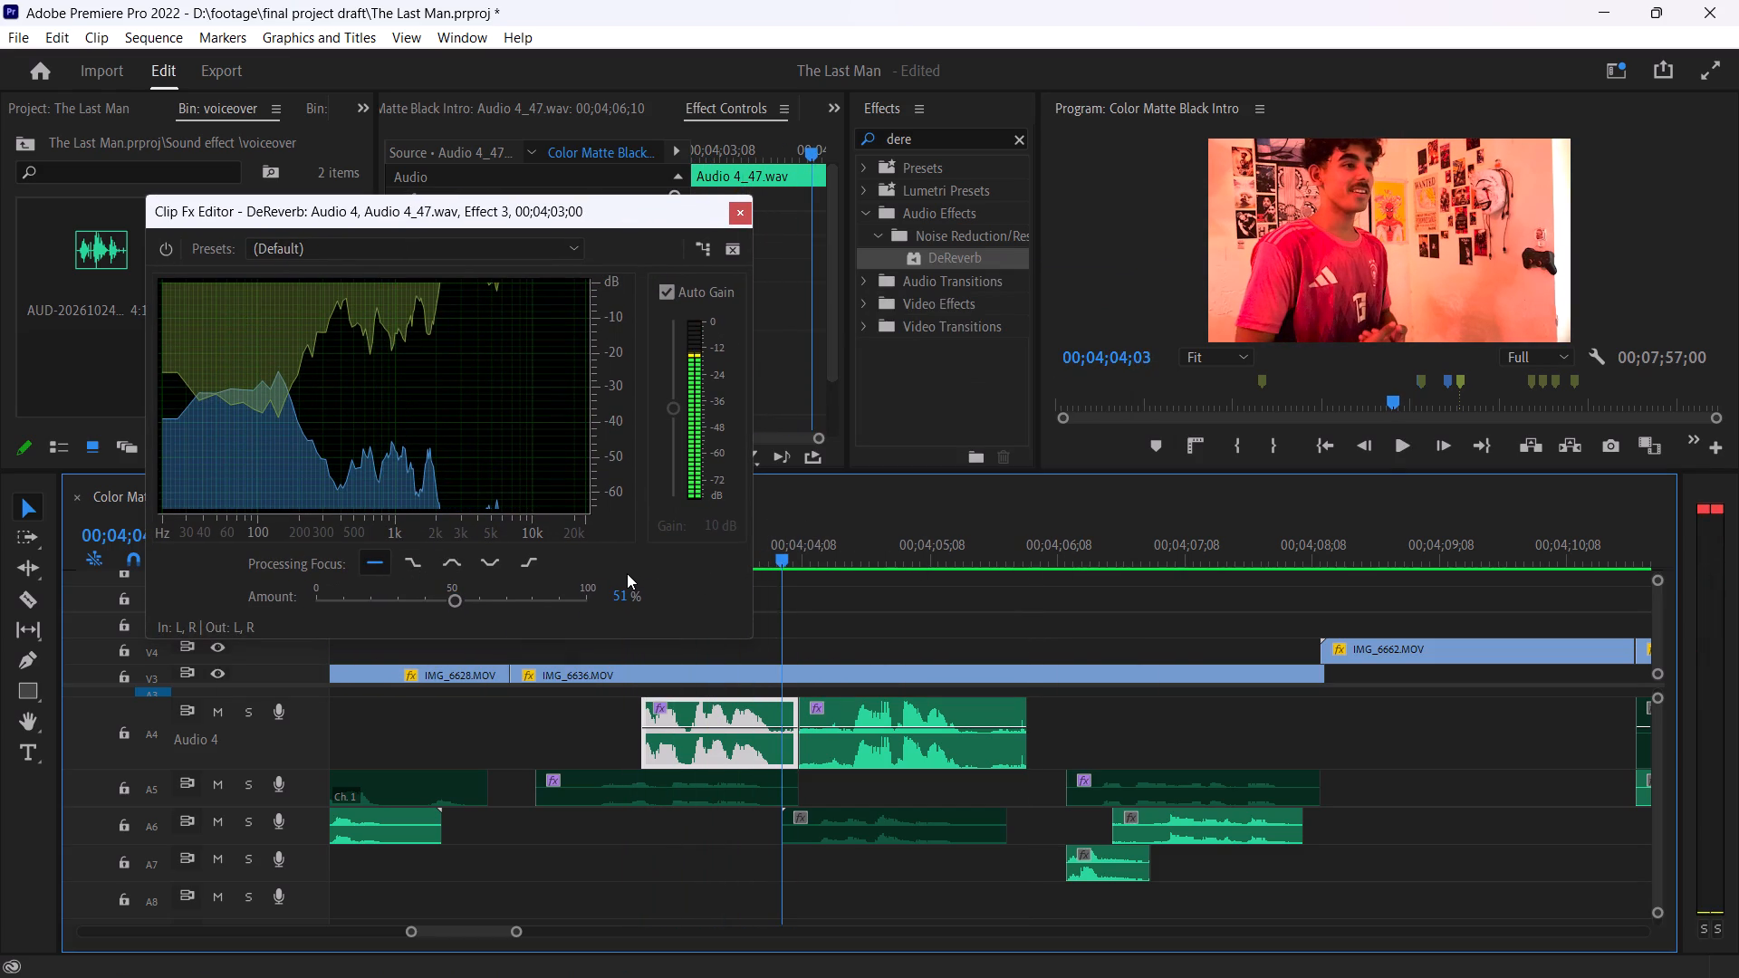
key(space)
key(space)
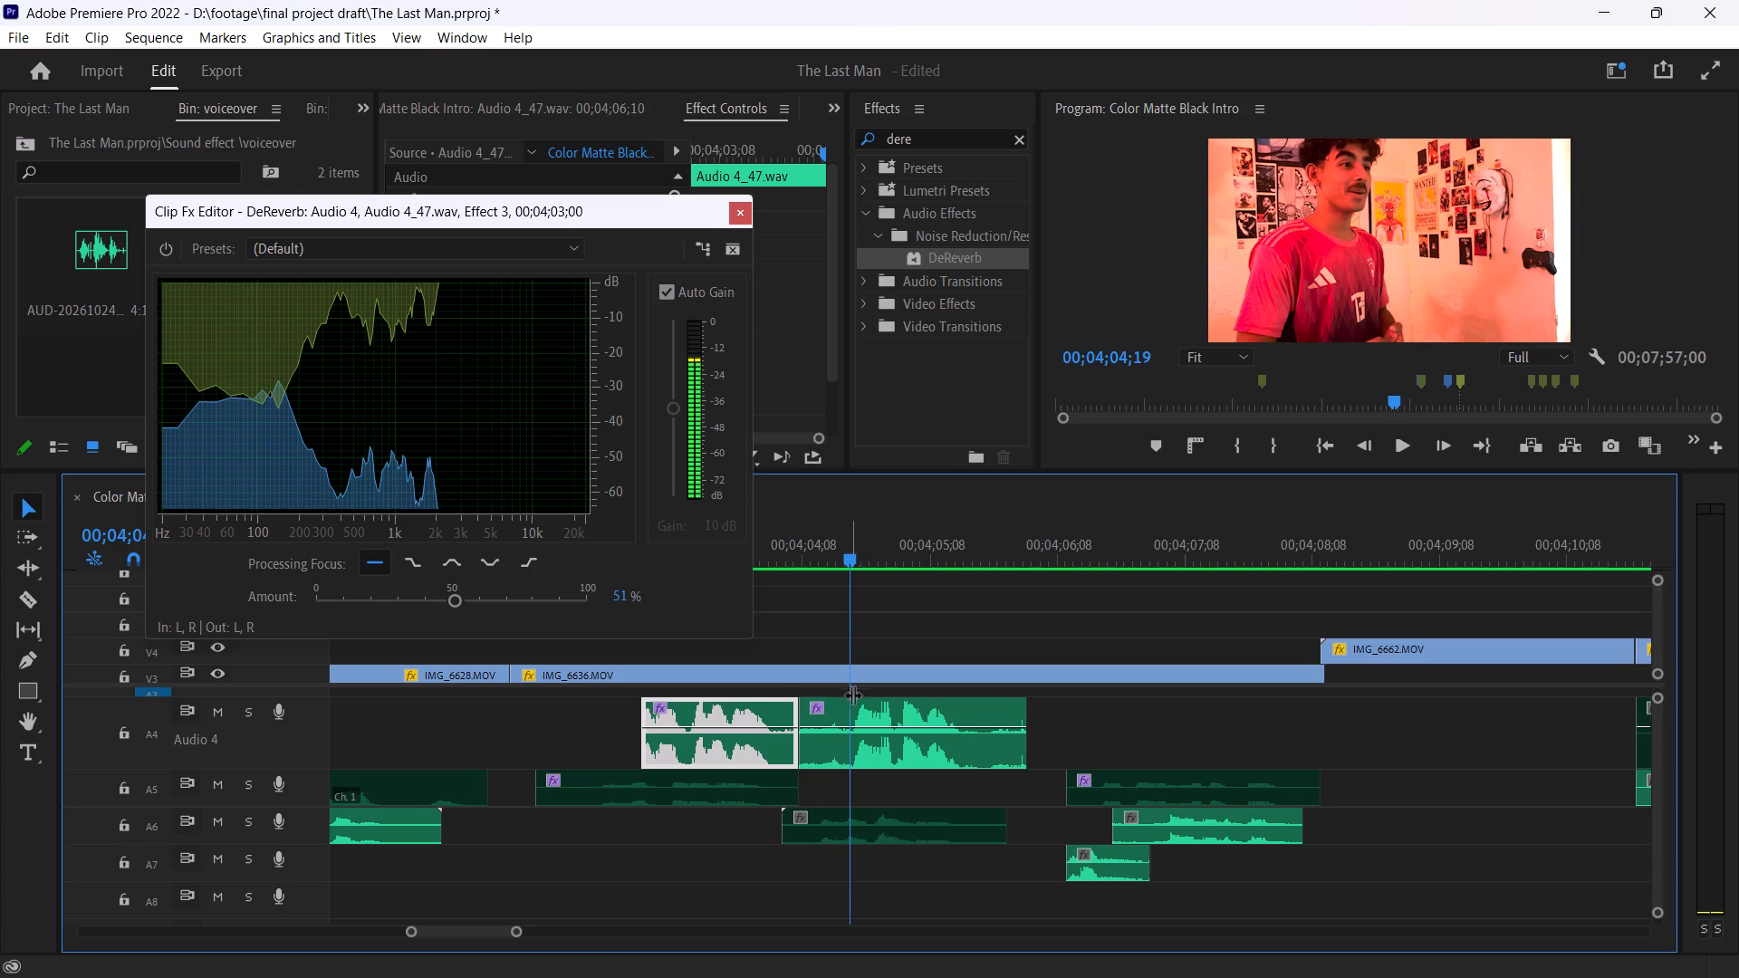
Set the DeReverb amount to 51% on the second of the two adjoining Audio 4 clips.
click(843, 717)
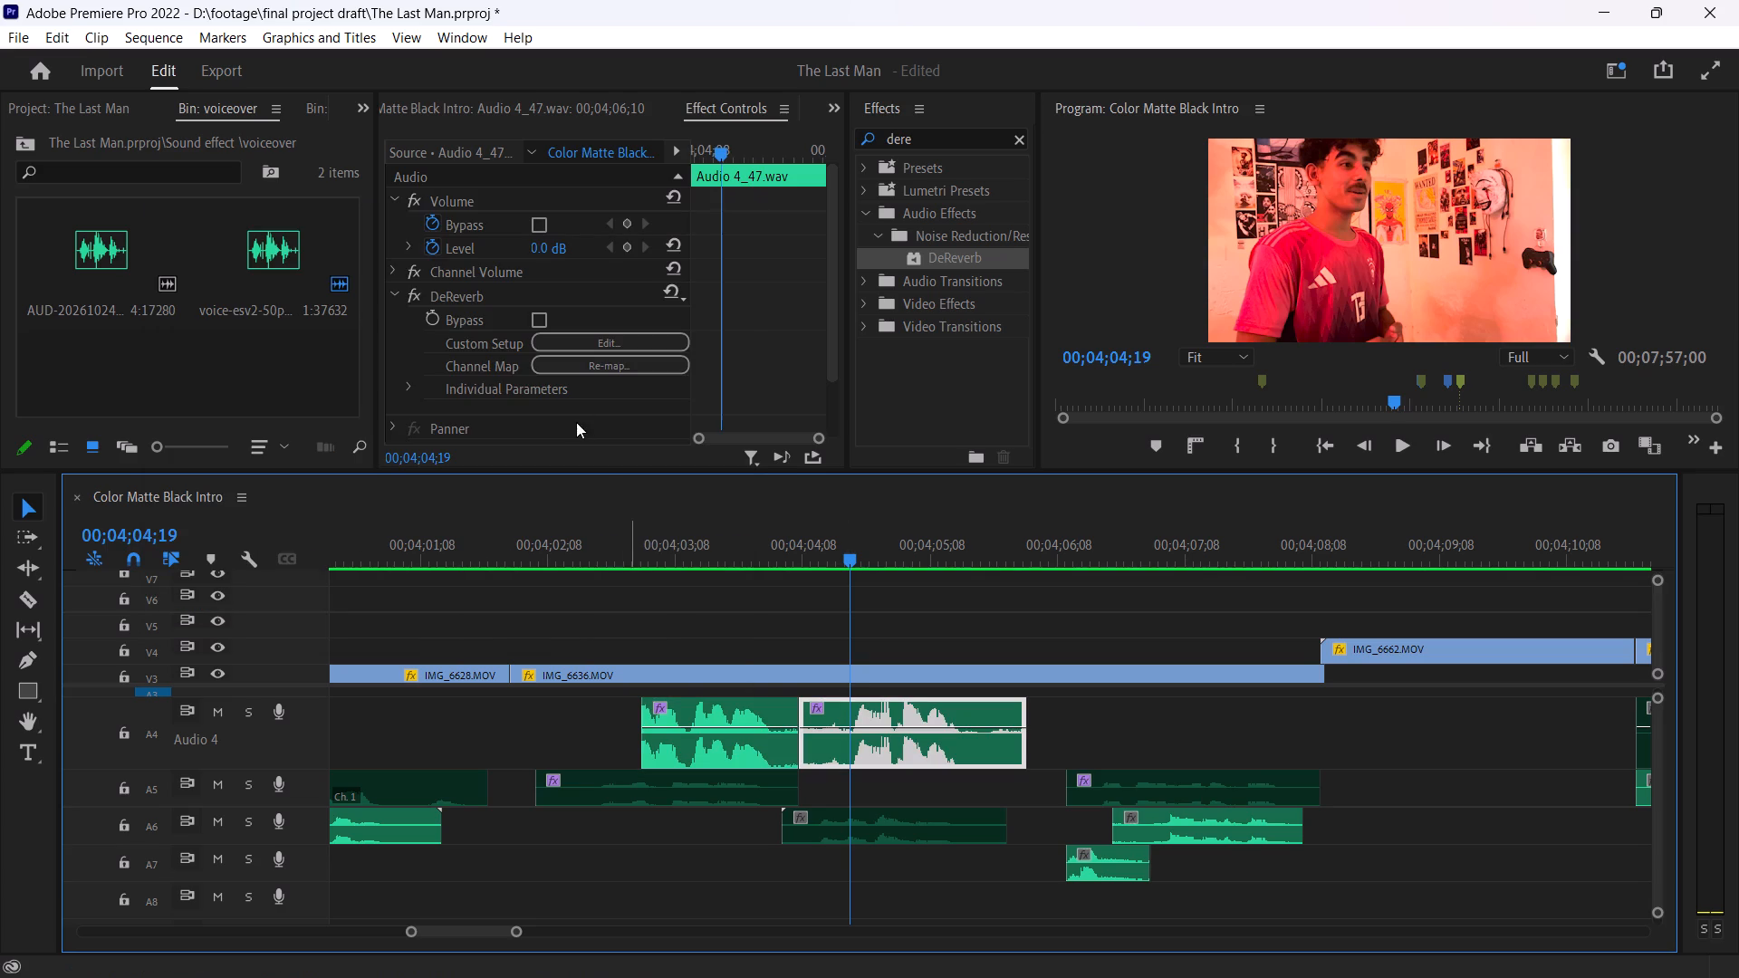
click(631, 336)
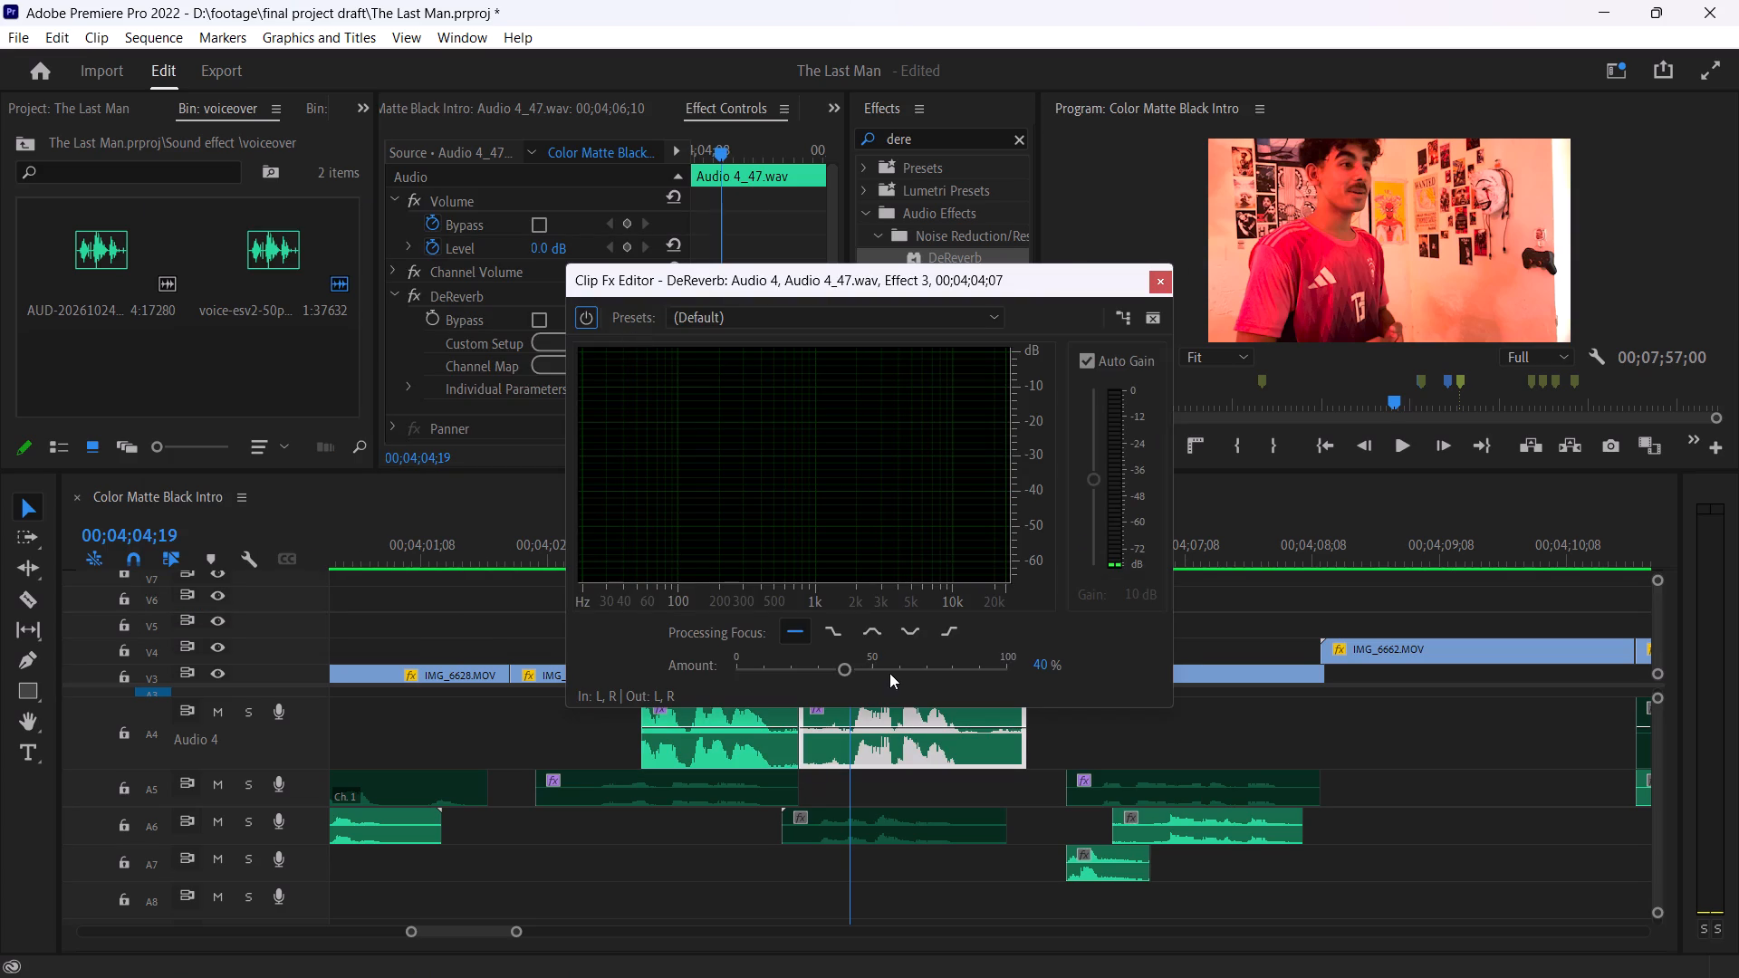
click(875, 668)
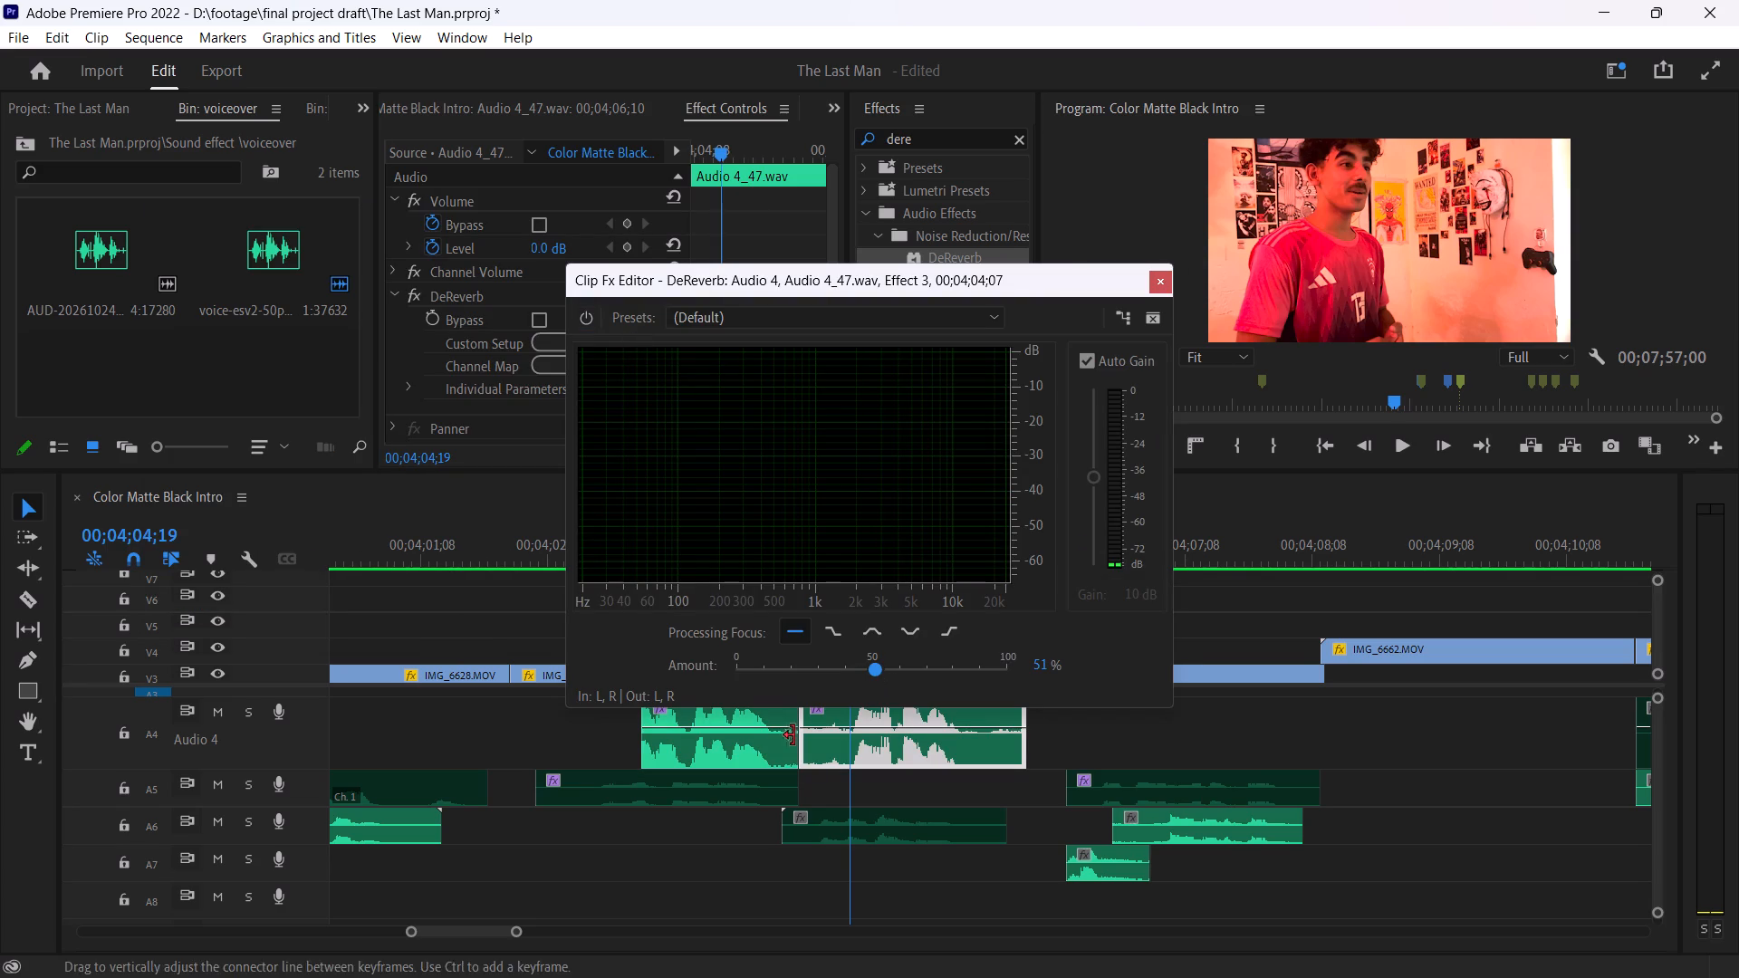
Review the DeReverb settings of both Audio 4 clips and play them back from before the first one to 00;04;05;18.
click(771, 747)
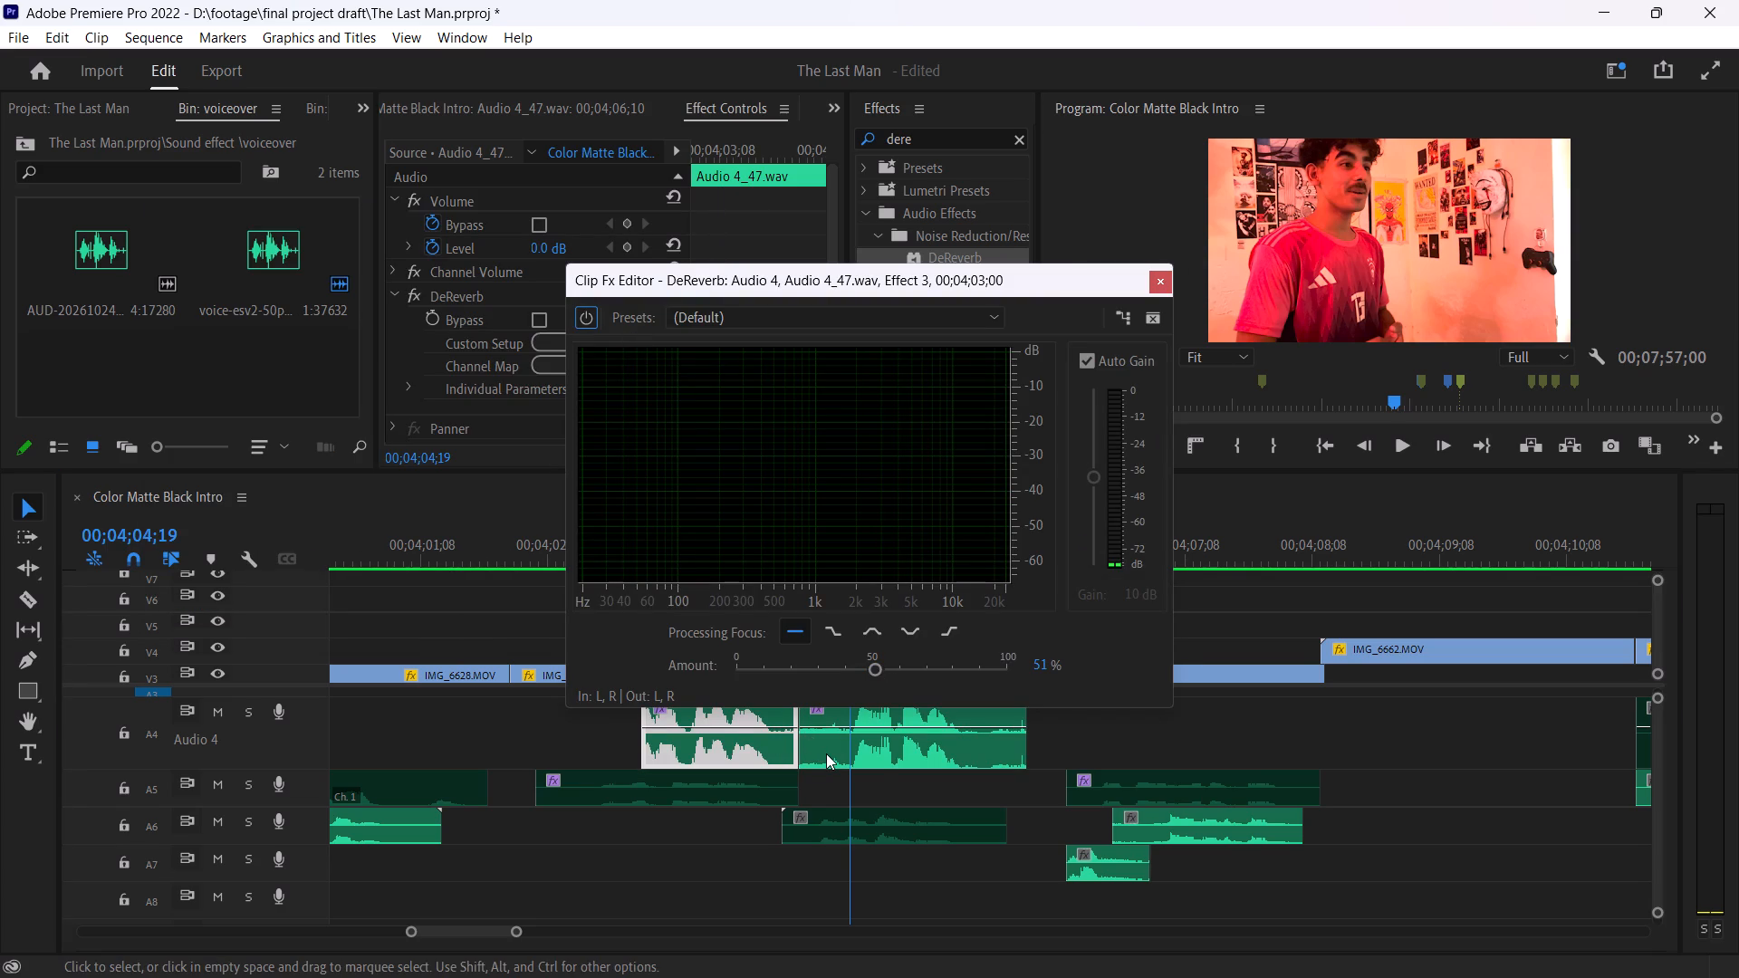
click(826, 753)
drag(826, 753, 891, 410)
drag(937, 275, 504, 177)
drag(803, 541, 672, 599)
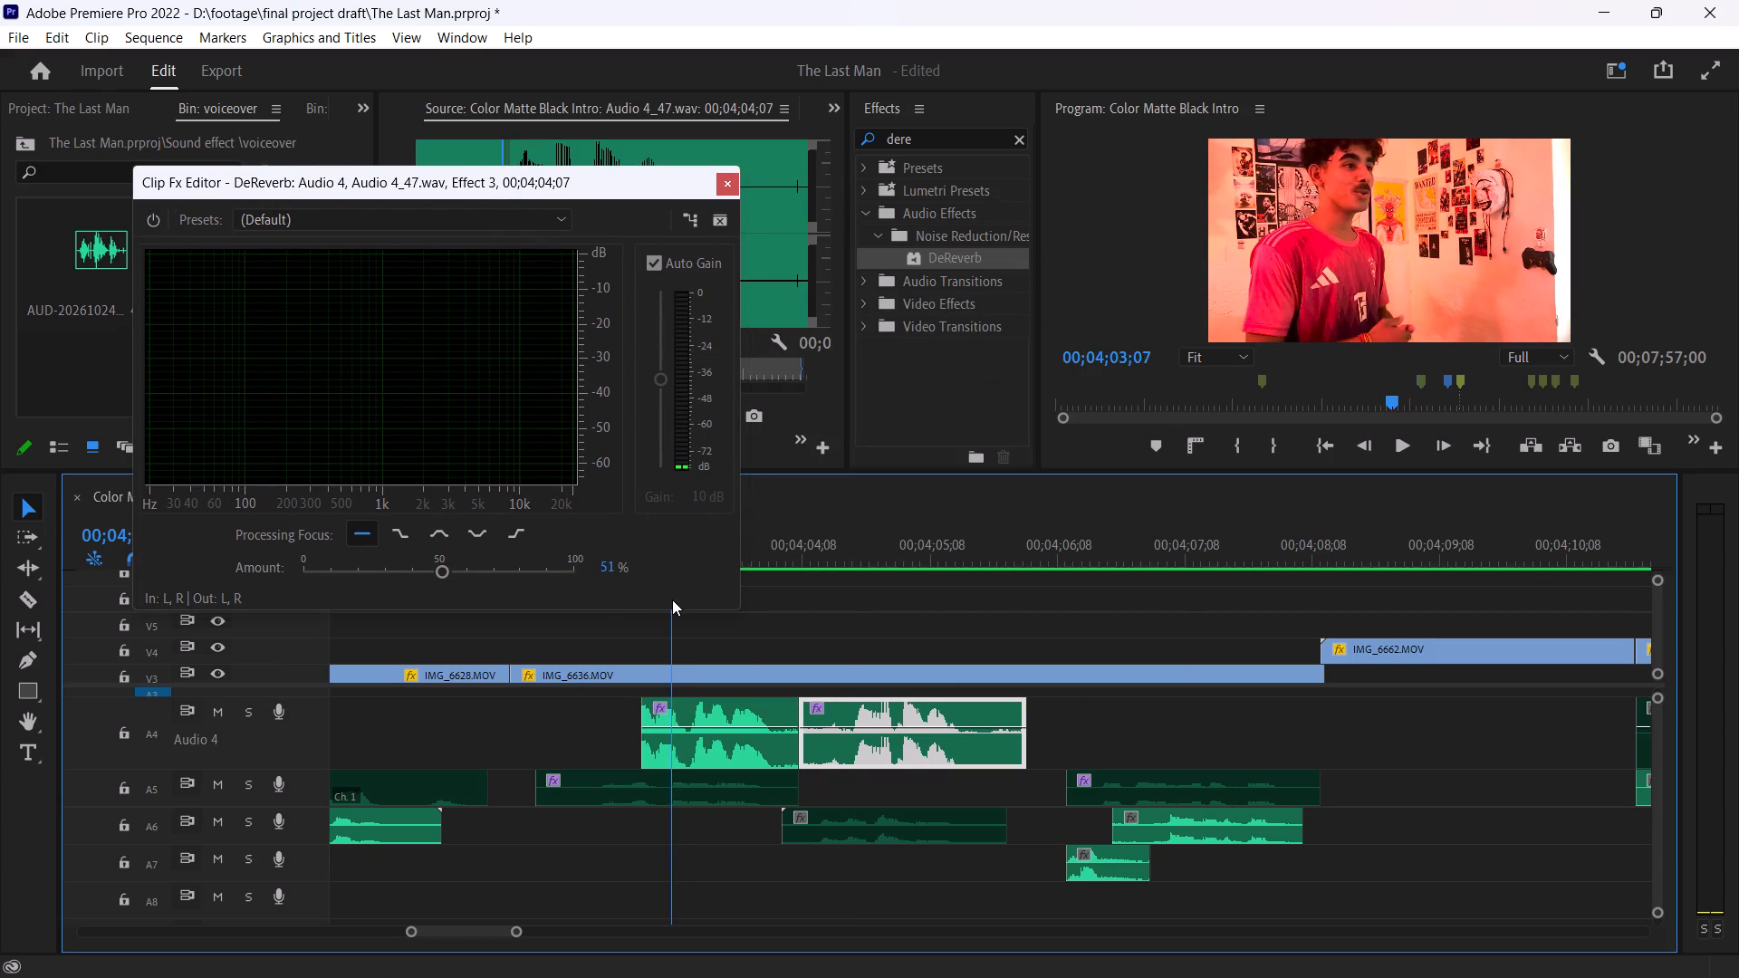
drag(672, 599, 637, 606)
key(space)
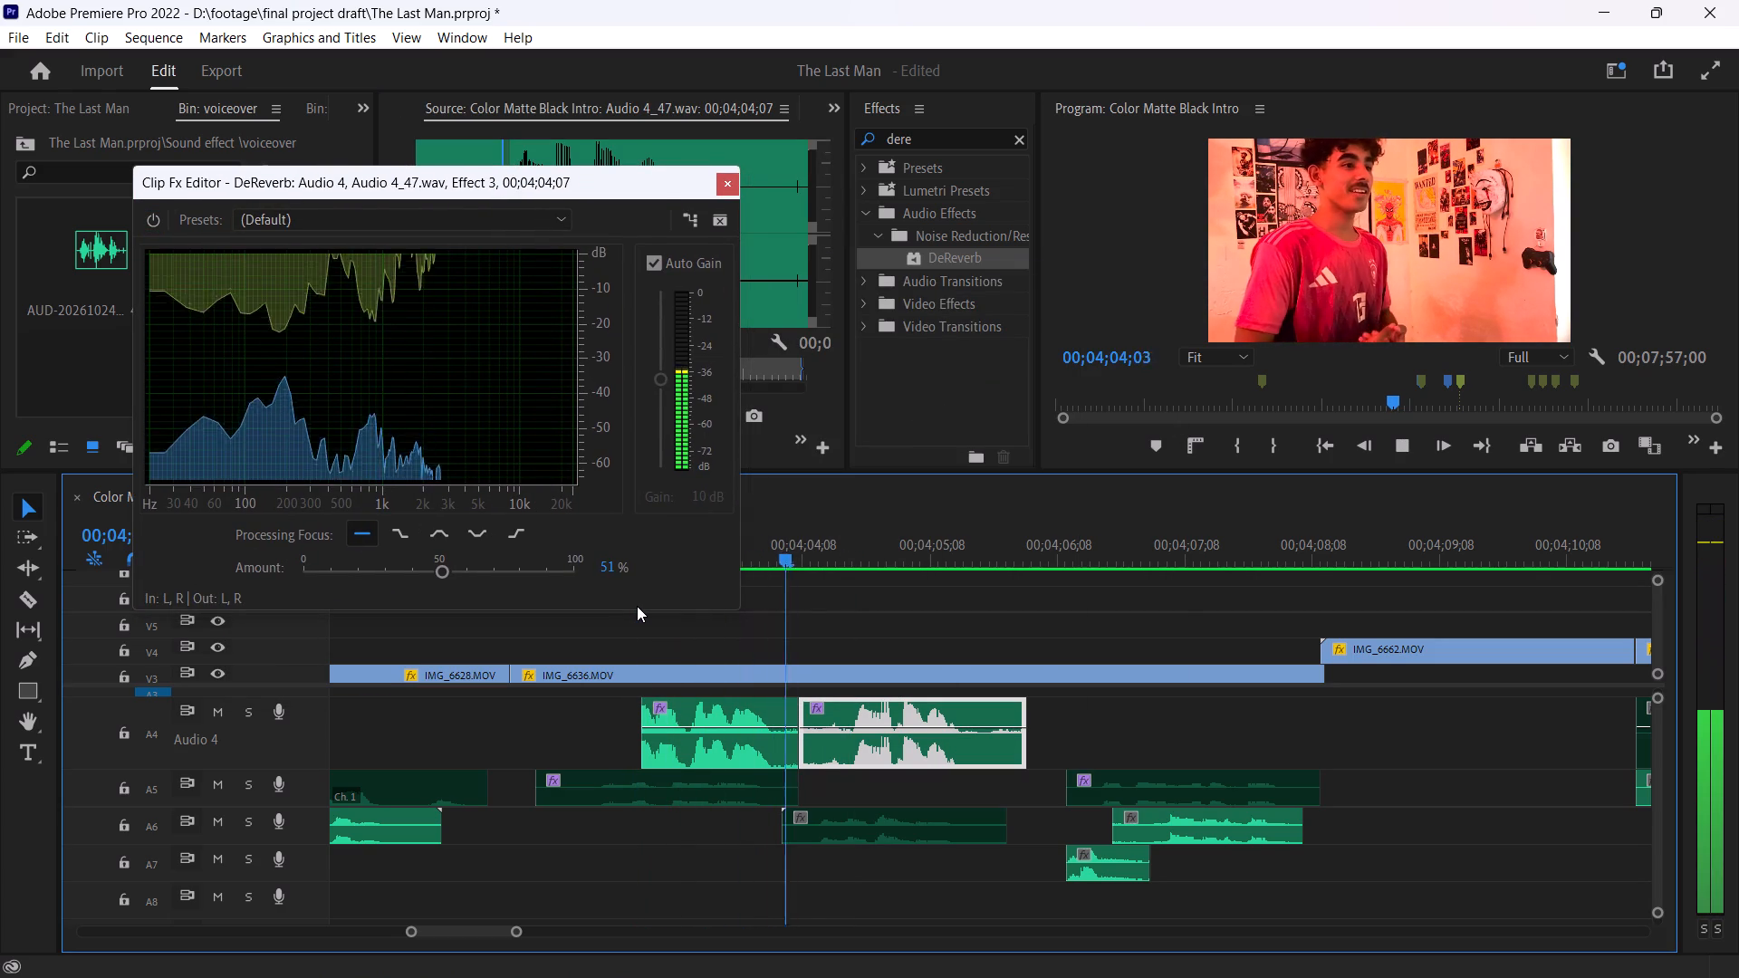
key(space)
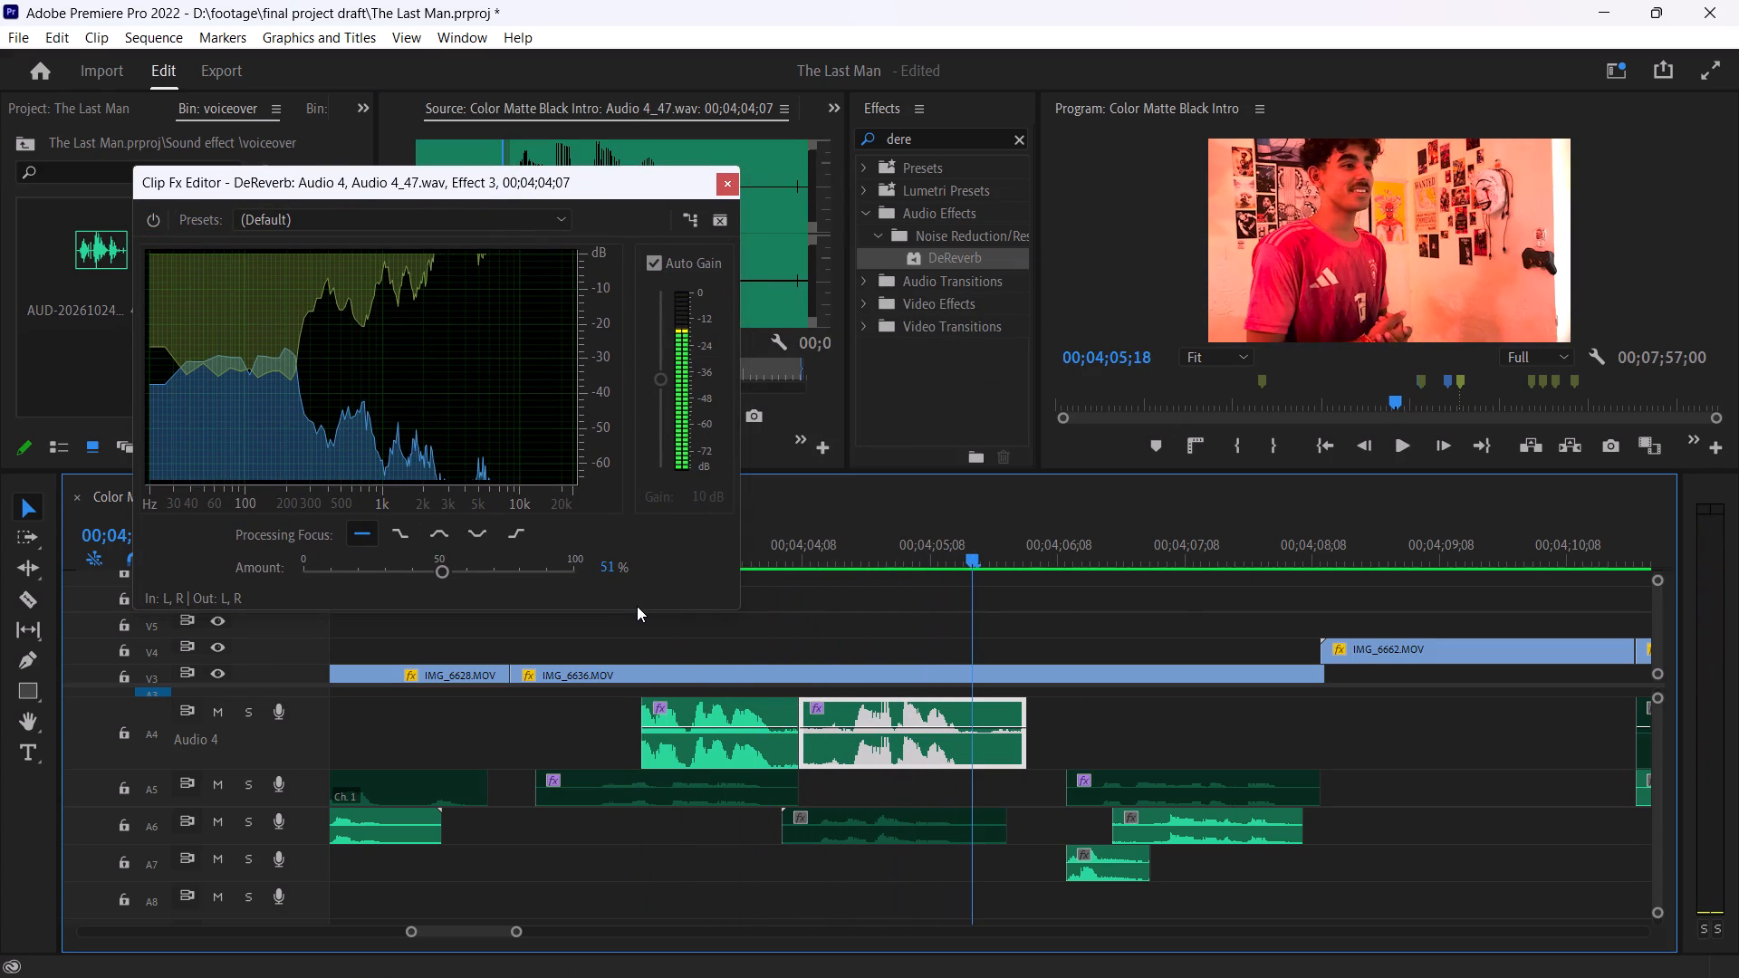
Apply the Heavy Reverb Reduction preset to DeReverb on the second adjoining Audio 4 clip and play it back.
click(466, 567)
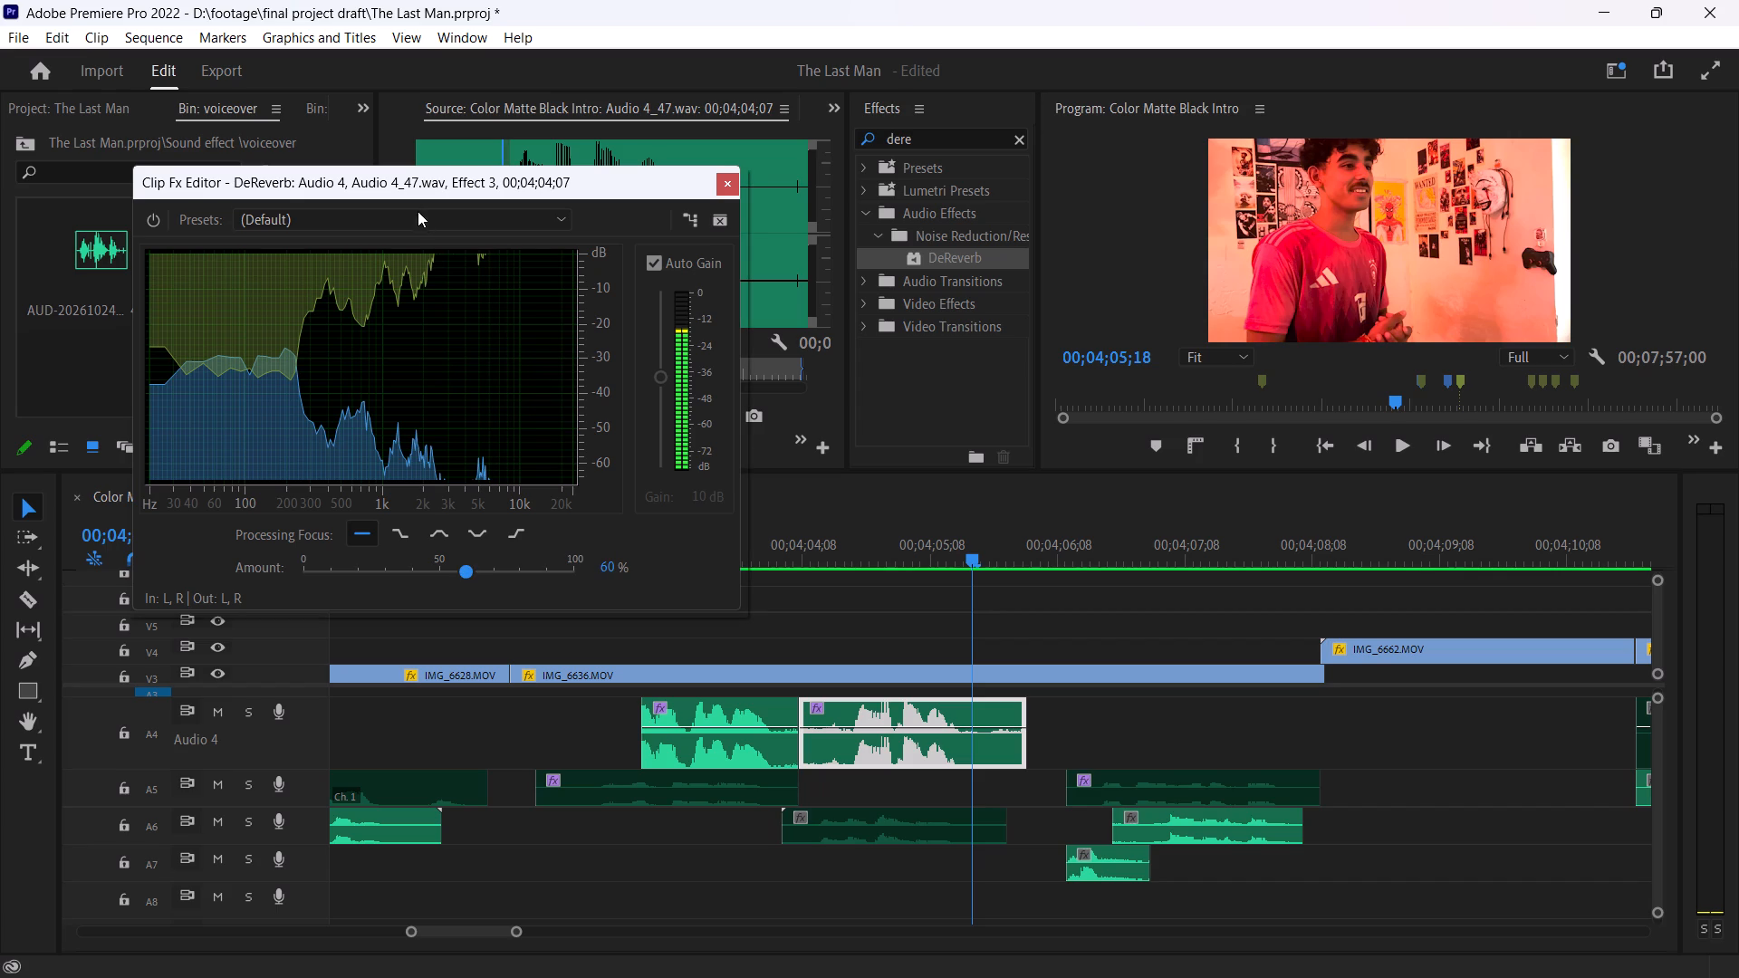
click(413, 214)
click(346, 273)
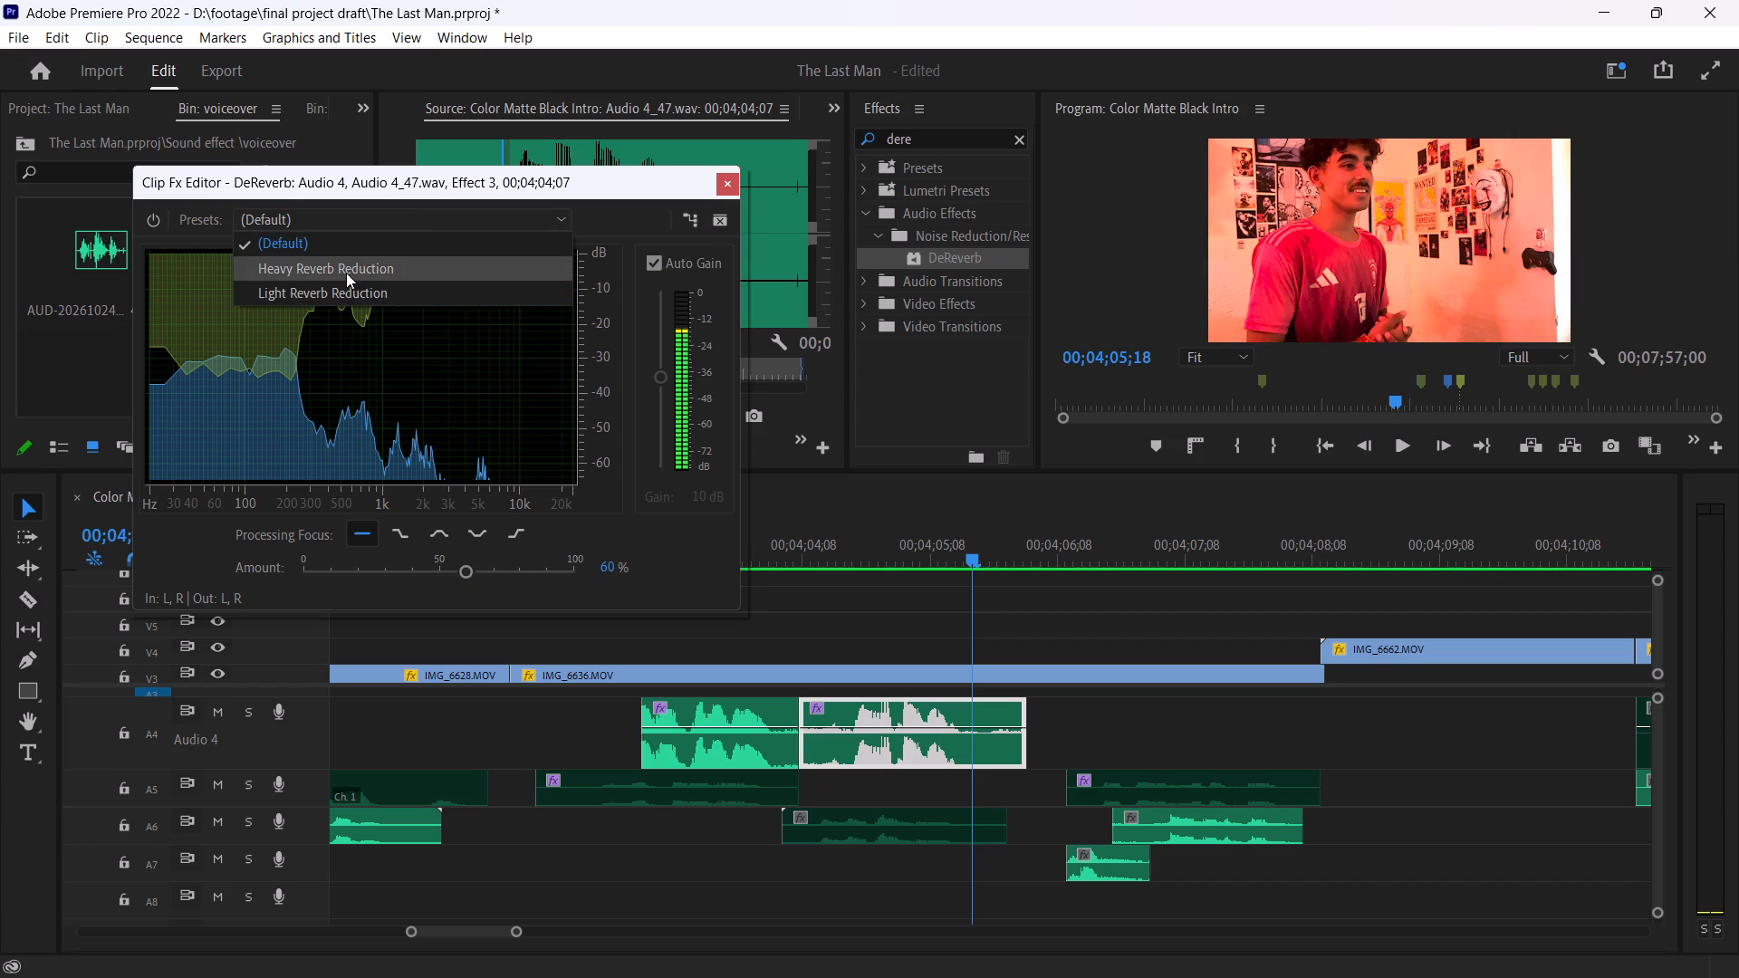
click(779, 560)
key(space)
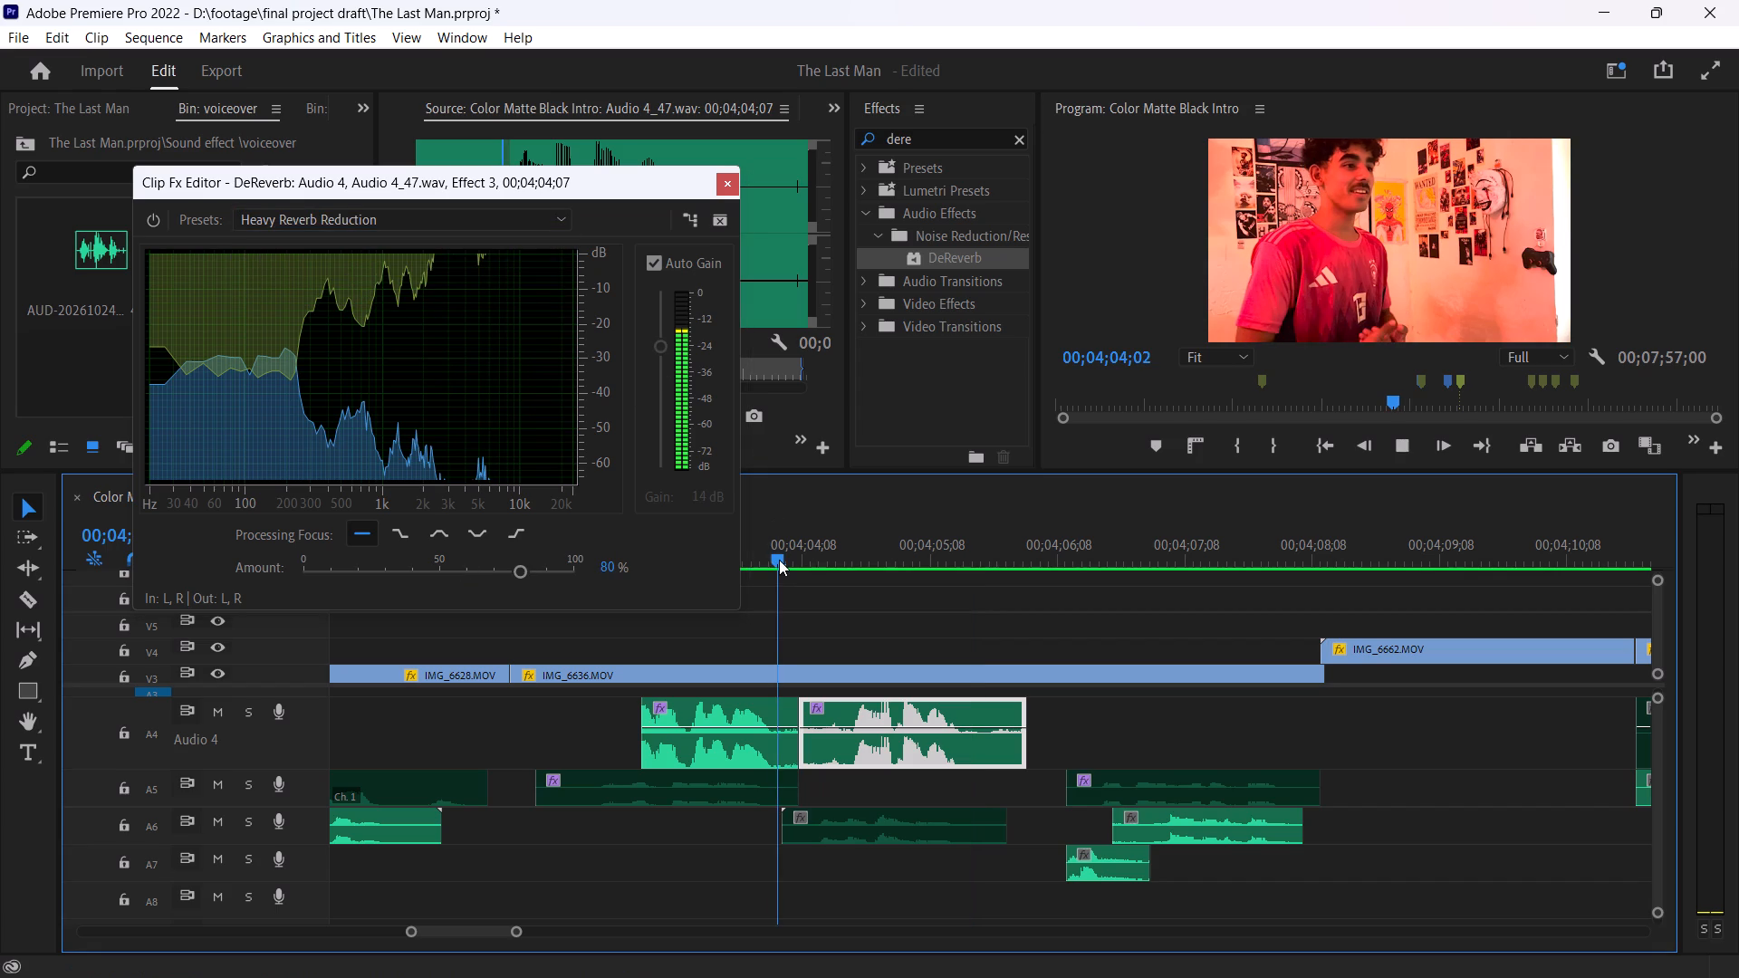
key(space)
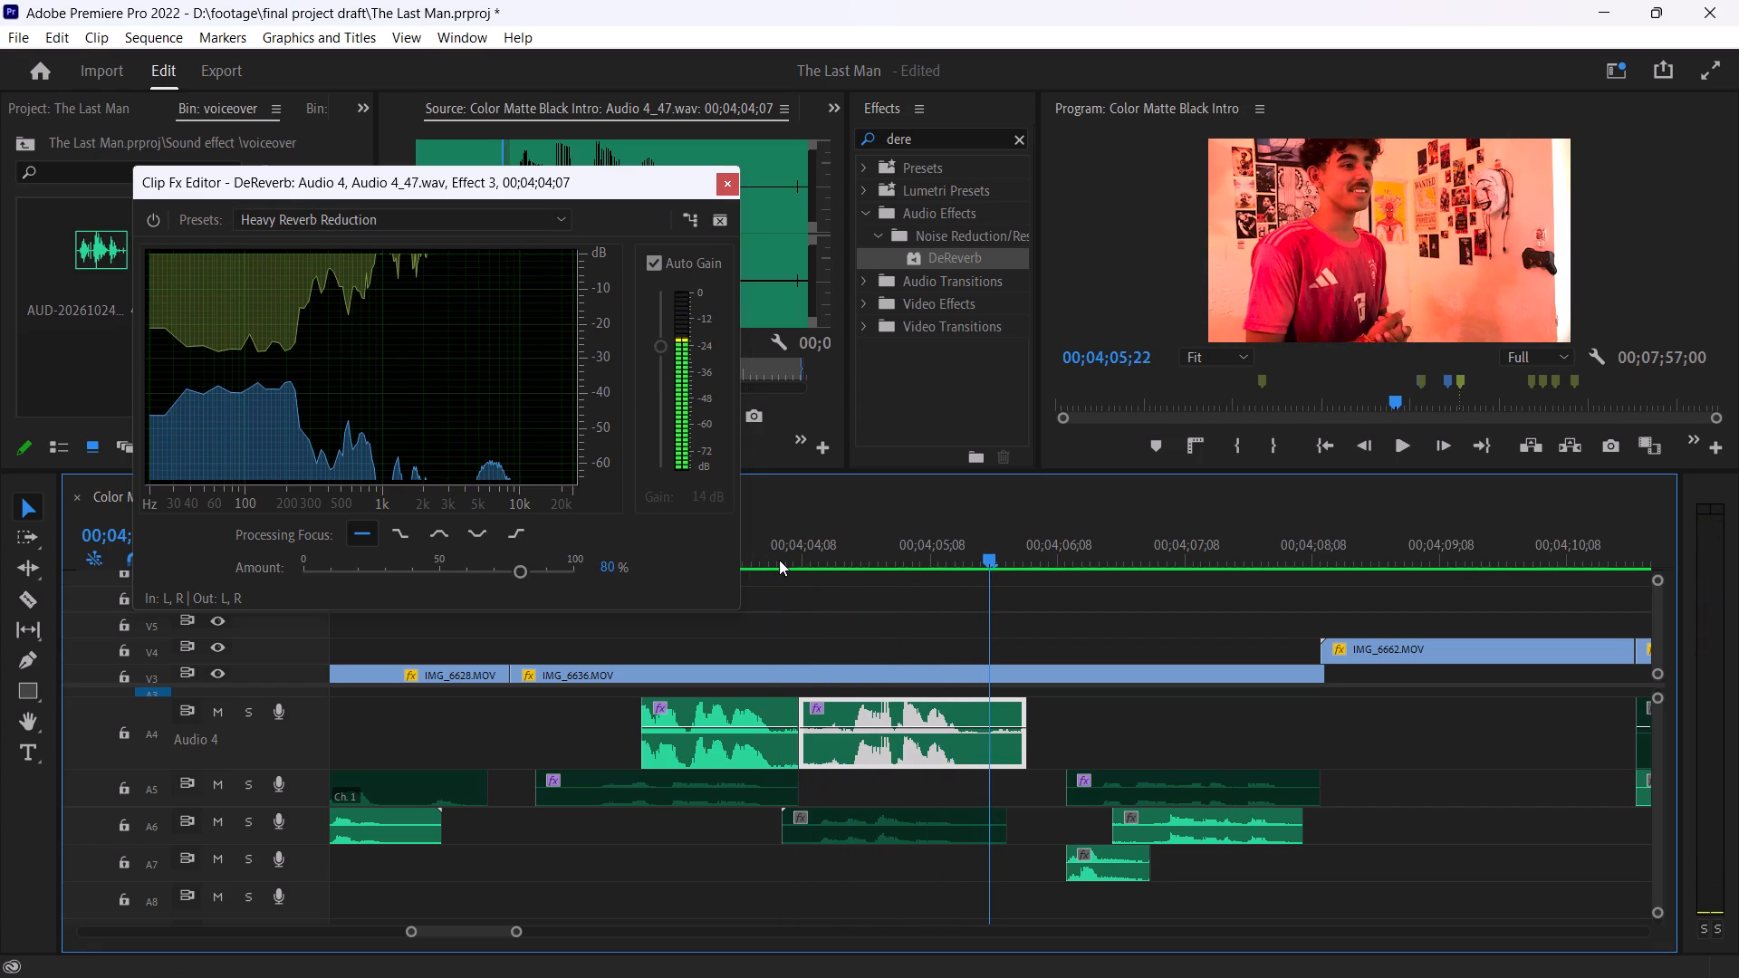
click(731, 182)
Find the DeNoise effect, apply it to the second adjoining Audio 4 clip, and open its custom setup.
click(926, 143)
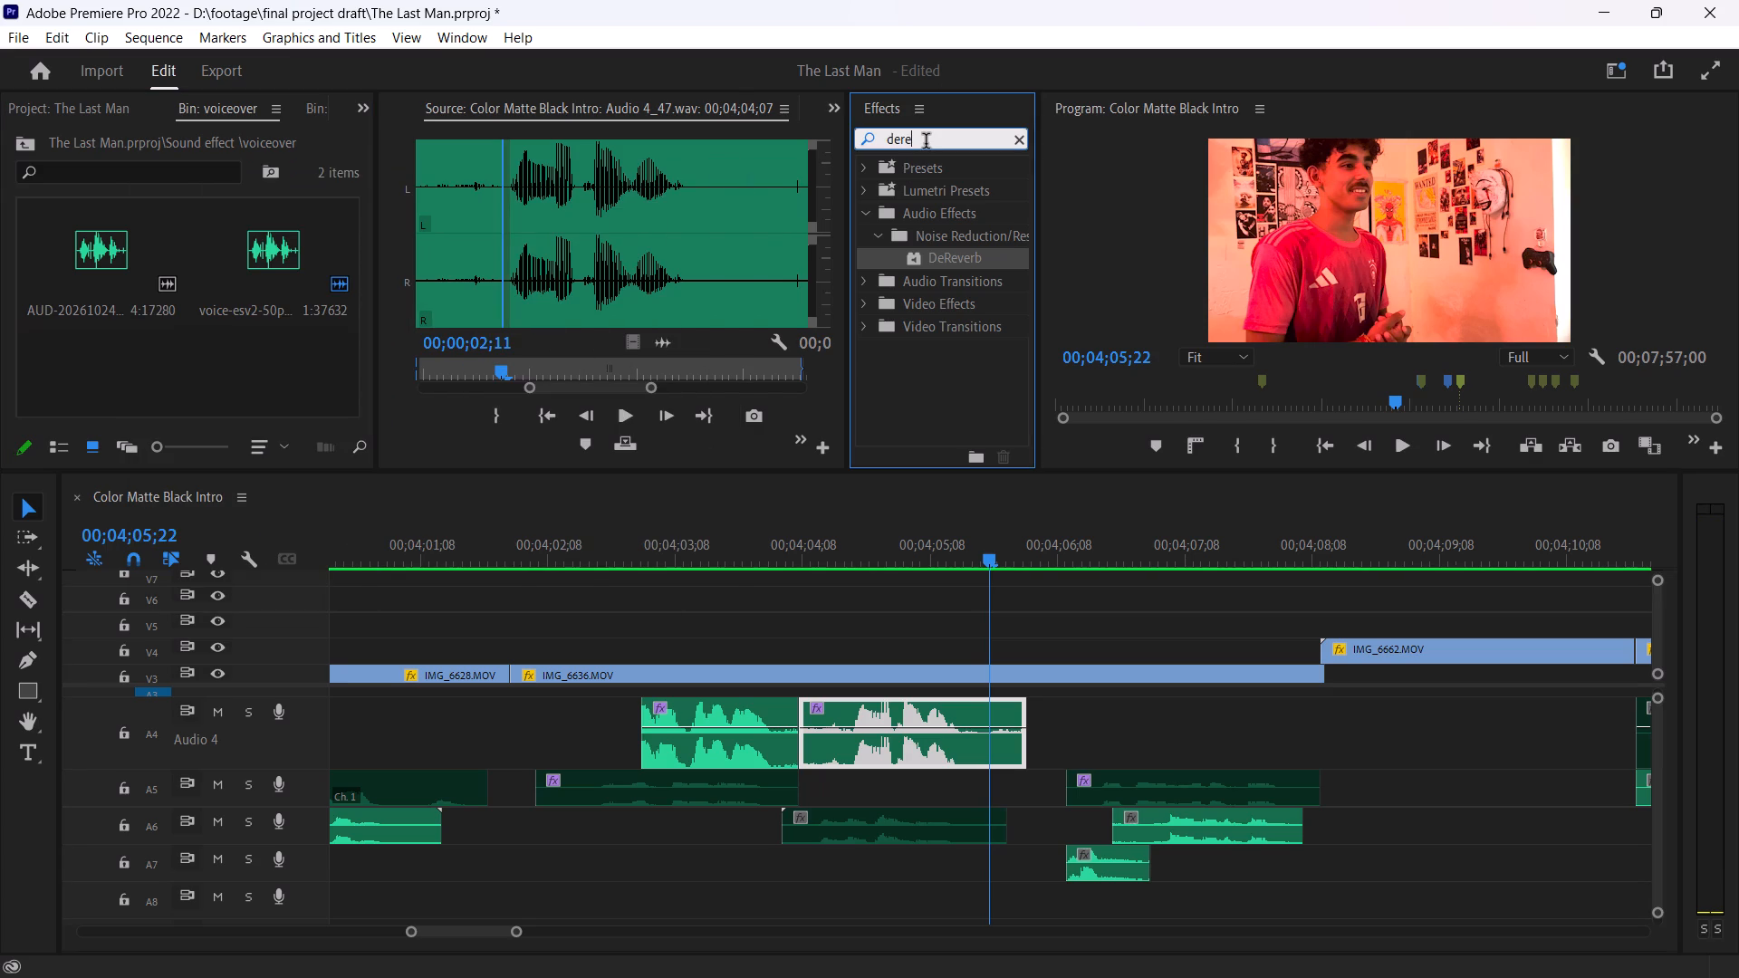
key(n)
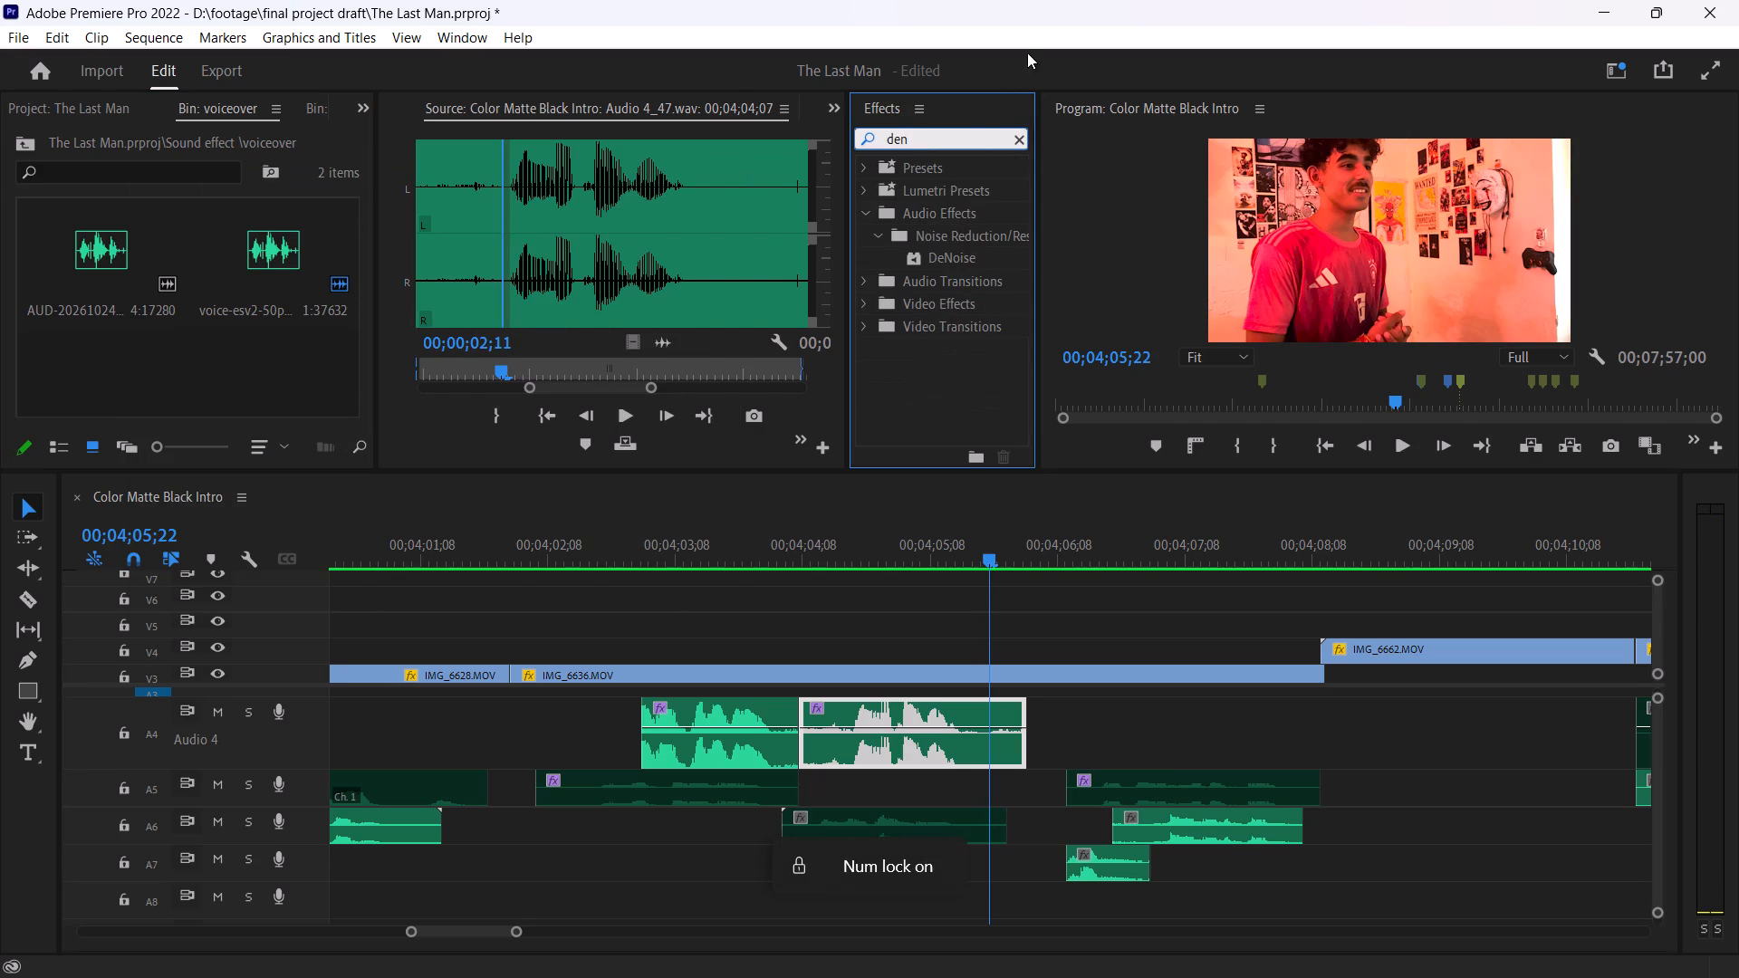
drag(949, 251, 861, 769)
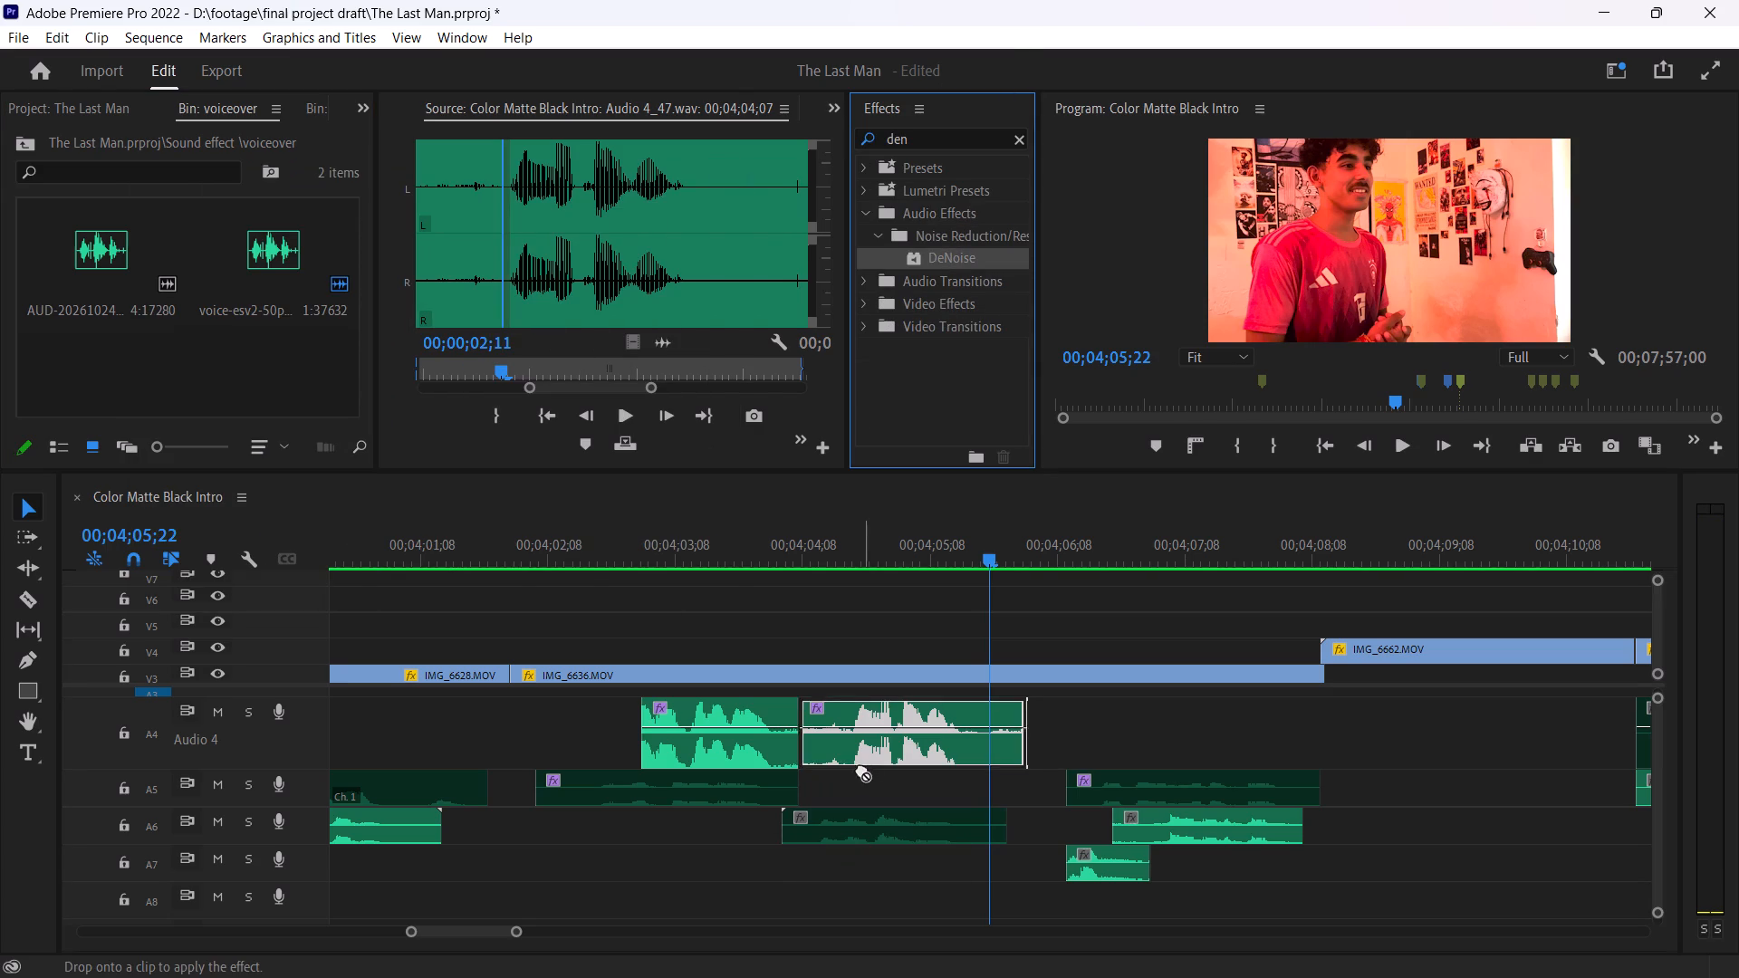
drag(861, 769, 865, 752)
click(852, 744)
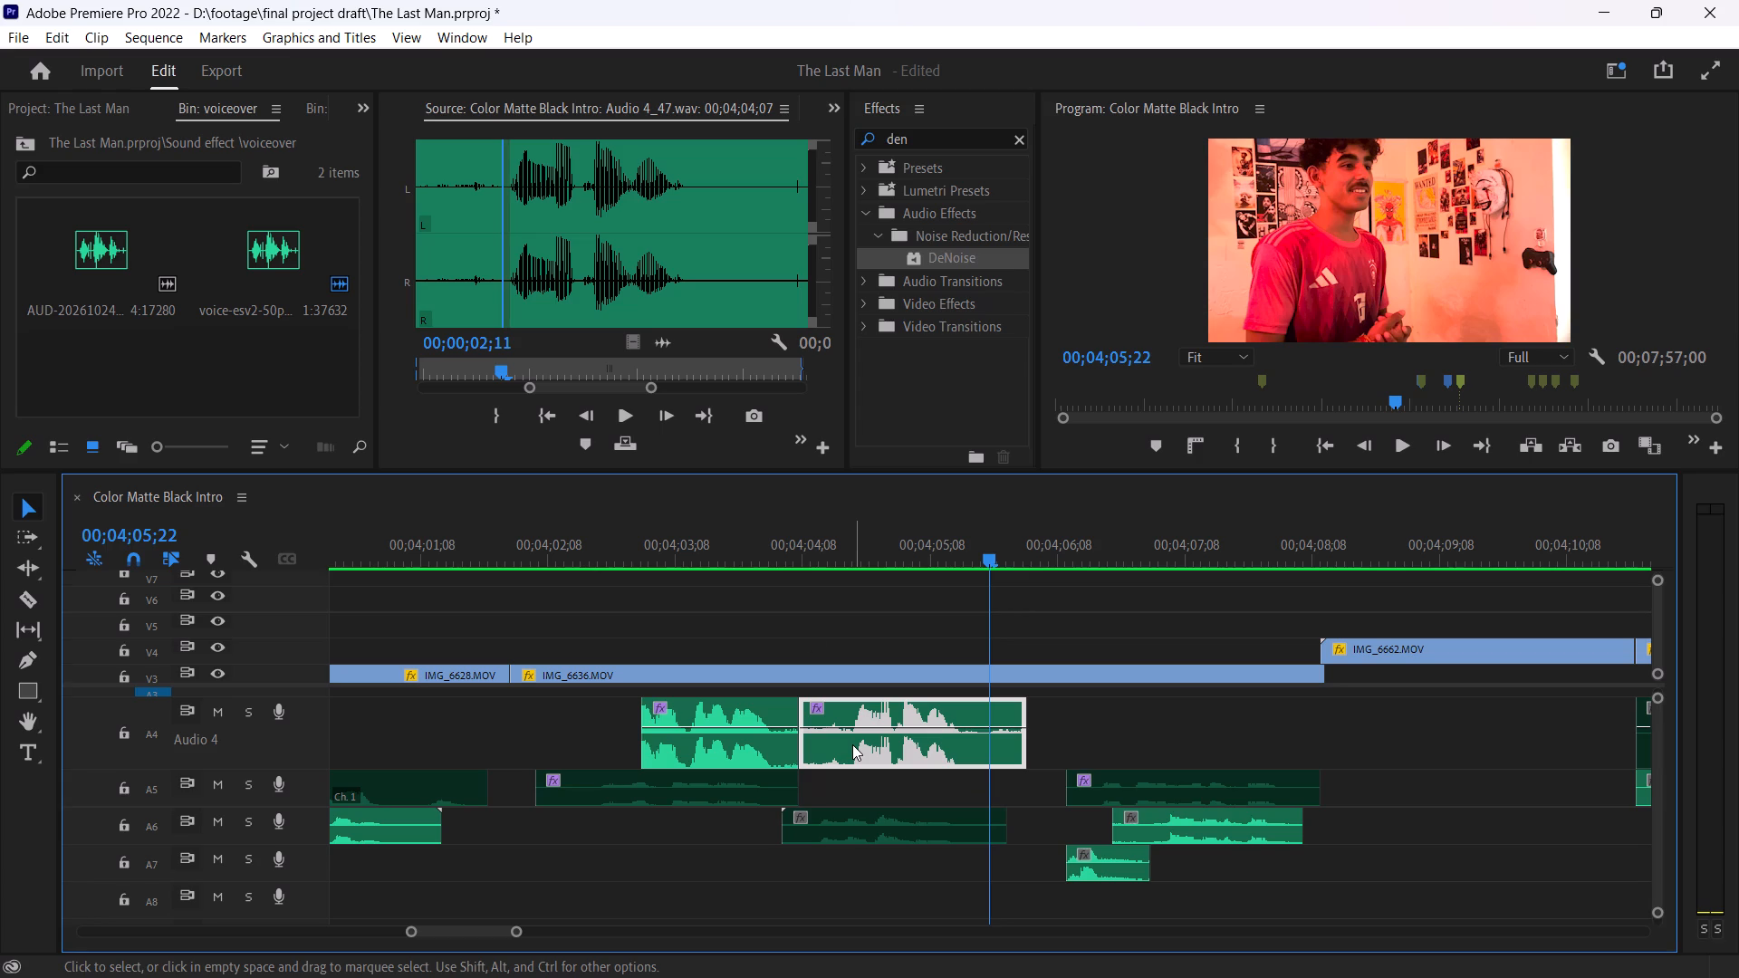
click(831, 105)
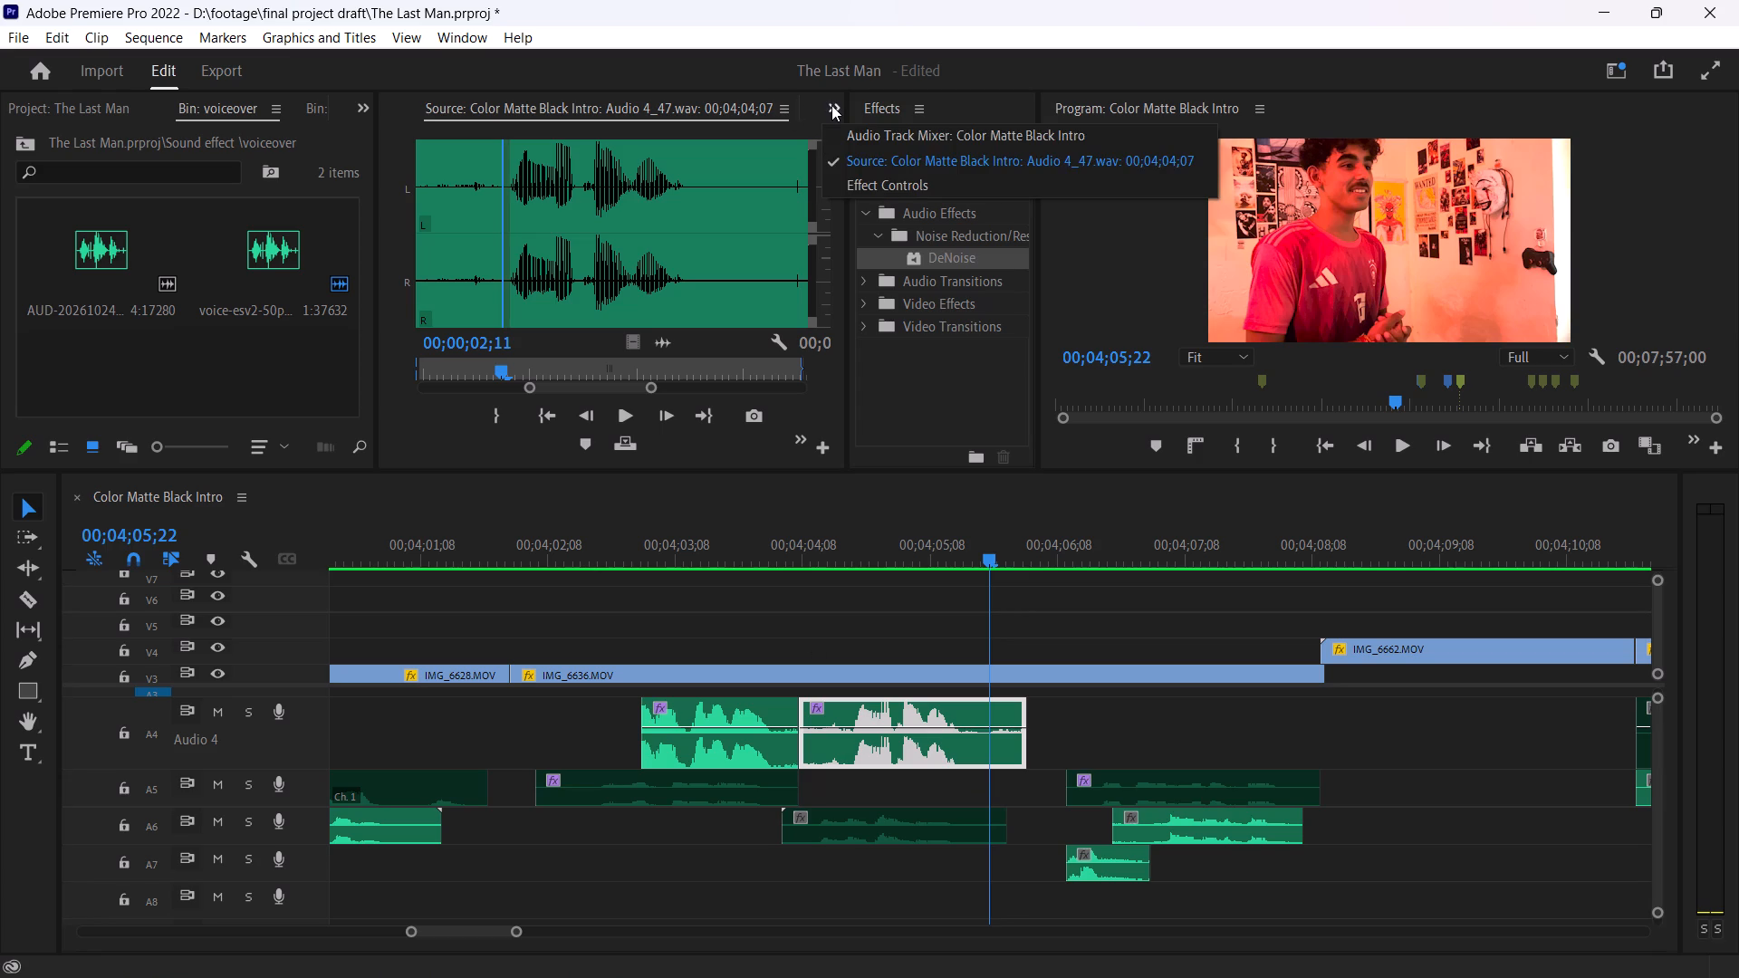
click(860, 177)
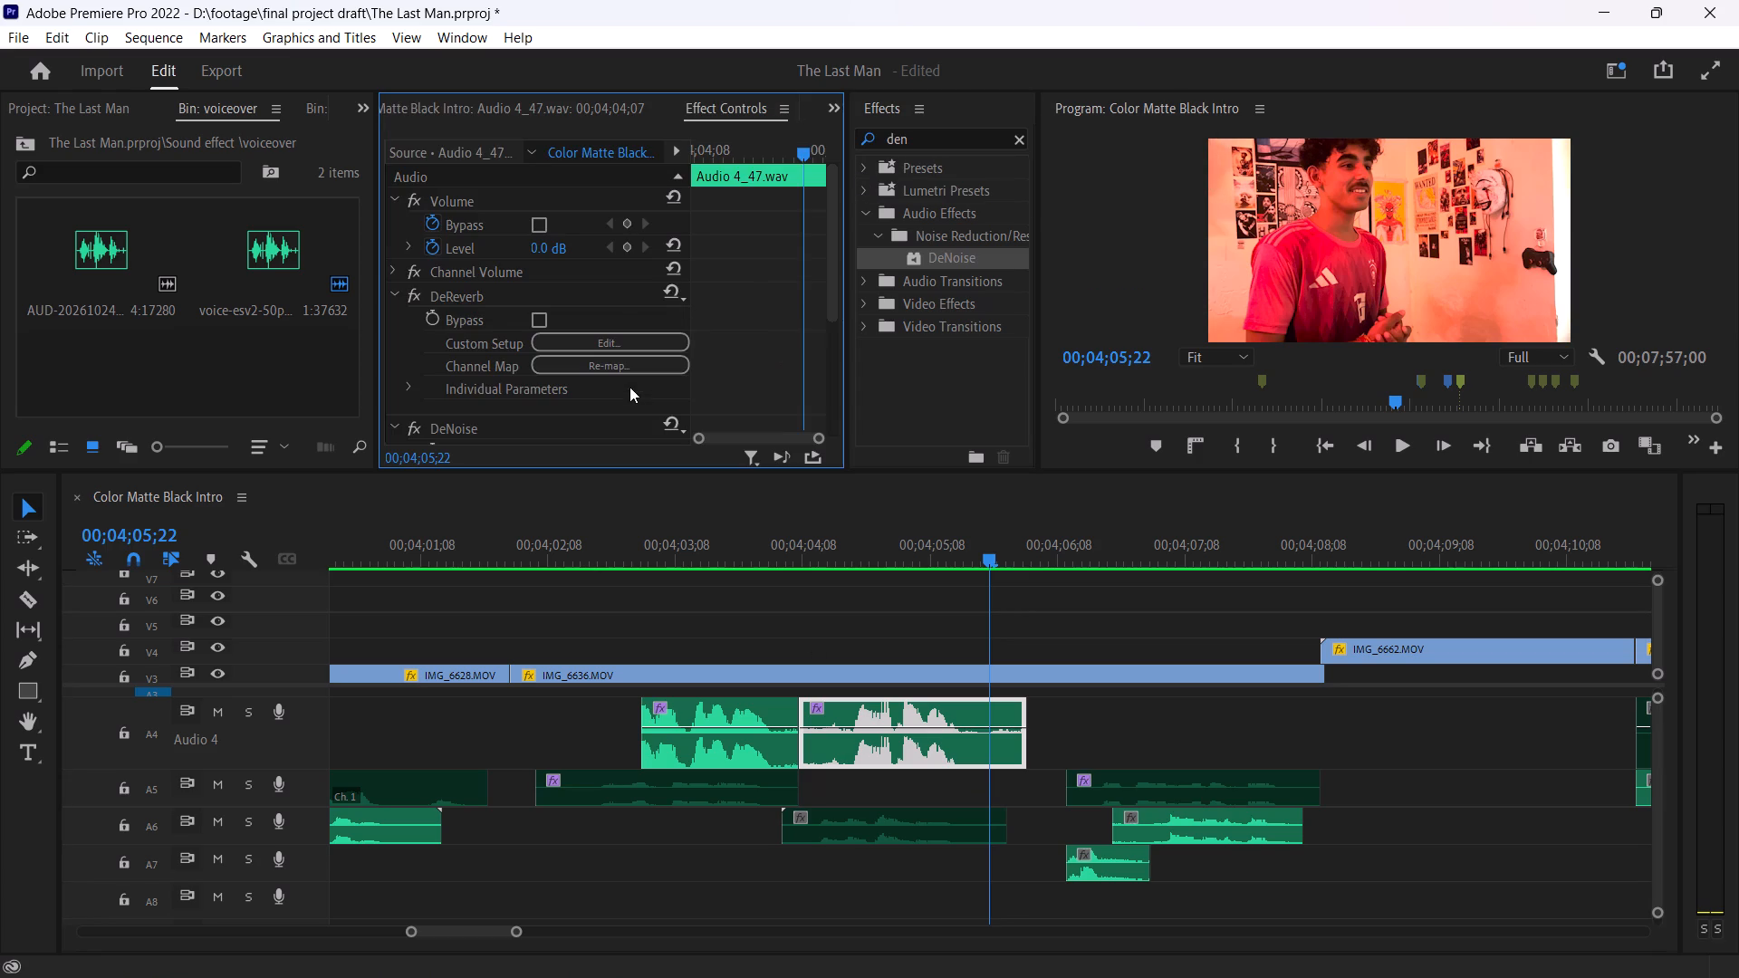
click(392, 294)
click(585, 357)
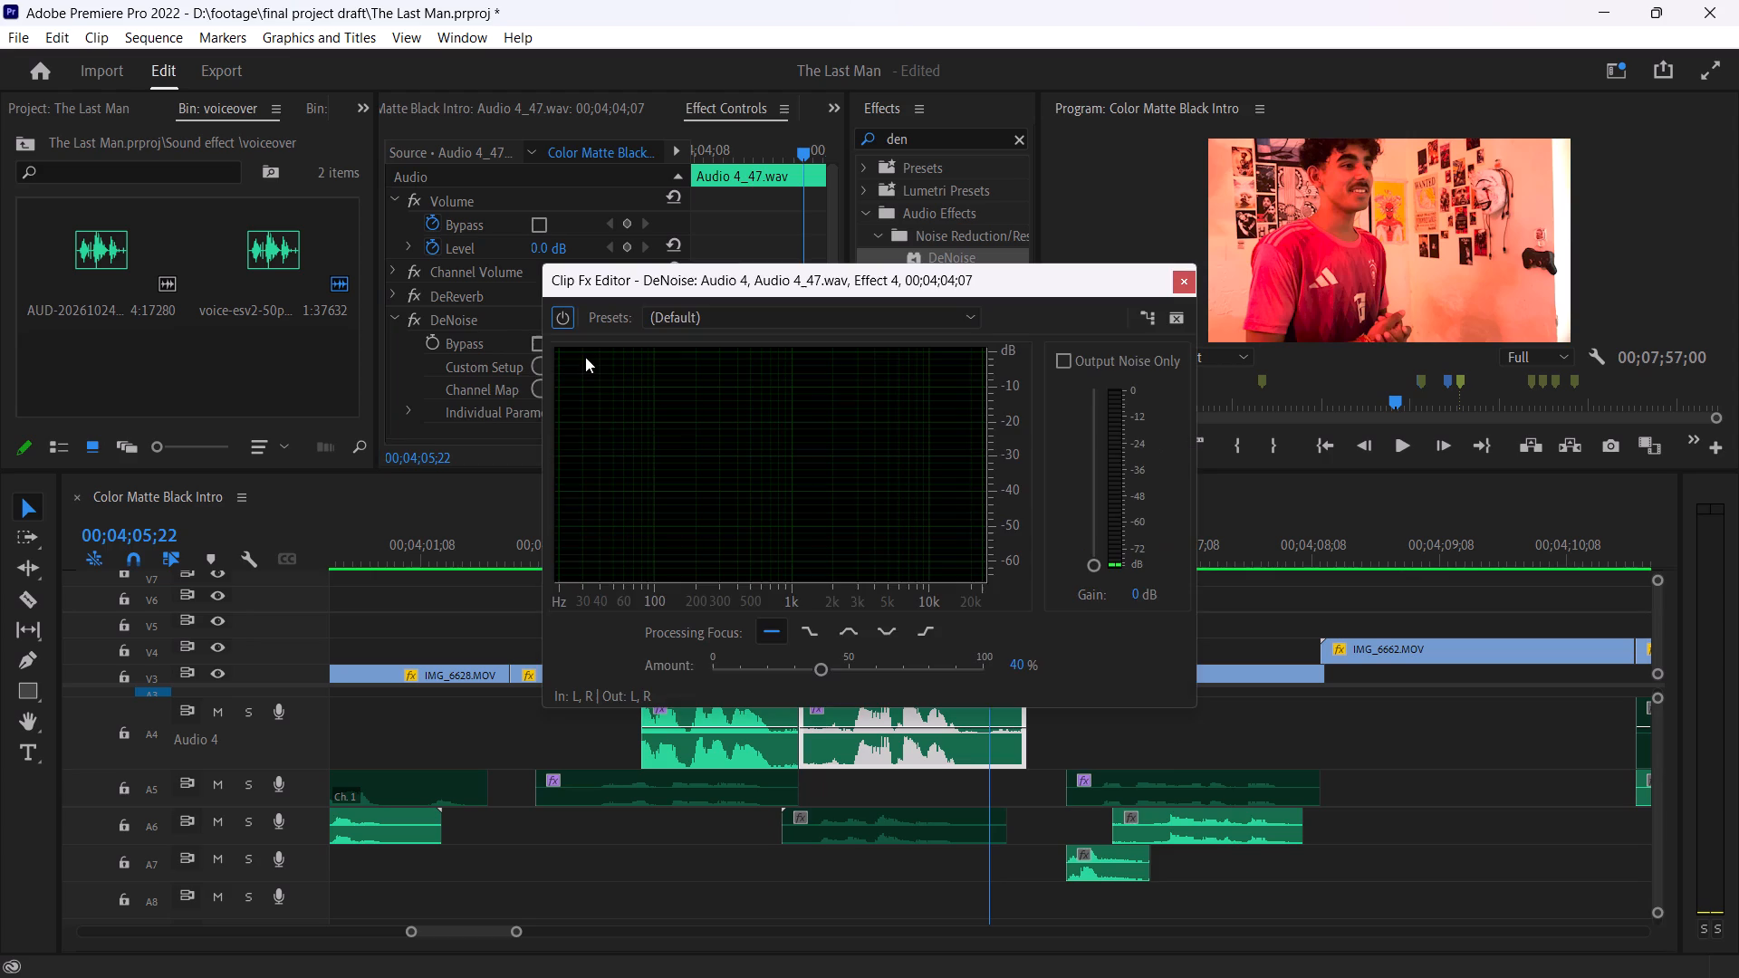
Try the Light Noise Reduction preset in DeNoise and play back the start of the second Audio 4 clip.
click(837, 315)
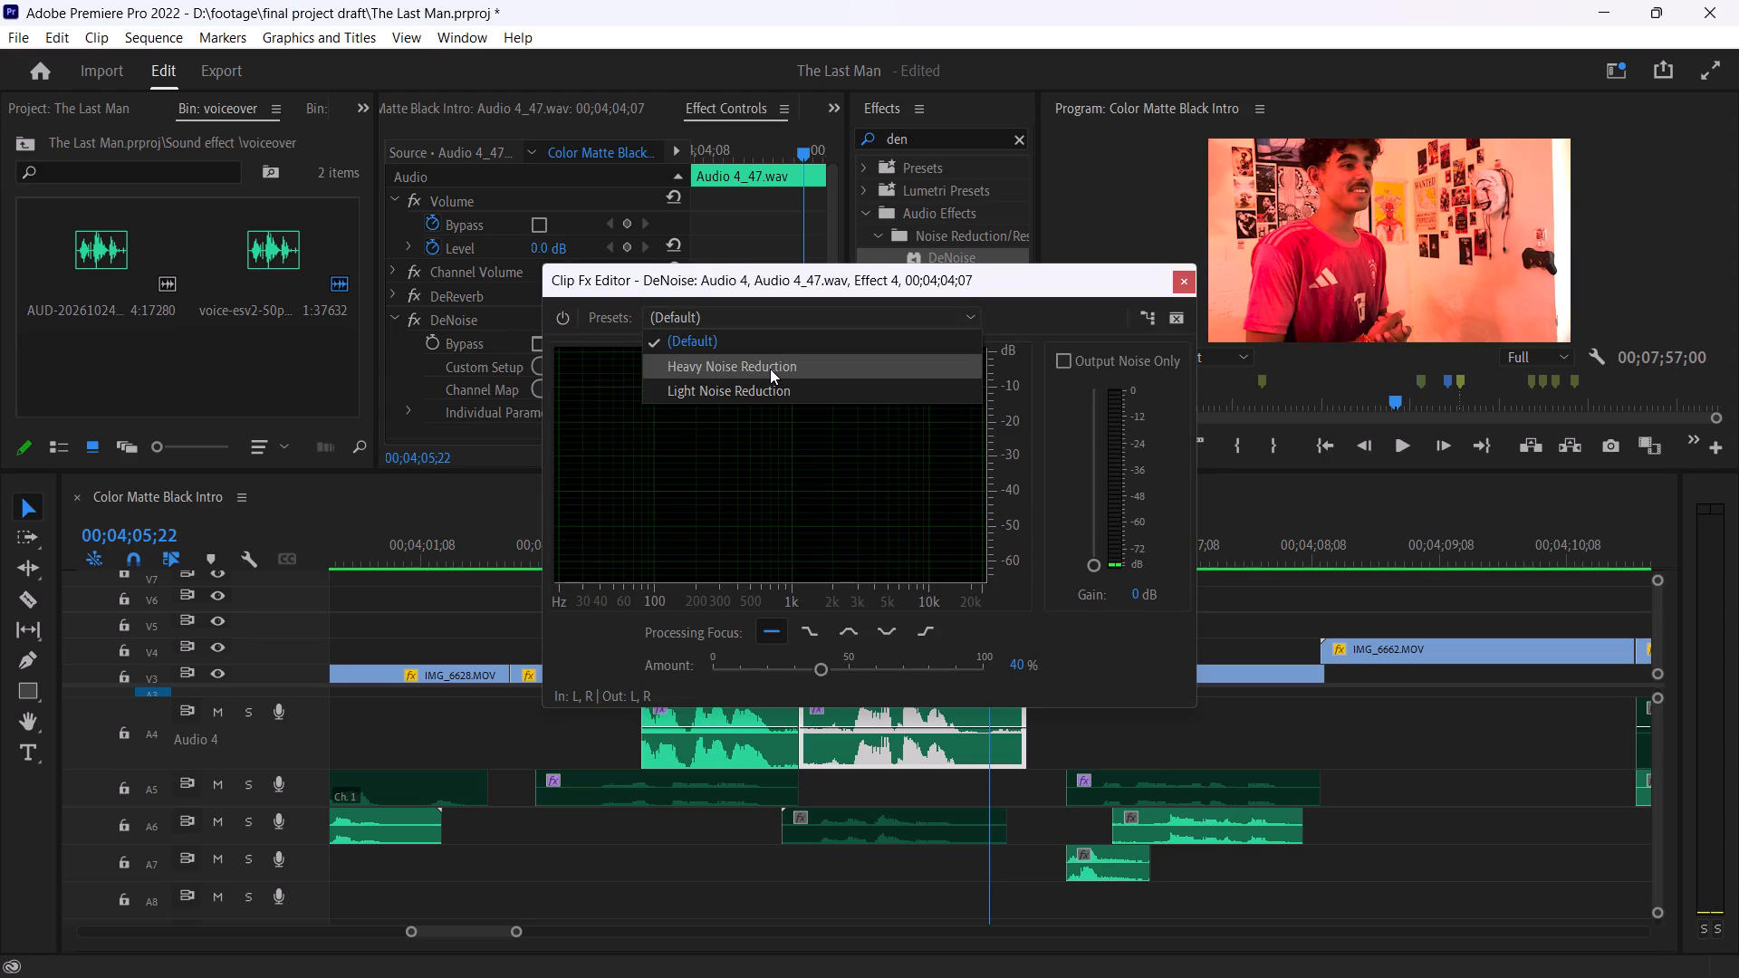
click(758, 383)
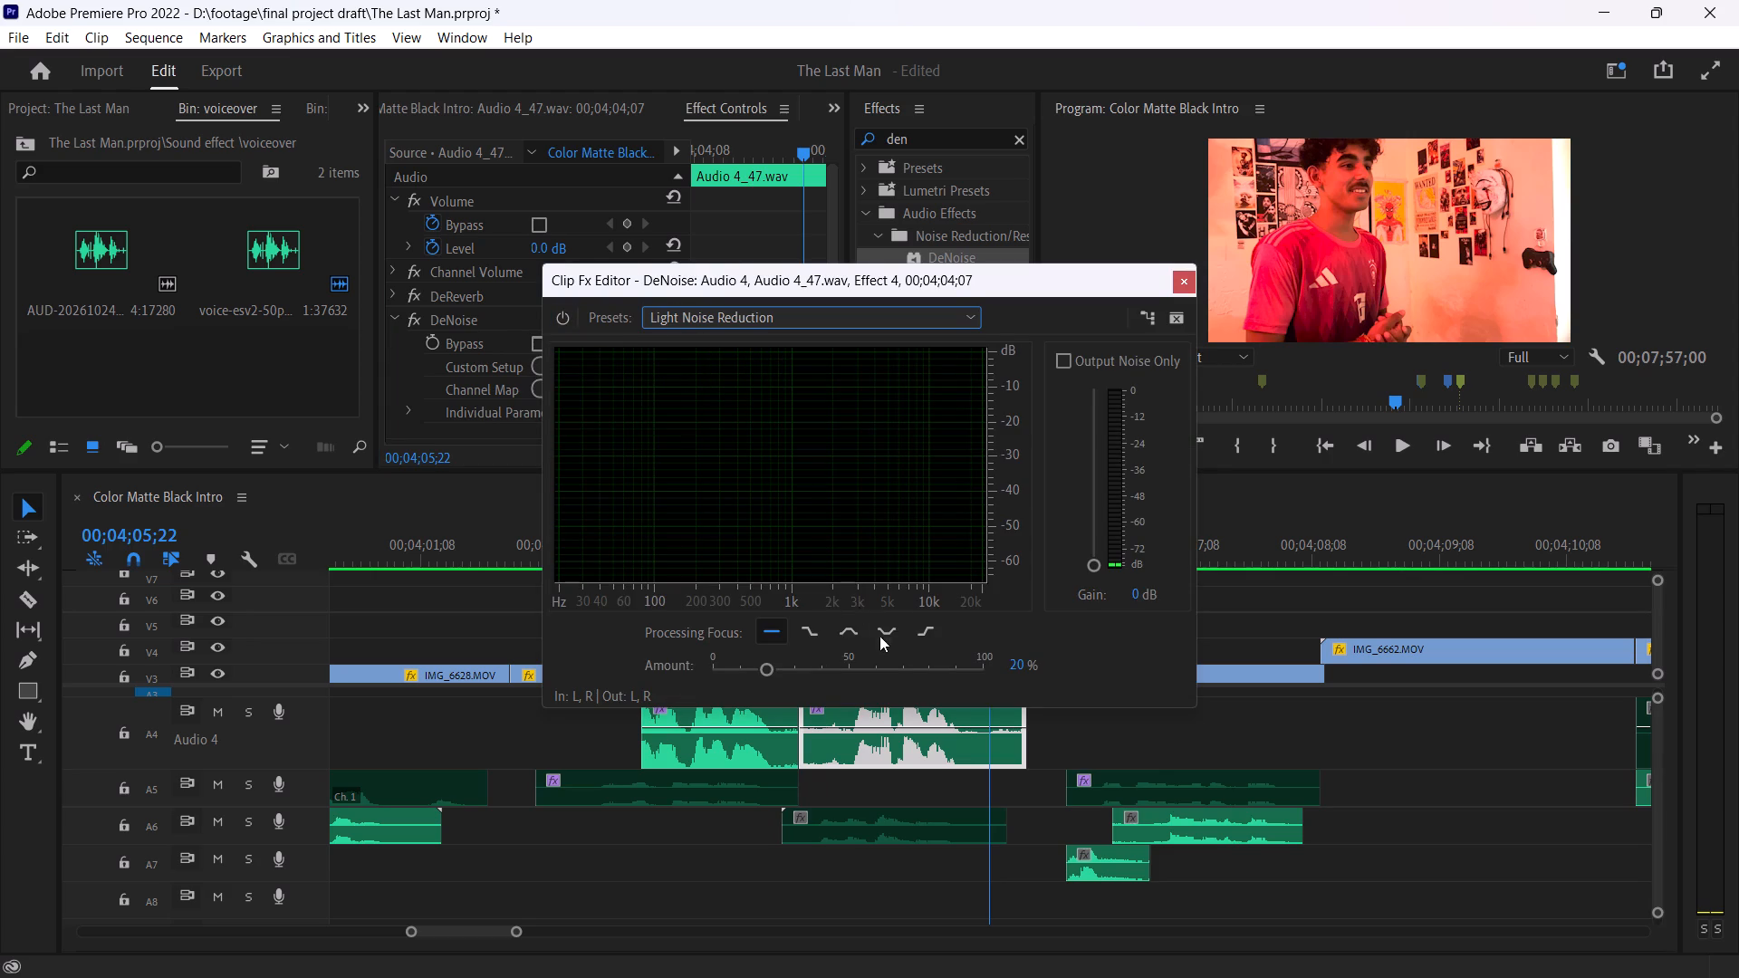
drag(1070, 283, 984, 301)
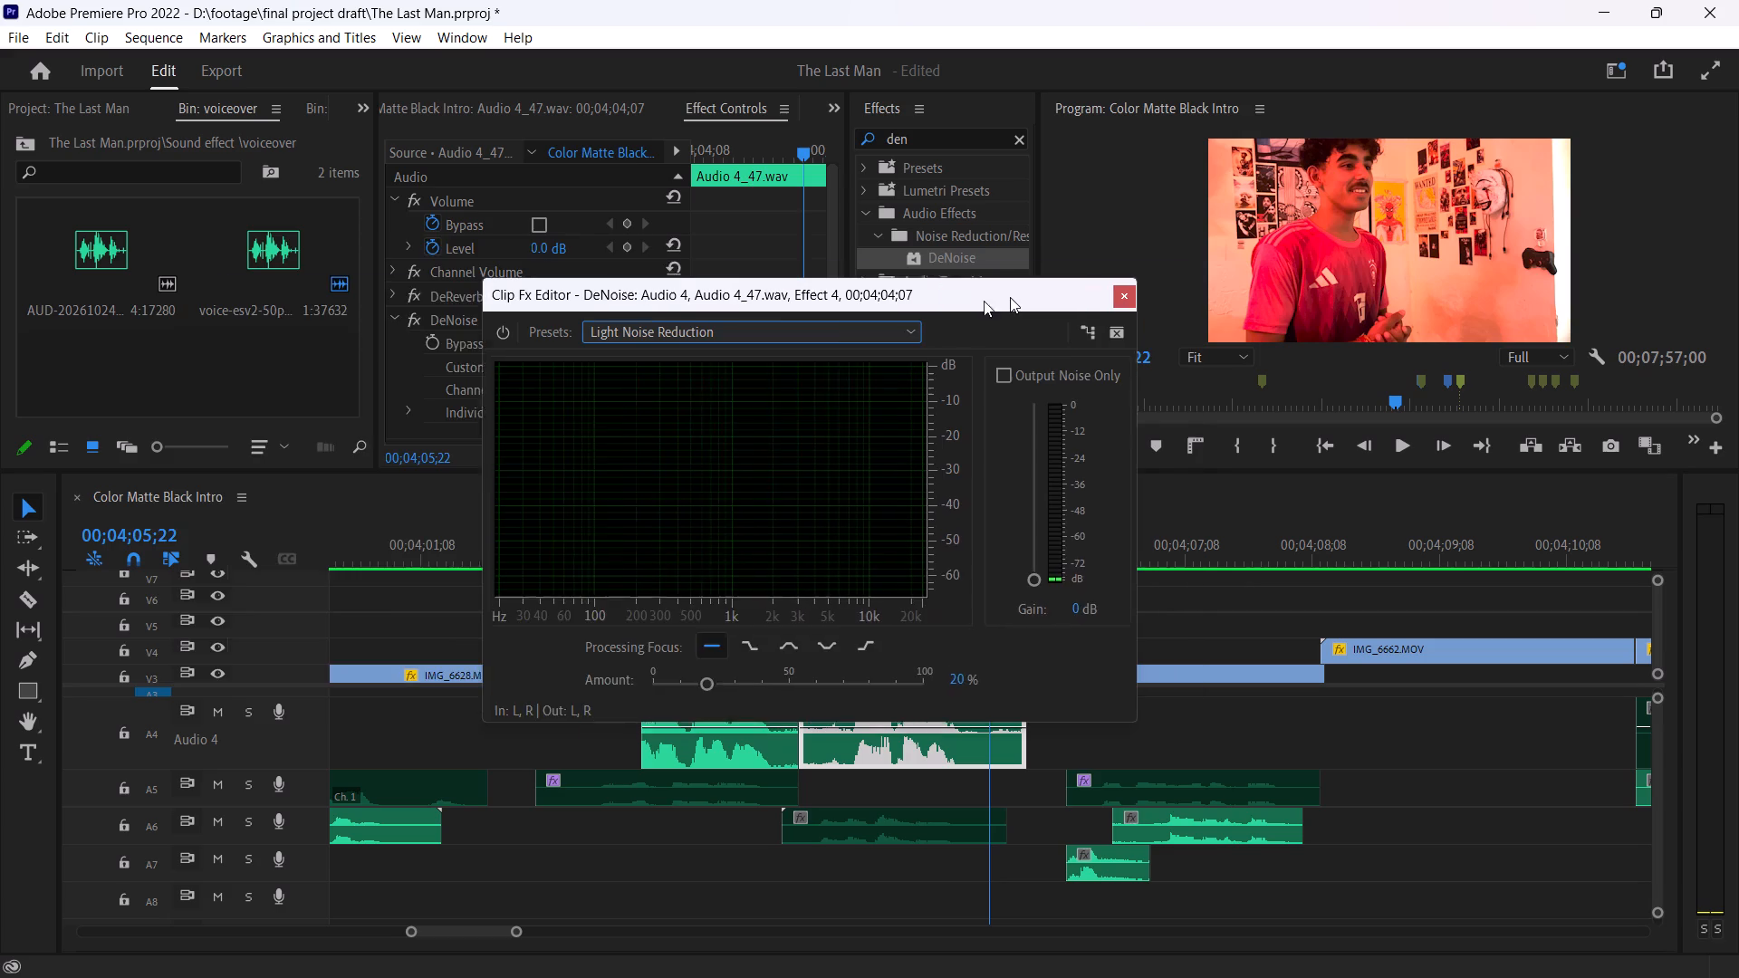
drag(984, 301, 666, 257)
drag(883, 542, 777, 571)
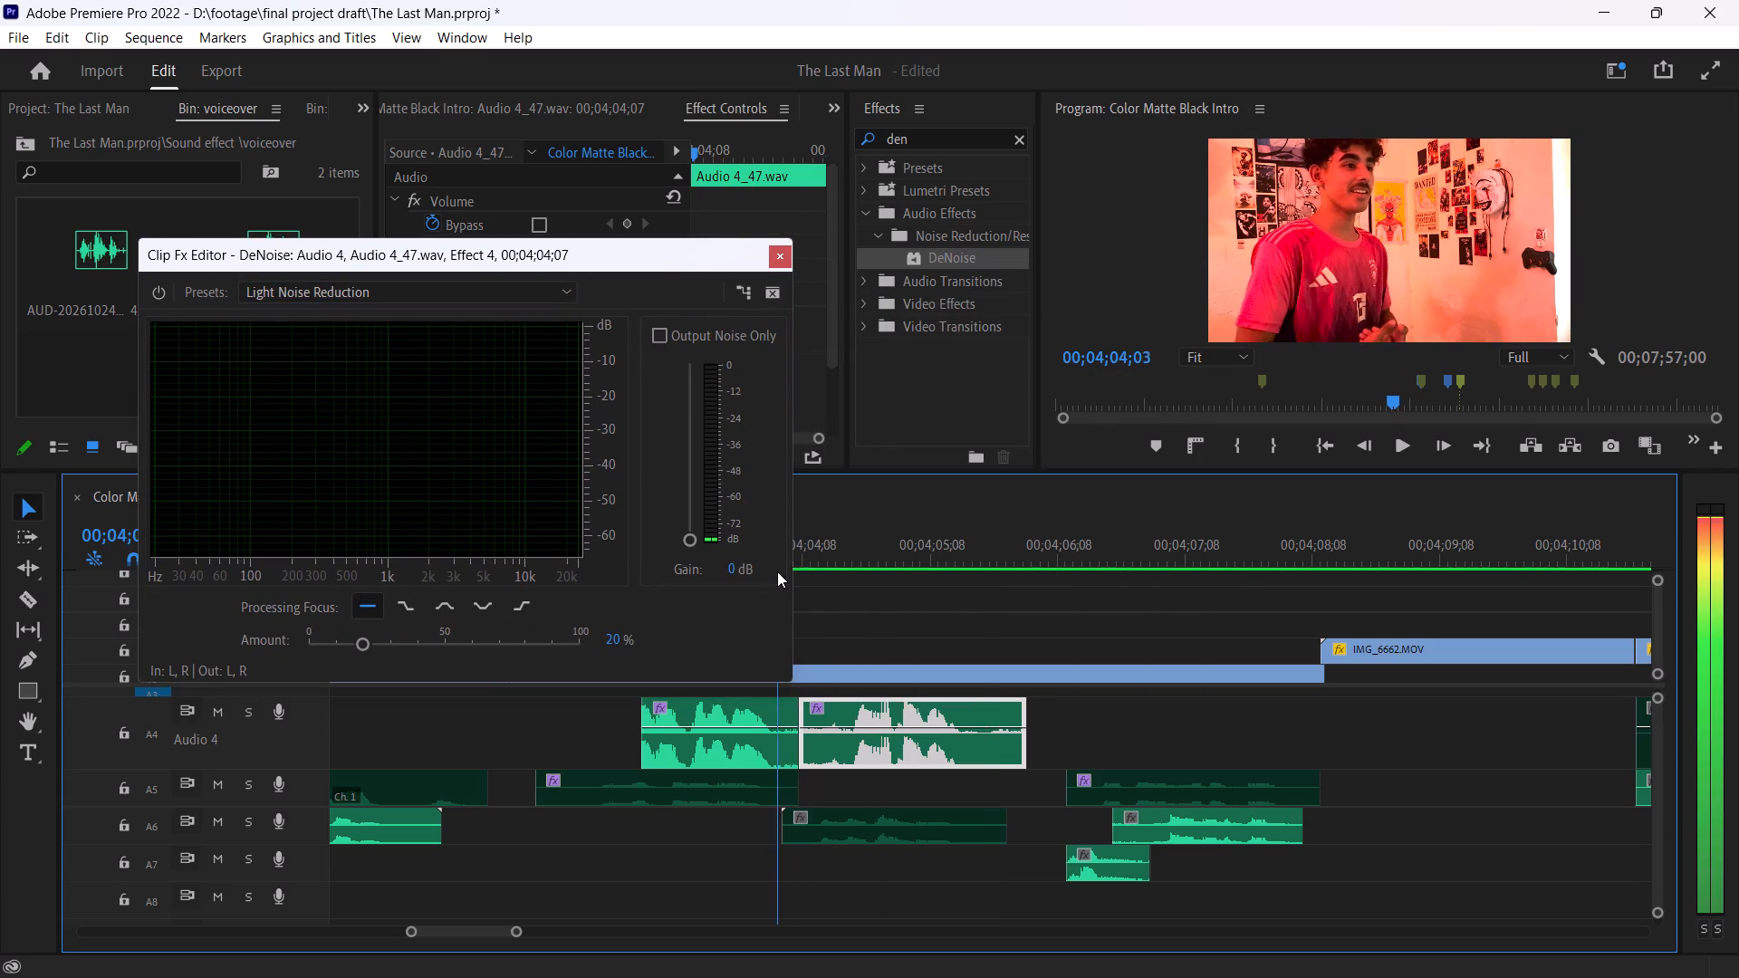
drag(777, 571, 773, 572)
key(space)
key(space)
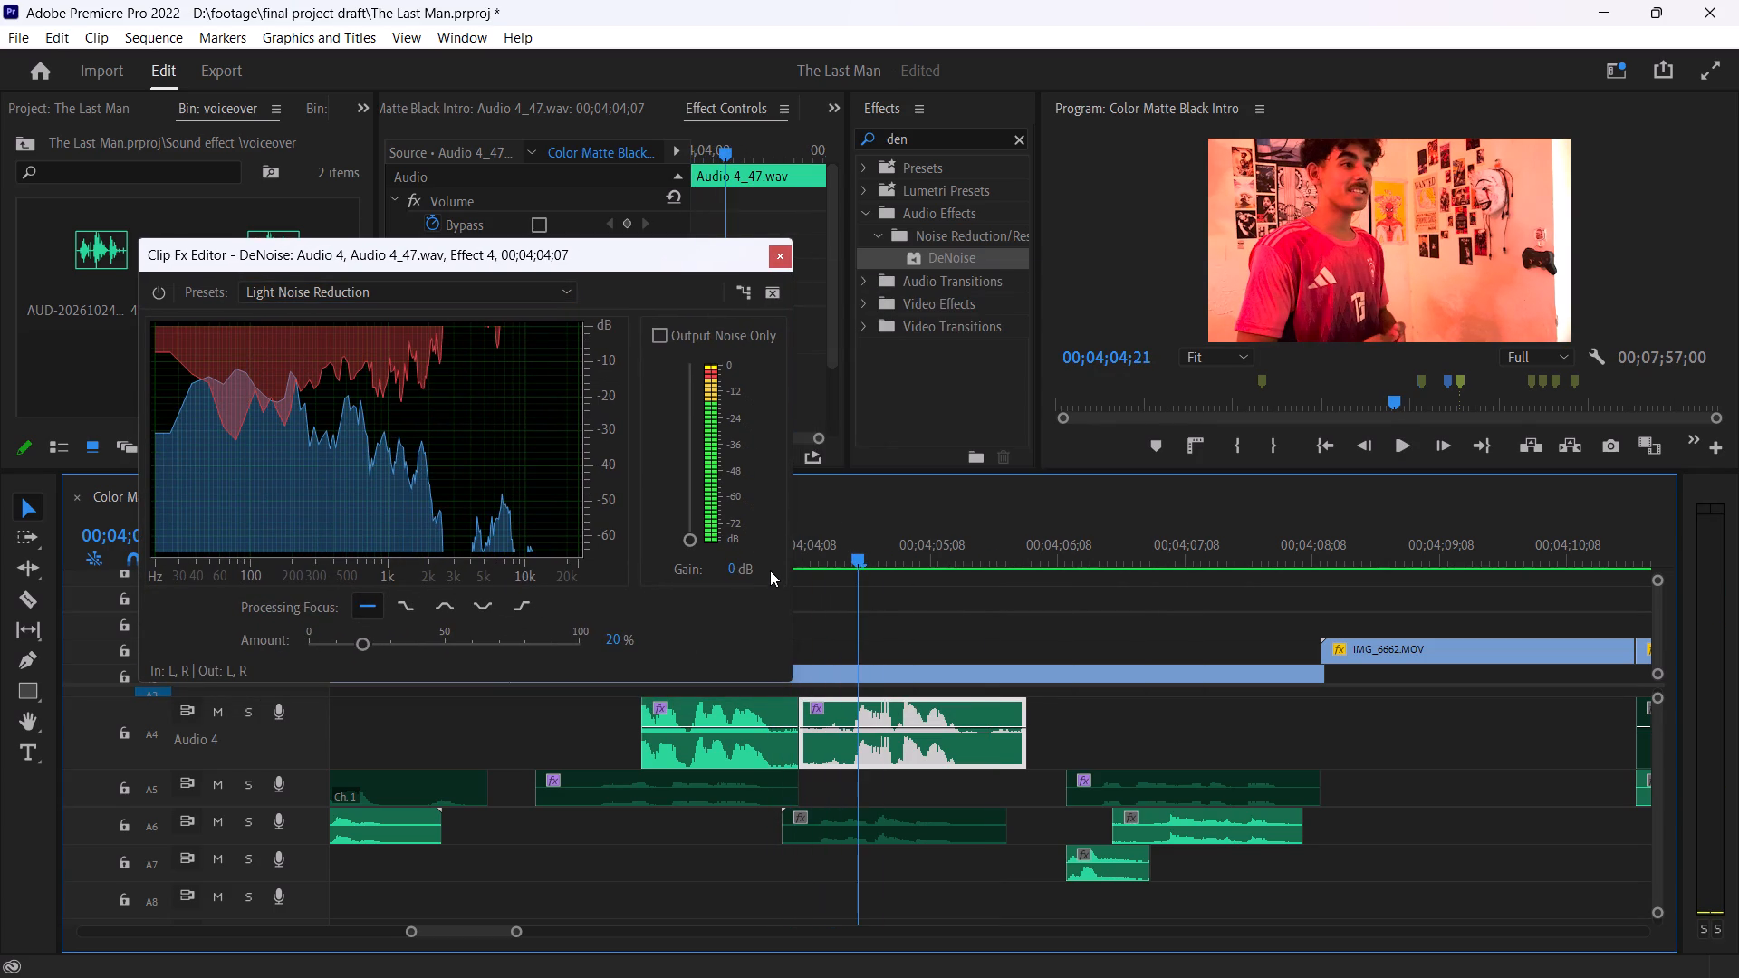
Set the DeNoise preset to Heavy Noise Reduction on the second Audio 4 clip, play it back, and close the effect editor.
click(489, 293)
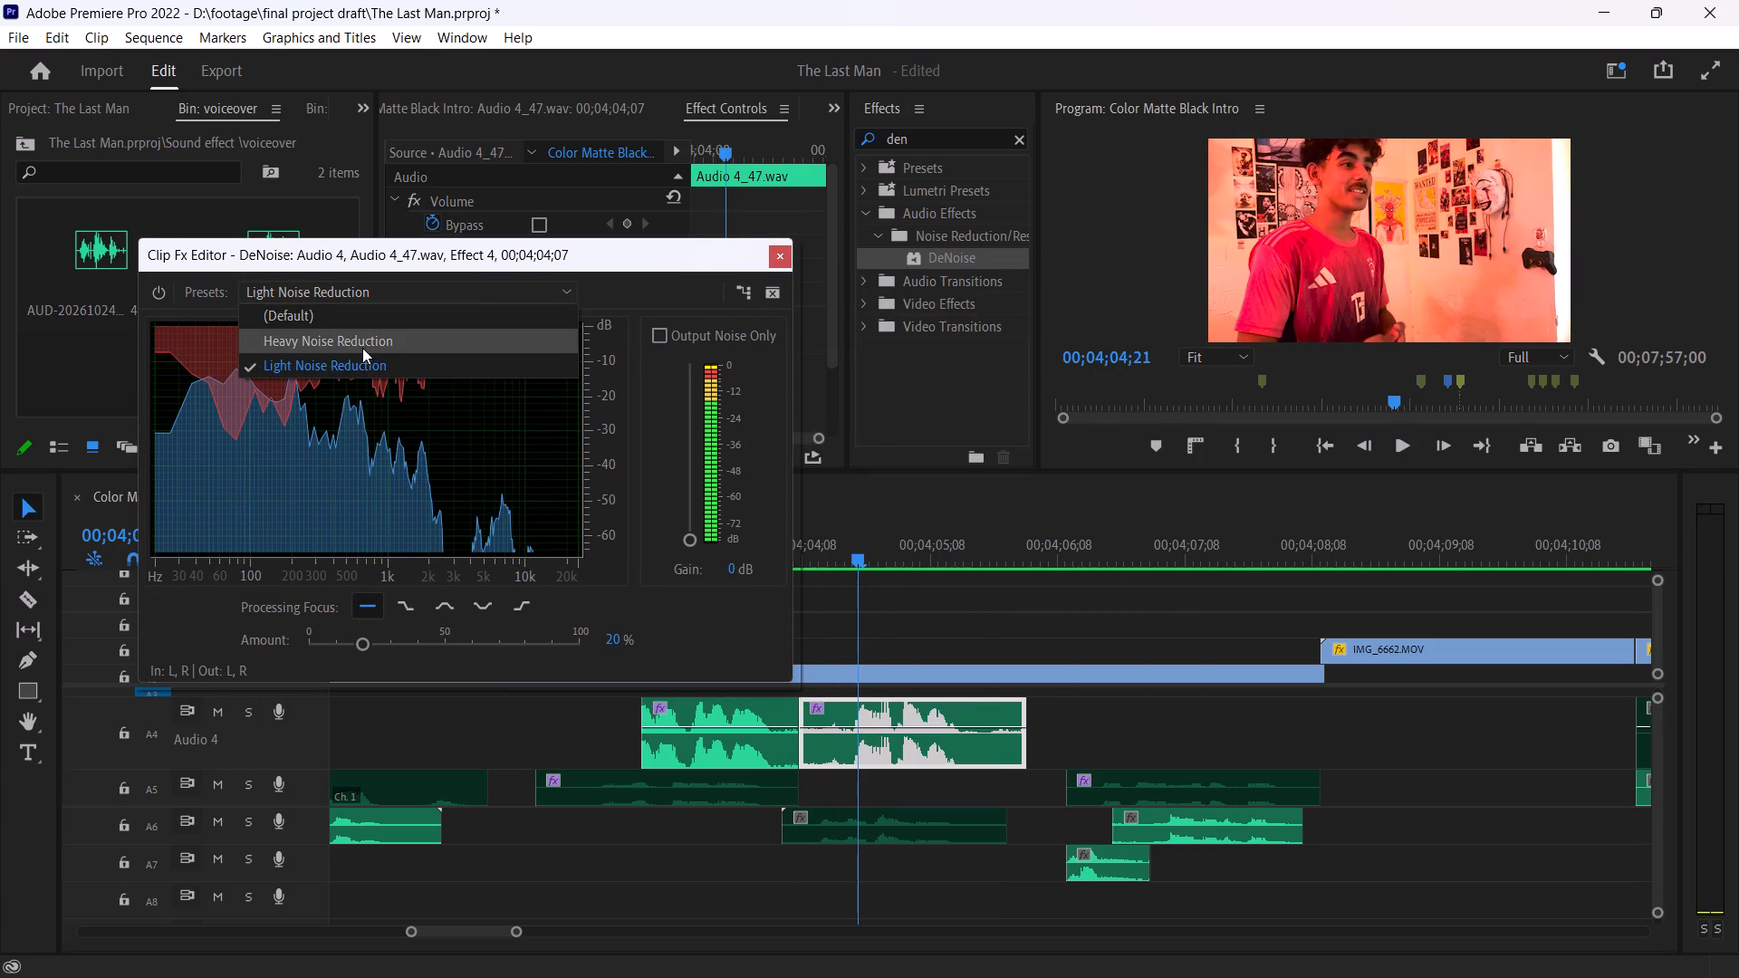
click(362, 348)
drag(846, 542, 785, 562)
key(space)
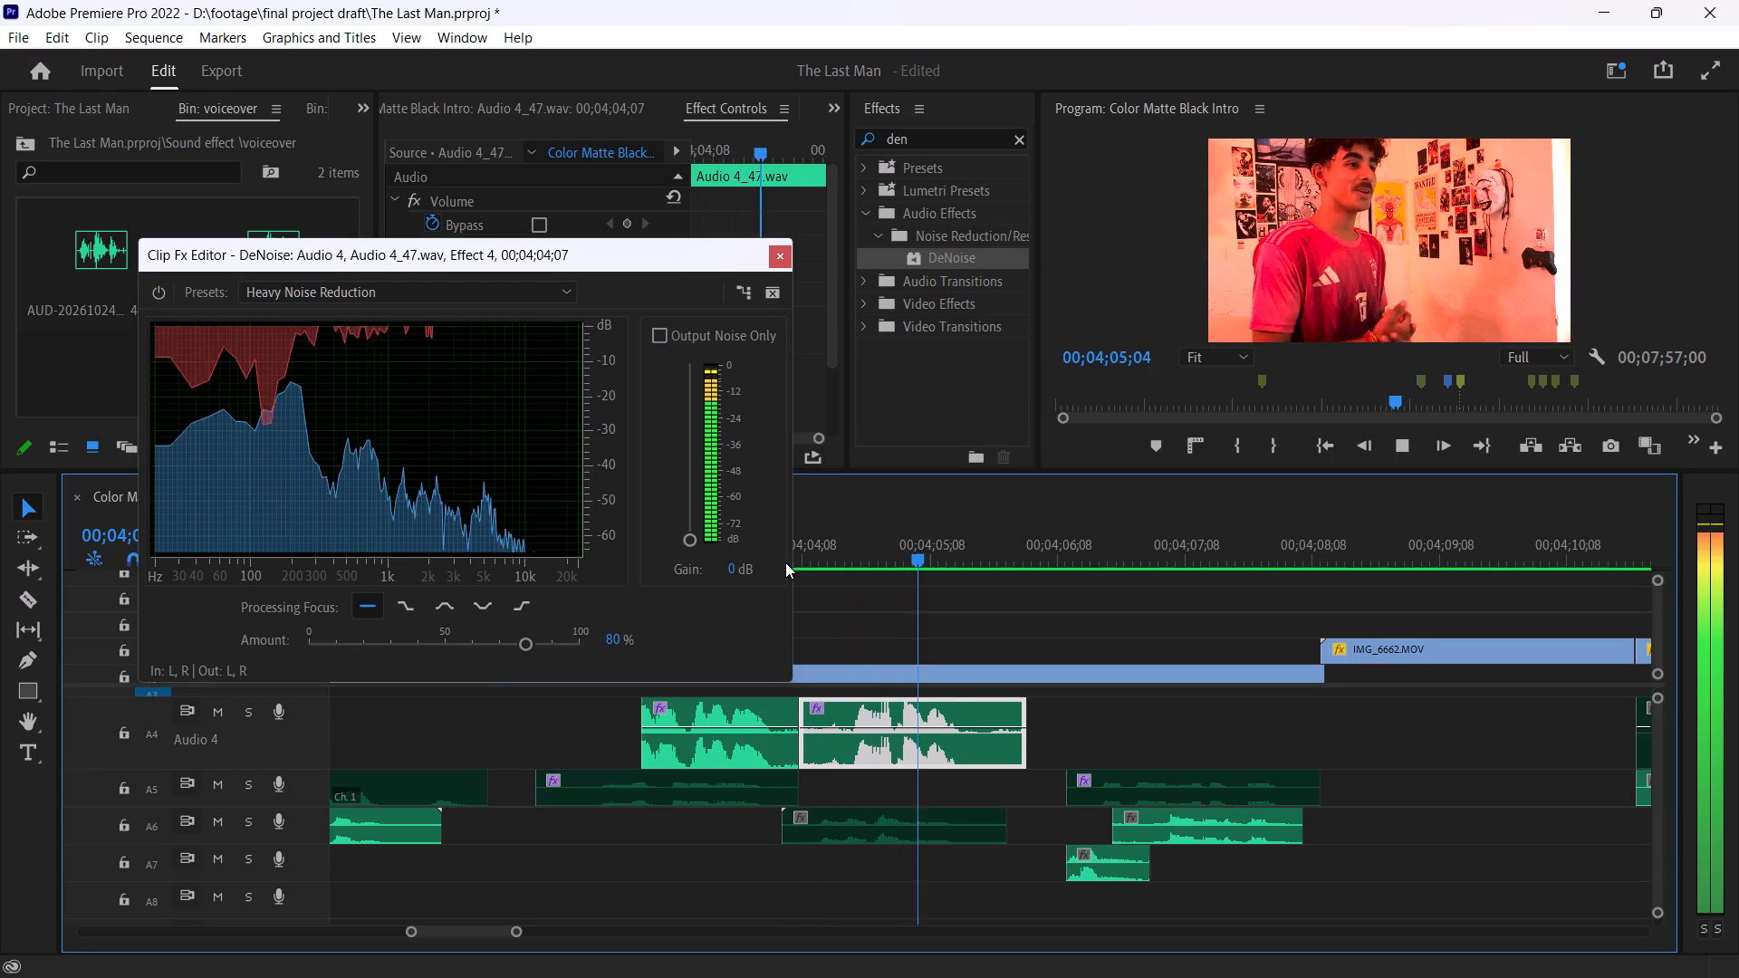
key(space)
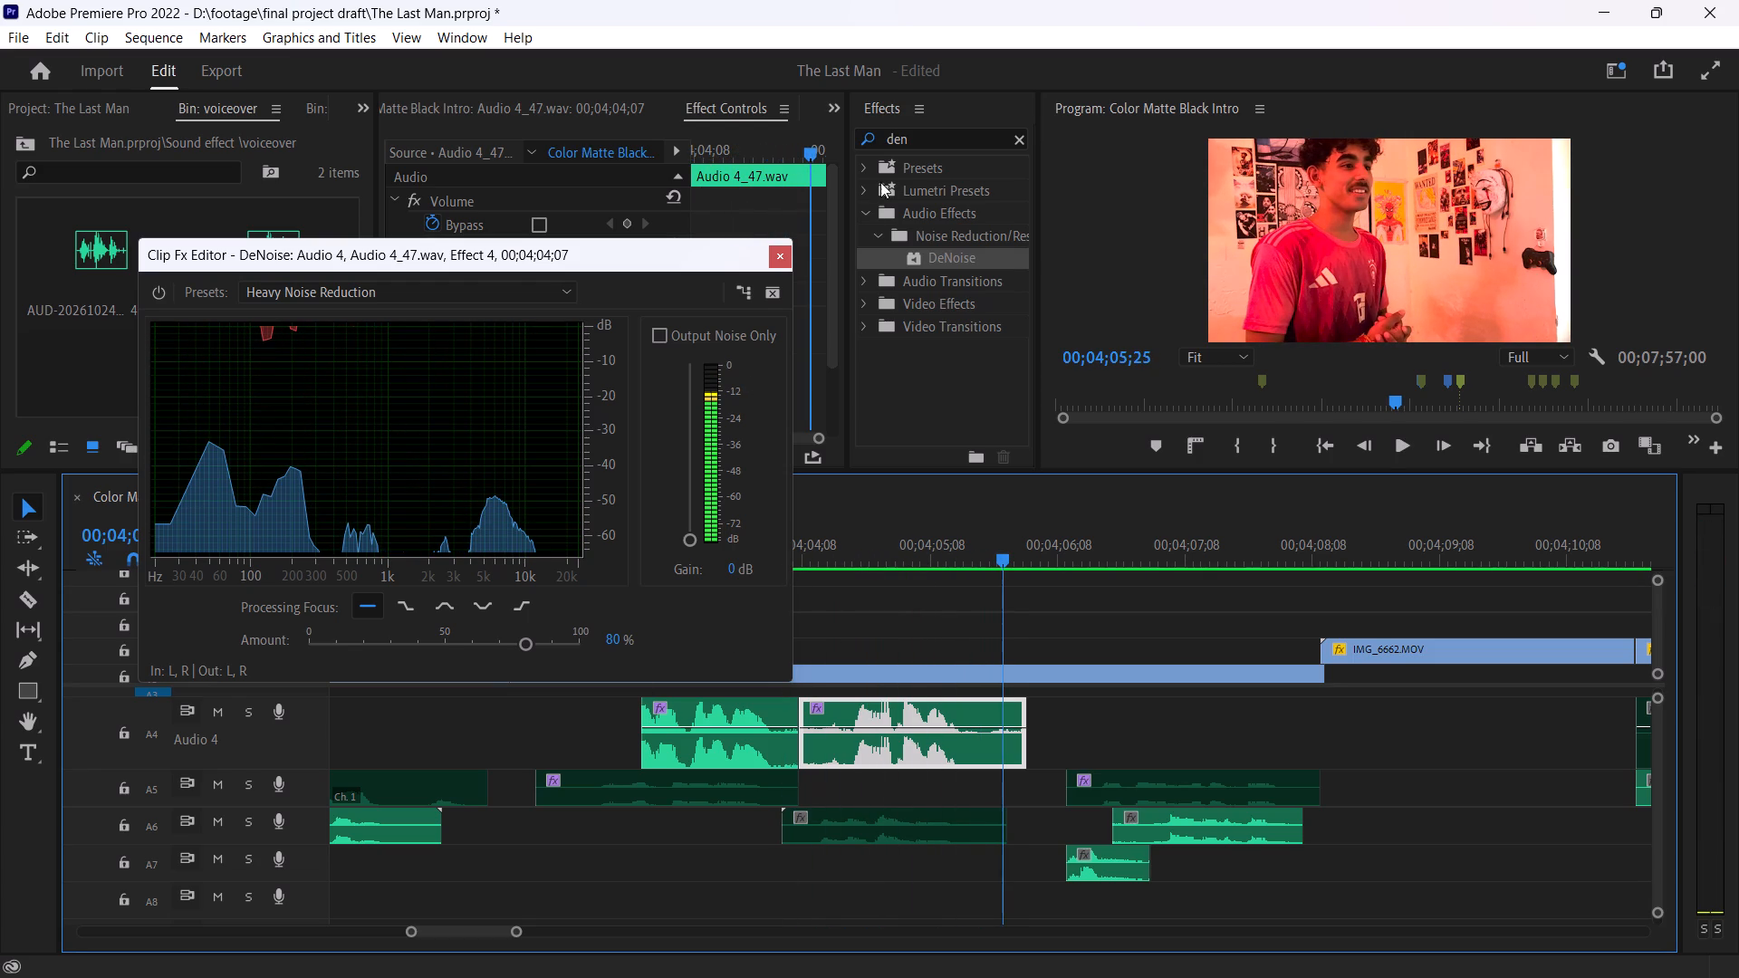
click(784, 254)
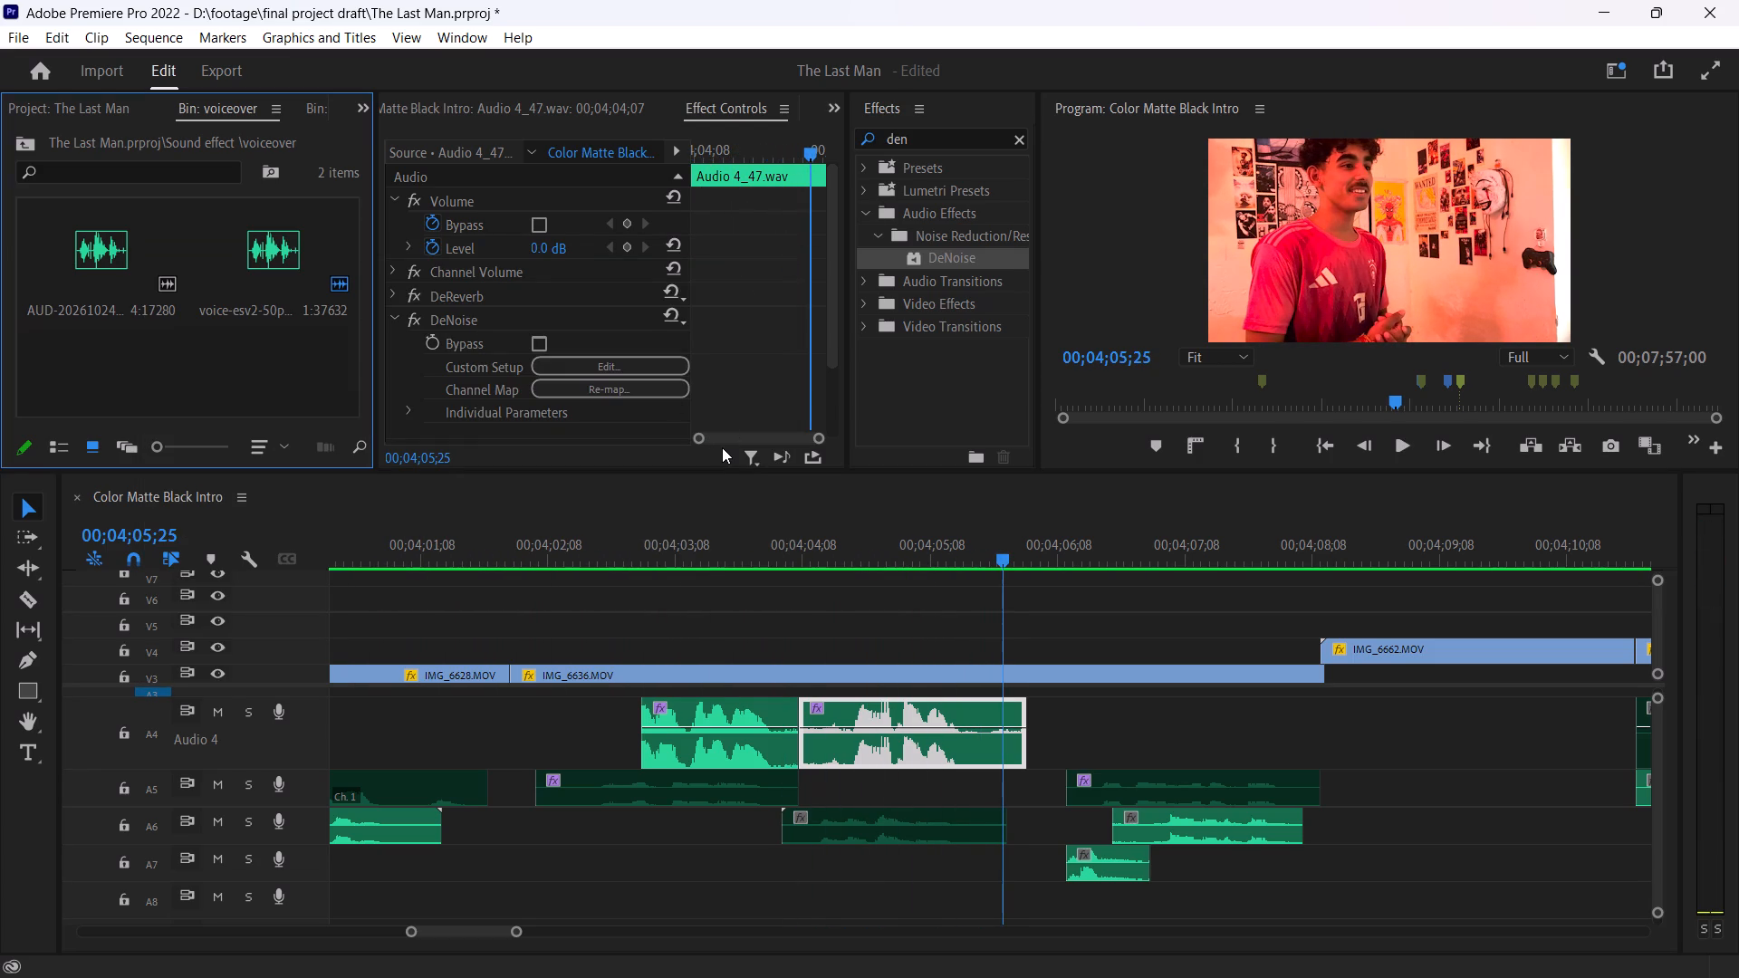
Save the project.
key(ctrl+d)
key(ctrl+s)
Play the sequence from 00;04;05;25 into the start of the IMG_6662.MOV shot to hear the following dialogue.
drag(741, 451, 861, 485)
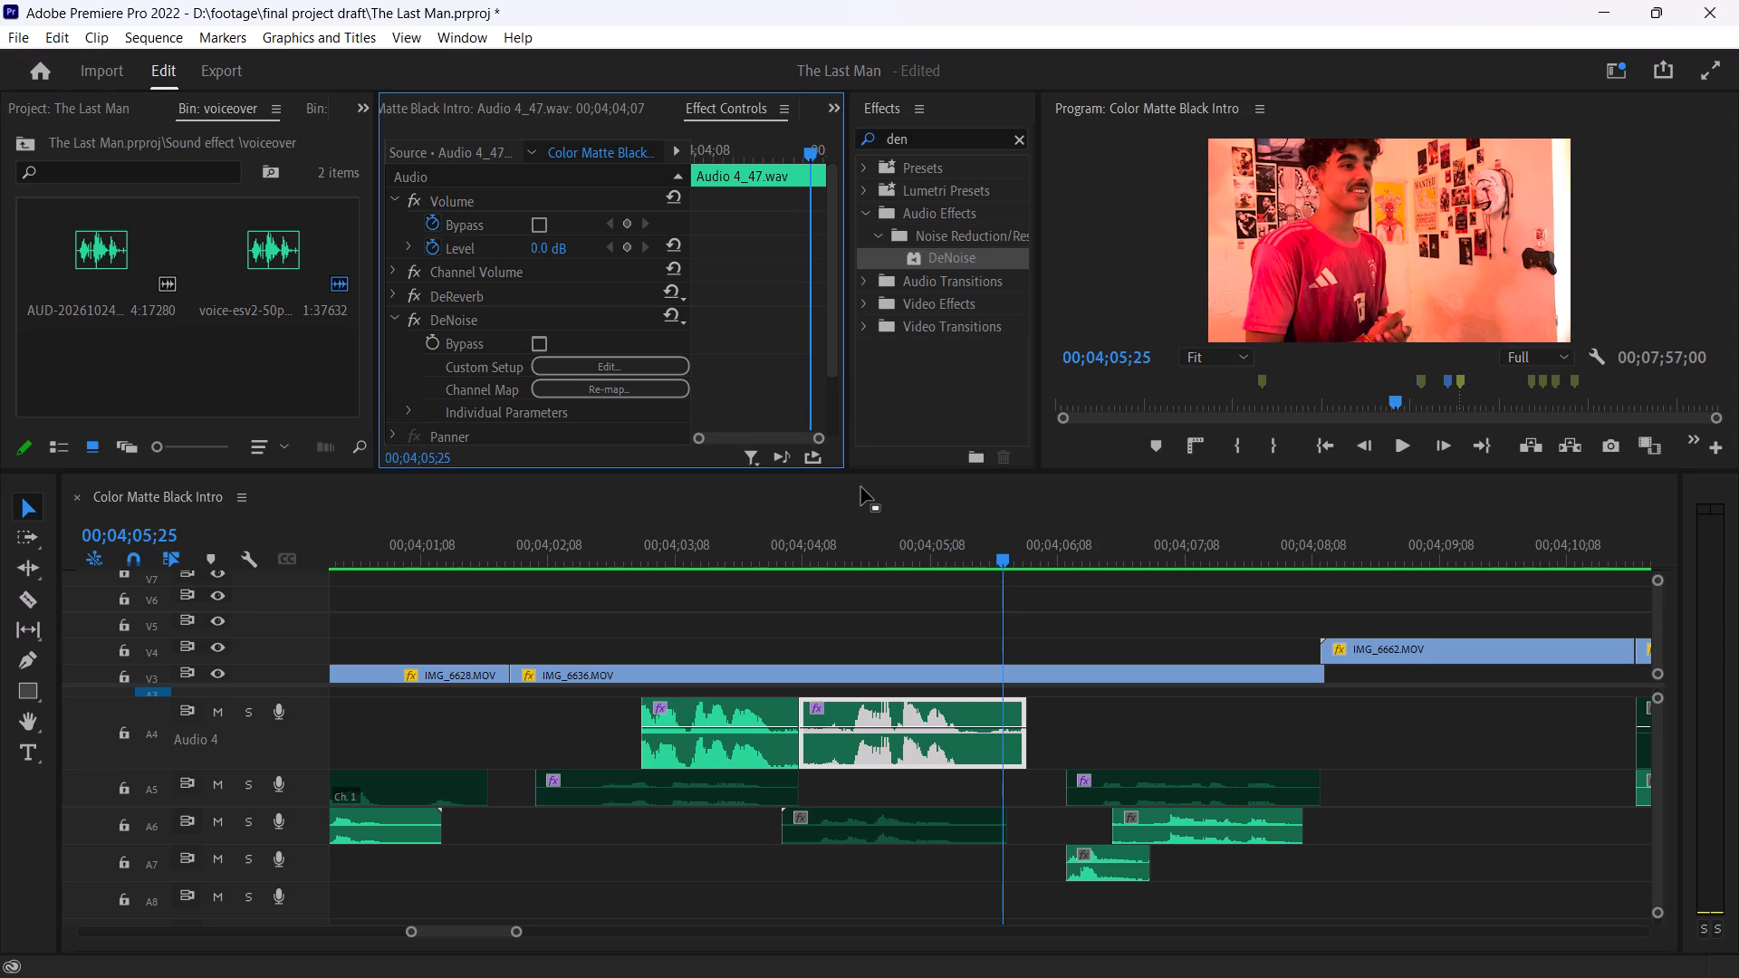
key(space)
key(space)
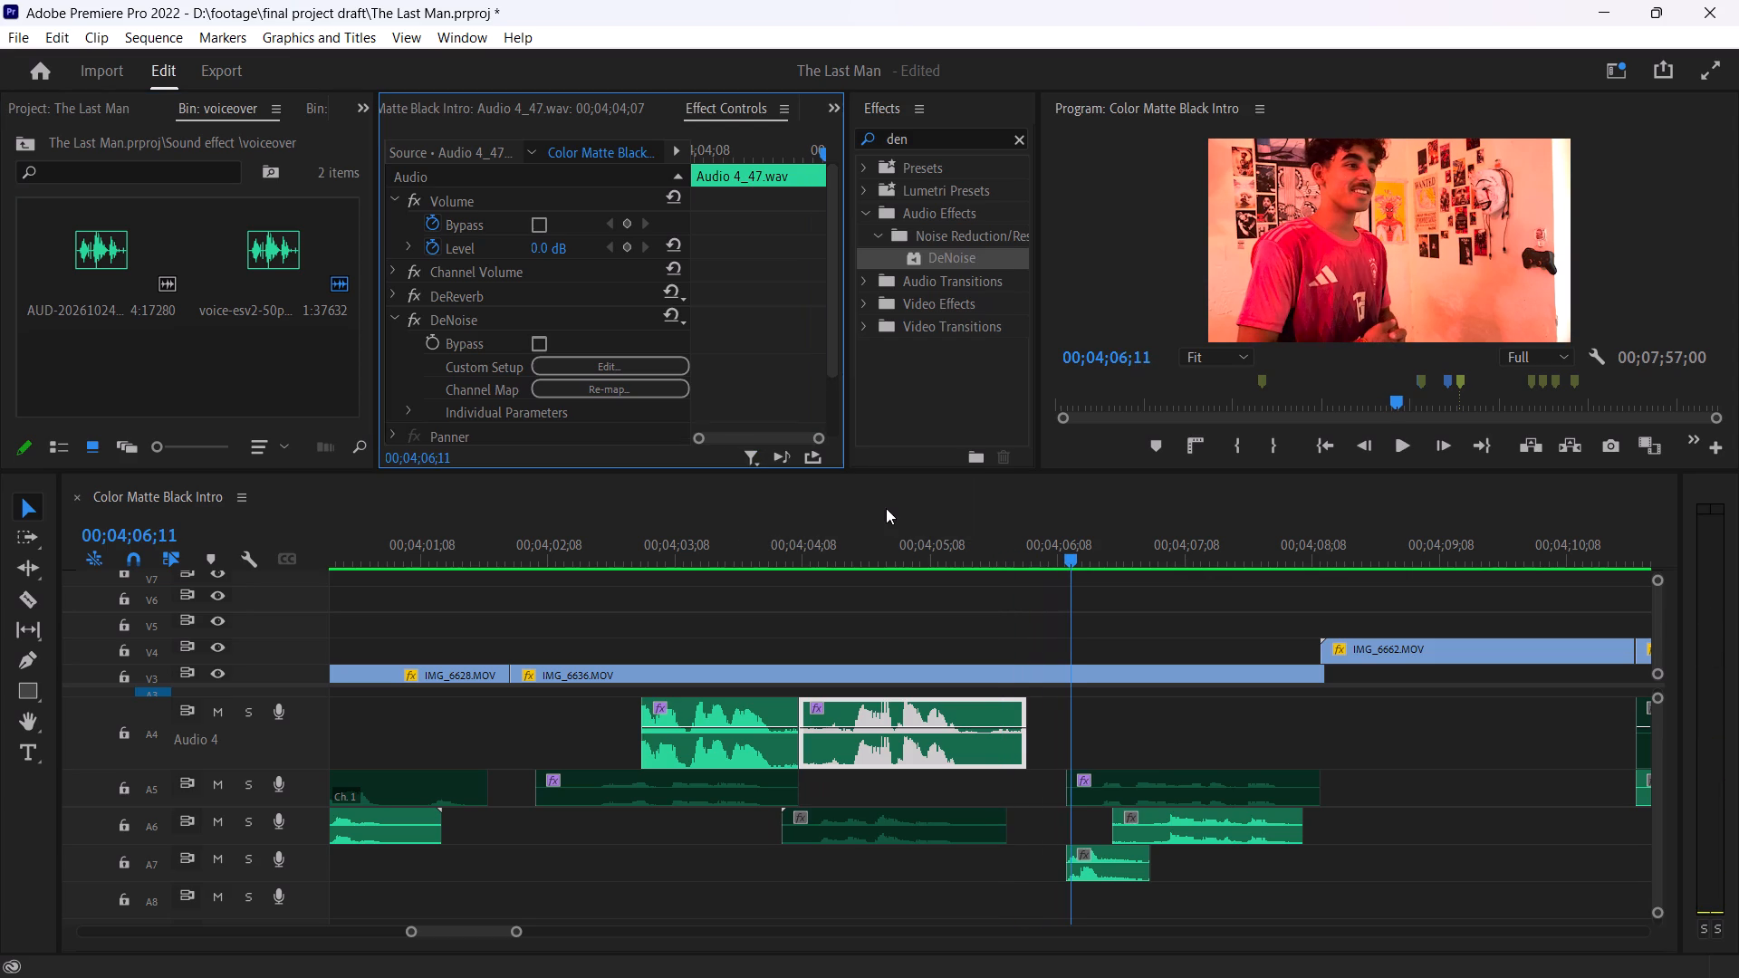
key(space)
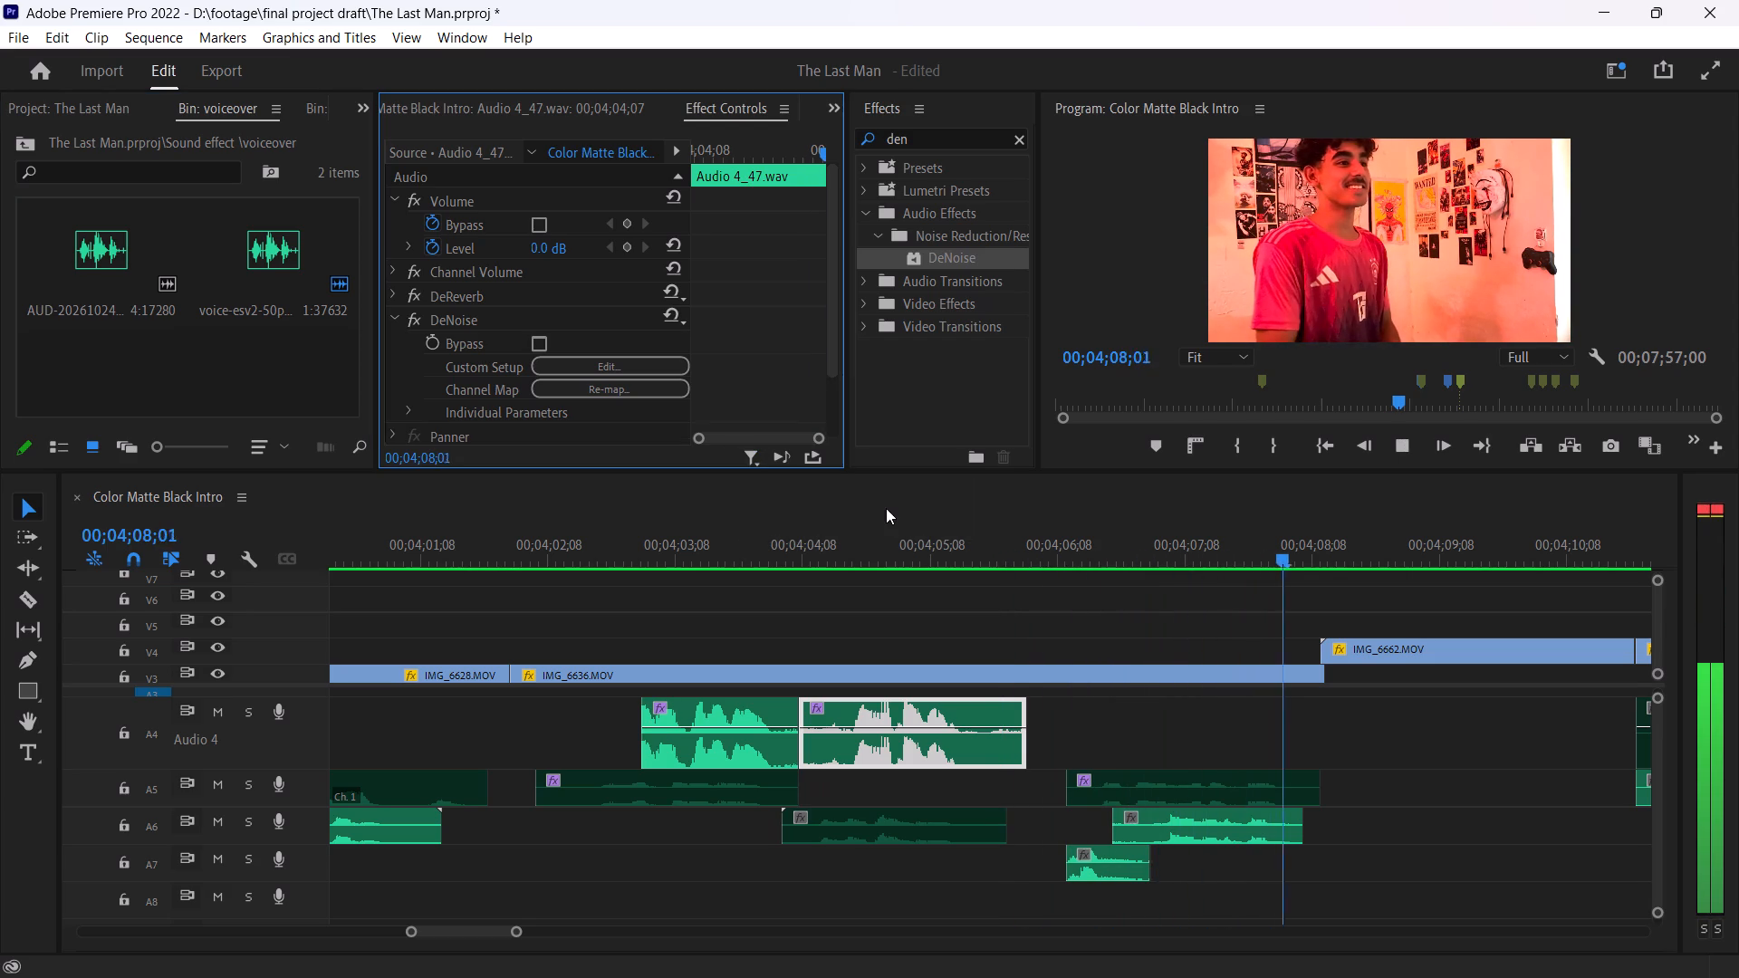
key(space)
key(space)
key(space)
Record a new voiceover take on Audio 4 from 00;04;08;10, the start of IMG_6662.MOV, to about 00;04;10.
key(Left)
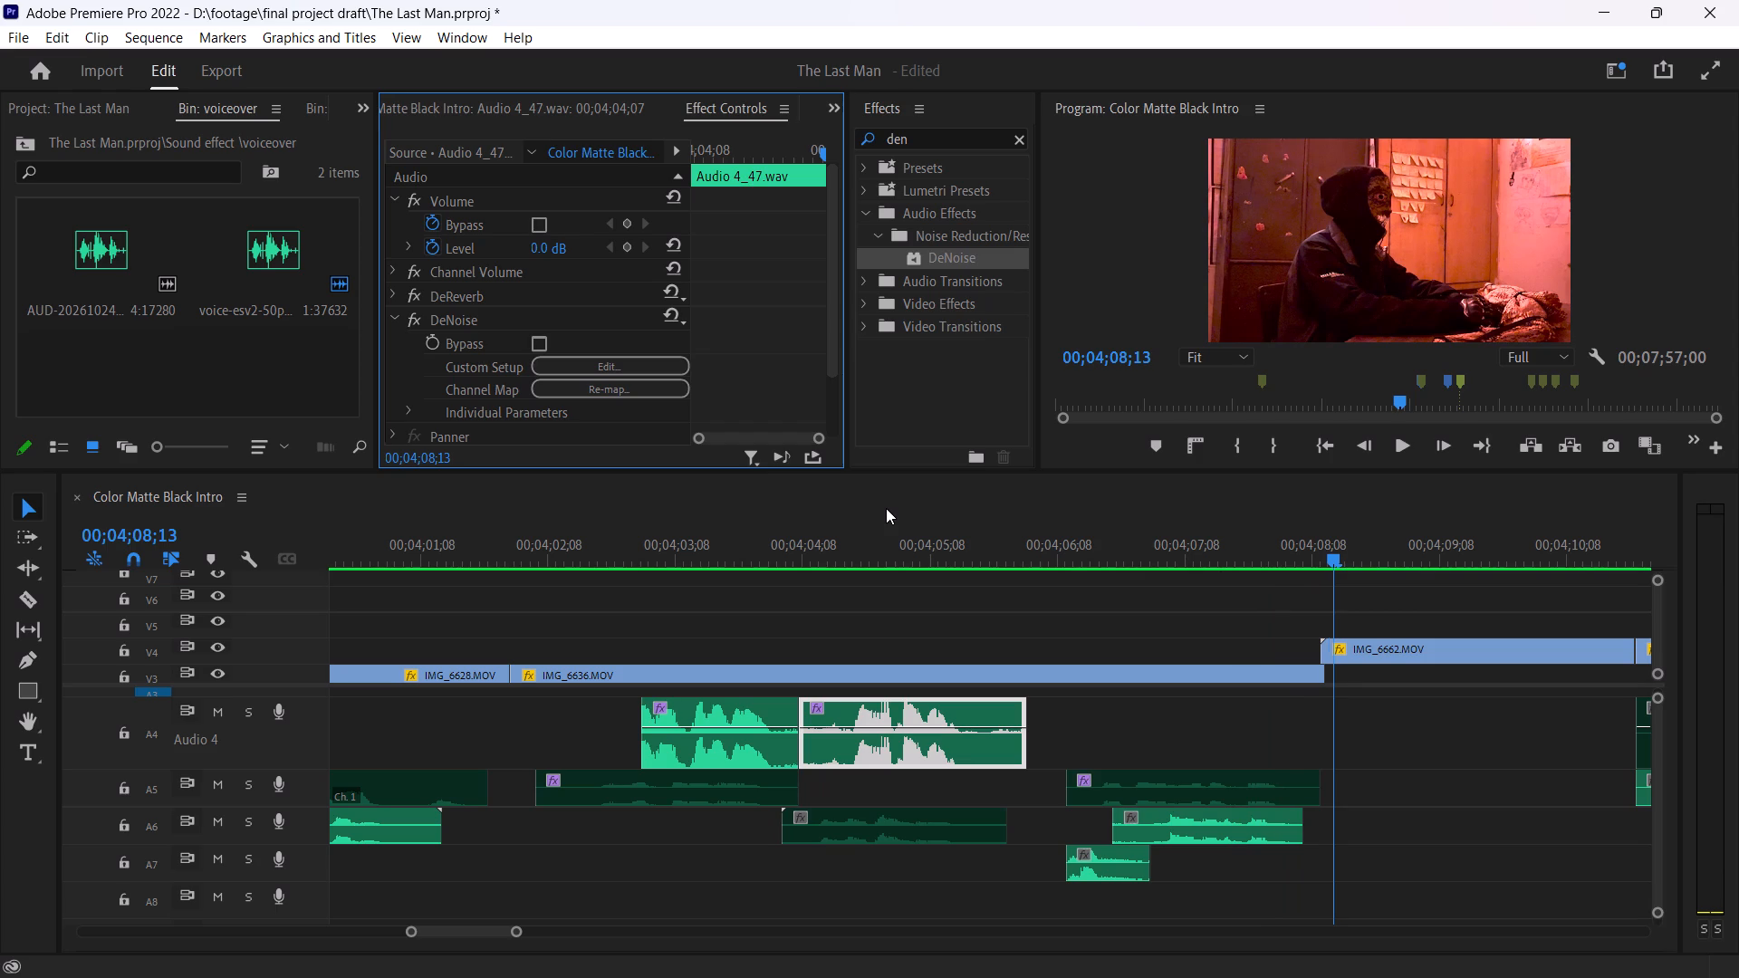
key(Left)
key(Left)
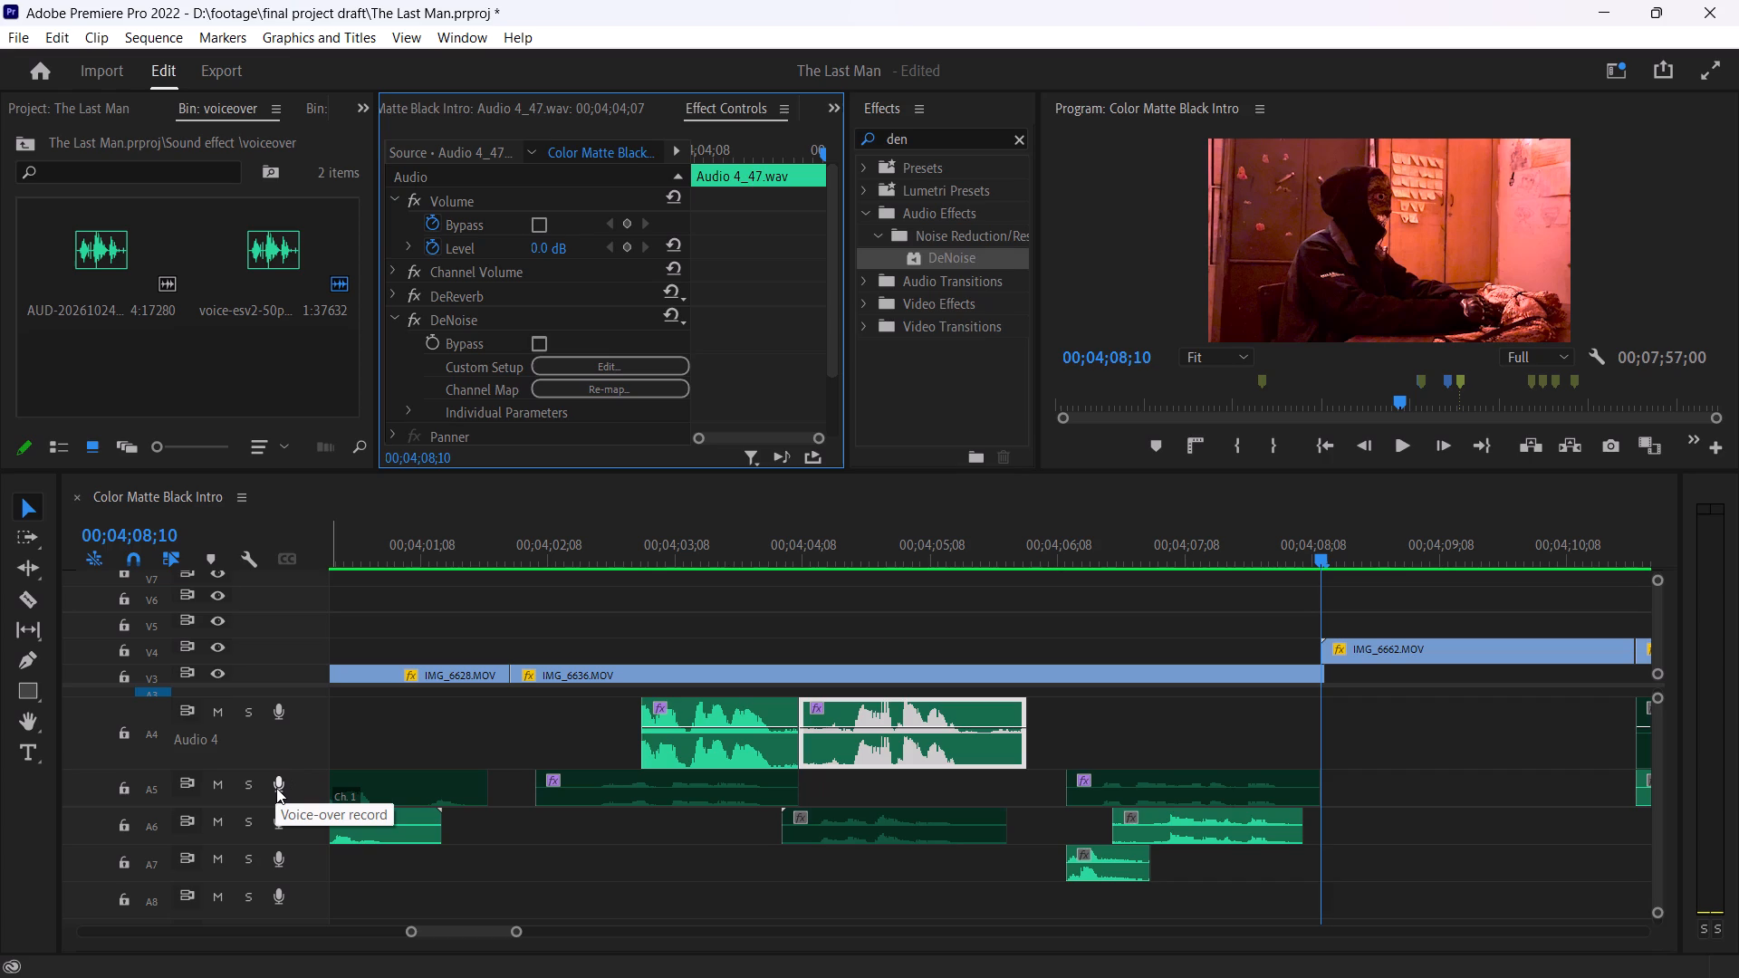
click(280, 714)
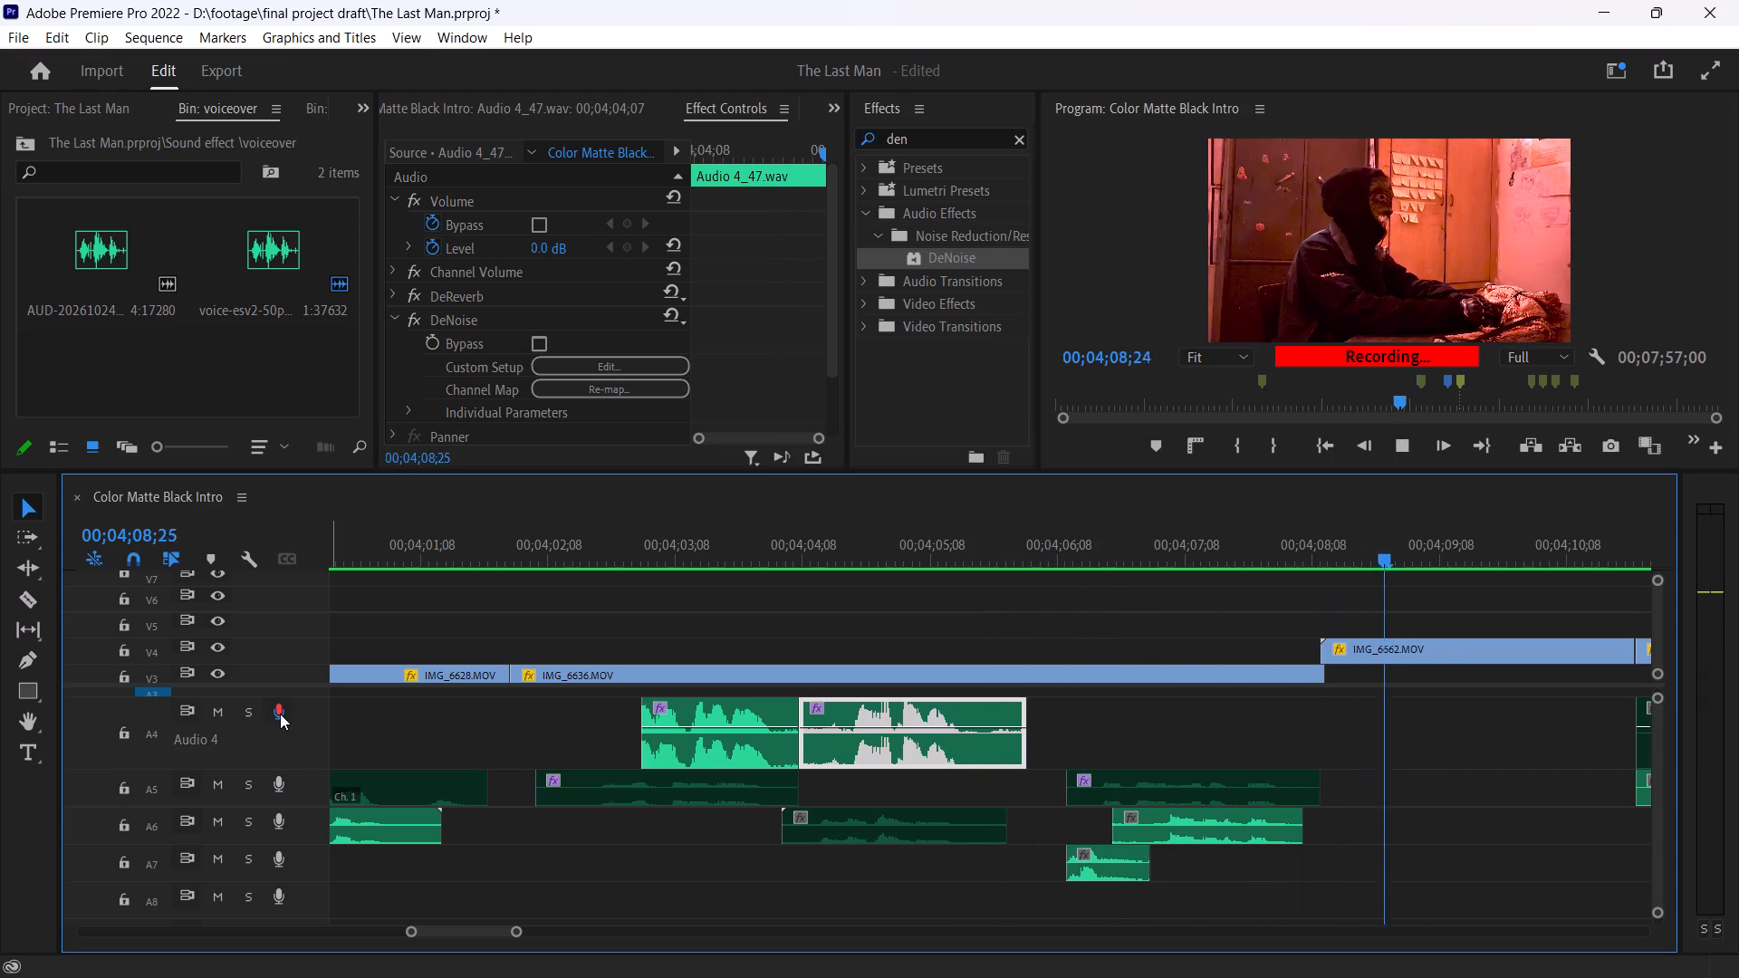
key(space)
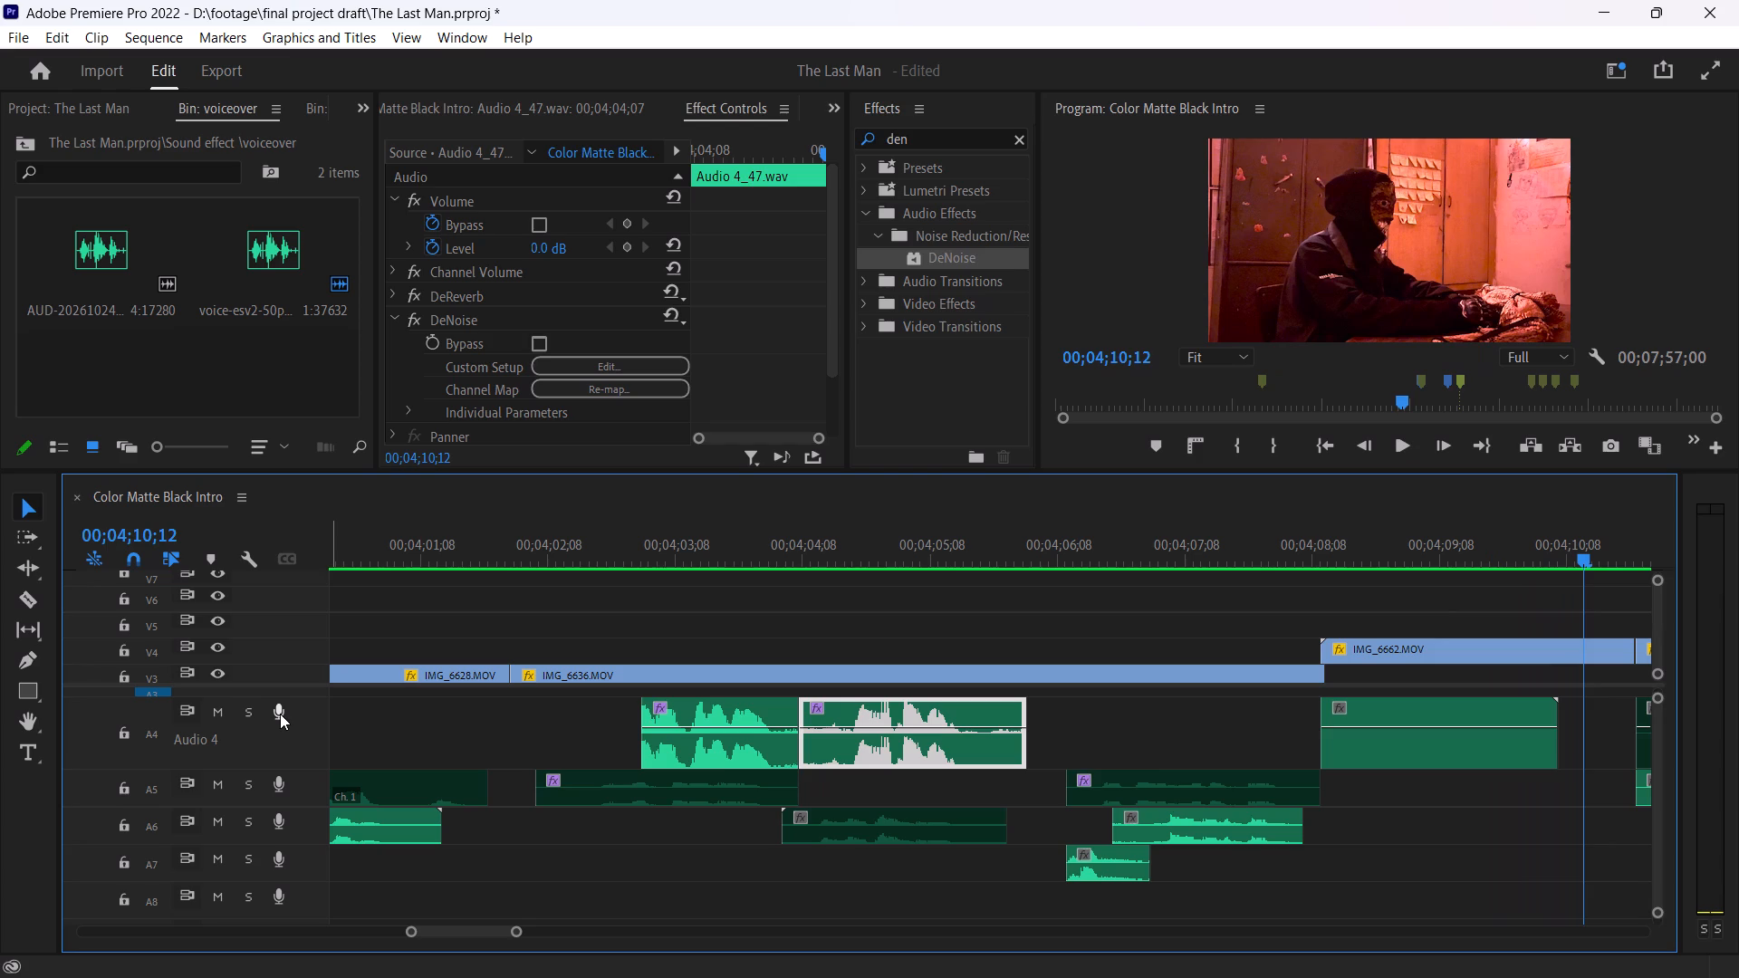
Paste the copied audio attributes, including Pitch Shifter, onto the newly recorded Audio 4 clip under IMG_6662.MOV.
click(1438, 744)
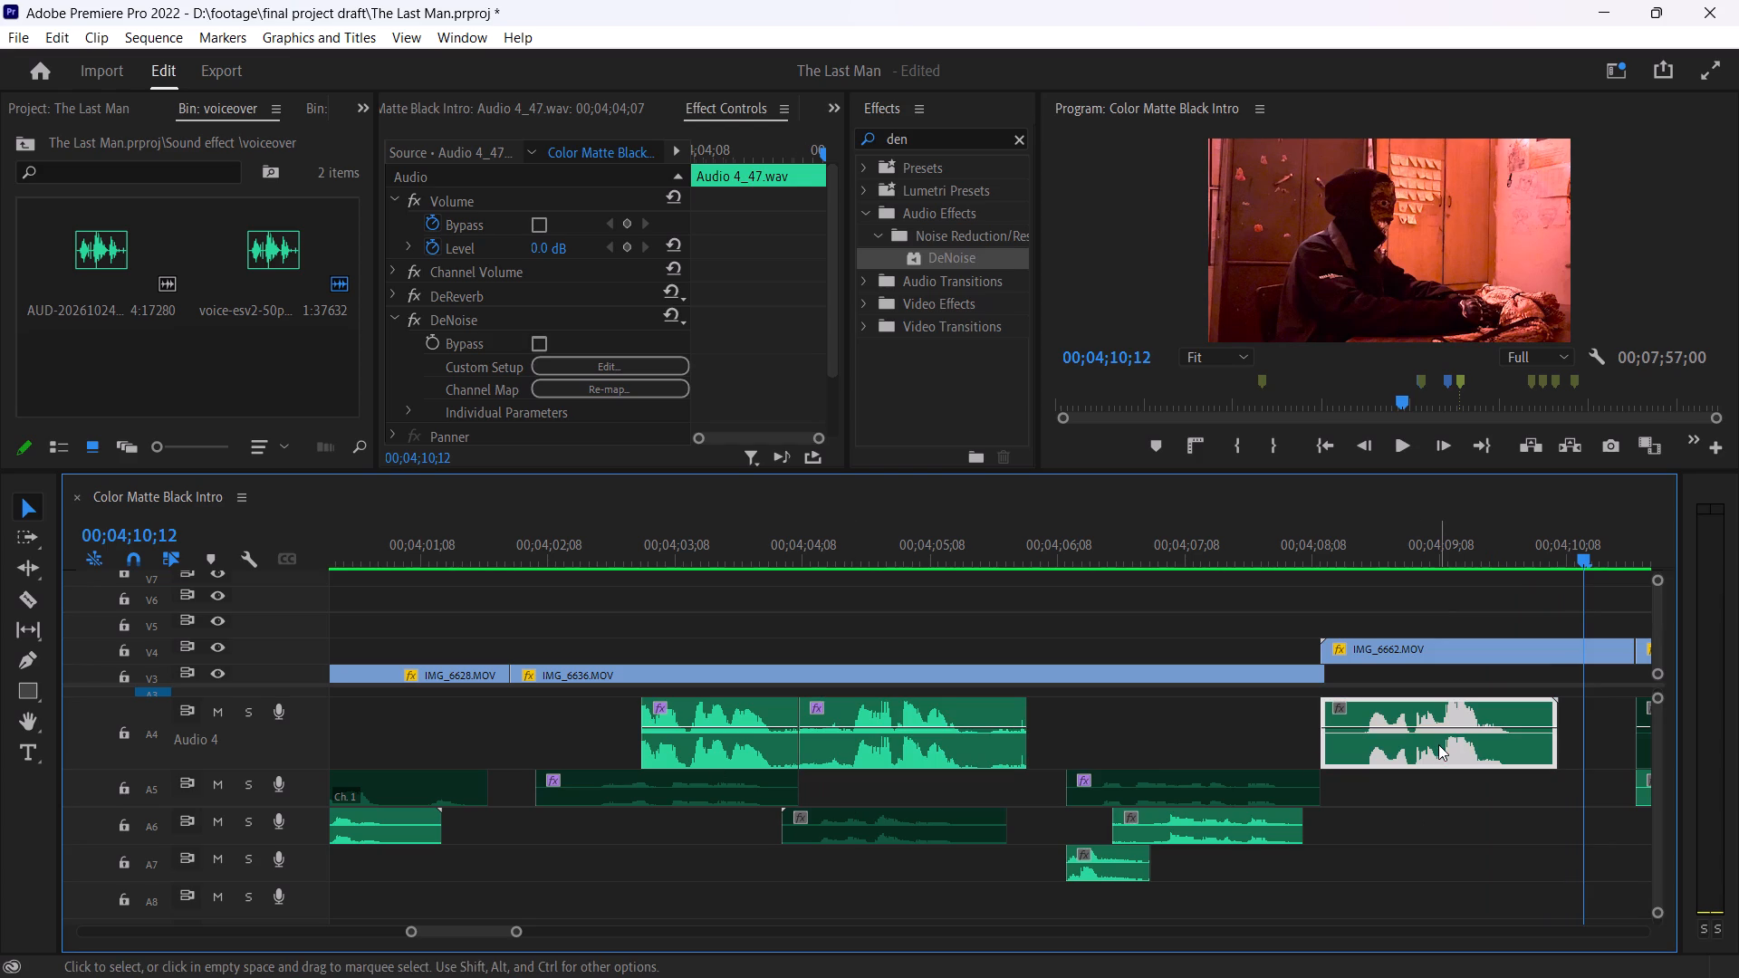
right_click(1438, 744)
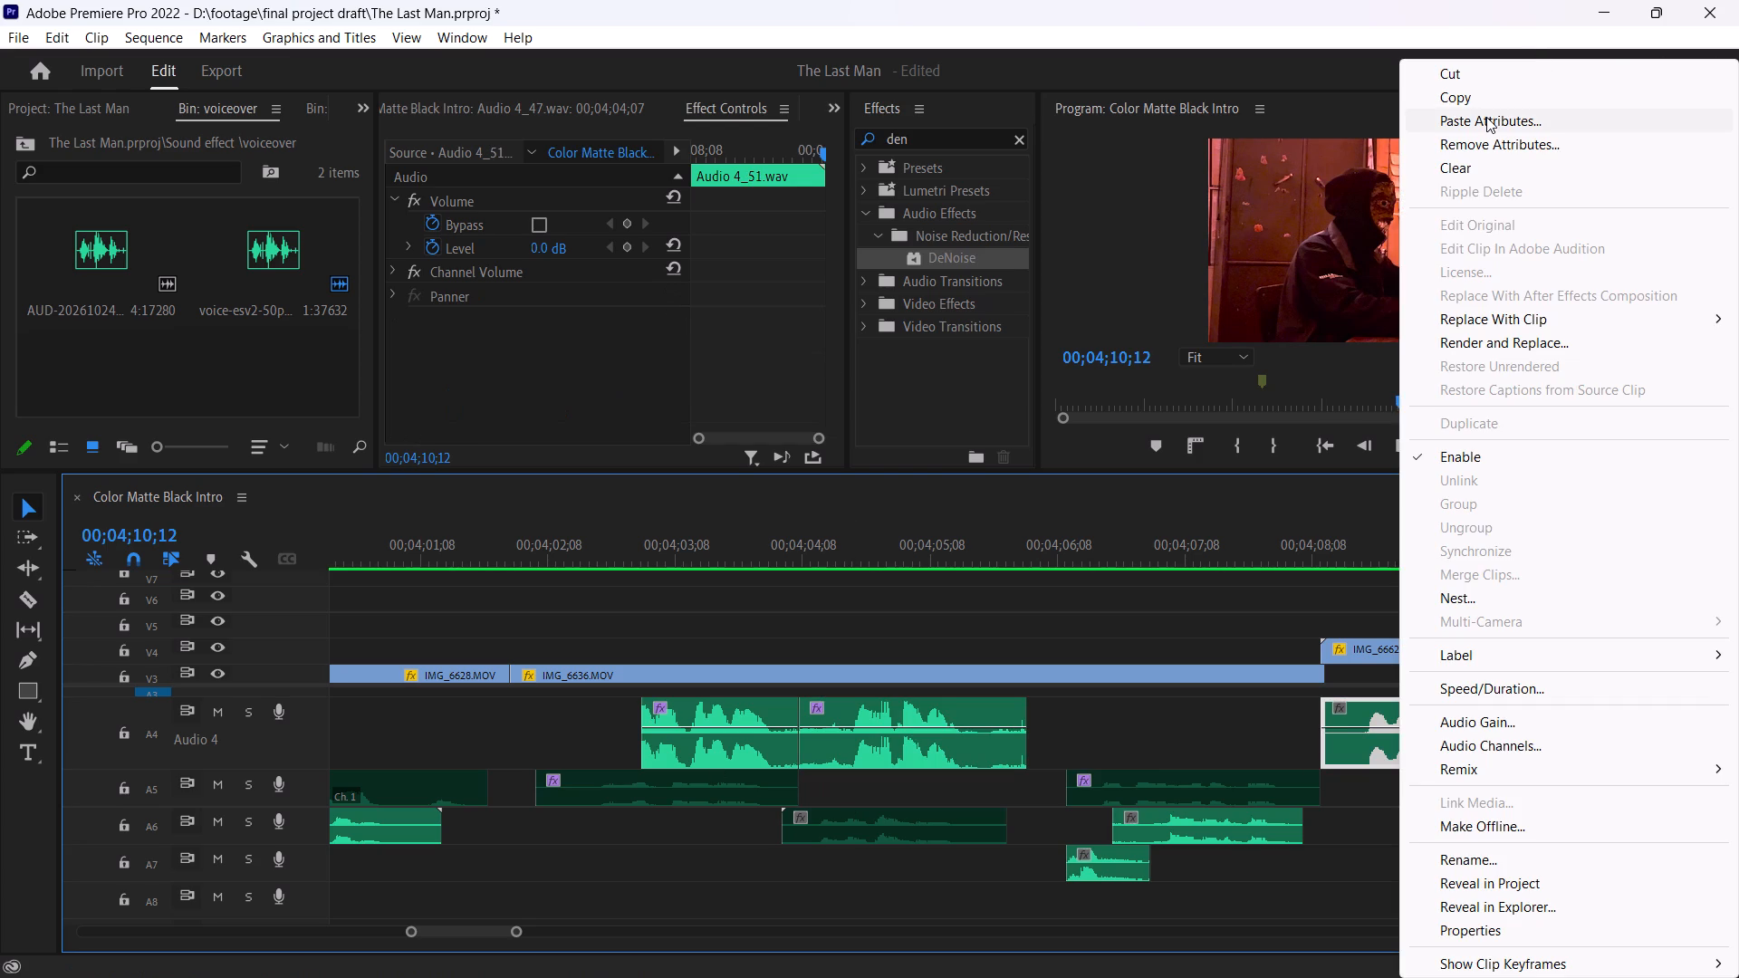
click(1486, 117)
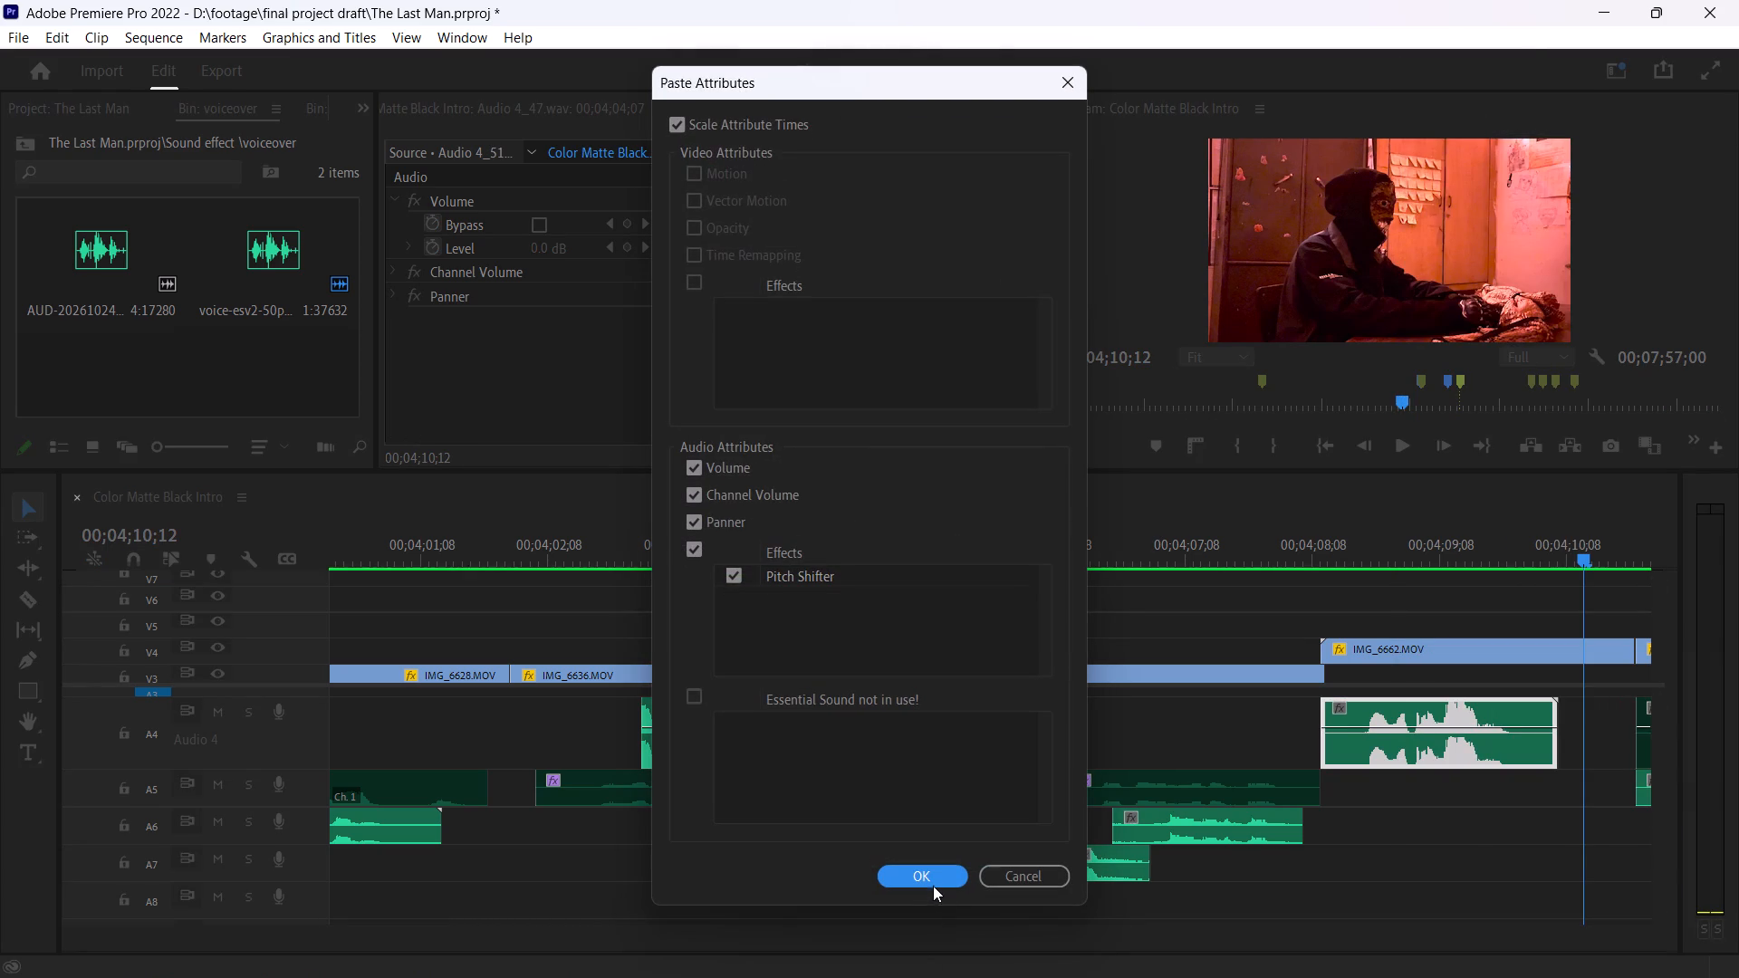
click(930, 878)
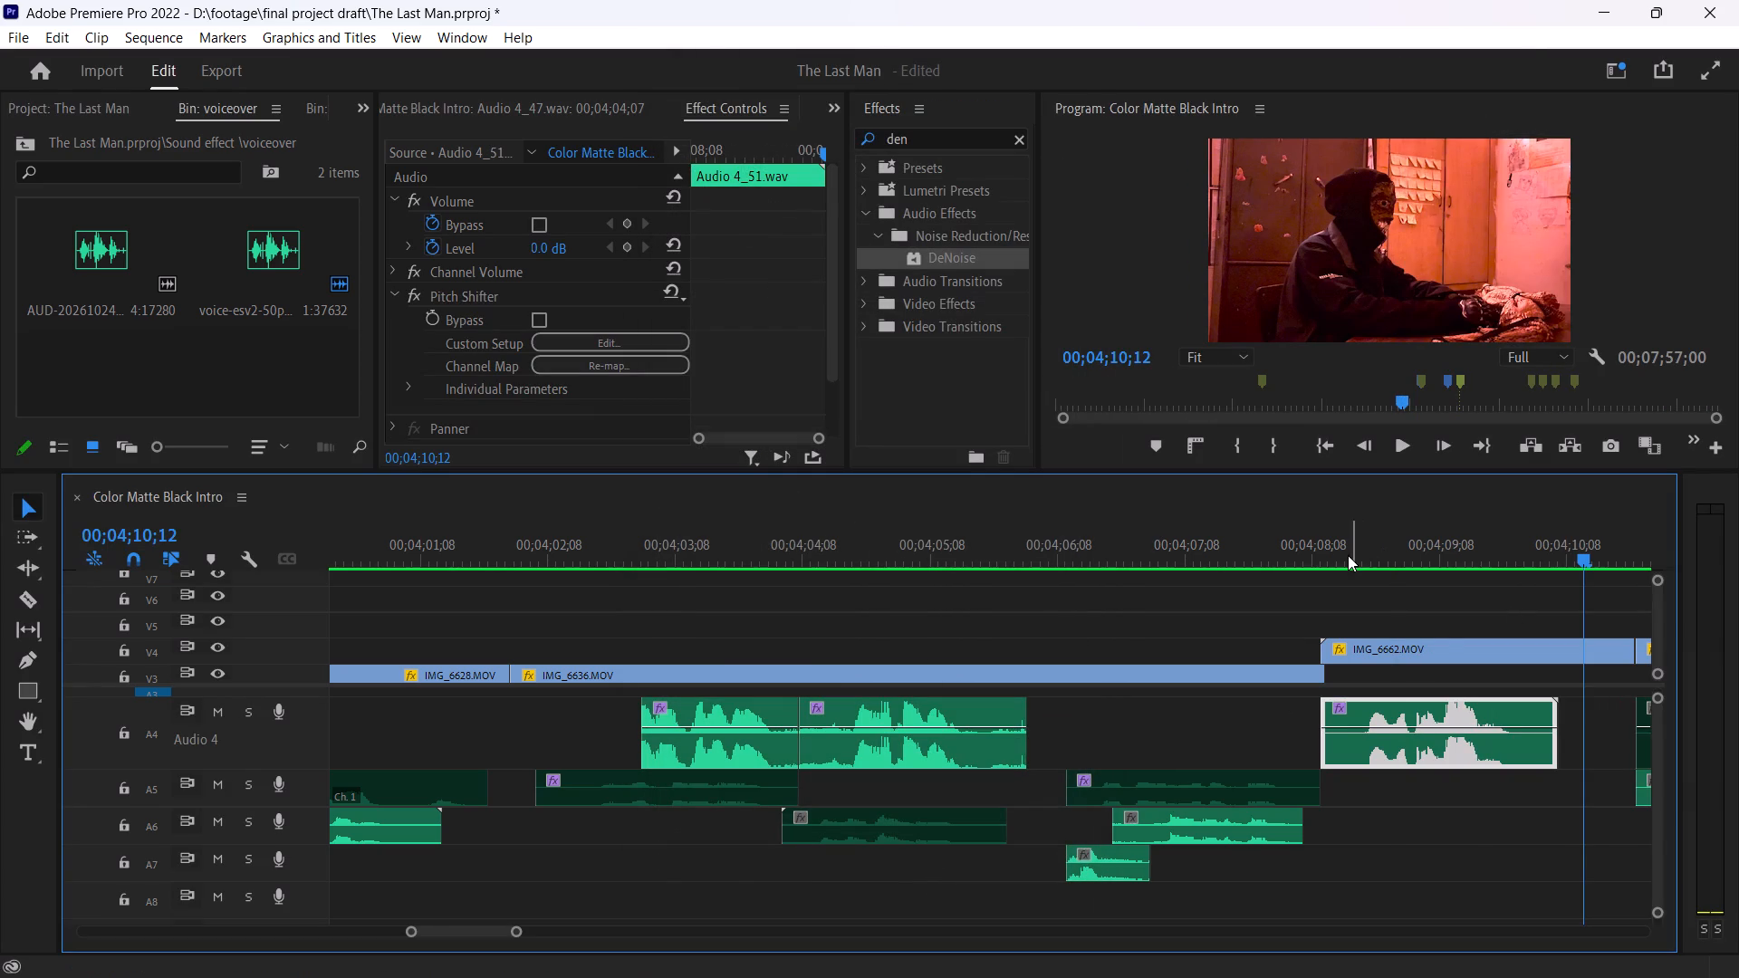
Play back the new pitch-shifted Audio 4 take from its start to 00;04;09;24.
click(1320, 554)
key(space)
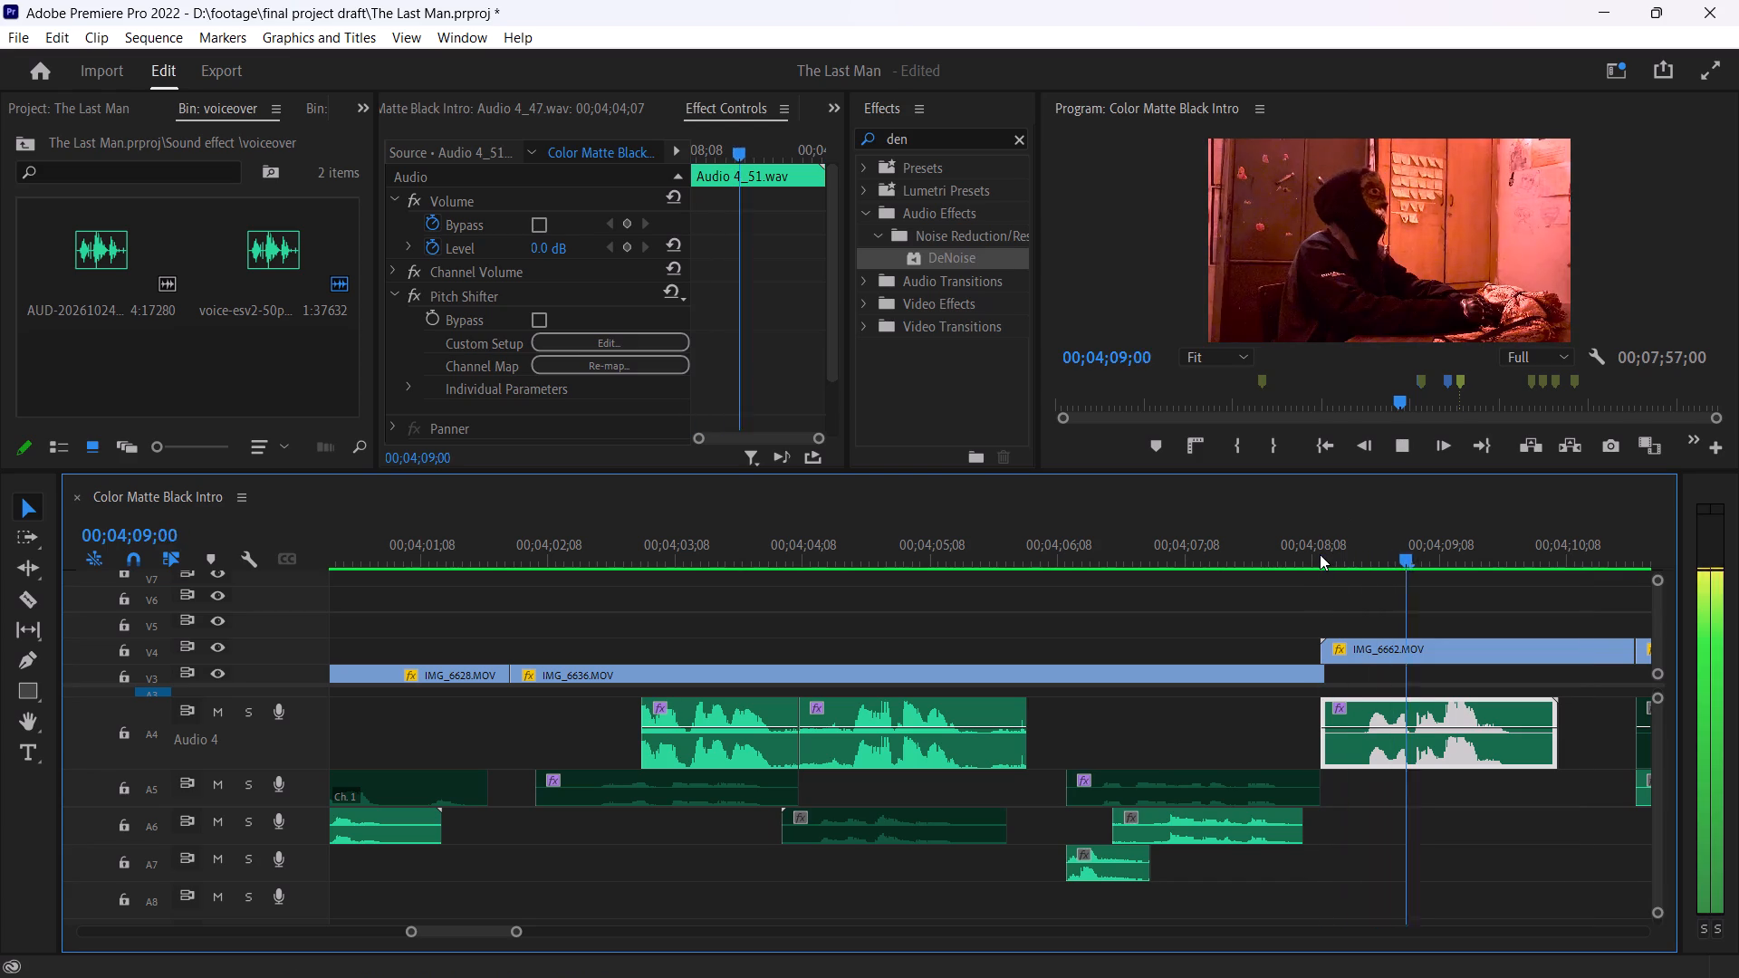
key(space)
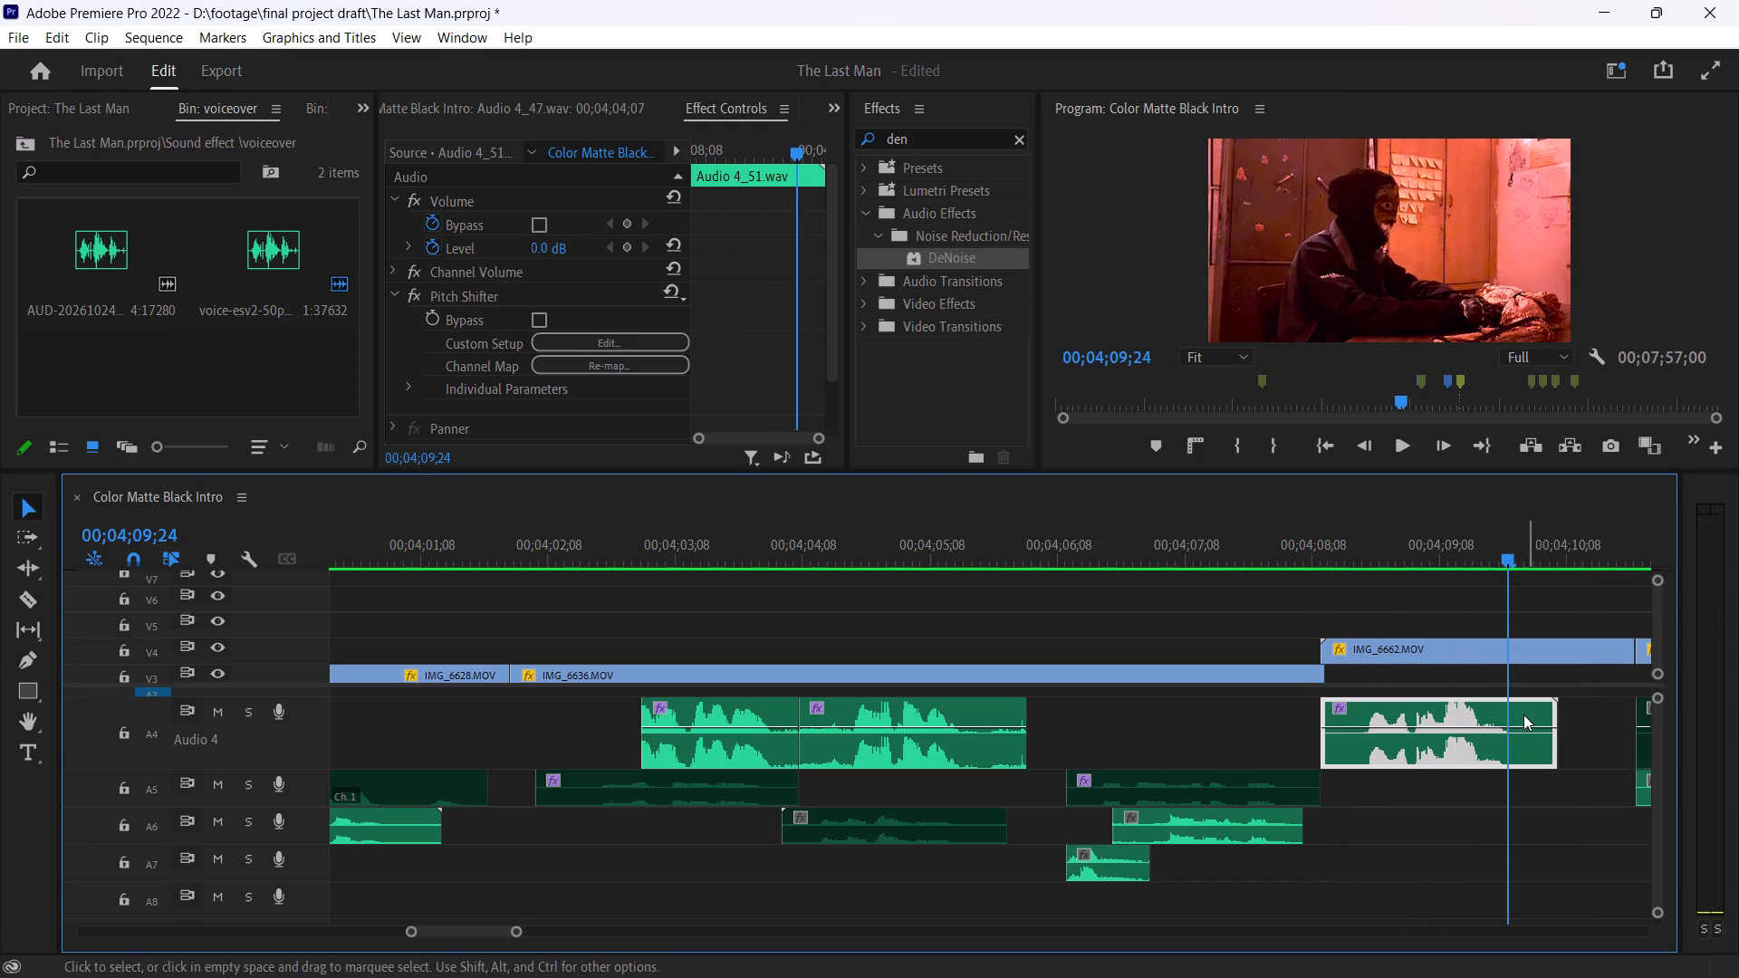
Delete the pitch-shifted Audio 4 take under the start of the IMG_6662.MOV shot.
click(1467, 750)
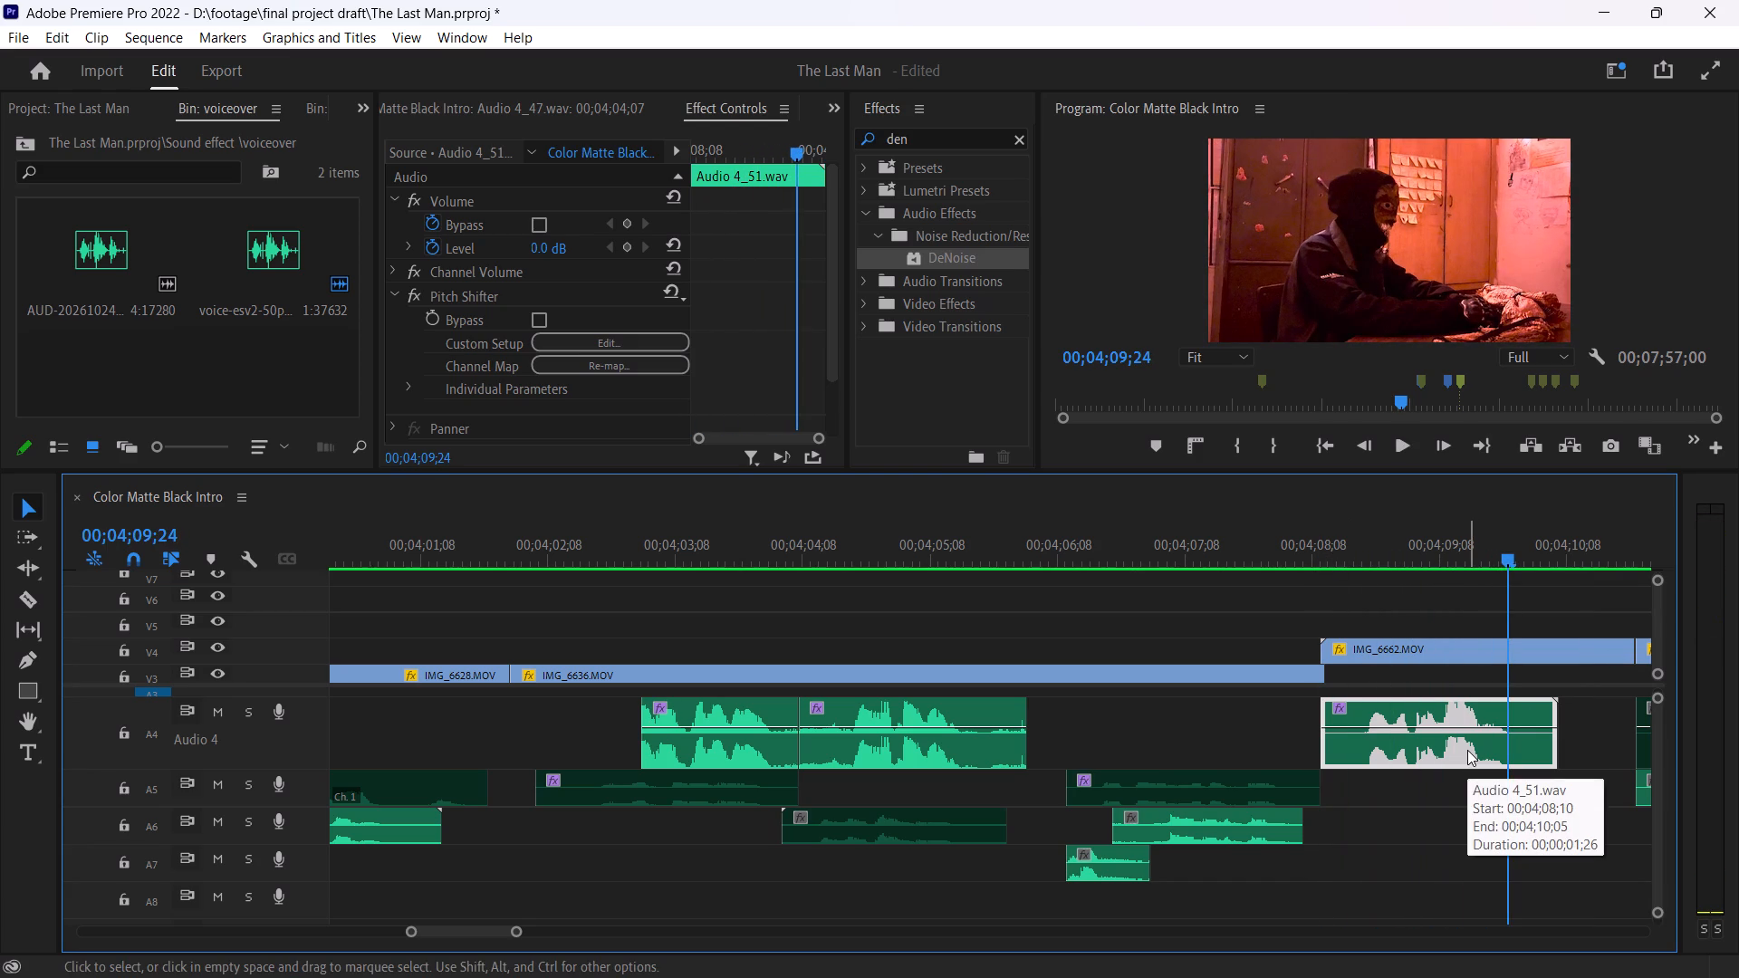
key(Delete)
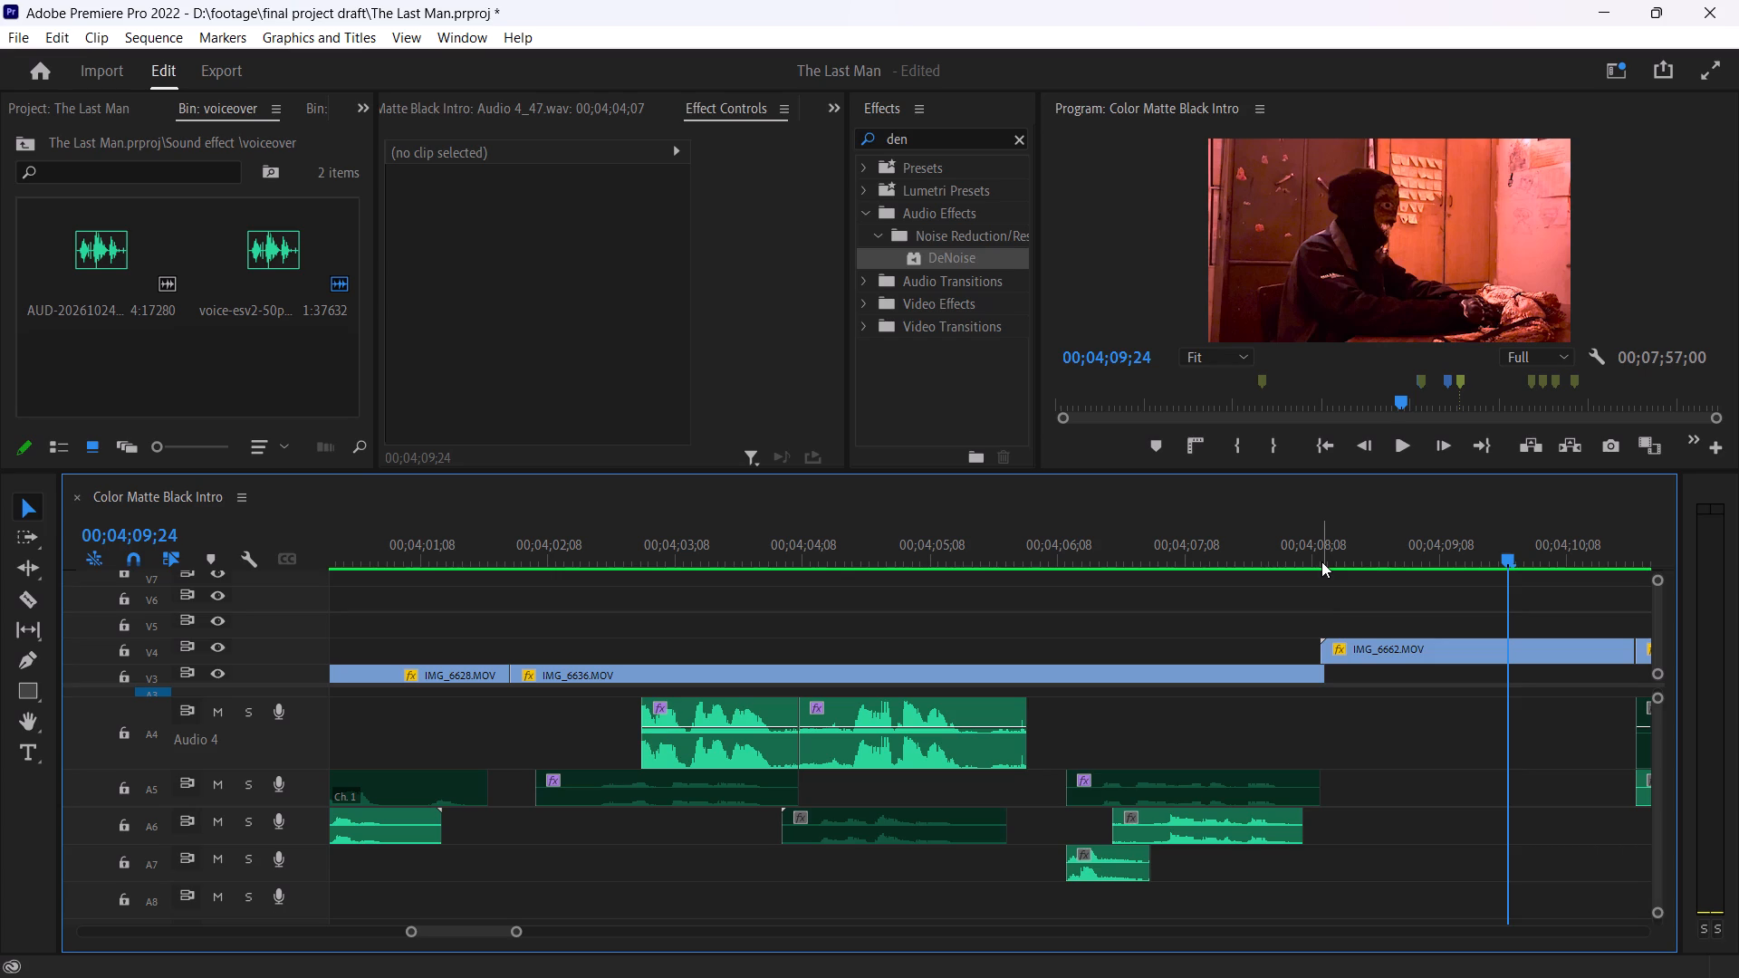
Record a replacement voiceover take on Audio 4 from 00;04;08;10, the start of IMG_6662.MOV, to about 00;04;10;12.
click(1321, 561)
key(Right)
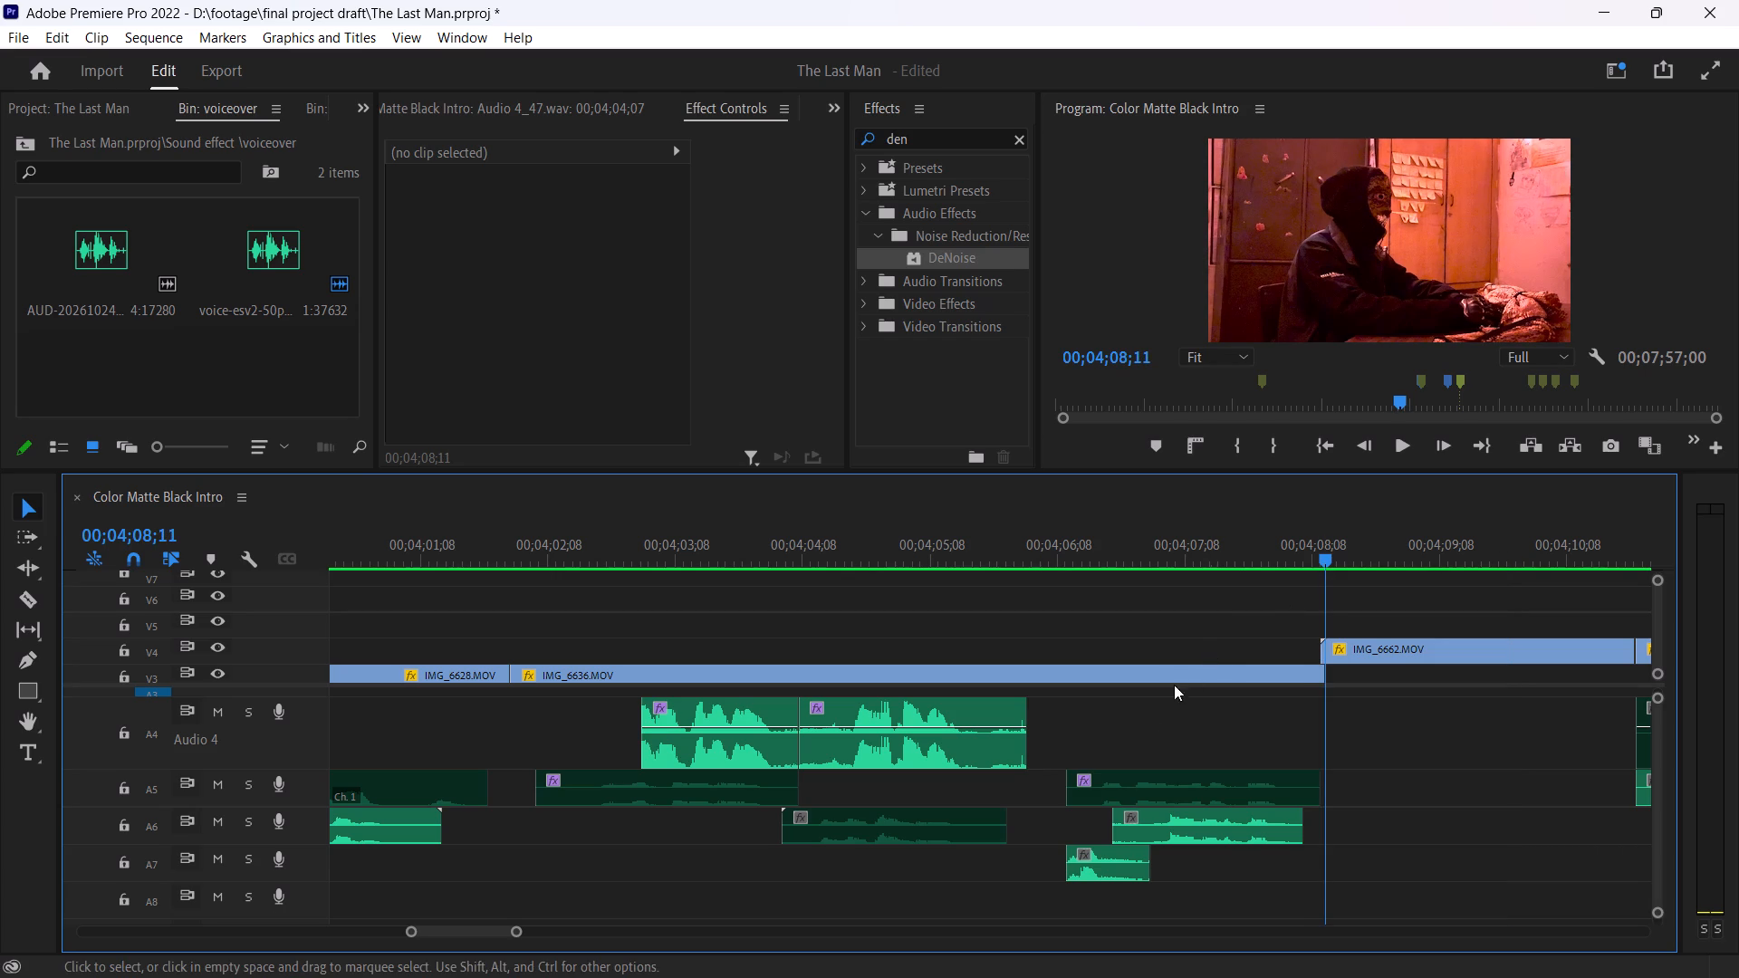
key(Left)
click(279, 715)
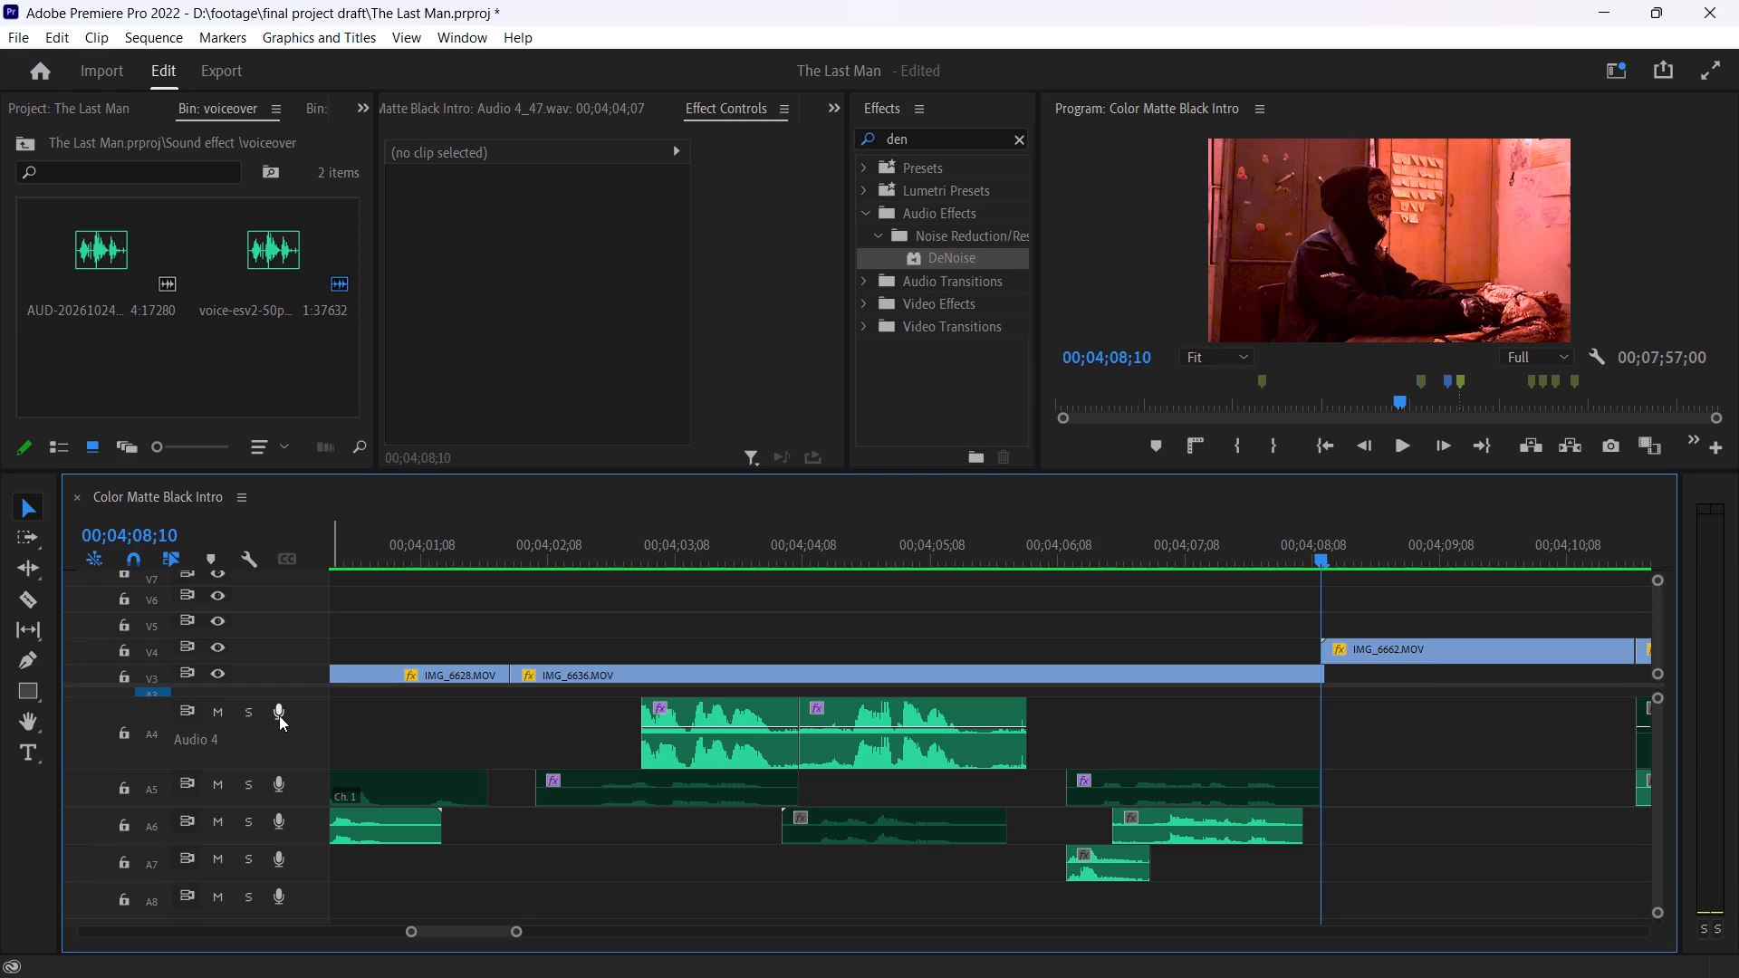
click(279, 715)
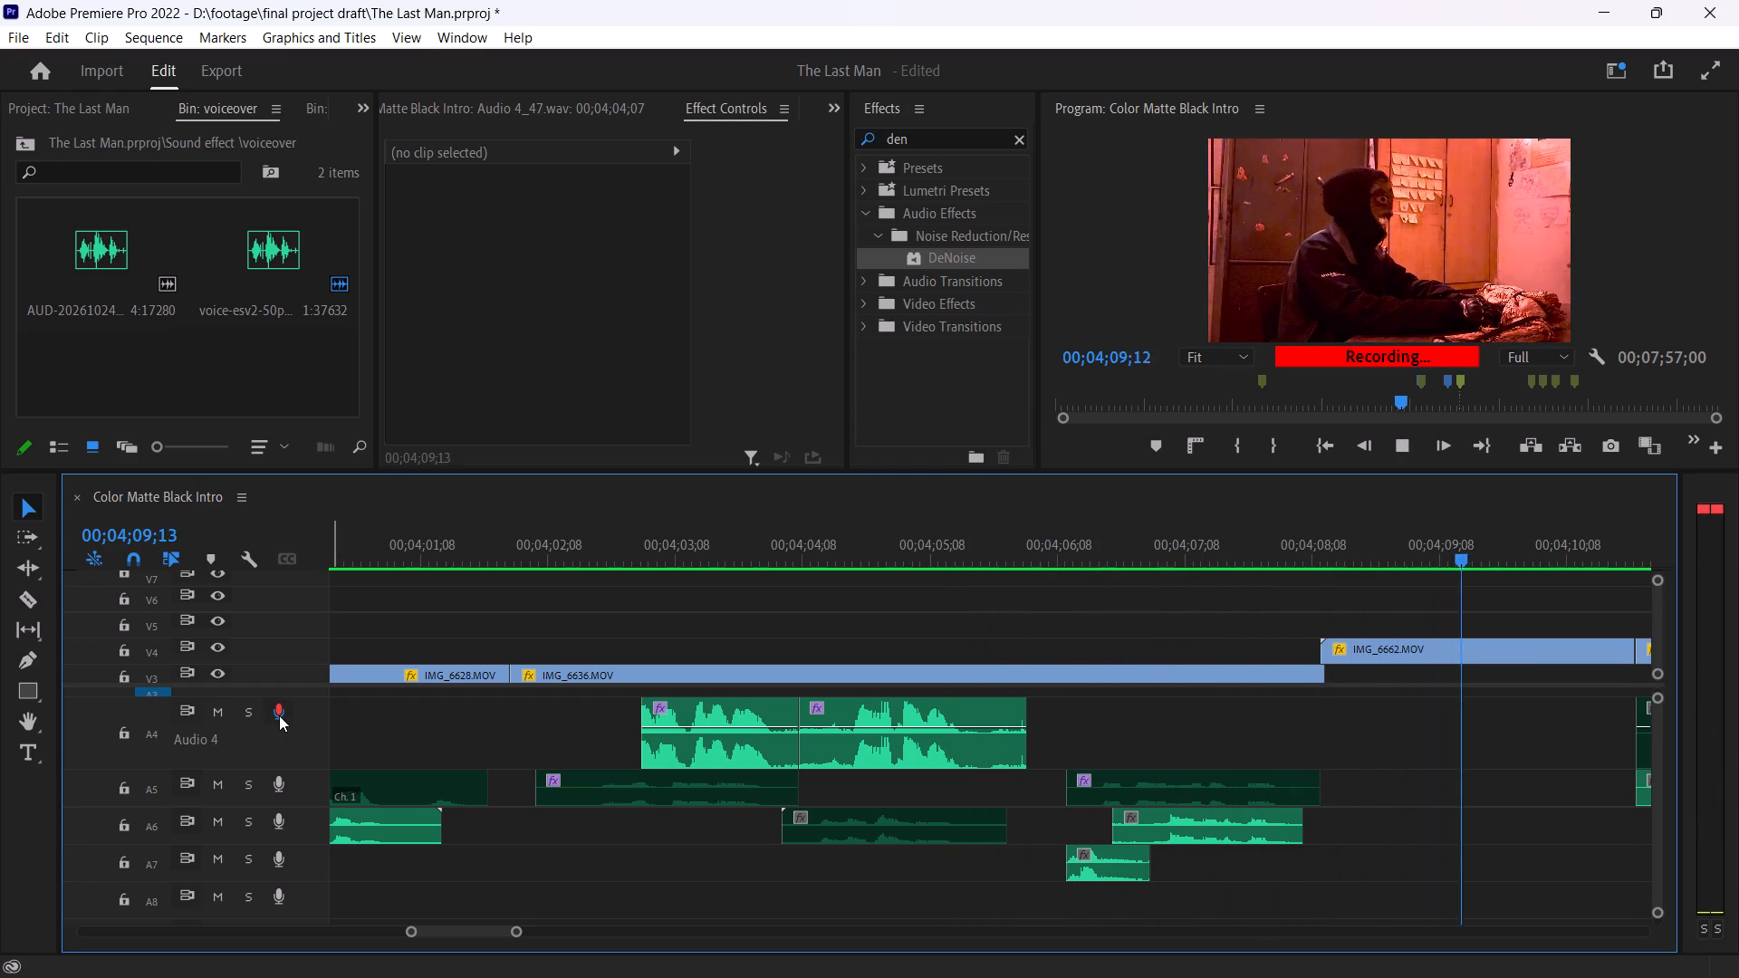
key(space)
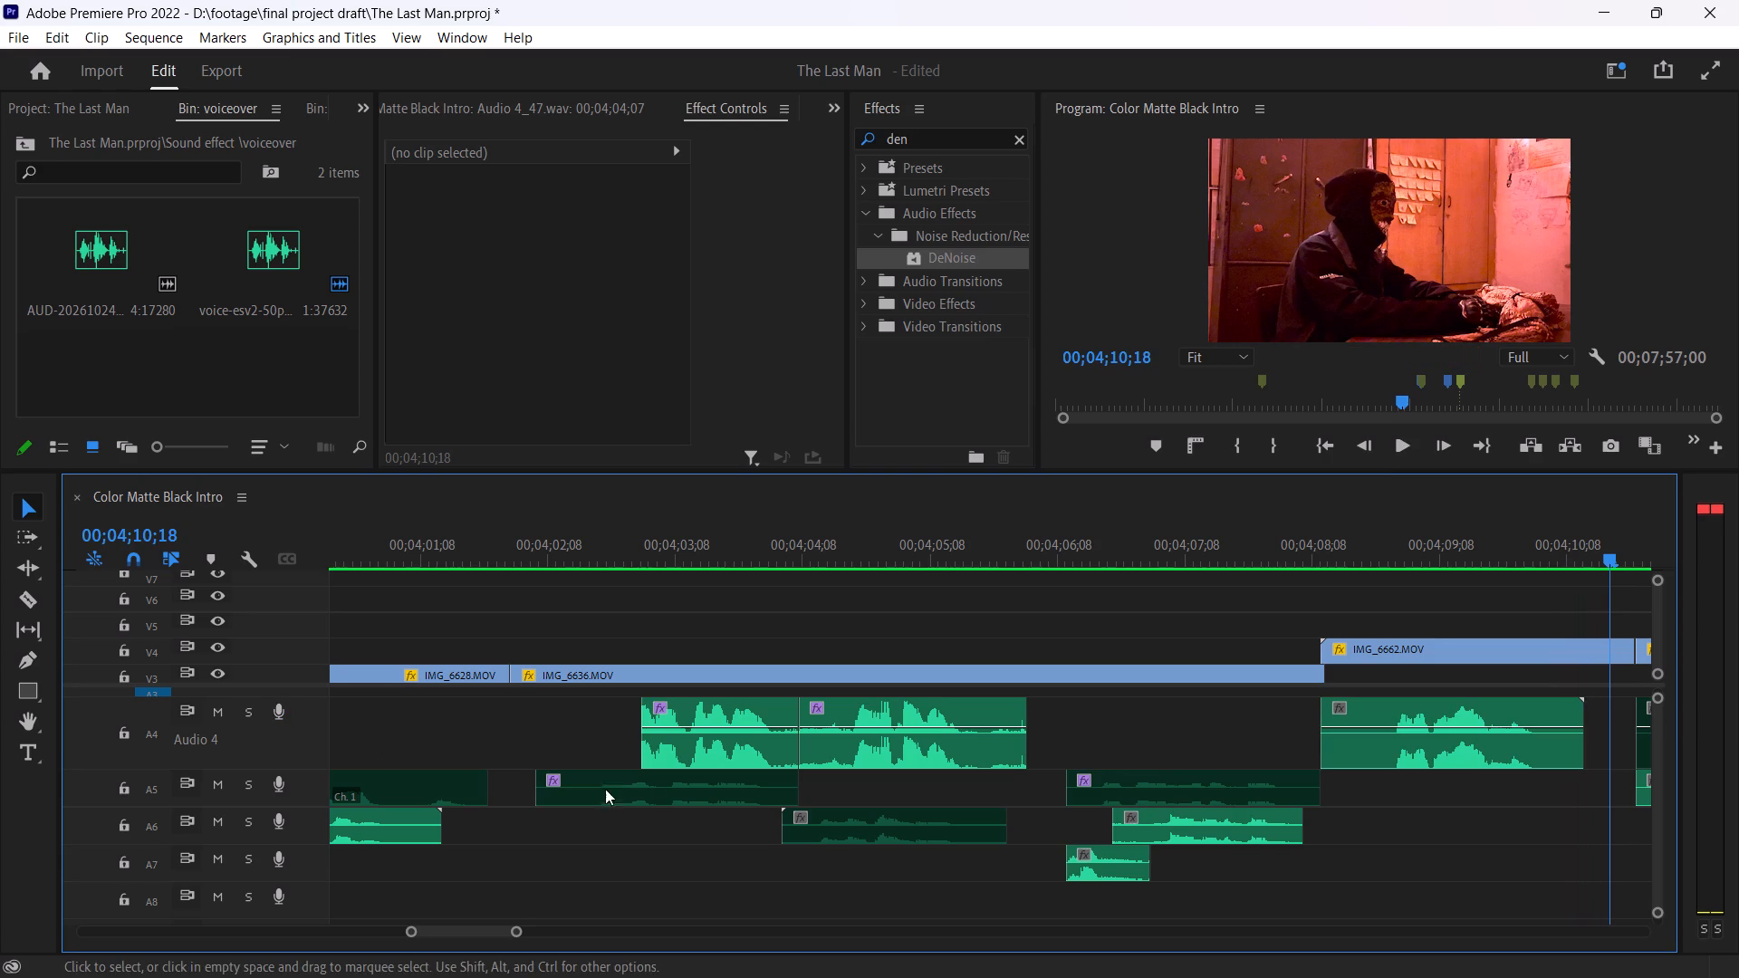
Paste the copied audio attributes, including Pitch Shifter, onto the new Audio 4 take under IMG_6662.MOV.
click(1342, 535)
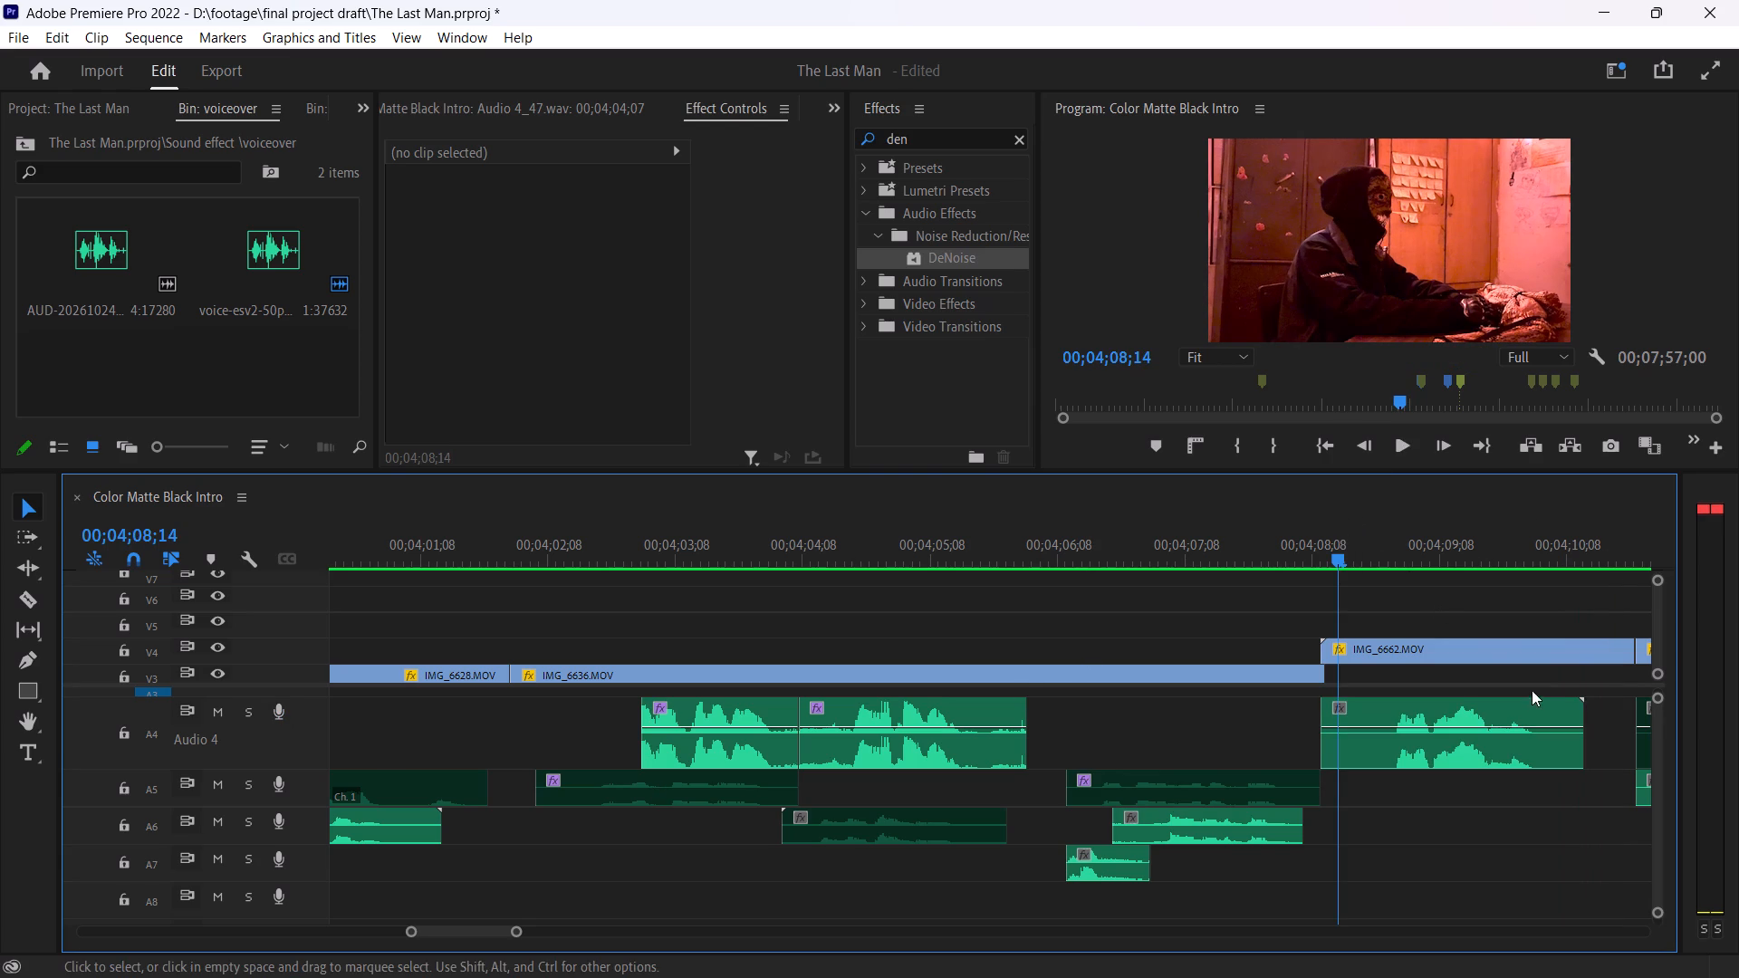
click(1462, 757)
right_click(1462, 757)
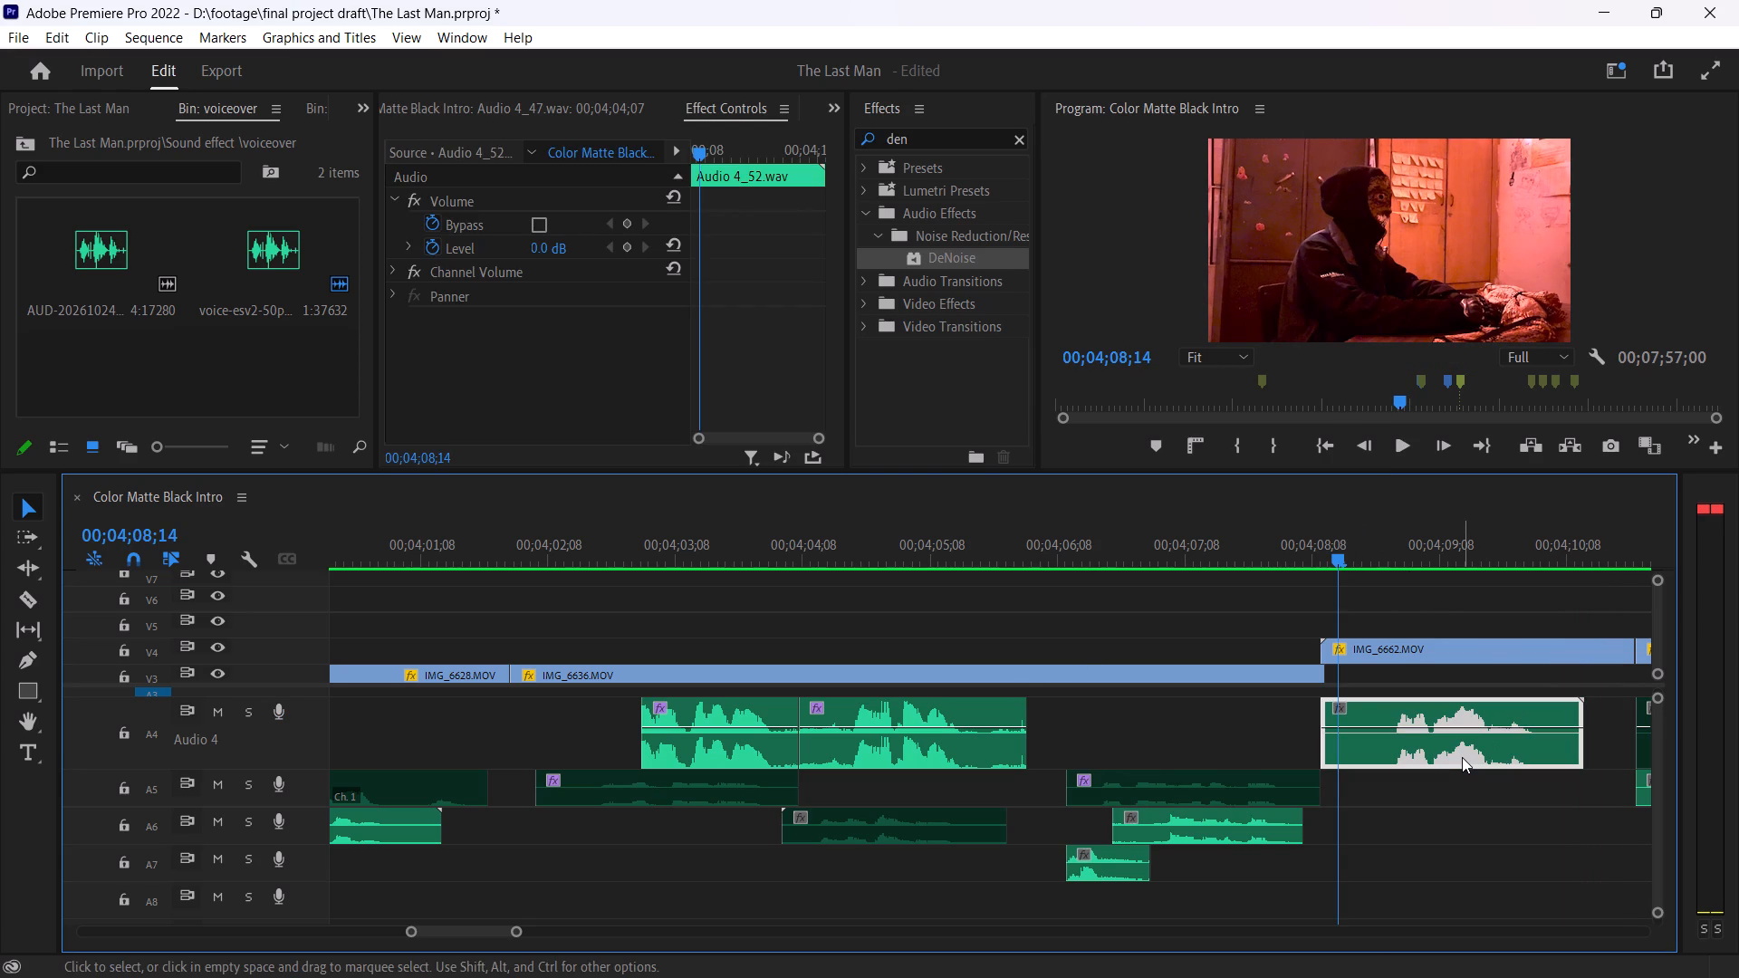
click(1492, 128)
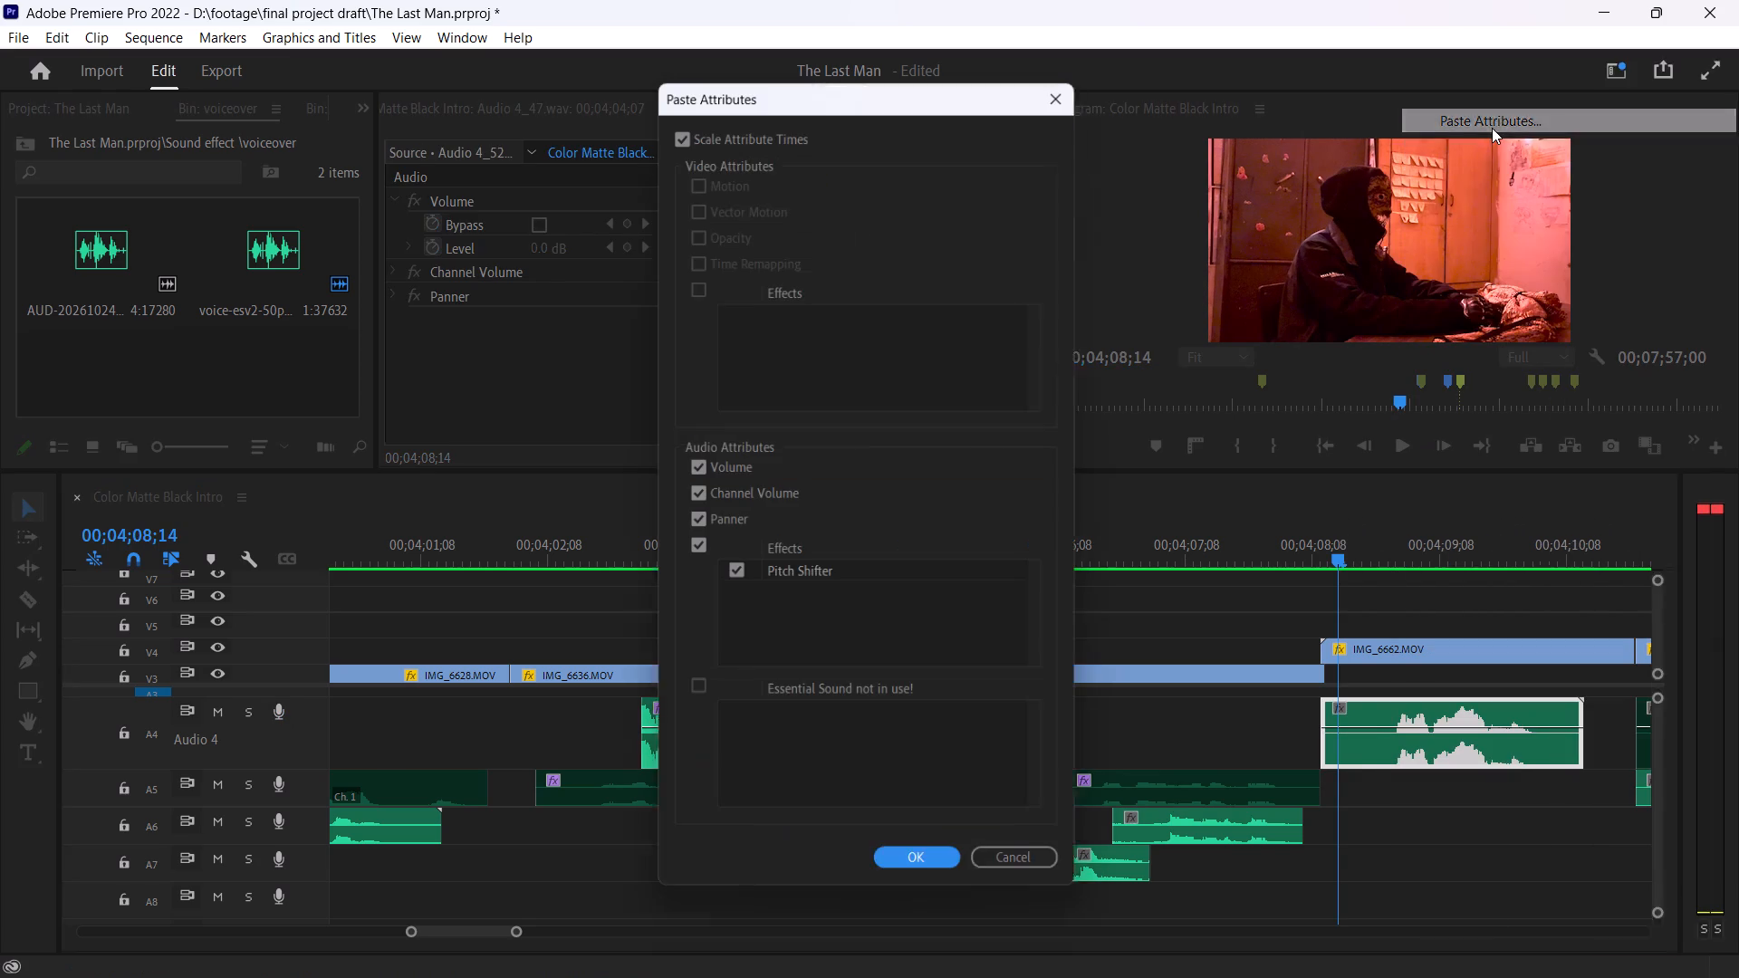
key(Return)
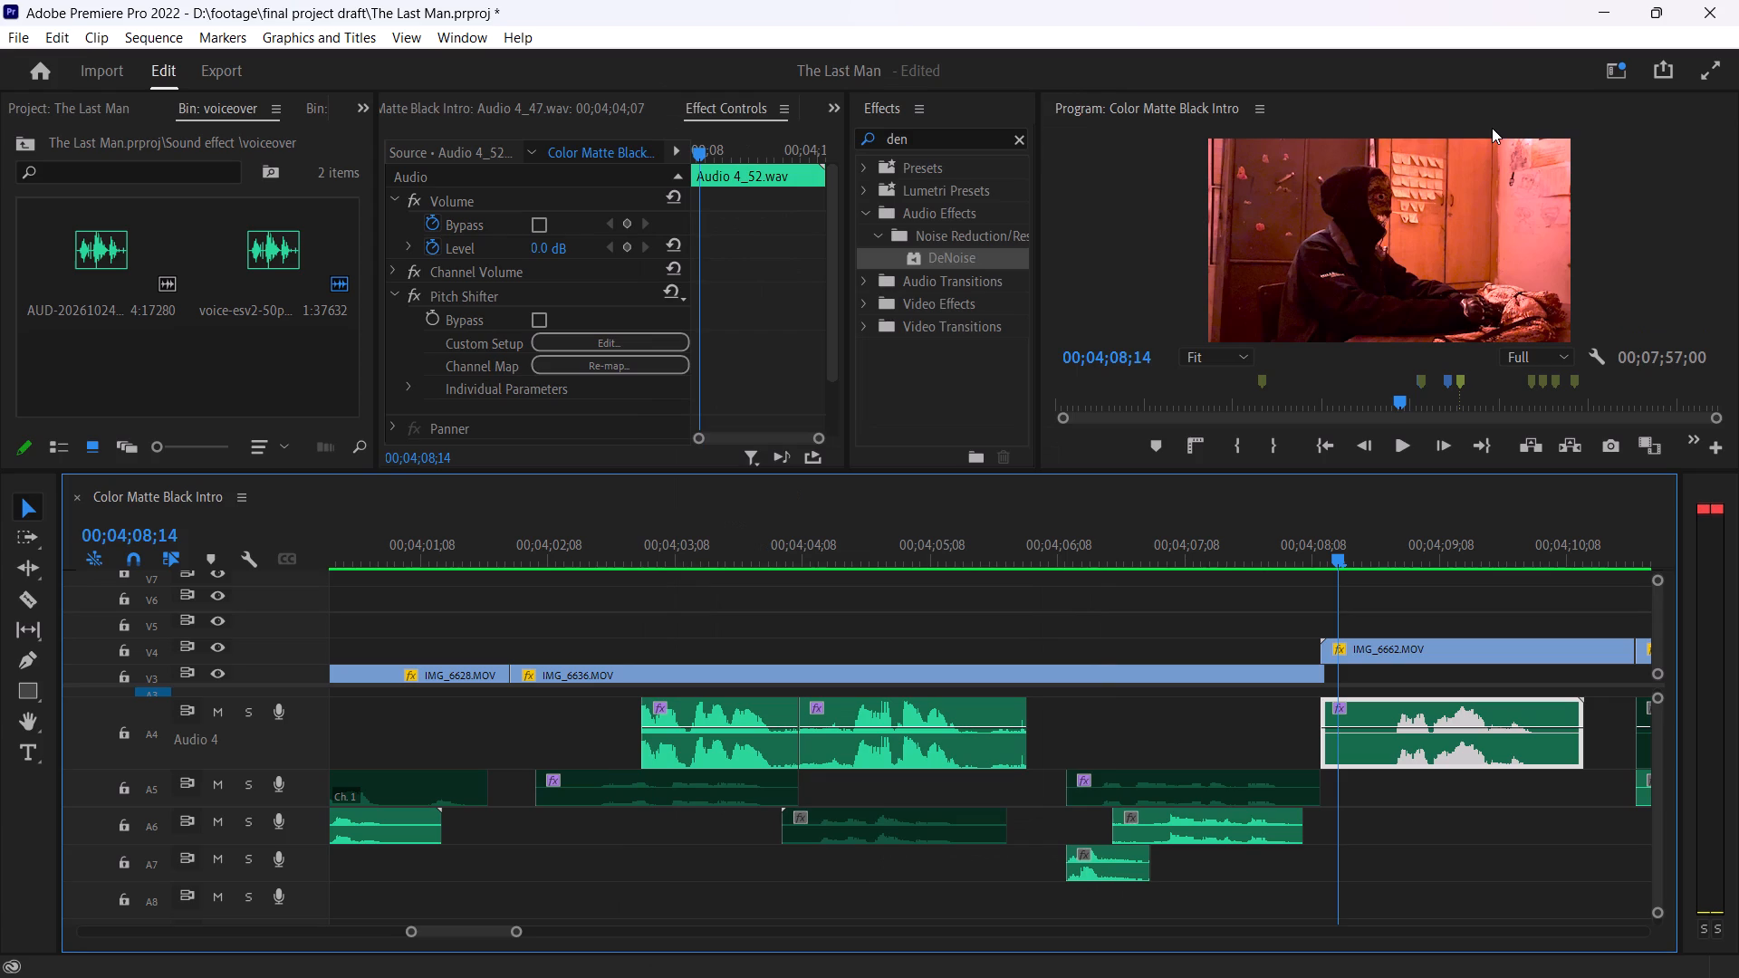
Play back the new Audio 4 take from 00;04;08;06, and again with the preceding dialogue from about 00;04;05.
click(1307, 561)
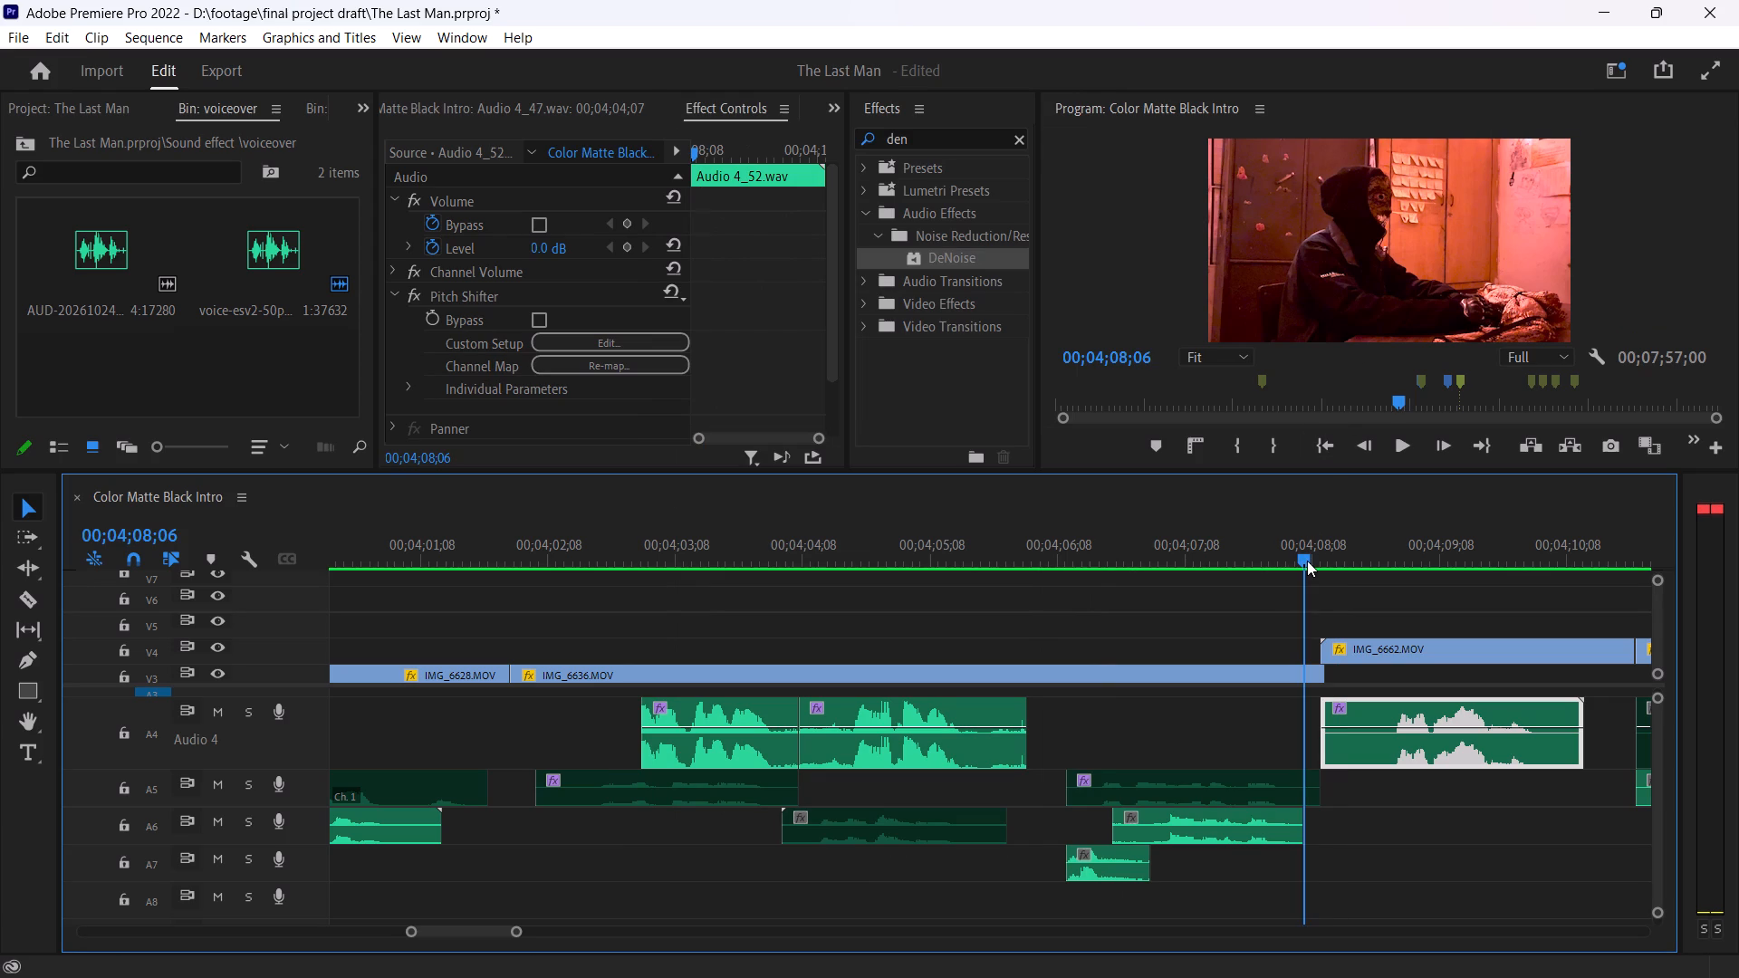
key(space)
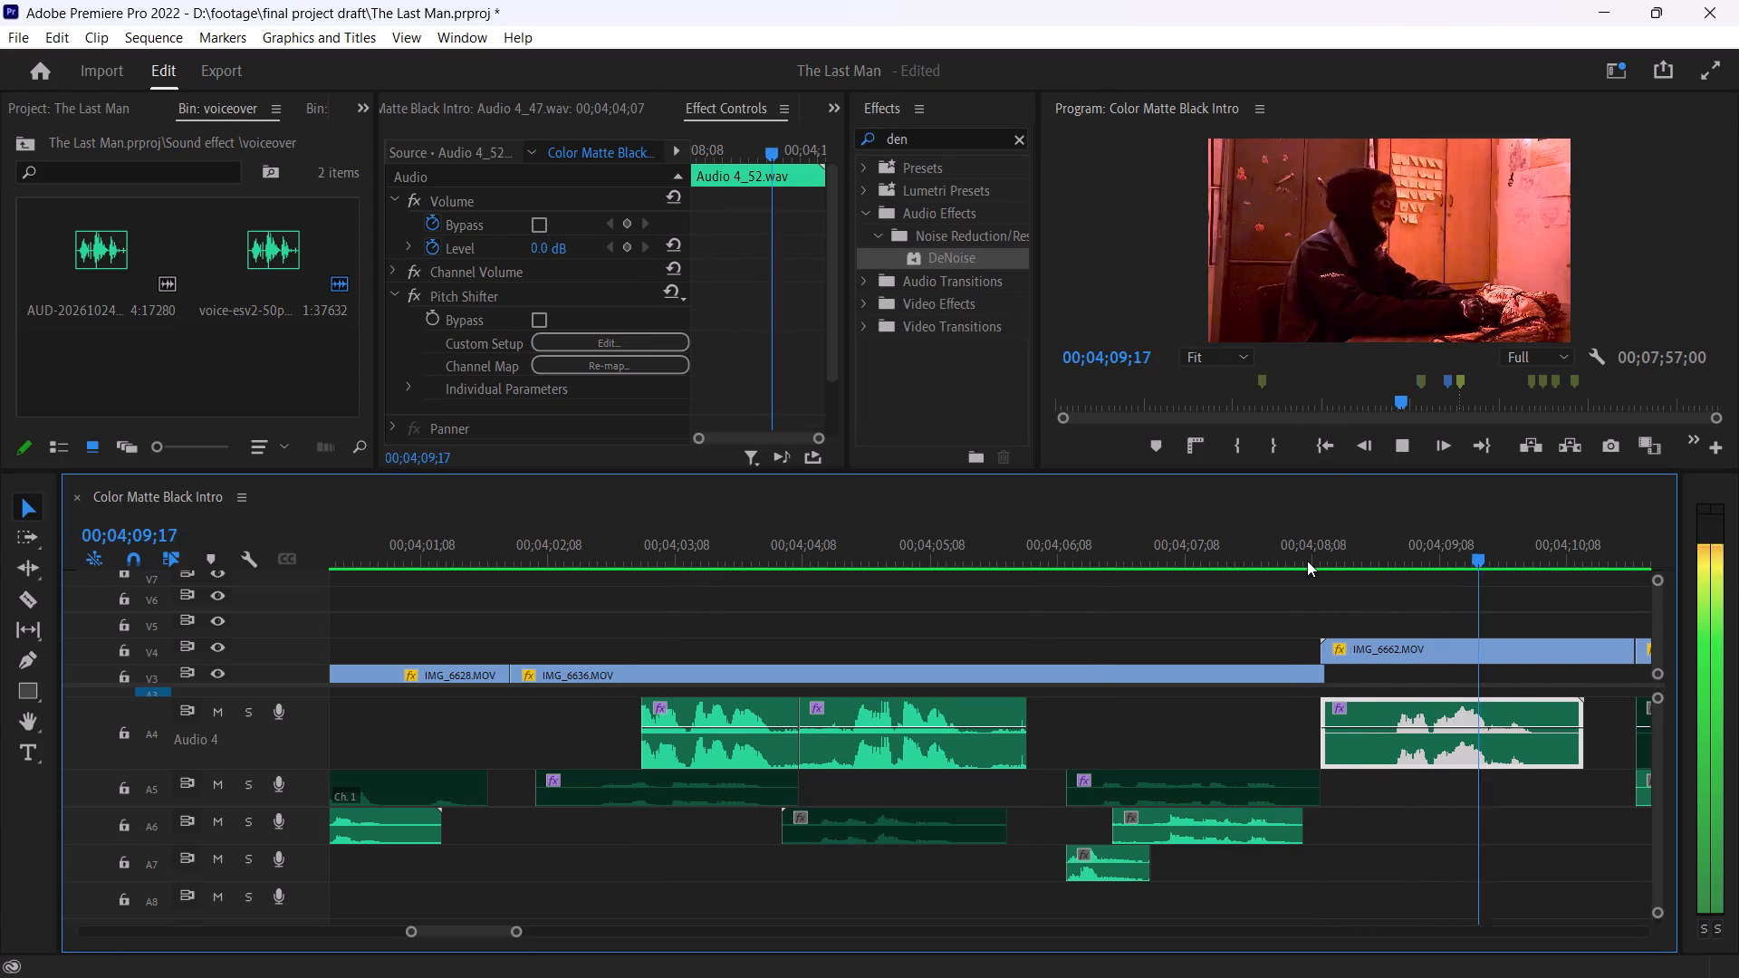
key(space)
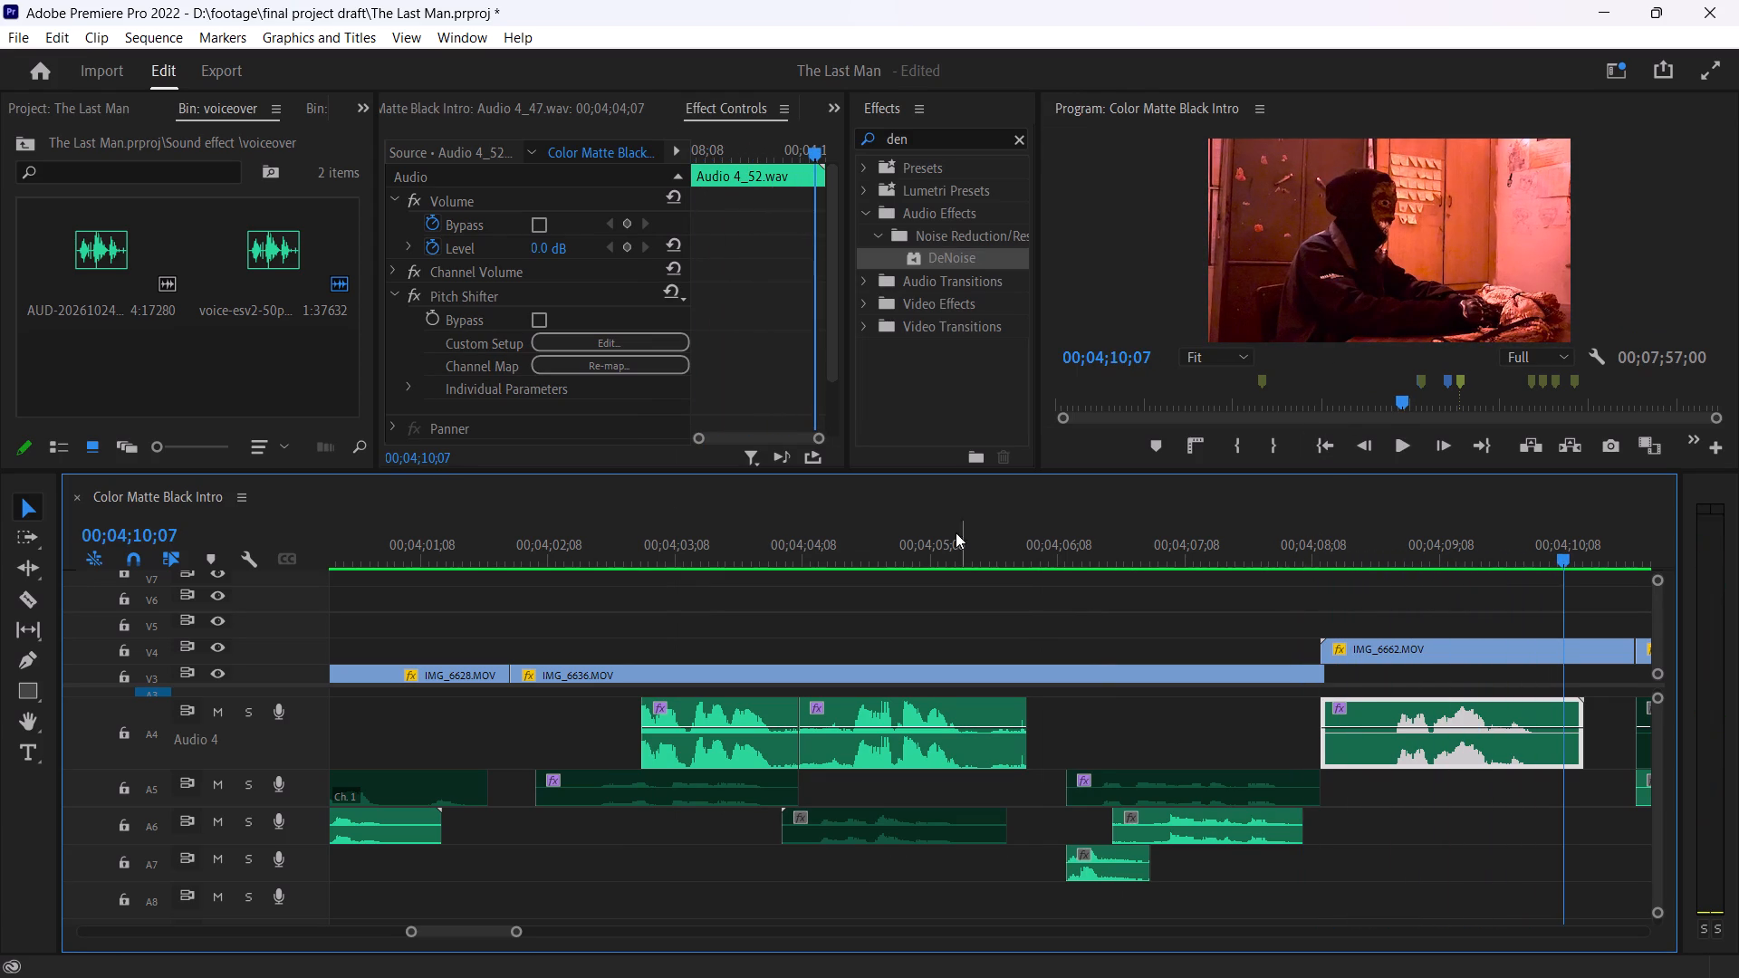
click(891, 545)
key(space)
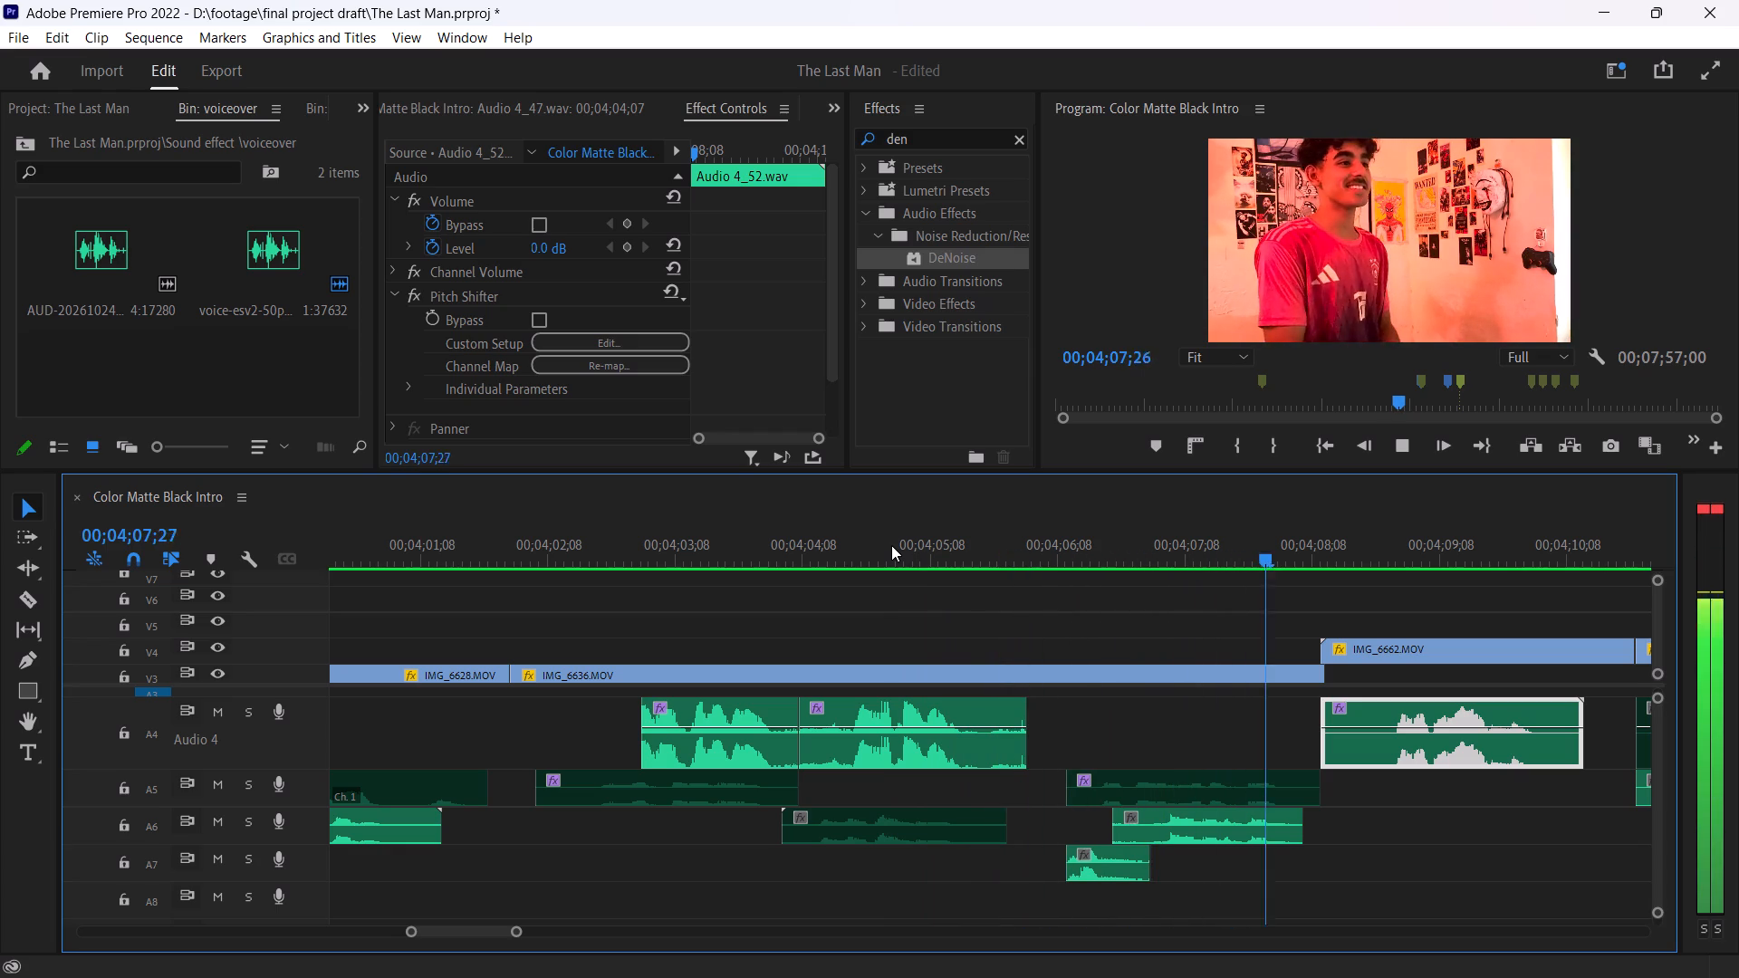
key(space)
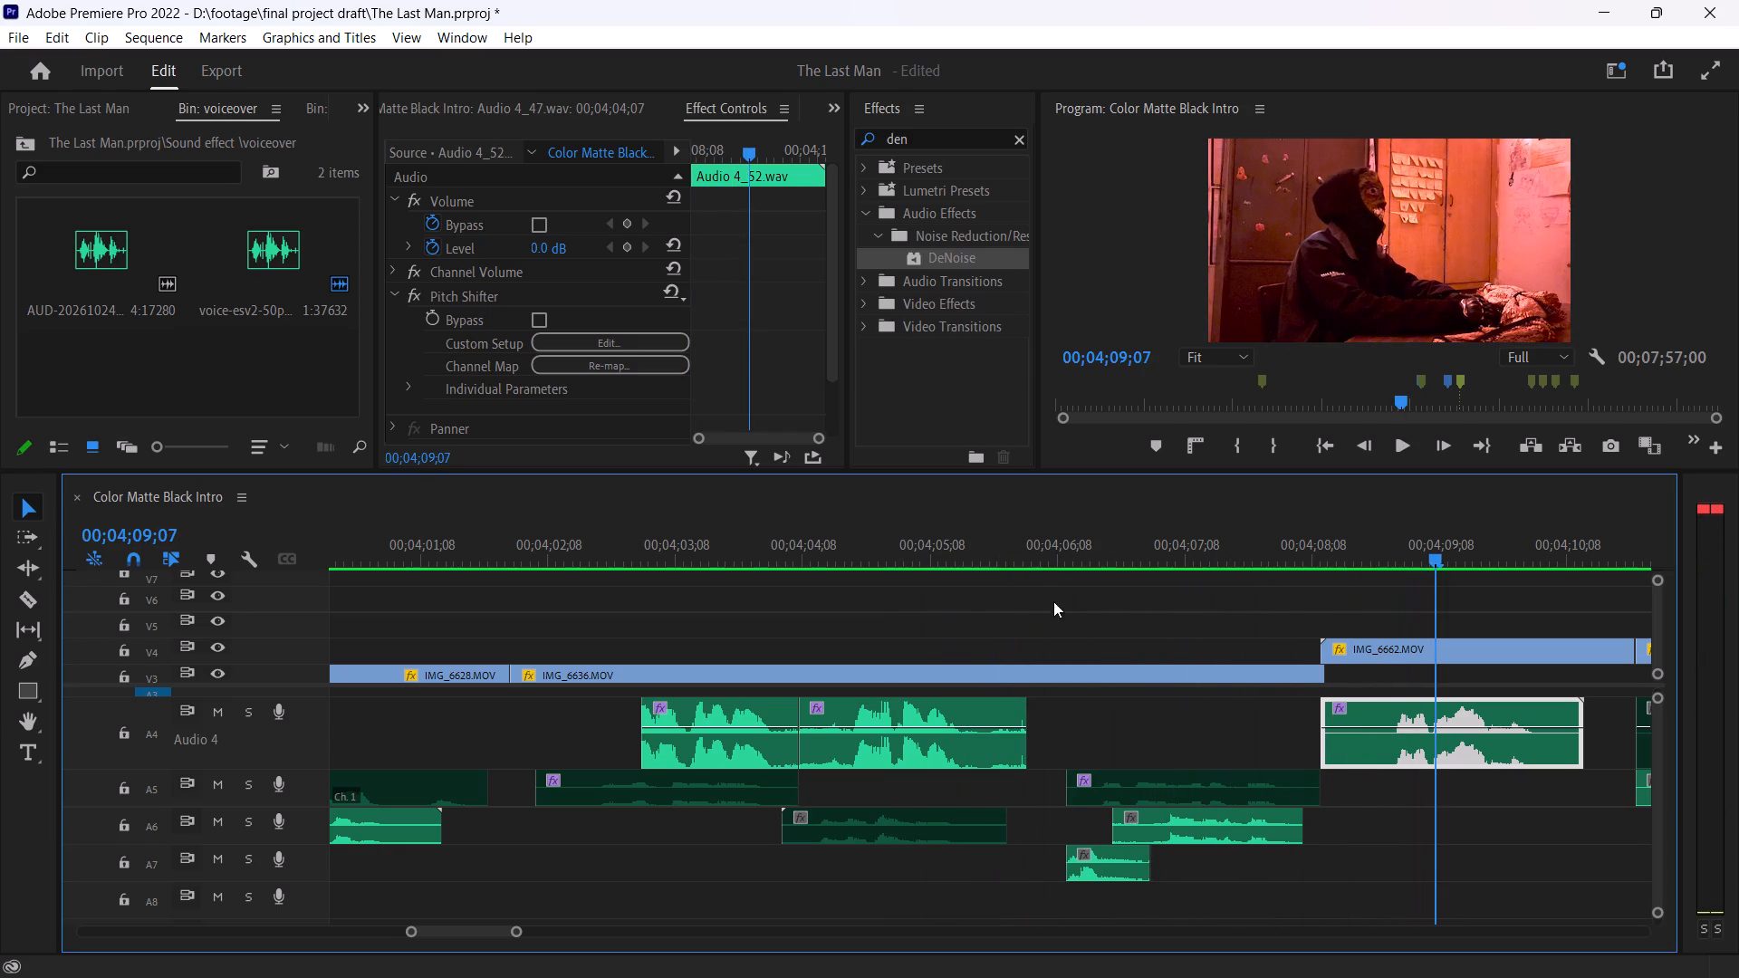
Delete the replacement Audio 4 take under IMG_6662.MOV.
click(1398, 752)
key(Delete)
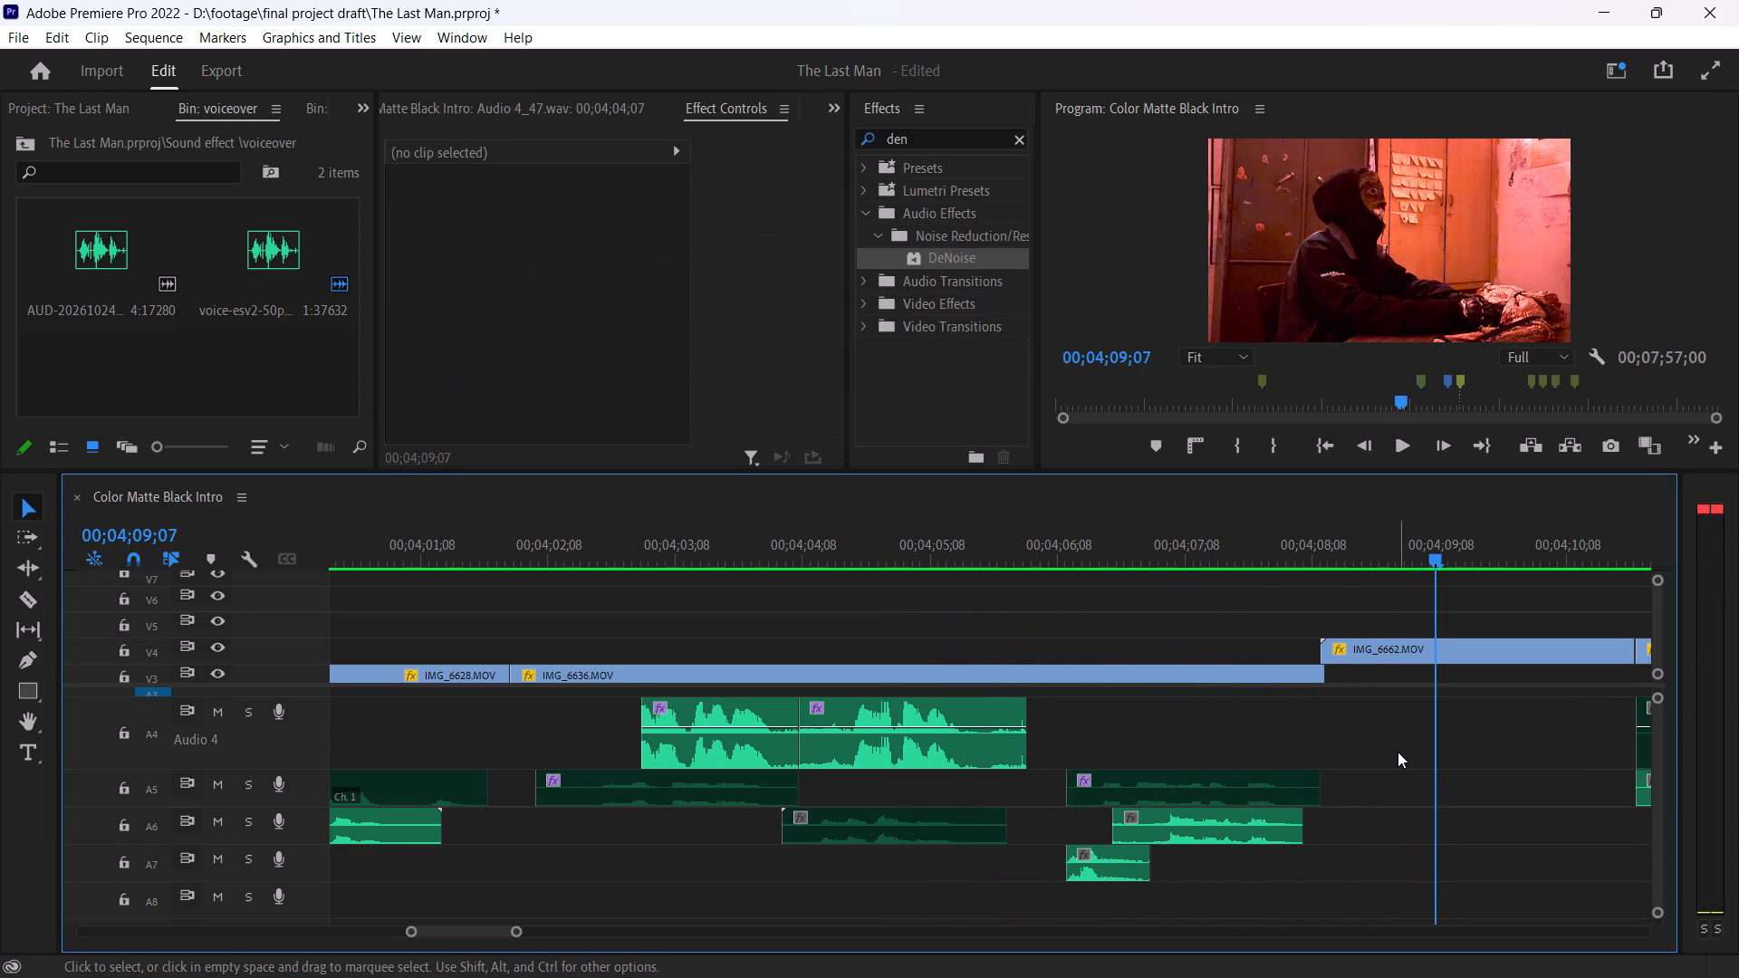
Record another voiceover take on Audio 4 from 00;04;08;05, just before IMG_6662.MOV starts, to about 00;04;11.
click(1304, 553)
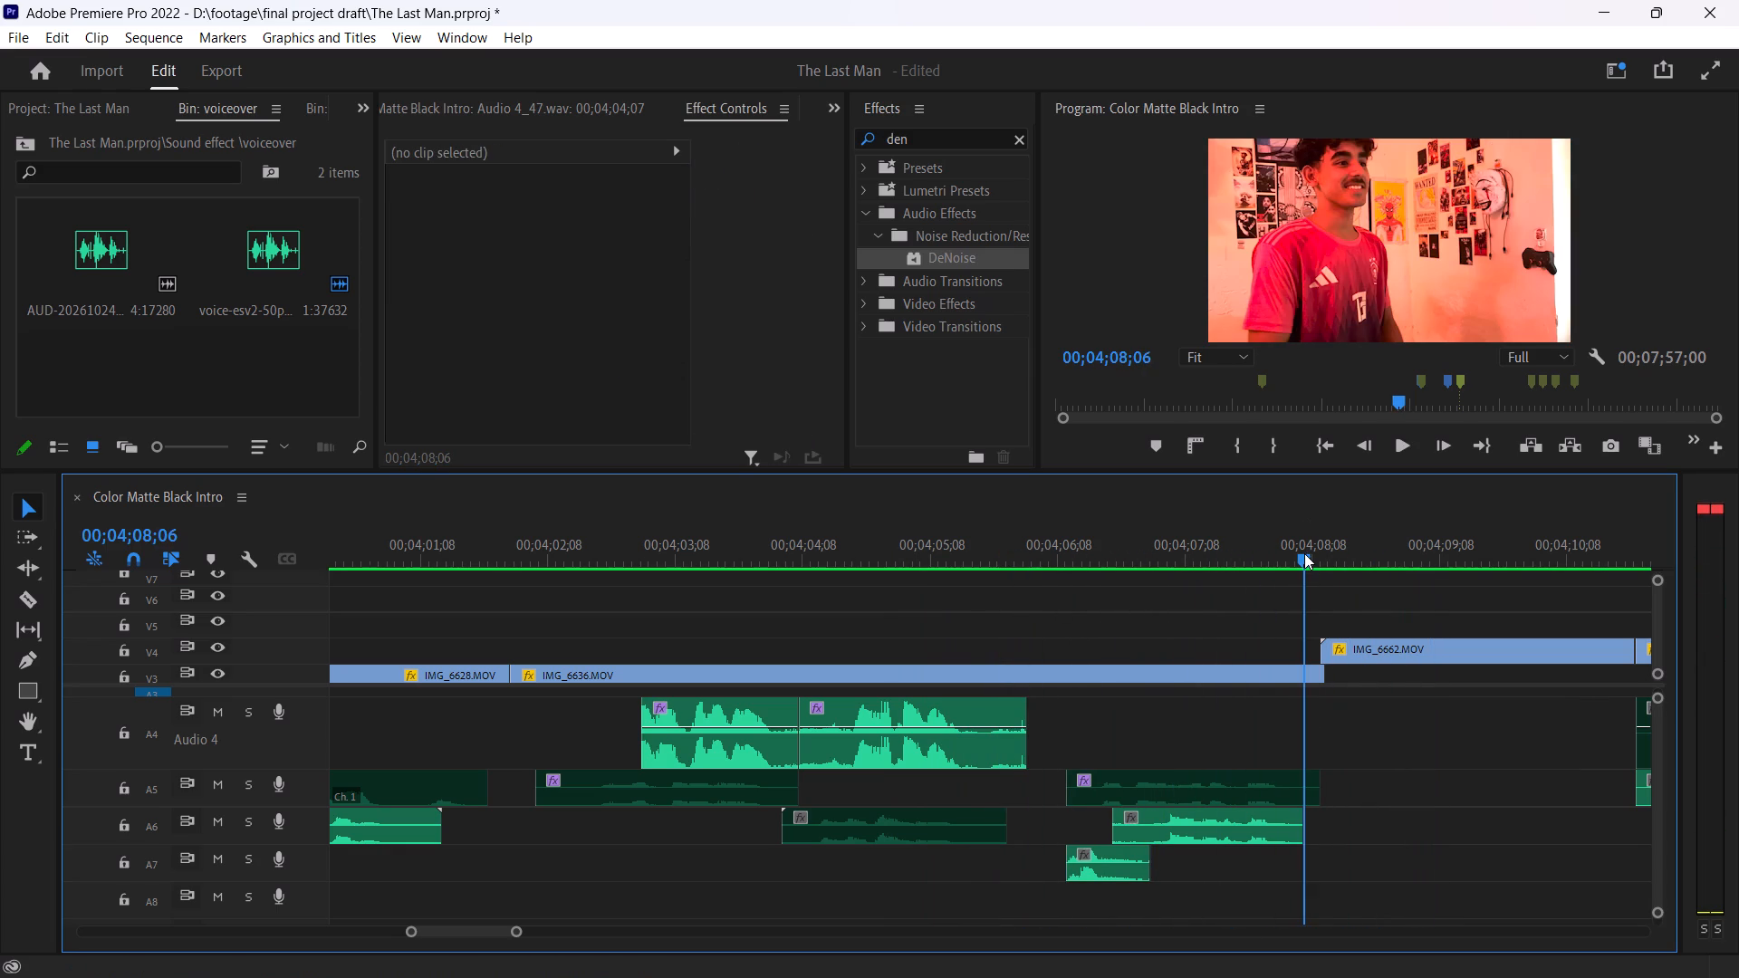
click(1304, 553)
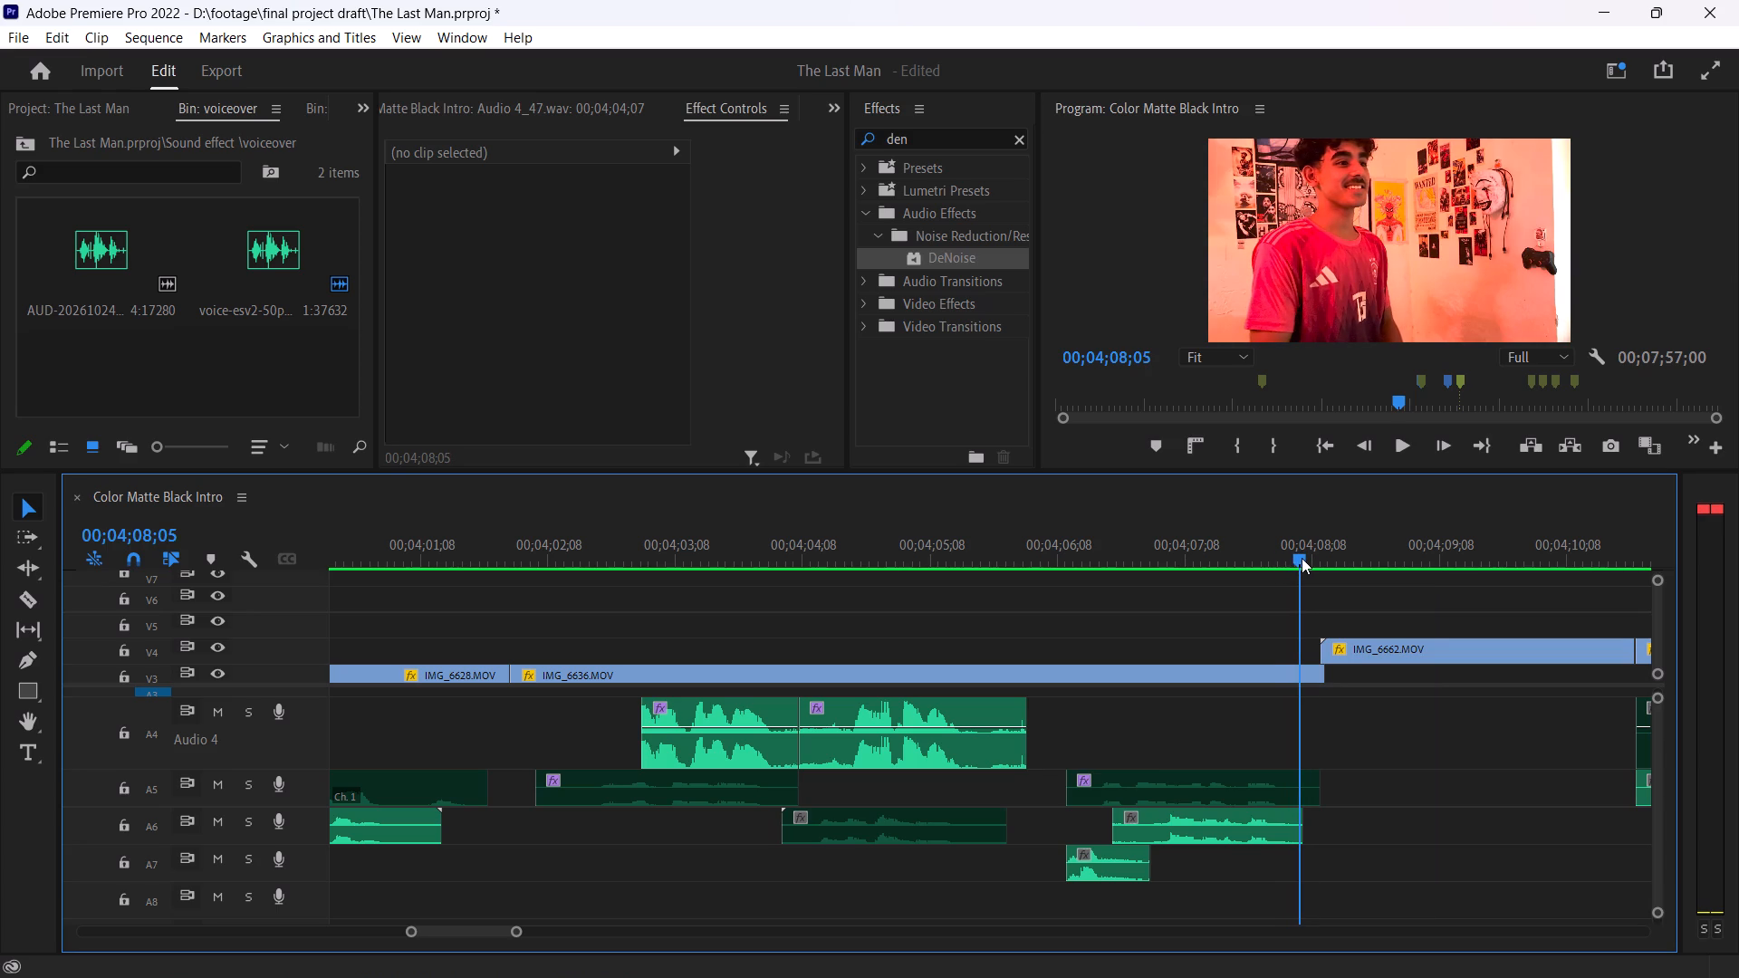
click(283, 710)
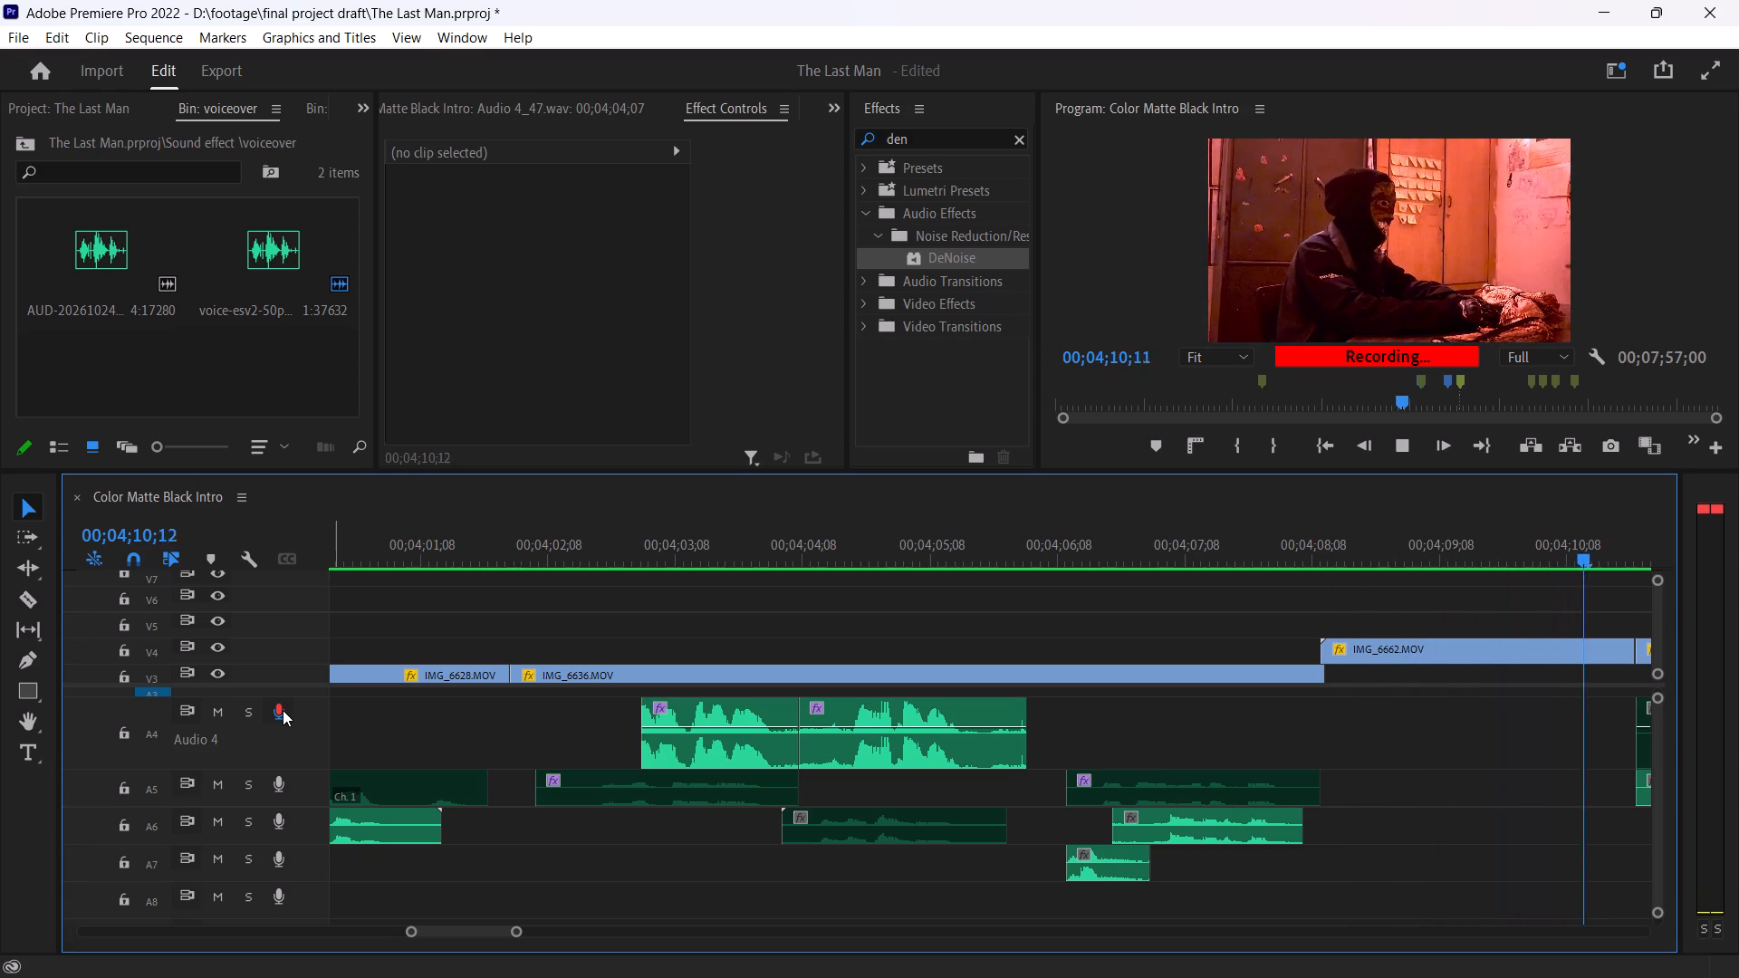
key(space)
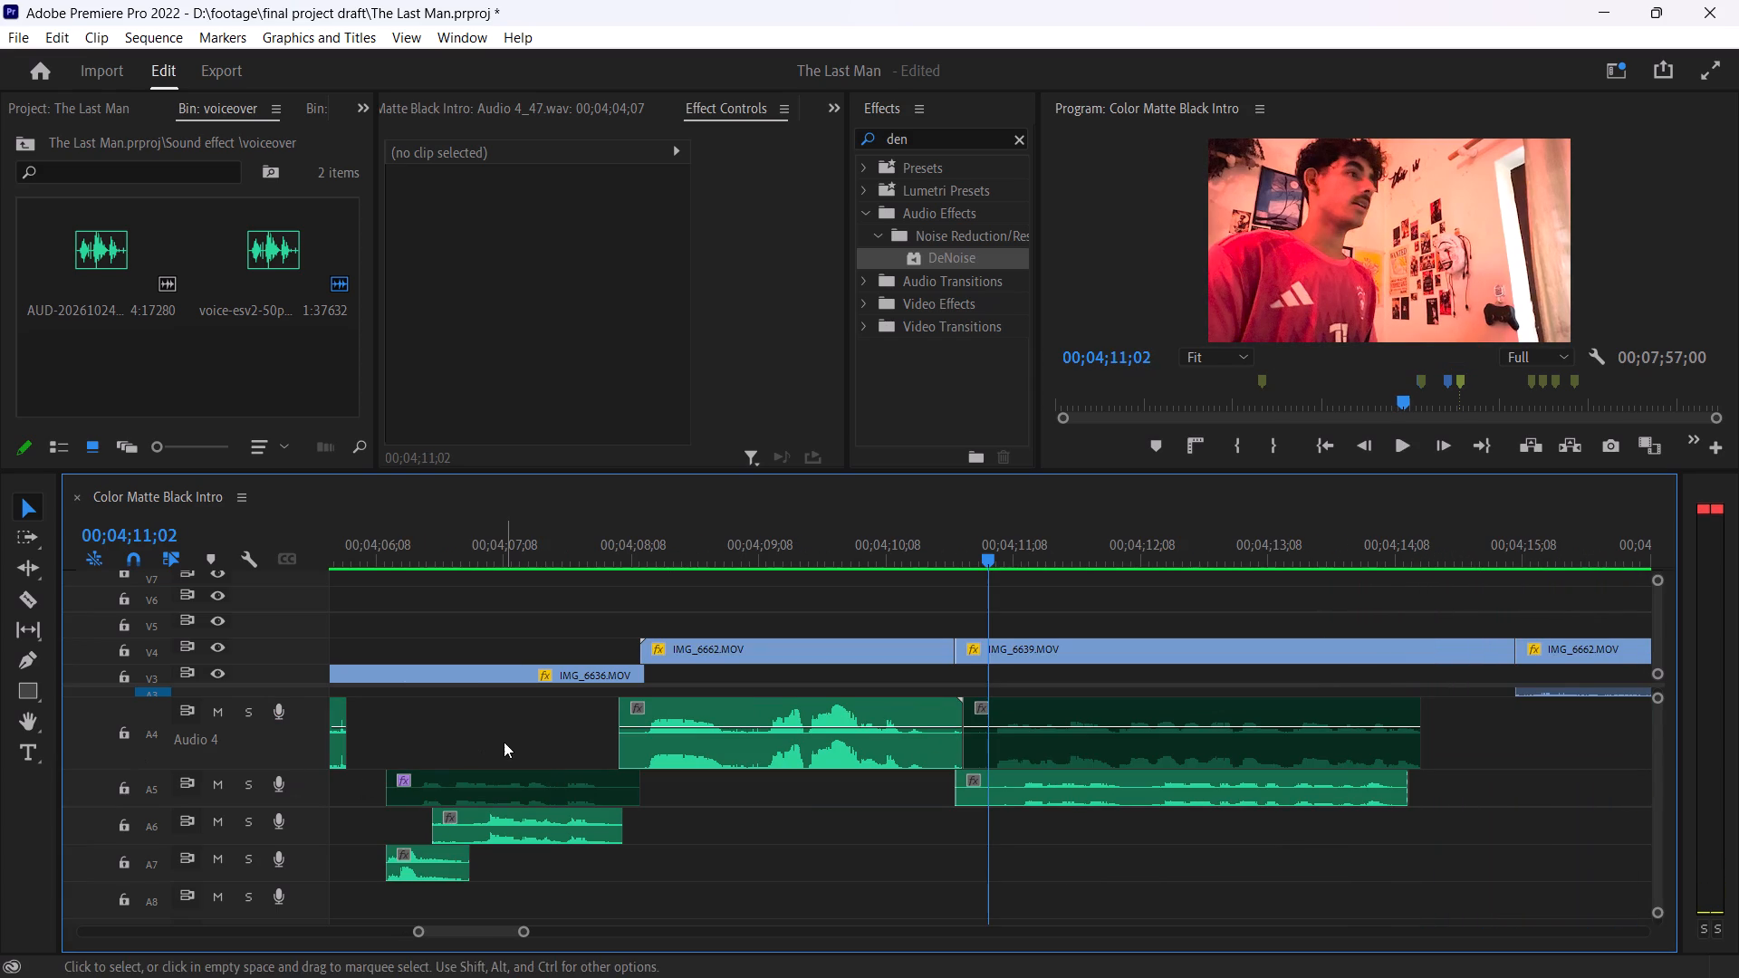
Paste the copied audio attributes, including Pitch Shifter, onto the newly recorded Audio 4 take under IMG_6662.MOV.
click(614, 549)
click(797, 757)
right_click(797, 757)
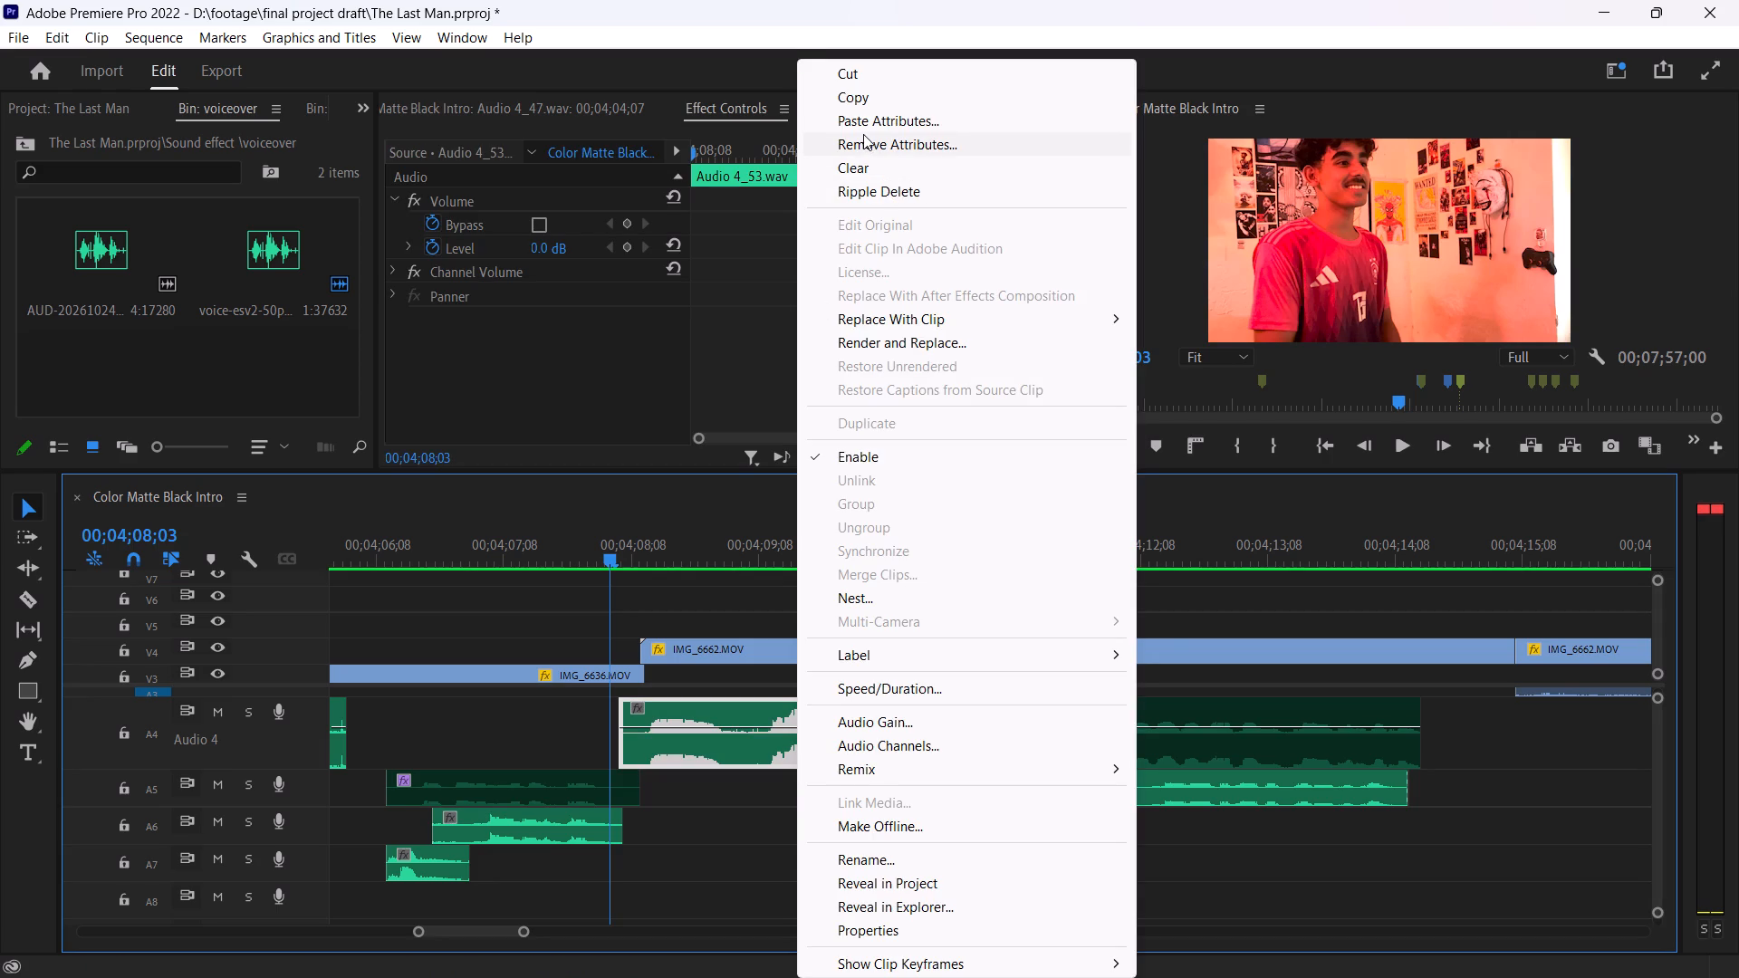
click(855, 126)
key(Return)
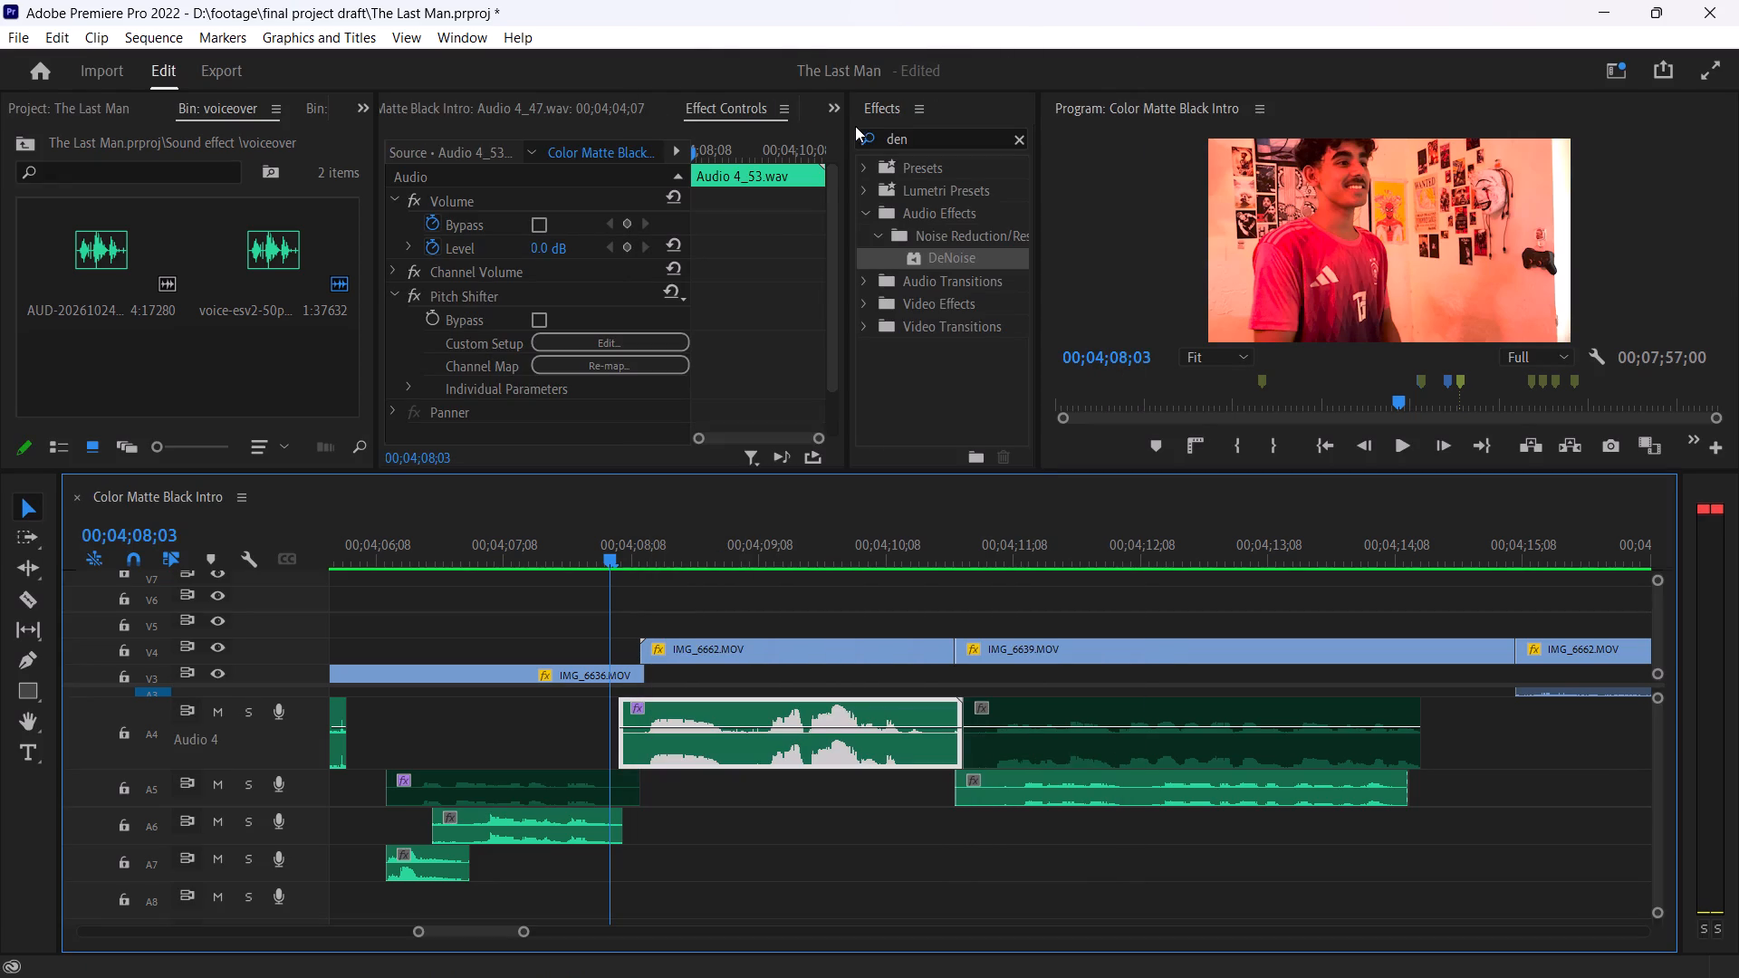
Play back the new take from 00;04;08;03 and continue through the IMG_6639.MOV dialogue to 00;04;14;17.
key(space)
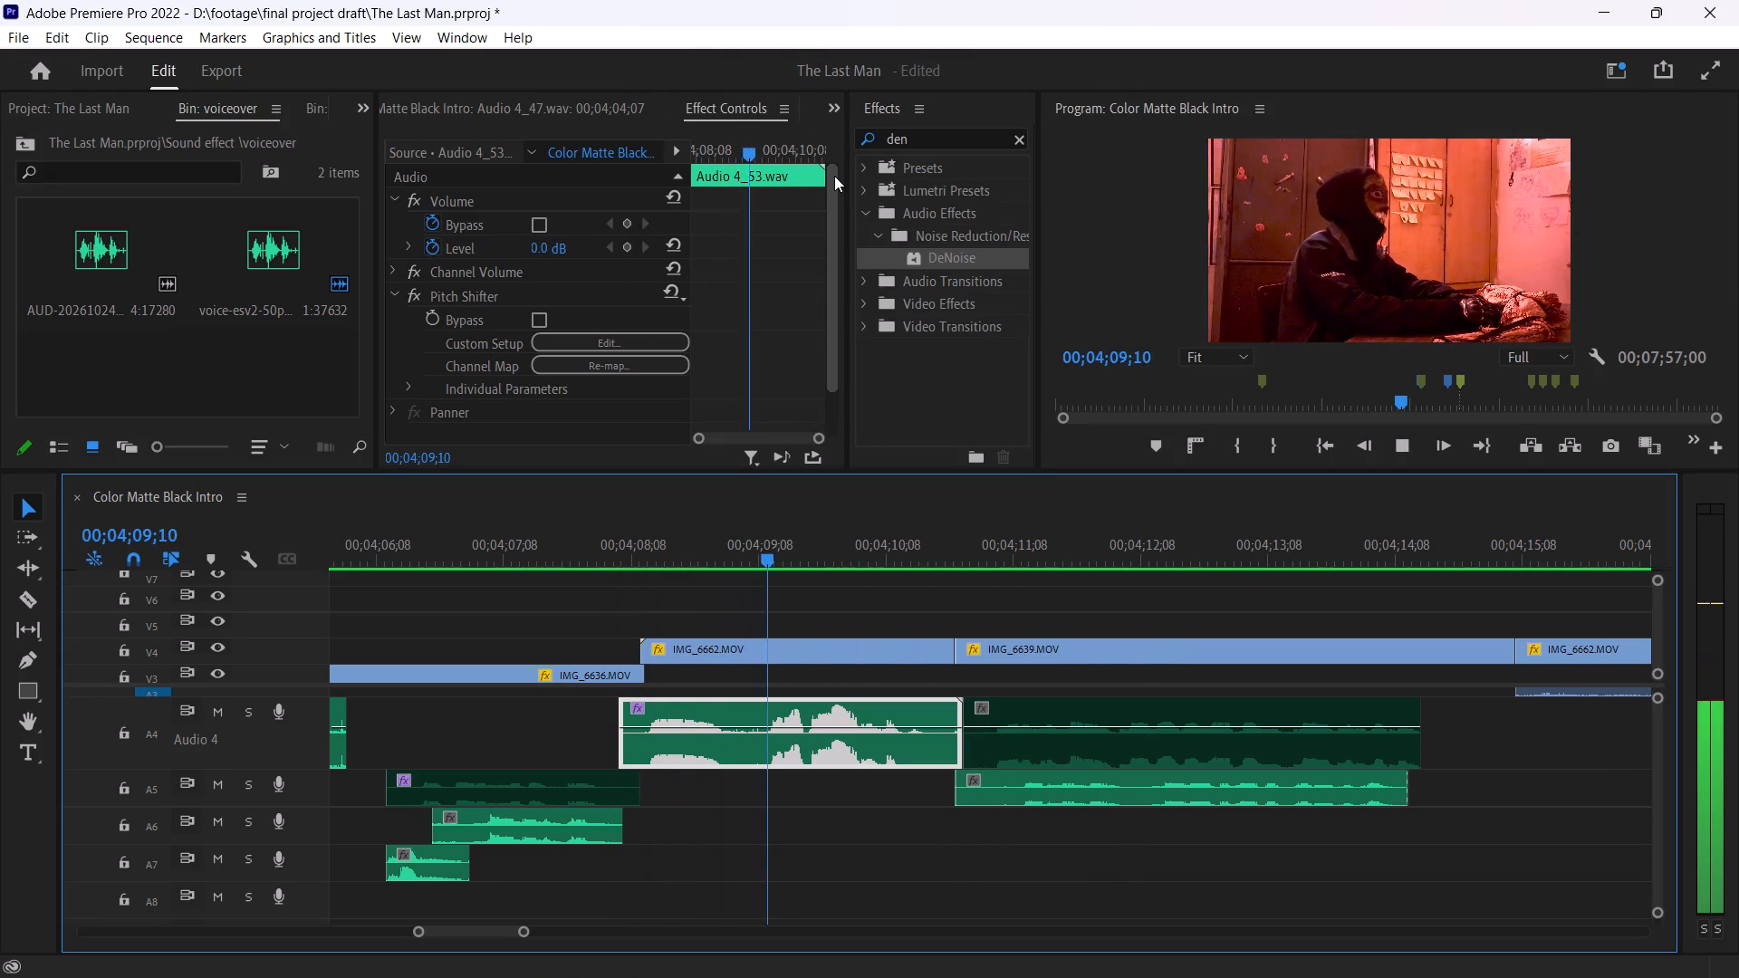
key(space)
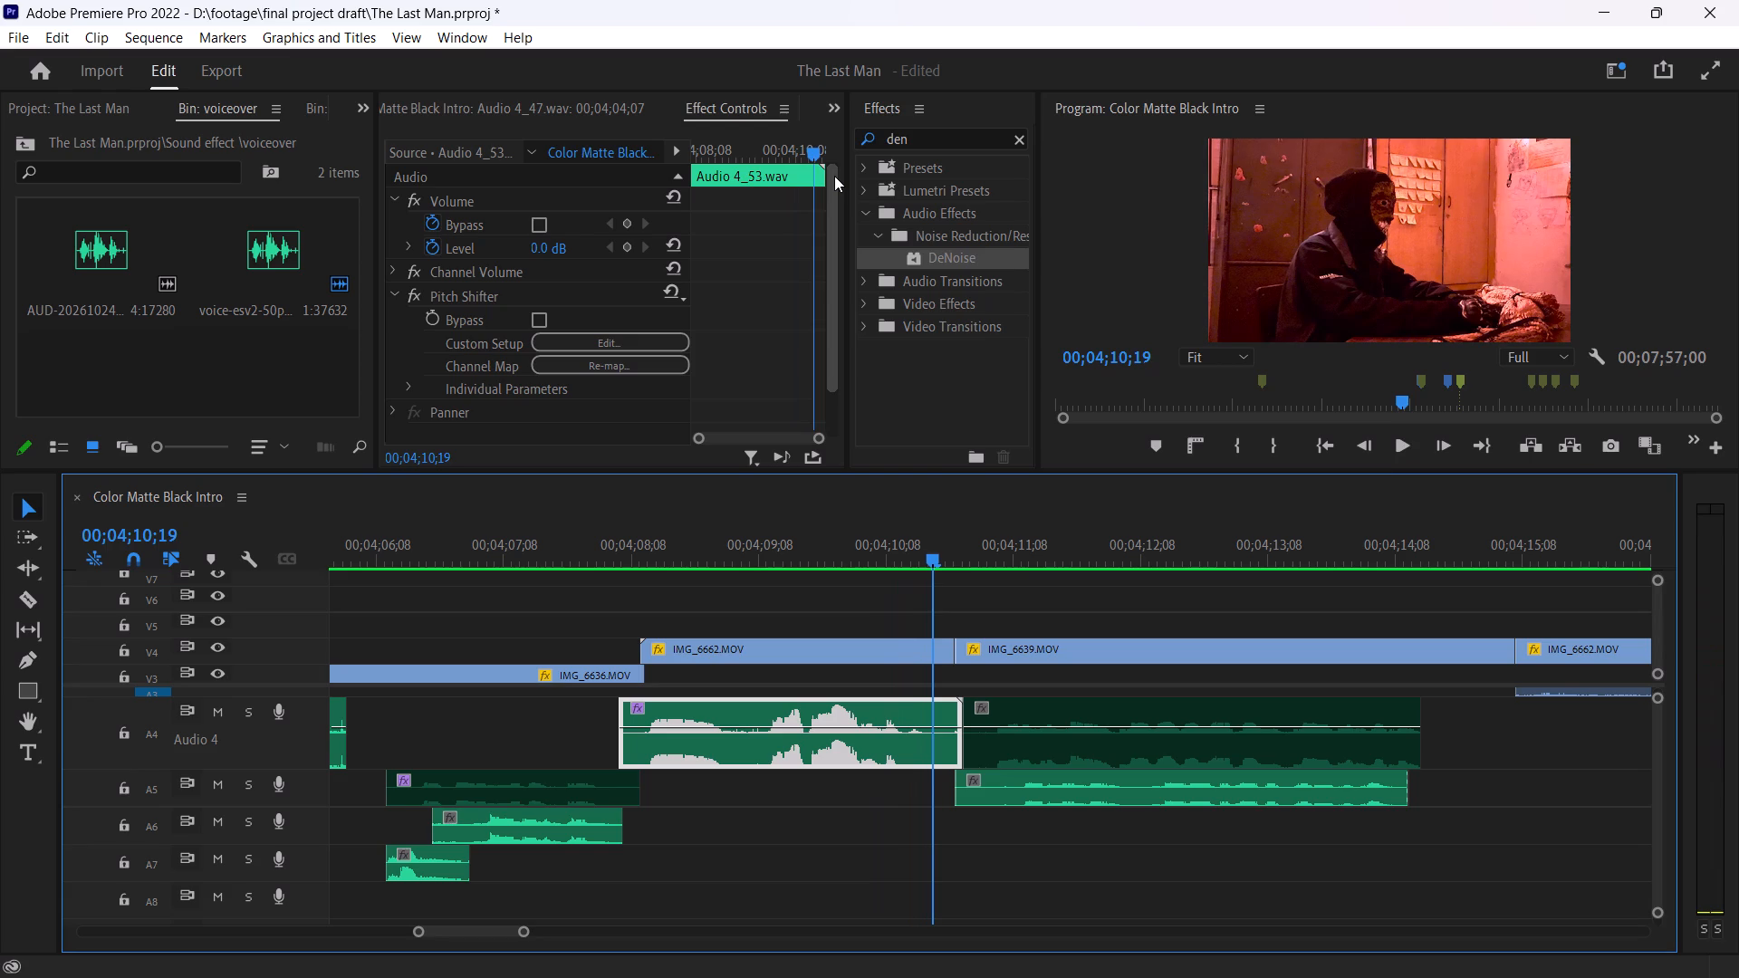
key(space)
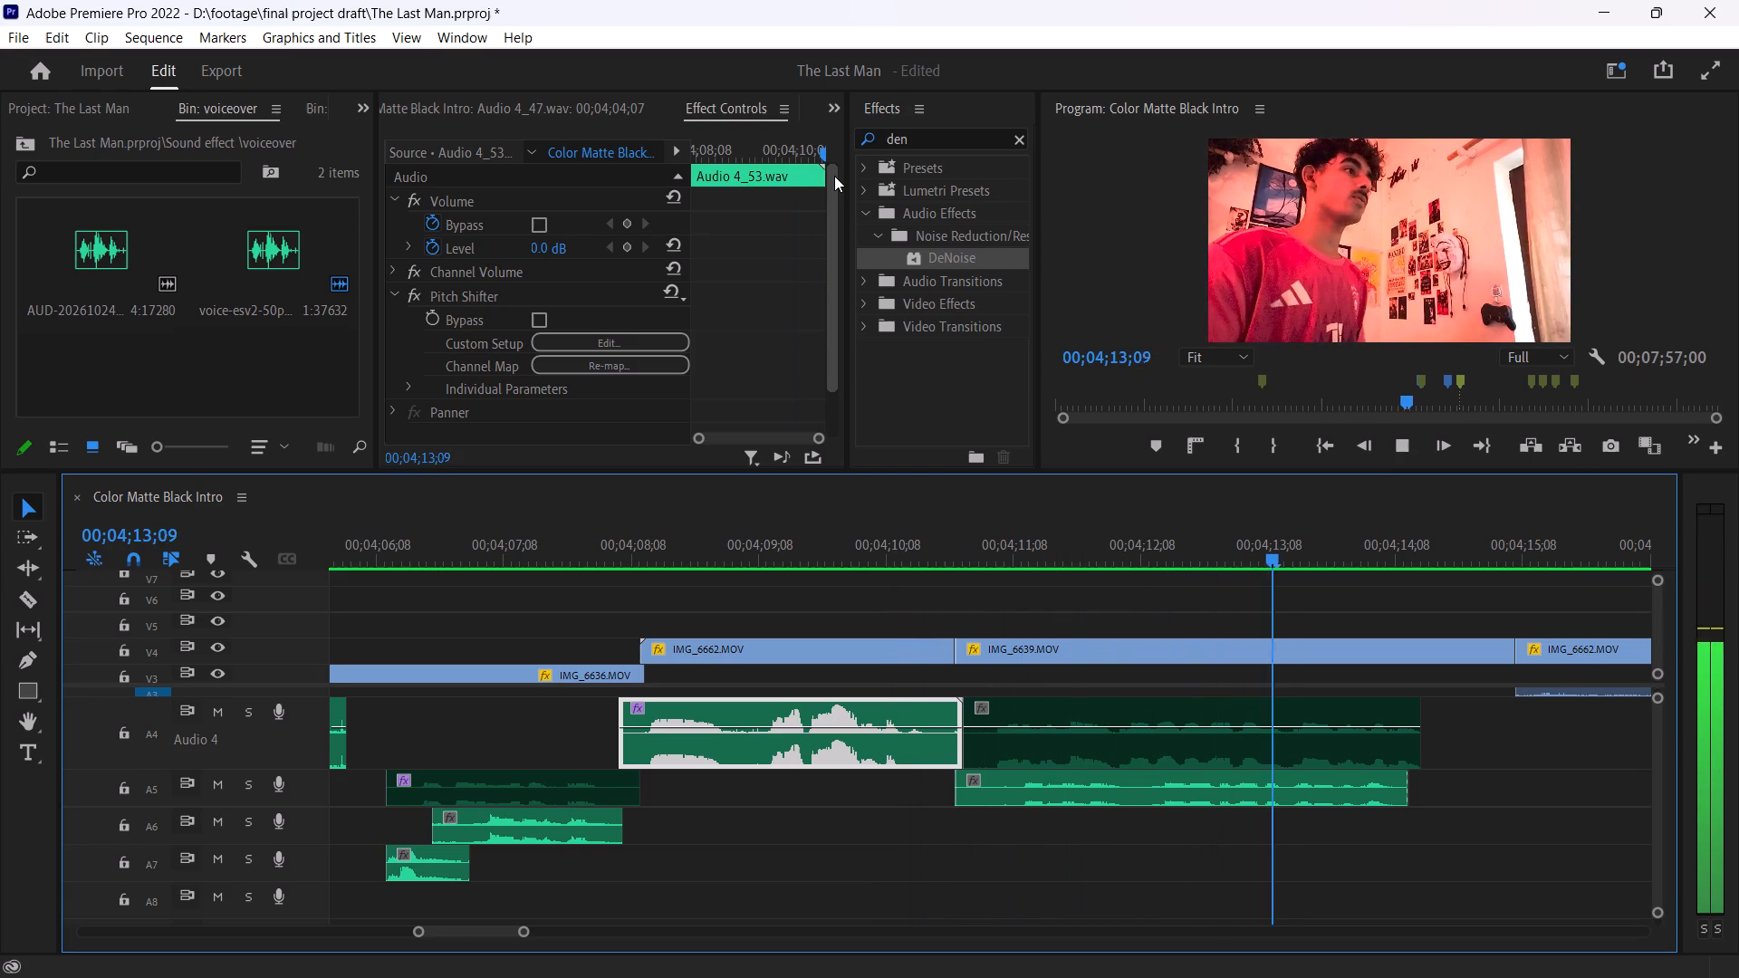
key(space)
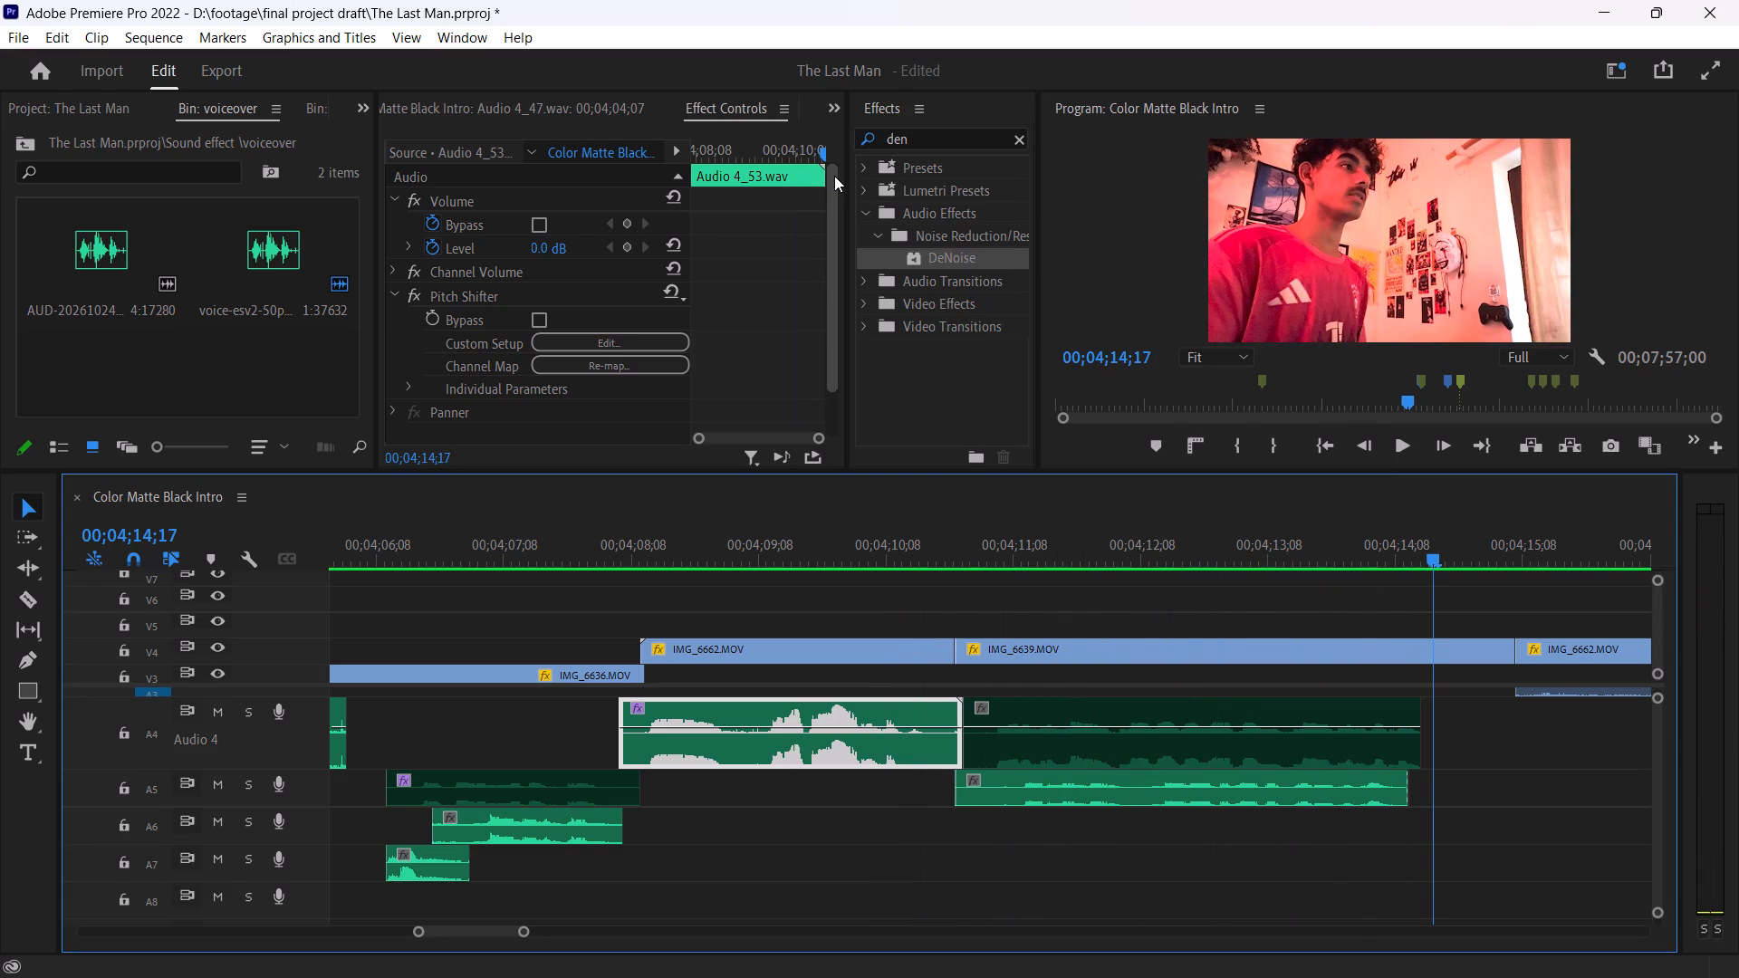
Record a voiceover take on Audio 4 from 00;04;15;05, one frame before the second IMG_6662.MOV shot, to about 00;04;17.
key(Left)
key(Left)
key(Left)
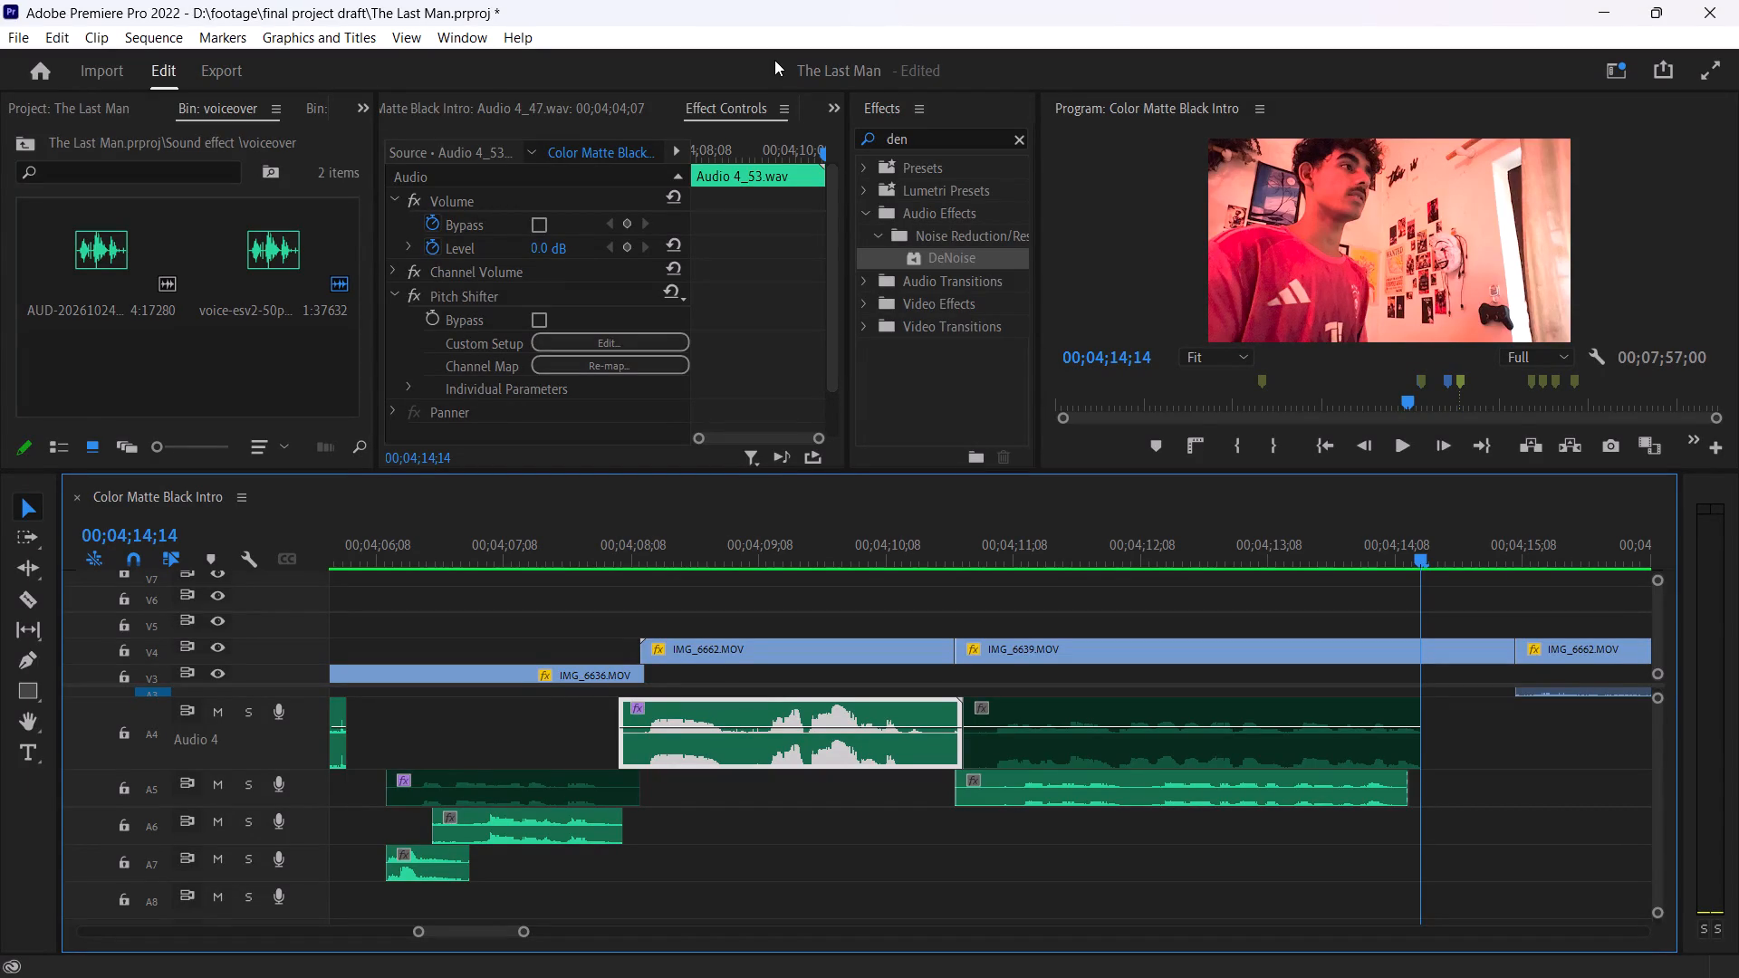
key(Right)
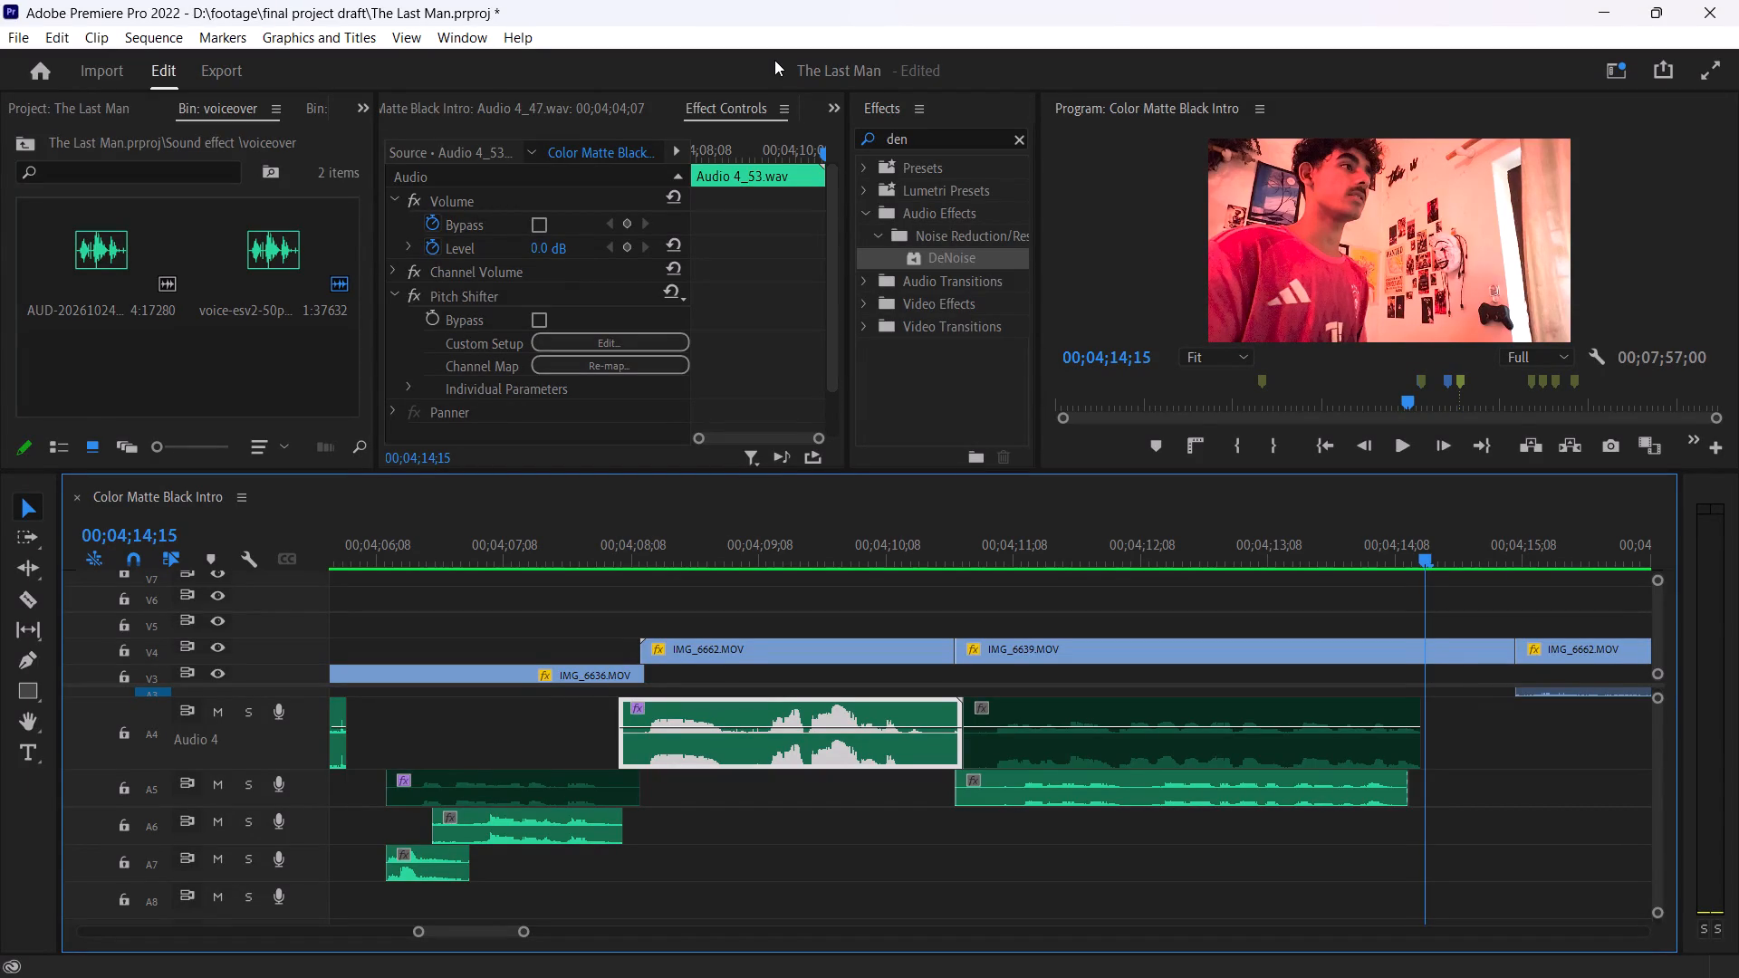
key(Right)
key(Right)
key(space)
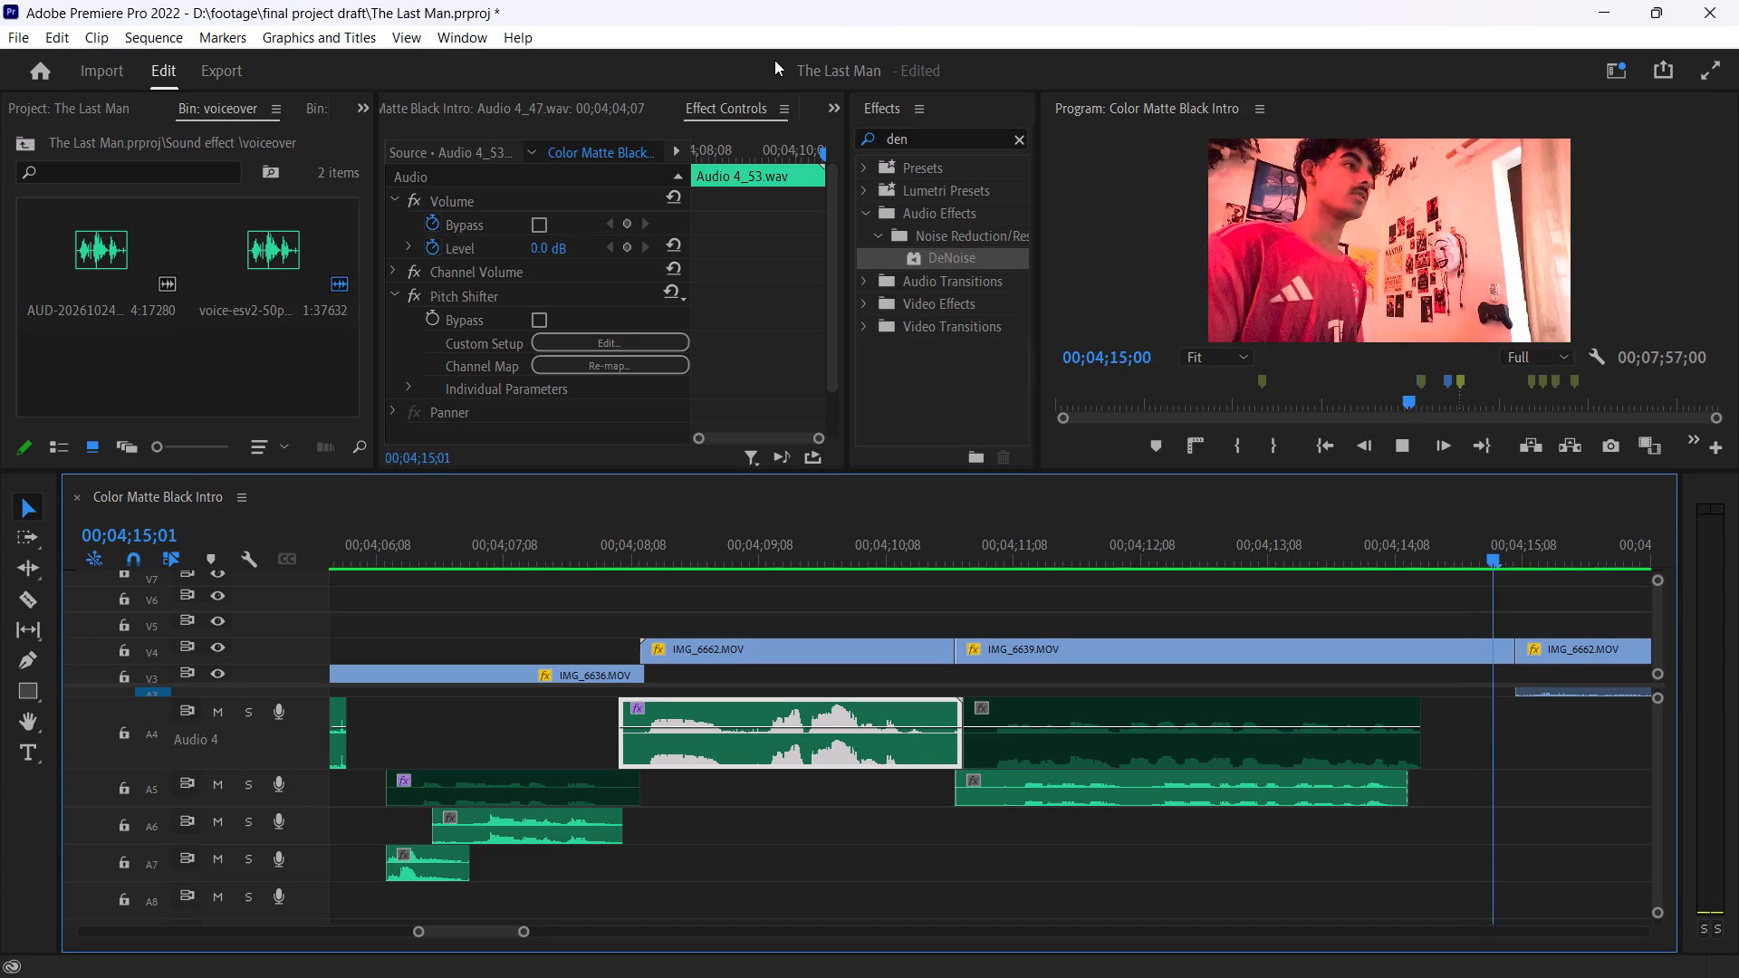
key(space)
key(Left)
key(Left)
key(Left)
key(Left)
key(Left)
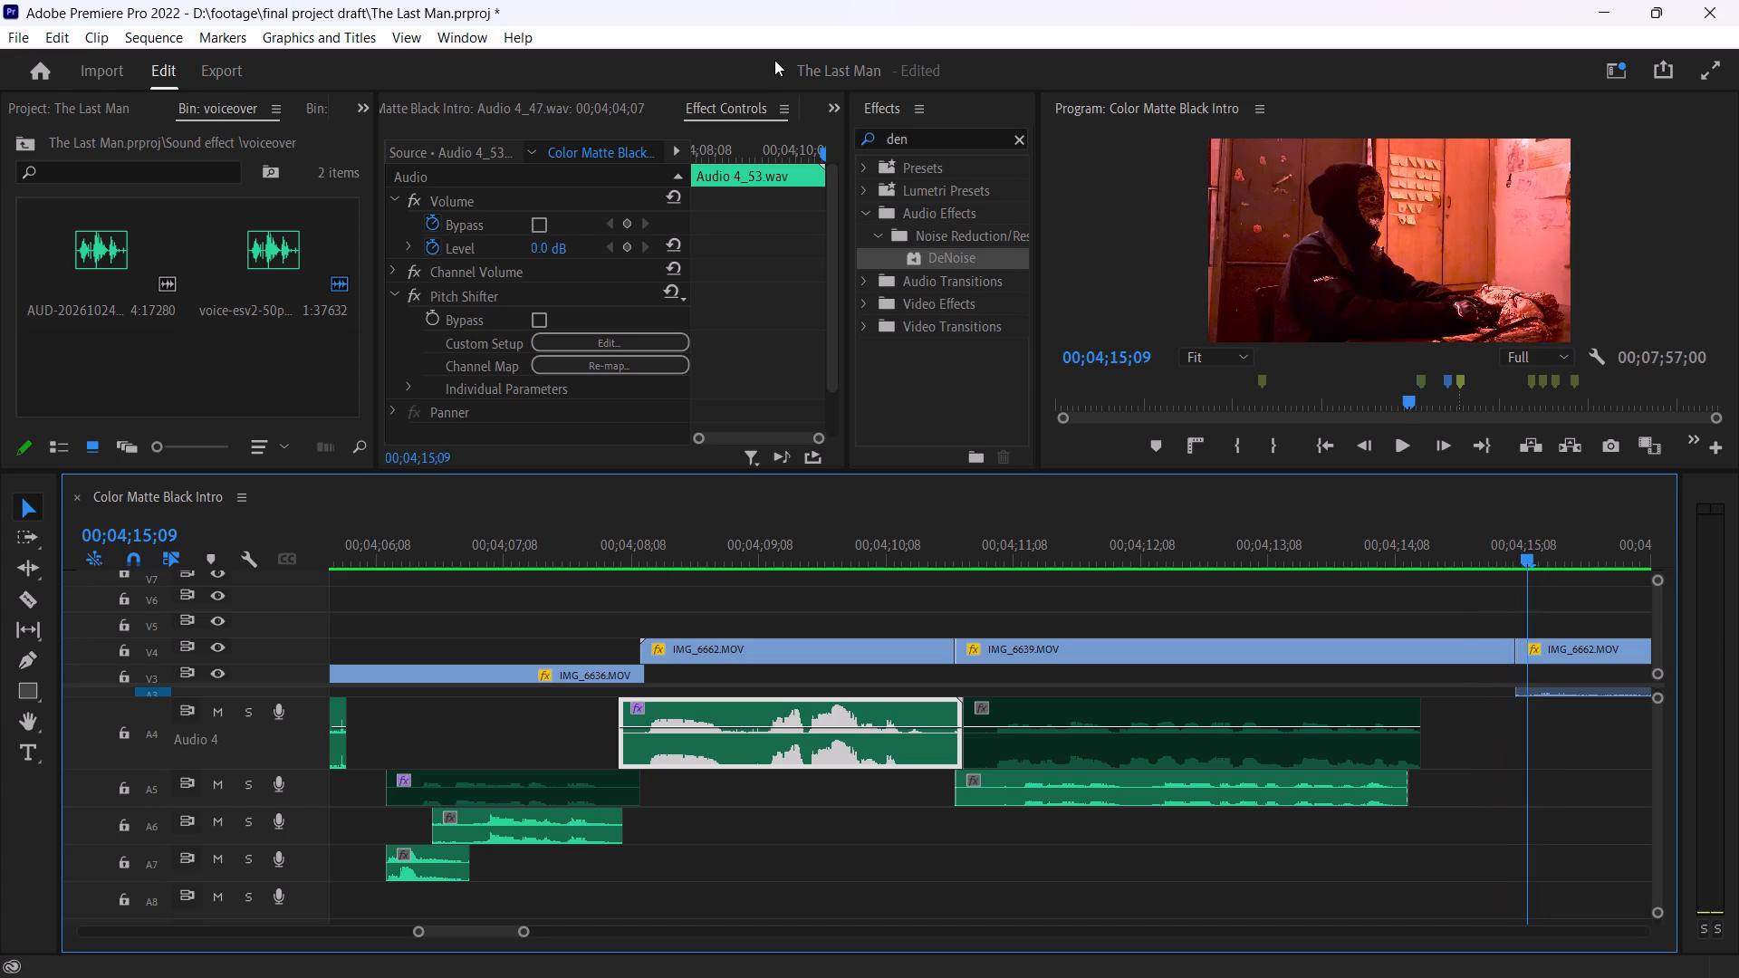
key(Left)
key(Left)
key(Left)
key(Left)
key(Right)
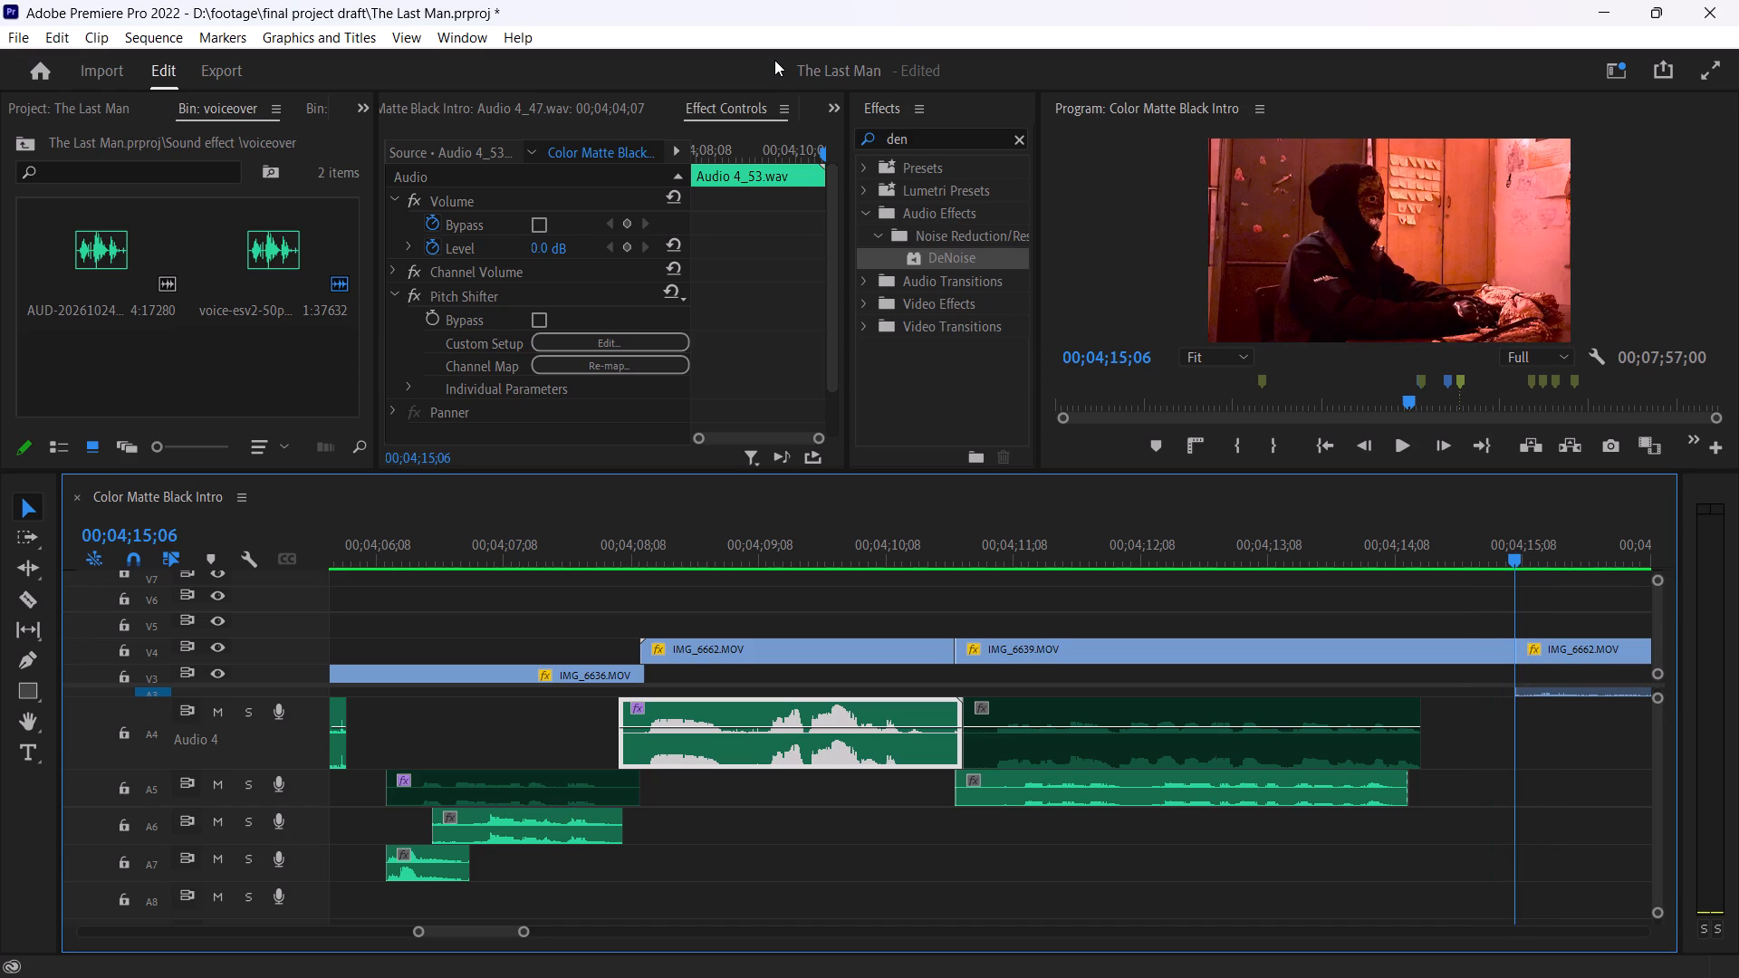
key(Left)
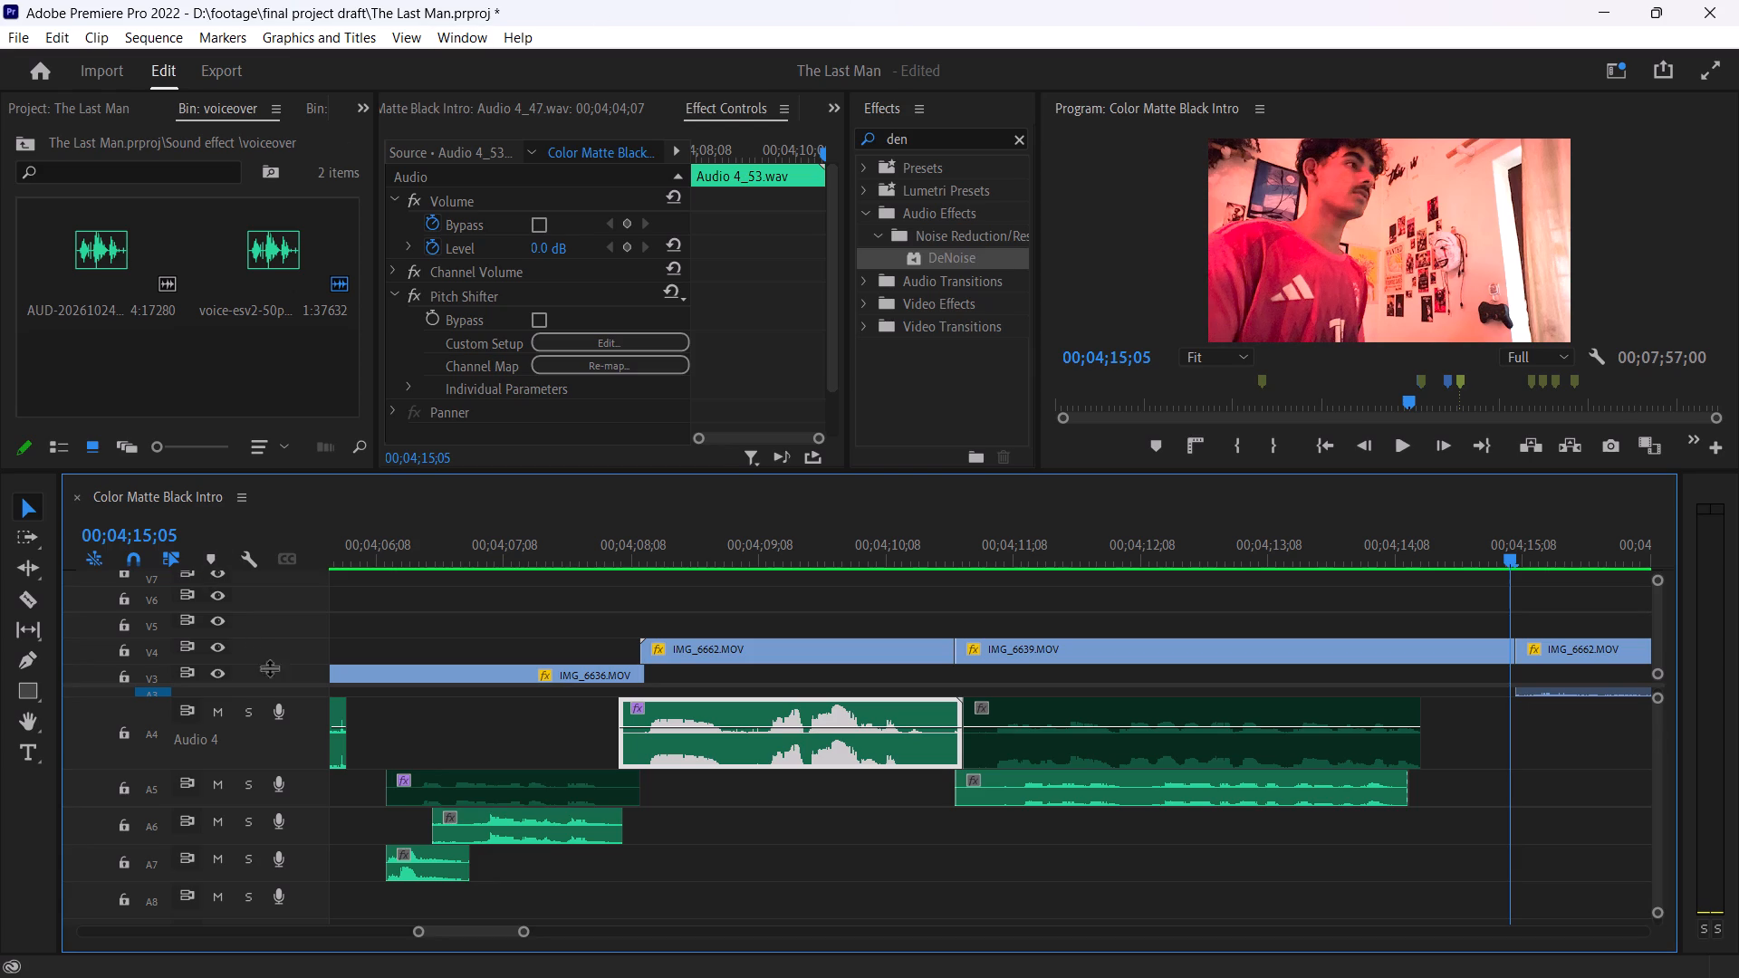
click(281, 714)
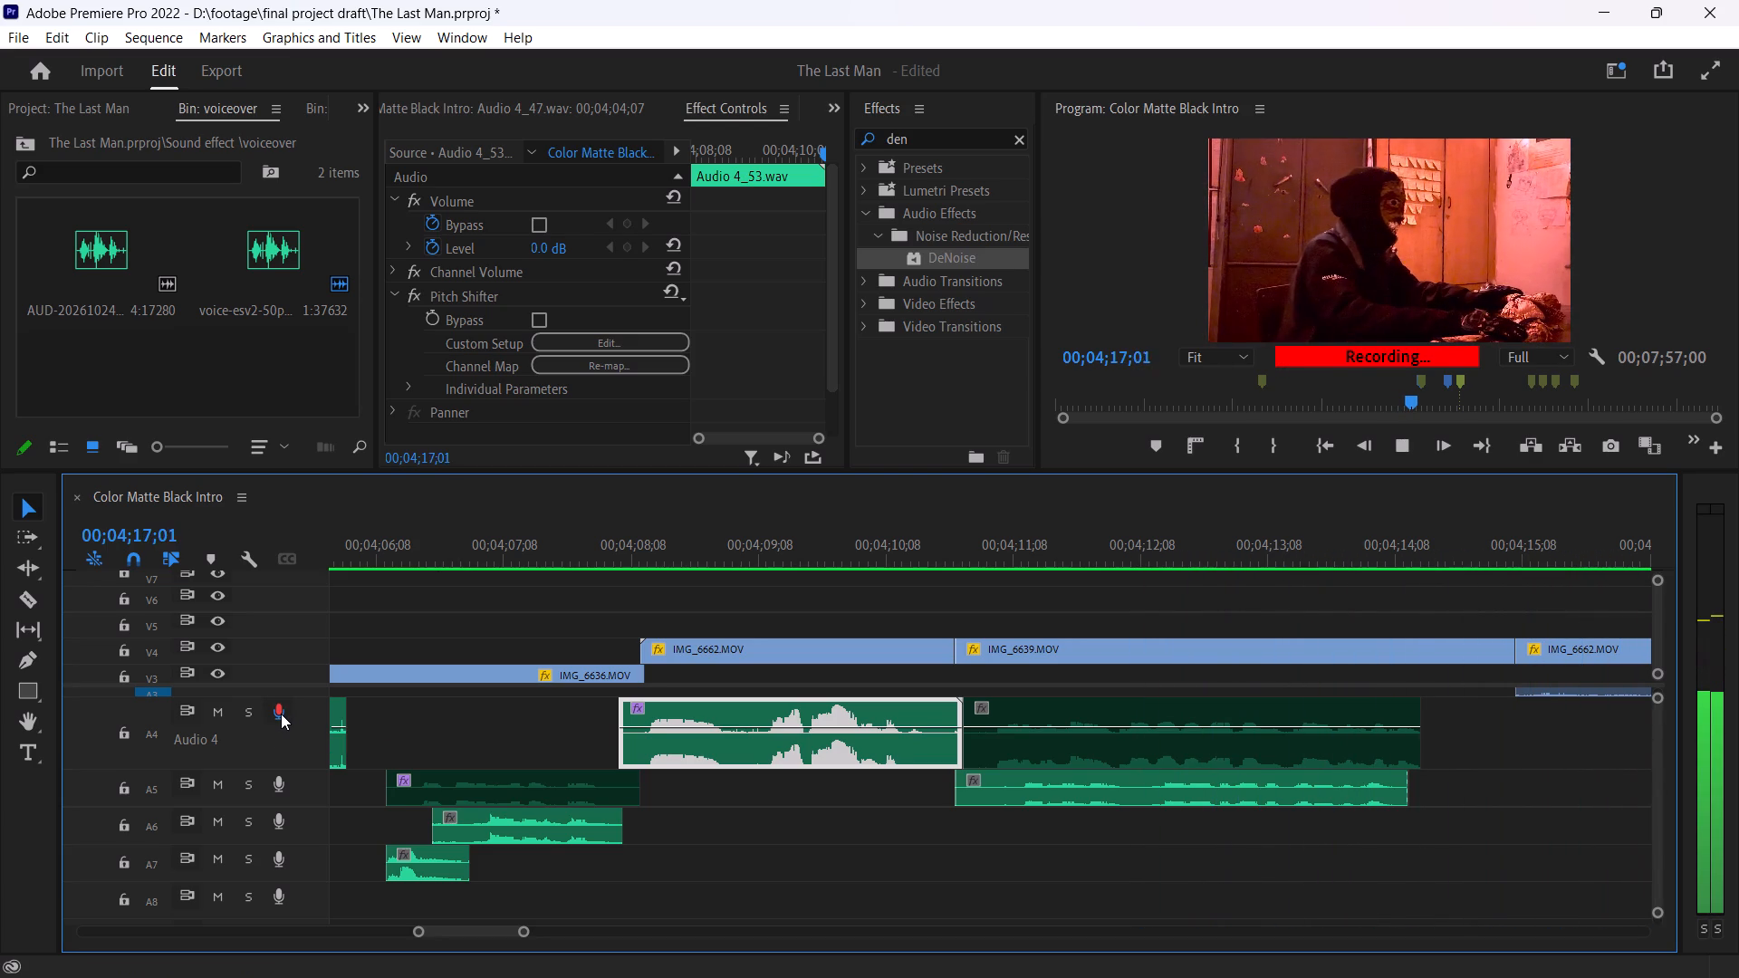
key(space)
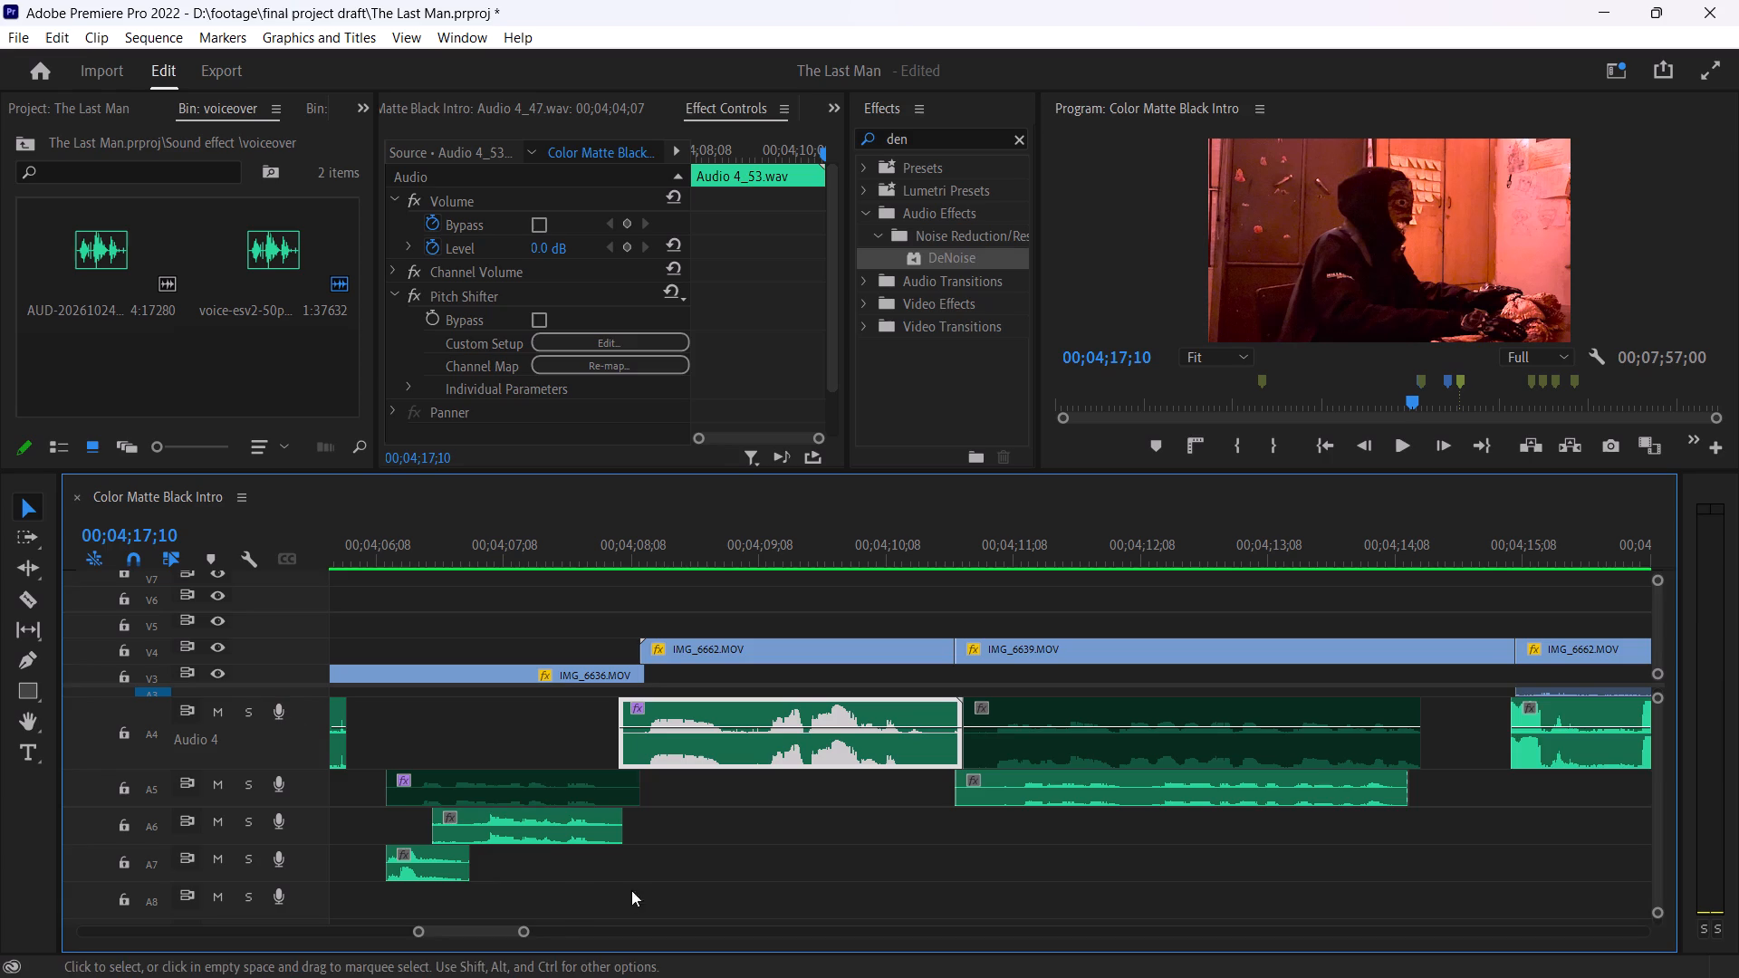
scroll(643, 889, left, 1)
scroll(1148, 793, up, 1)
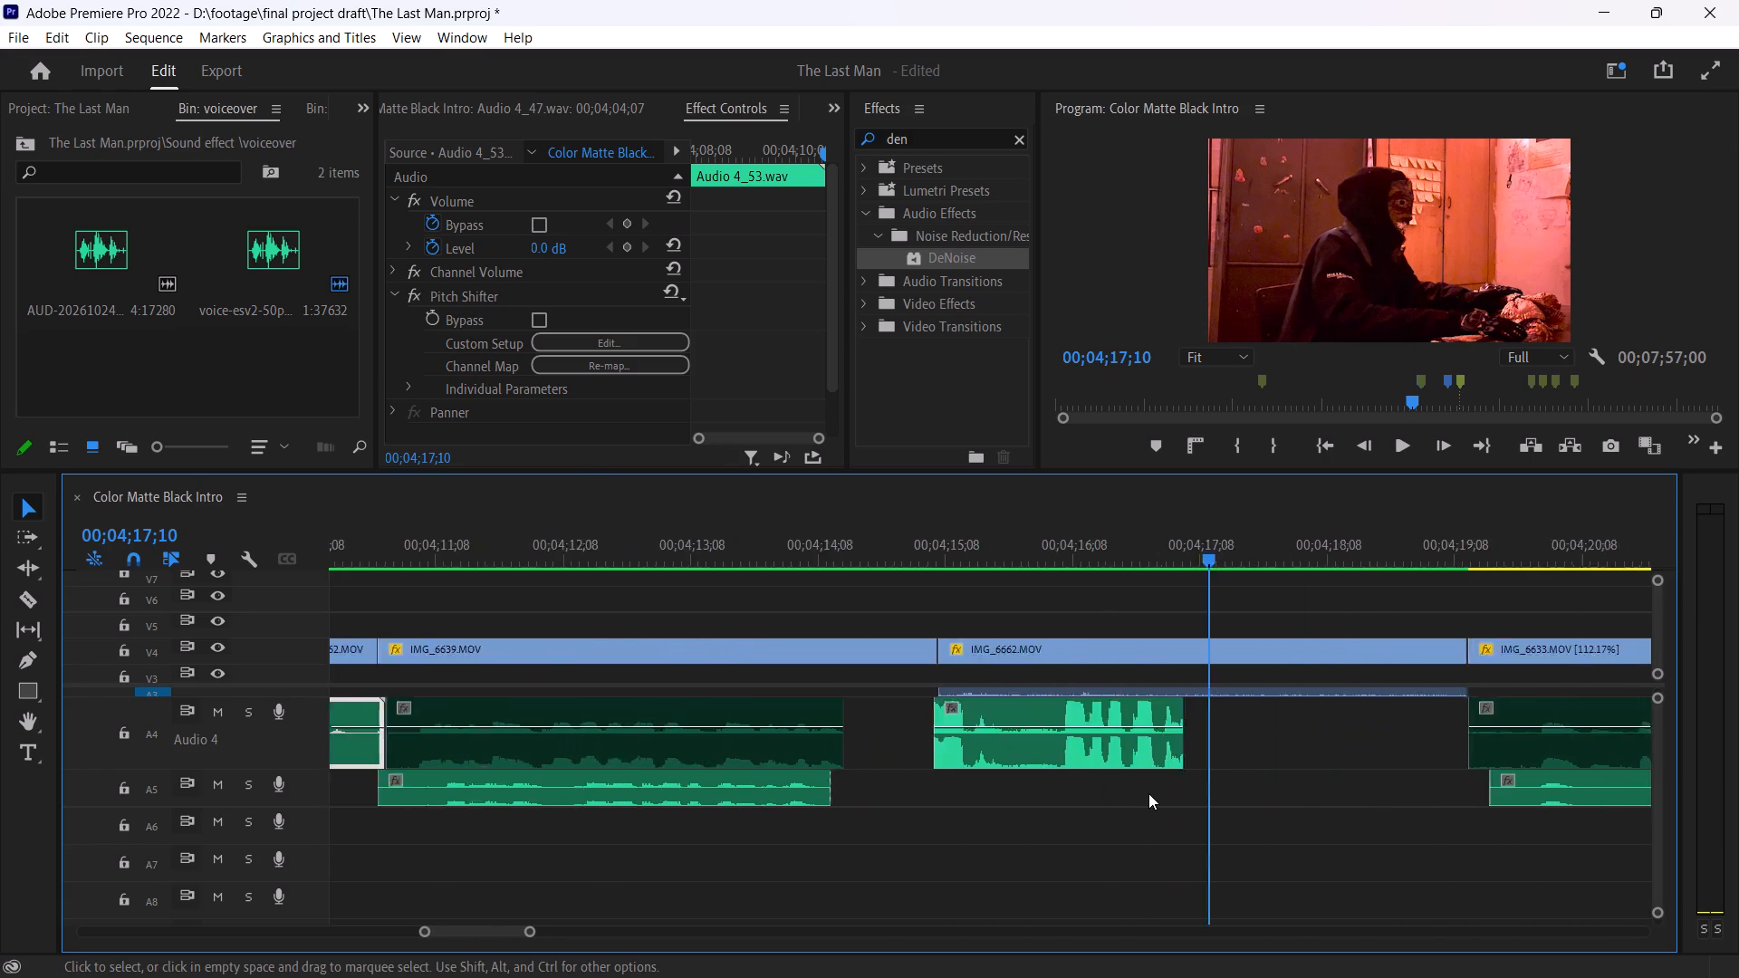
Delete the original IMG_6662.MOV camera audio on Audio 3 beneath the second IMG_6662.MOV shot.
scroll(1148, 793, up, 1)
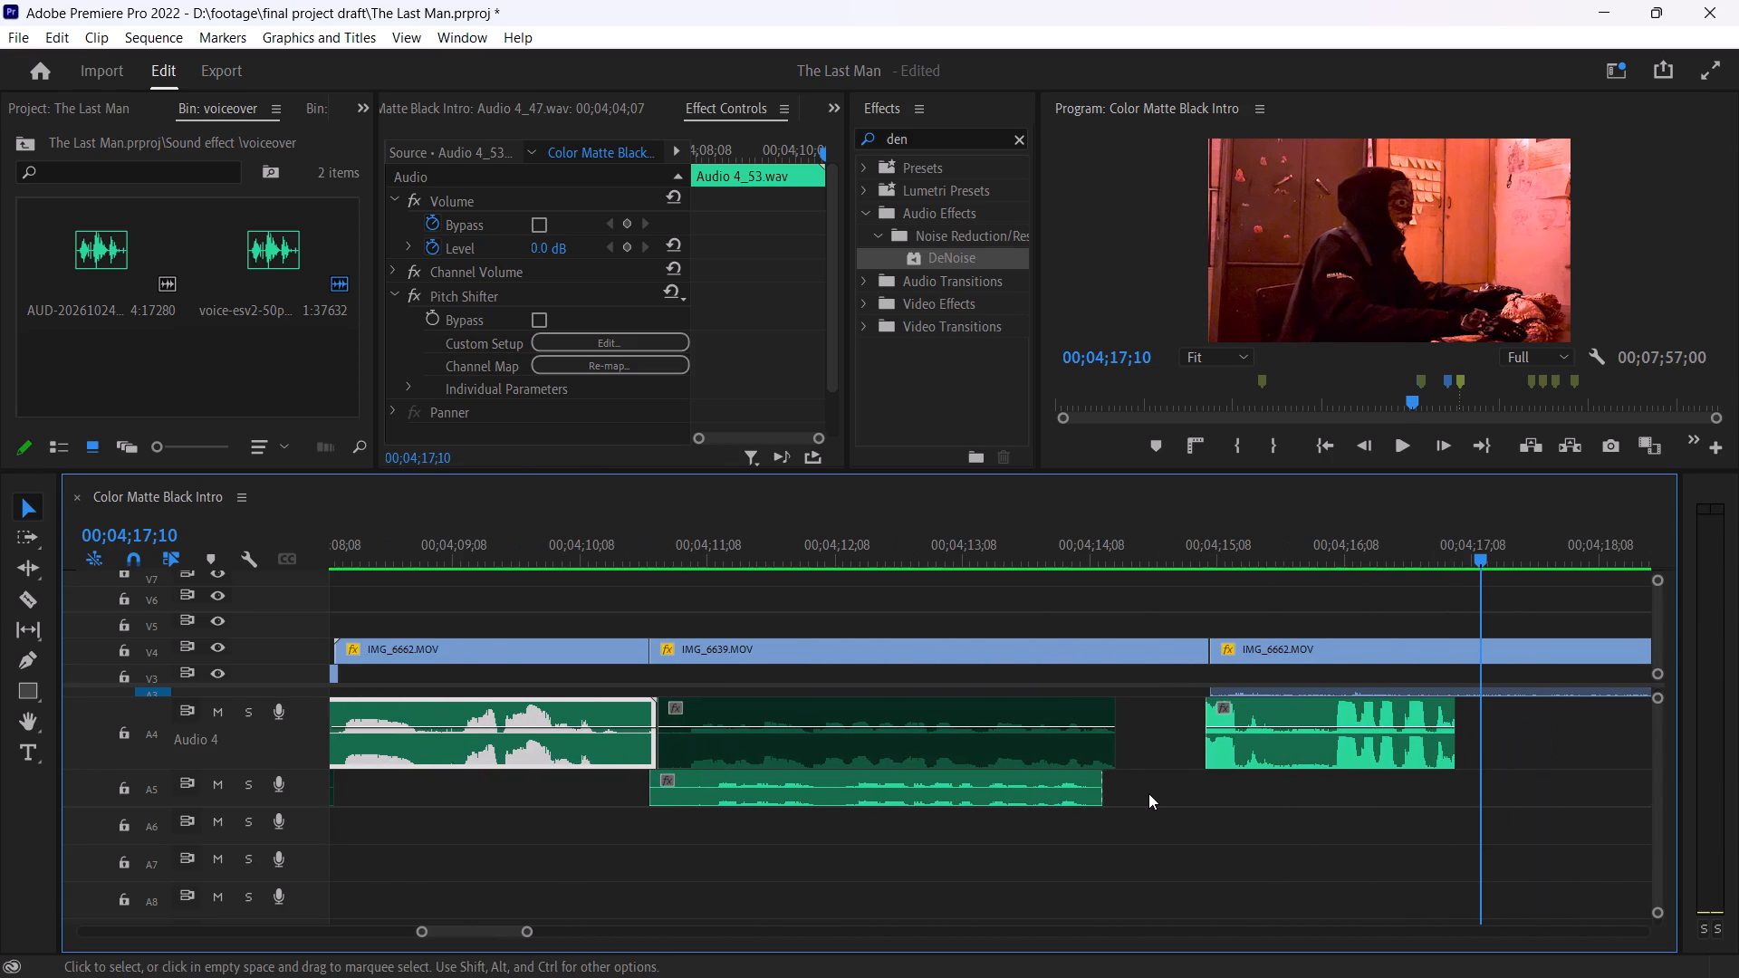
ctrl+scroll(1148, 793, up, 1)
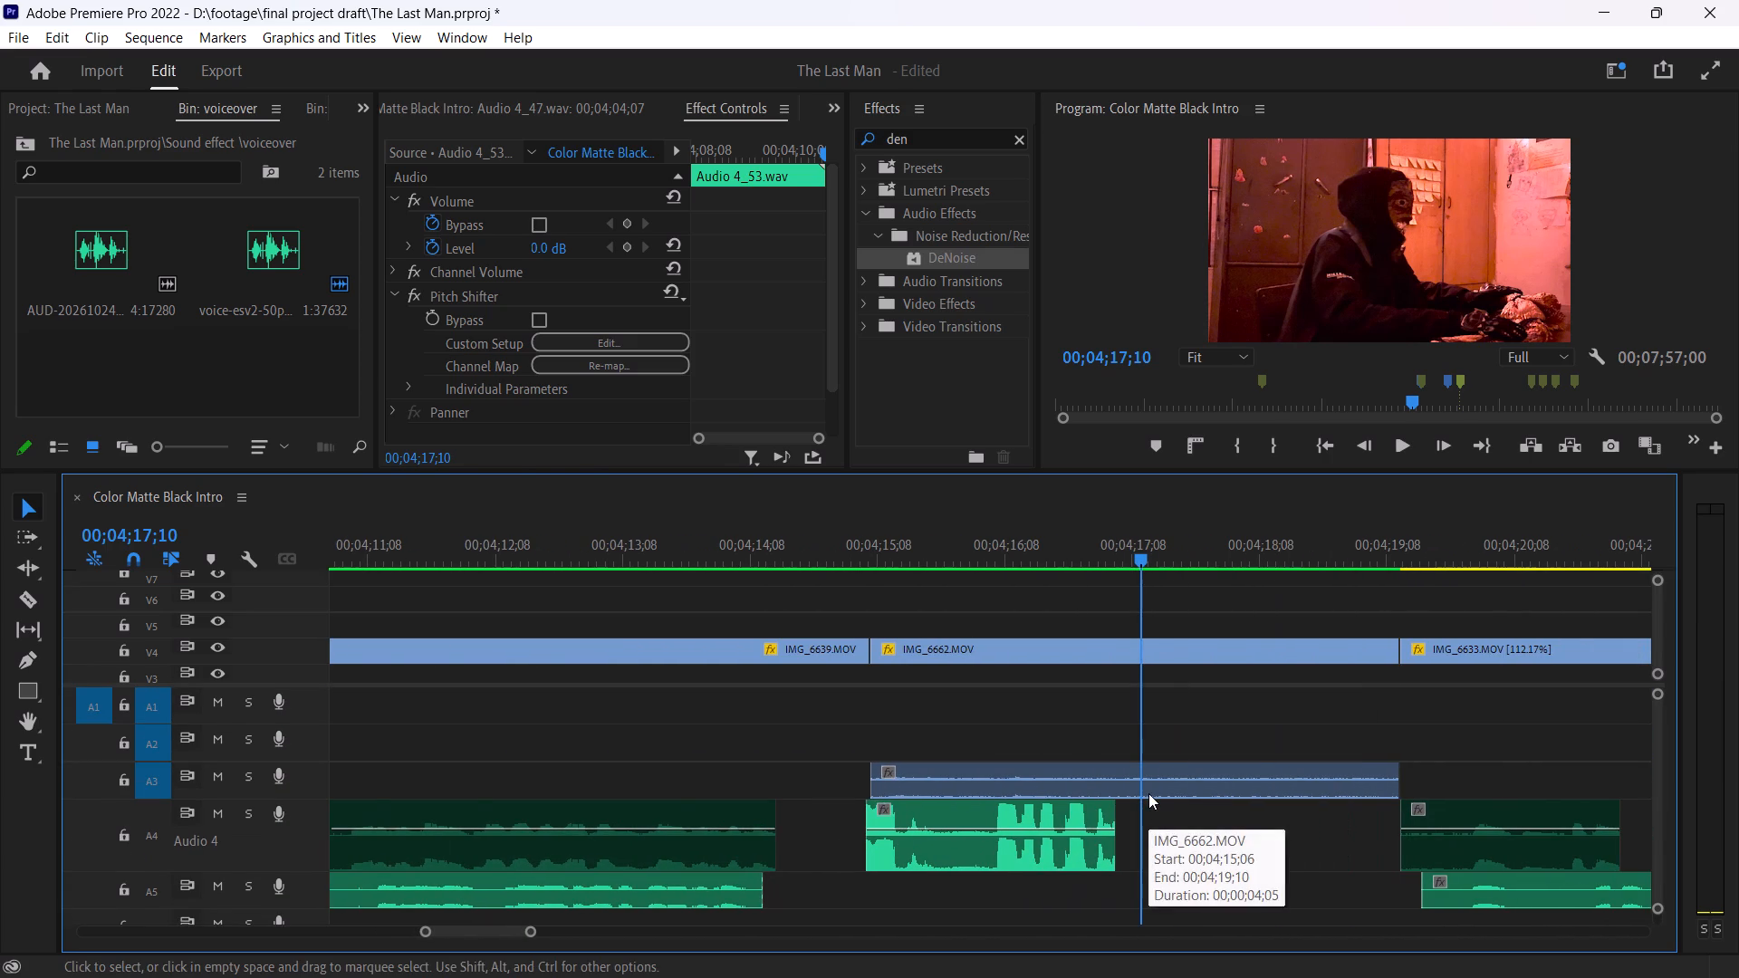
click(1158, 787)
key(Delete)
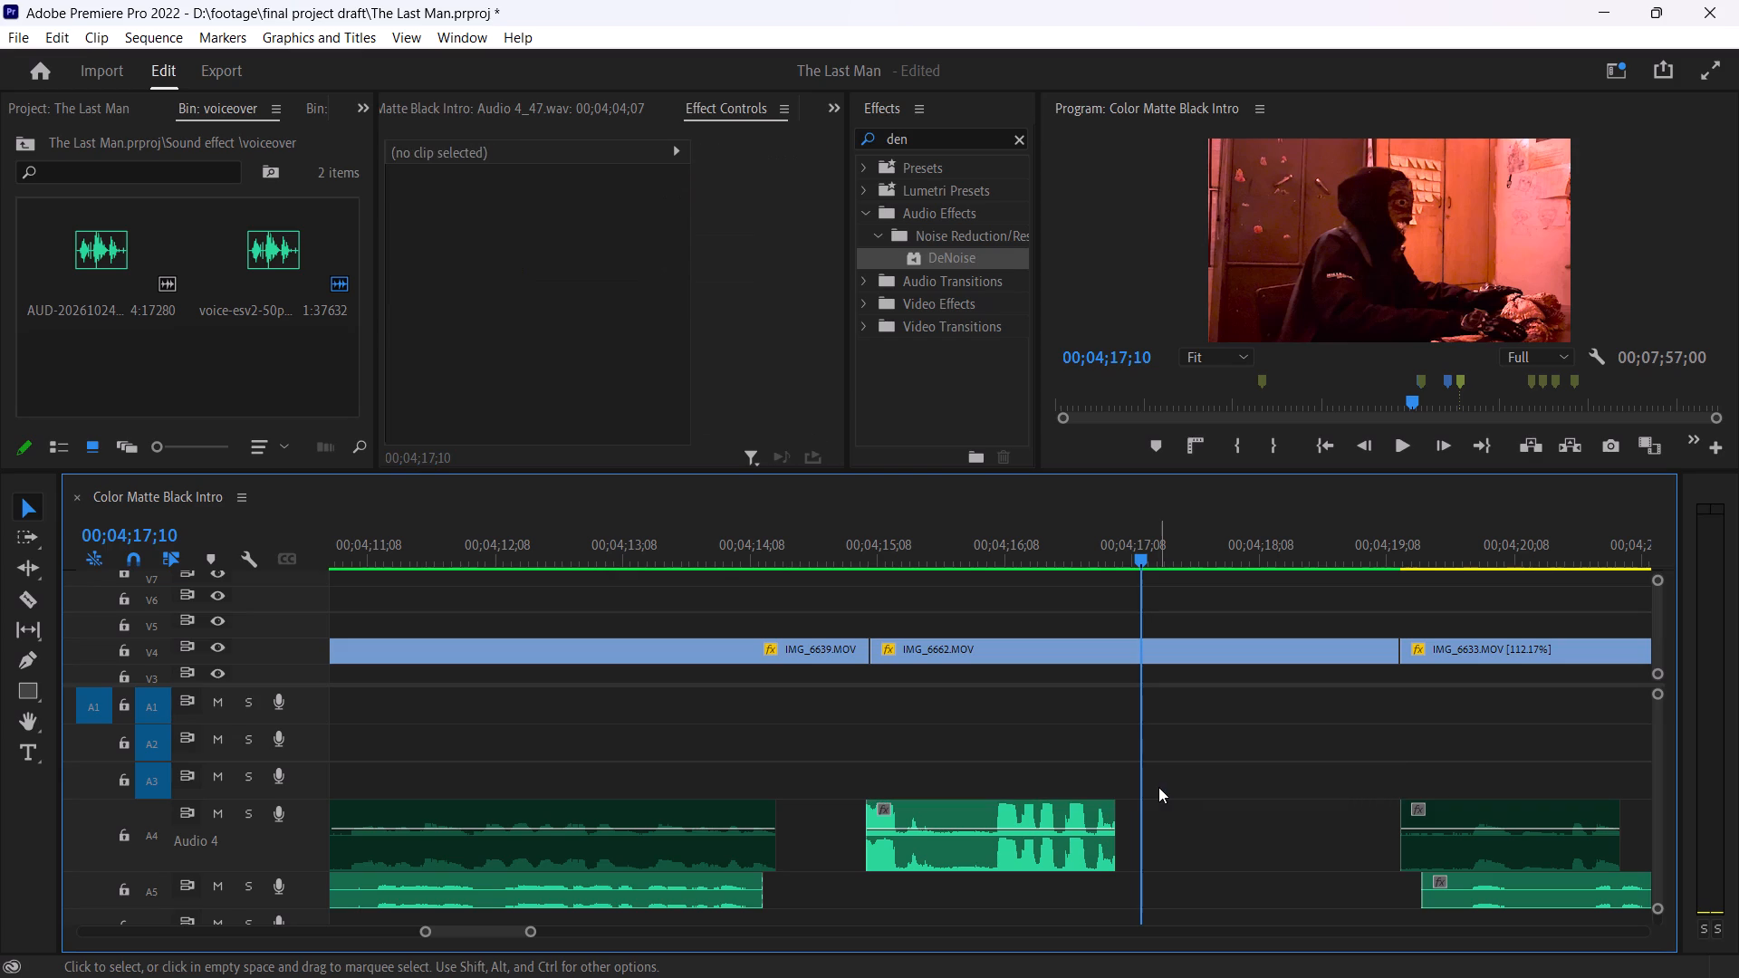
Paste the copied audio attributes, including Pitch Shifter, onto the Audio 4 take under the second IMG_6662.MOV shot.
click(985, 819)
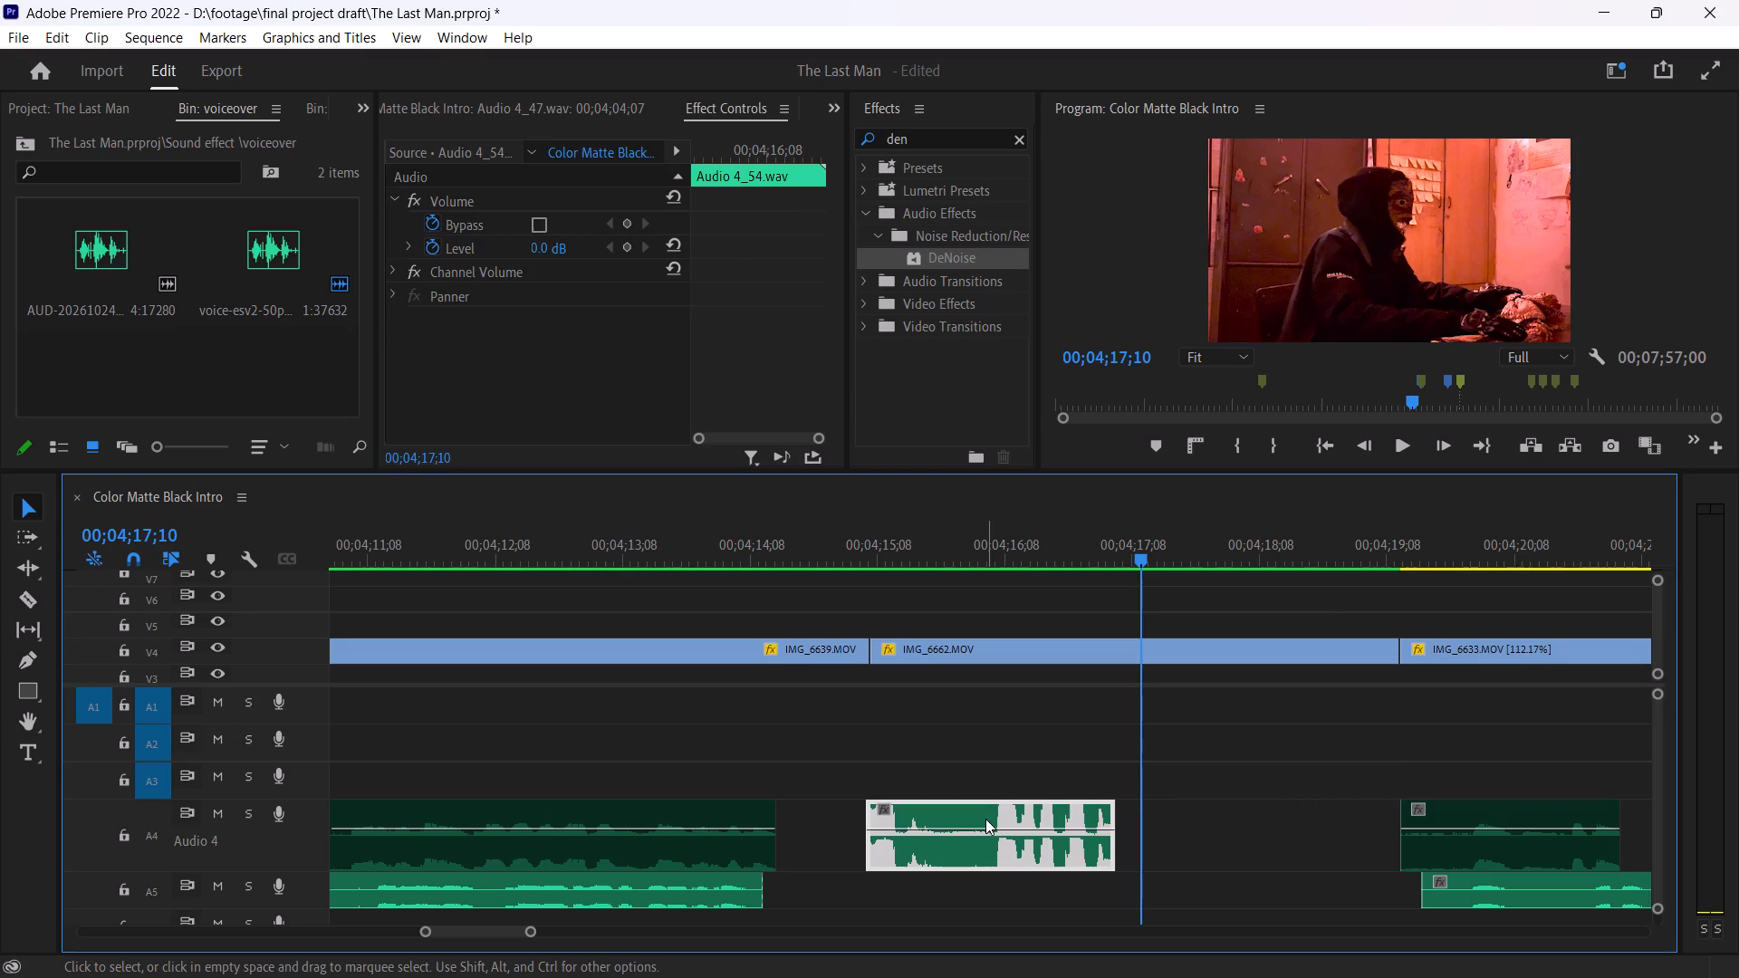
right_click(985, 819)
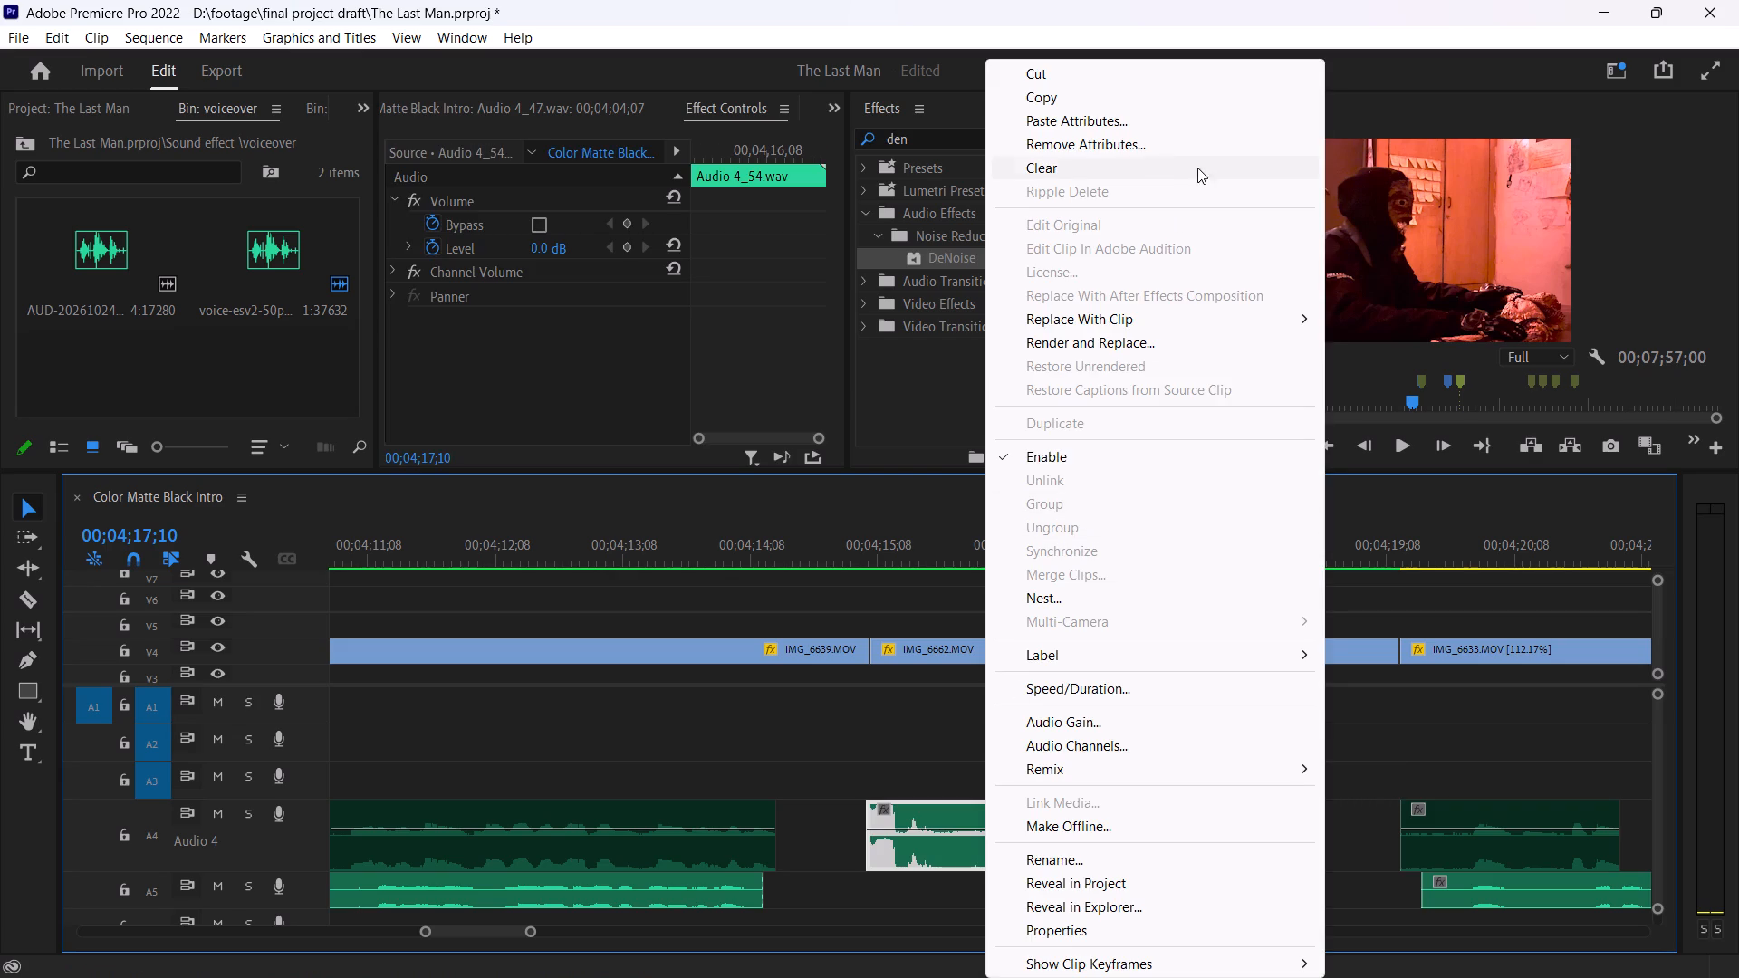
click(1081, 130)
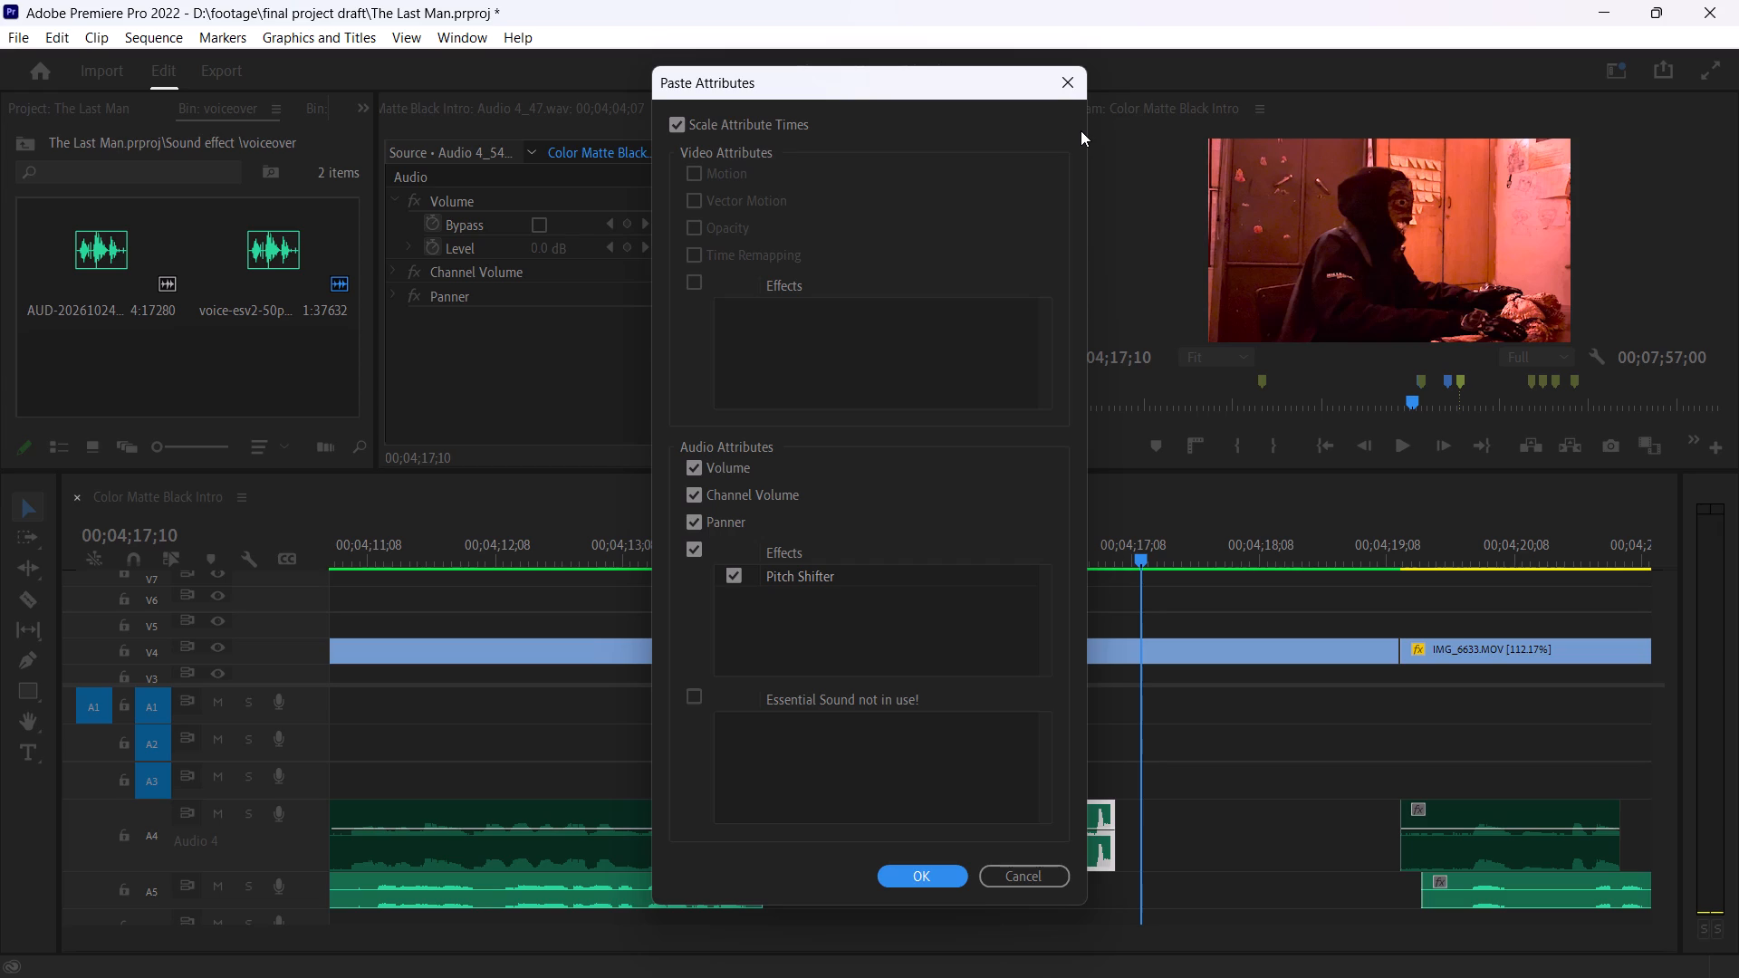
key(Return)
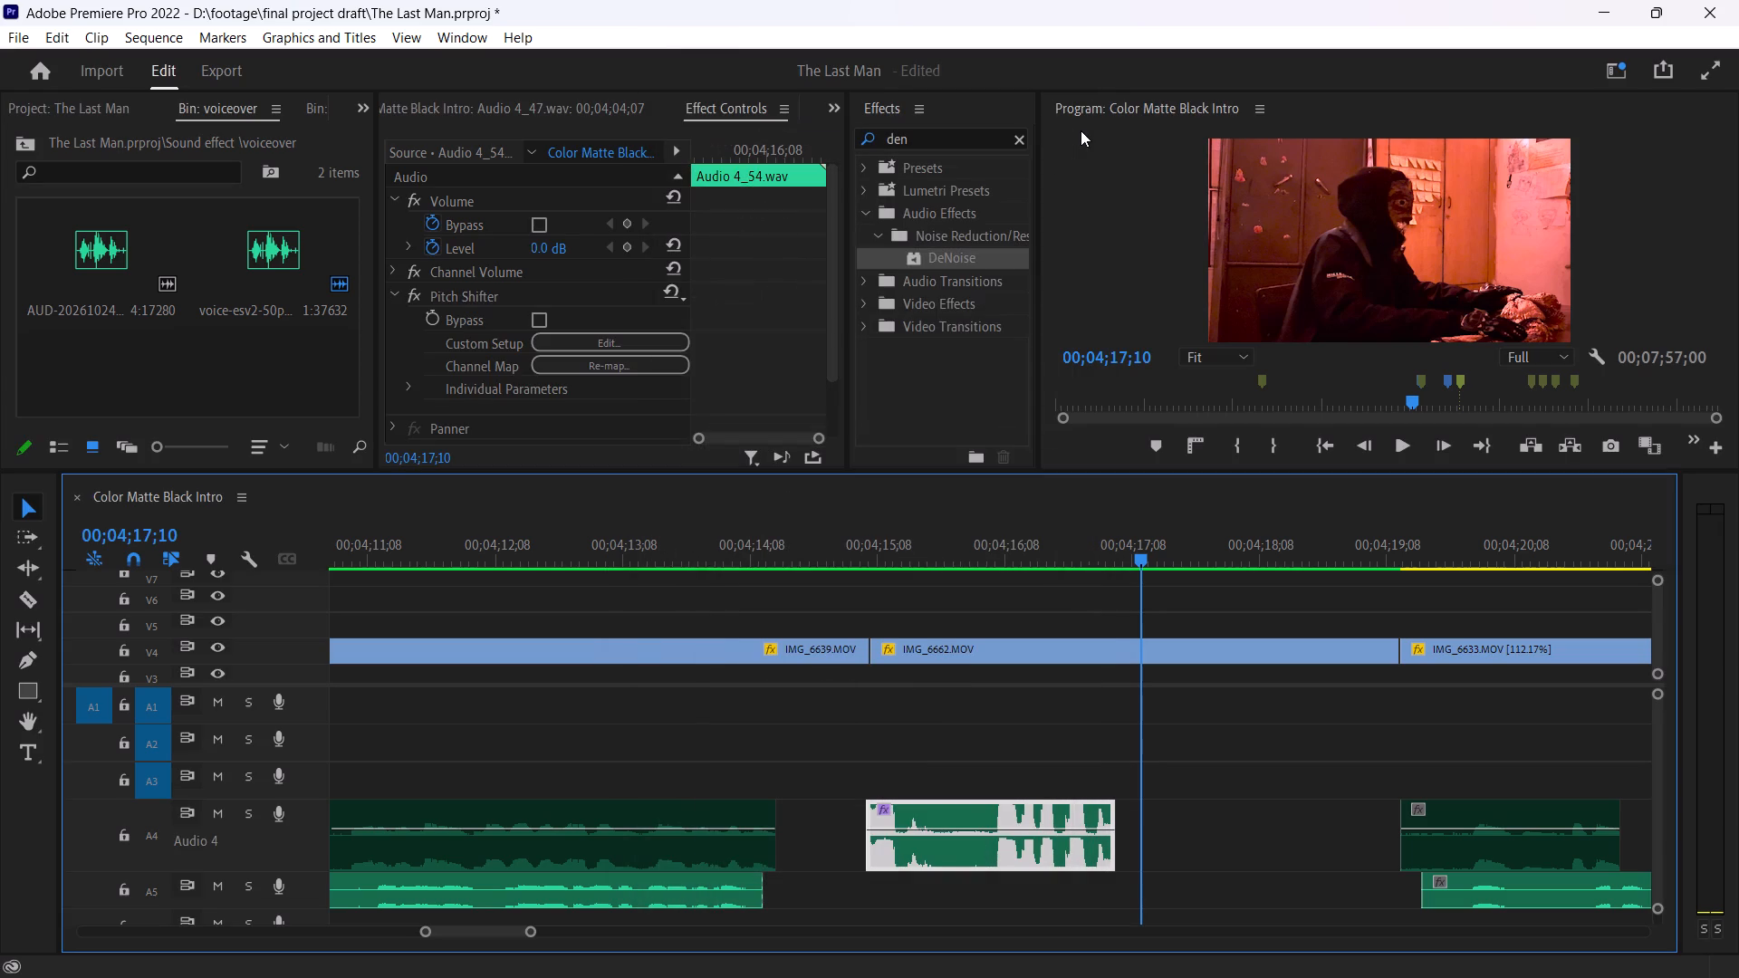
Play back the pitch-shifted take from 00;04;15;06 to 00;04;17;13 and replay its opening words.
click(872, 563)
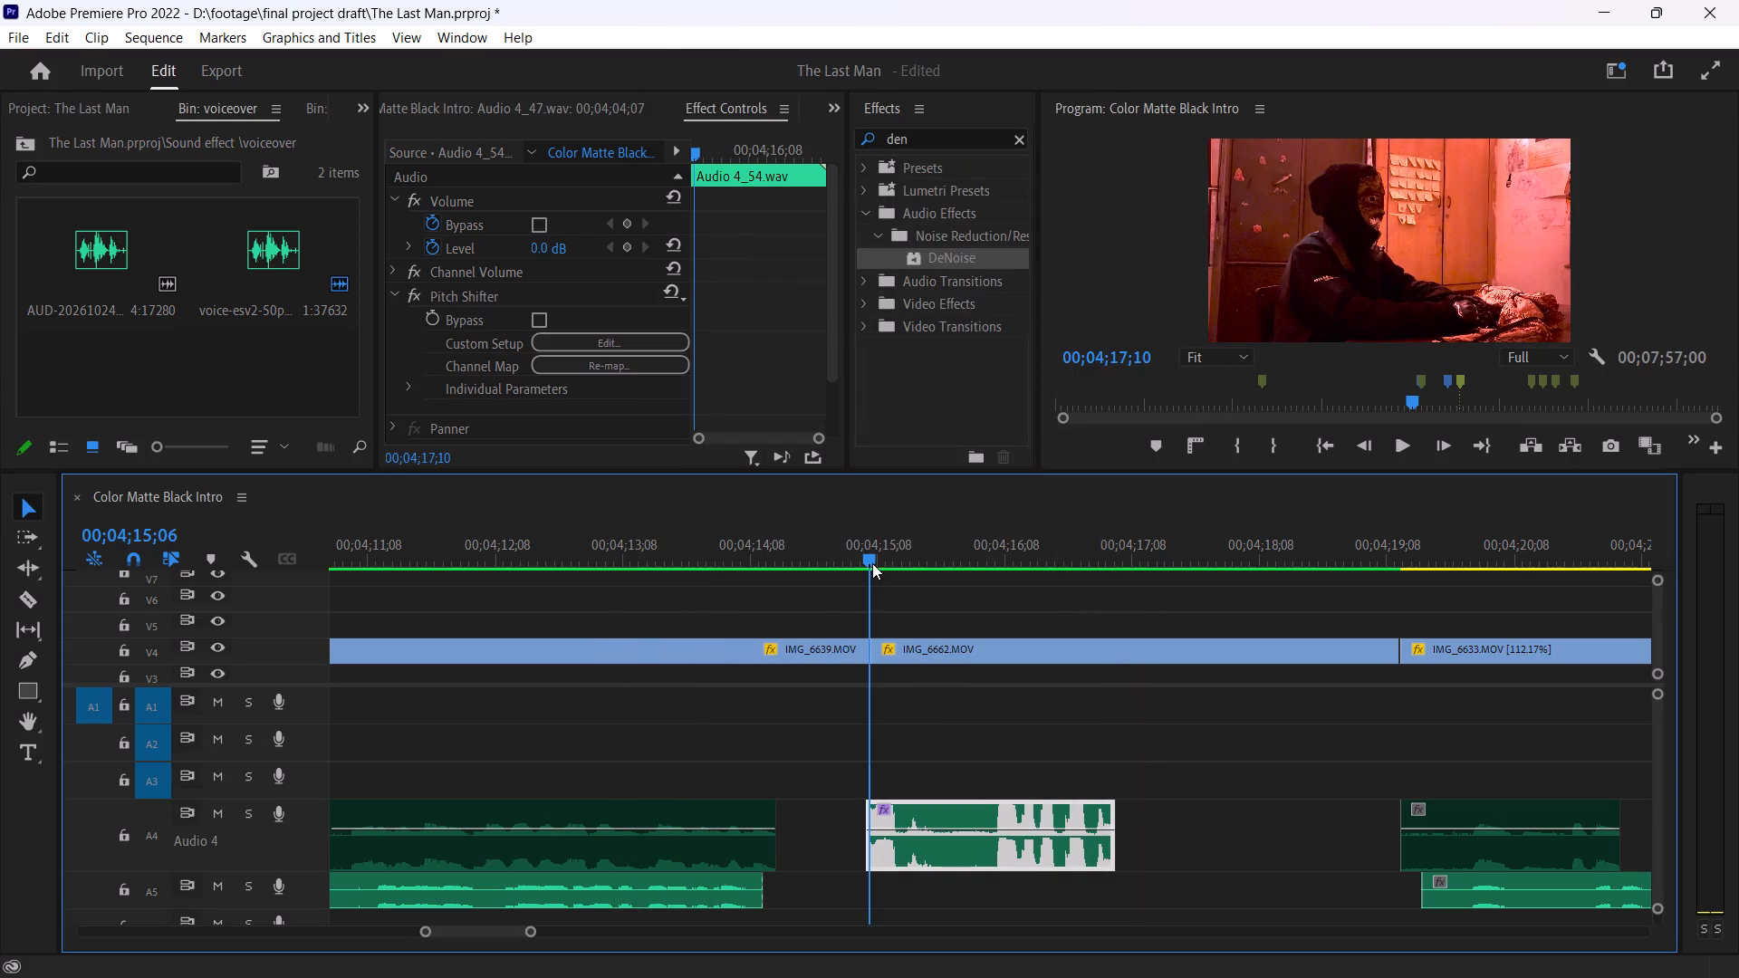
key(space)
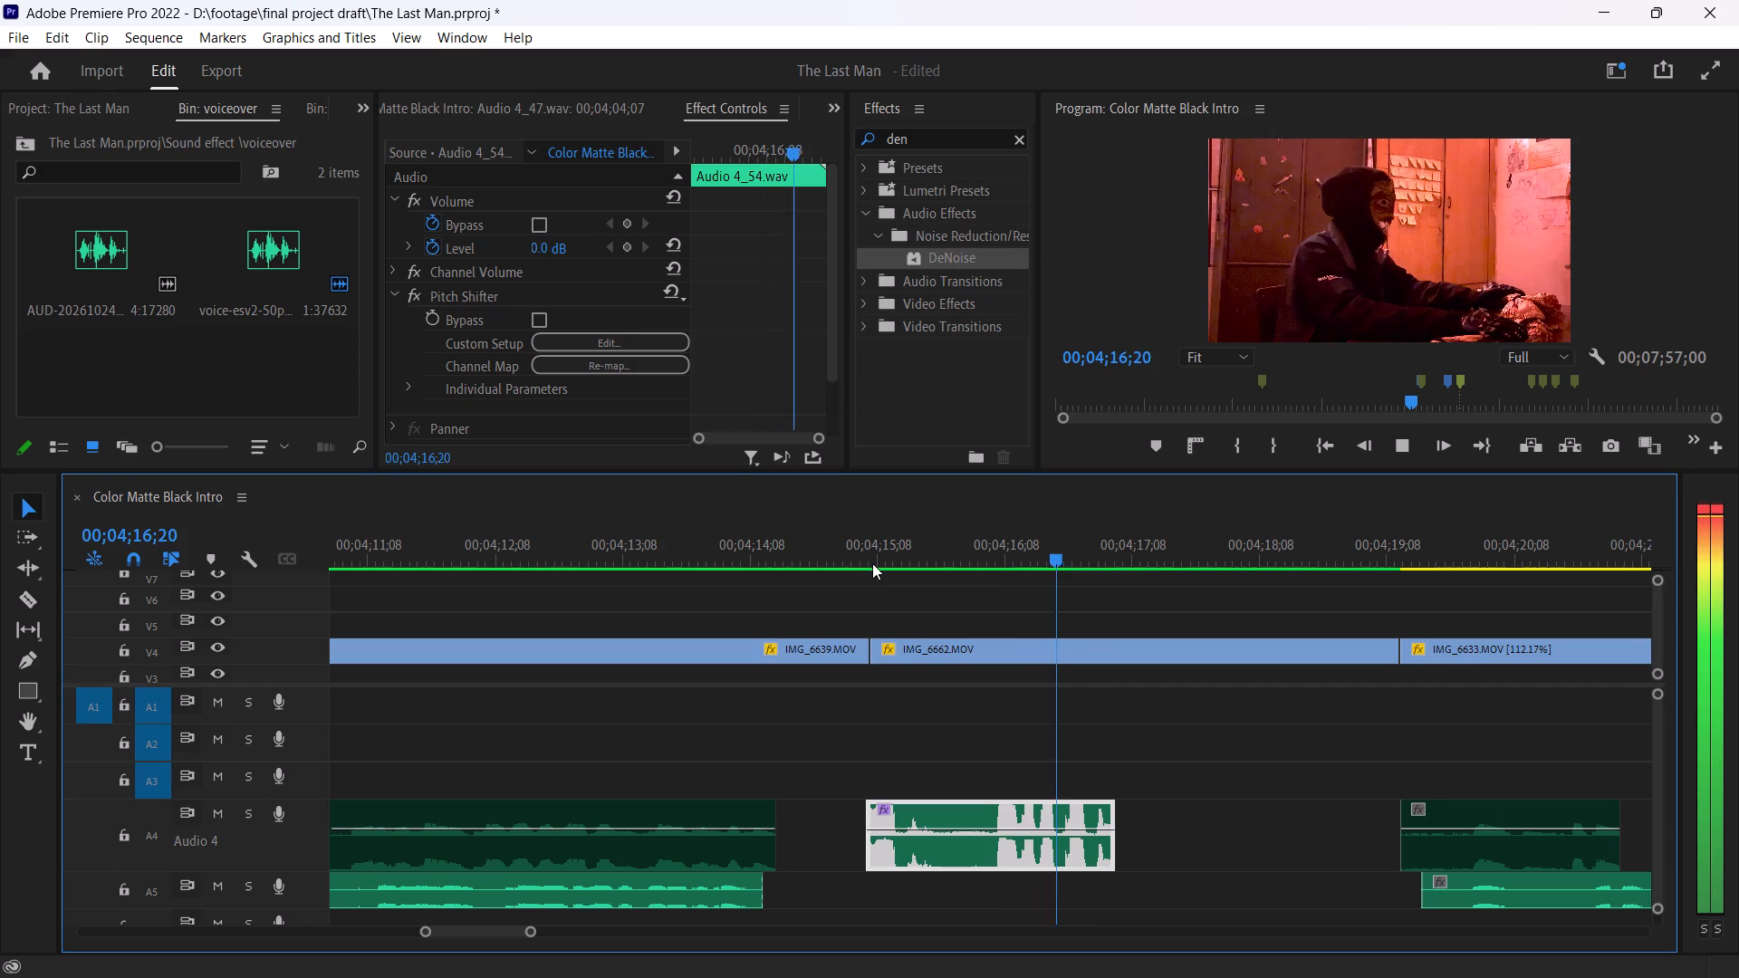
key(space)
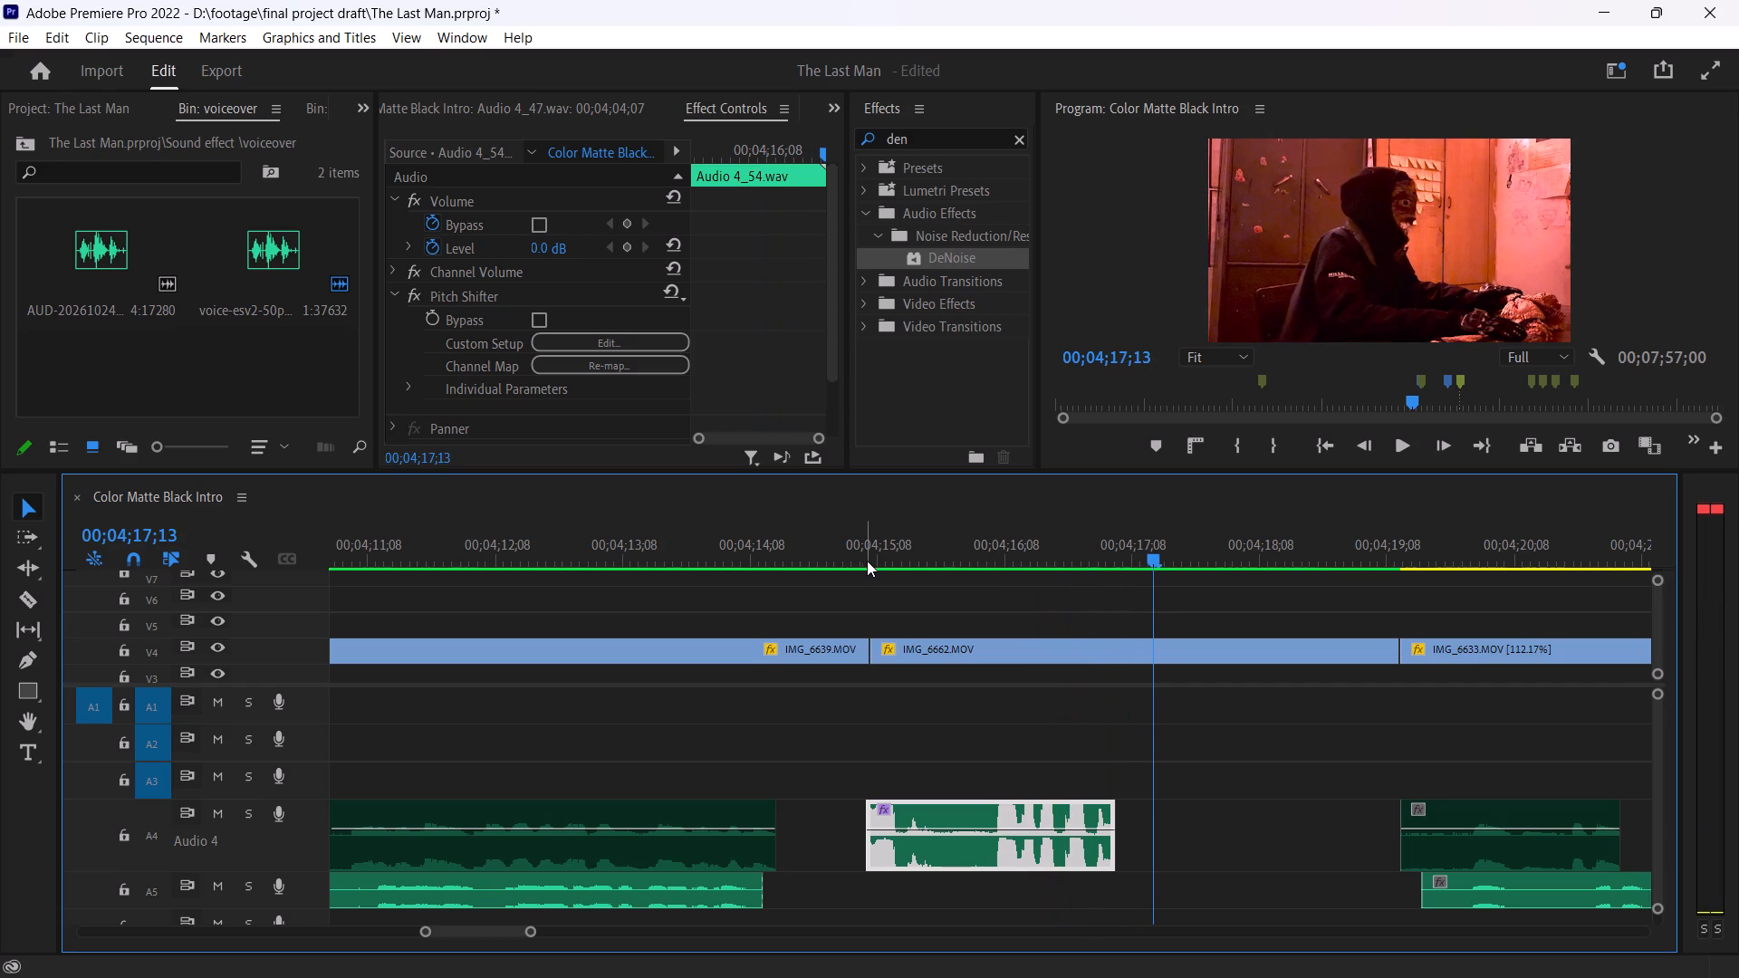
click(864, 560)
key(space)
key(space)
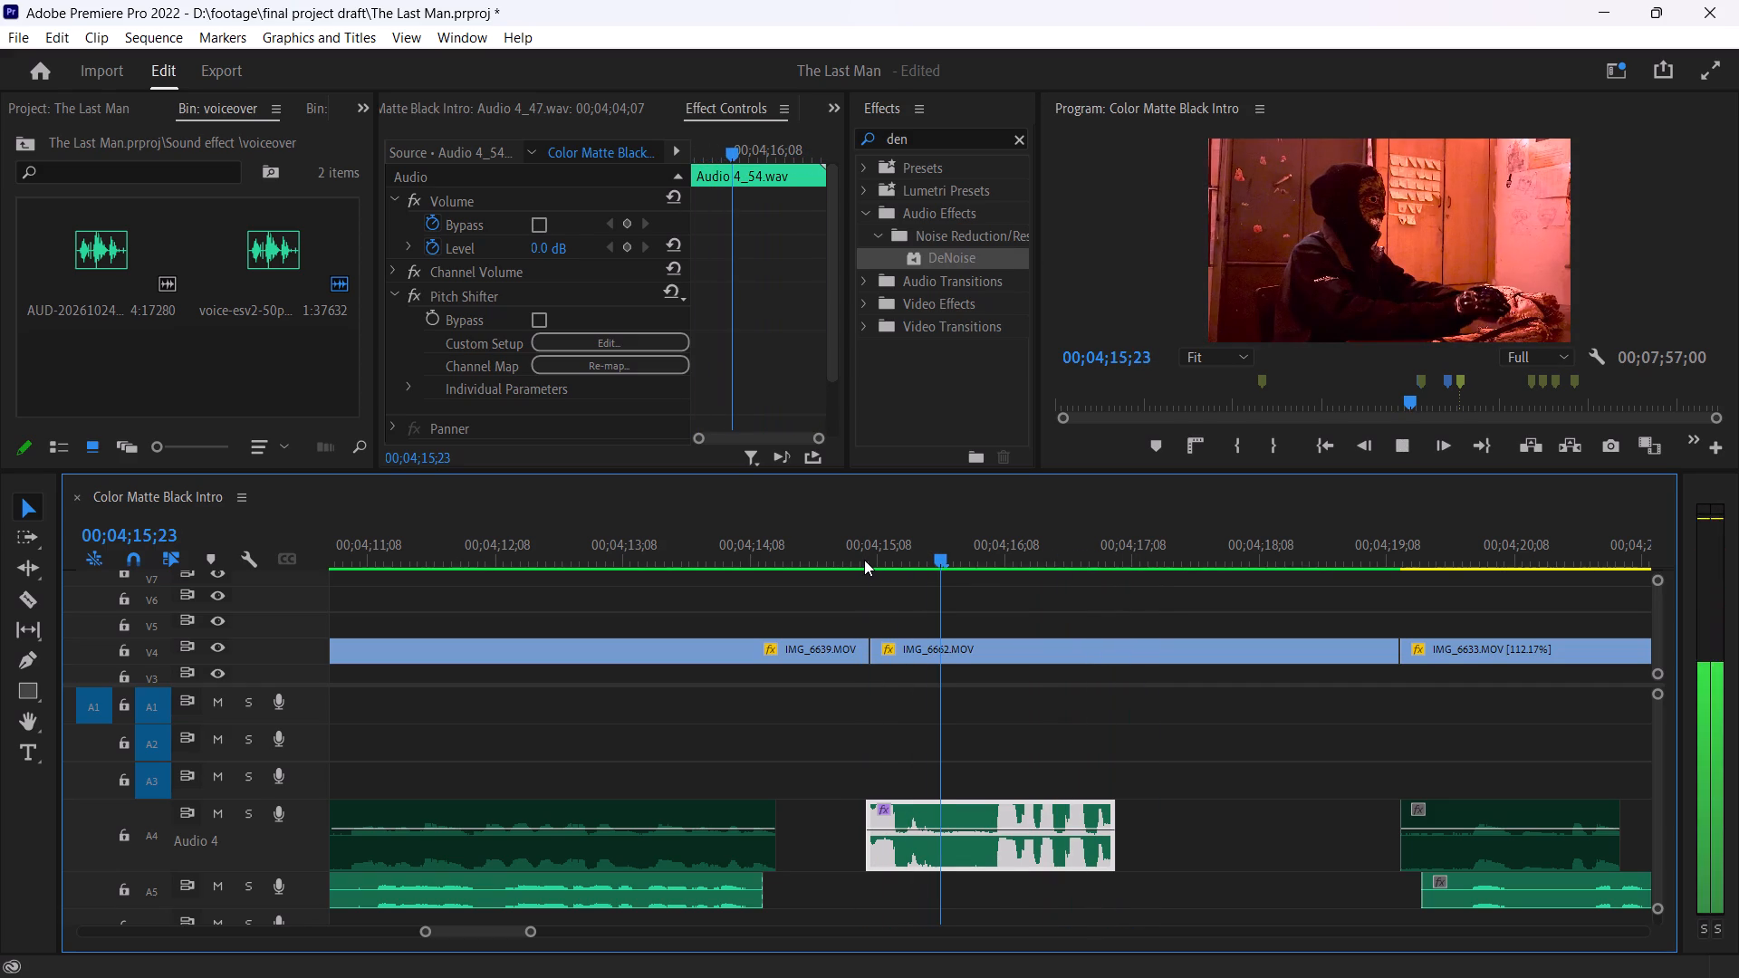
click(991, 867)
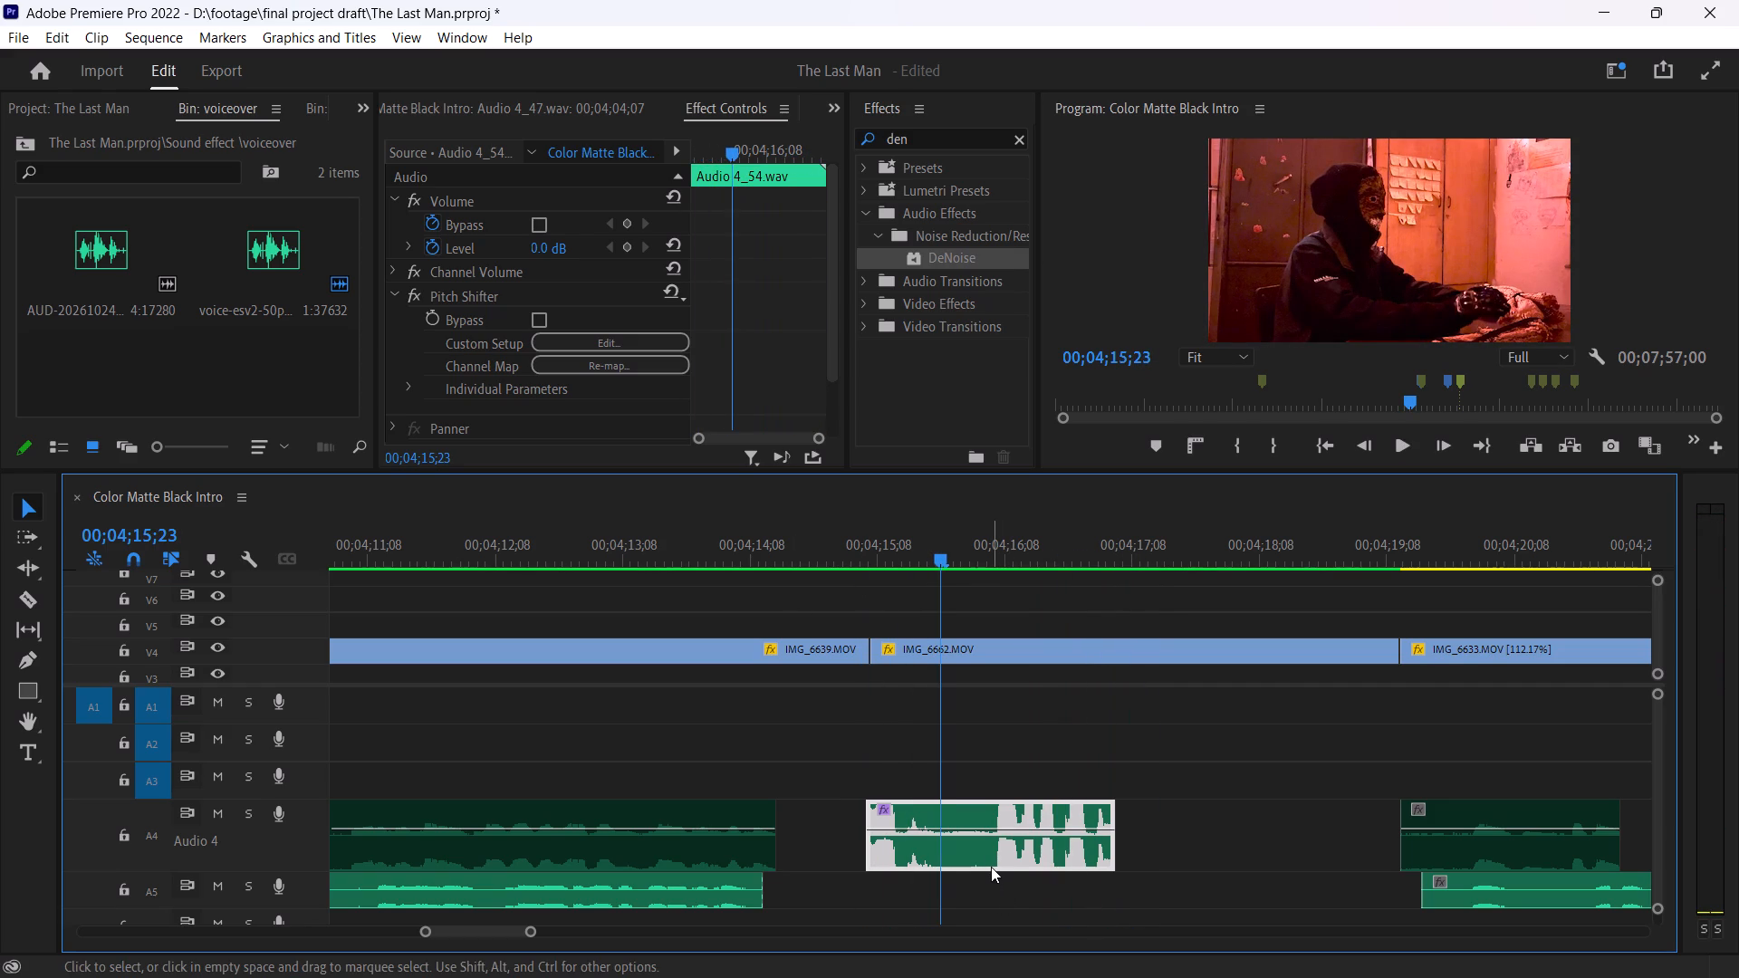
click(861, 569)
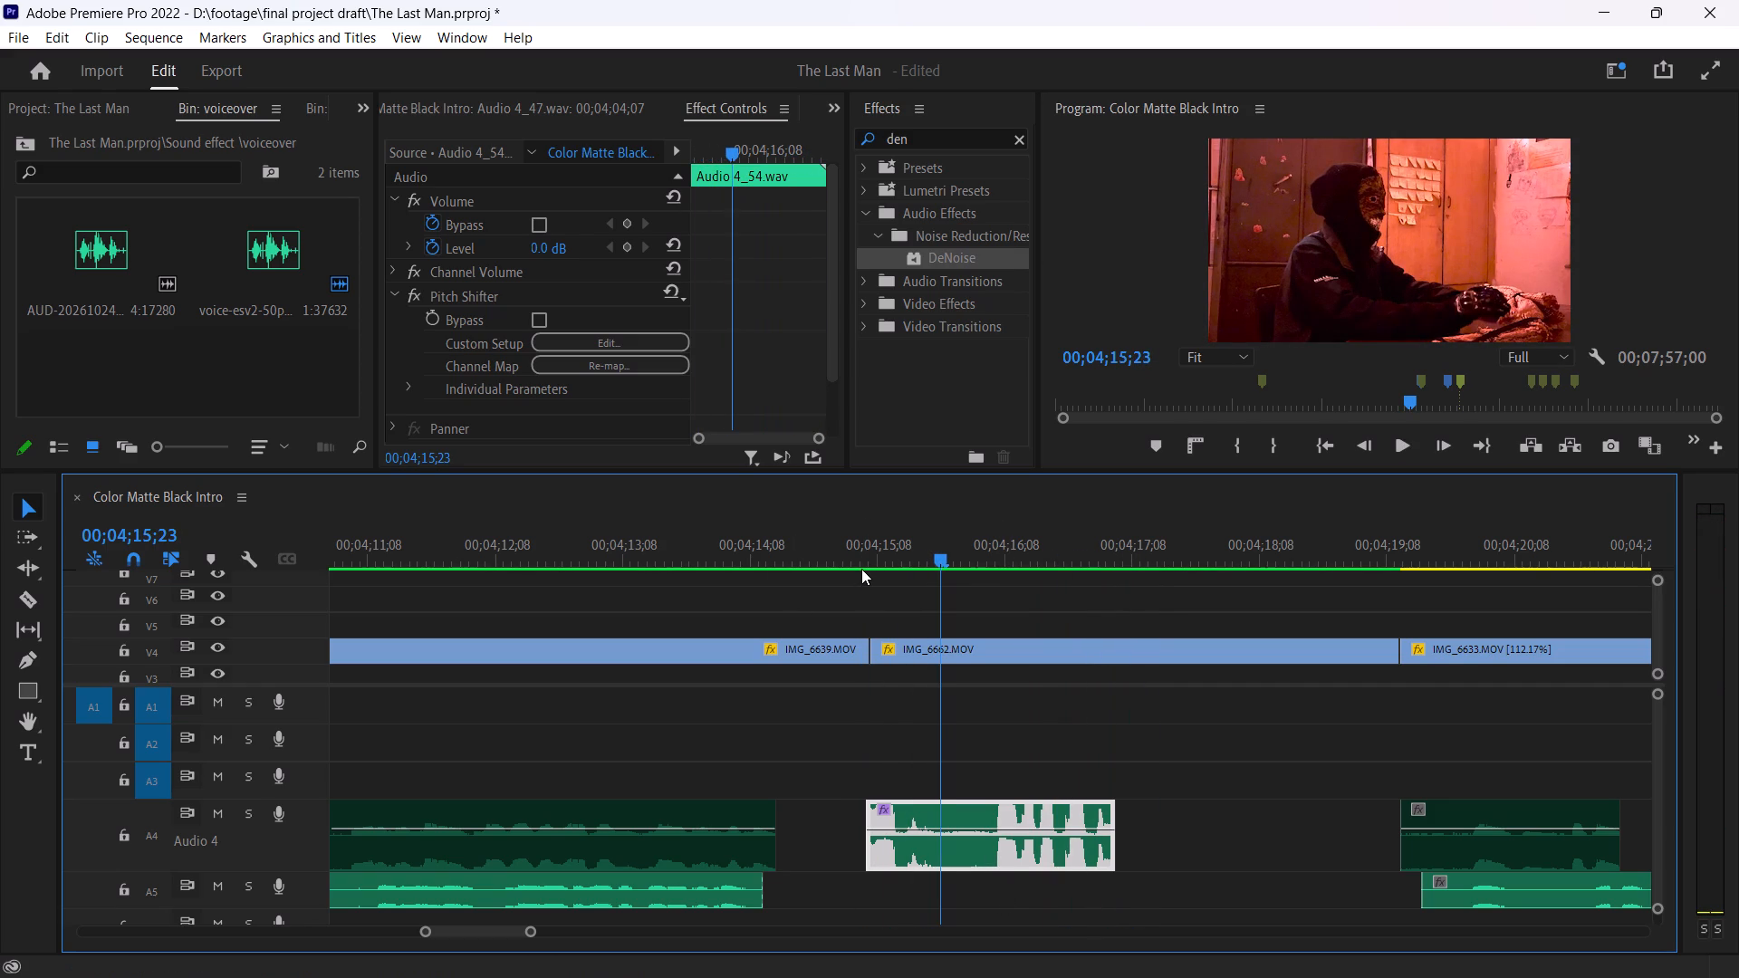
click(860, 562)
key(space)
key(space)
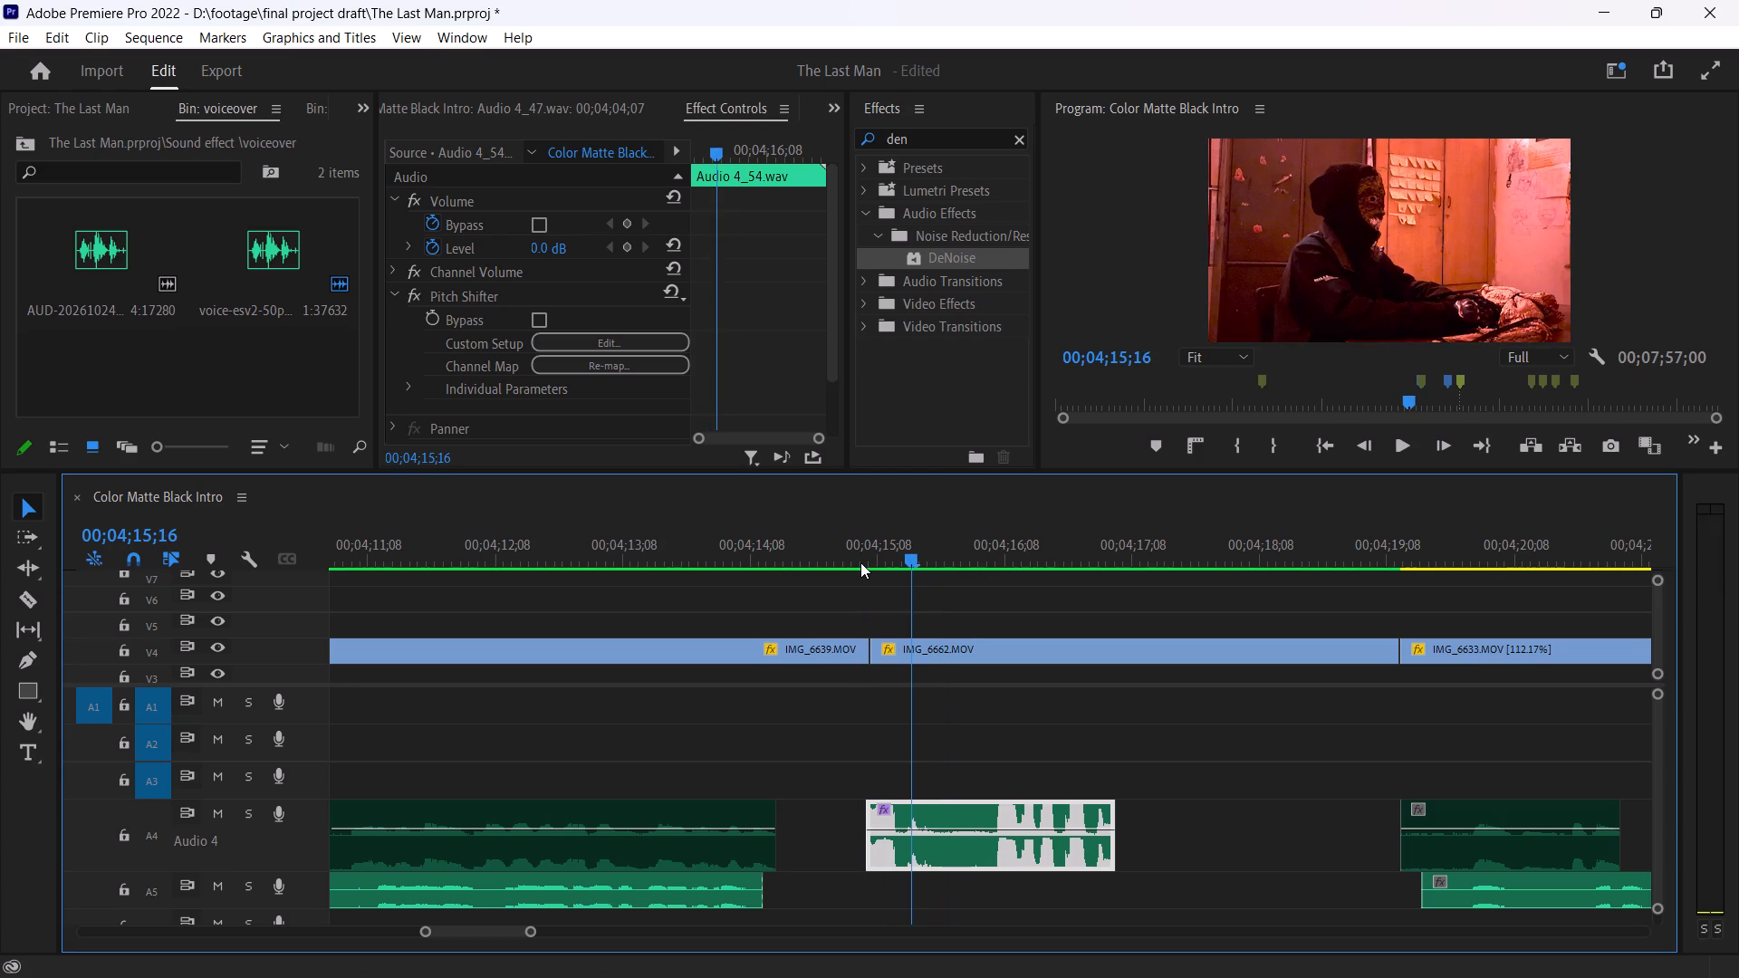
Delete the Audio 4 voiceover take under the second IMG_6662.MOV shot.
click(966, 857)
key(Delete)
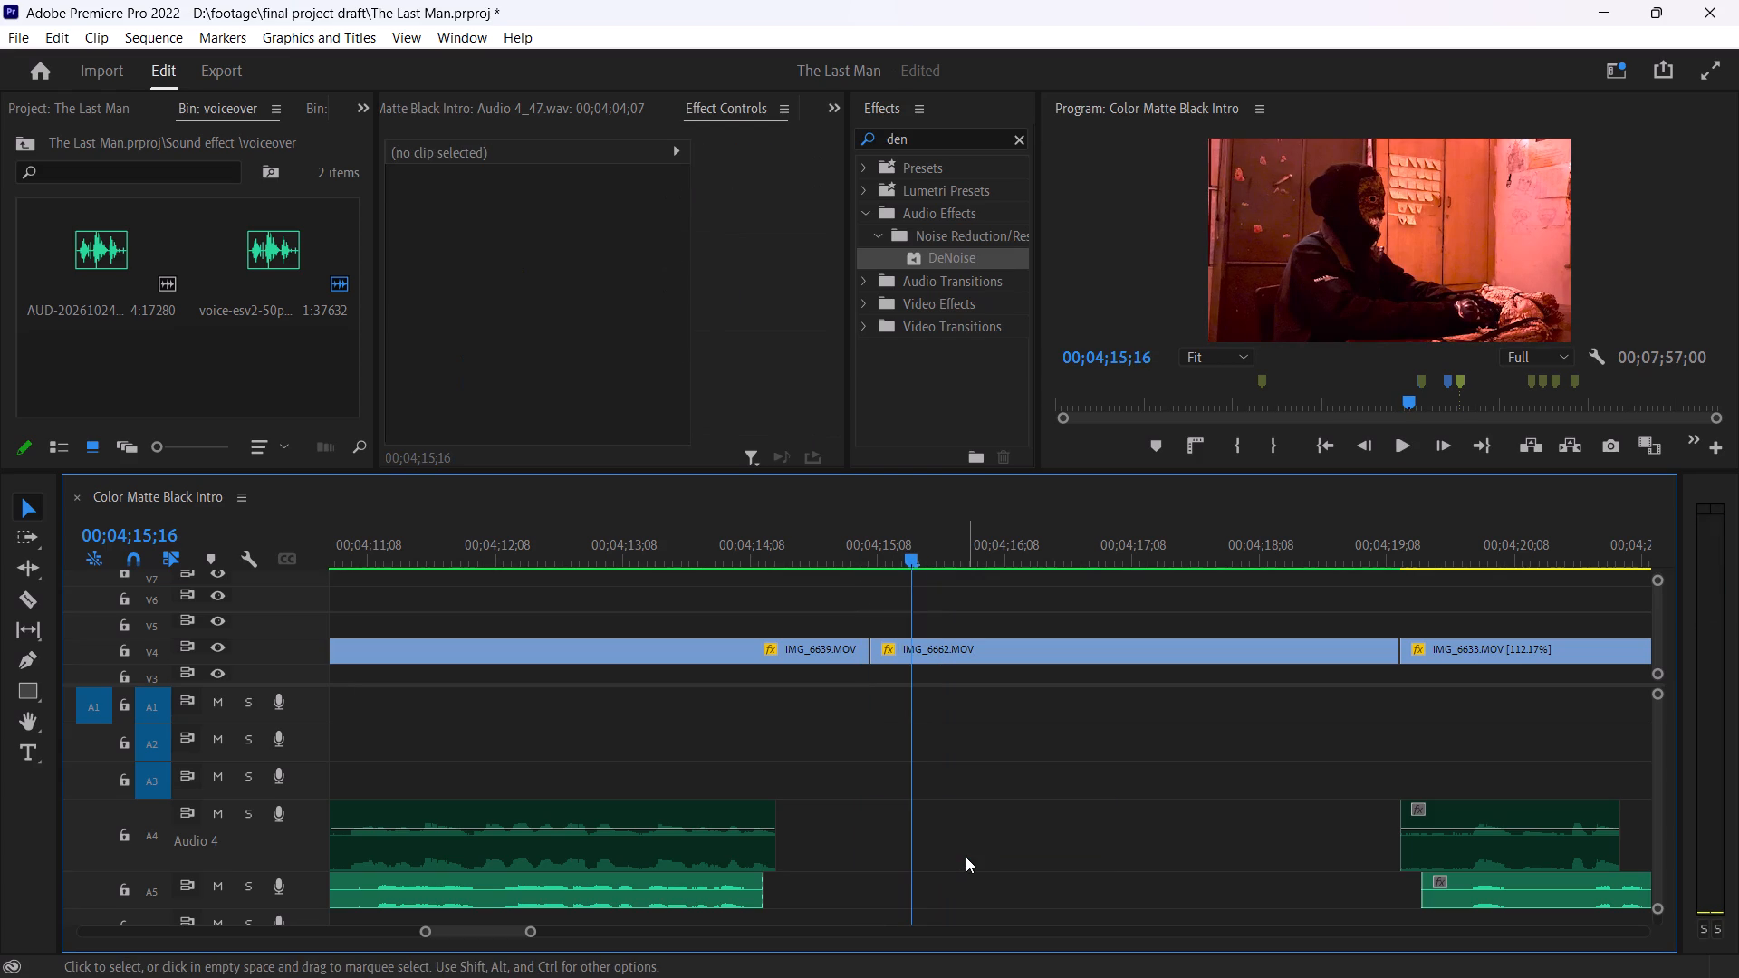
Record a new voiceover take on Audio 4 from 00;04;14;23, before the second IMG_6662.MOV shot, to about 00;04;18.
key(Left)
key(Left)
key(Left)
key(Left)
key(Left)
key(Left)
key(Left)
key(Left)
key(Left)
key(Left)
key(Left)
key(Left)
key(Left)
key(Left)
key(Left)
key(Left)
key(Left)
key(Left)
key(Left)
key(Left)
key(Left)
key(Left)
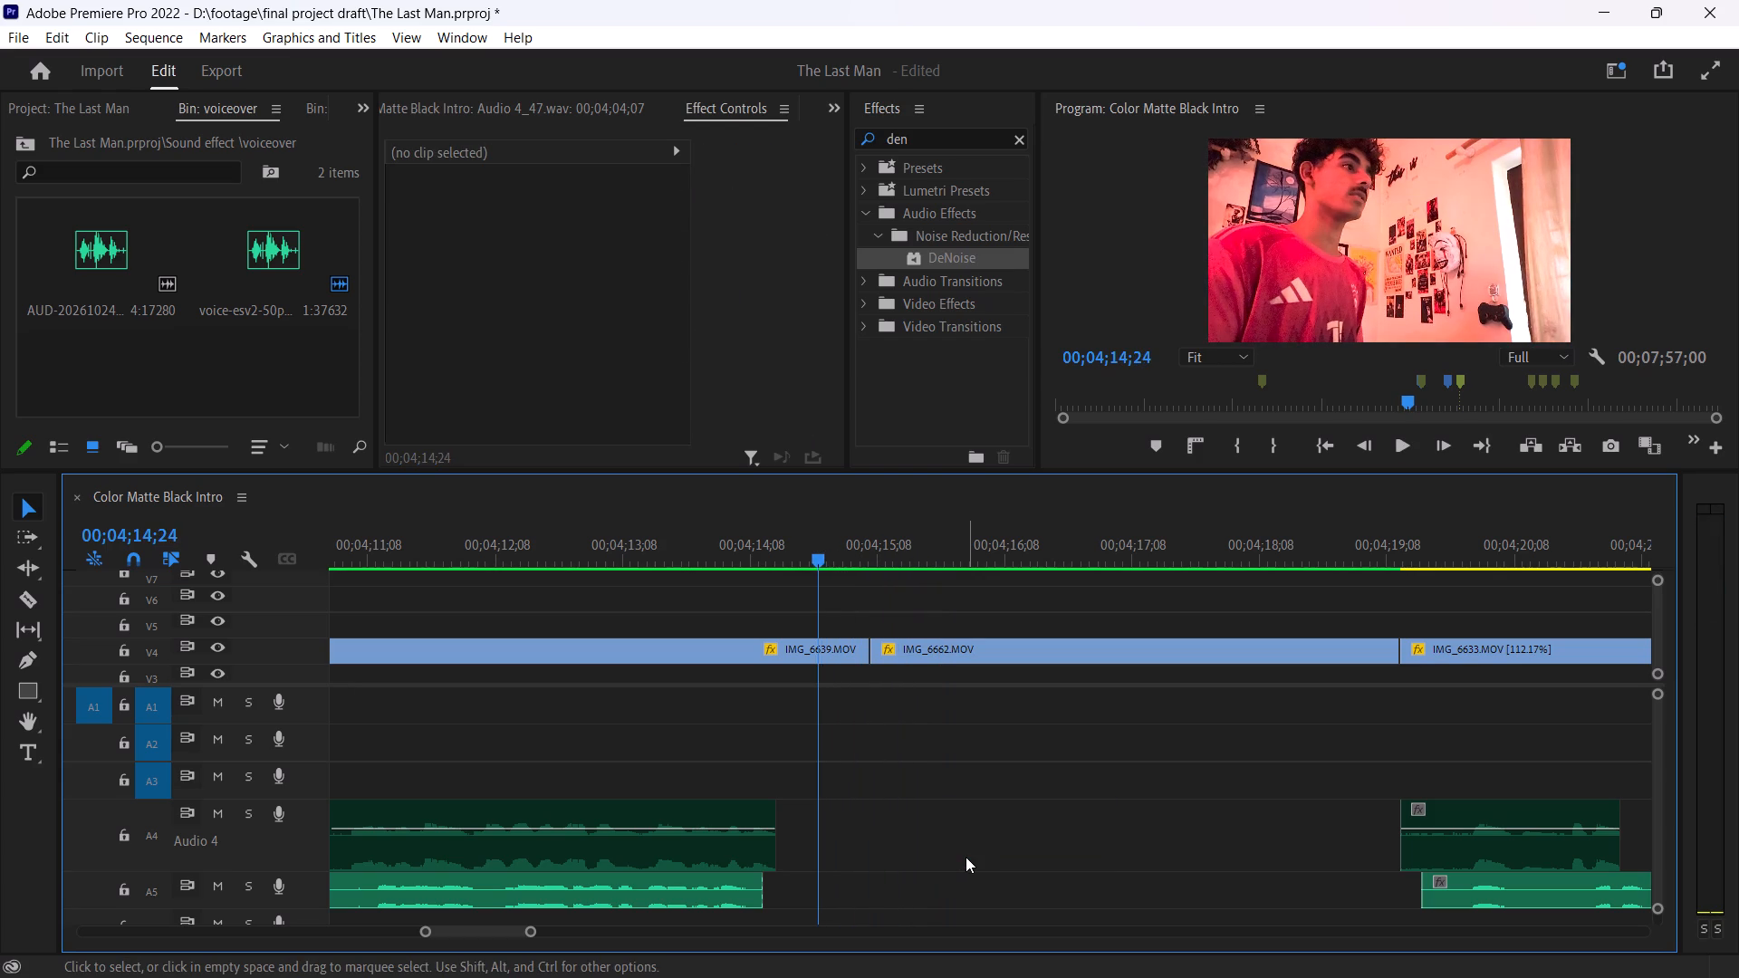
key(Left)
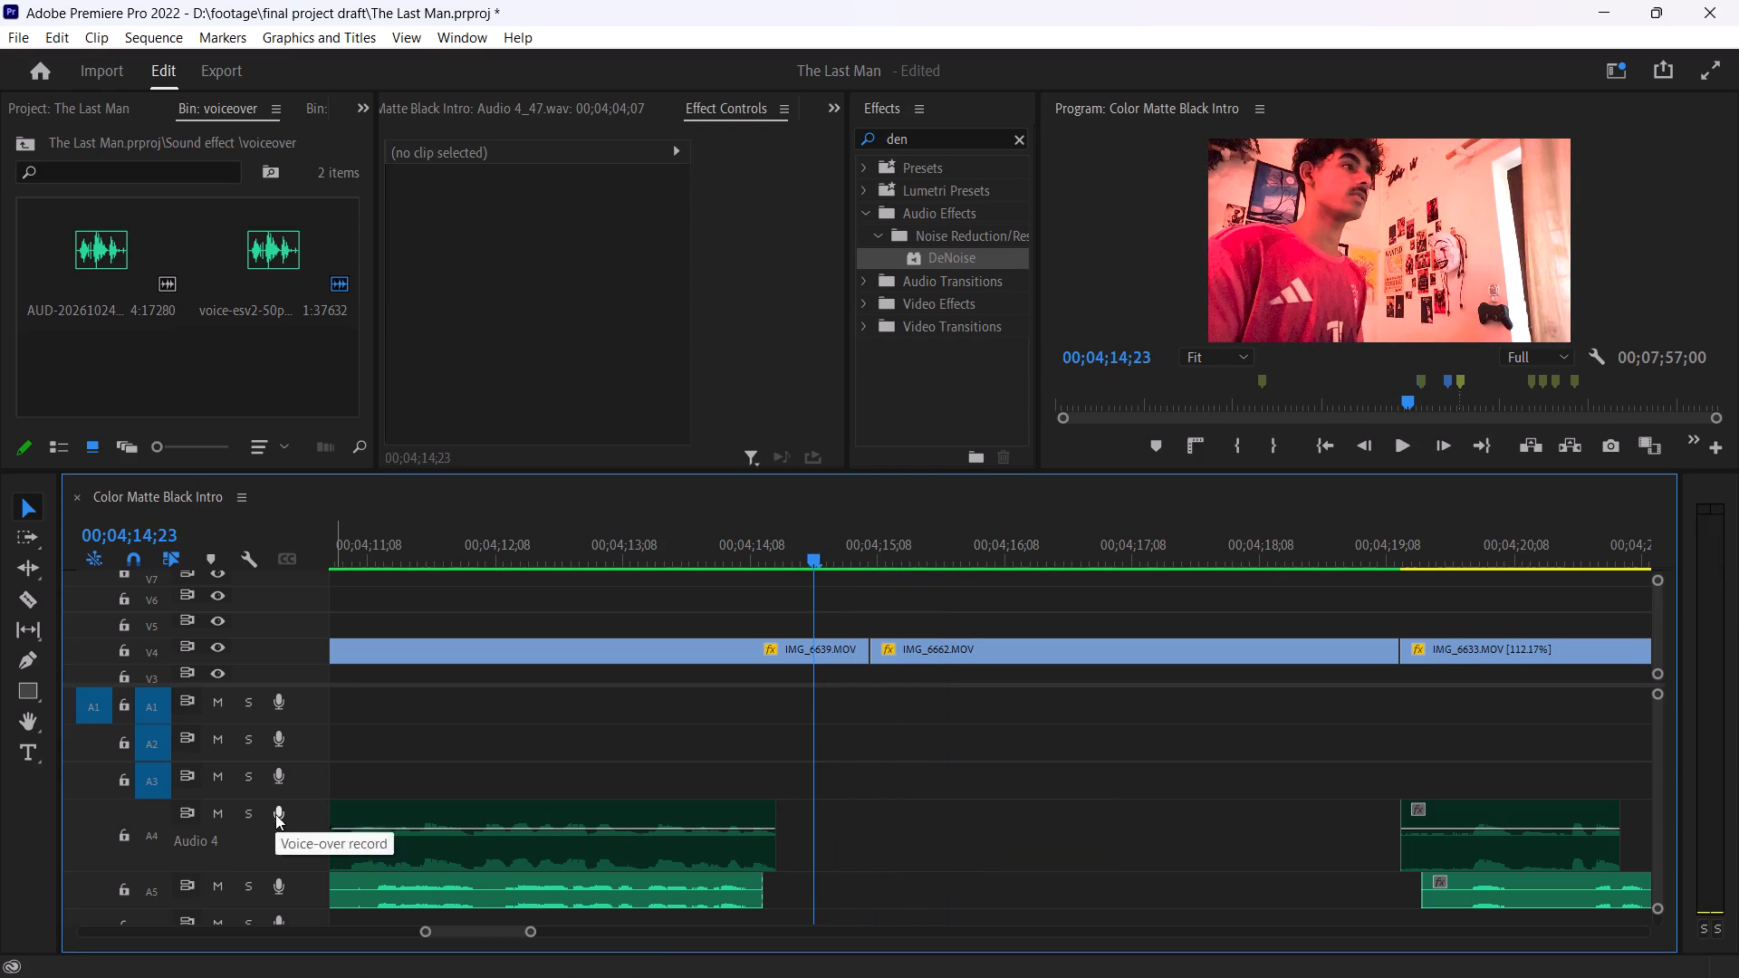
click(275, 814)
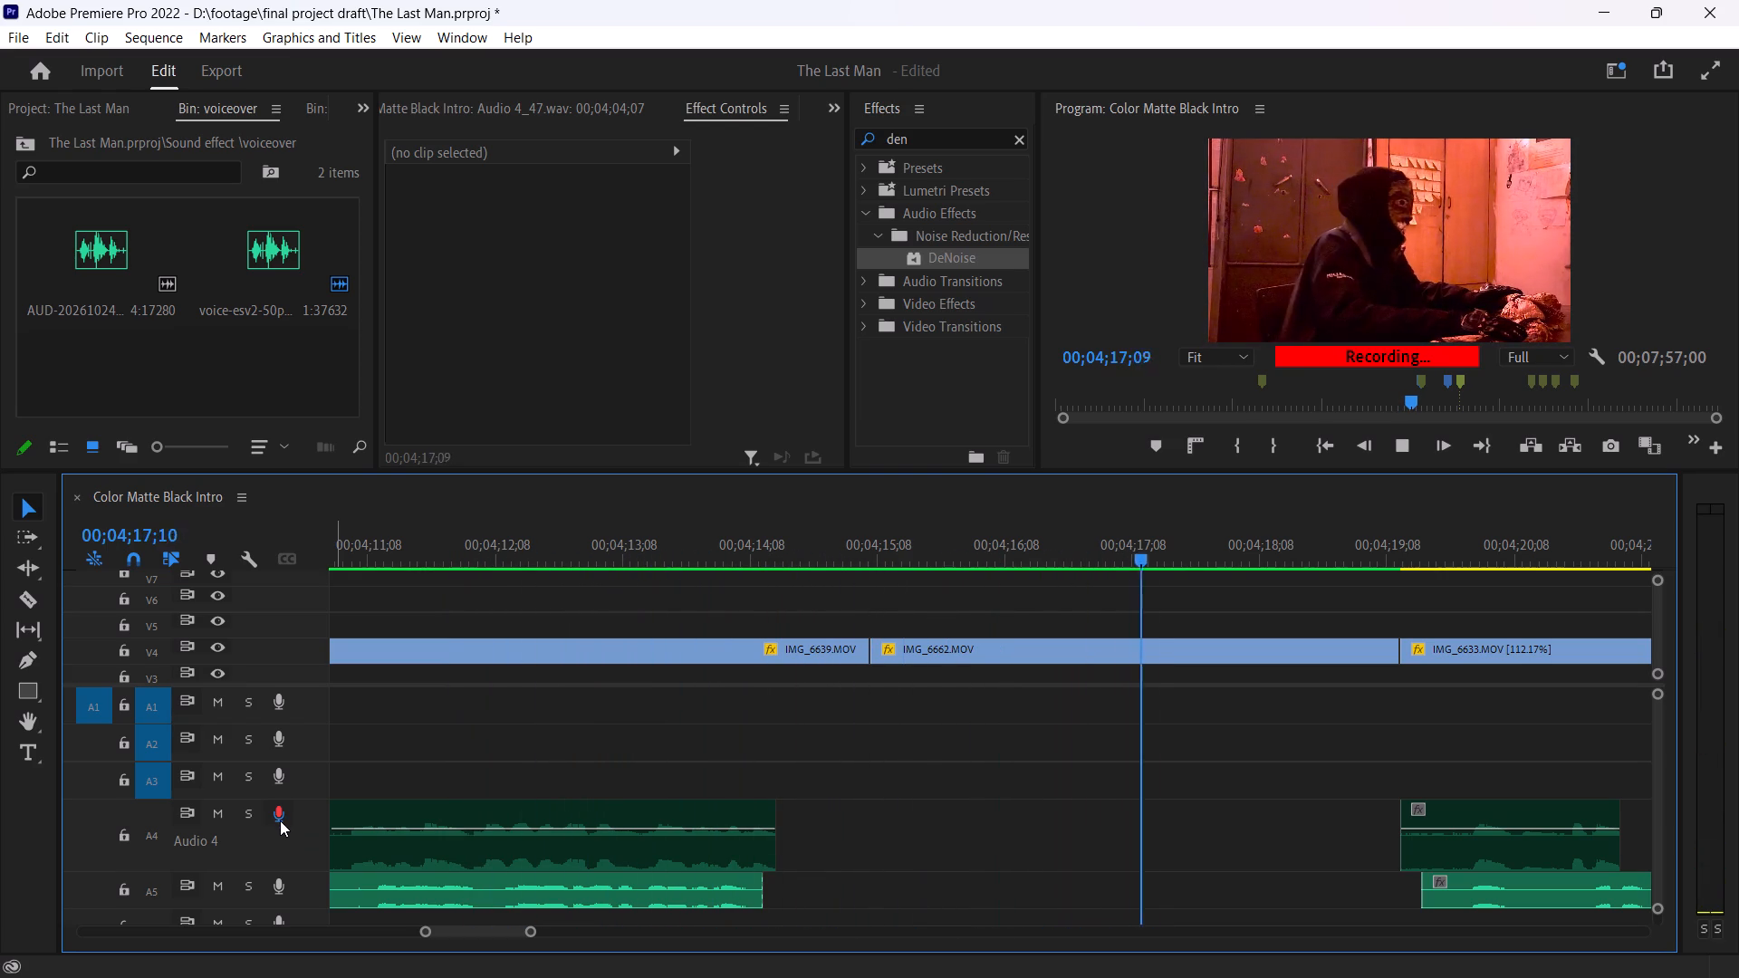
key(space)
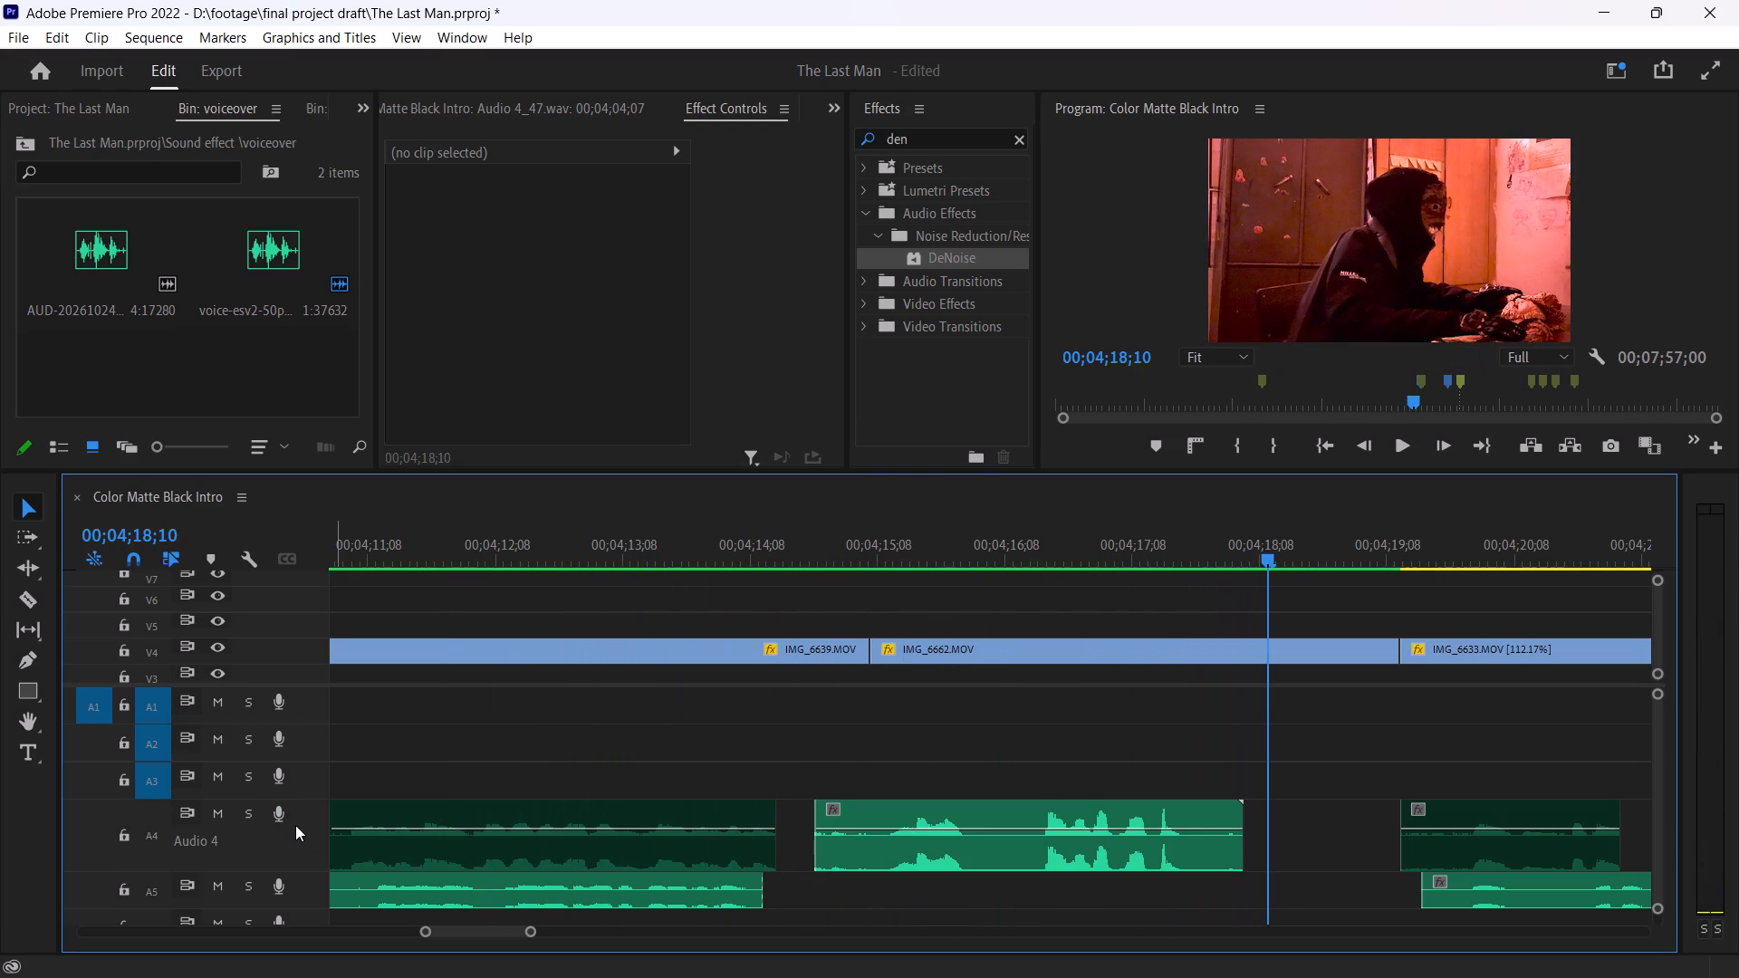
Paste the copied audio attributes, including Pitch Shifter, onto the new Audio 4 take starting at 00;04;14;23.
click(889, 855)
right_click(889, 855)
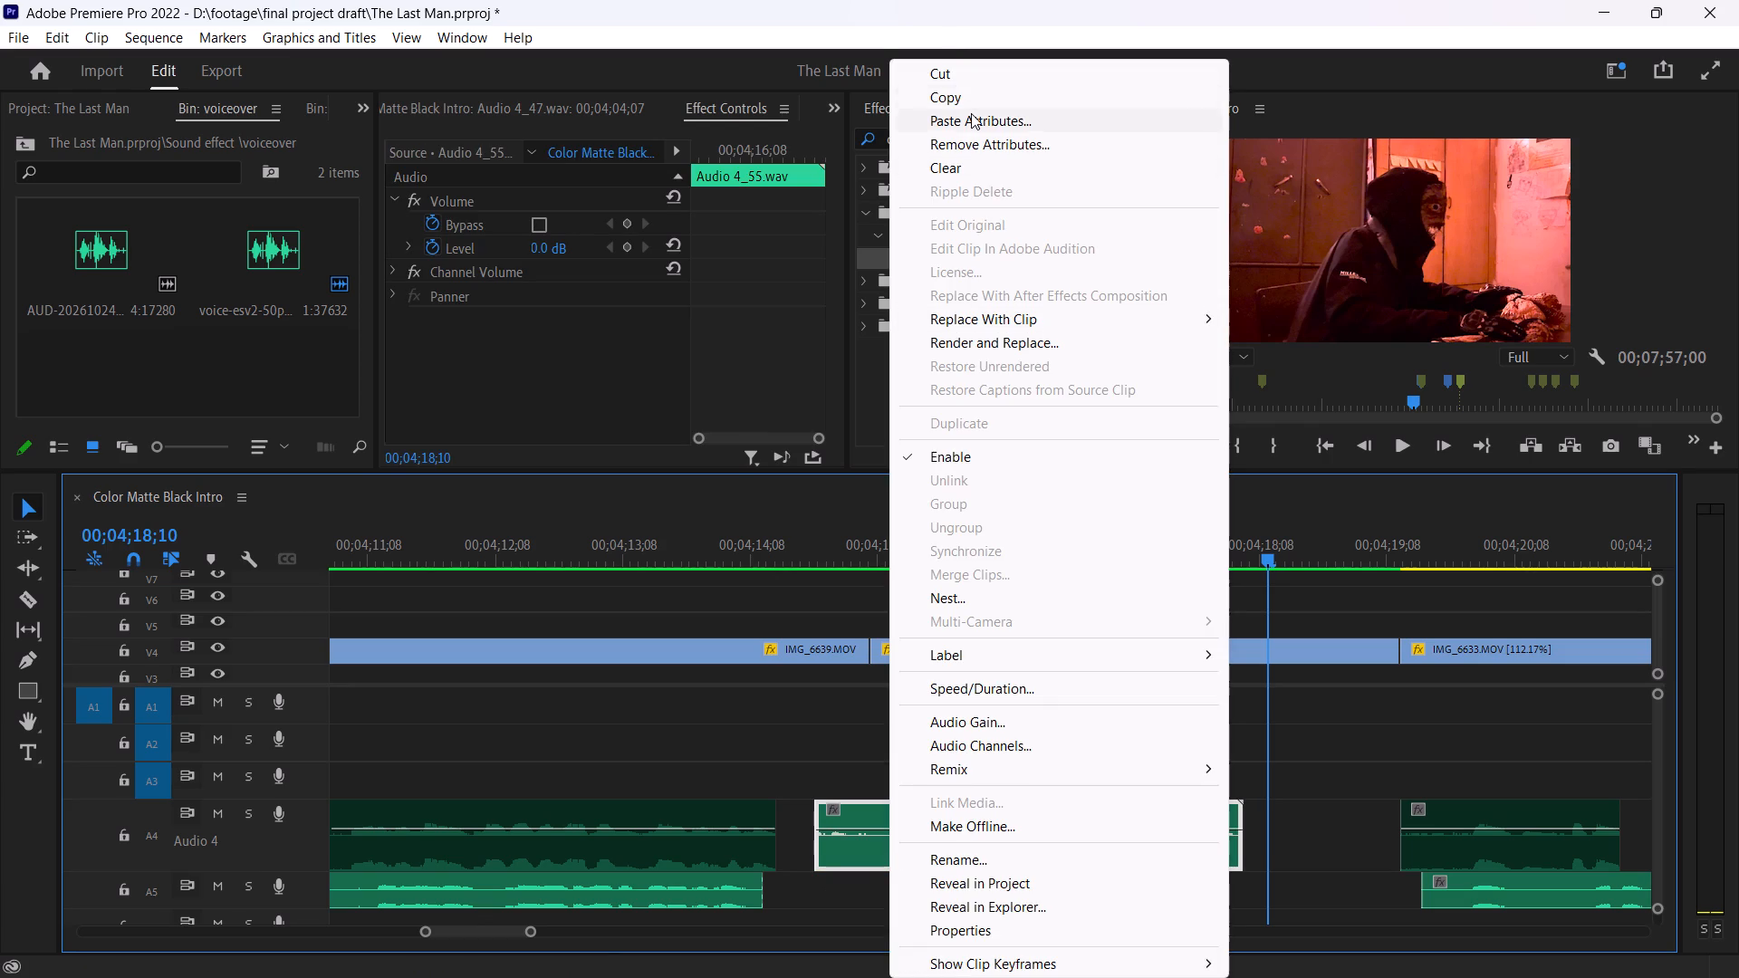
click(971, 113)
key(Return)
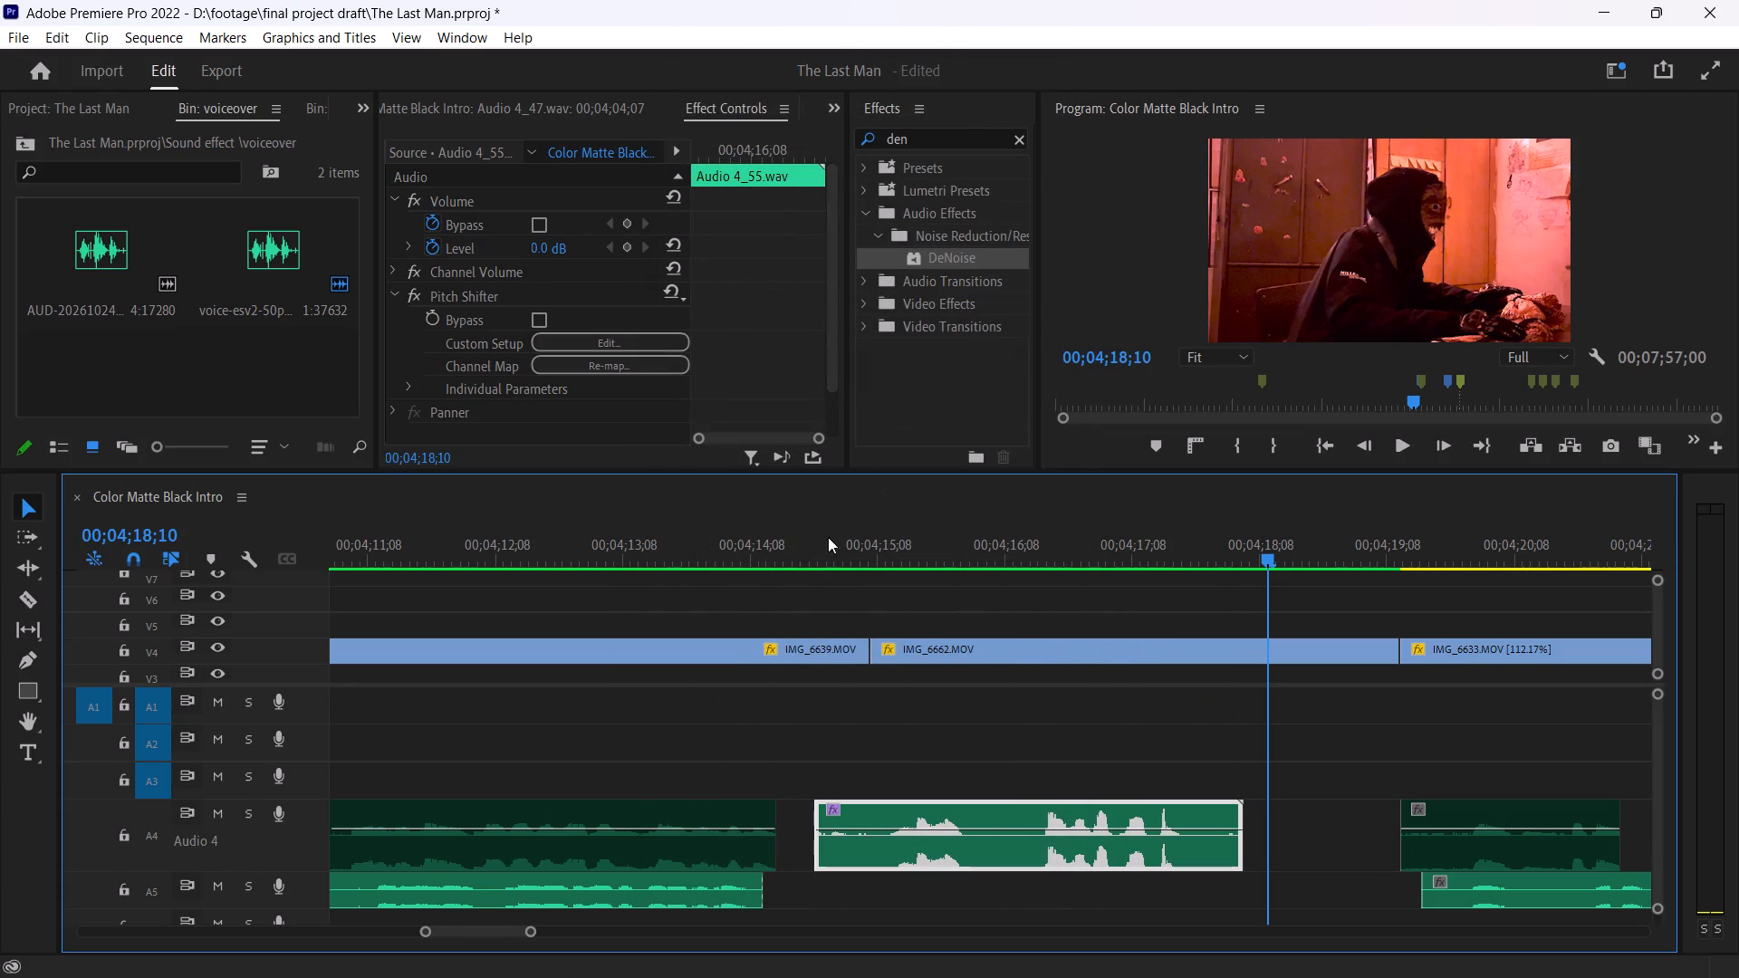
Play back the new Audio 4 take from its start and continue past its end to 00;04;18;25.
click(810, 561)
key(space)
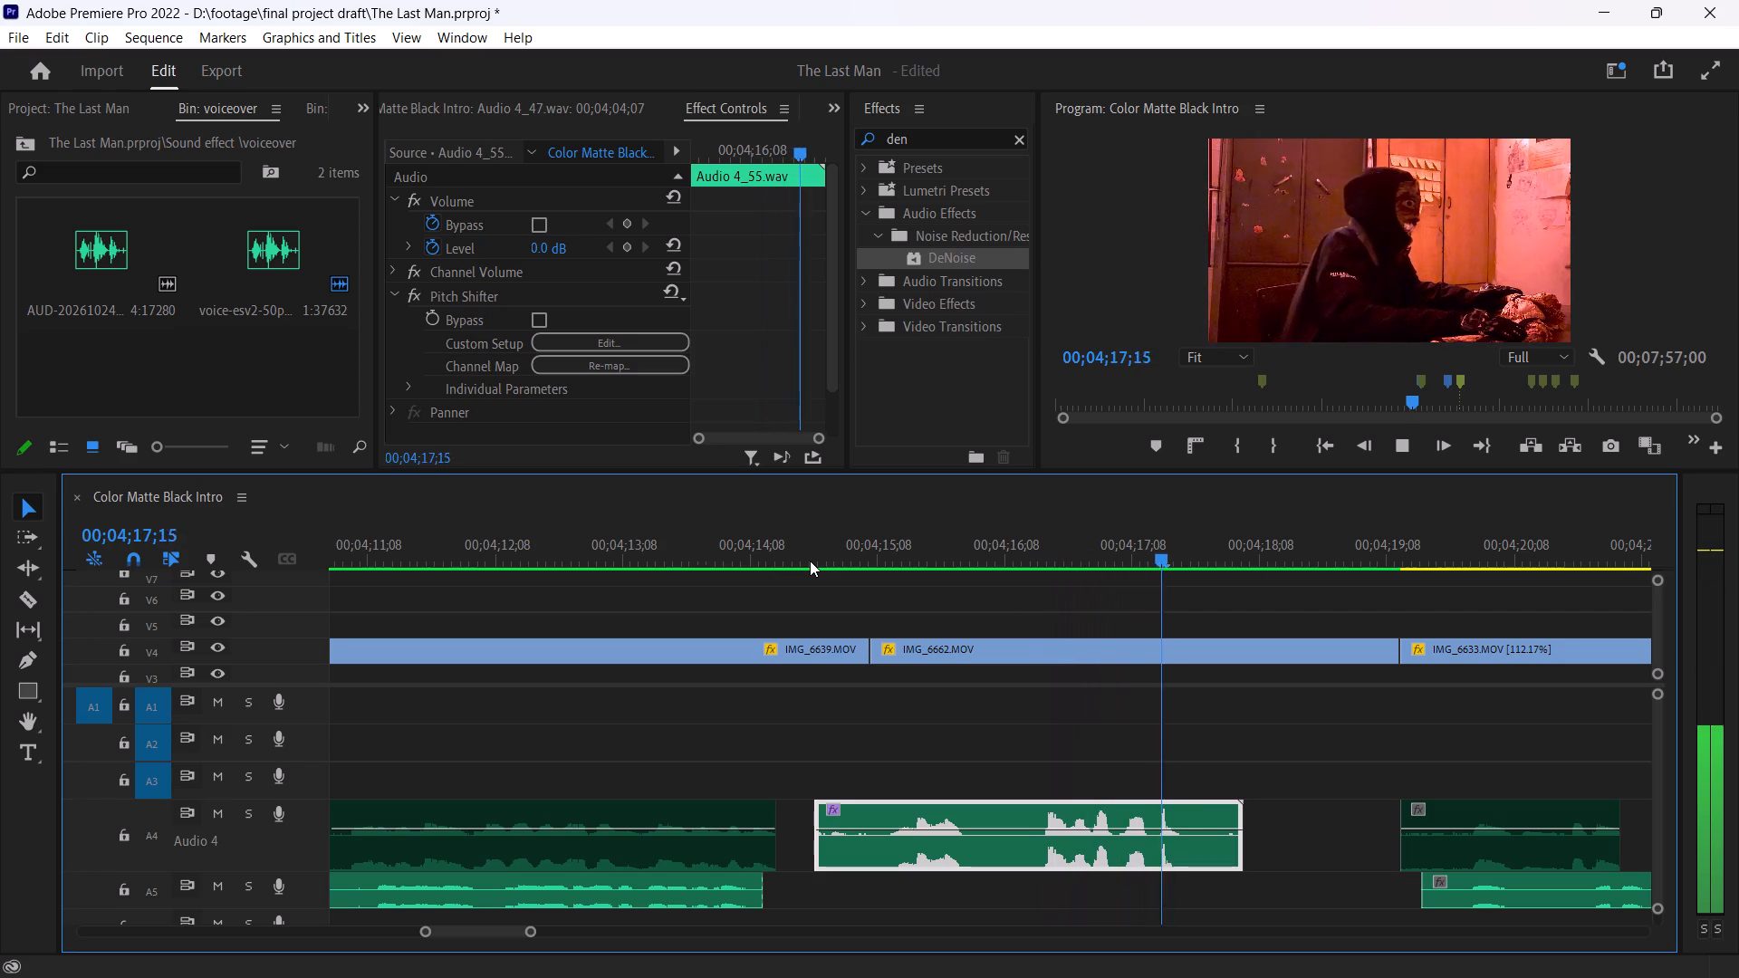
key(space)
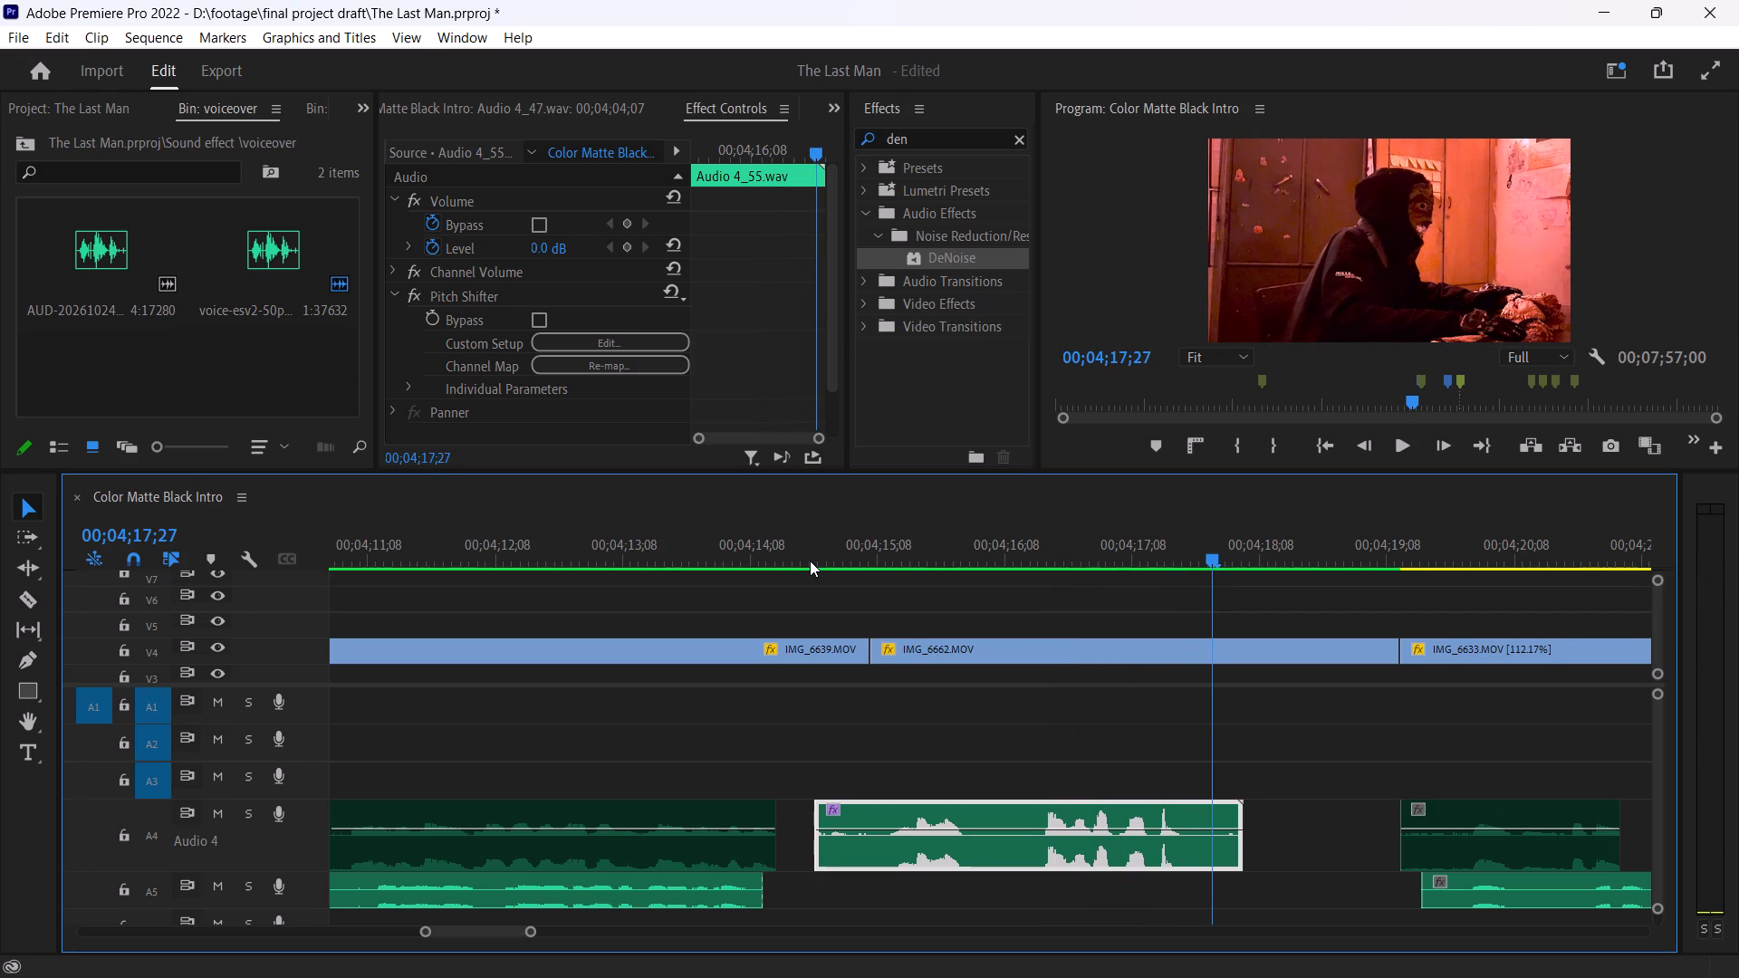
key(space)
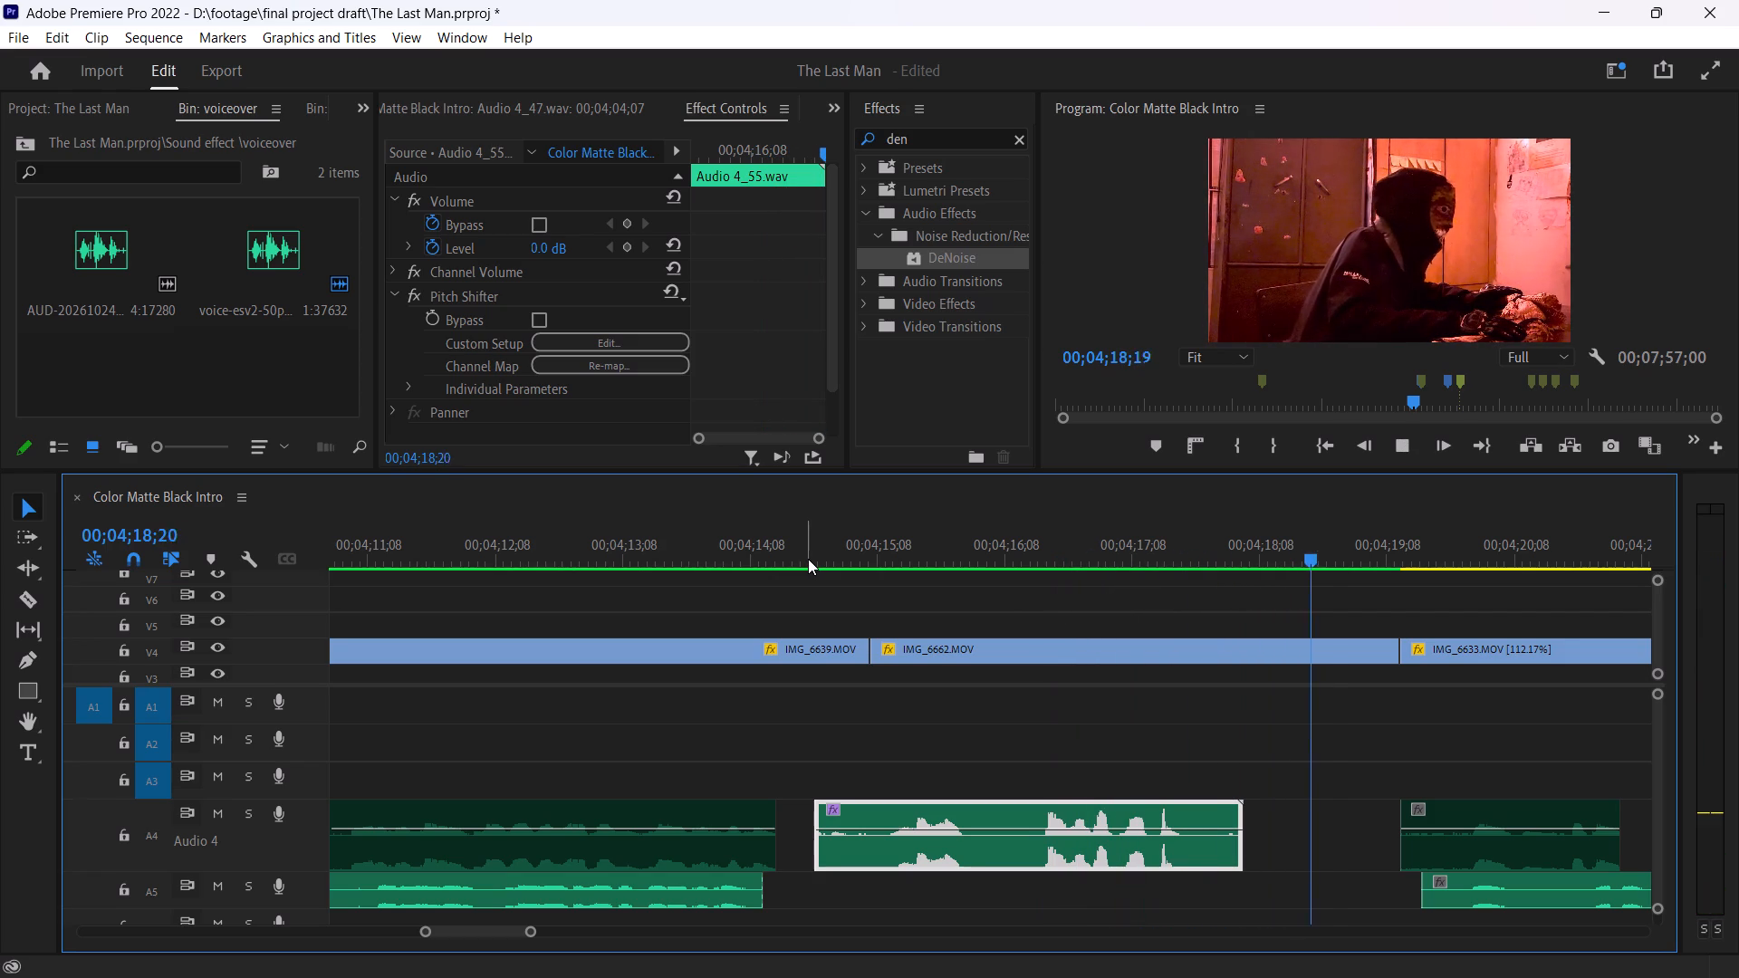
key(space)
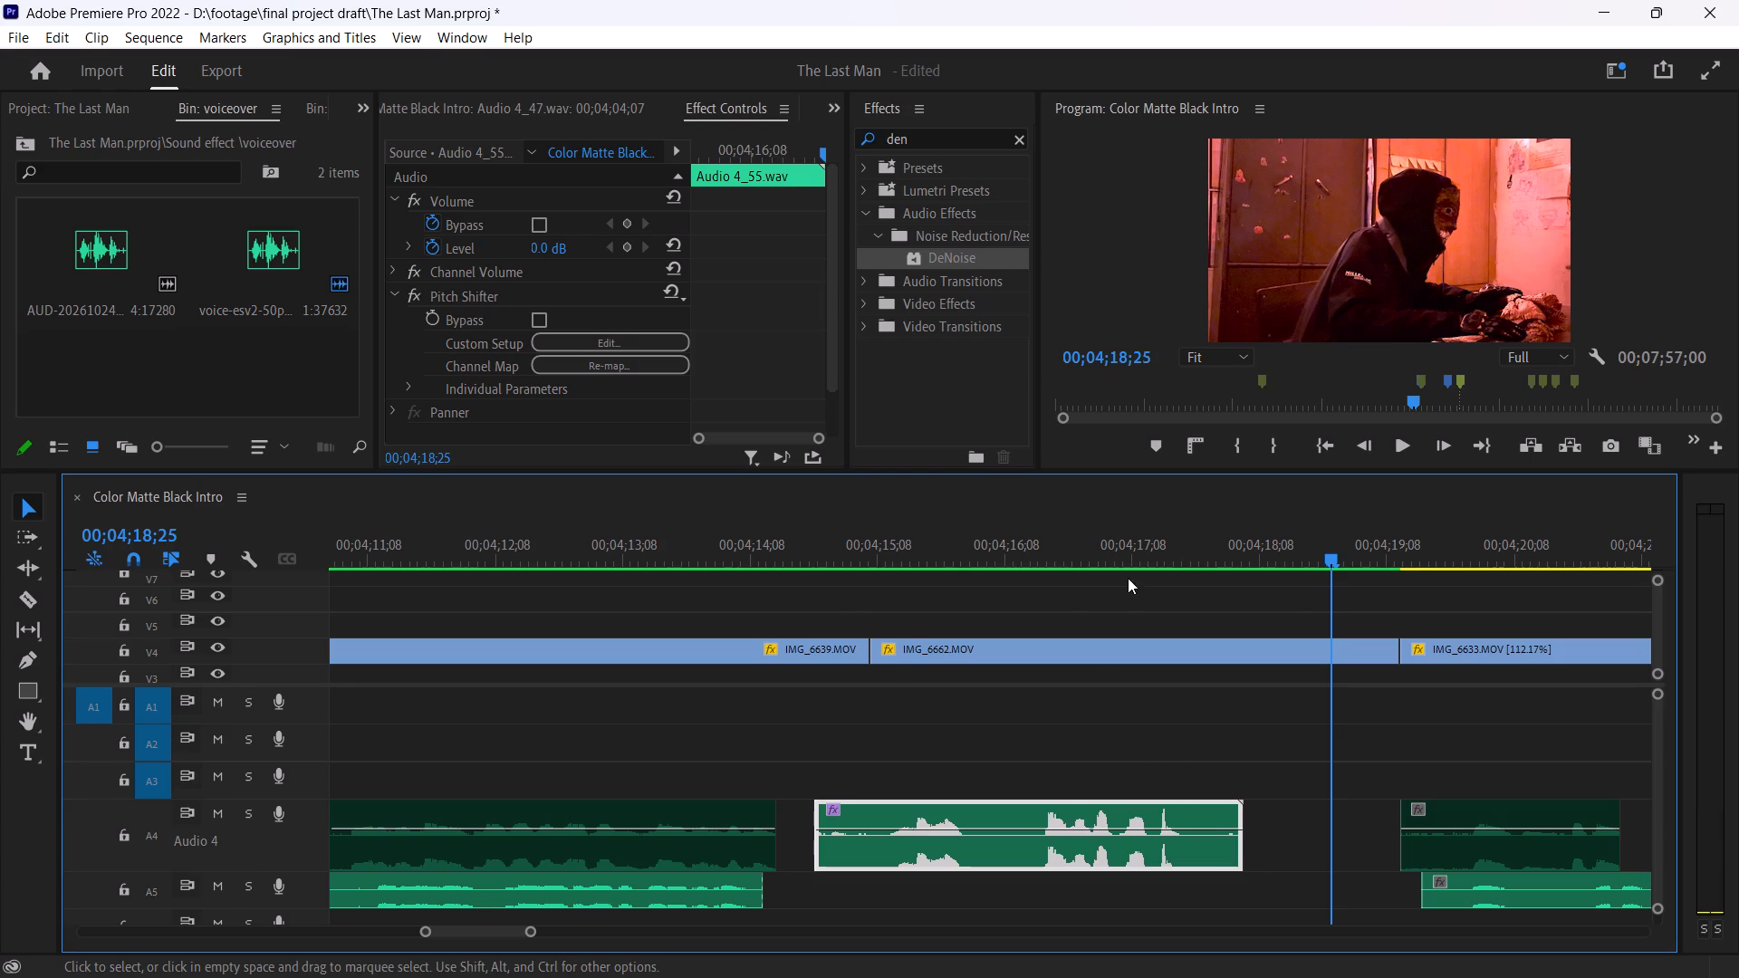
click(1124, 548)
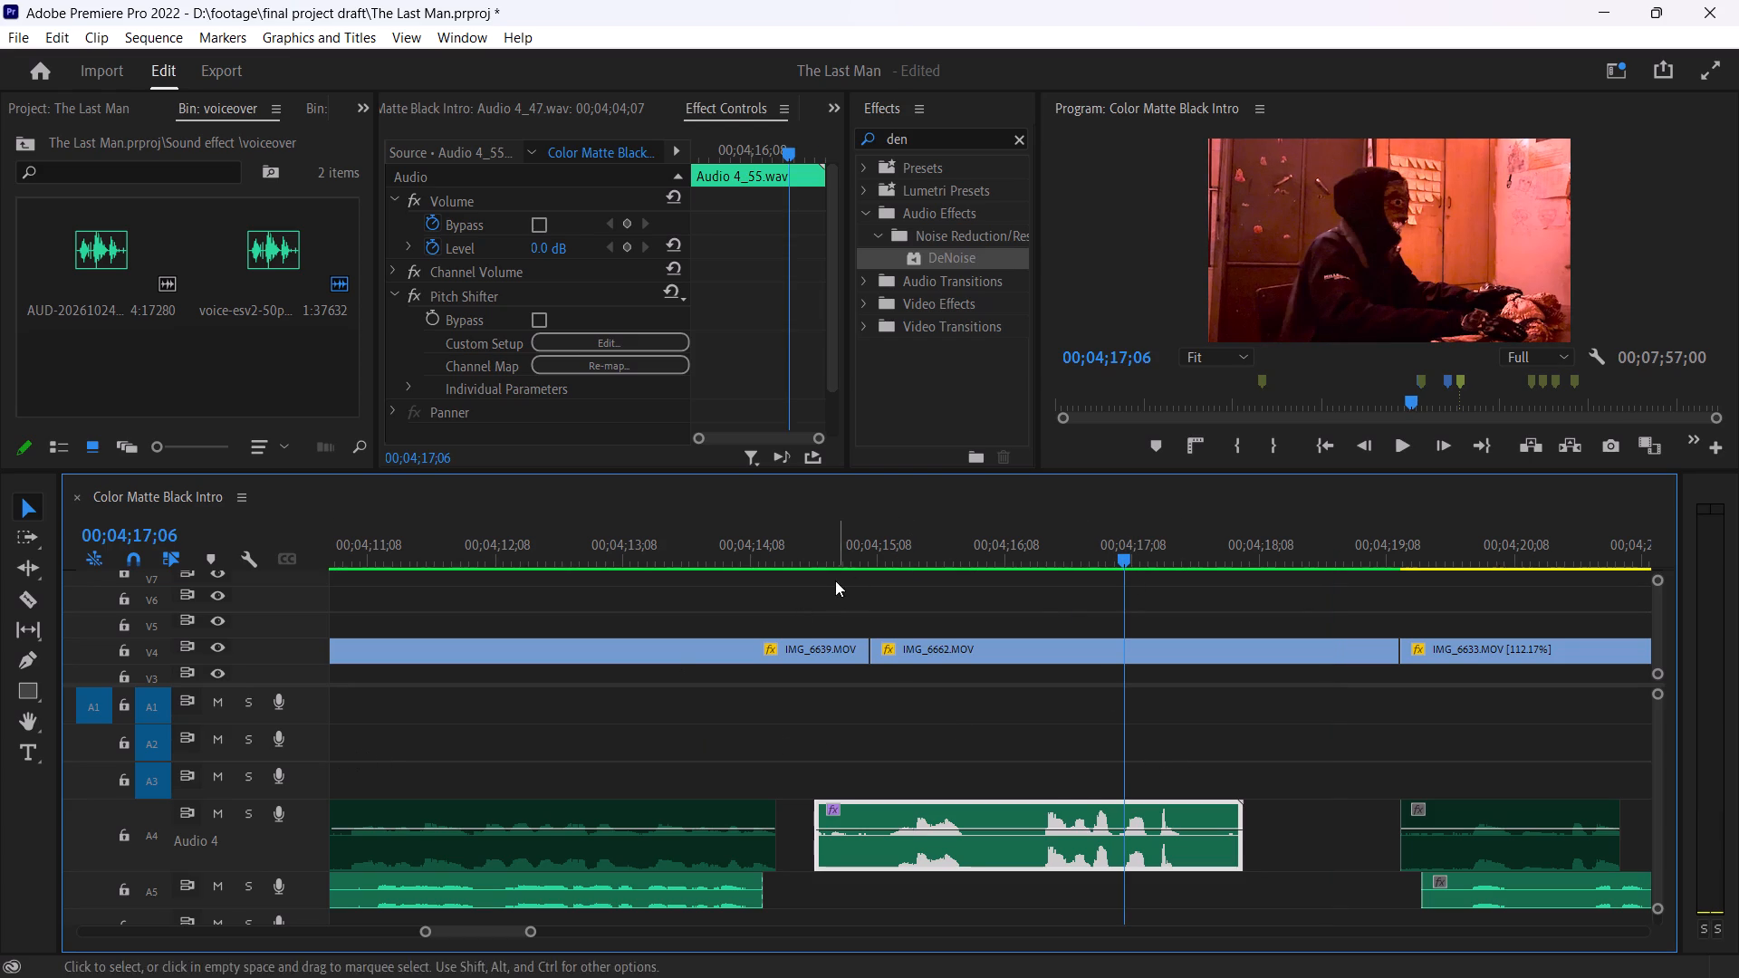
Record an additional voiceover take on Audio 3 from 00;04;14;14, at the end of the preceding dialogue, to about 00;04;20.
click(807, 545)
drag(800, 559, 770, 559)
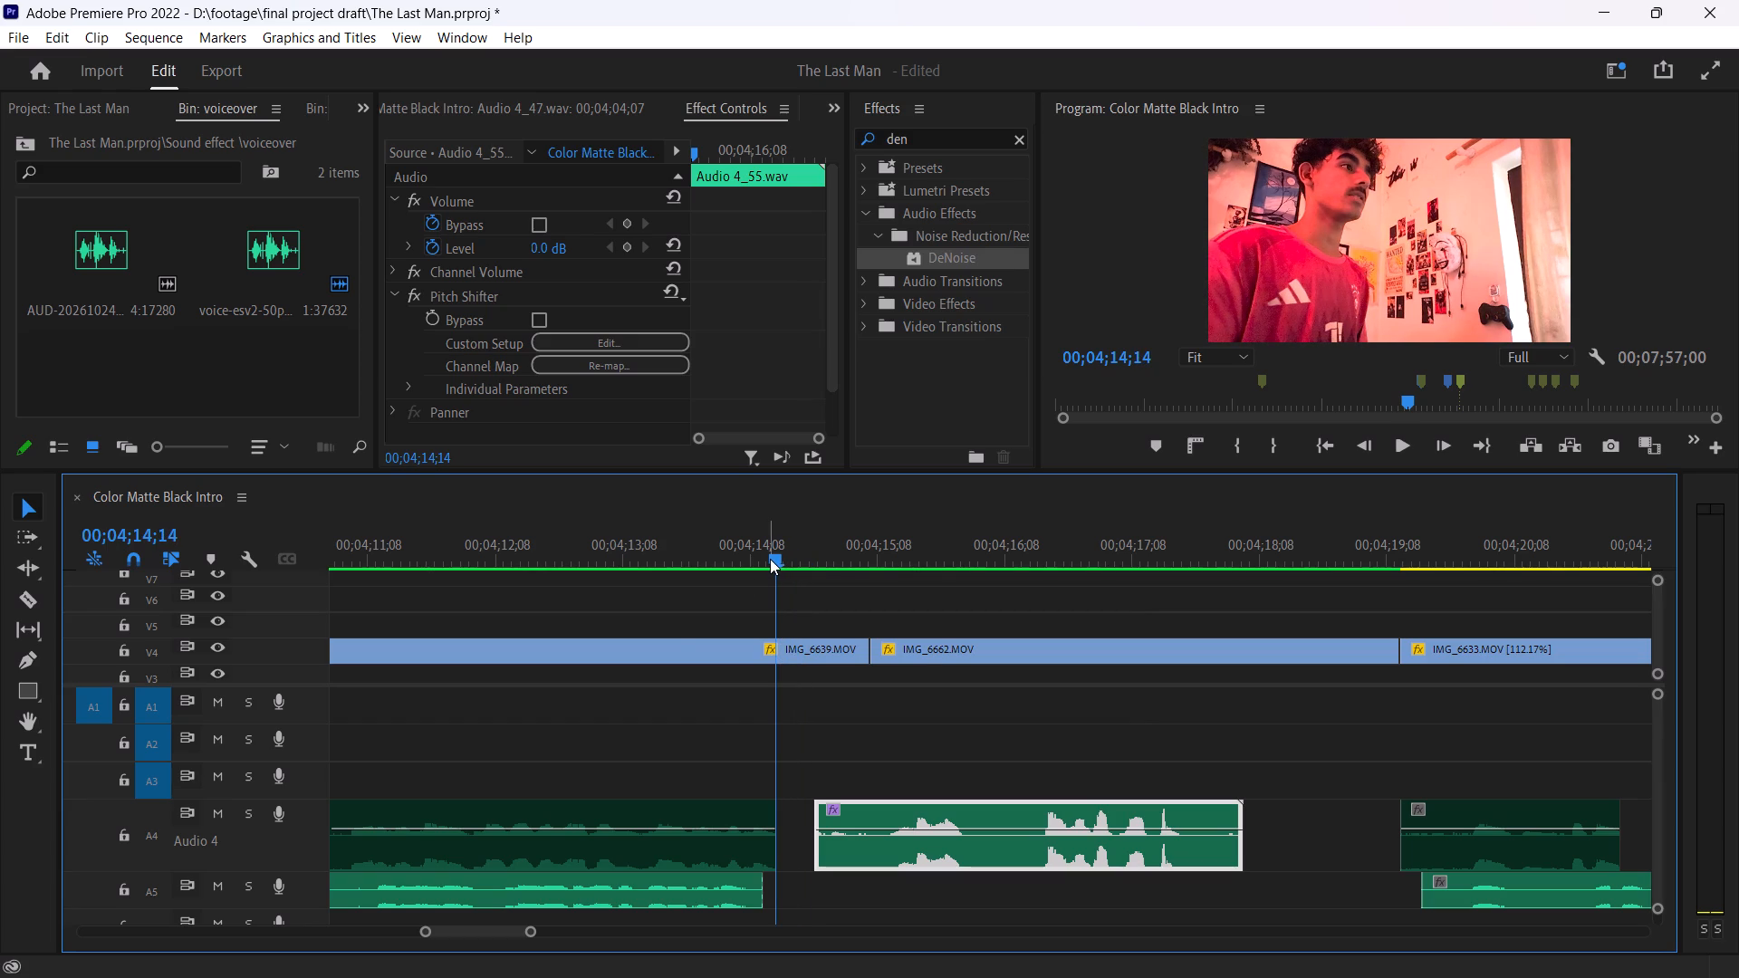
click(279, 770)
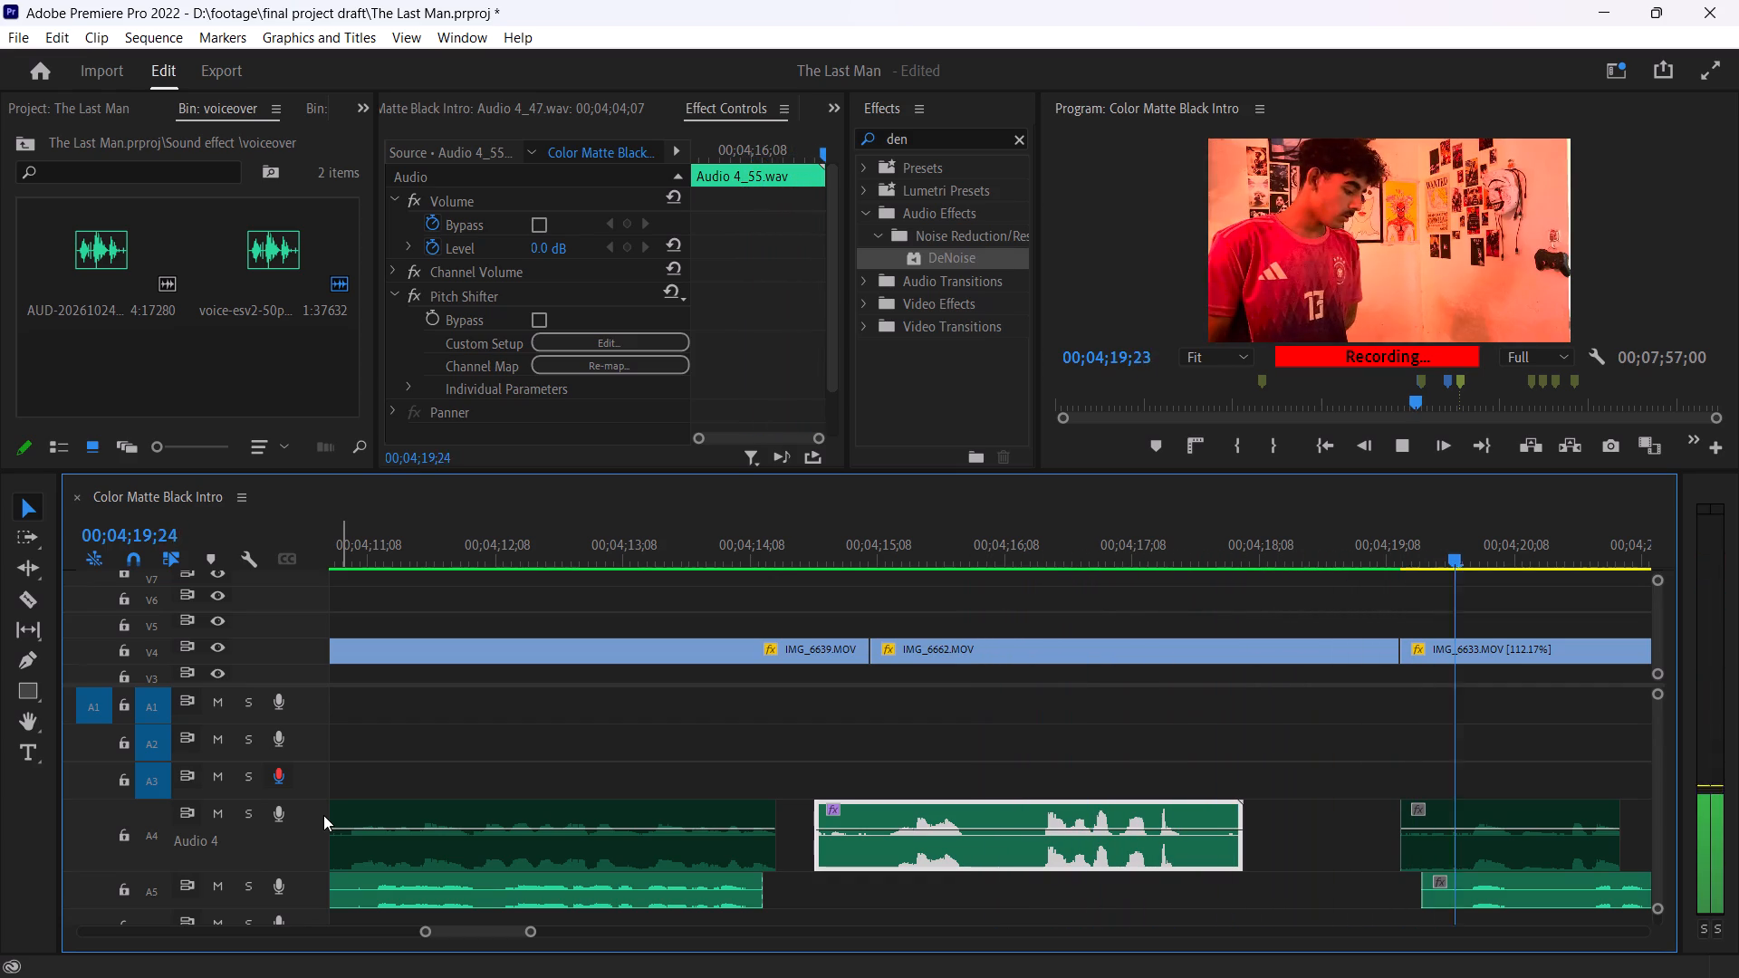
key(space)
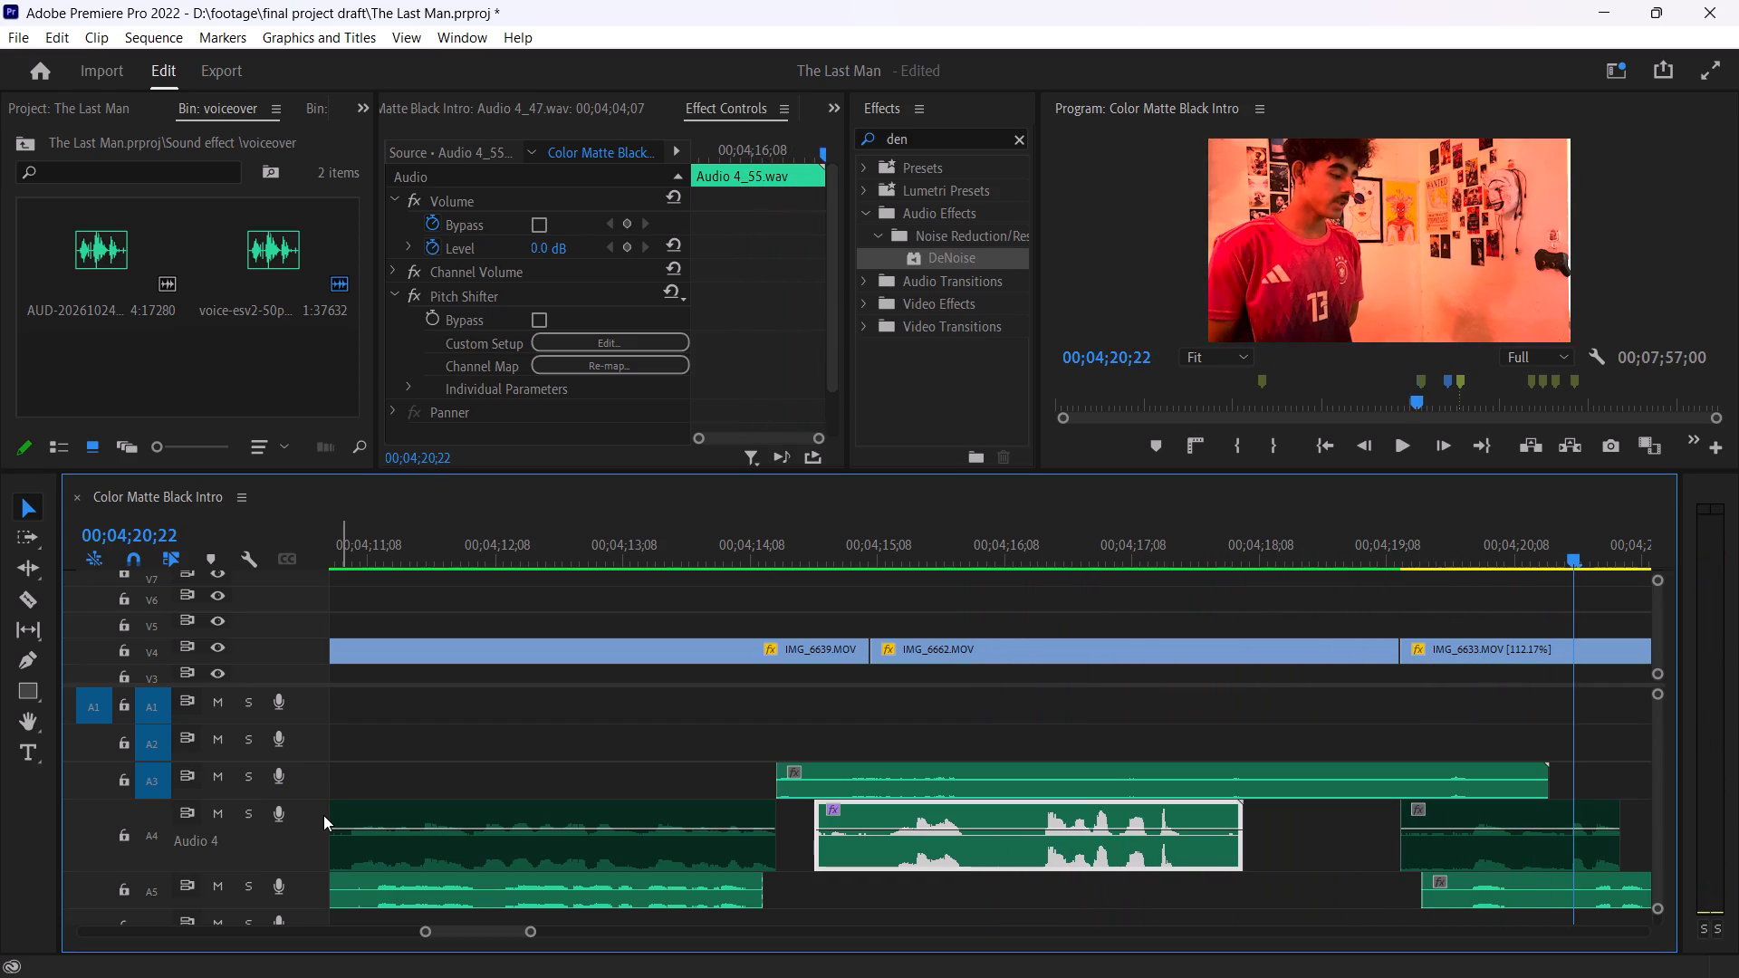
Paste the copied audio attributes, including Pitch Shifter, onto the new Audio 3 take.
click(921, 778)
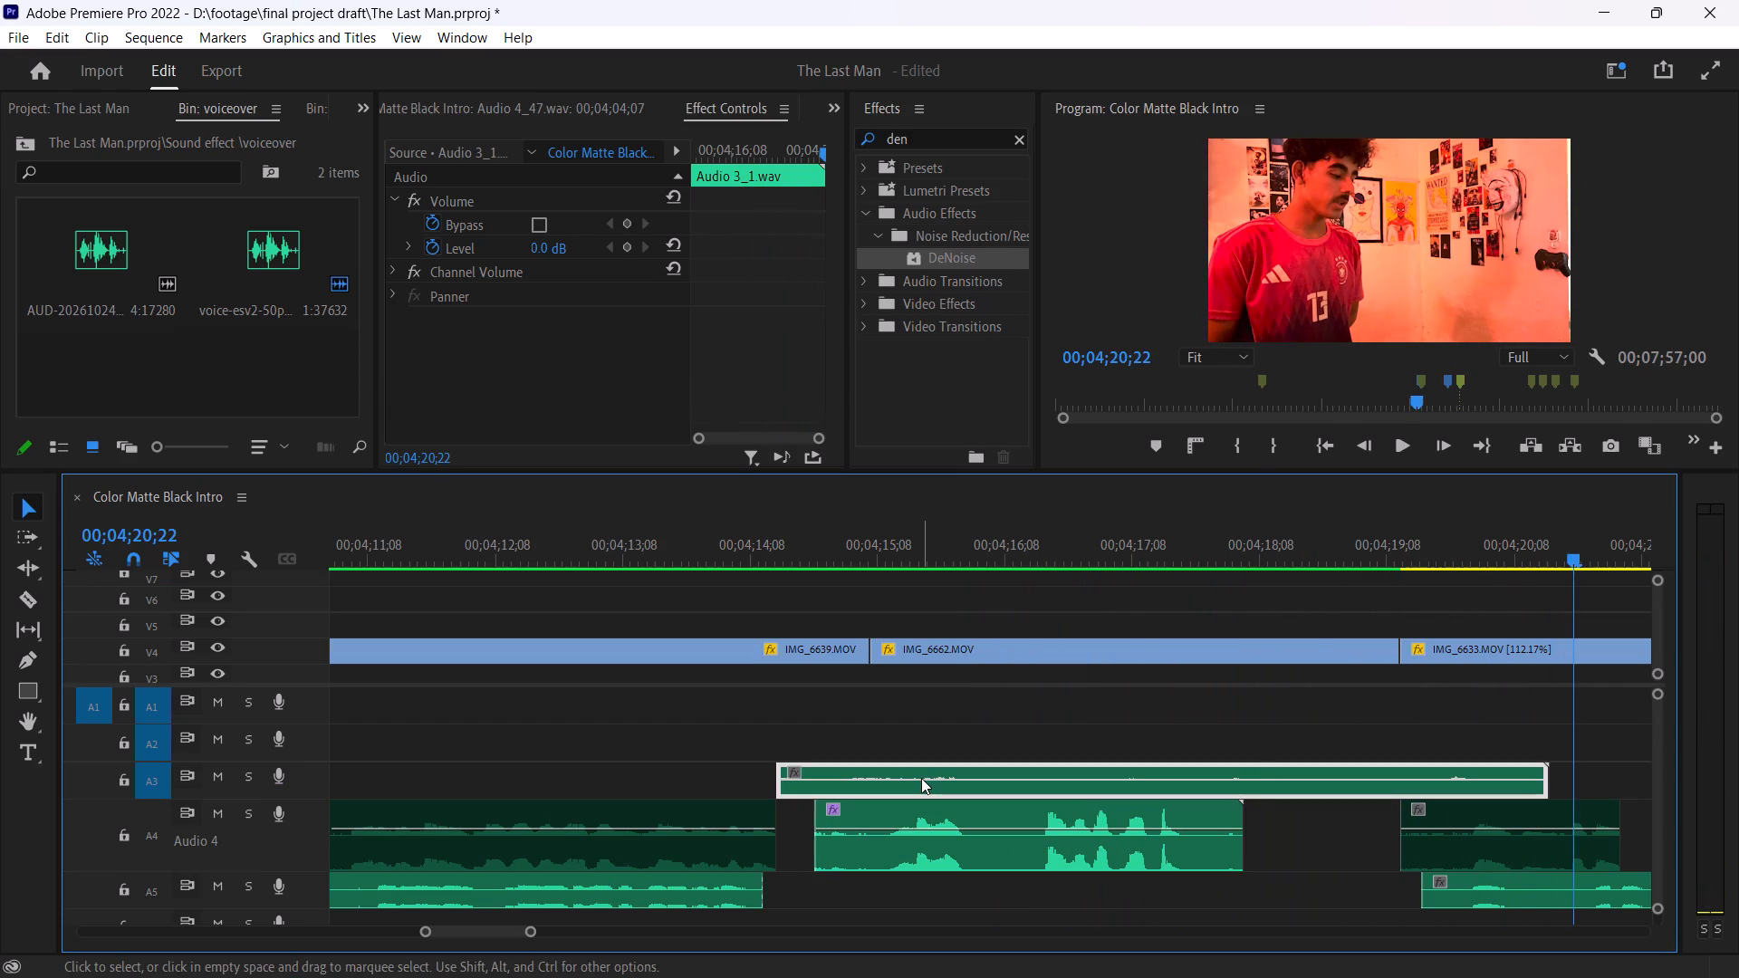
right_click(921, 778)
click(1004, 119)
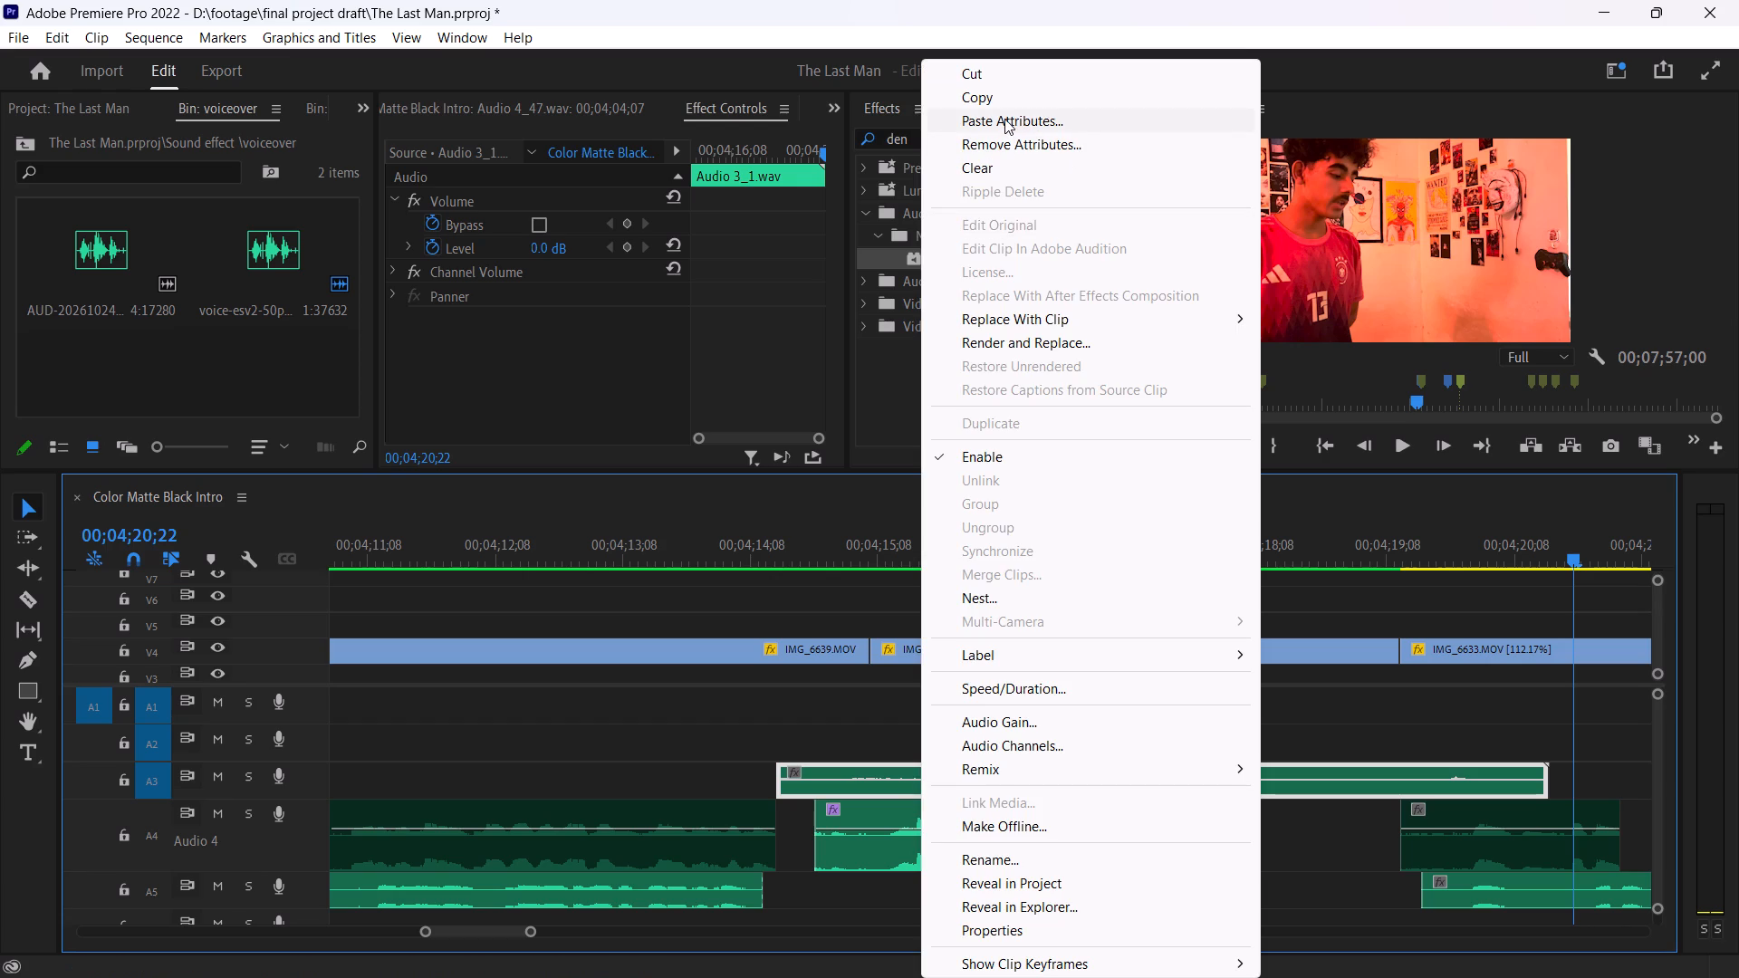
key(Return)
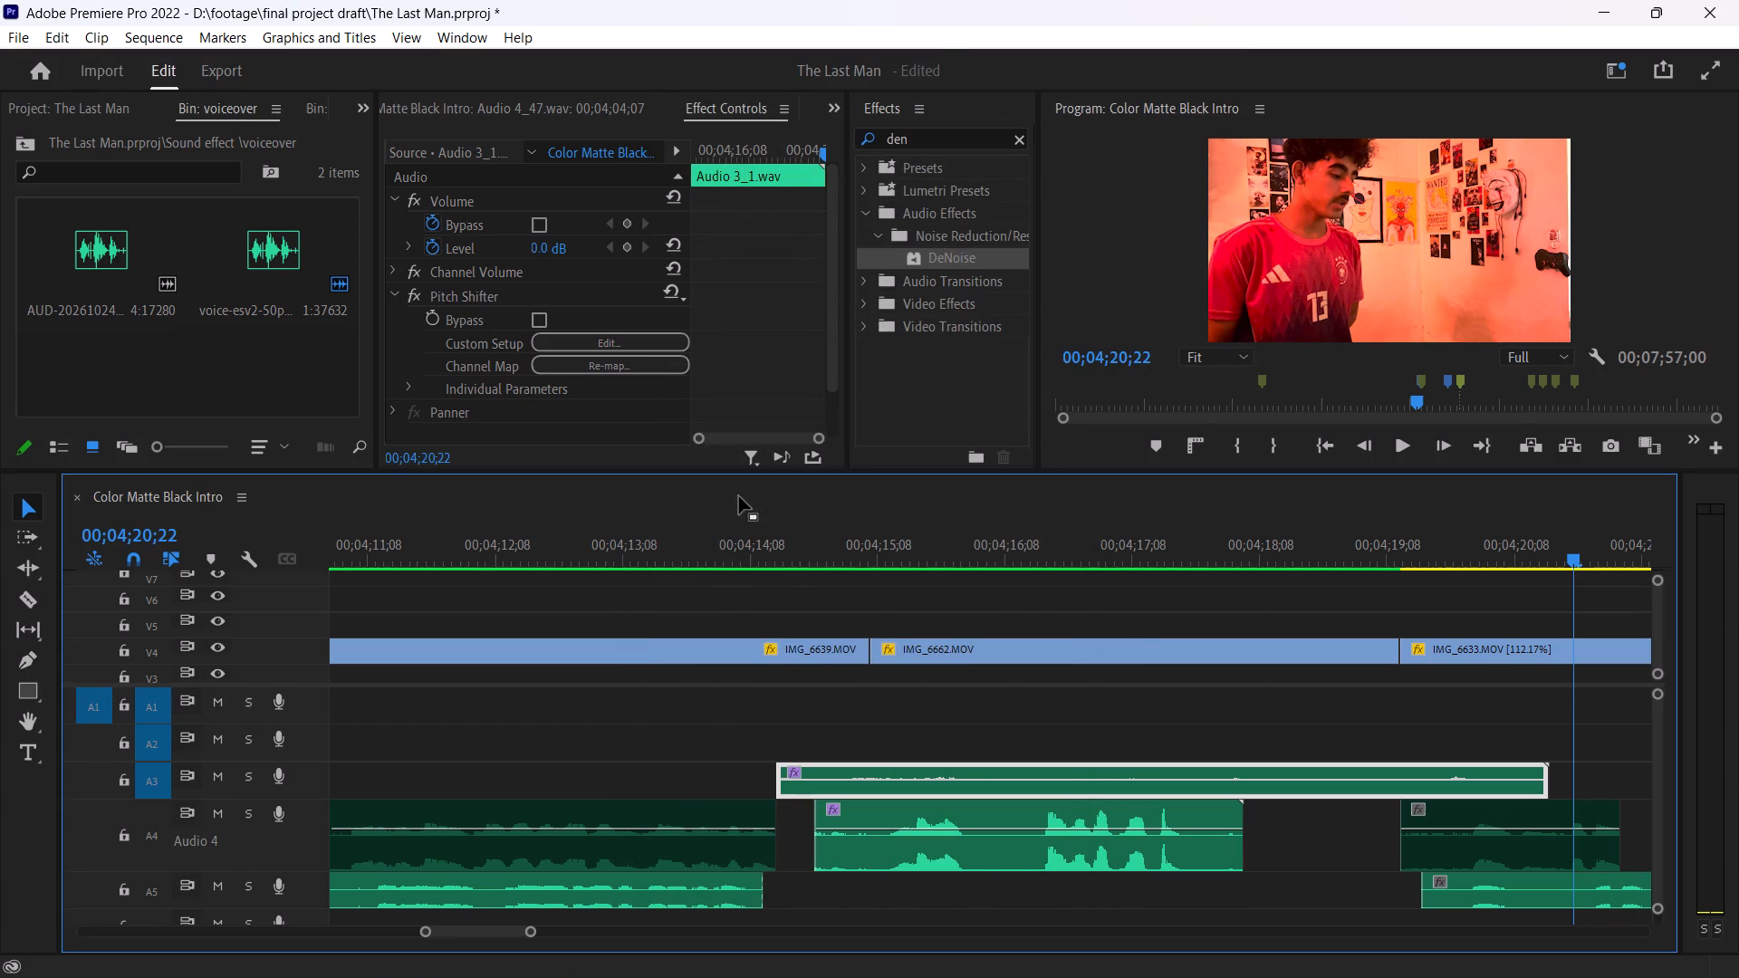
Play back the layered Audio 3 and Audio 4 takes from just before 00;04;14;14 to the start of IMG_6633.MOV.
click(772, 543)
key(space)
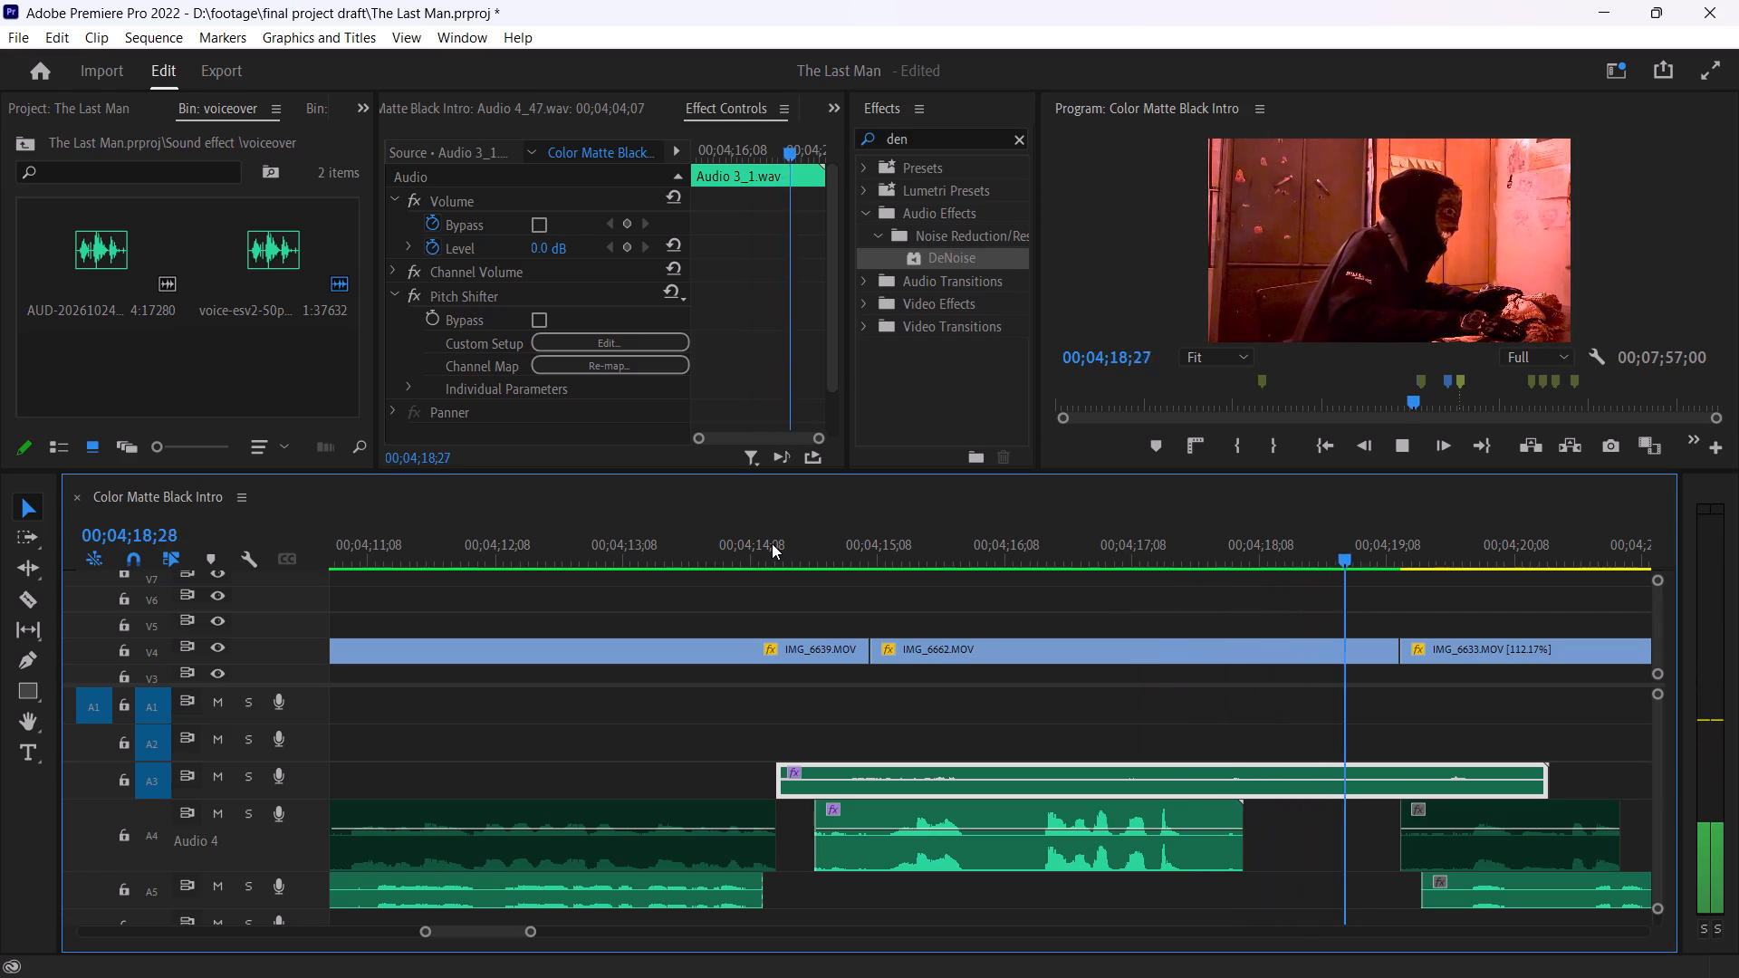
key(space)
Split the Audio 3 take at about 00;04;17;18 and at 00;04;19;11, and delete the pieces outside those cuts.
key(Left)
key(Left)
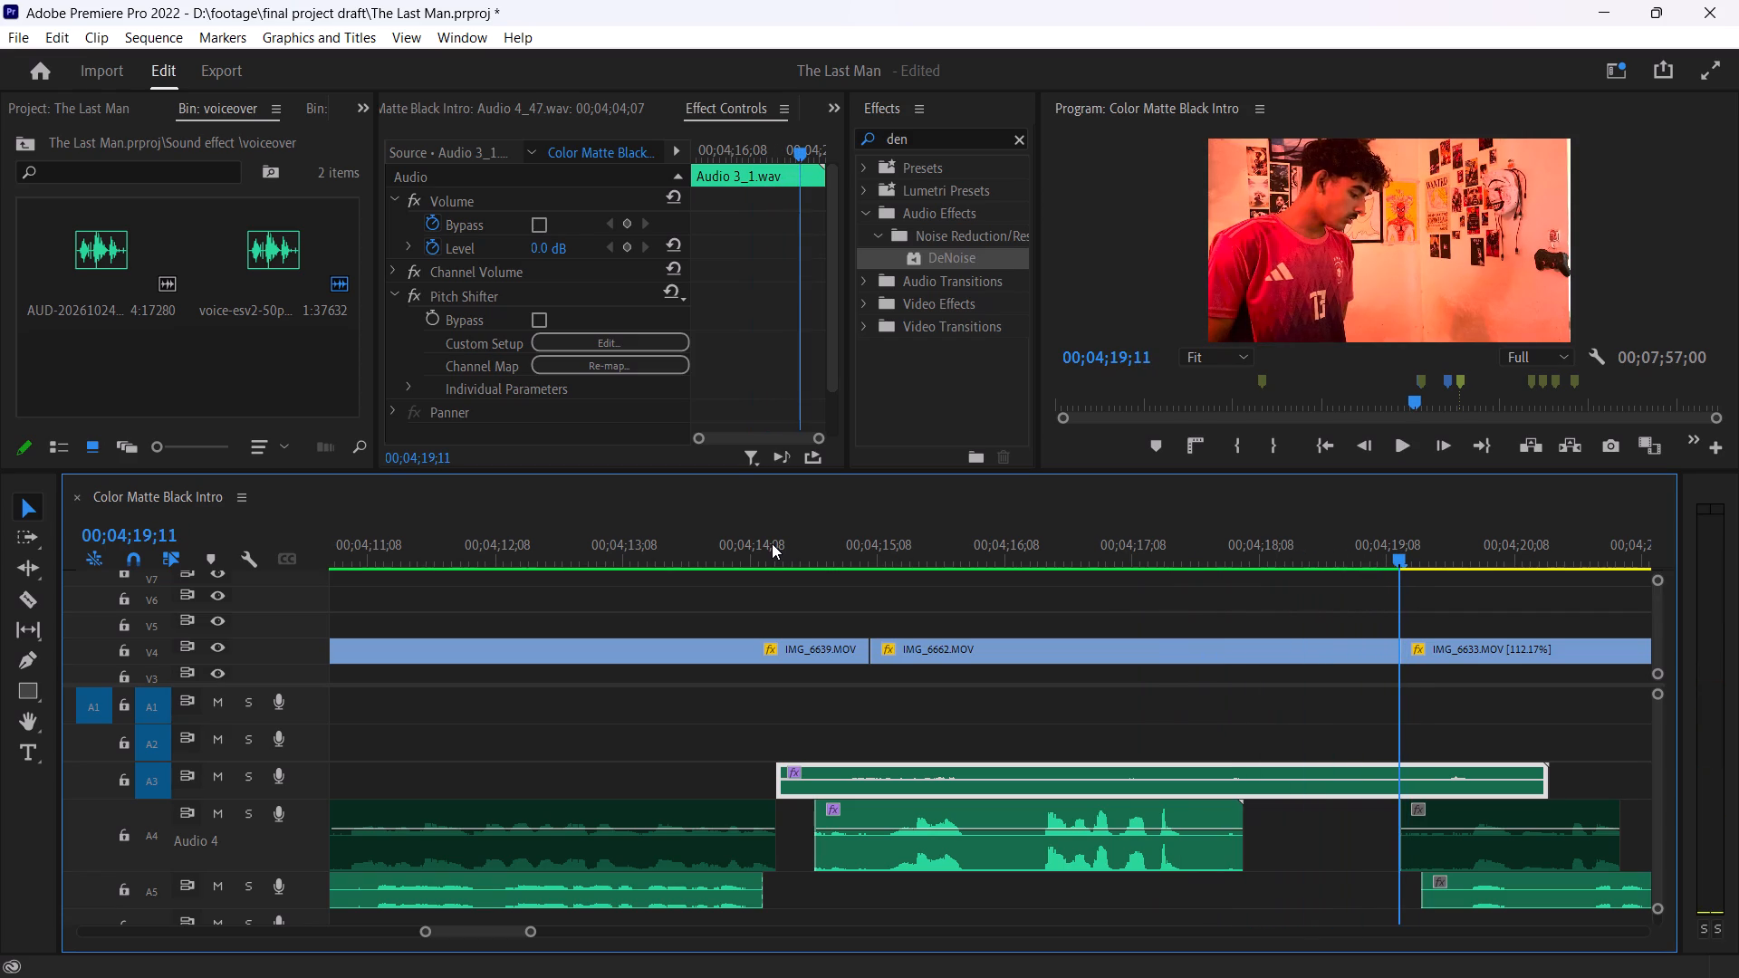
key(c)
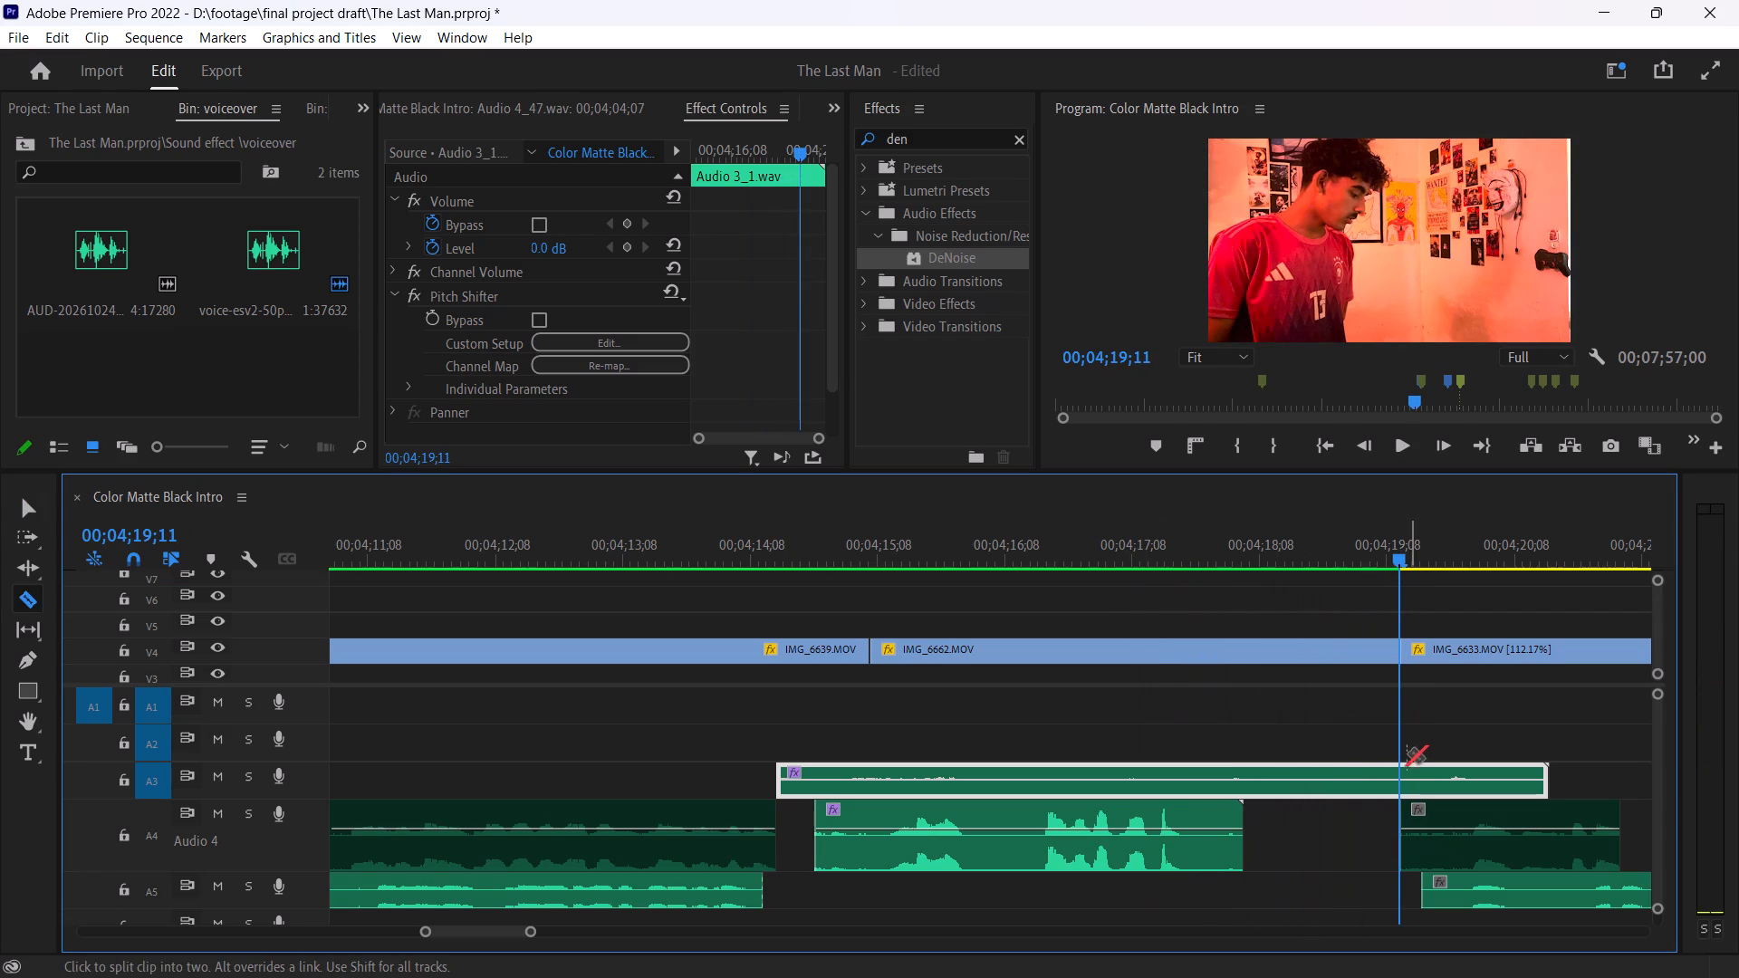
click(1400, 771)
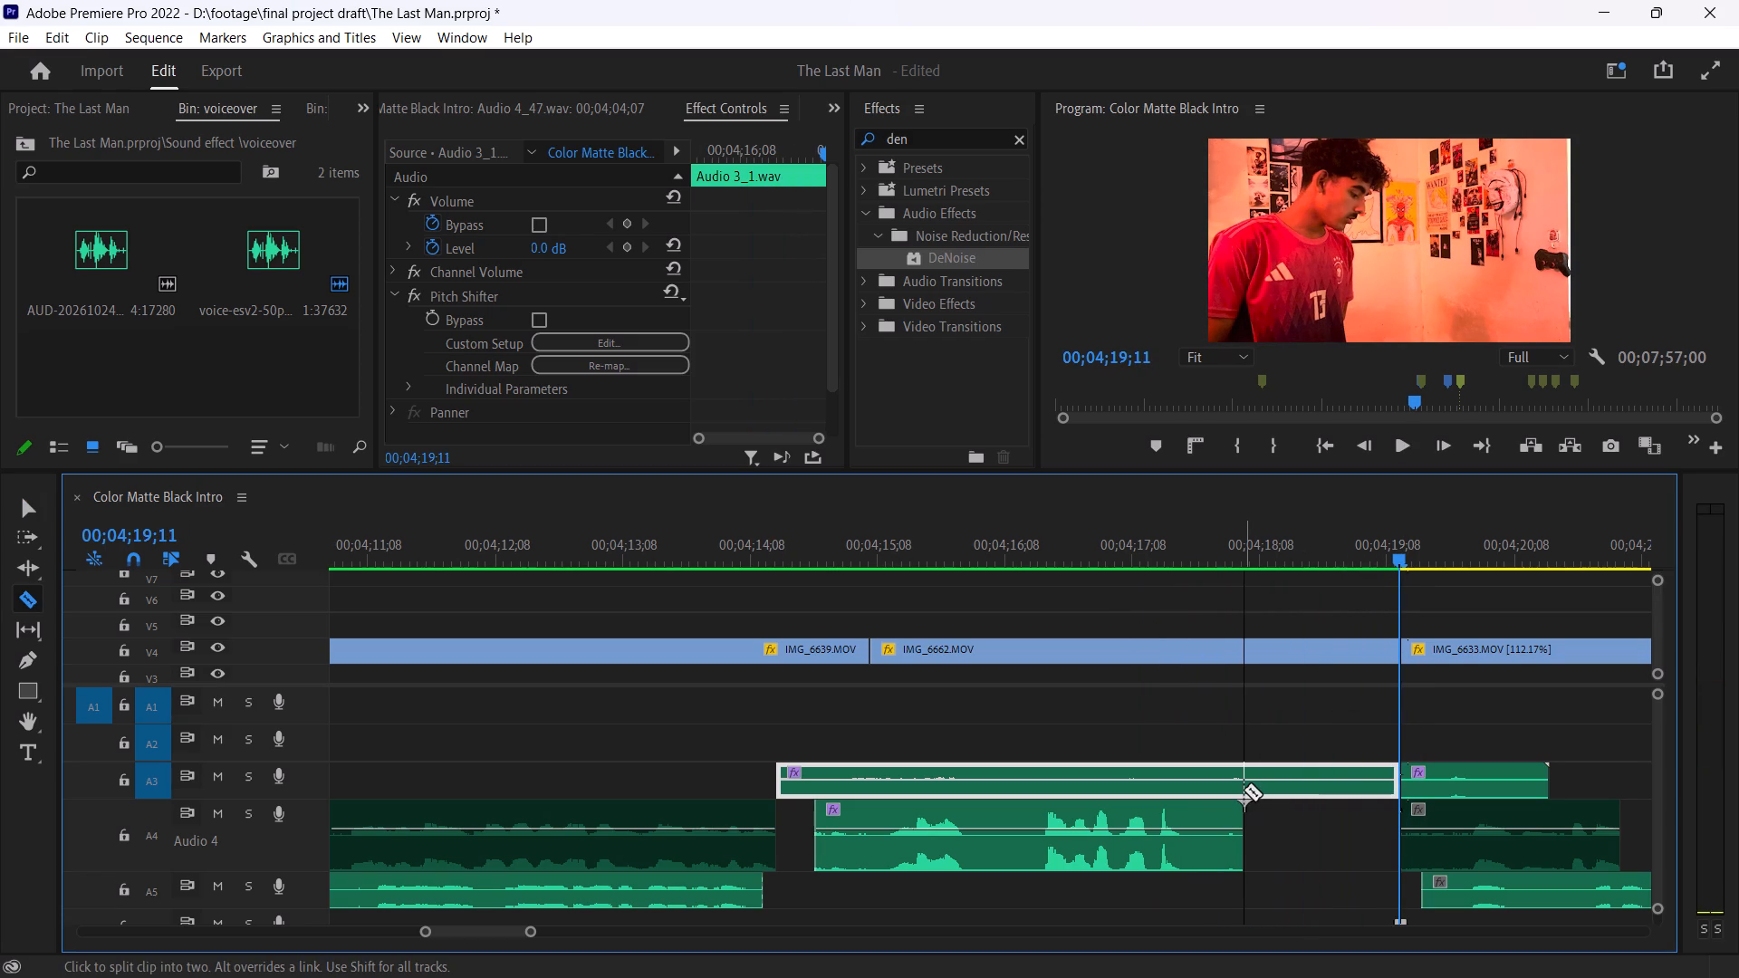
click(1177, 778)
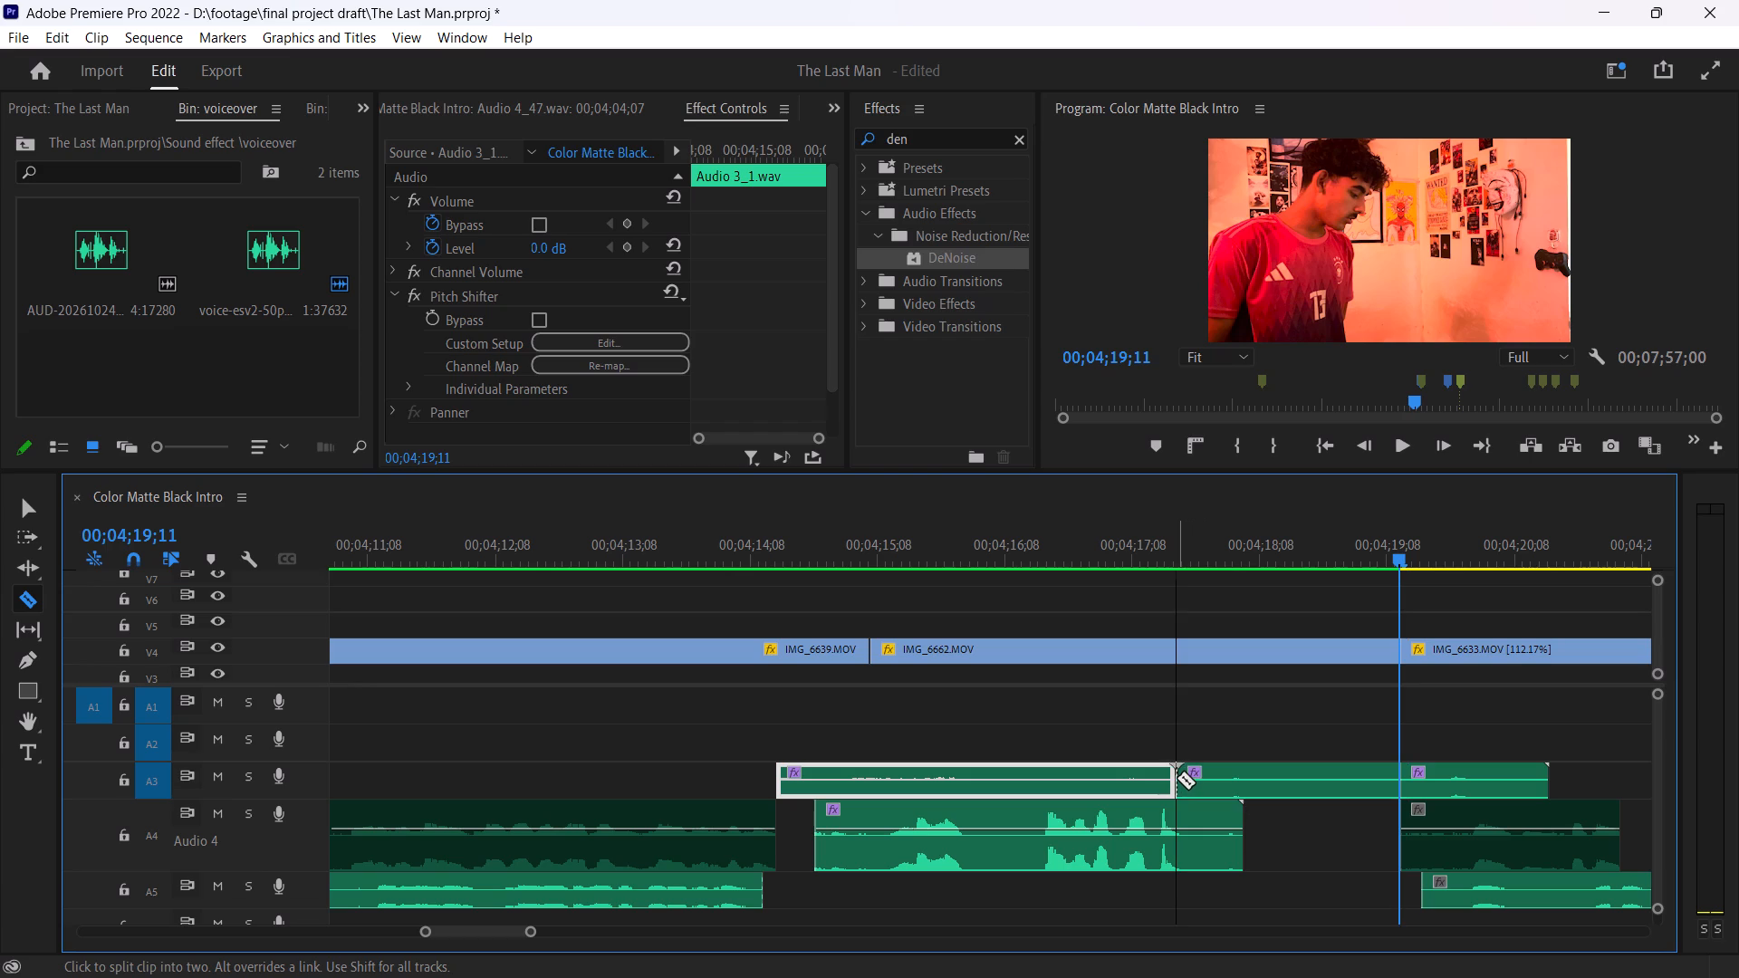
key(v)
click(1133, 784)
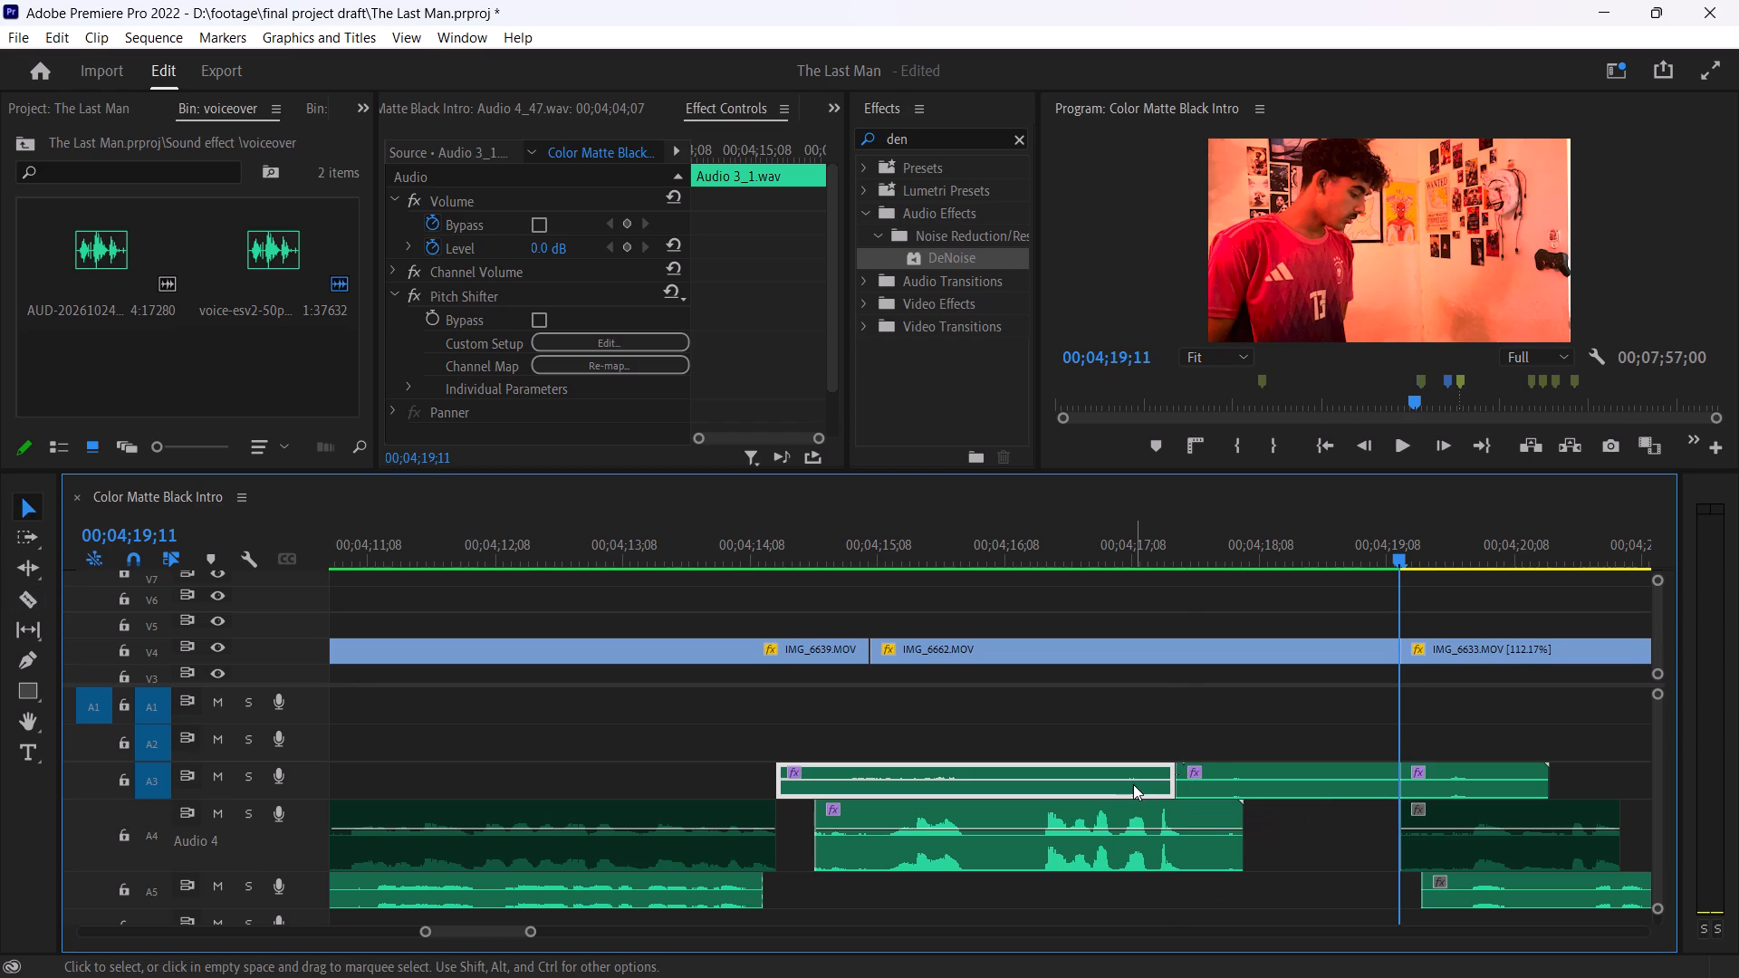
key(Delete)
click(1455, 791)
key(Delete)
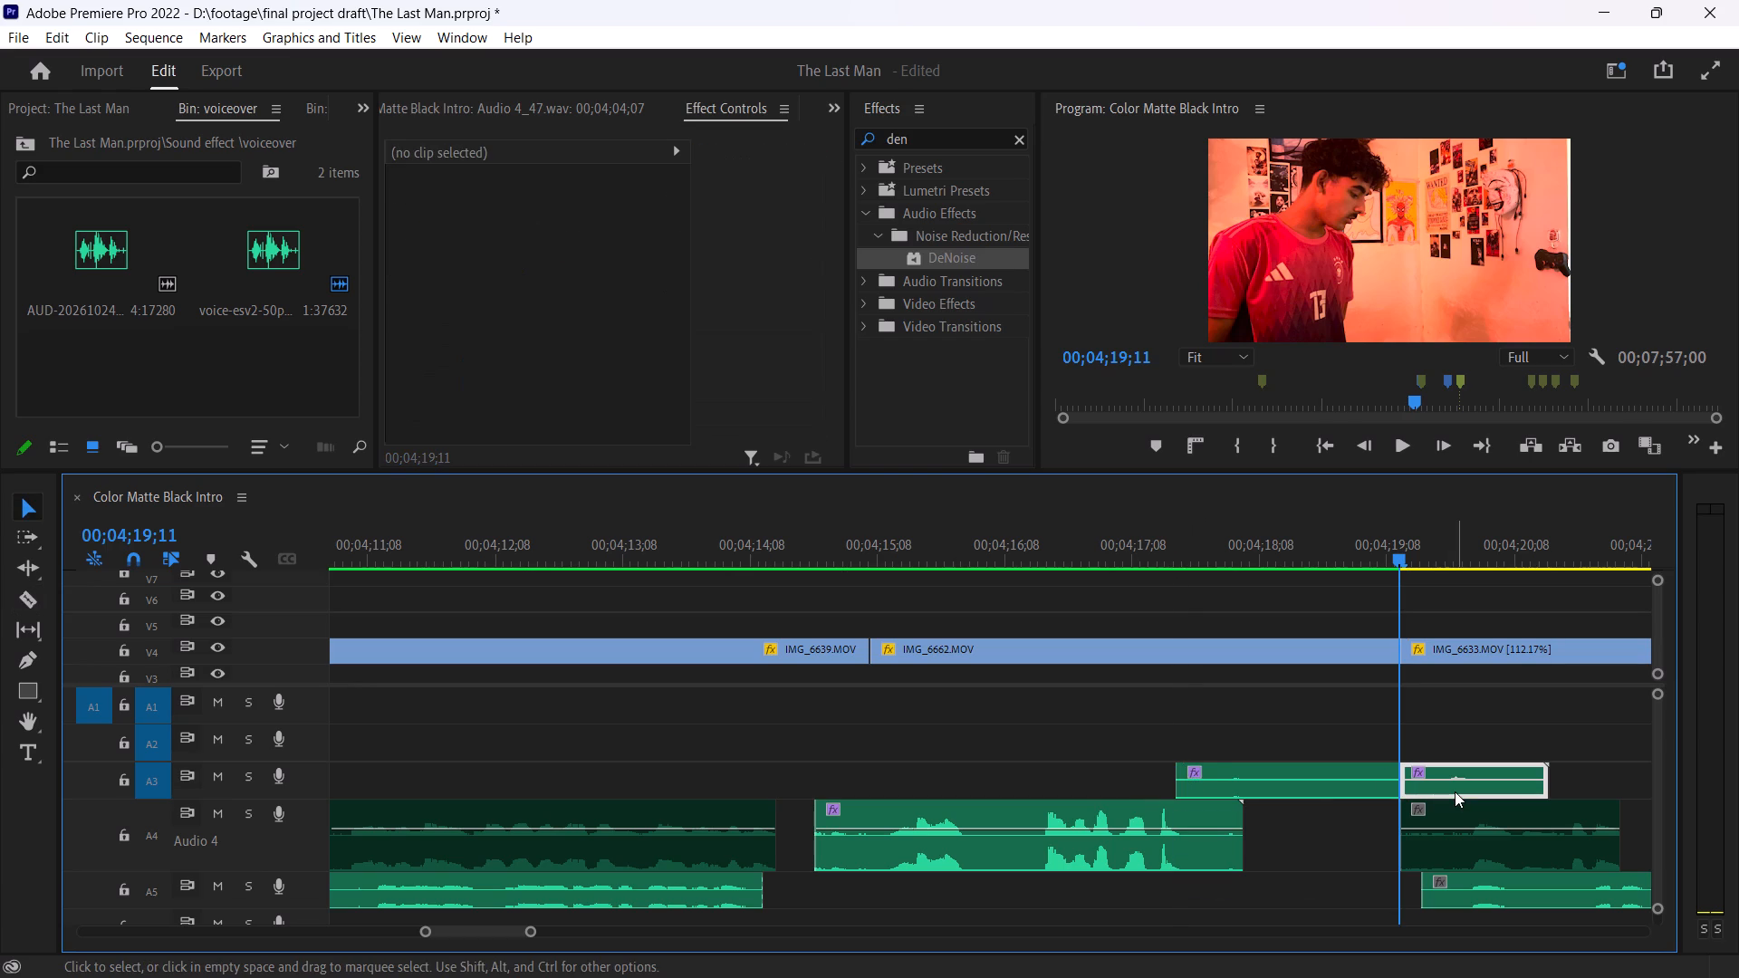
Add two volume keyframes to the remaining Audio 3 piece, at its start and about half a second in, lowering the first for a fade-in.
key(p)
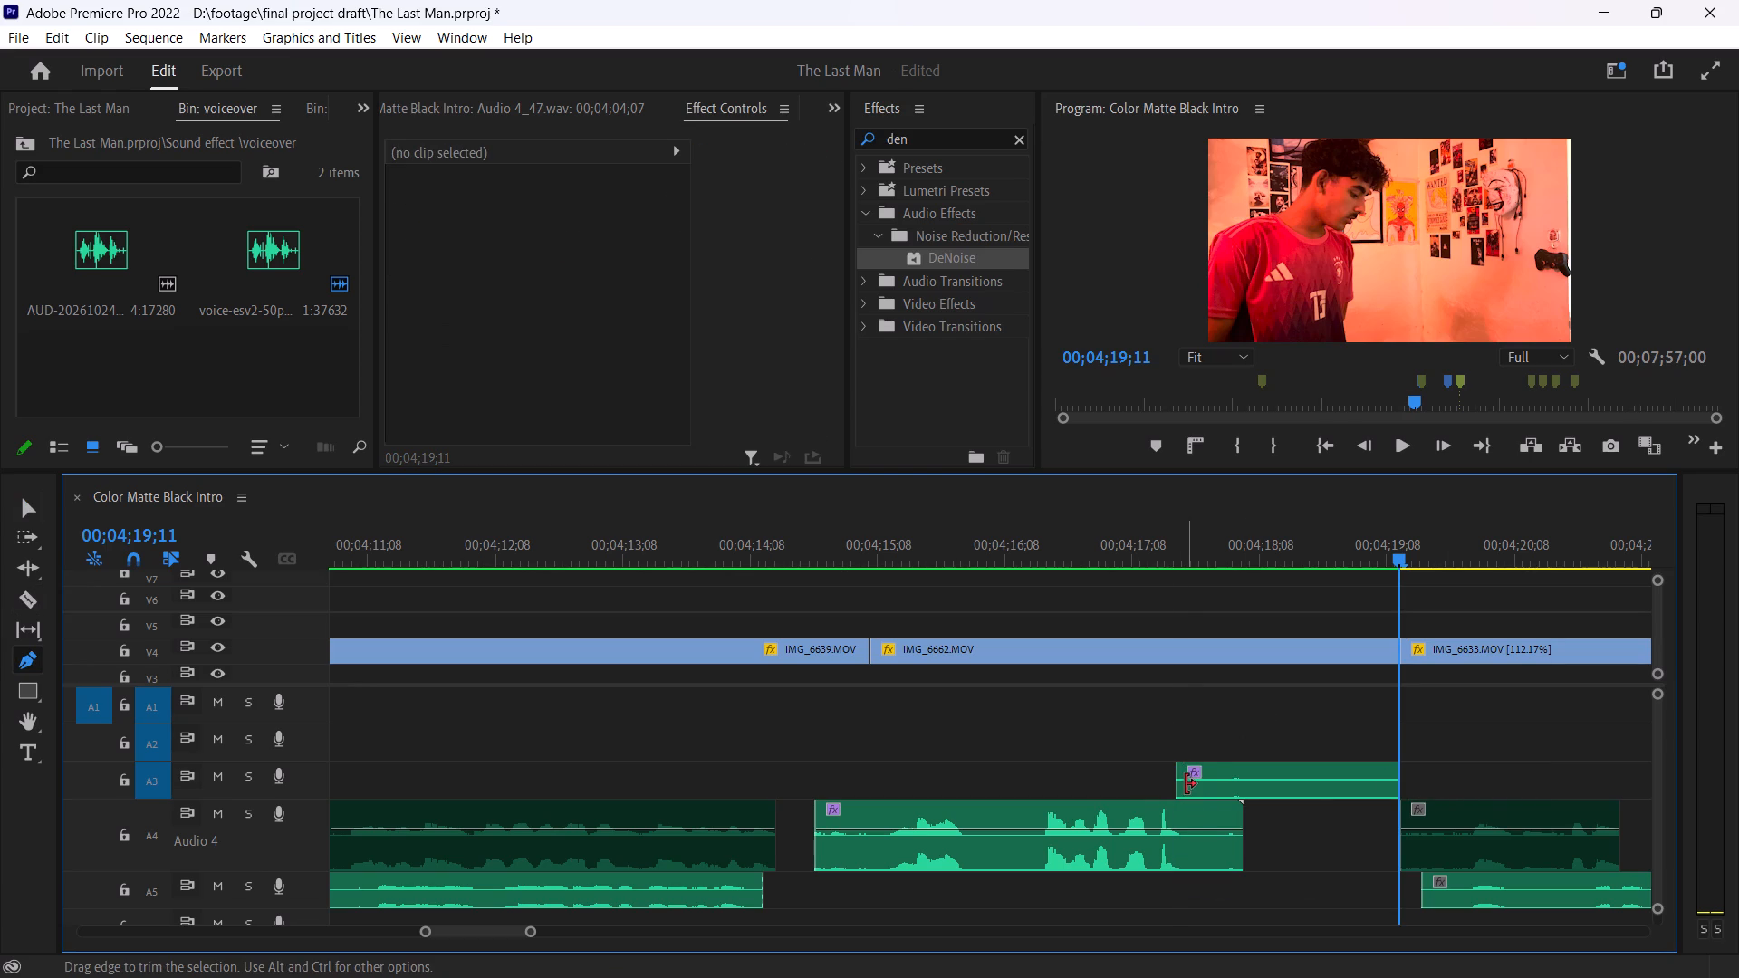
click(1235, 784)
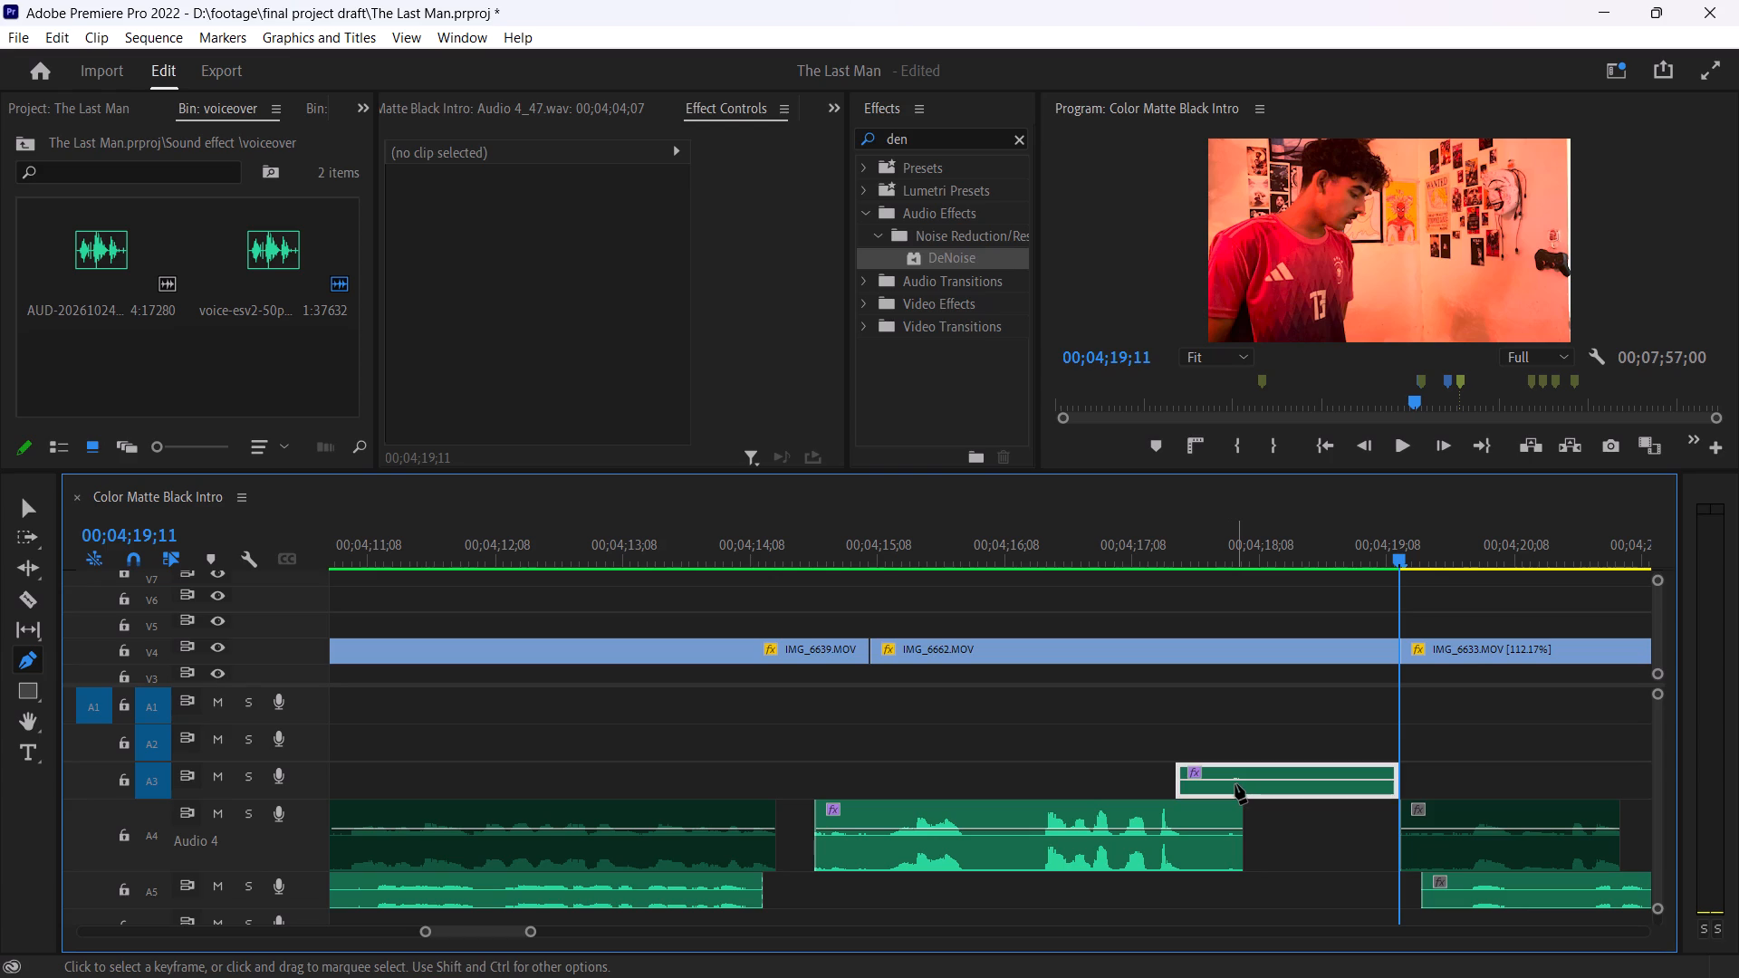
click(1232, 781)
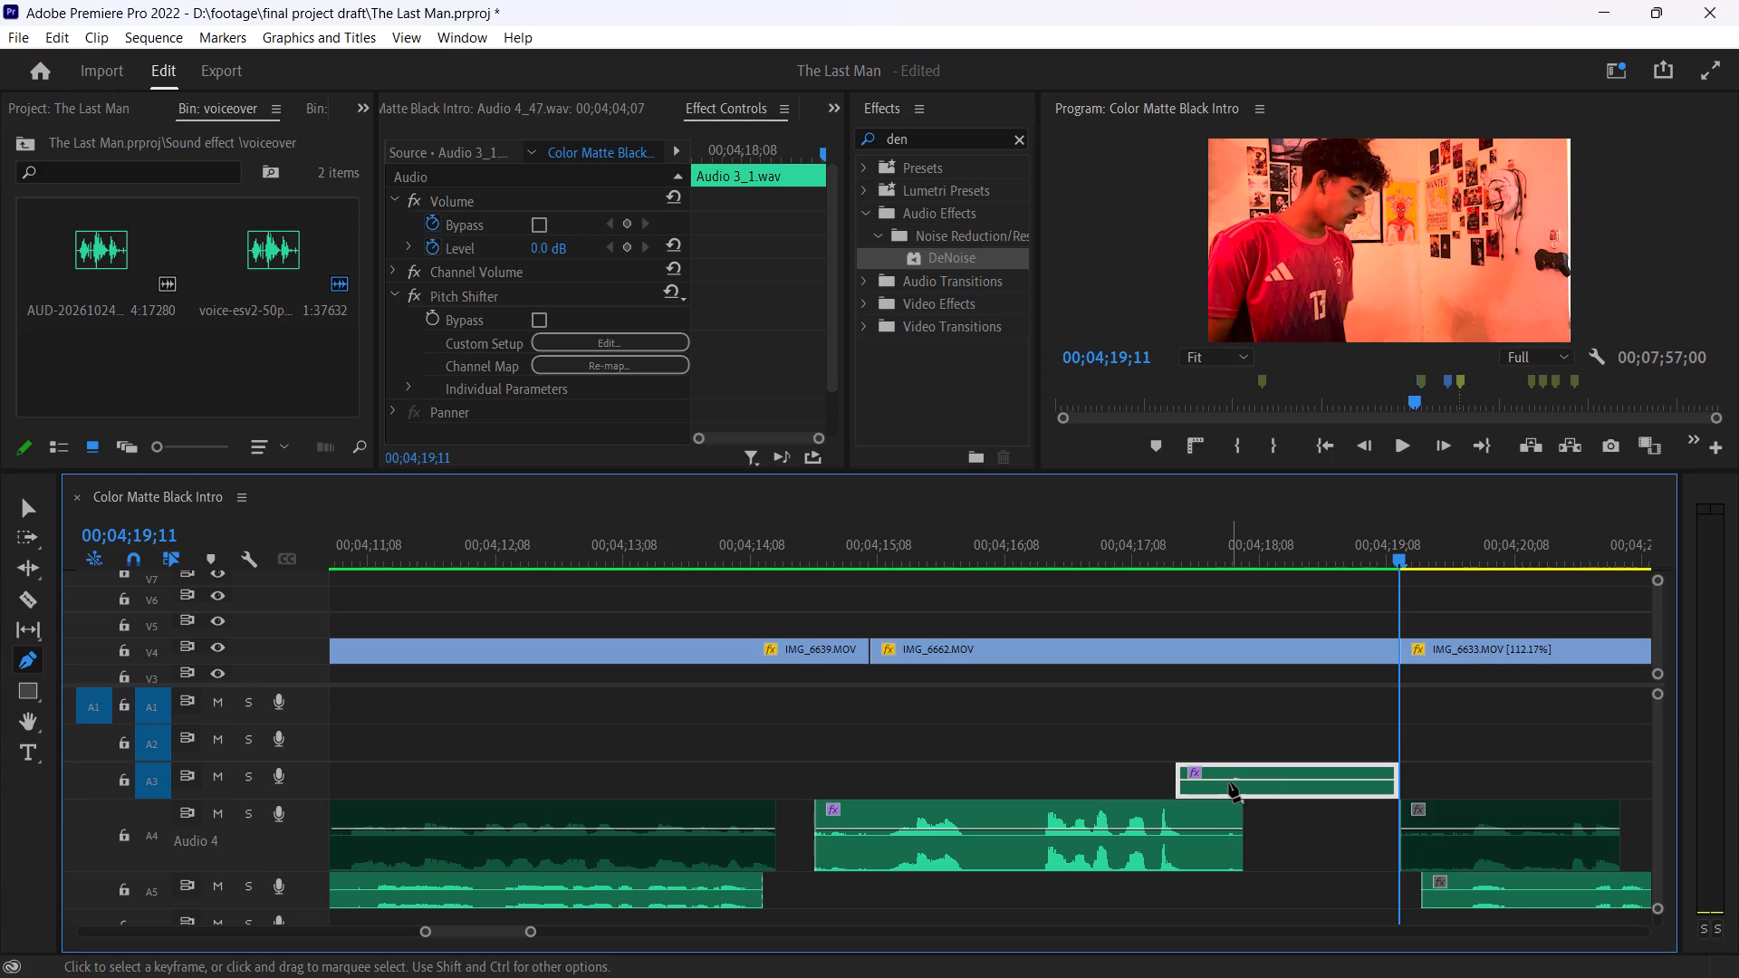
click(1178, 781)
drag(298, 797, 304, 818)
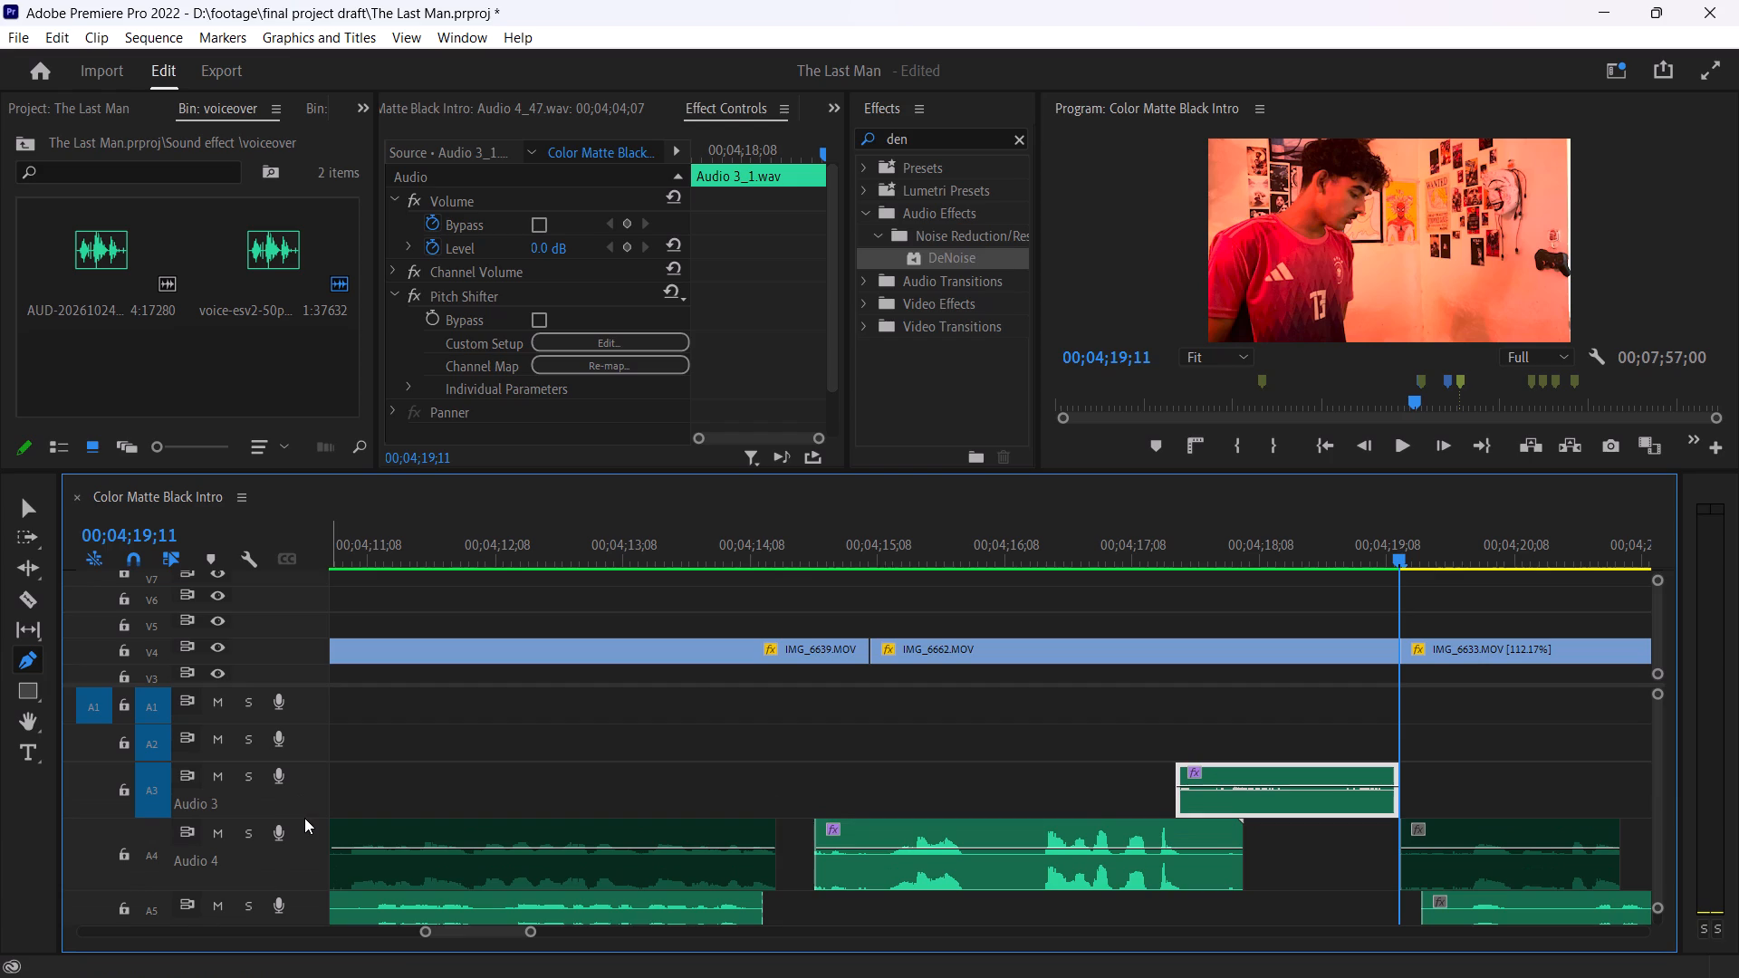
click(1240, 789)
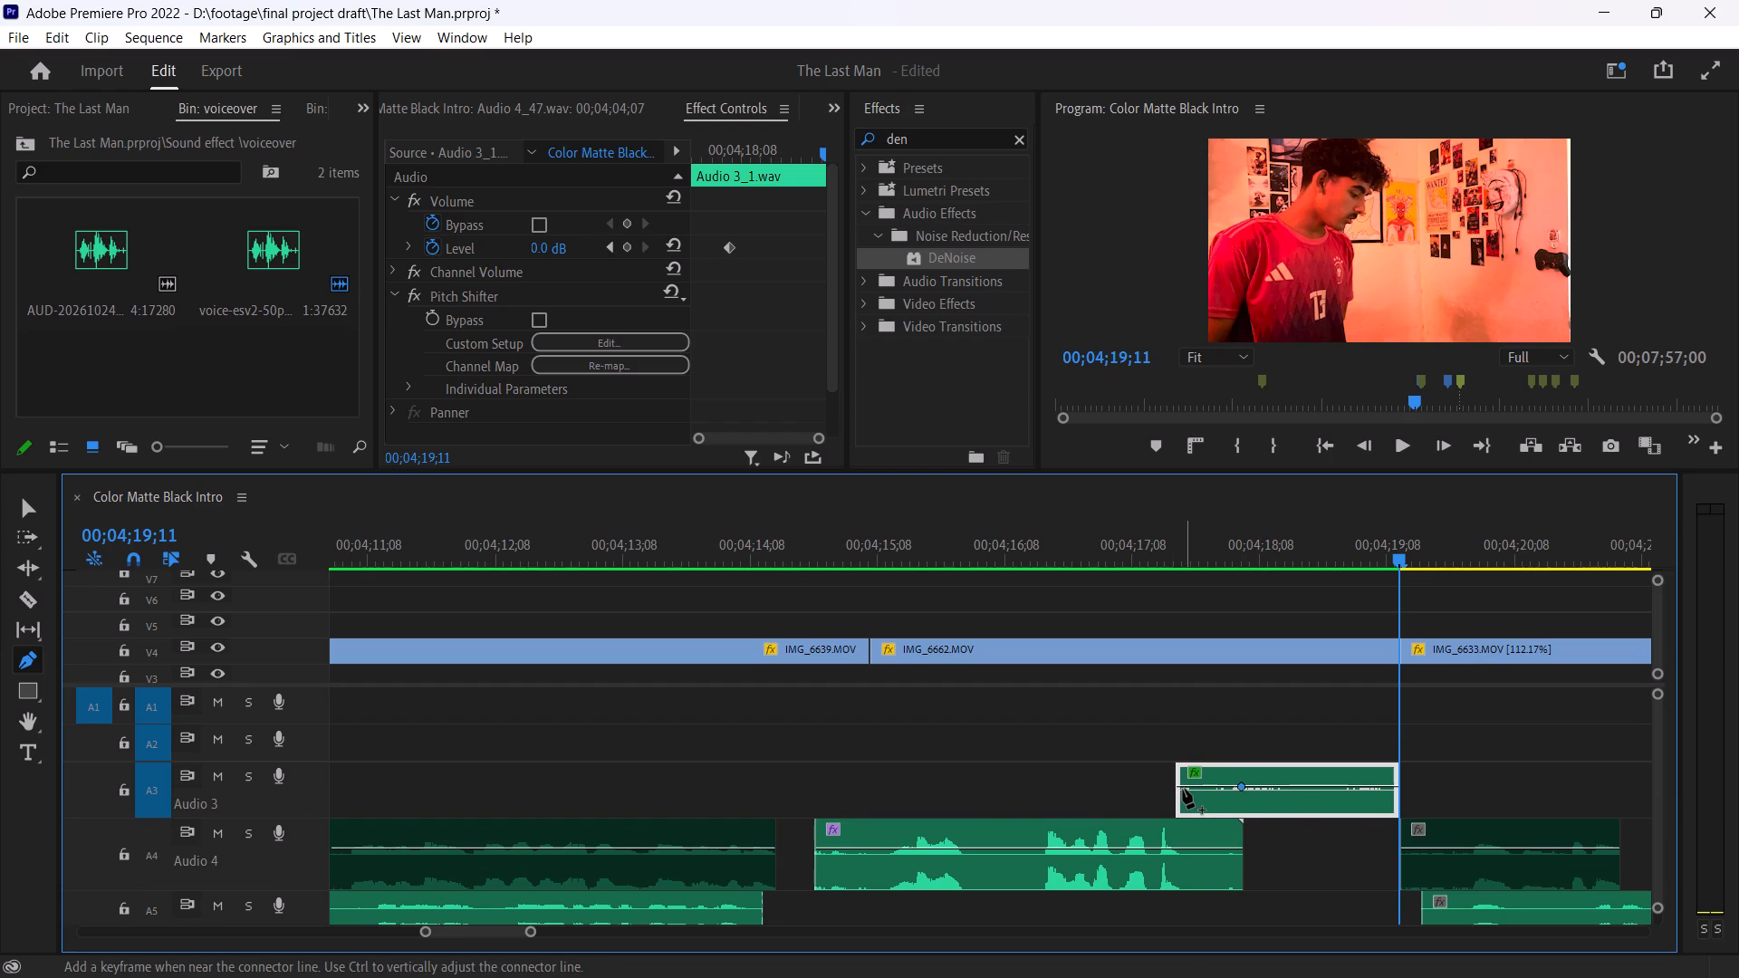
click(1183, 789)
drag(1183, 789, 1180, 831)
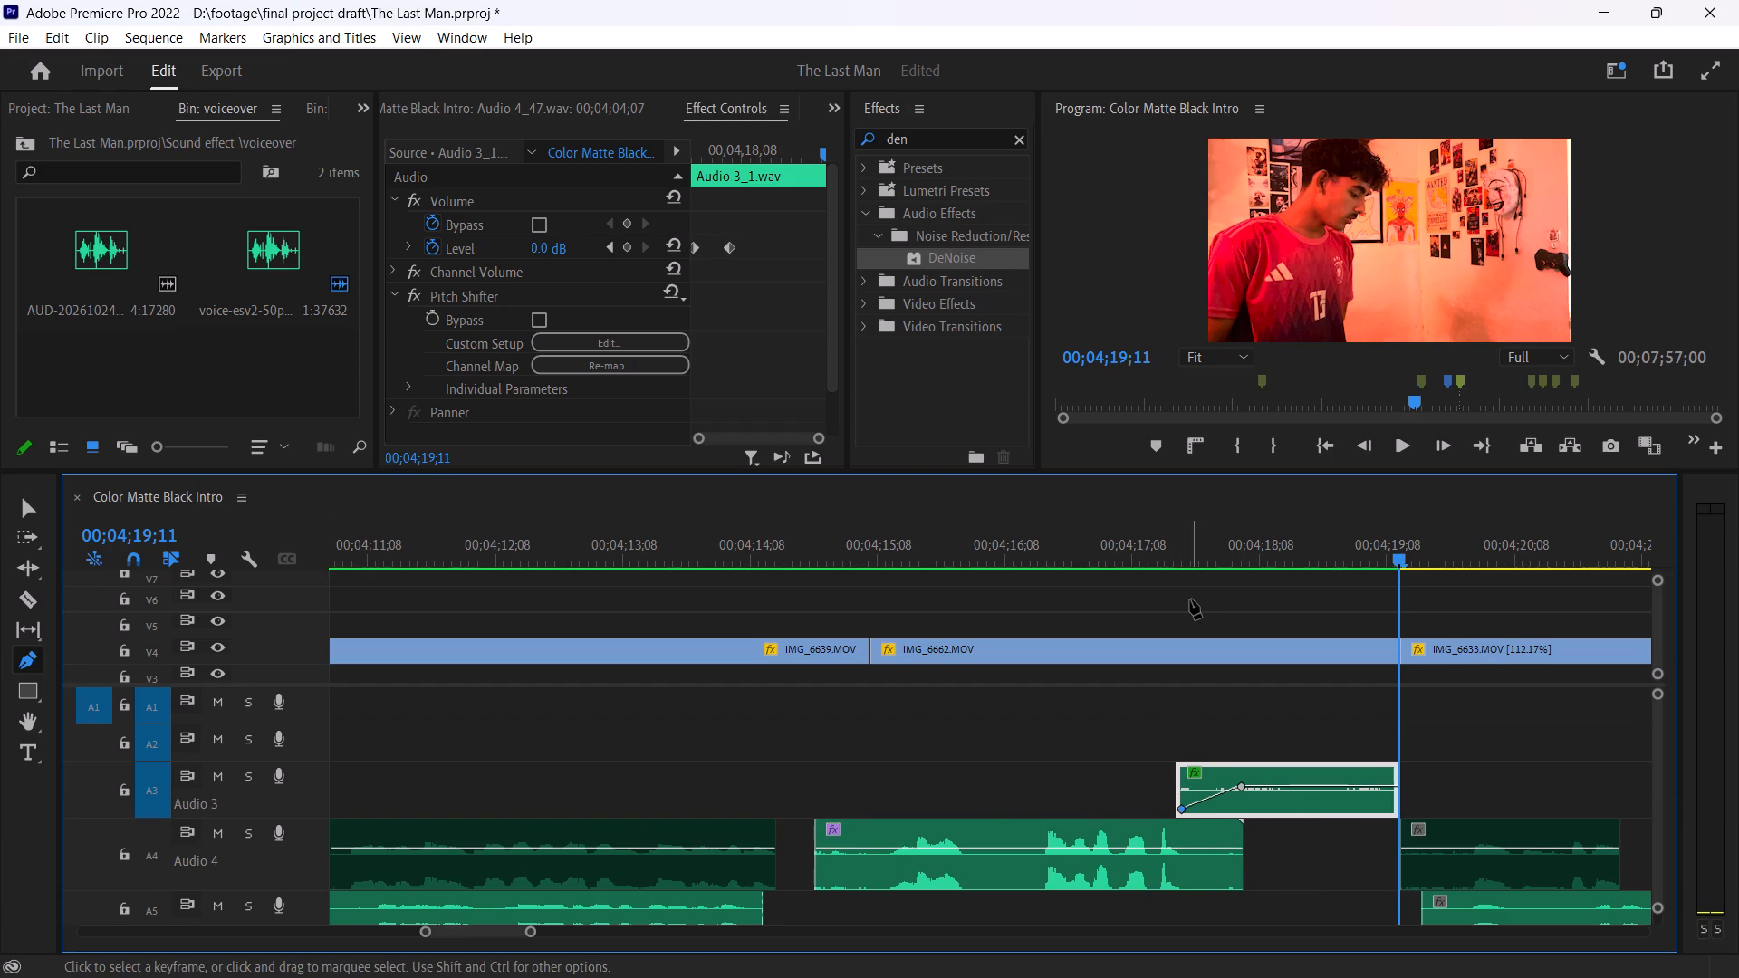
key(p)
key(v)
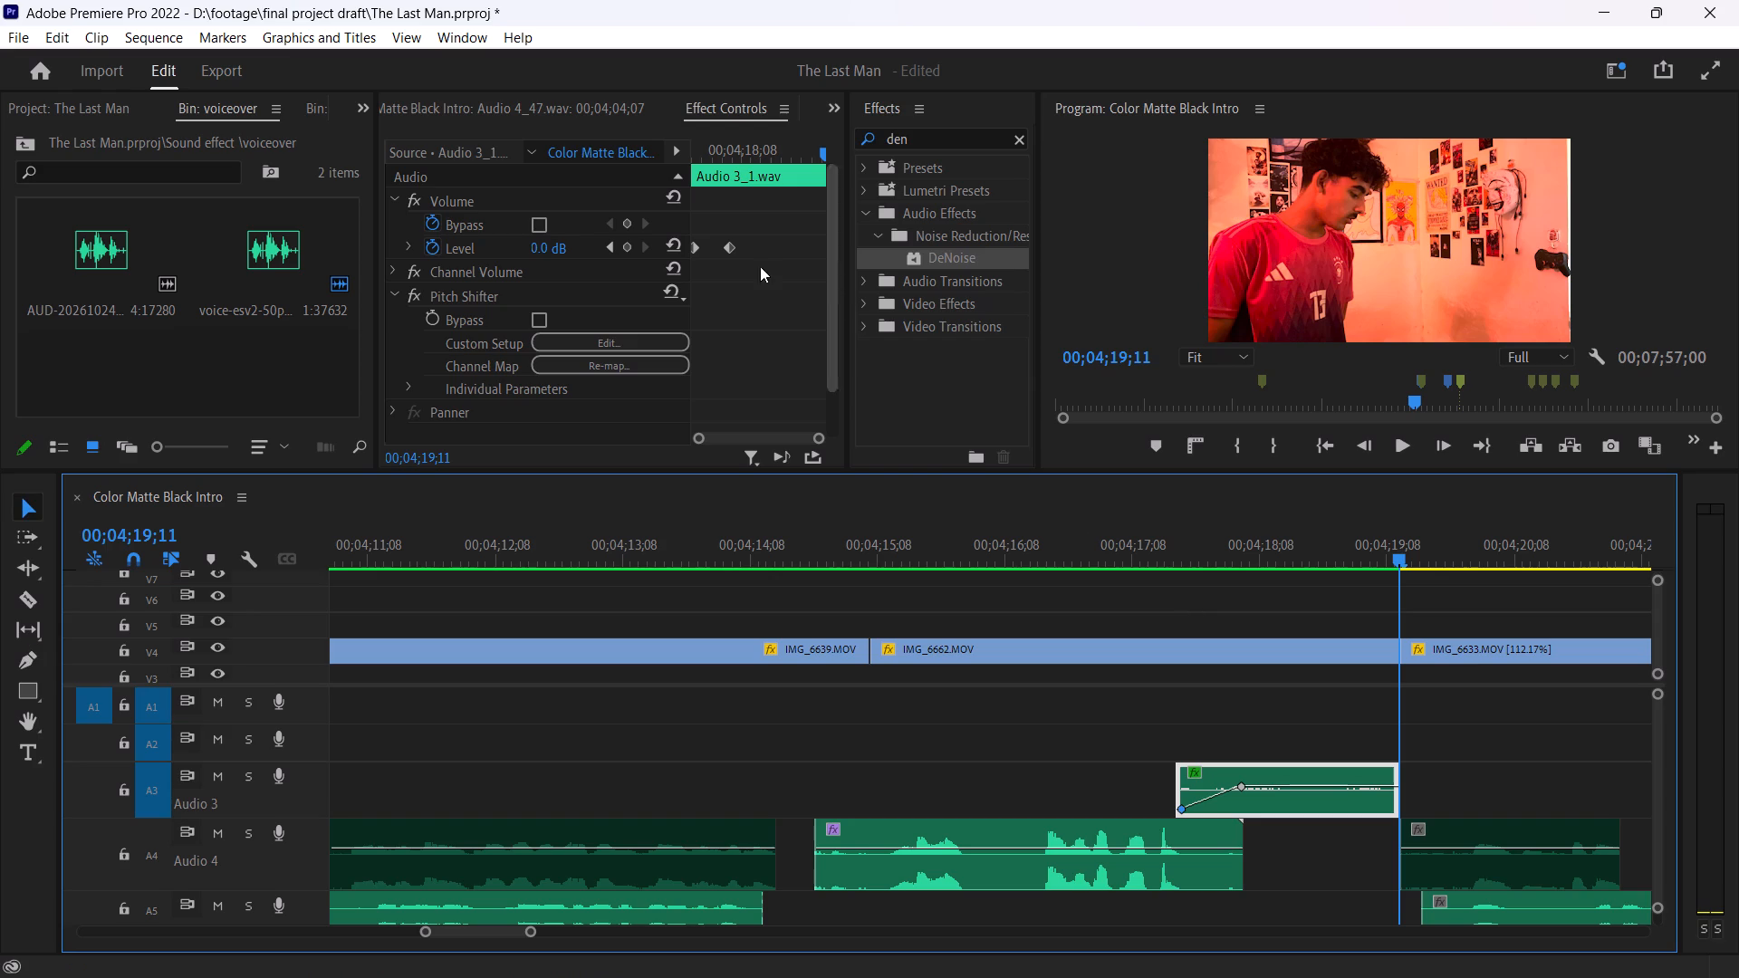
Apply Ease Out to the first volume keyframe of the Audio 3 fade-in and Ease In to the second.
drag(701, 230, 683, 282)
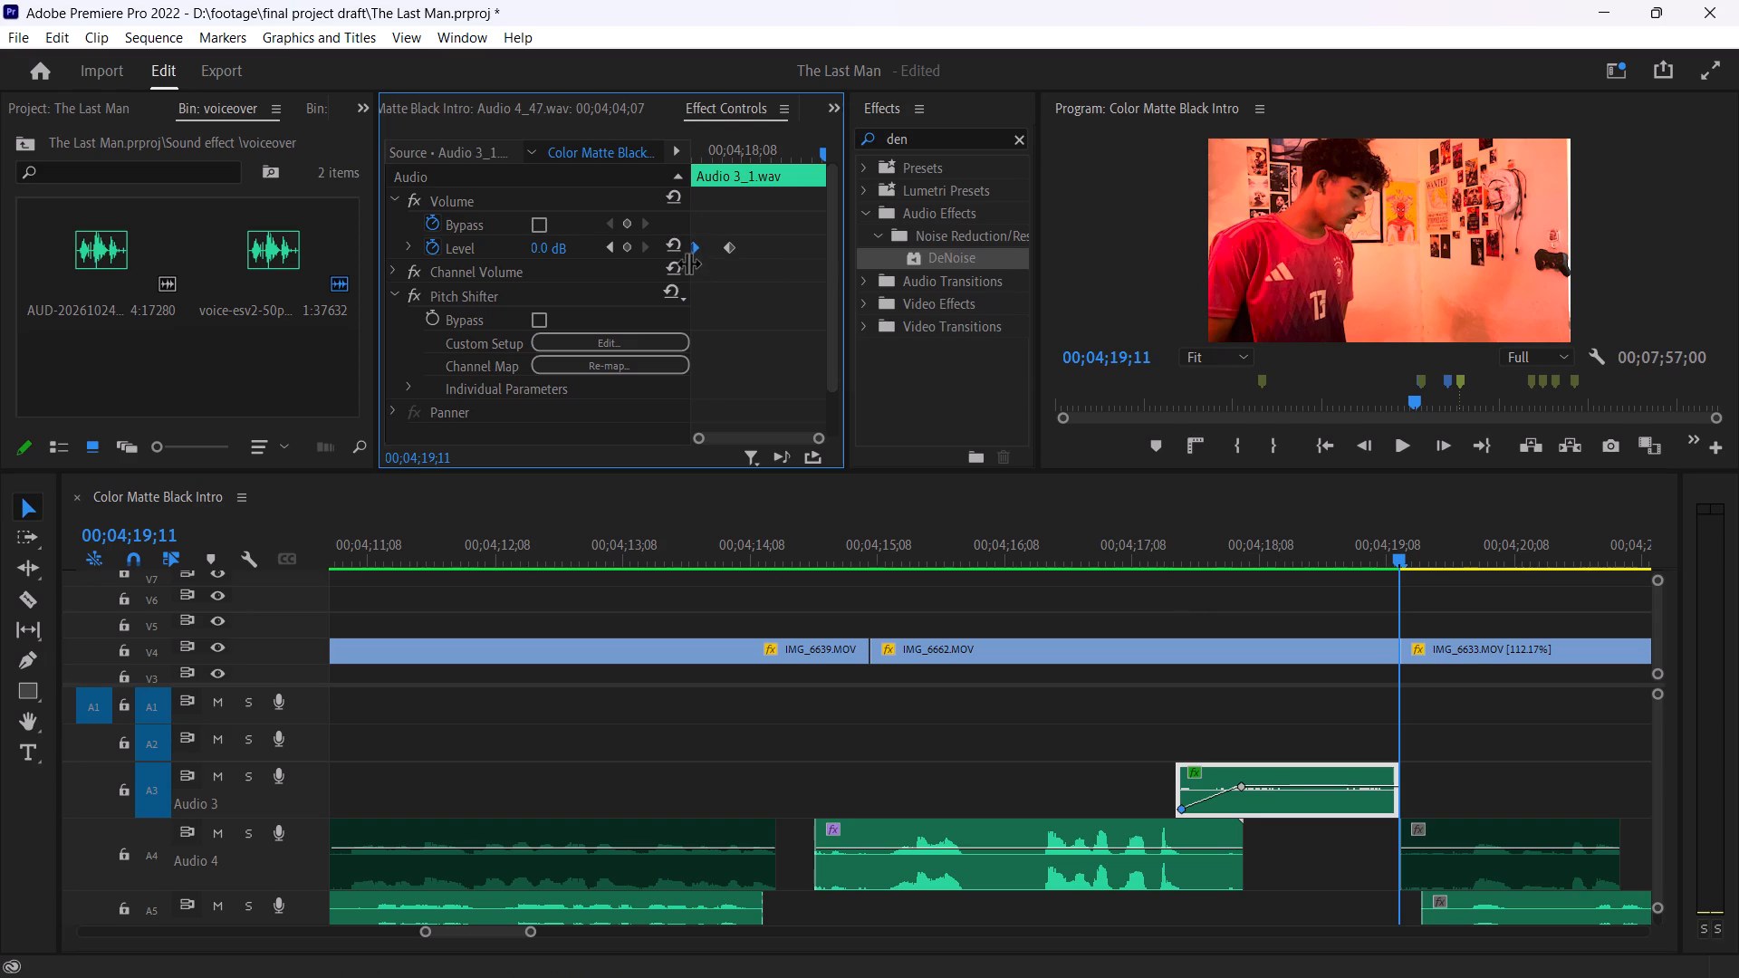
right_click(697, 250)
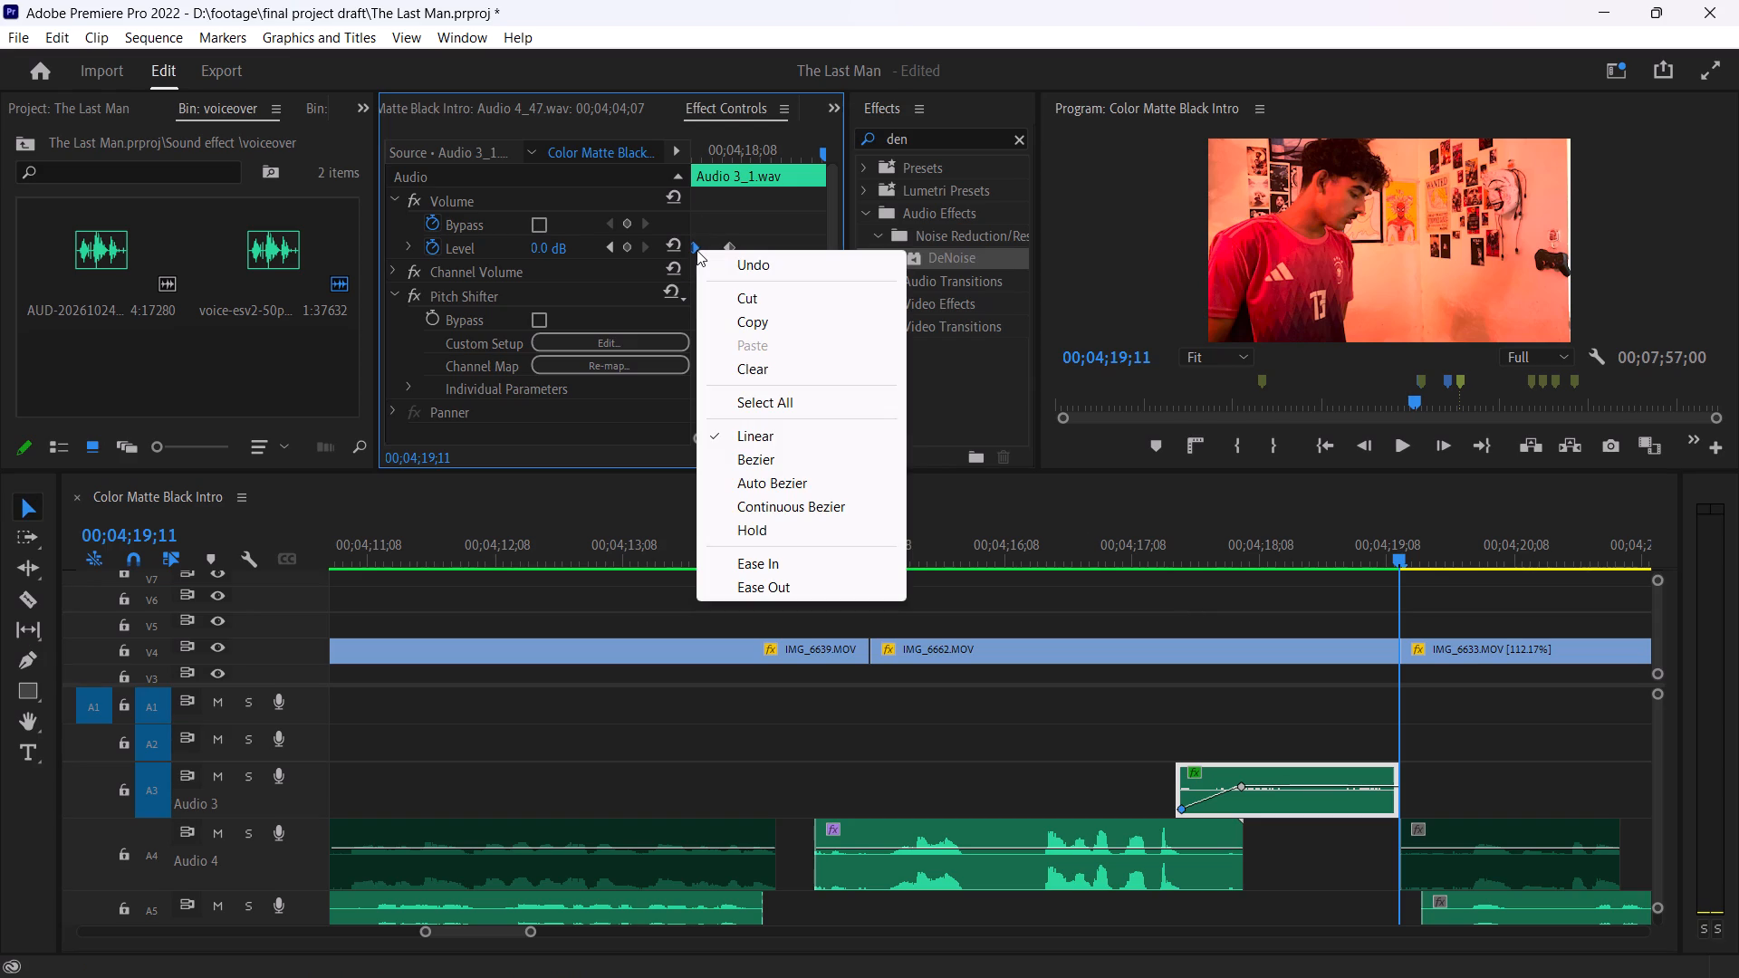
click(810, 580)
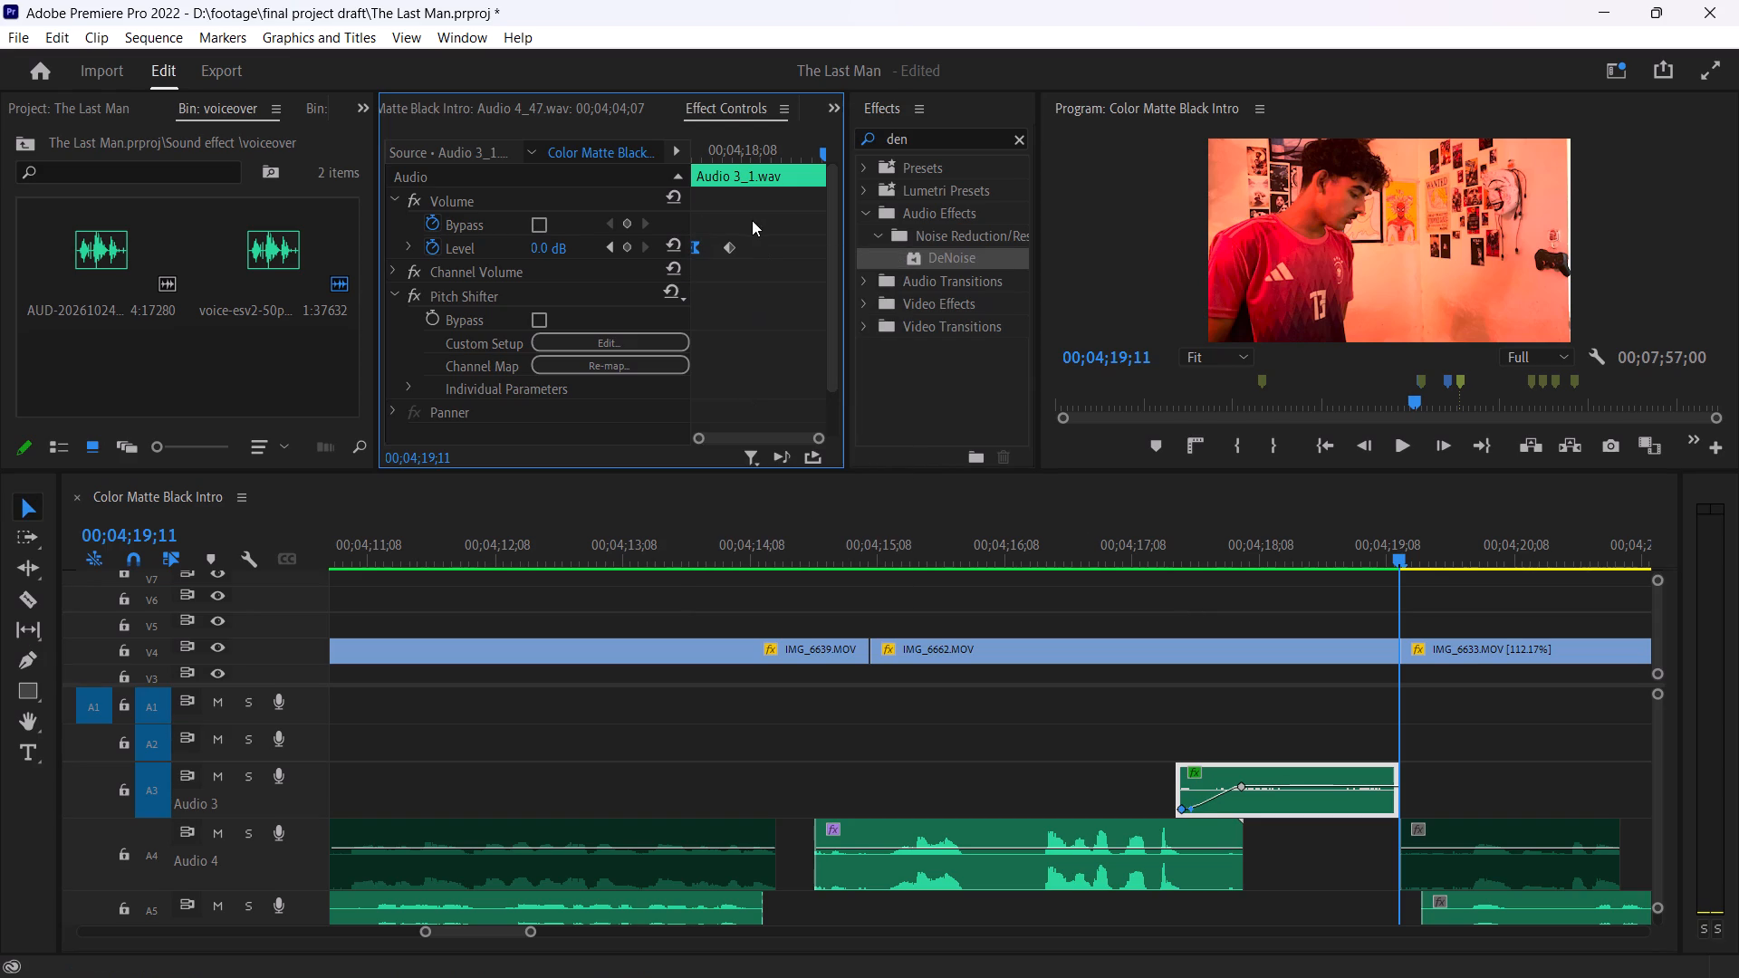
drag(752, 220, 725, 256)
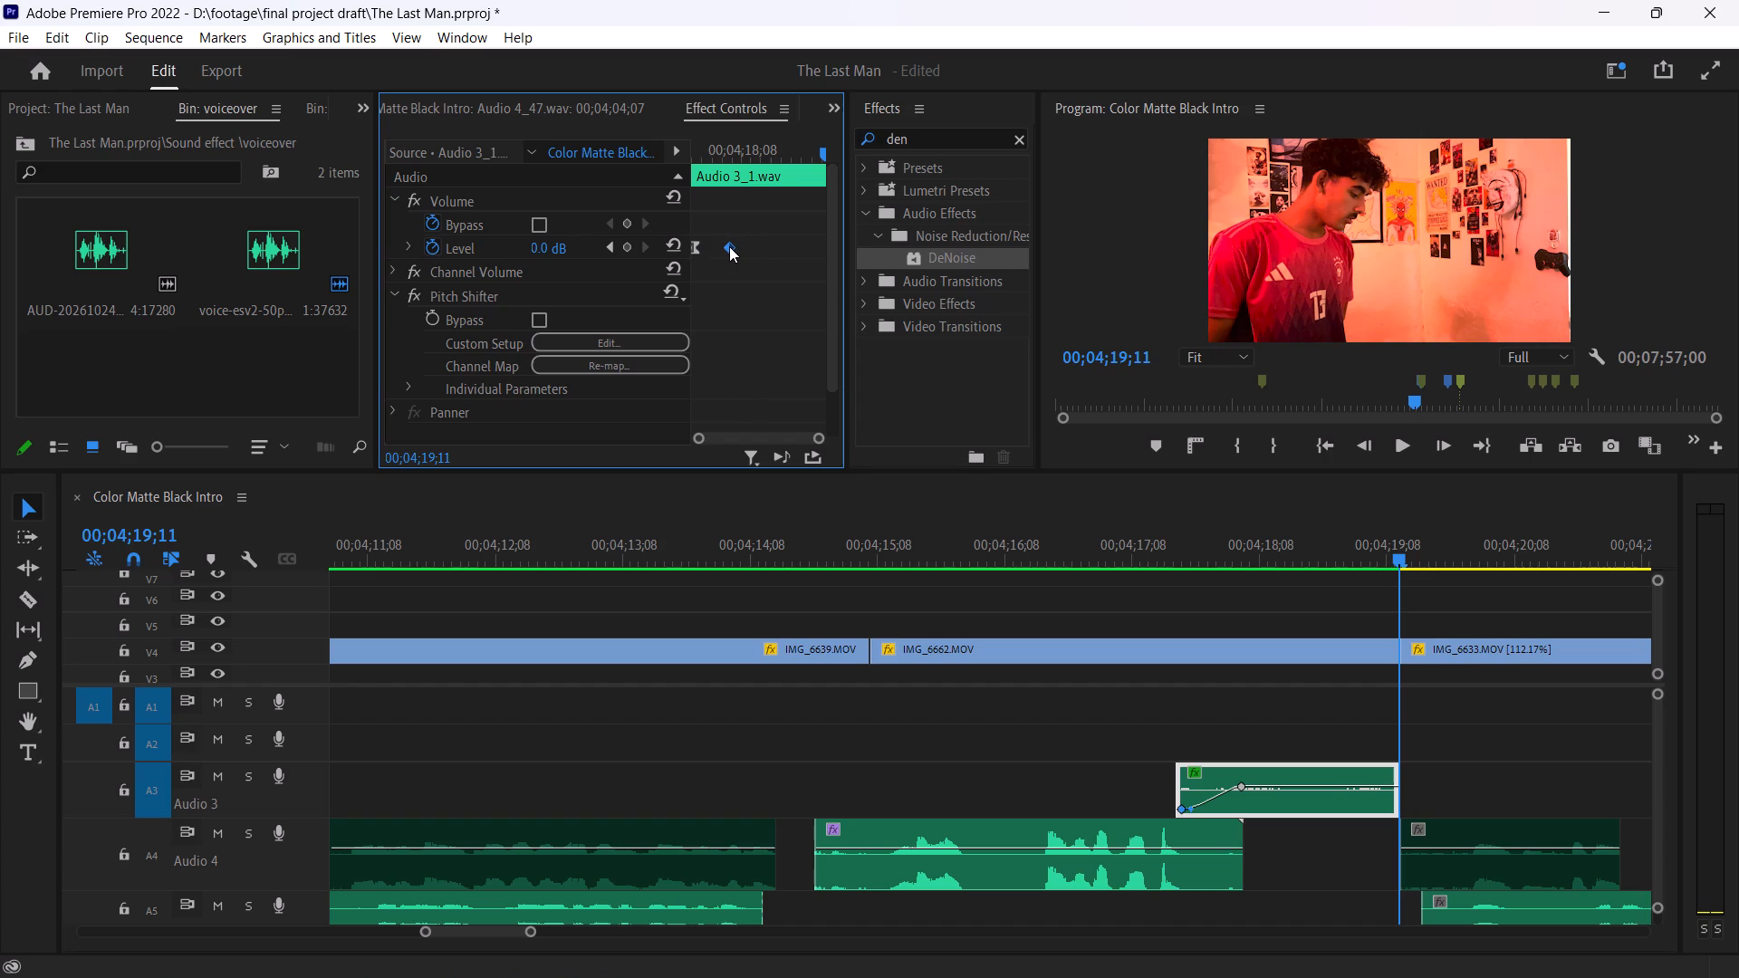
right_click(729, 246)
click(813, 560)
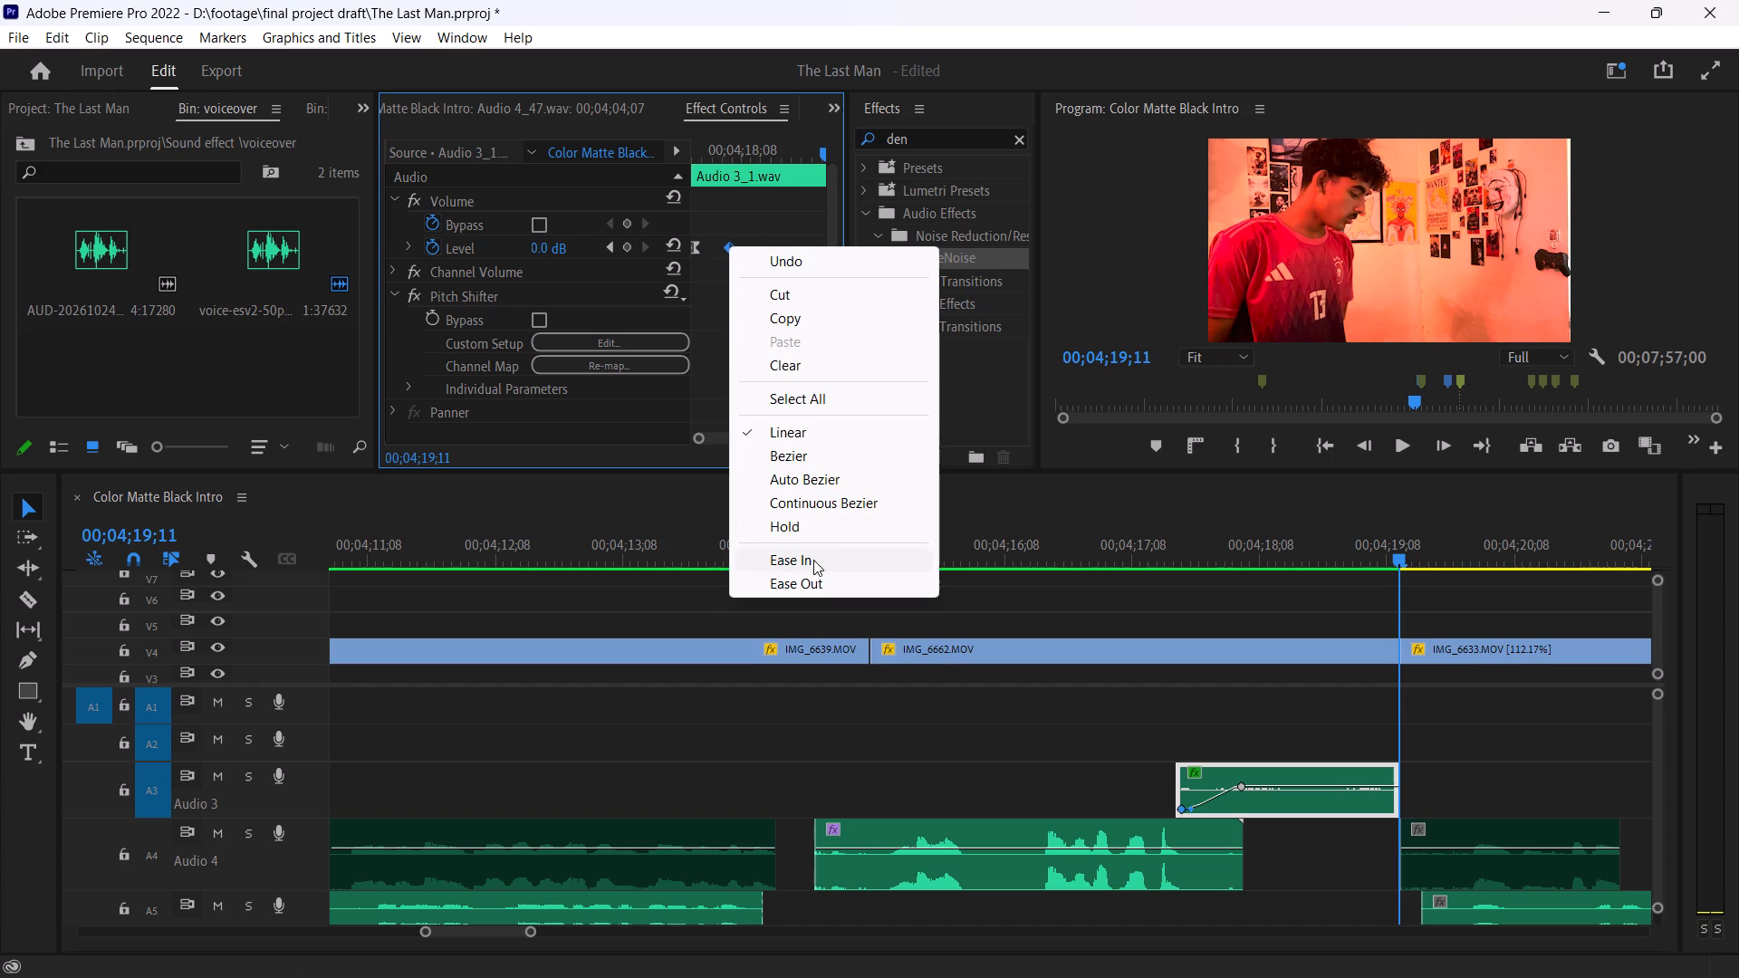
Play back the faded Audio 3 take from 00;04;16;27 and continue through the IMG_6633.MOV dialogue to 00;04;29;25.
click(1086, 541)
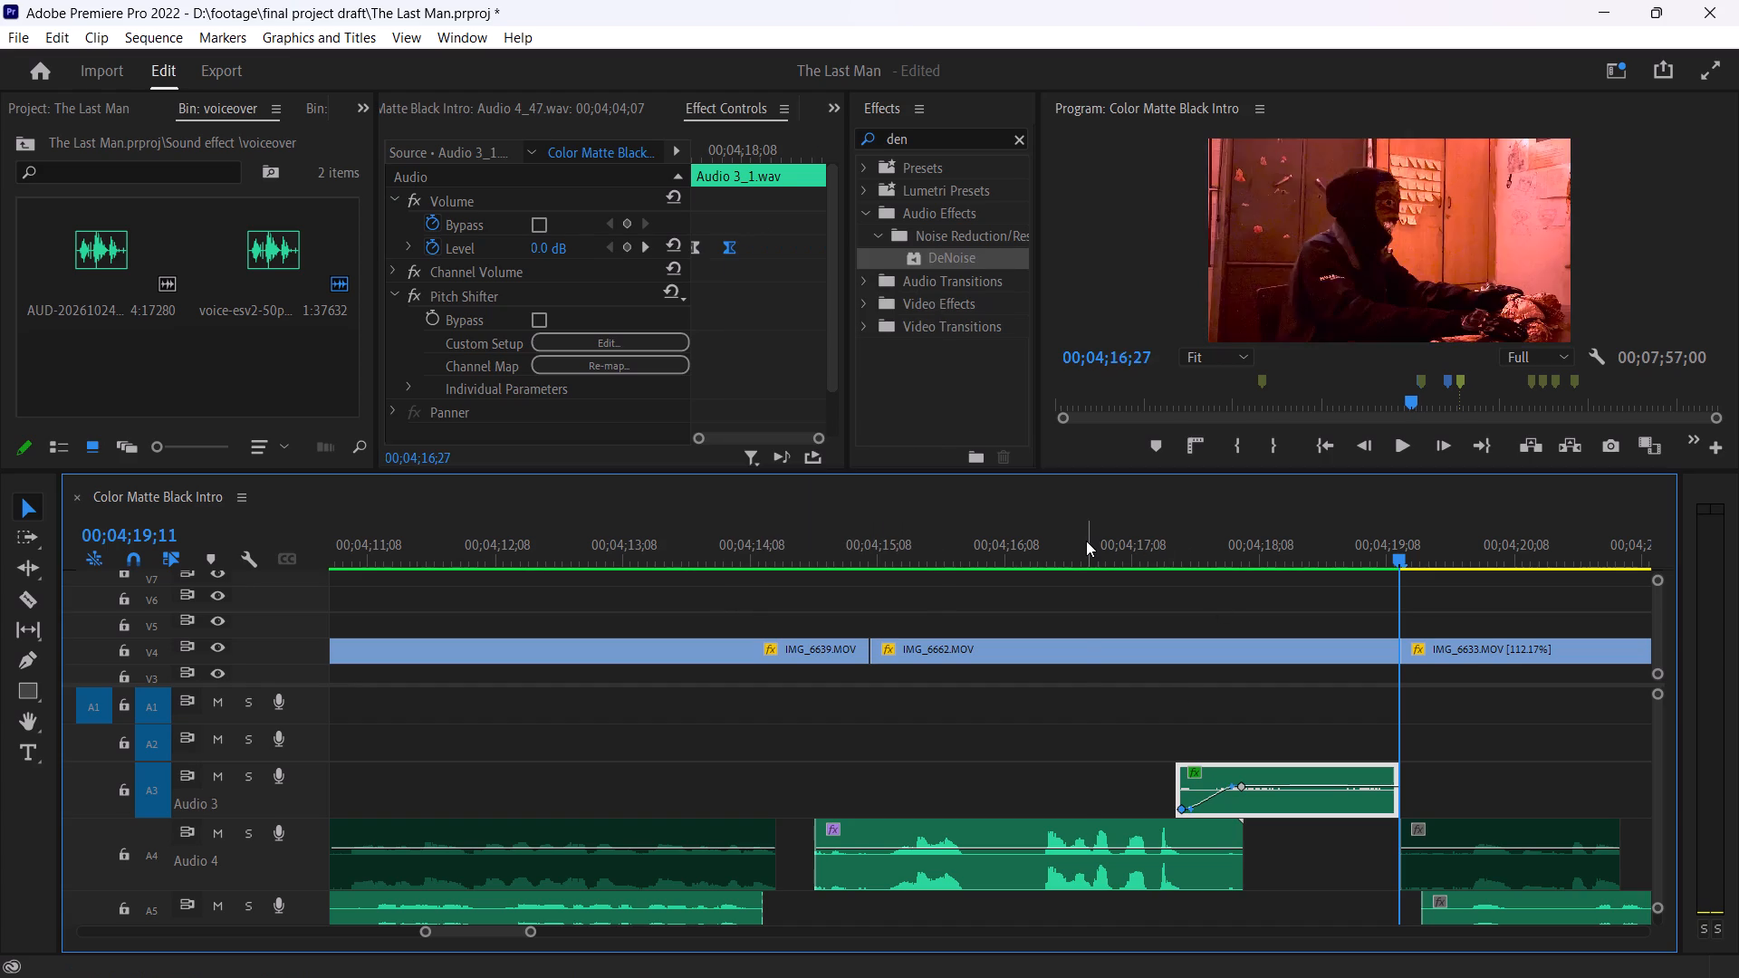
key(space)
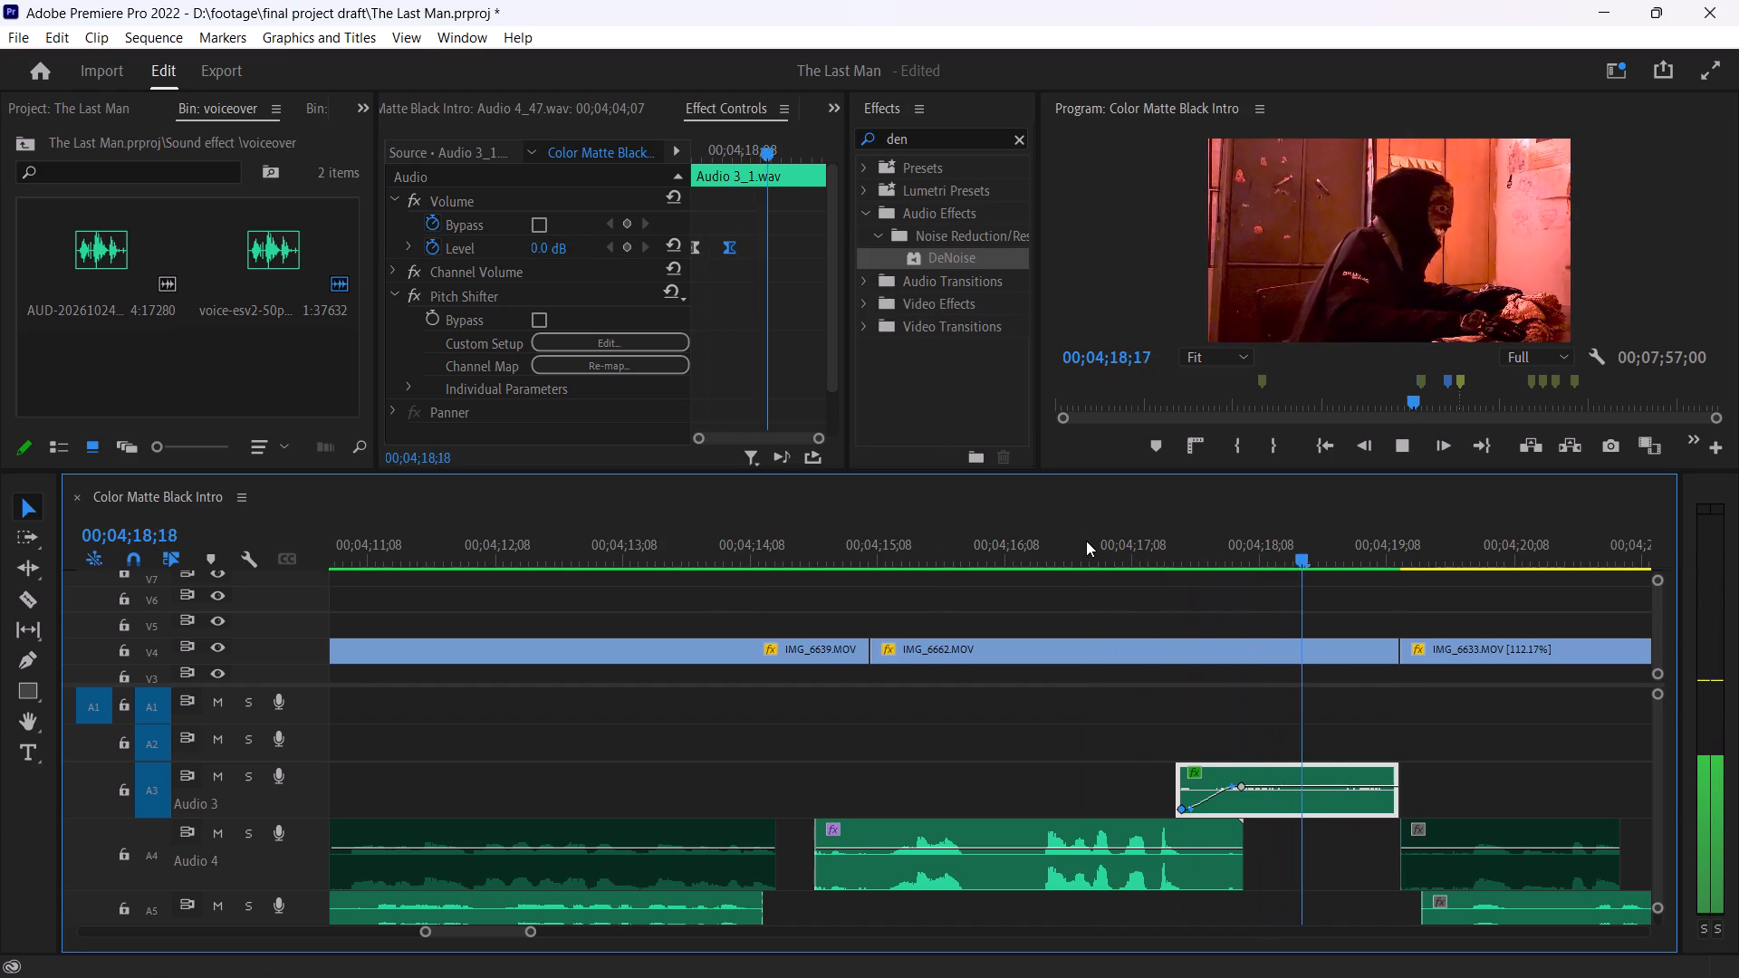
key(space)
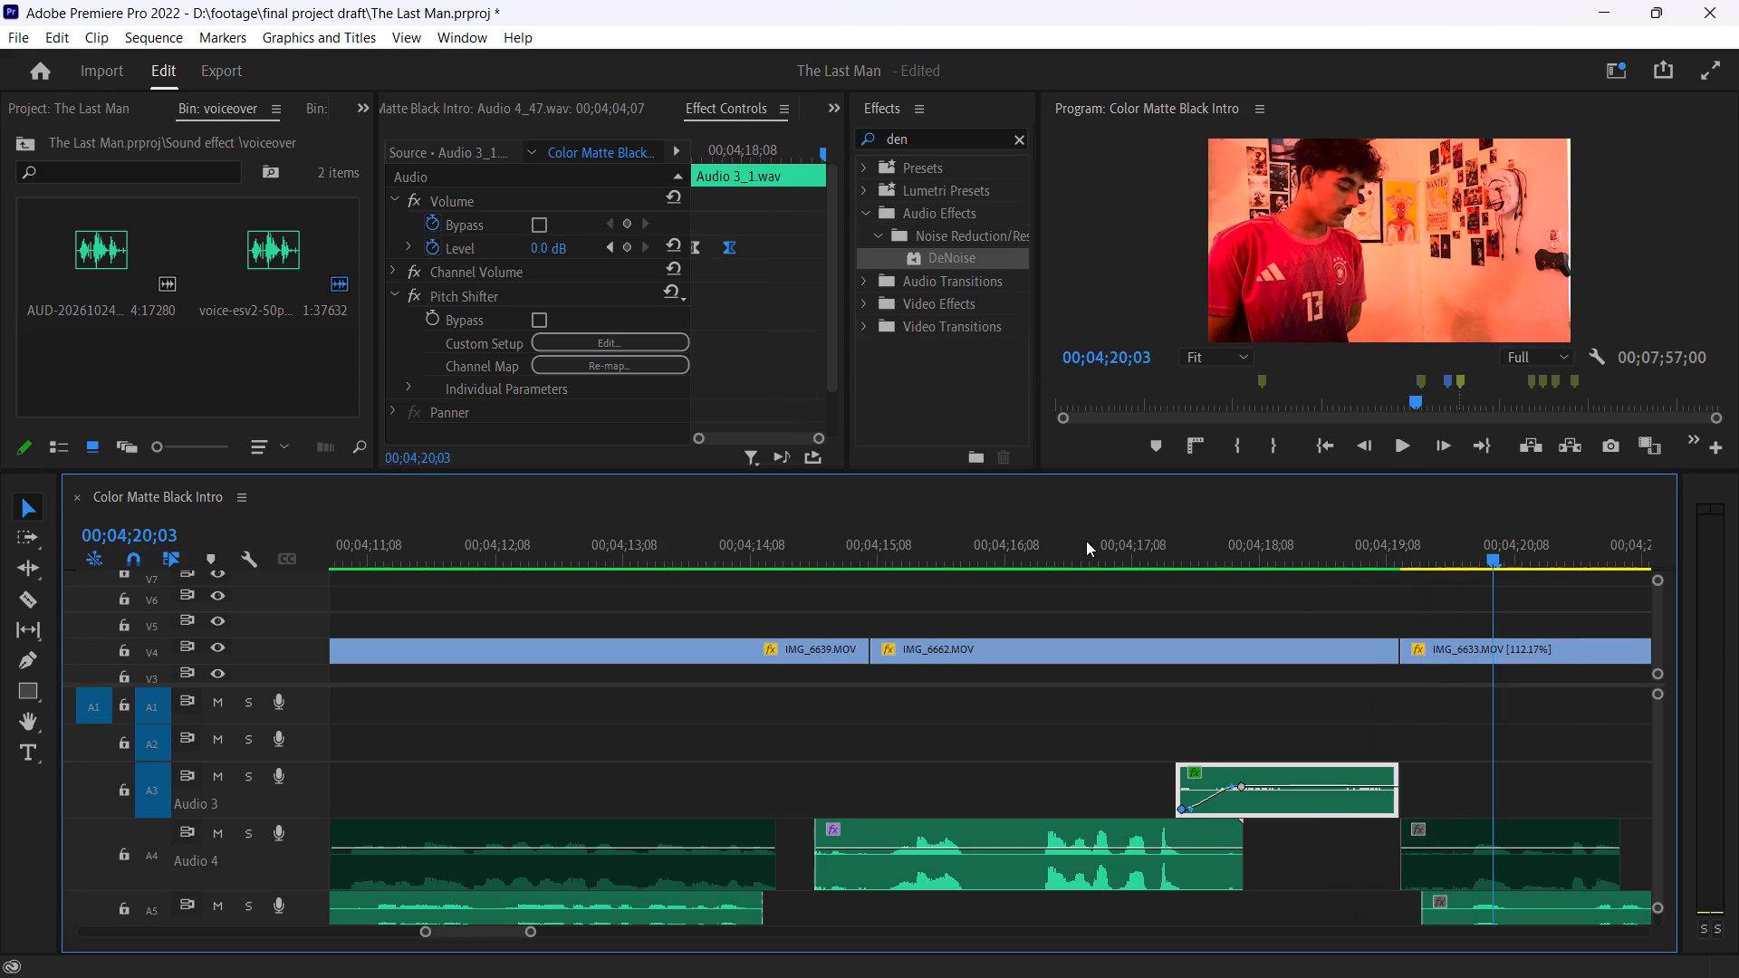
key(space)
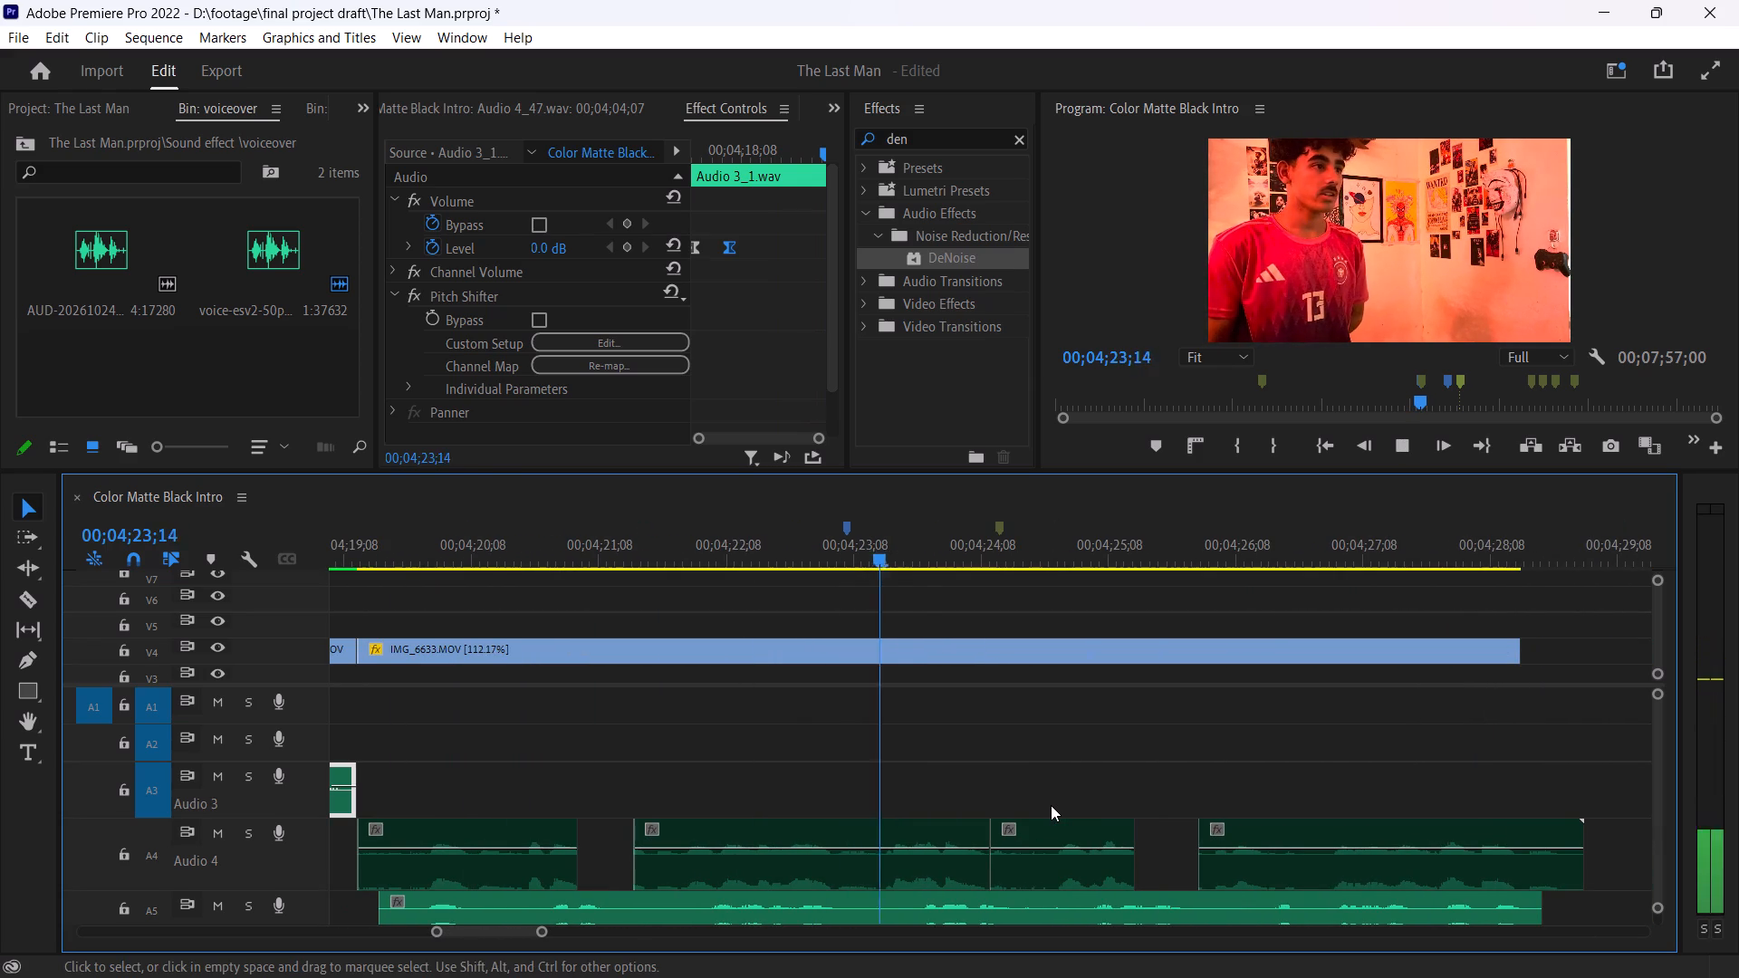
right_click(1051, 805)
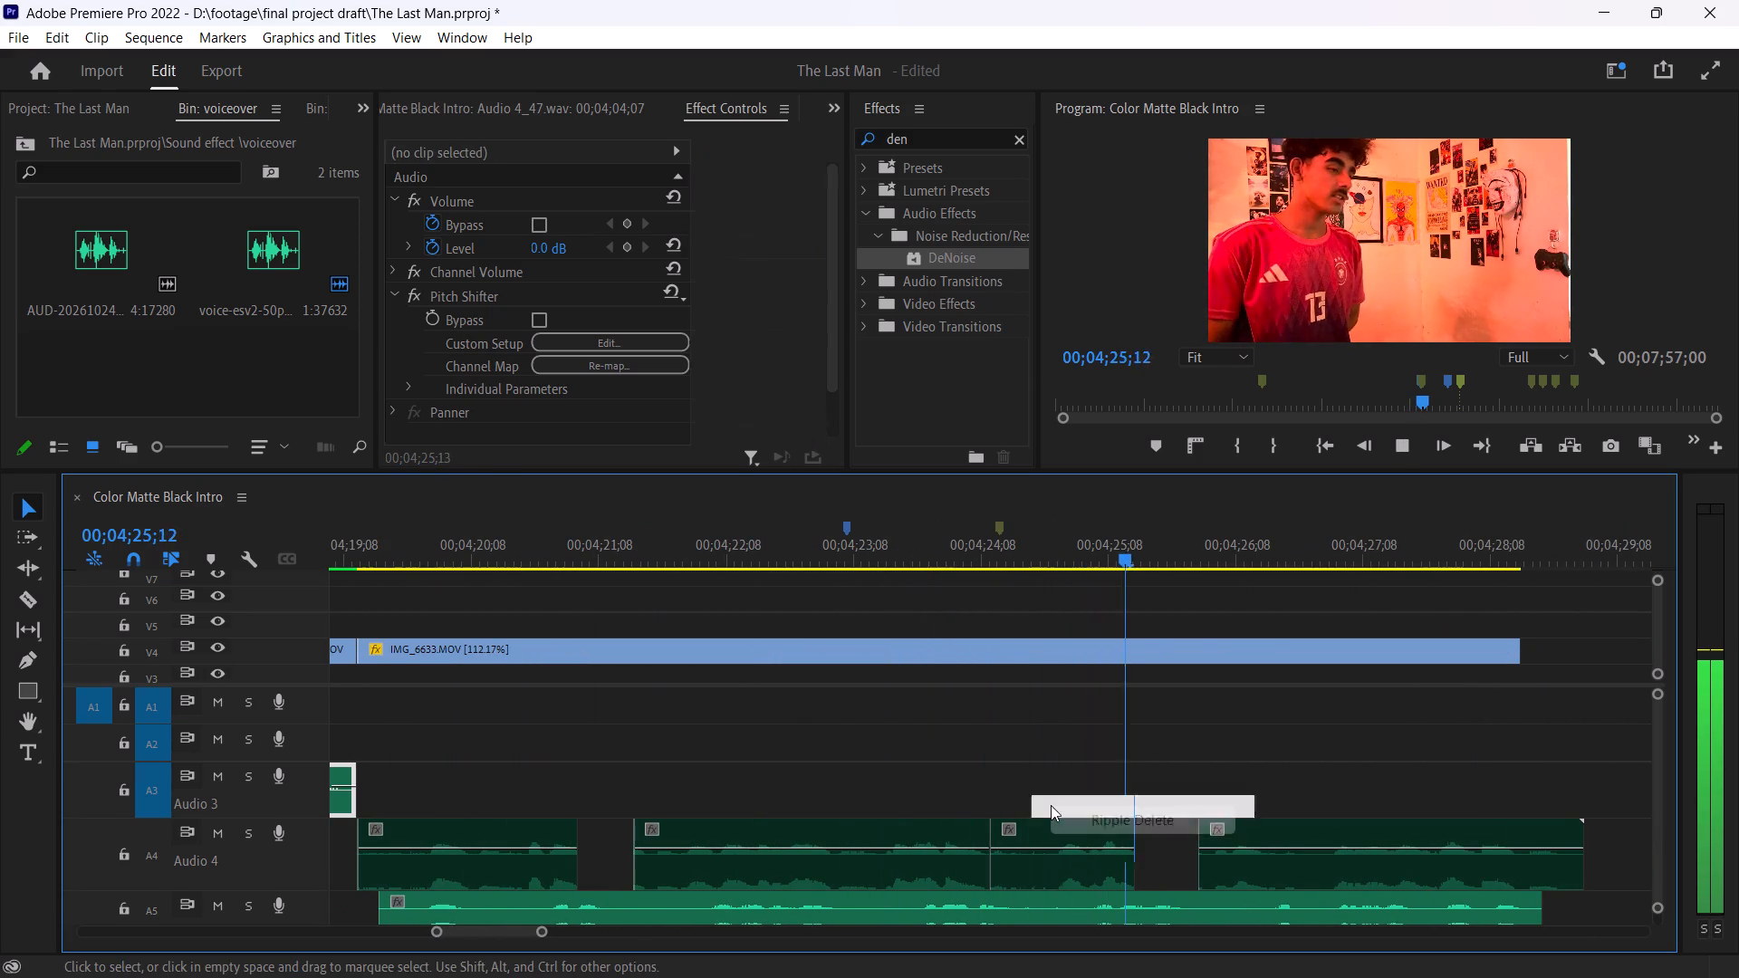
click(1051, 805)
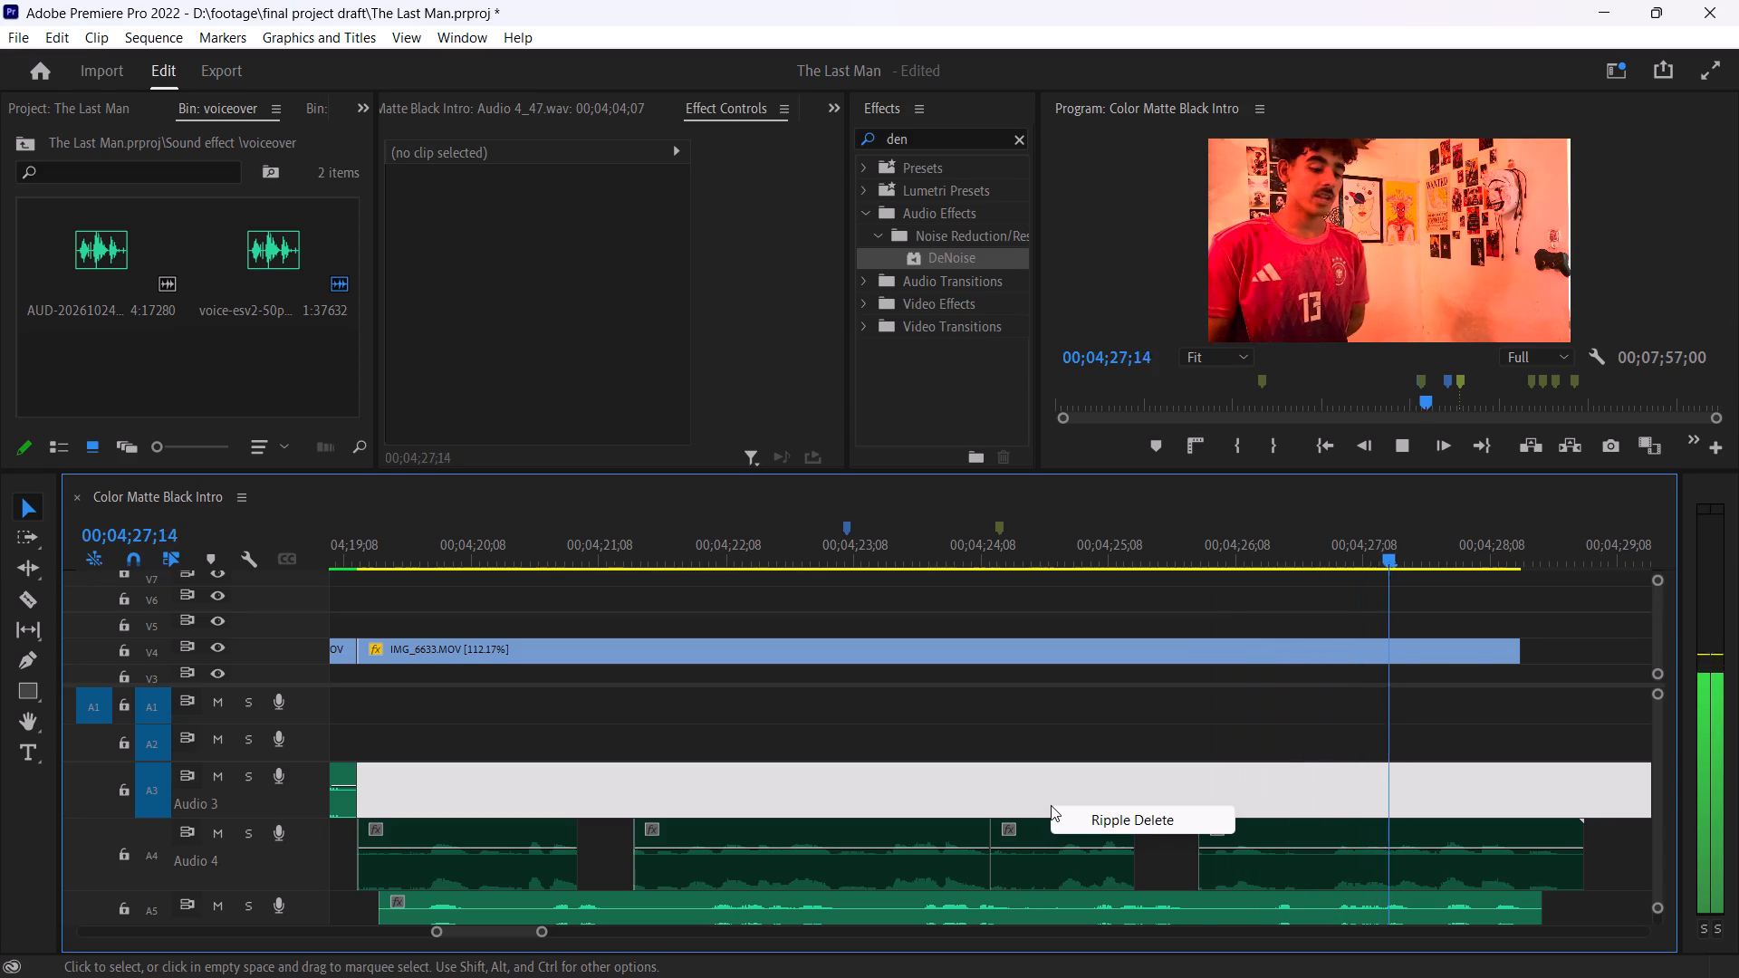
click(995, 791)
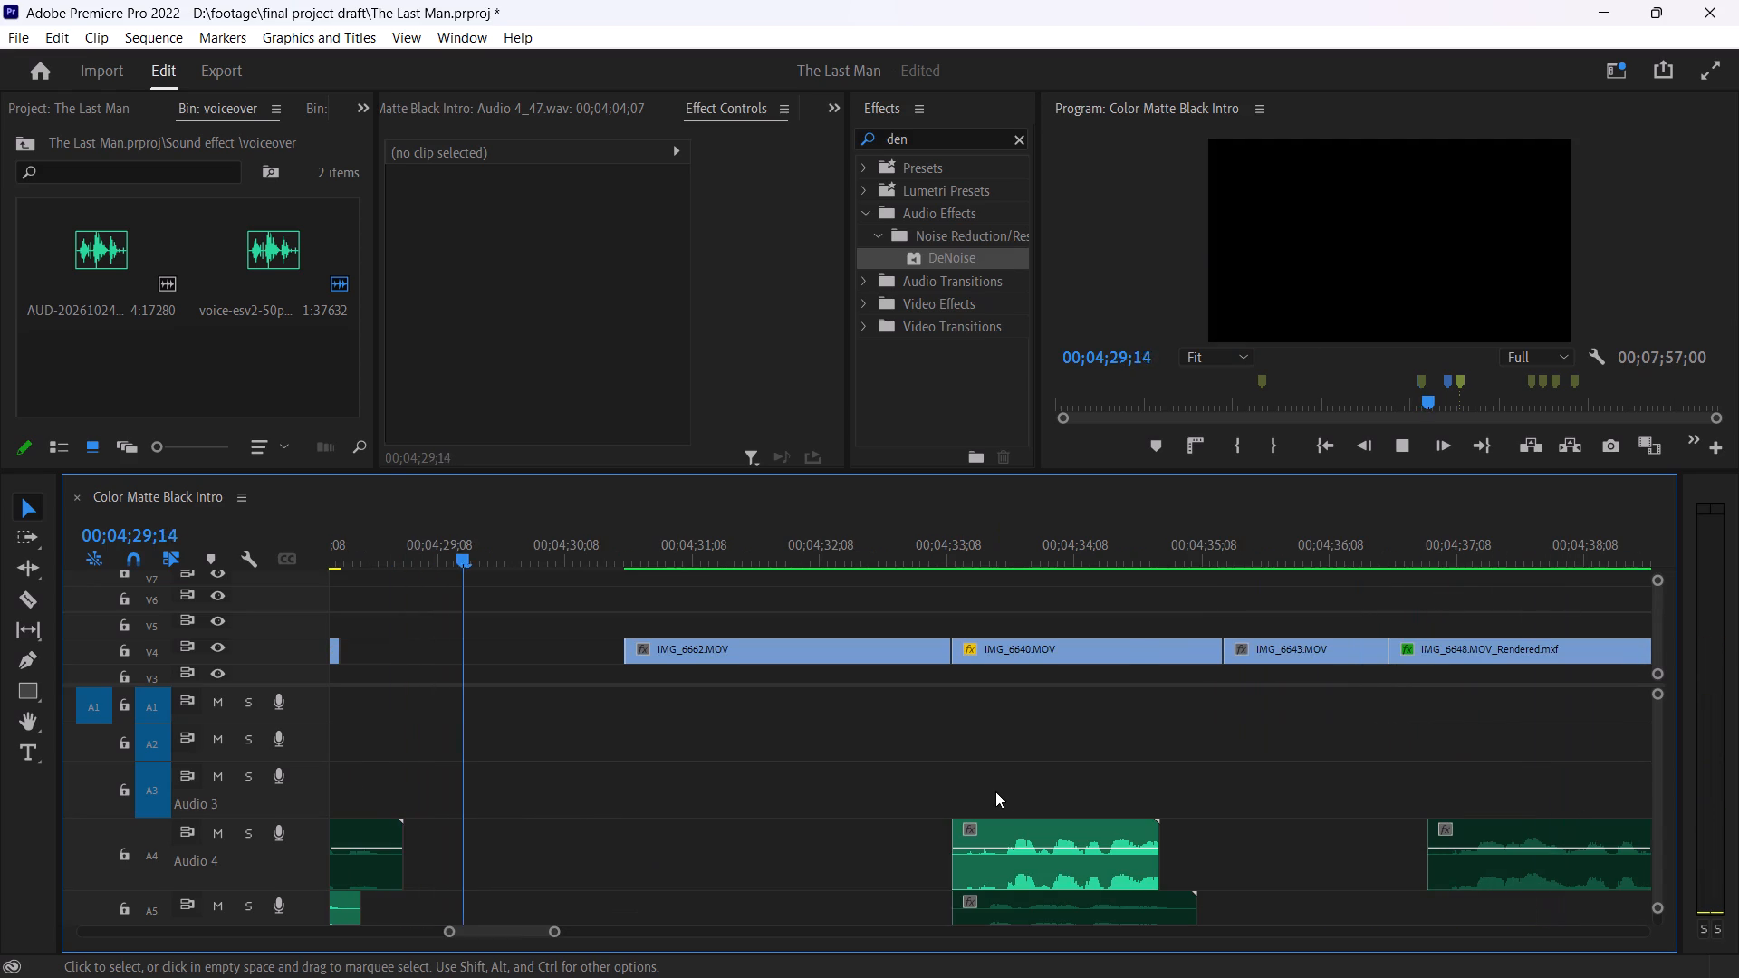
key(space)
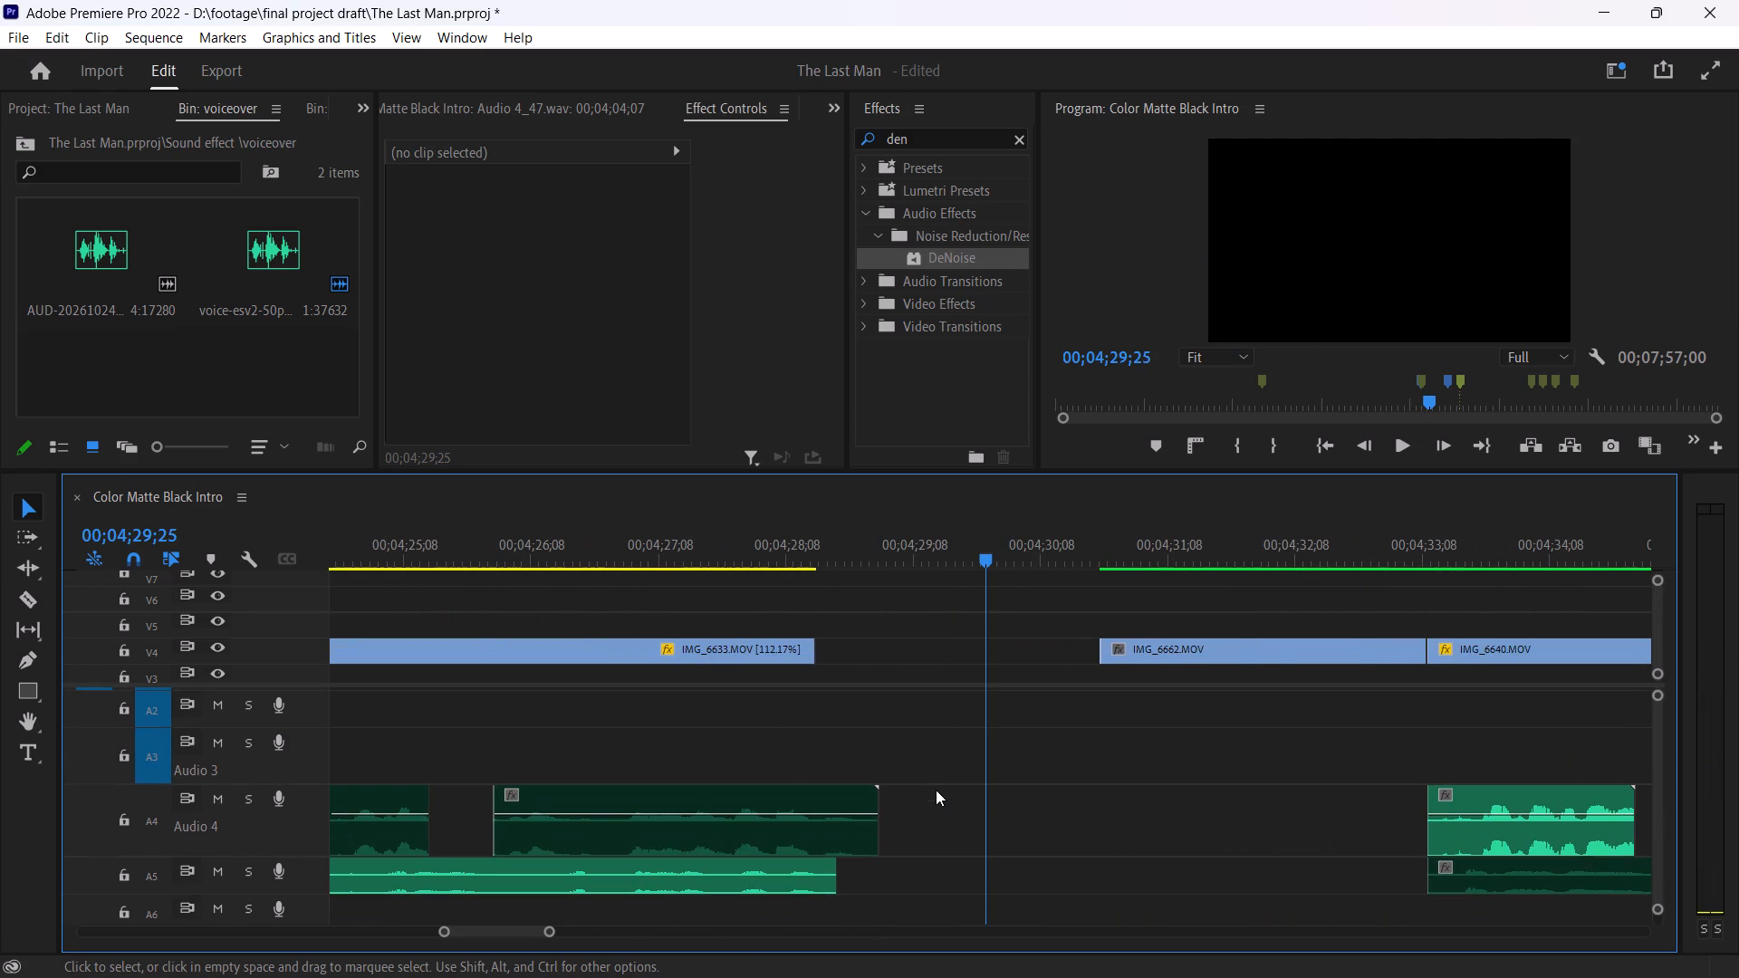
Examine the layout of the dialogue clips around 00;04;29;25 across the sequence and play on to 00;04;31;12 in IMG_6662.MOV.
drag(550, 934, 748, 941)
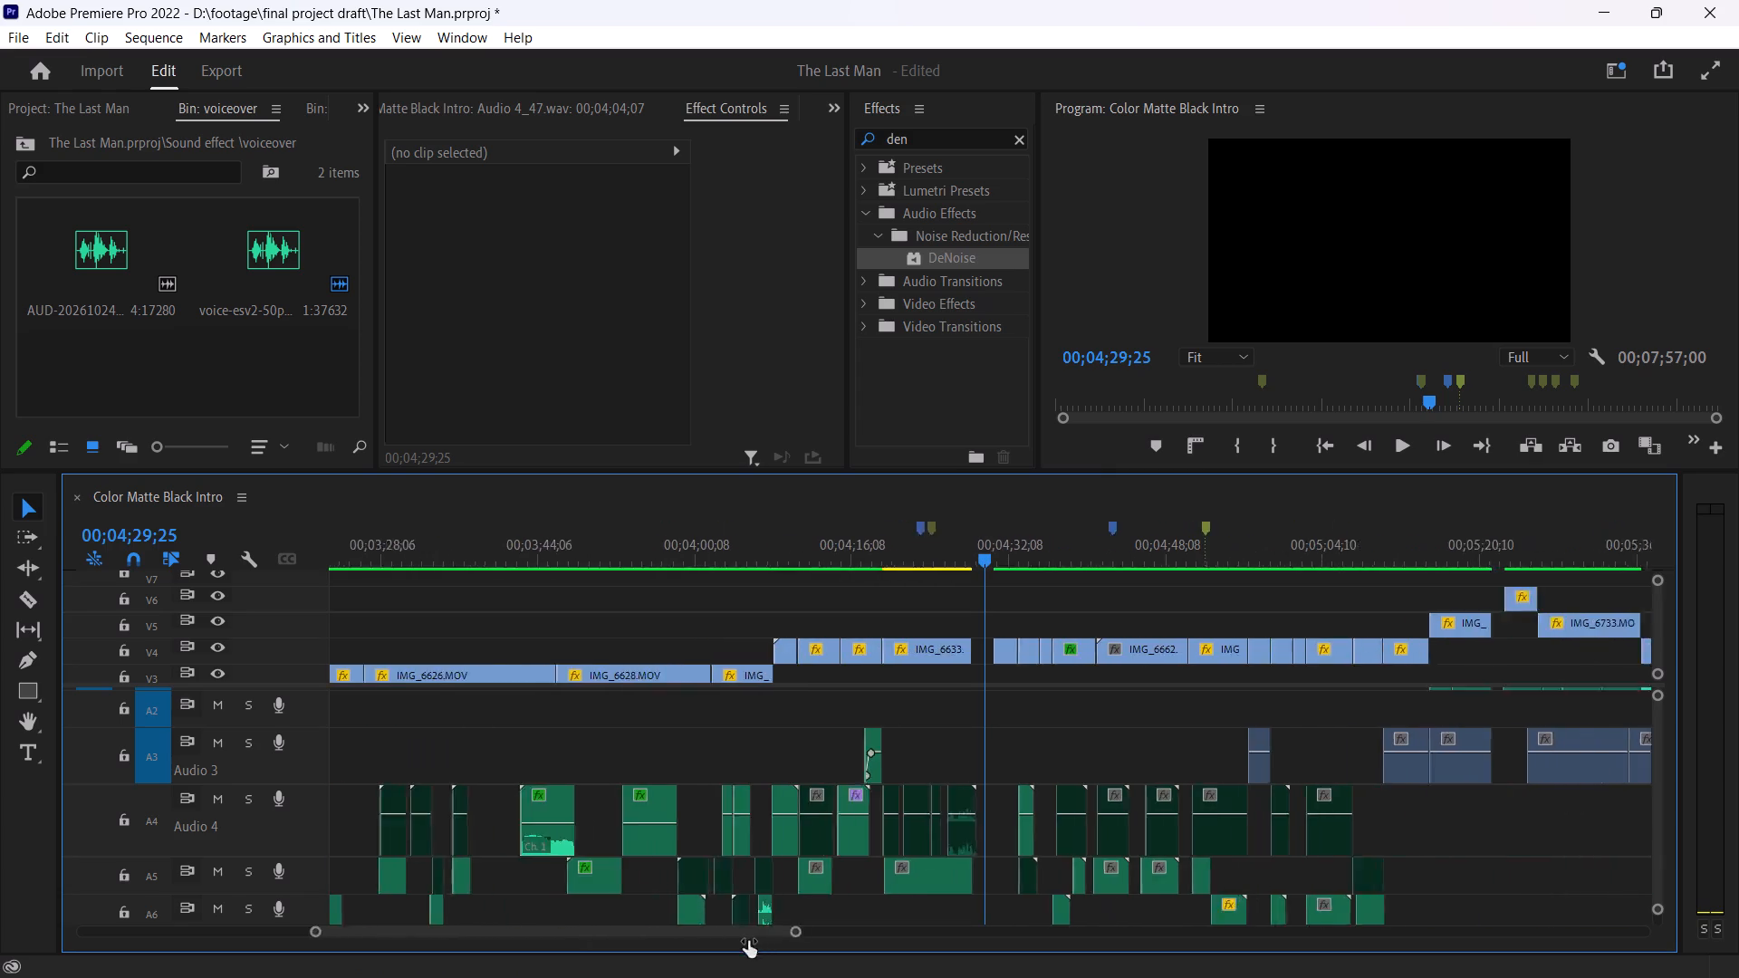
drag(748, 941, 773, 944)
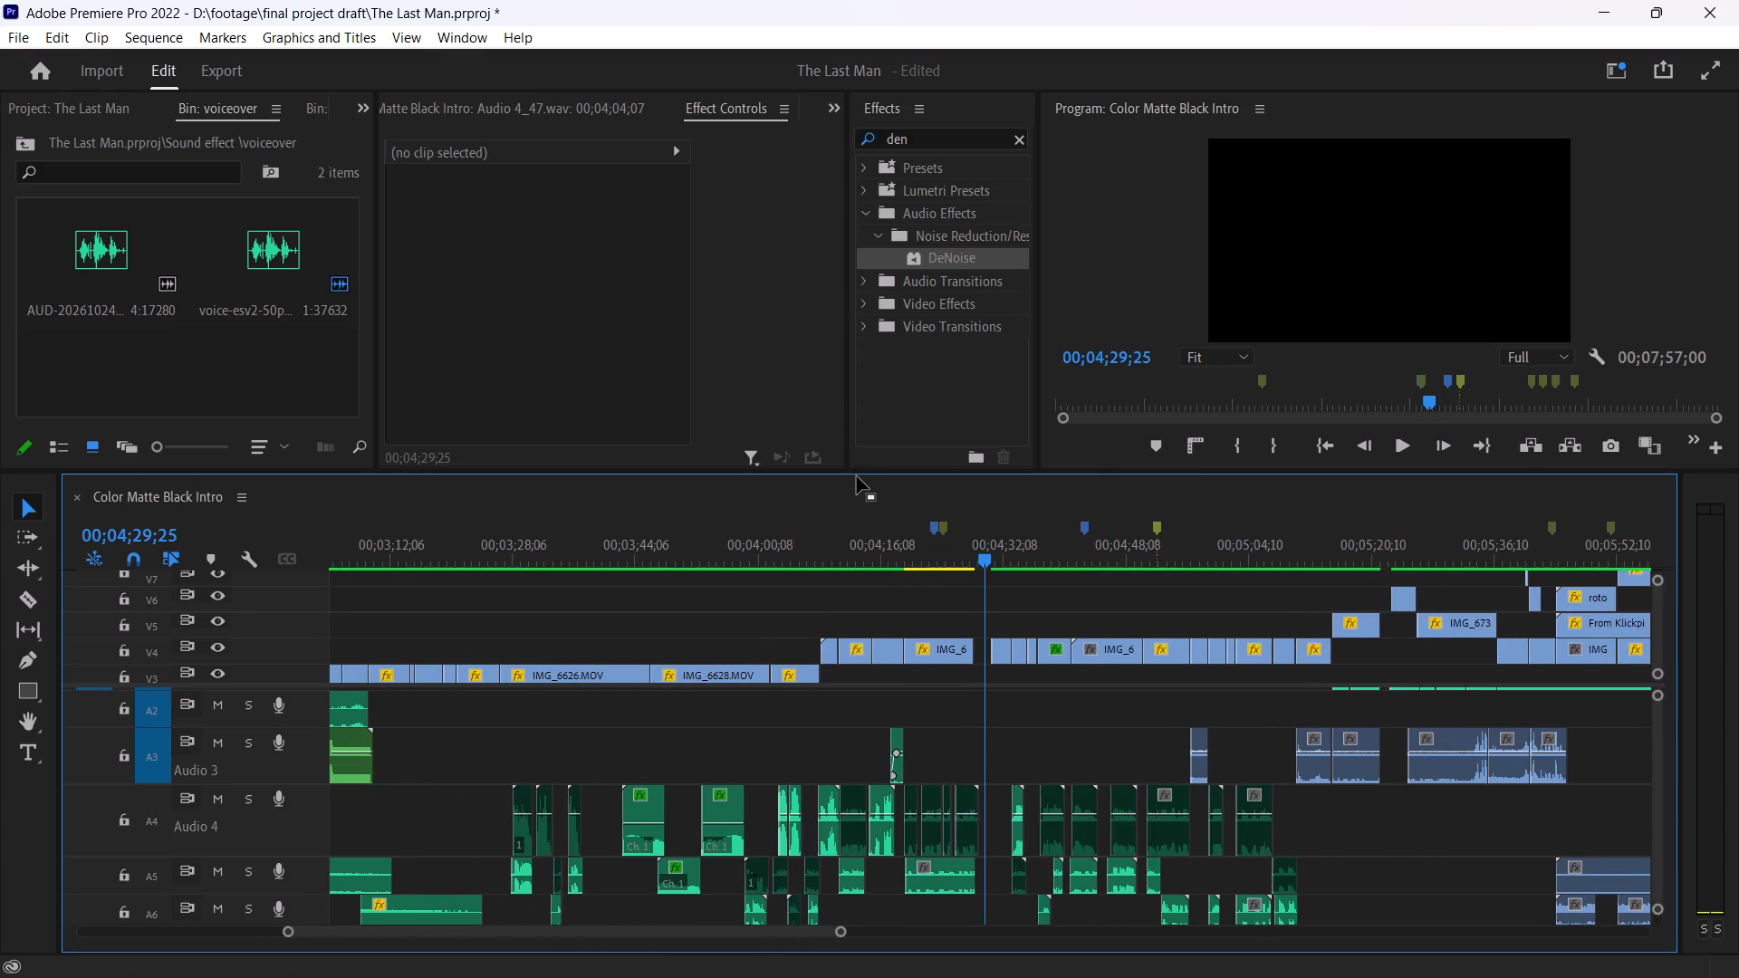
drag(846, 473, 661, 307)
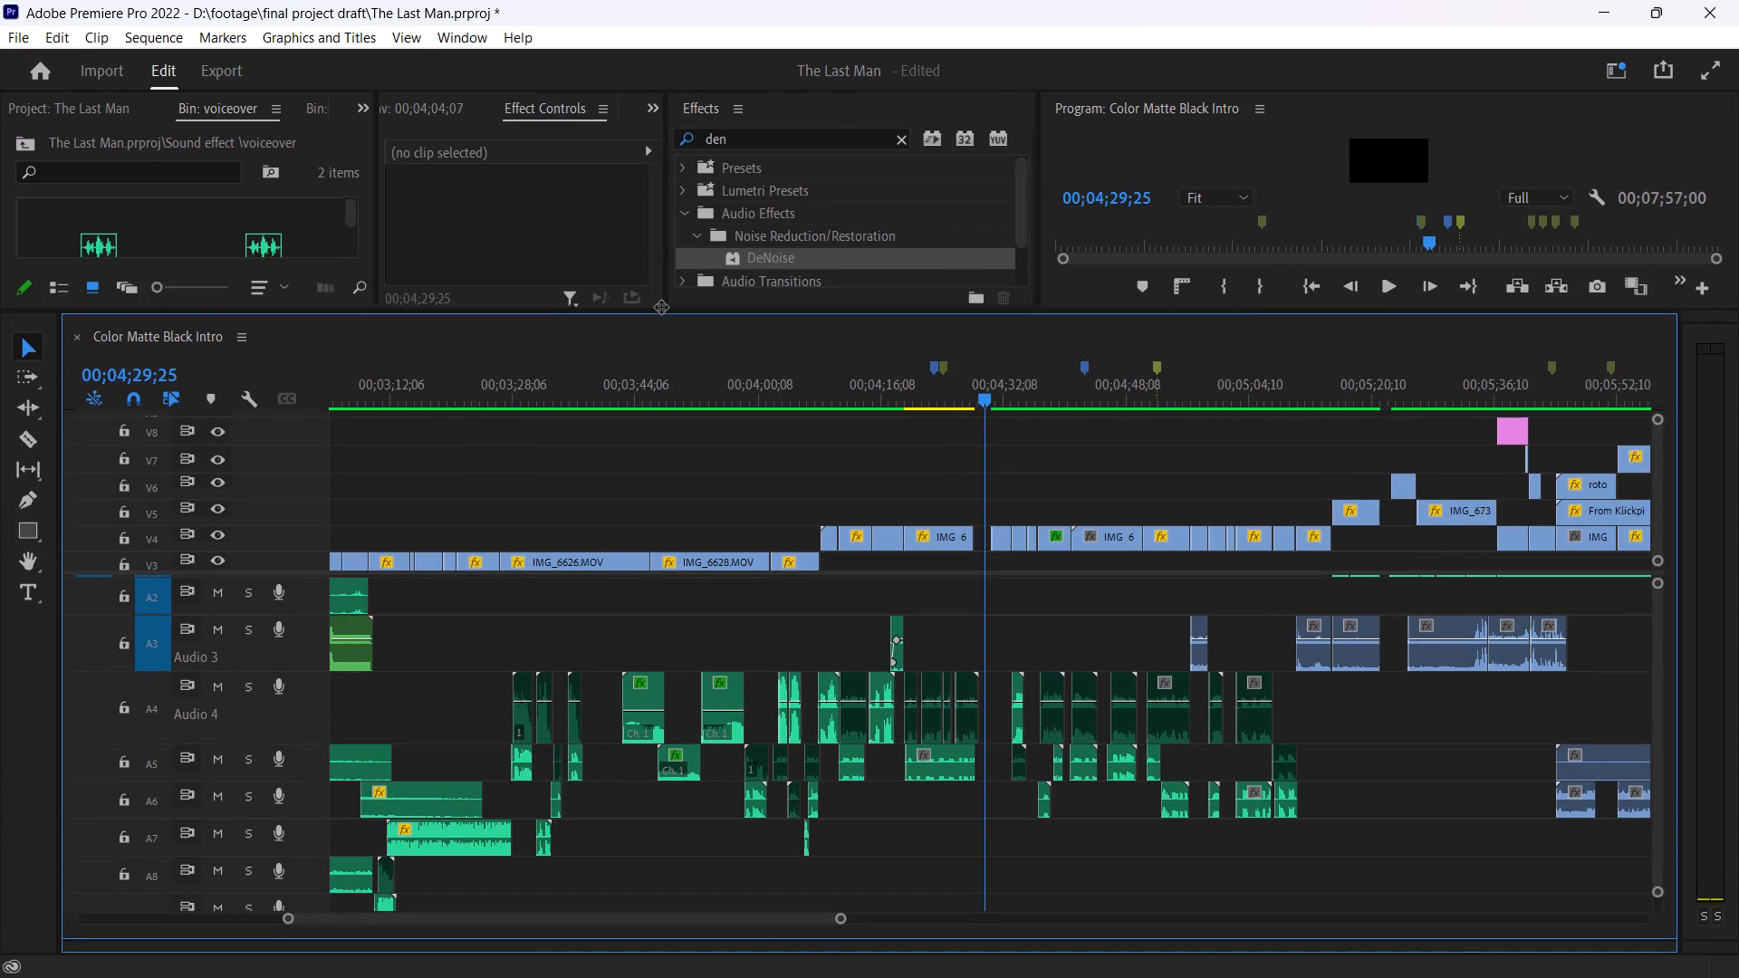
drag(661, 307, 665, 314)
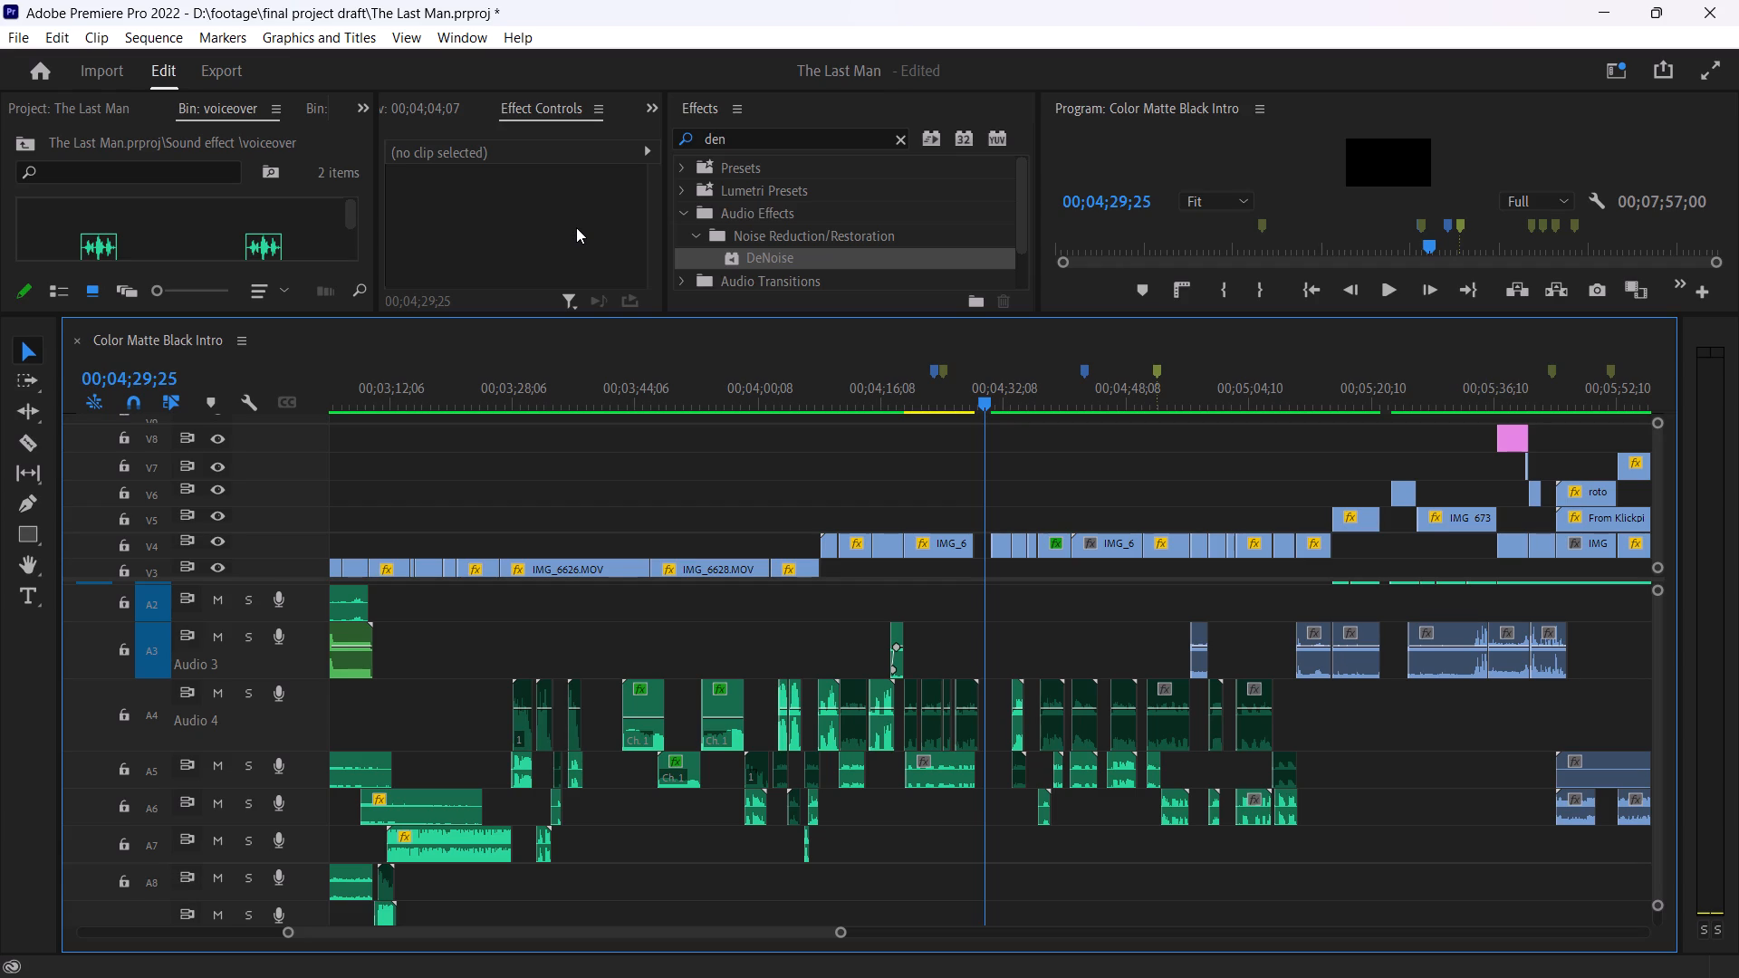
key(space)
key(space)
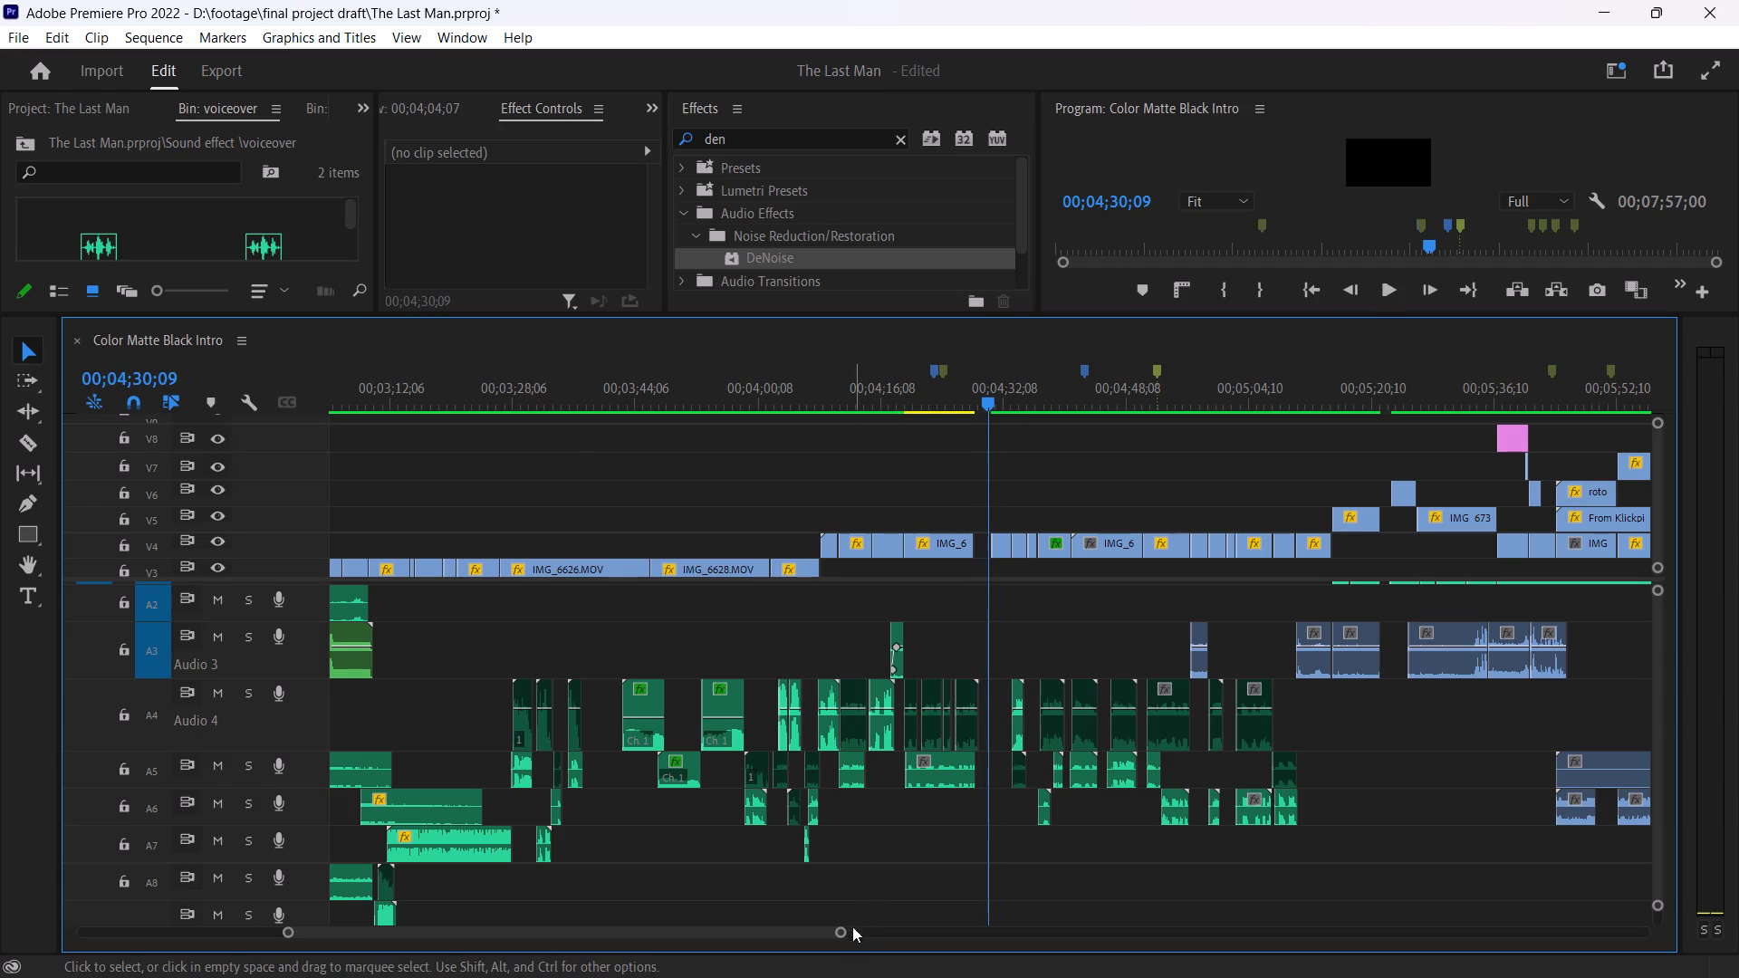
drag(842, 934, 605, 925)
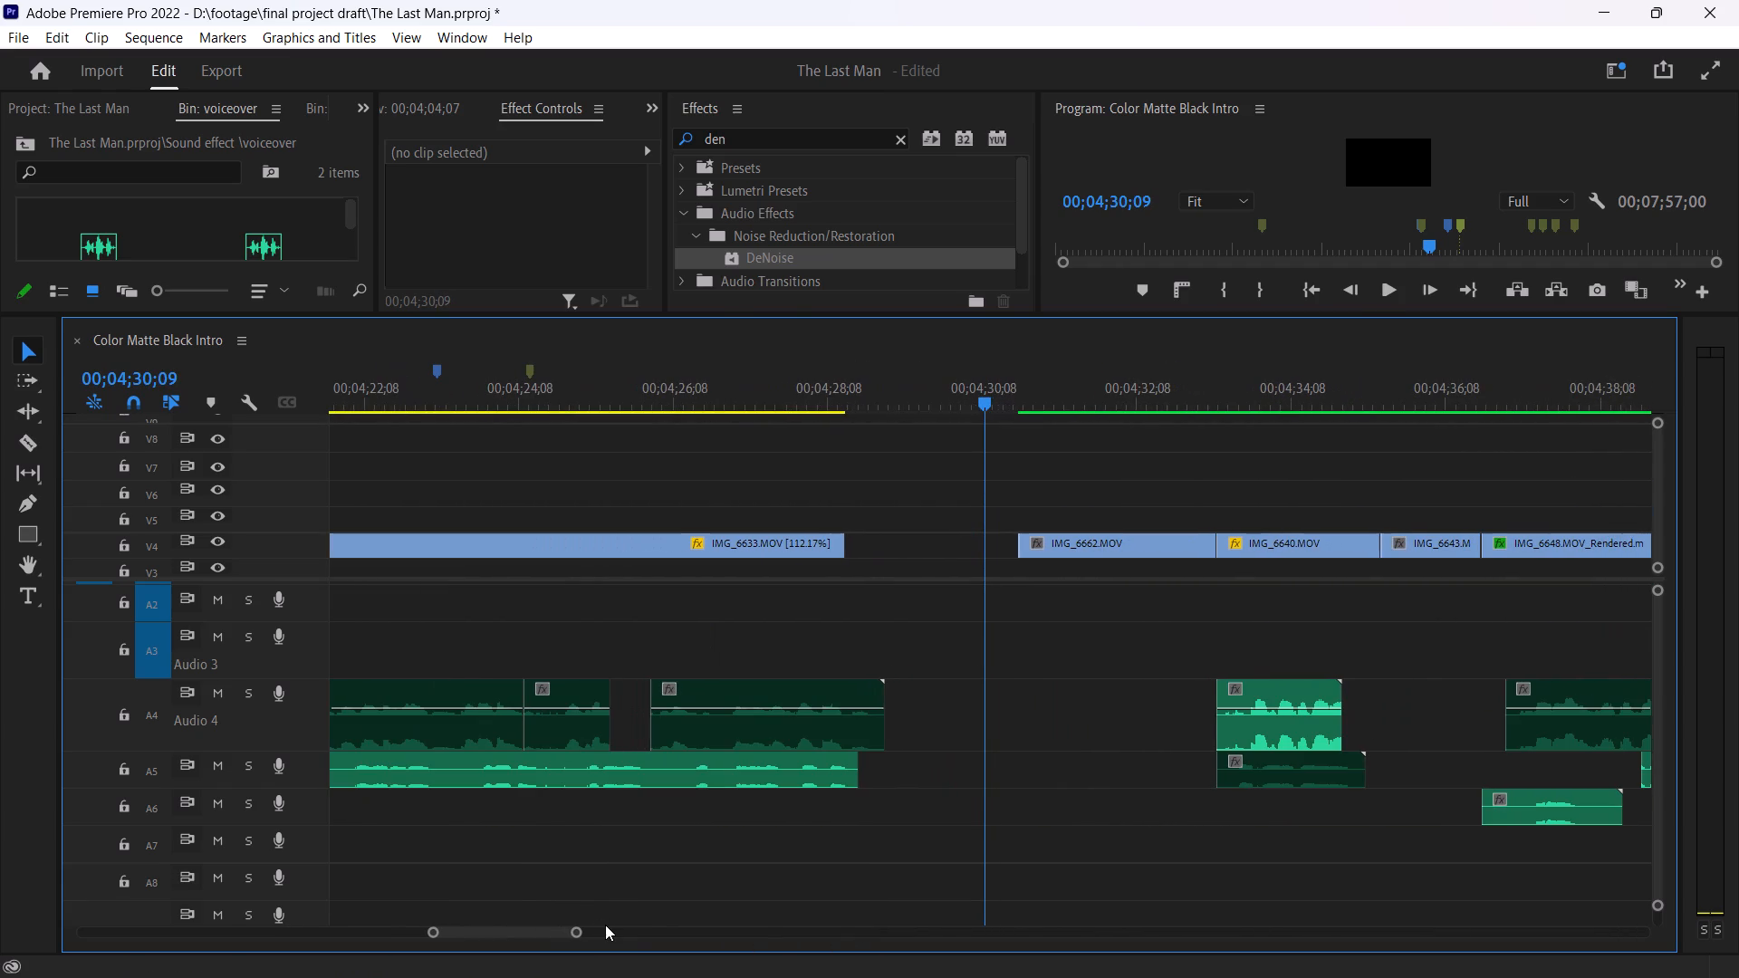
key(space)
key(space)
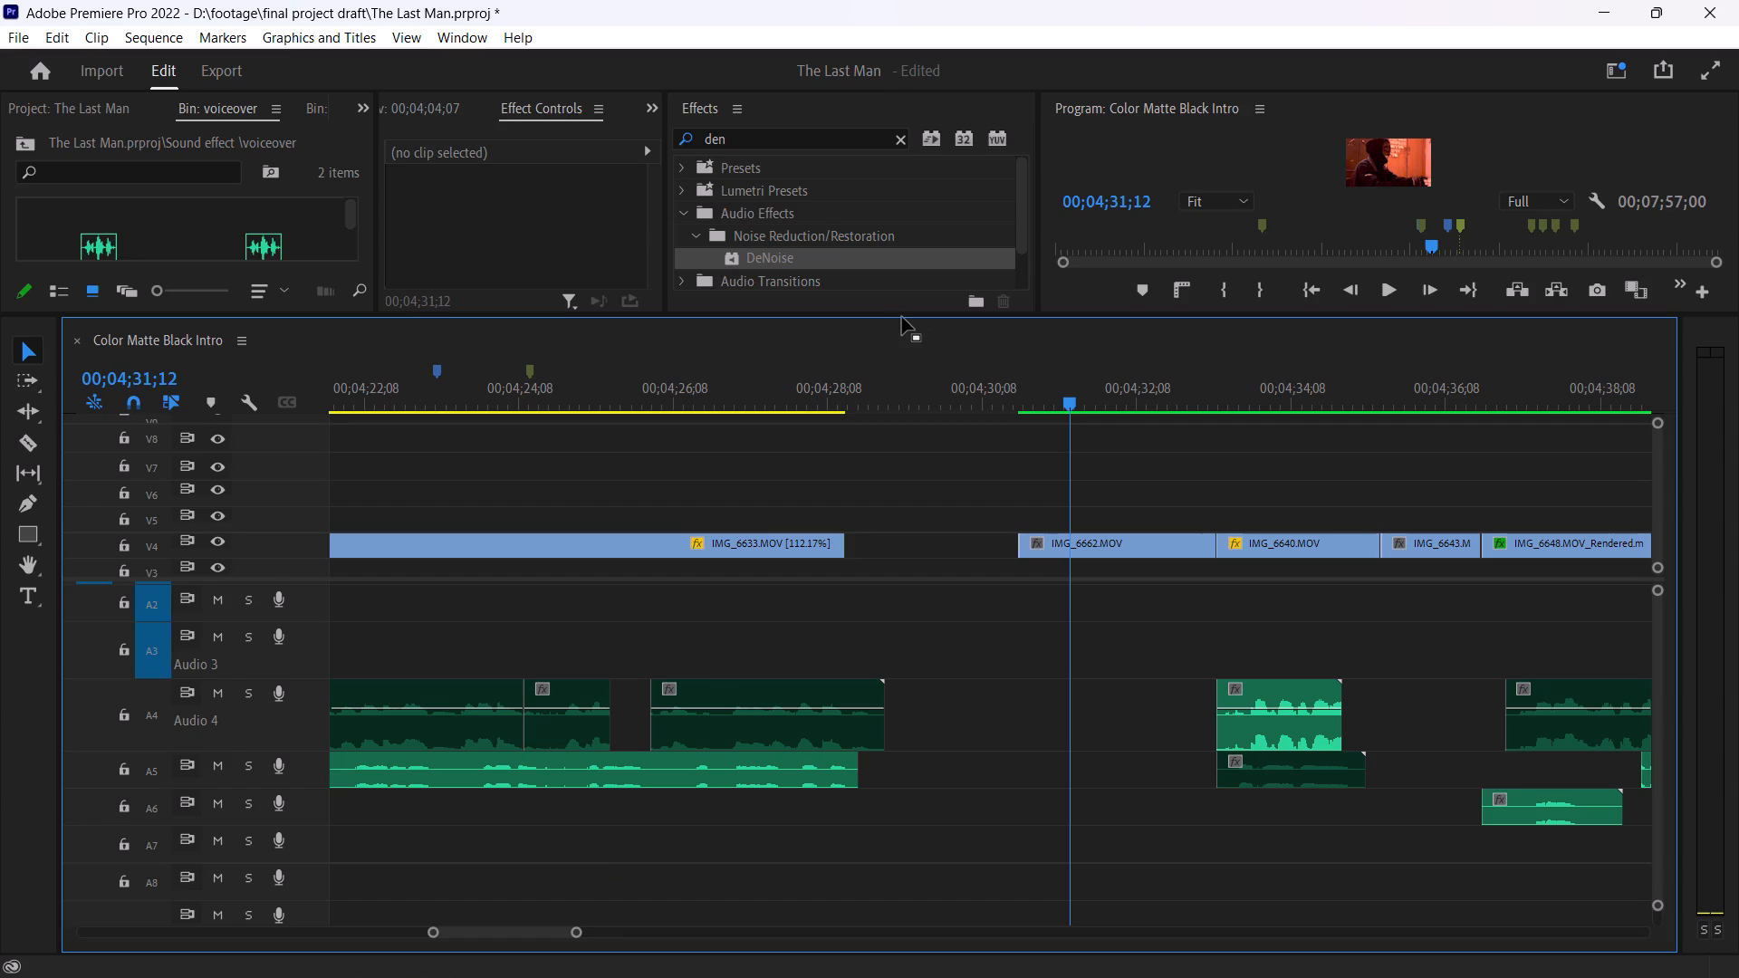
drag(898, 313, 909, 494)
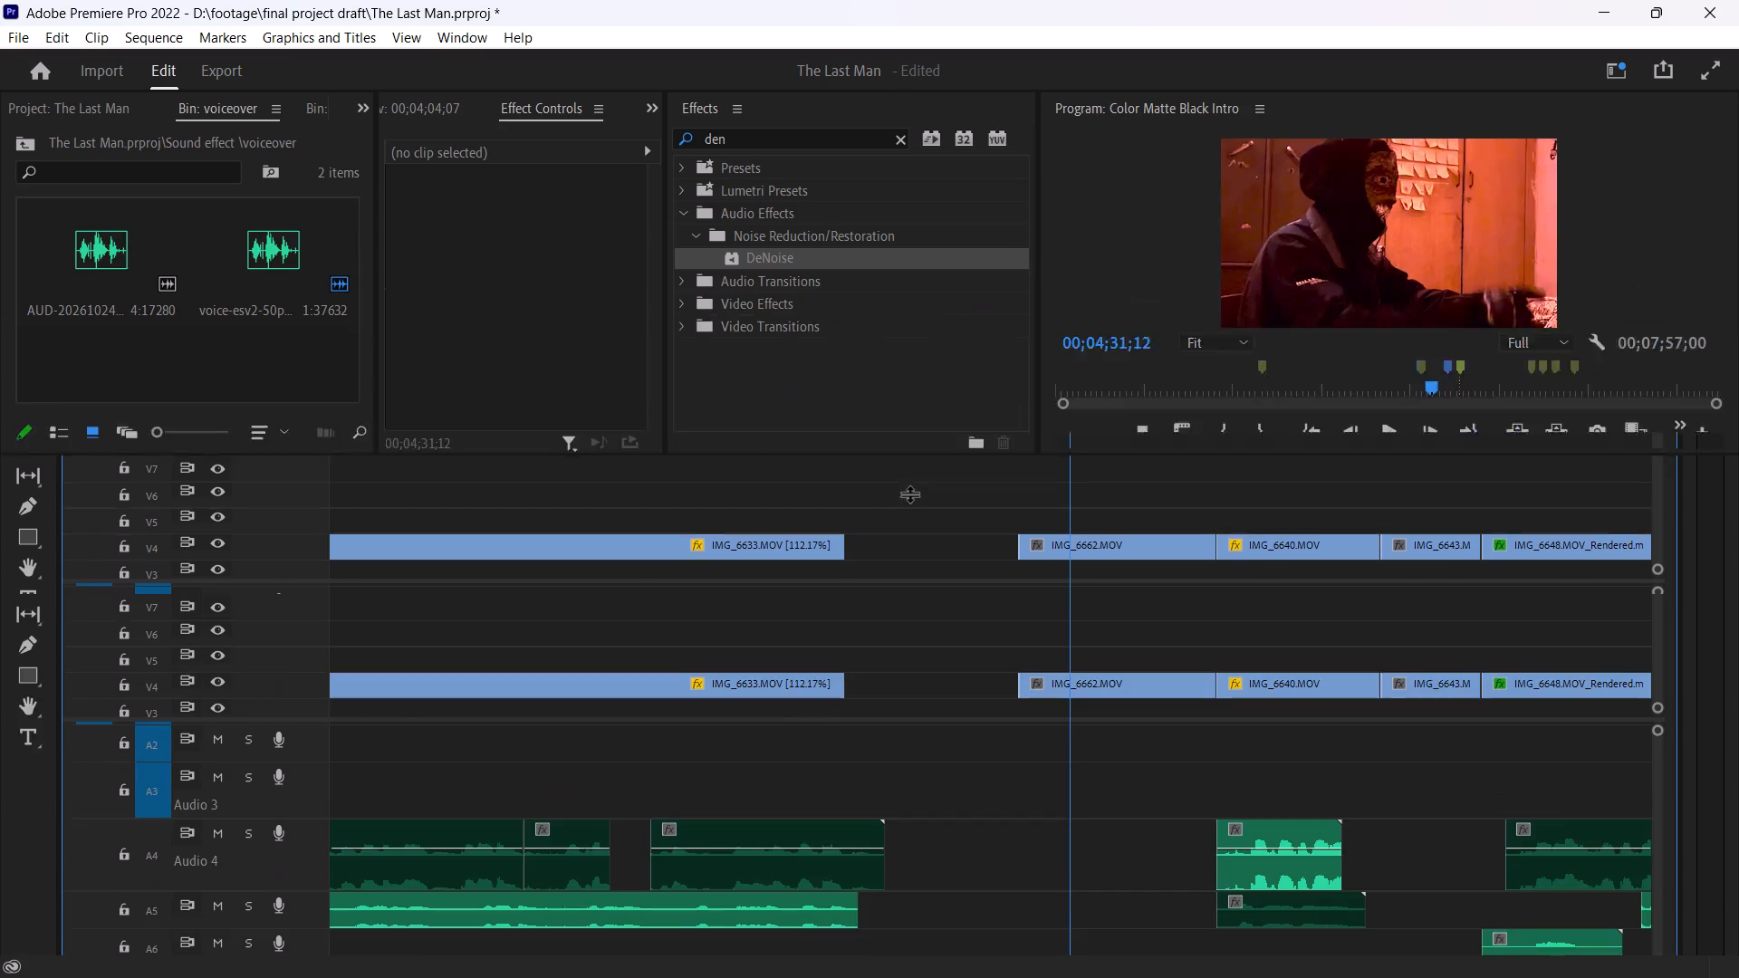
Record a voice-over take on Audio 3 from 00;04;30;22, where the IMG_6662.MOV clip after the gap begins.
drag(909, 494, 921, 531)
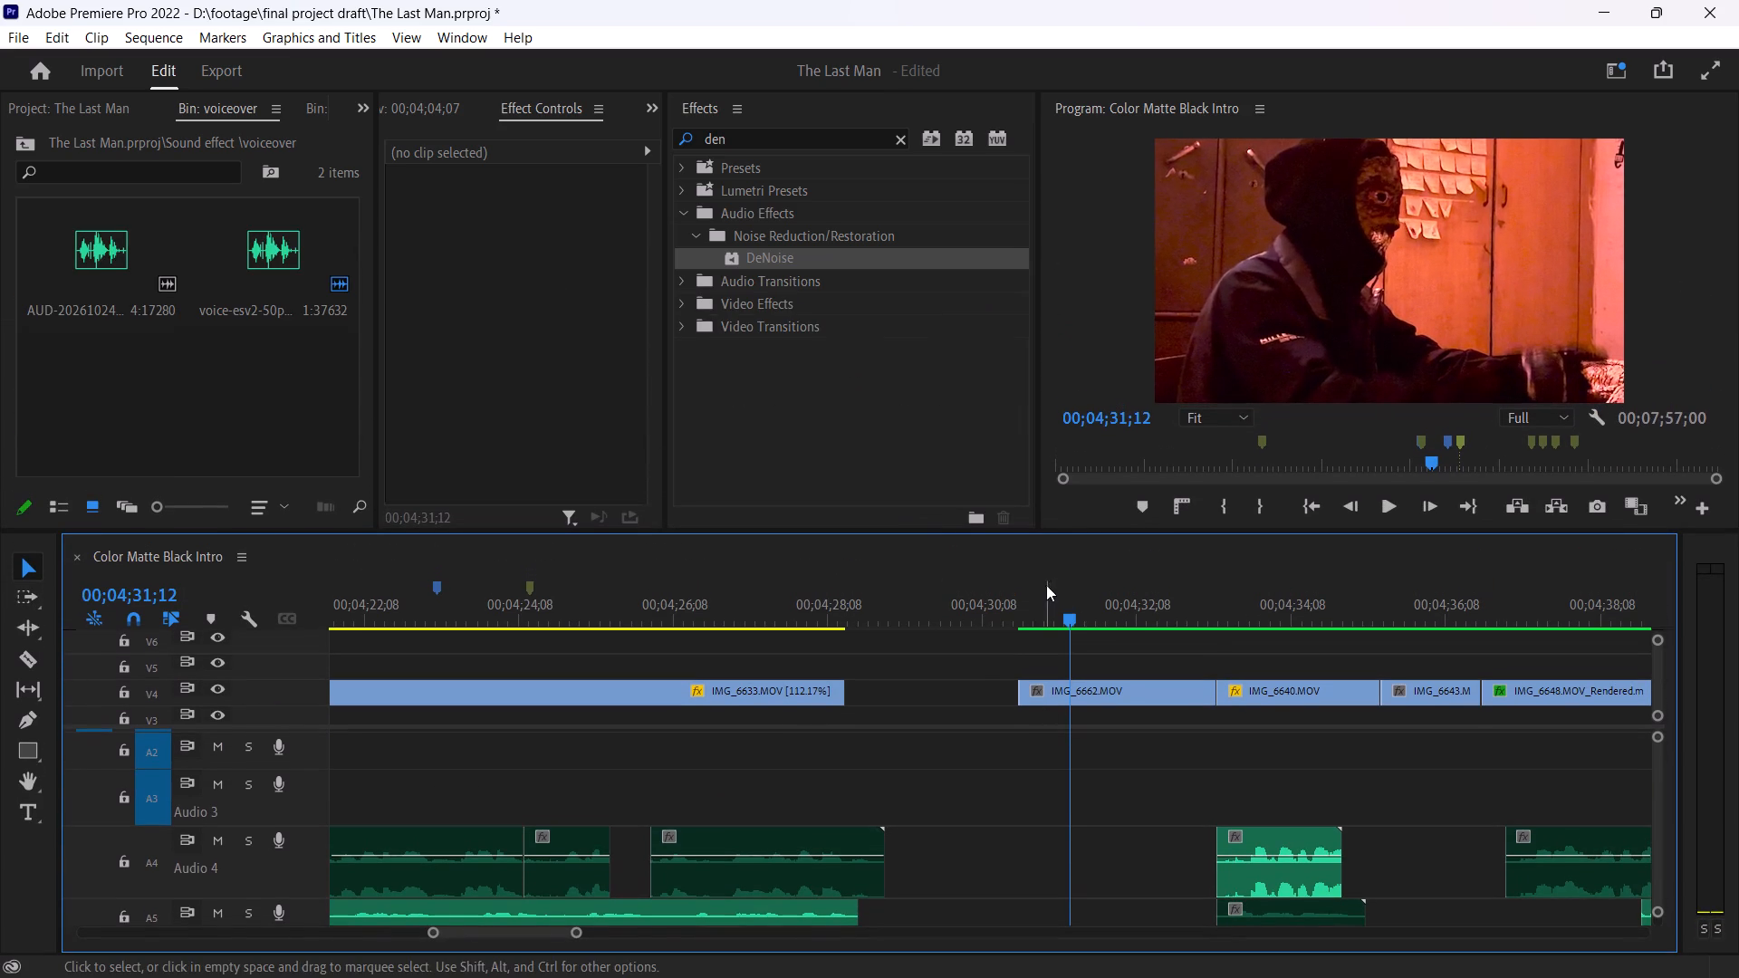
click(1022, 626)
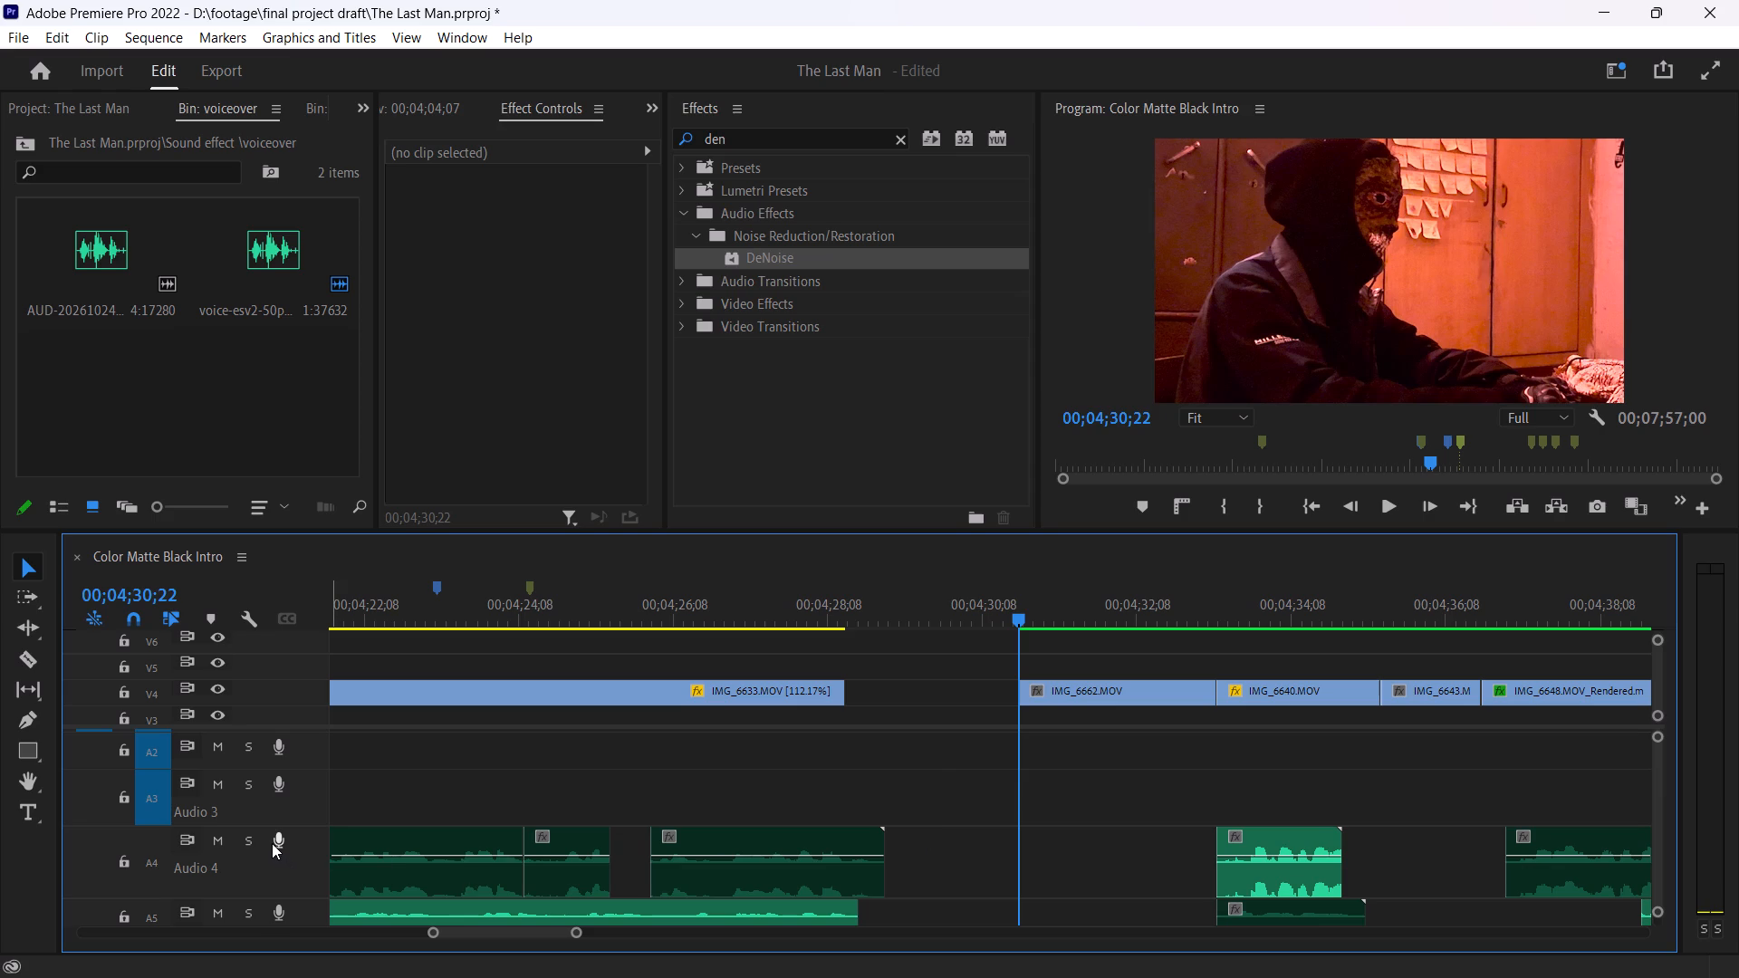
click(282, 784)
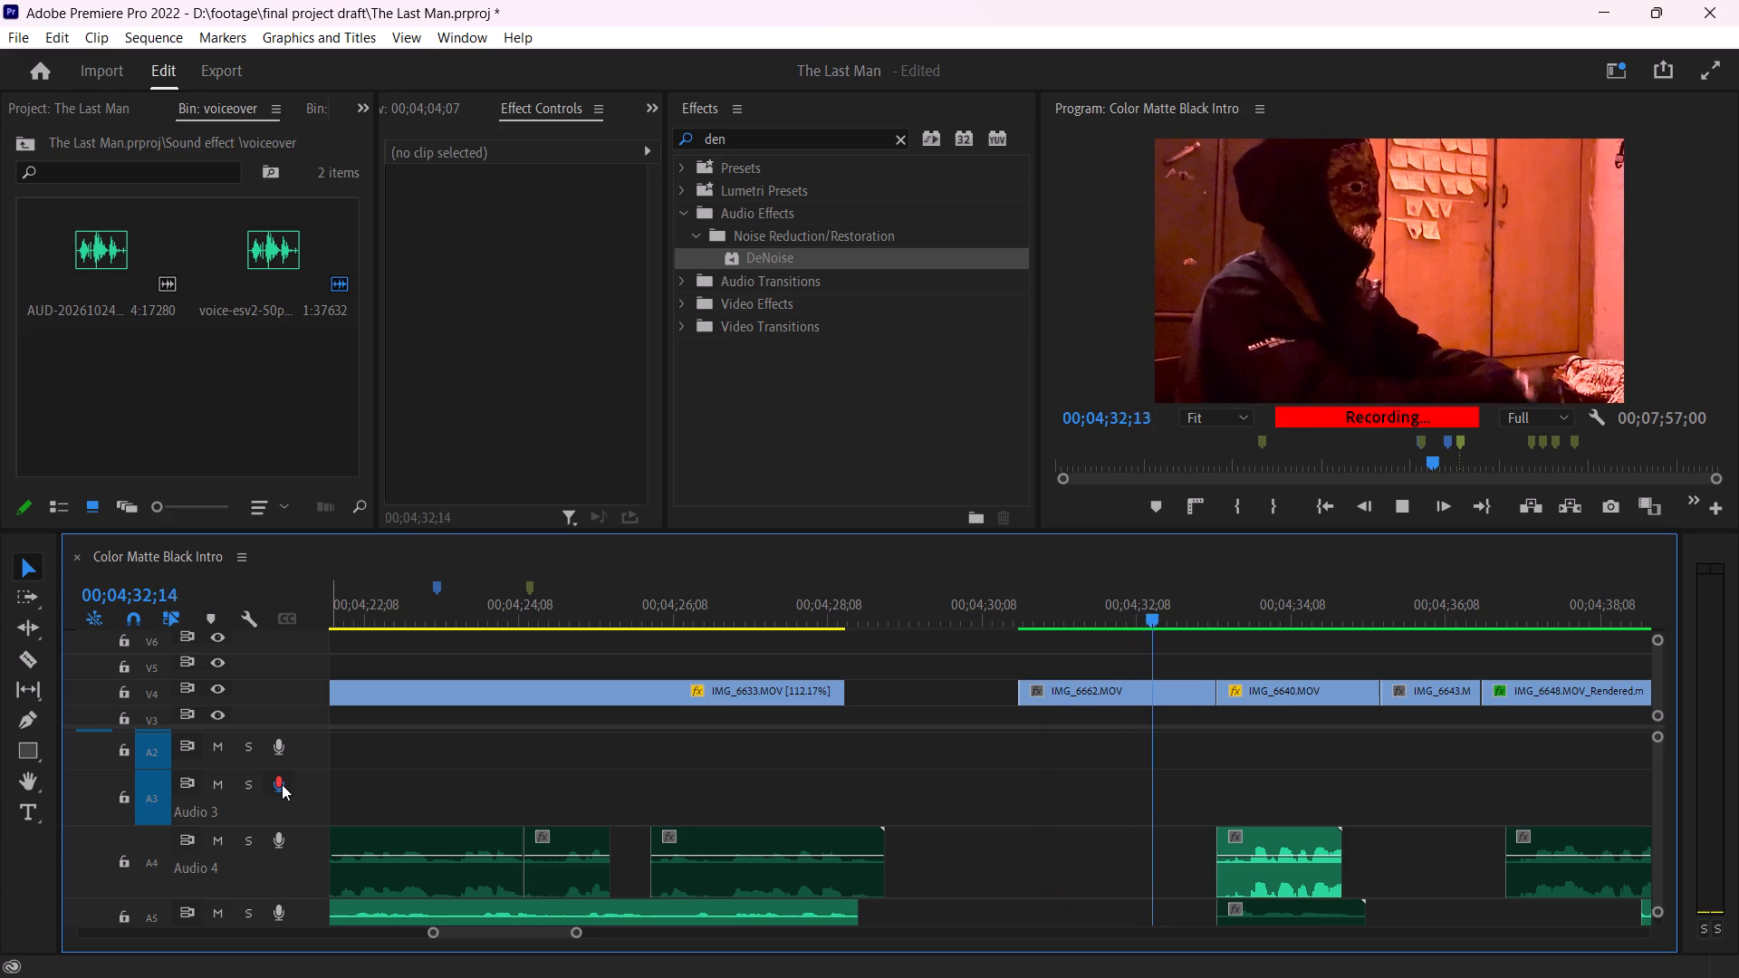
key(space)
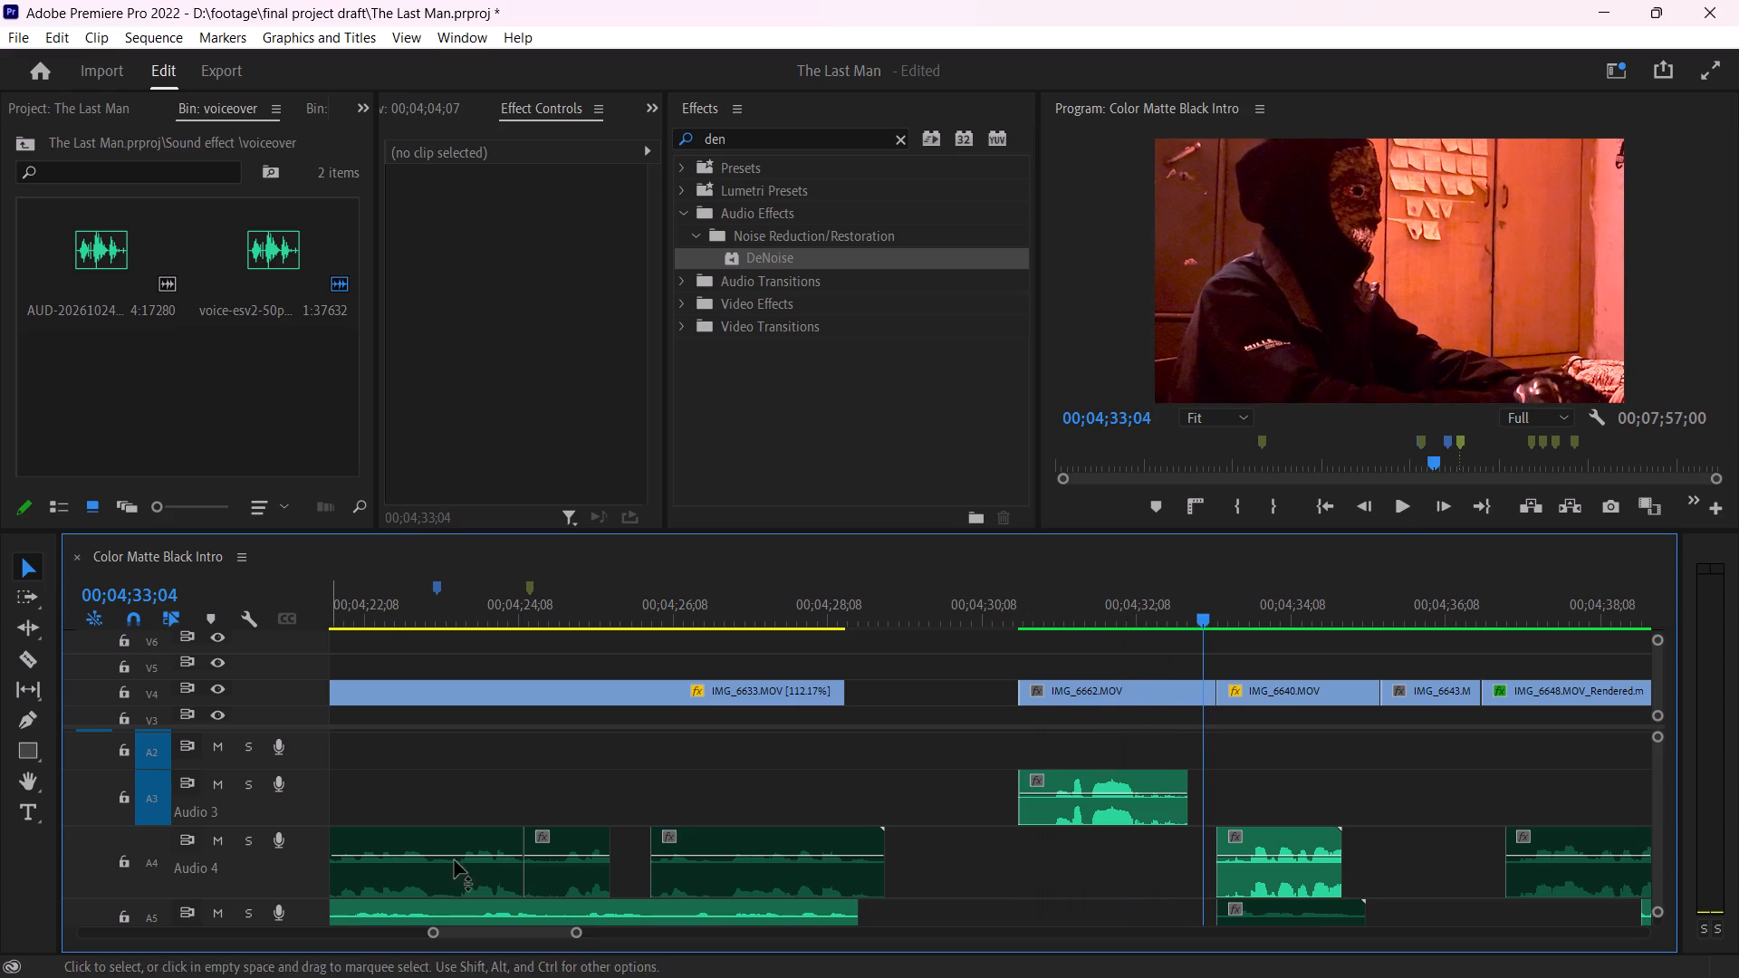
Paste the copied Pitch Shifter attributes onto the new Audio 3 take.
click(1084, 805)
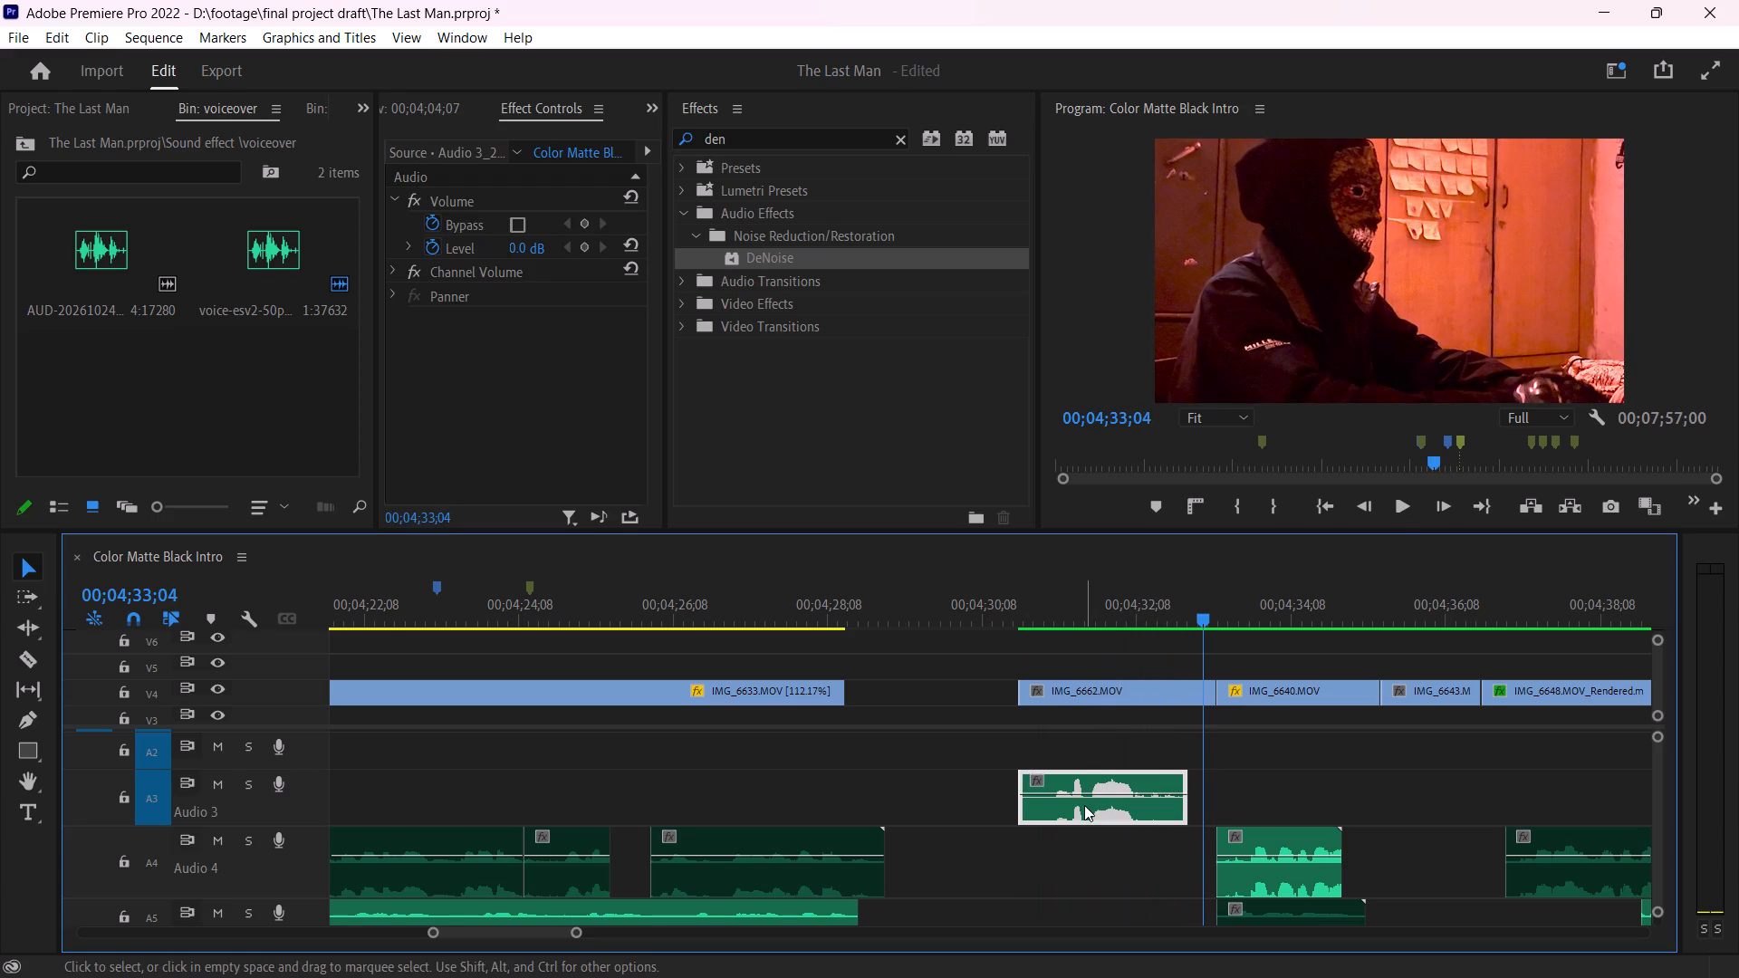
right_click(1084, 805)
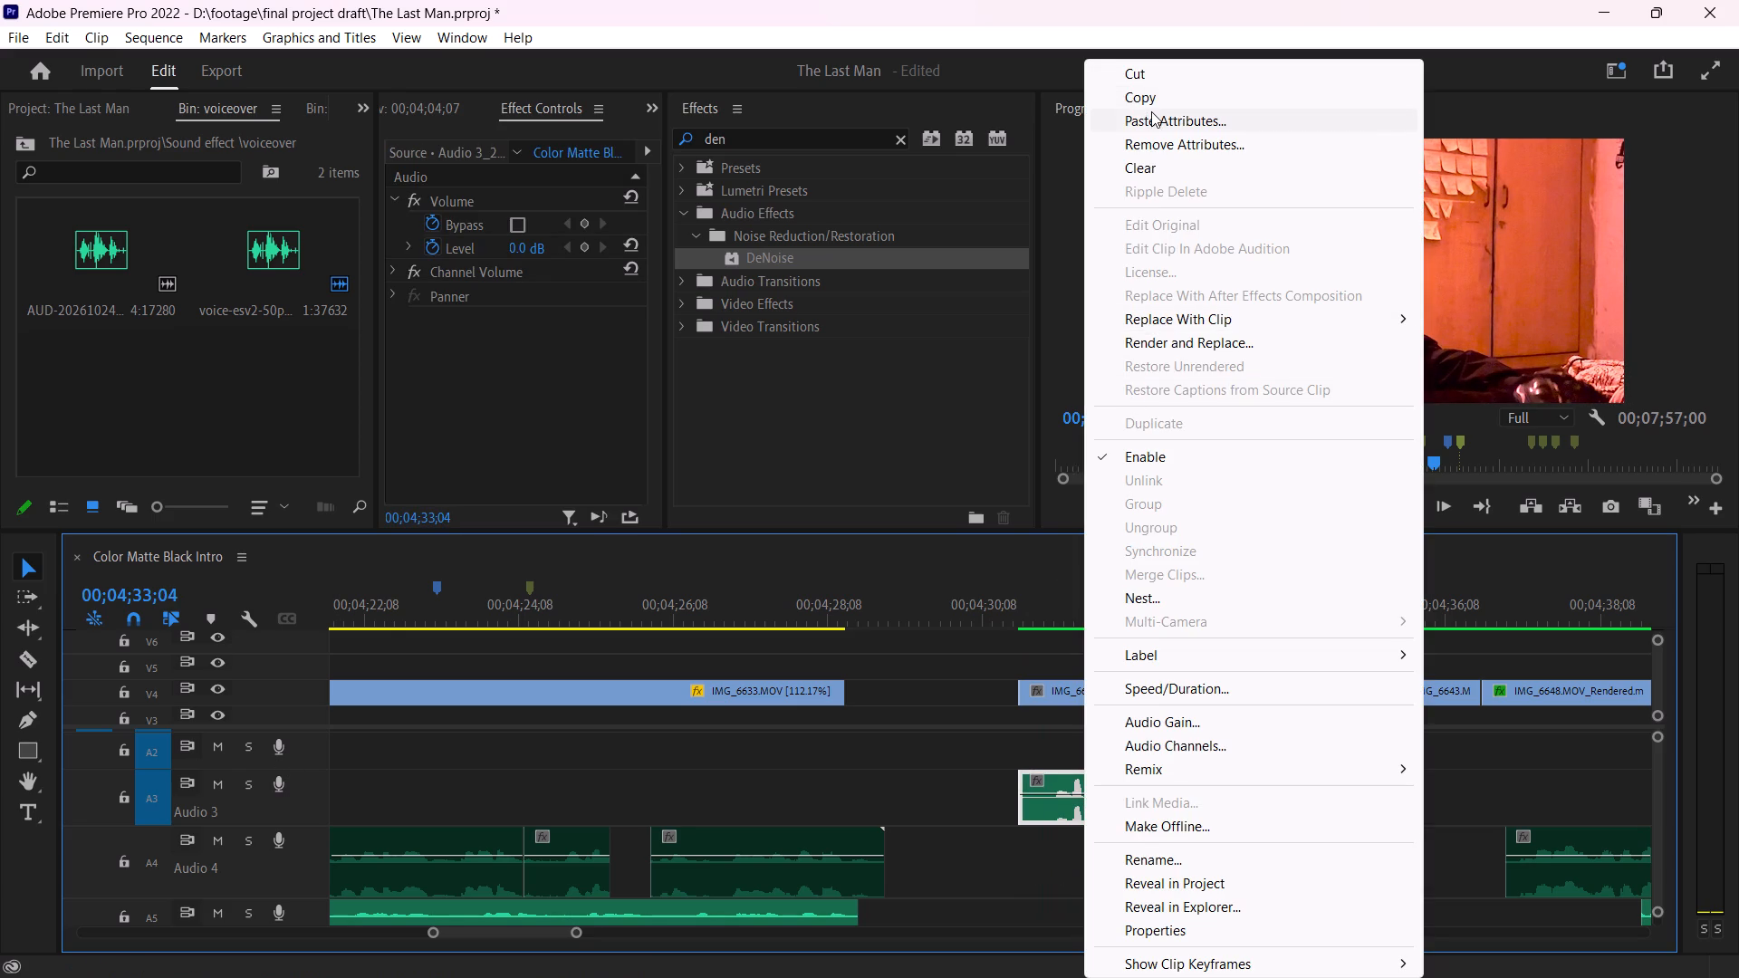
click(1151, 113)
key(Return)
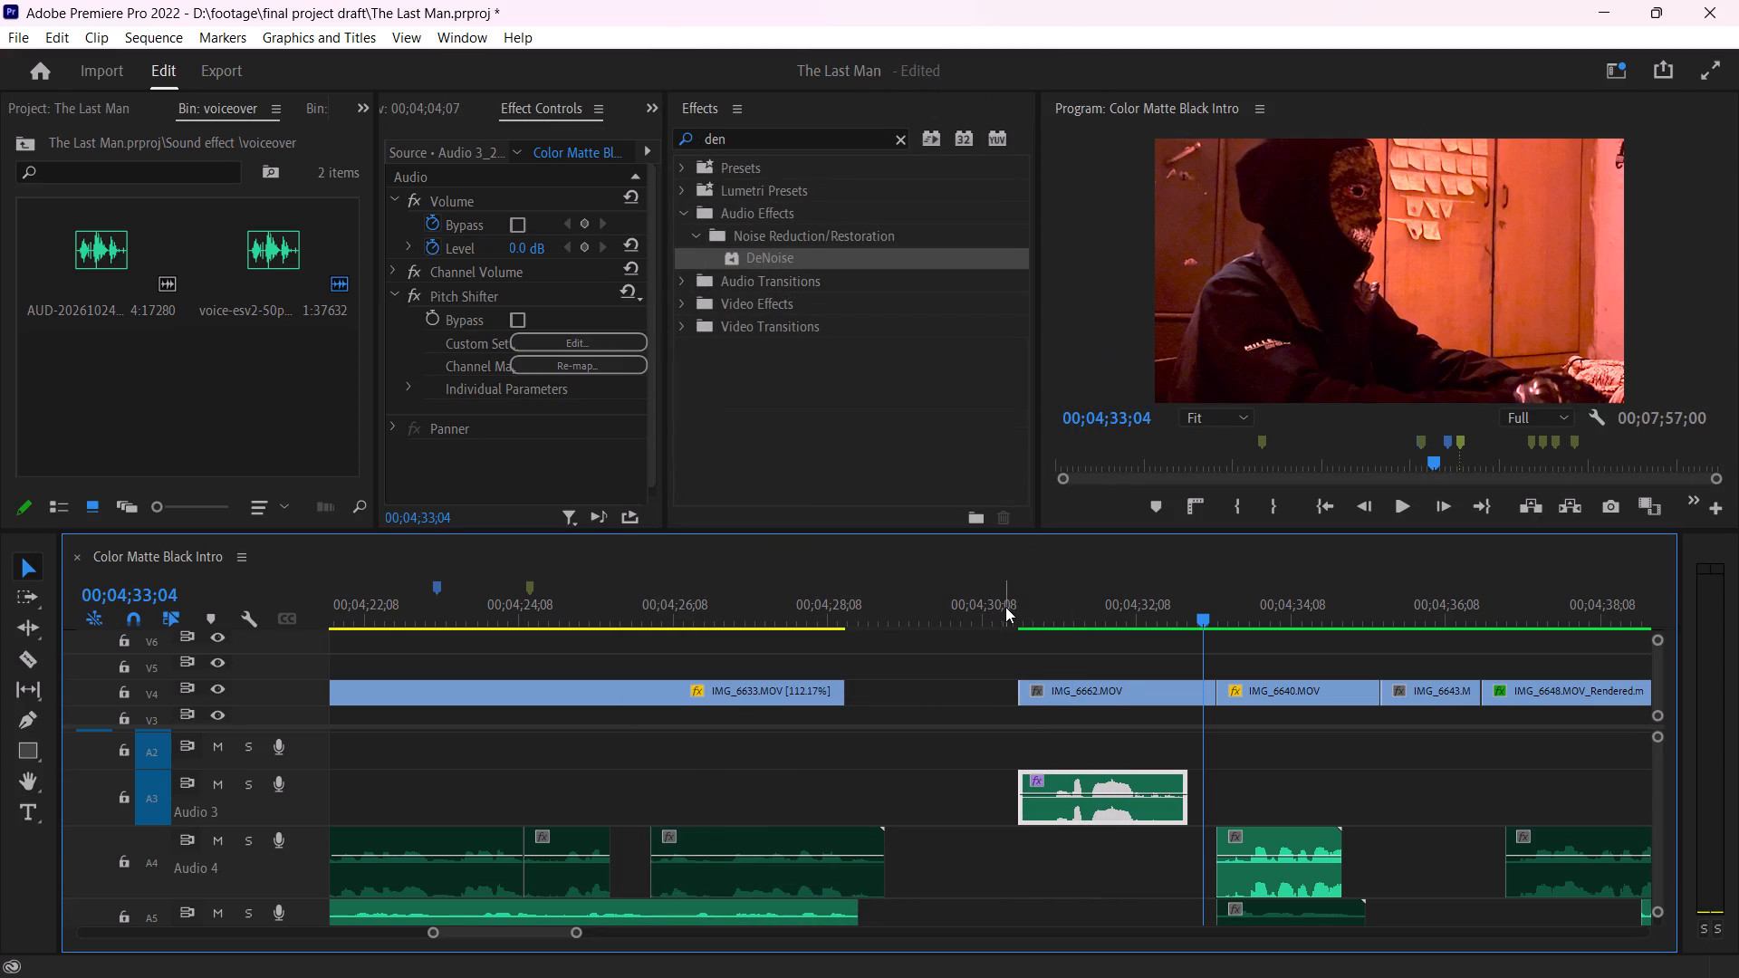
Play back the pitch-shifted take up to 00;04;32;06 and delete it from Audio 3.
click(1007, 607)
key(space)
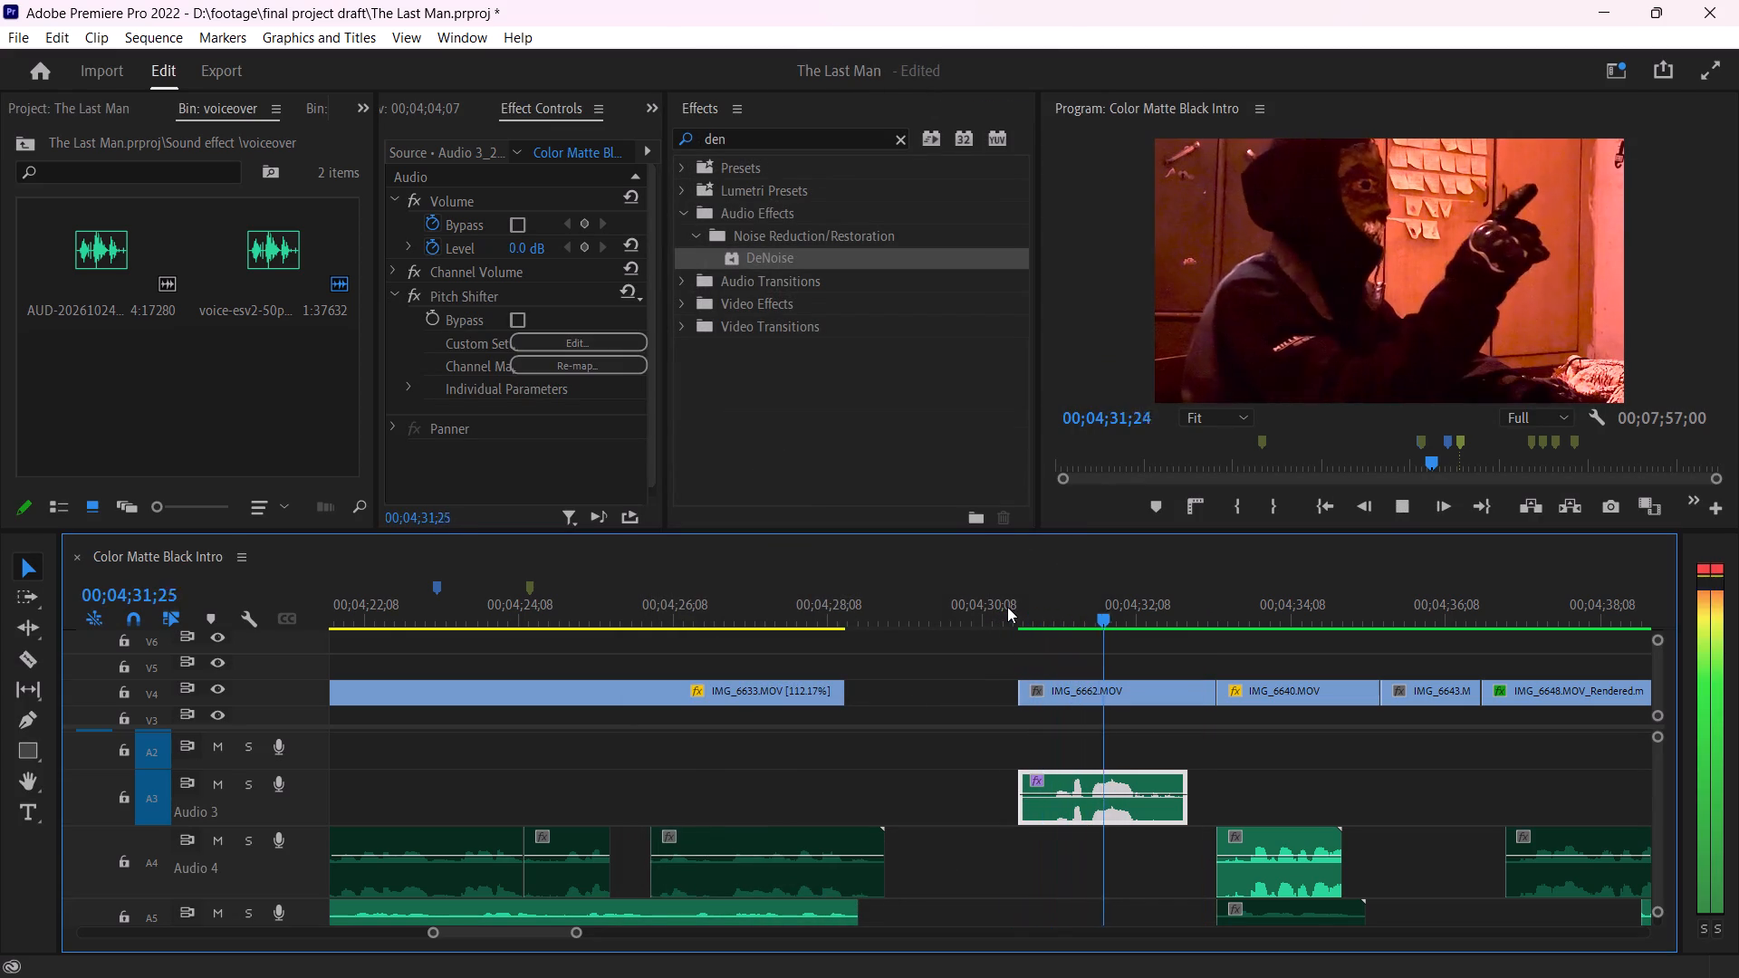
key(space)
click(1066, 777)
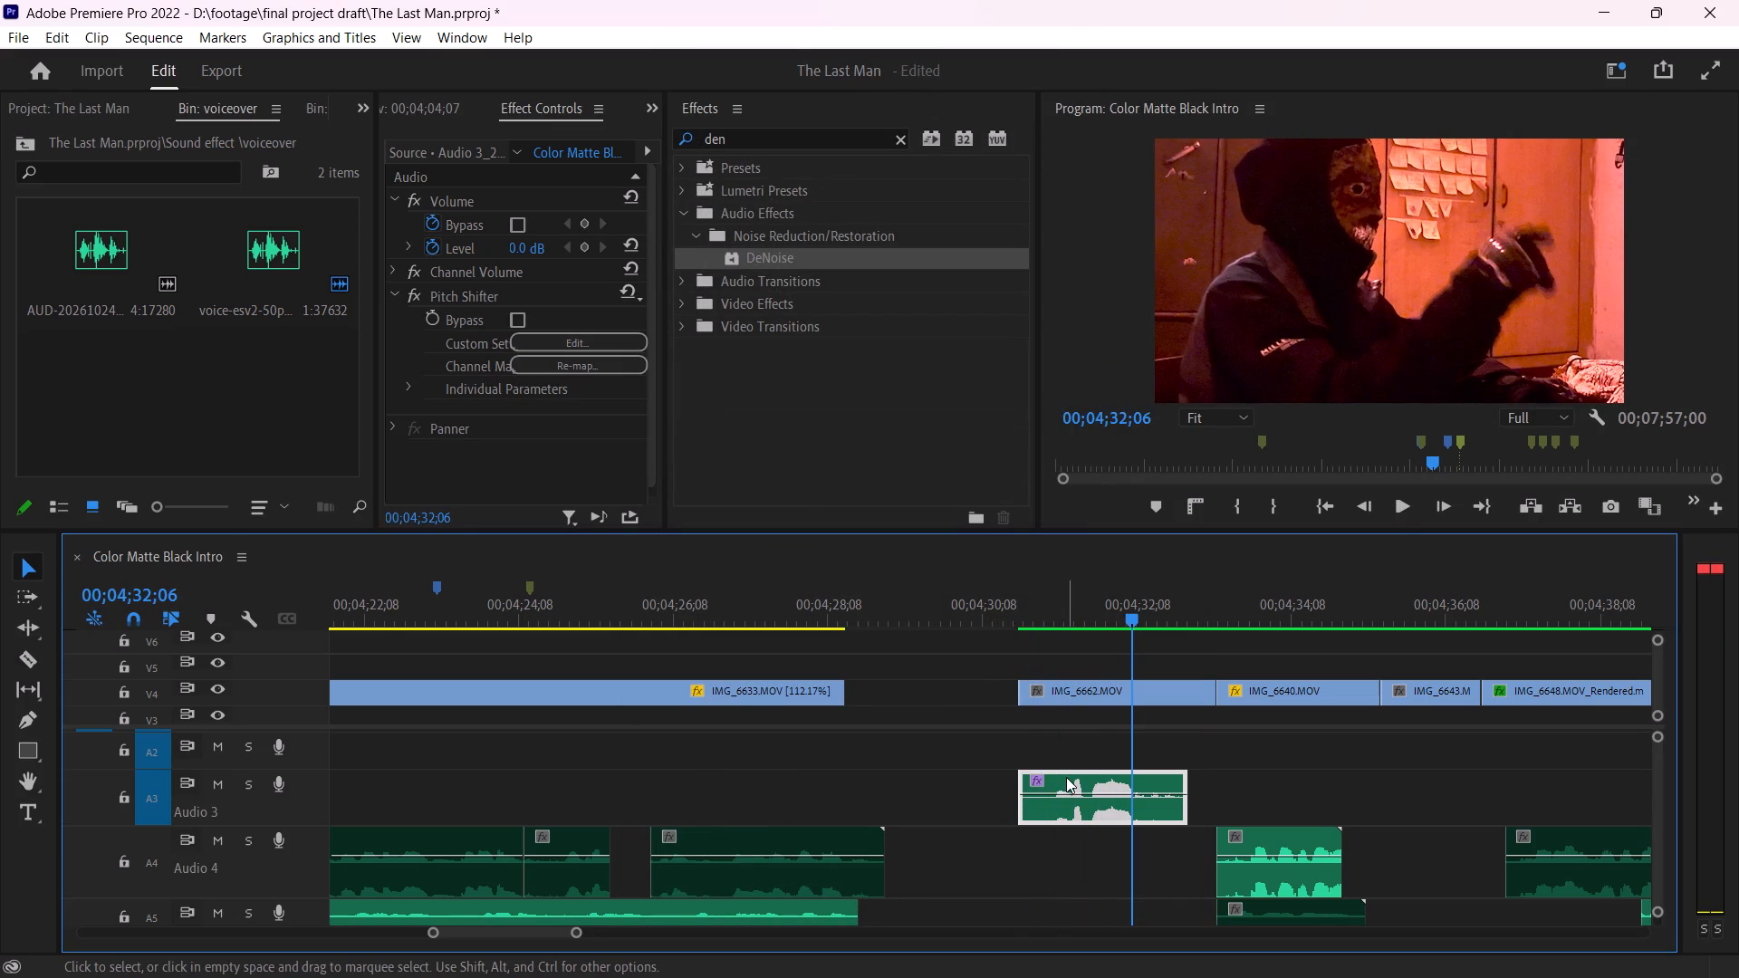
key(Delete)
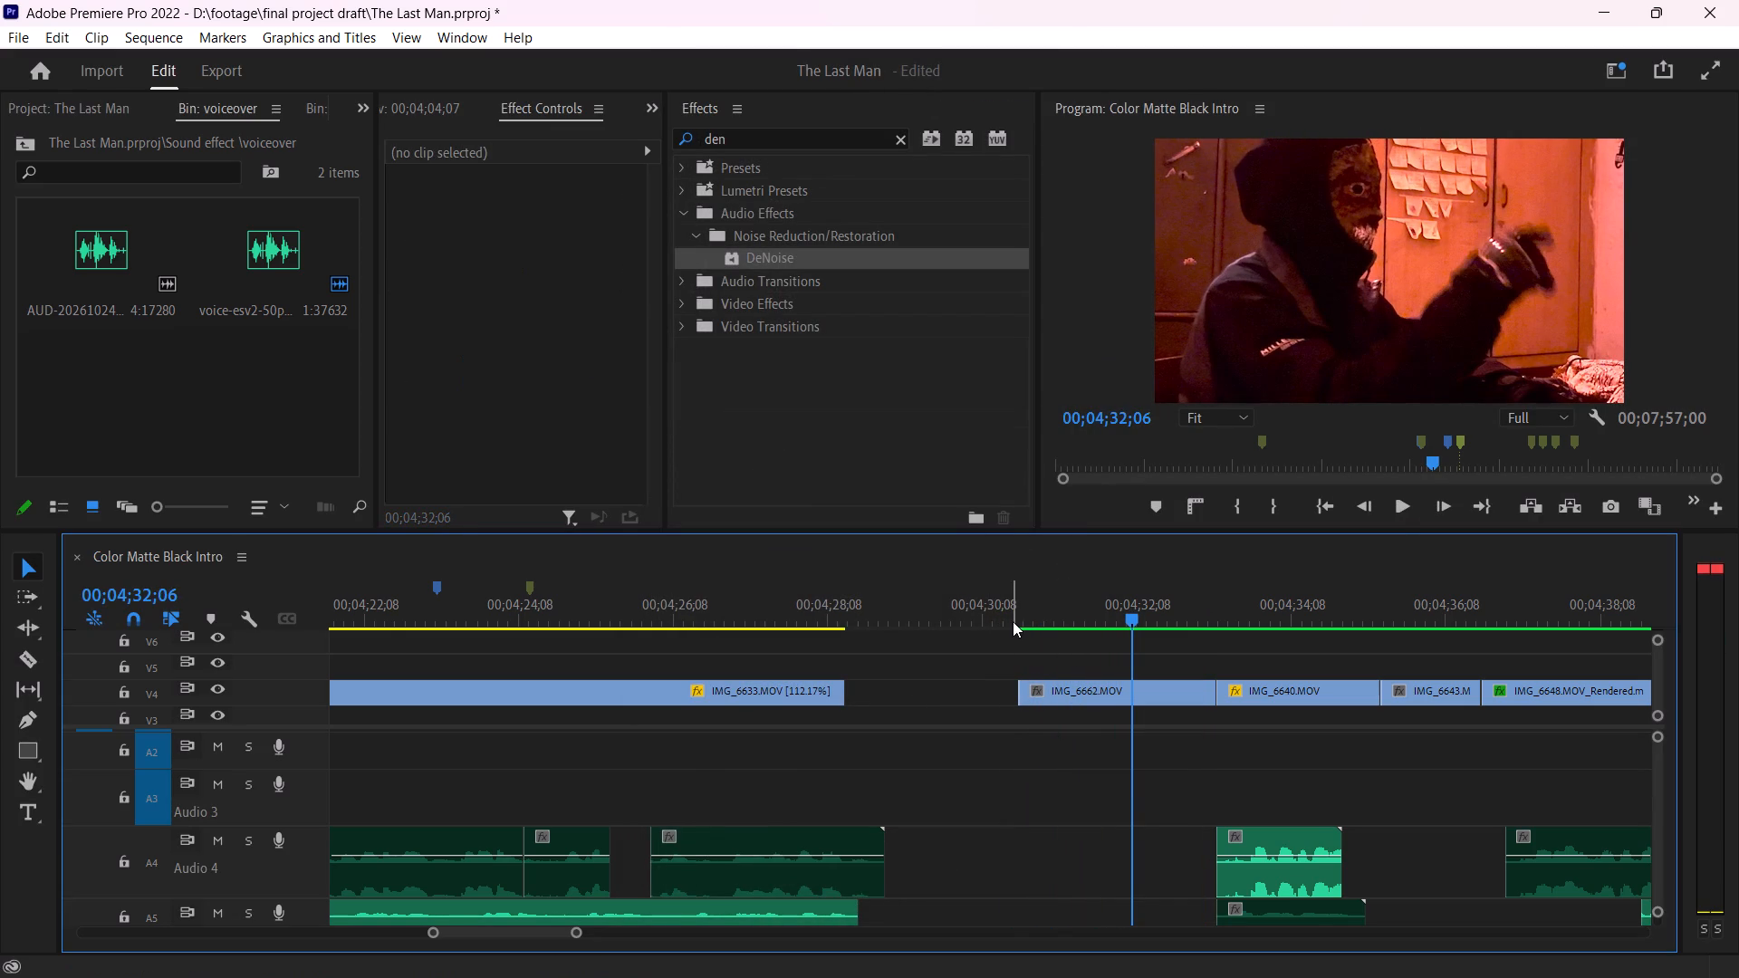
Record another voice-over take on Audio 3 from 00;04;30;22, at the start of IMG_6662.MOV.
click(1013, 621)
key(Right)
key(Right)
key(Right)
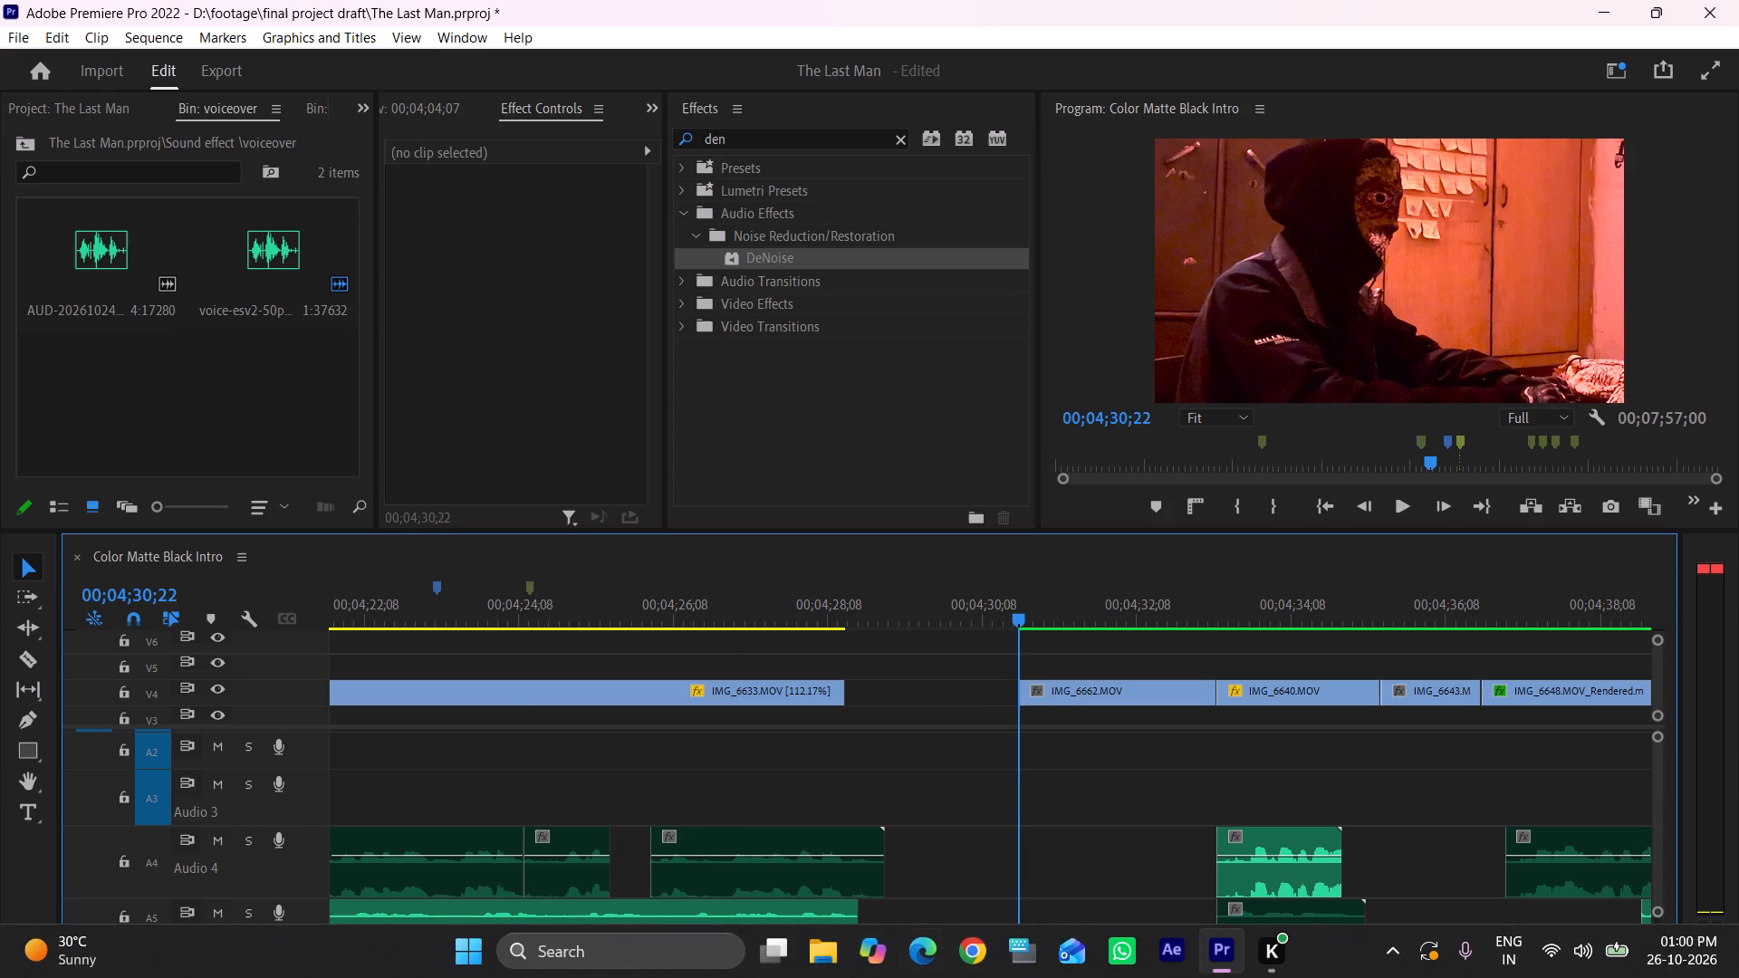
click(279, 777)
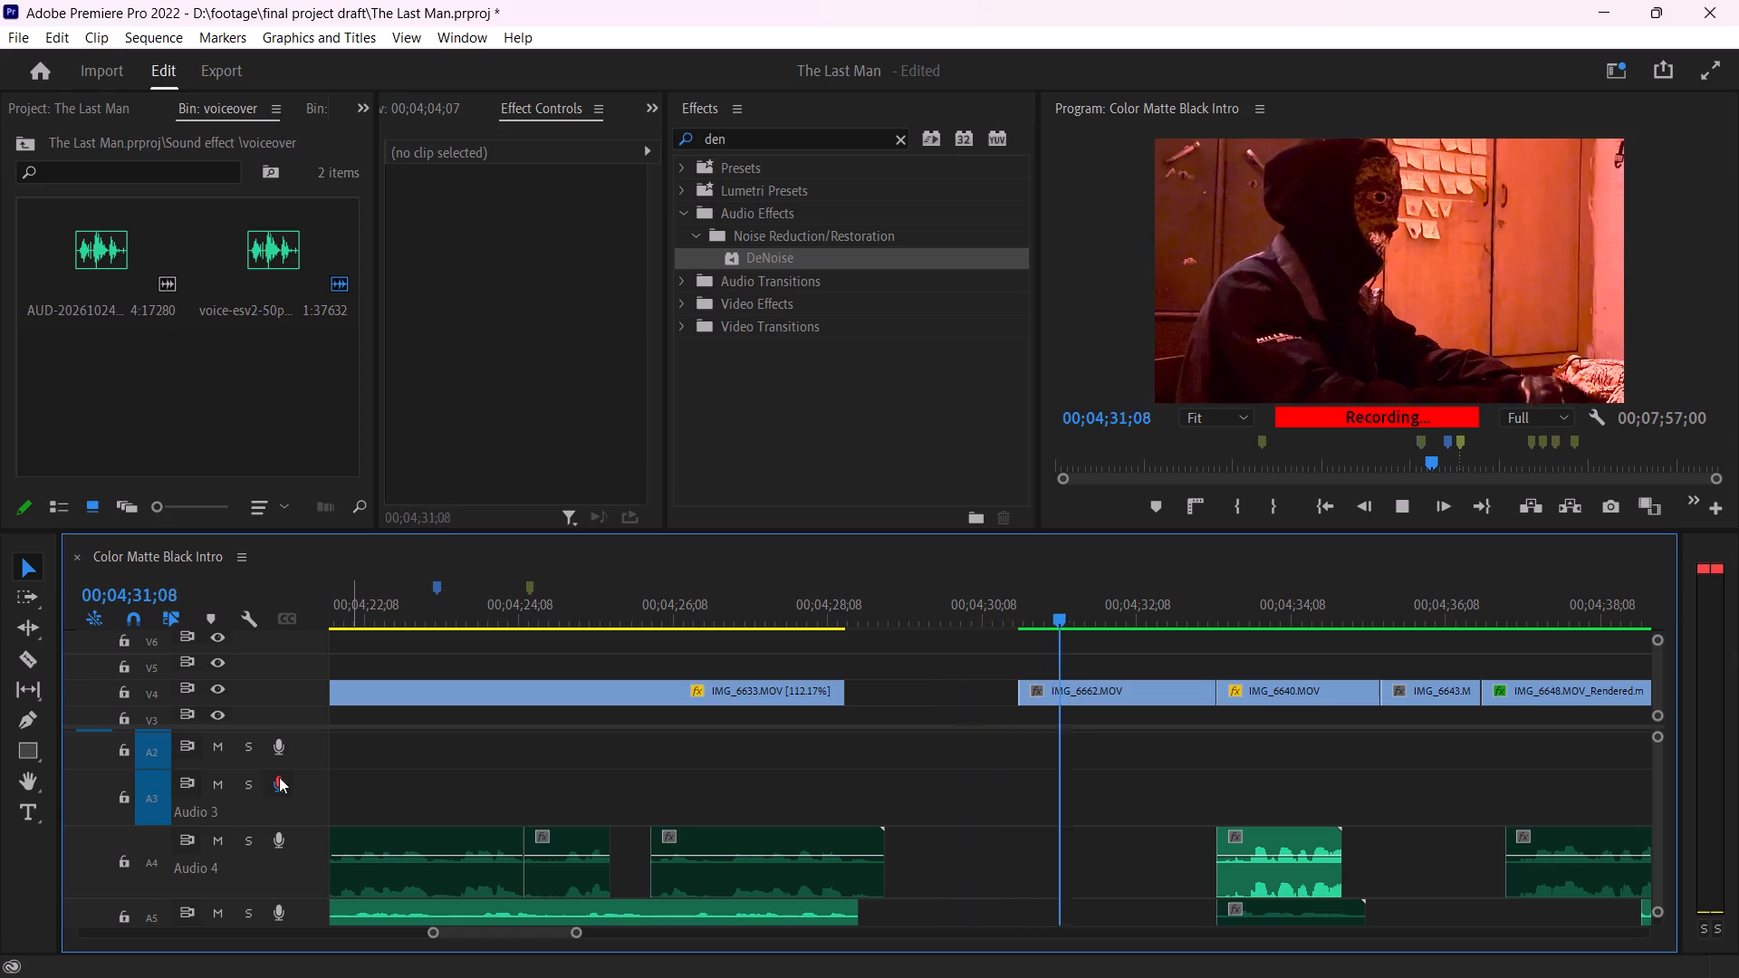
key(space)
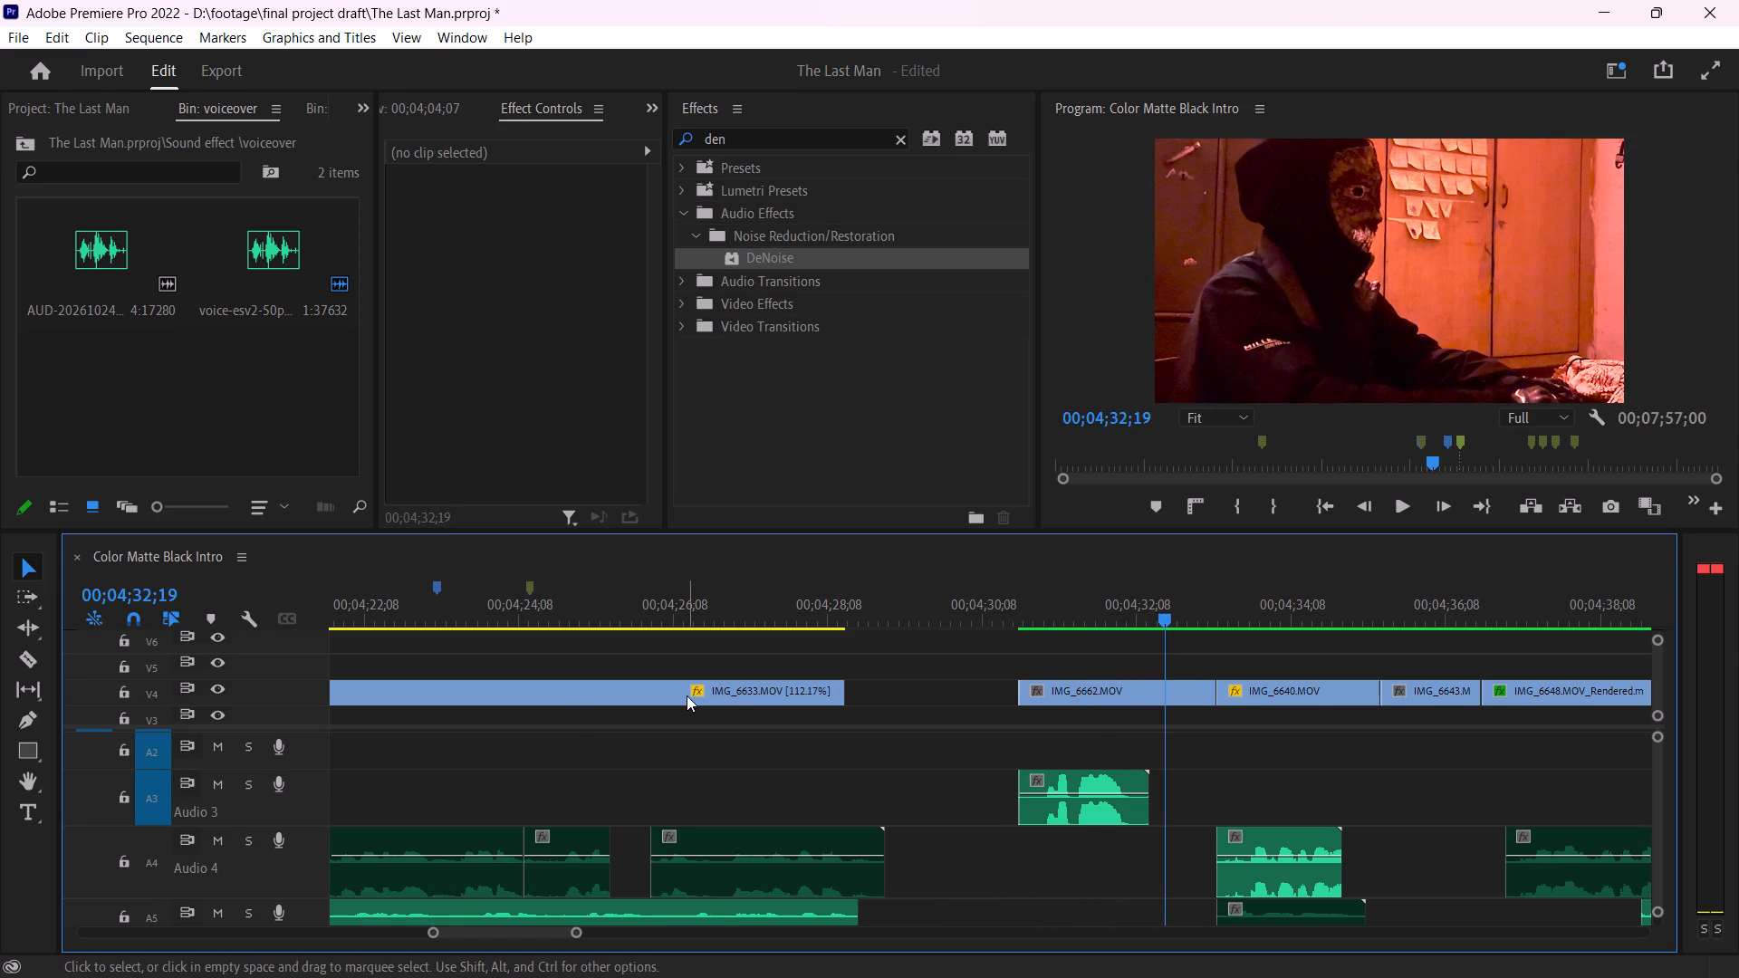
Paste the Pitch Shifter attributes onto the new Audio 3 take and play it back from 00;04;30;22 to 00;04;32;05.
click(1019, 618)
click(1101, 809)
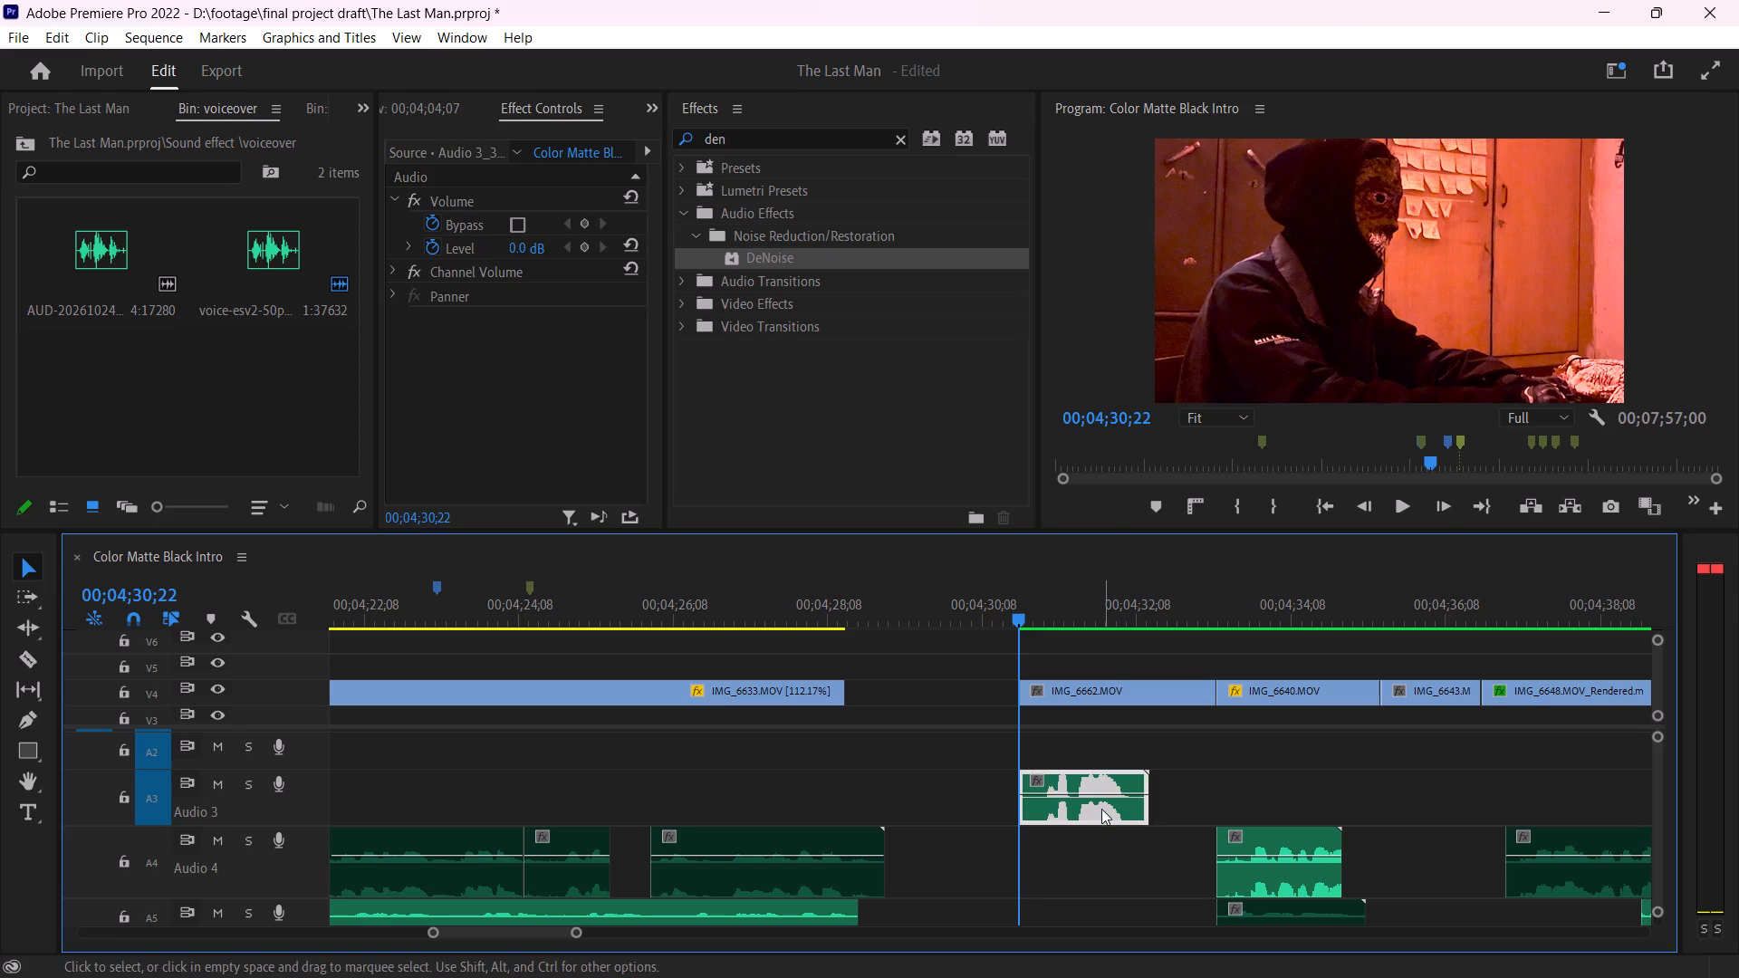
right_click(1101, 809)
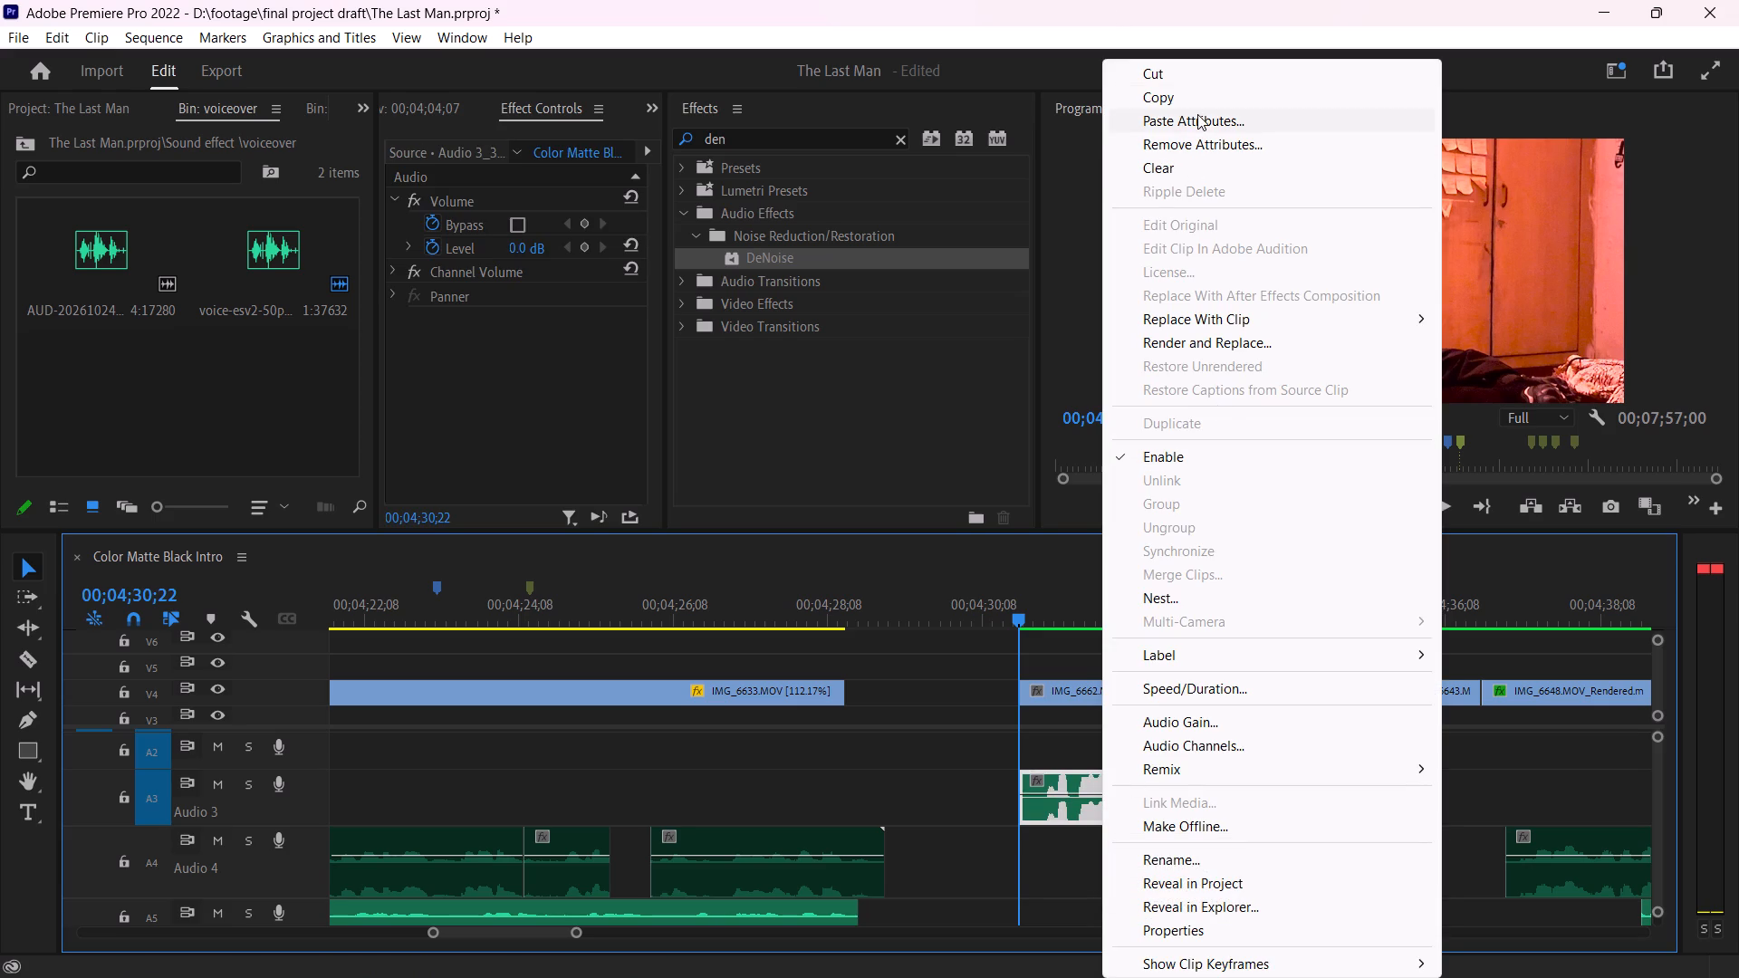
click(1196, 114)
key(Return)
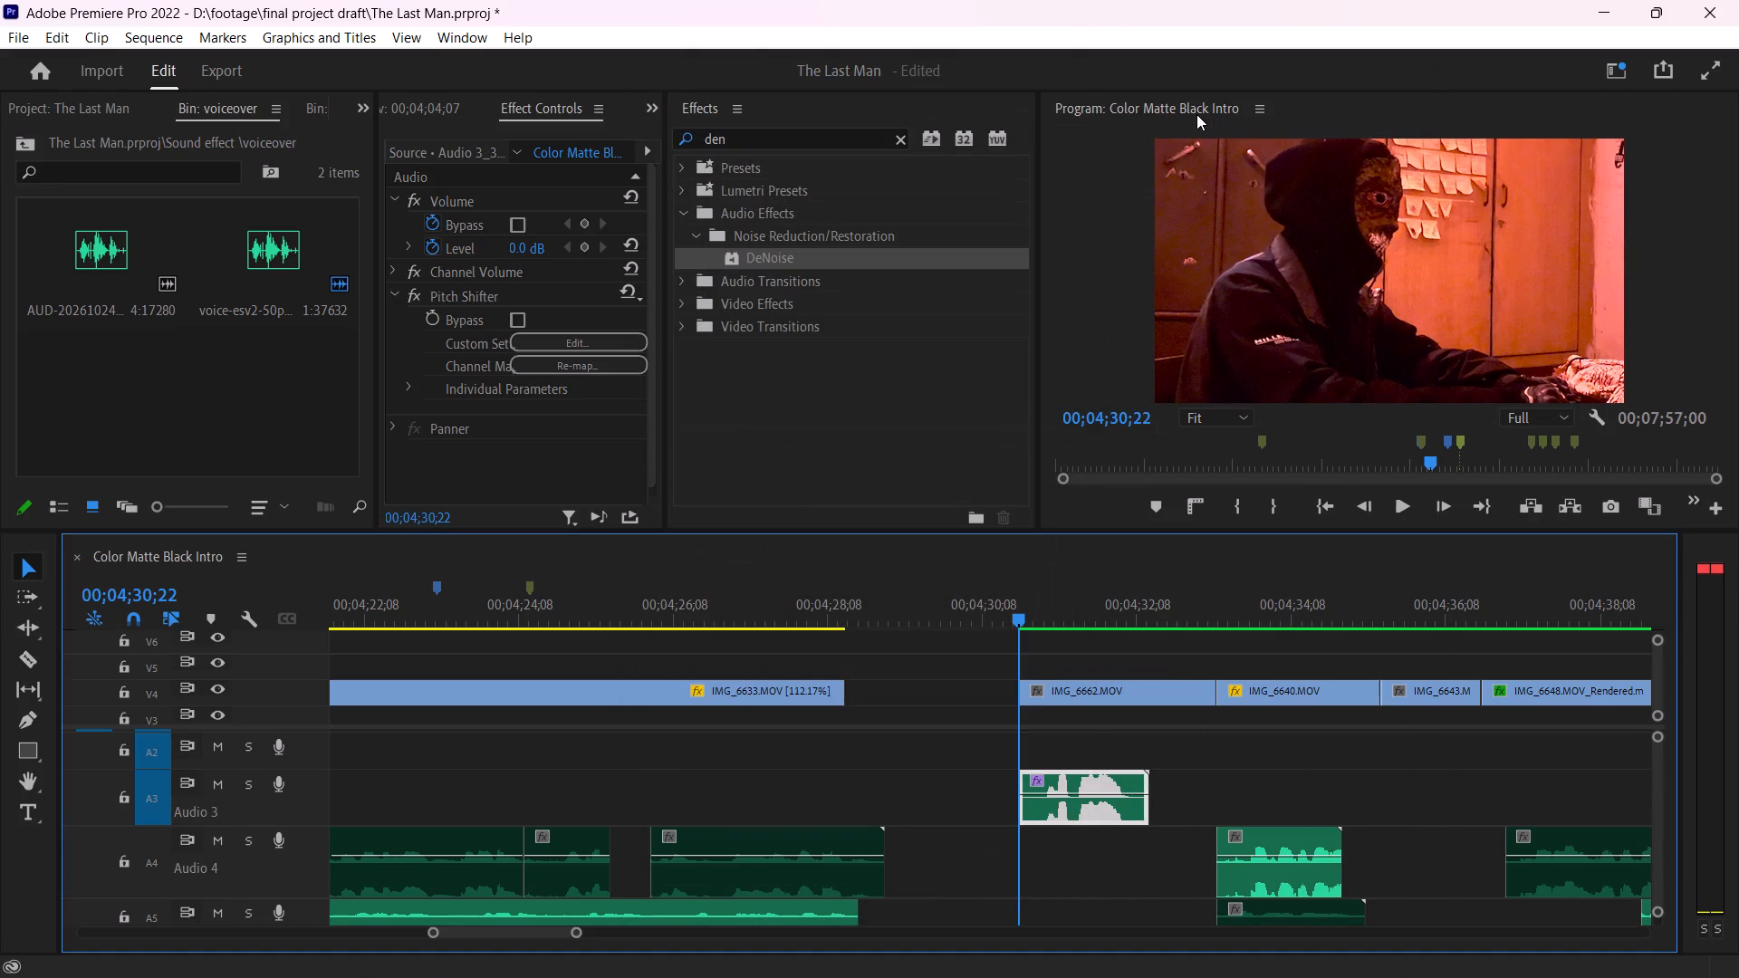
key(space)
key(space)
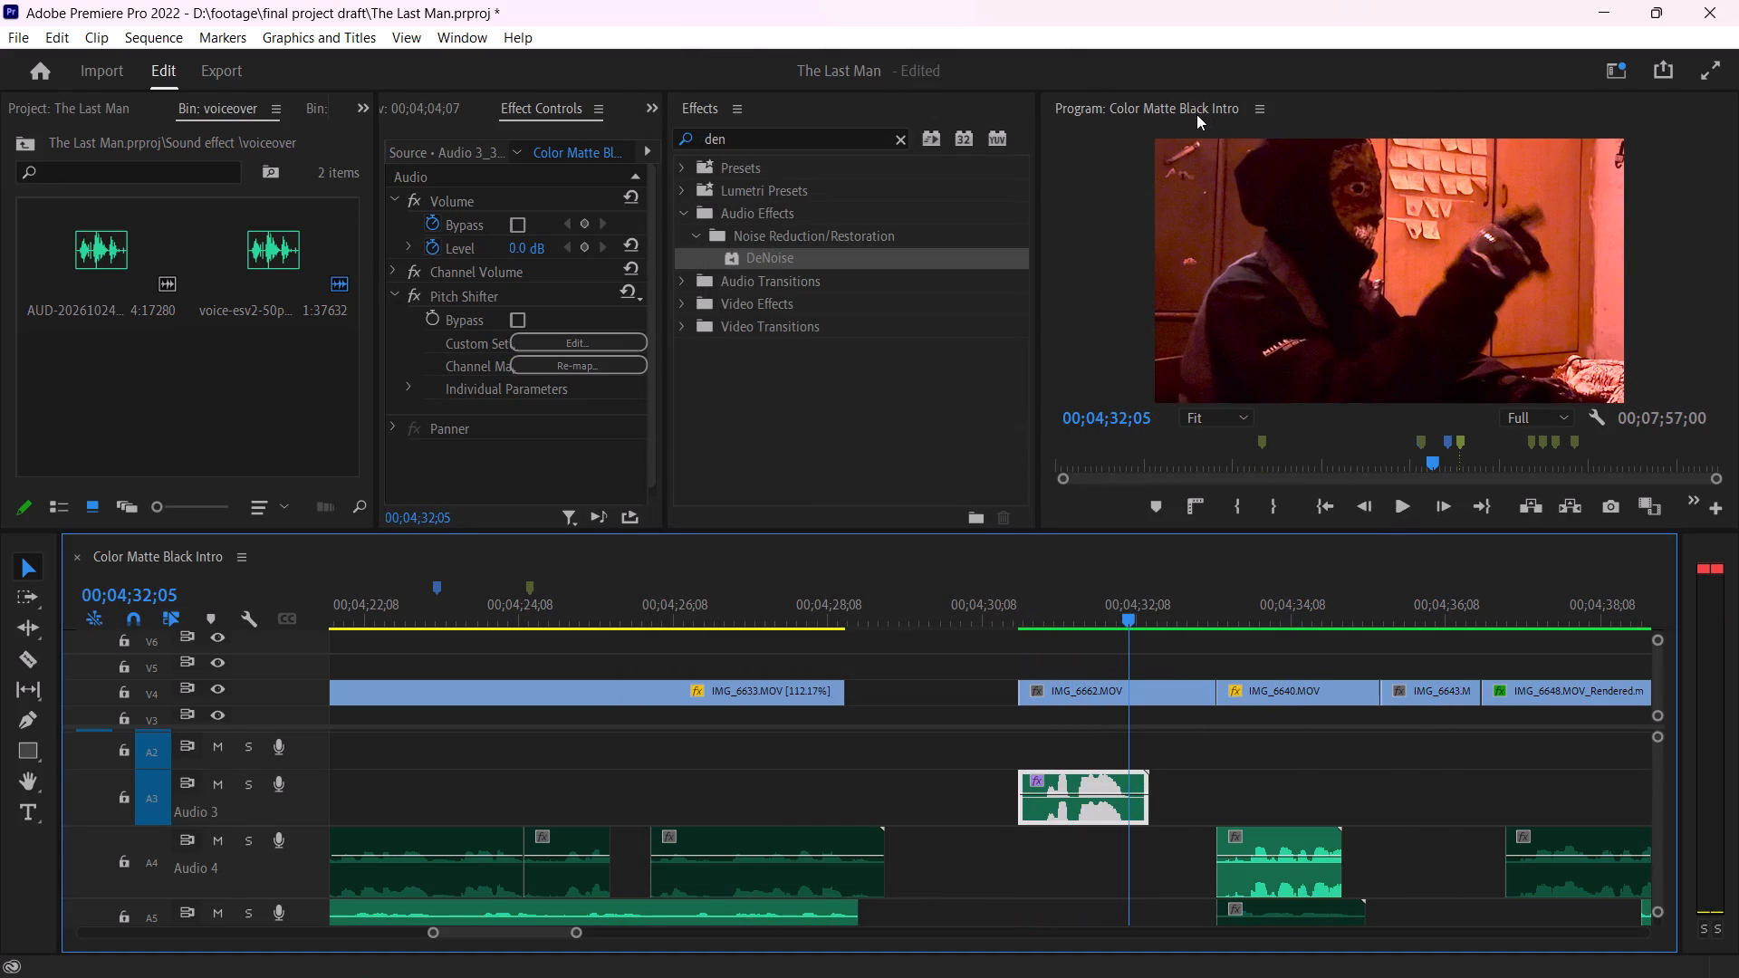
Copy the faded Audio 3 piece starting at 00;04;17;18 and place the copy on A2, overlapping the end of the new take.
scroll(835, 765, right, 2)
click(831, 780)
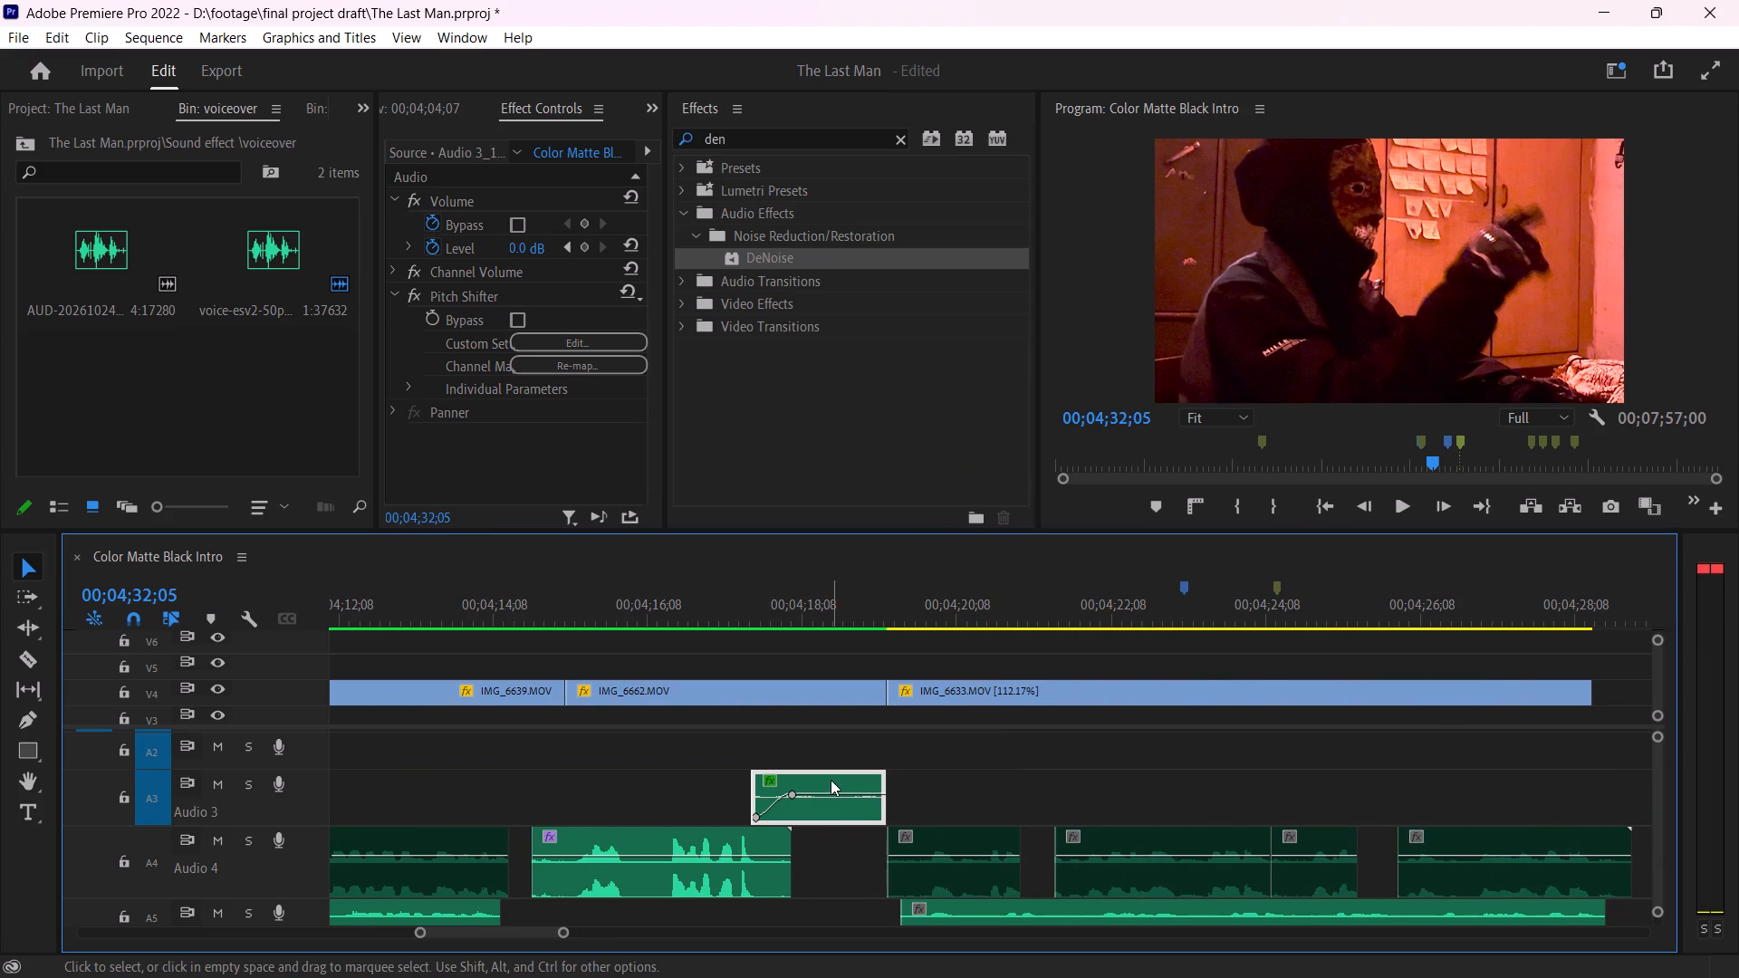
key(ctrl+c)
scroll(831, 780, left, 1)
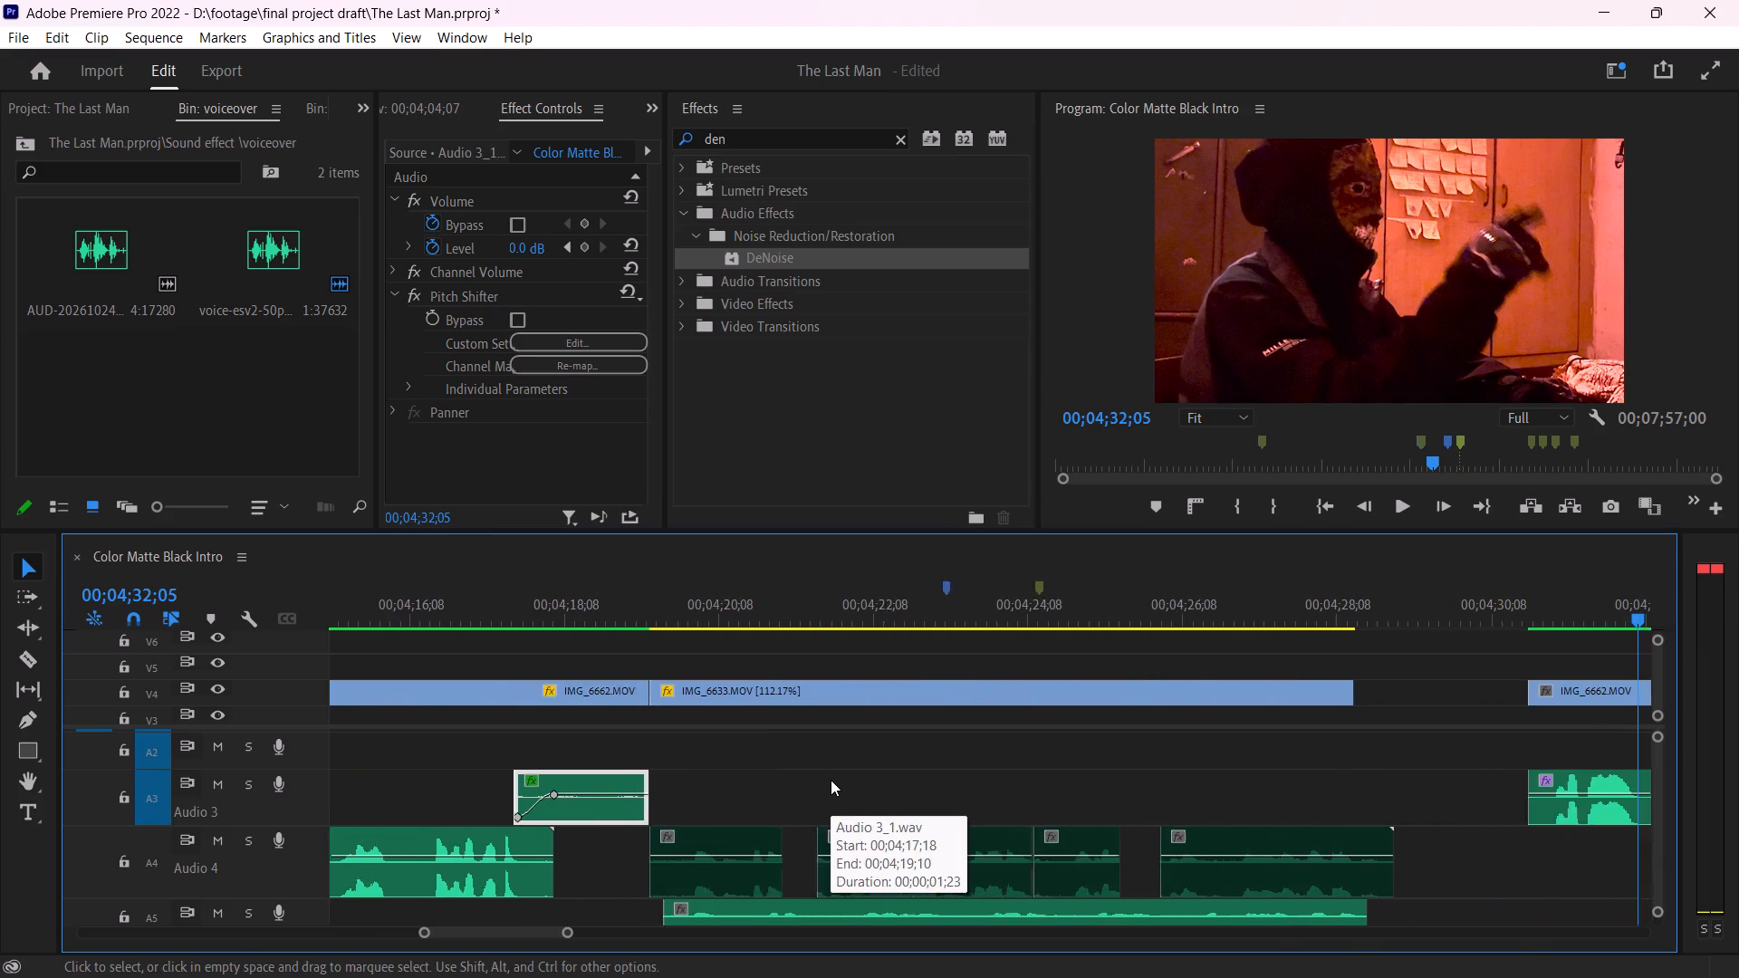
scroll(831, 780, left, 2)
click(1257, 584)
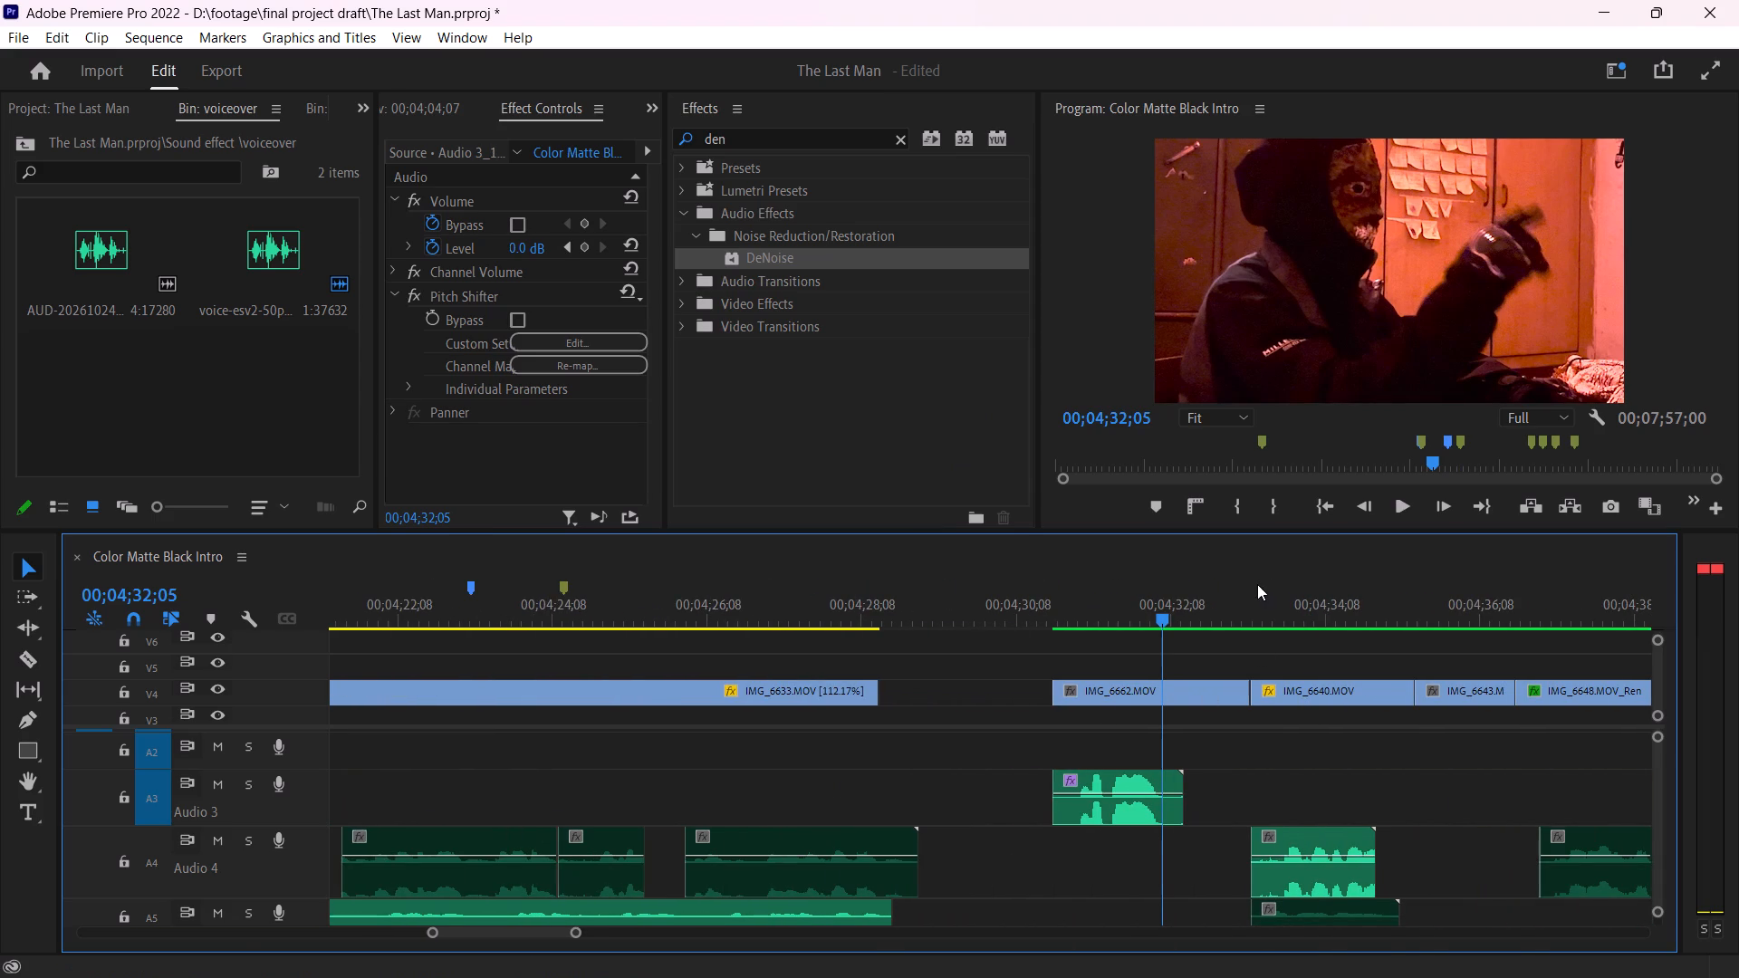
click(1219, 610)
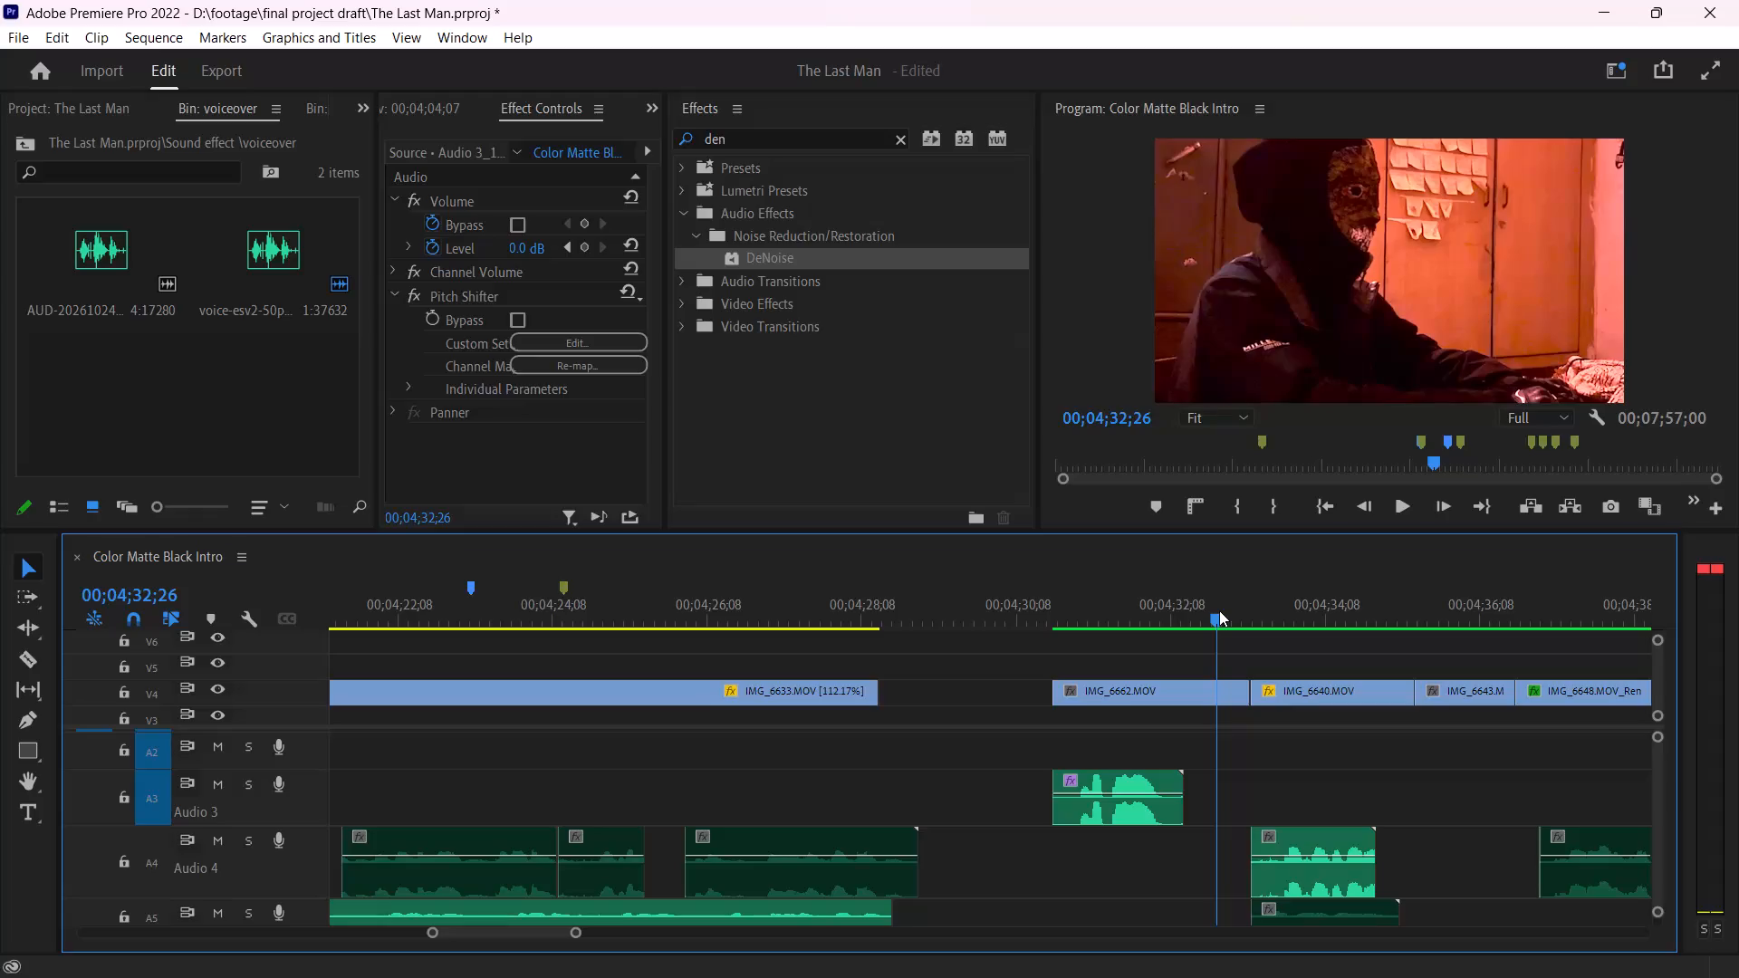
key(ctrl+v)
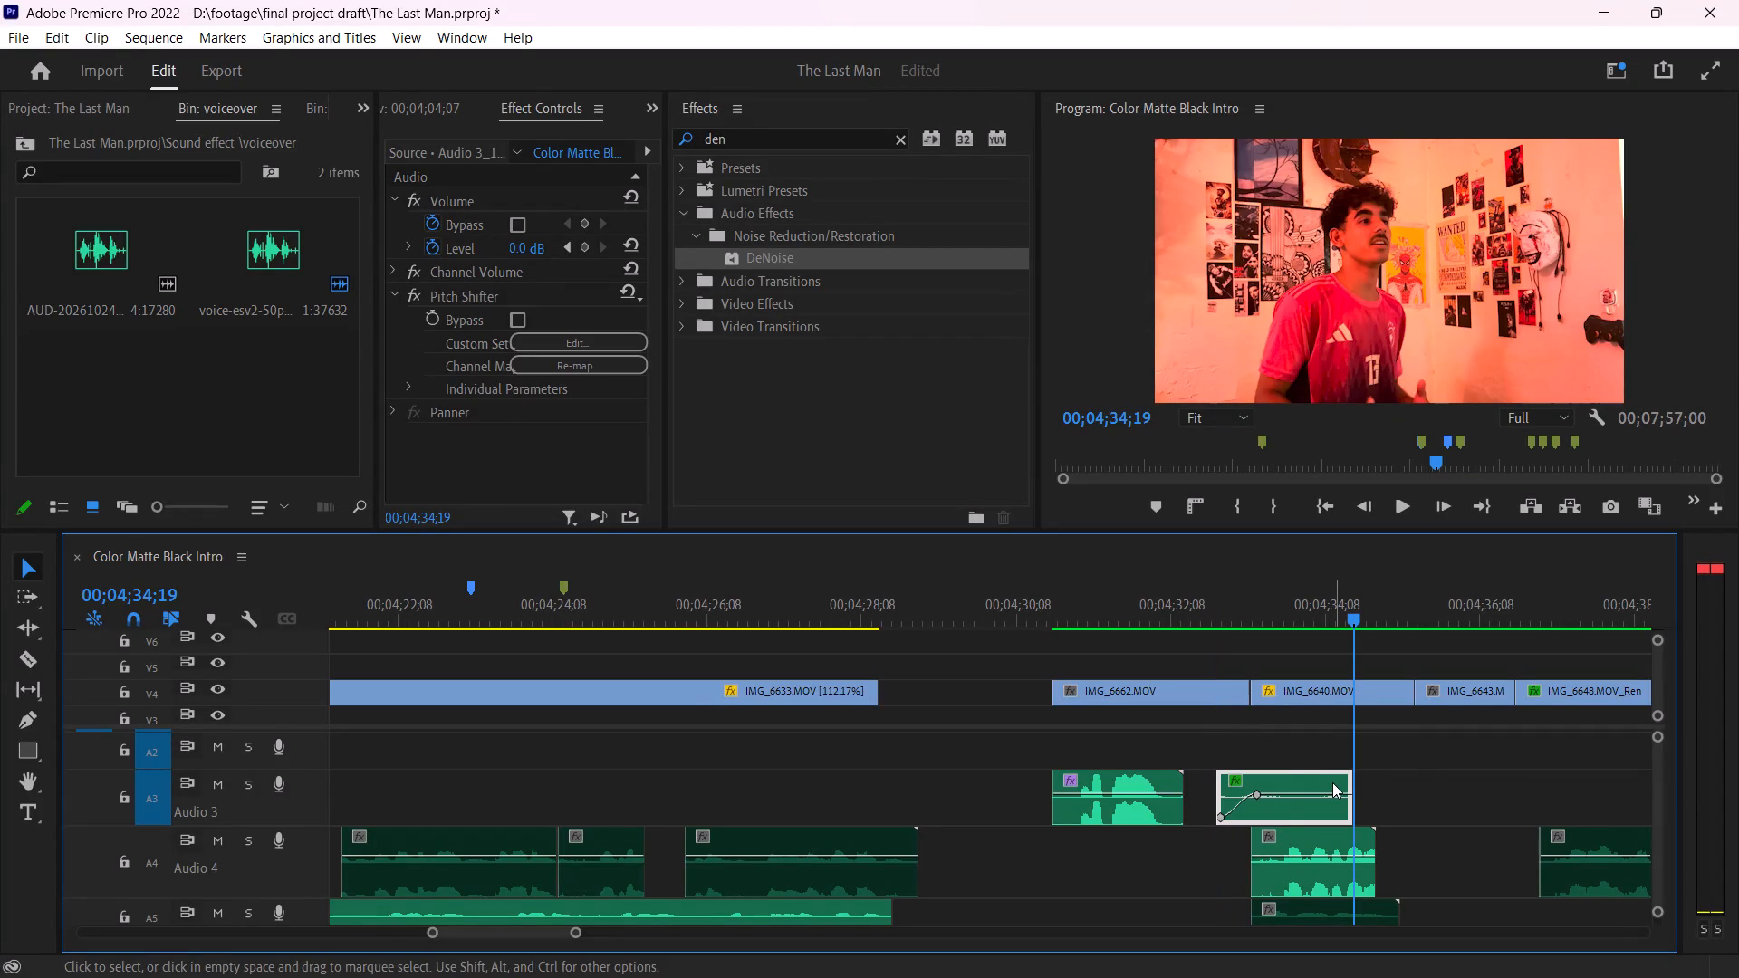
drag(1332, 782, 1279, 753)
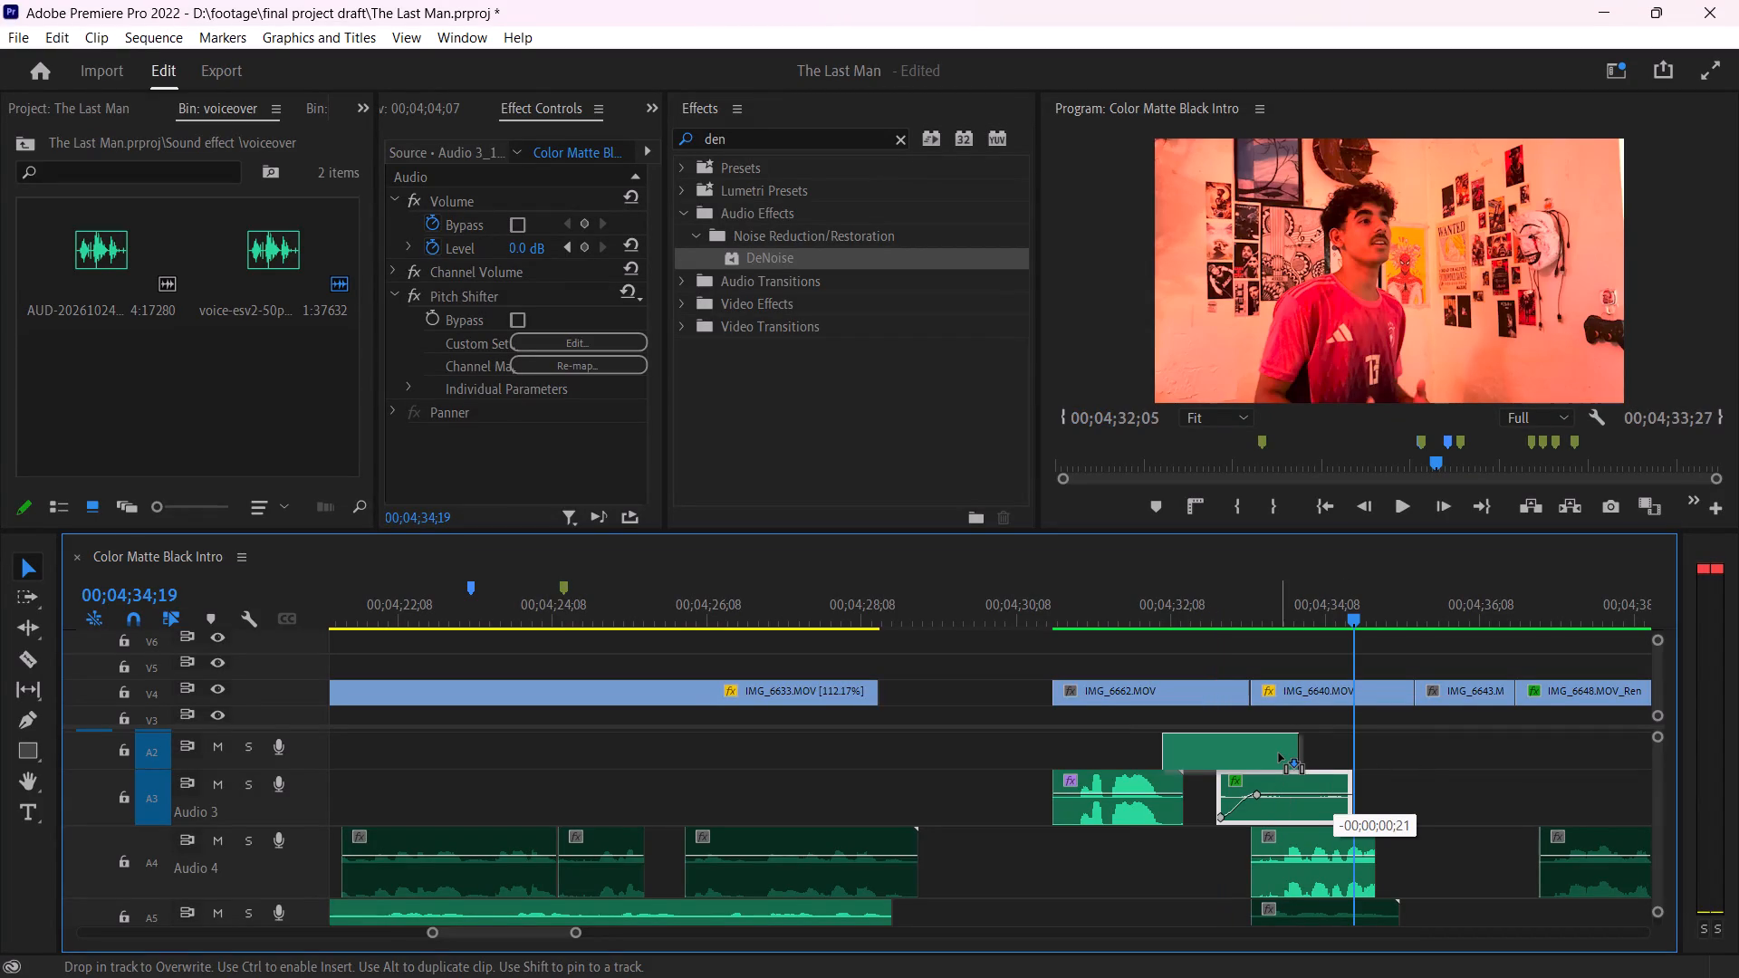
drag(1279, 753, 1262, 753)
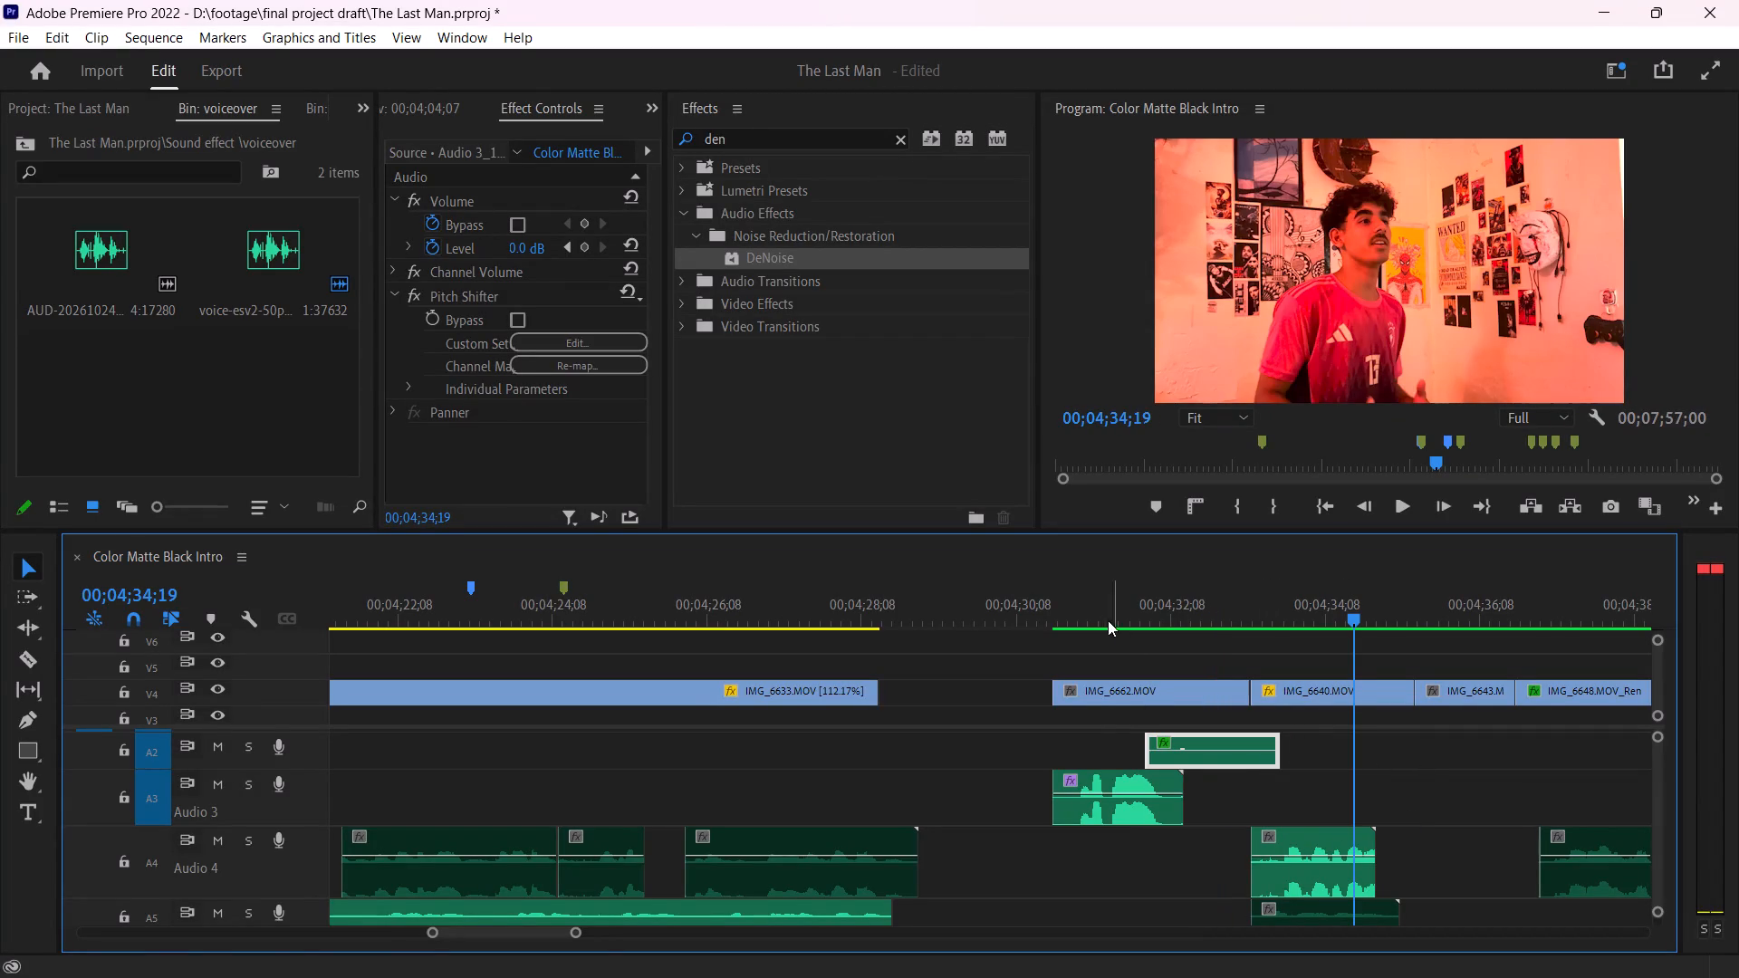
Play back the new take with its A2 overlap and continue into IMG_6640.MOV, up to 00;04;34;20.
click(1092, 613)
key(space)
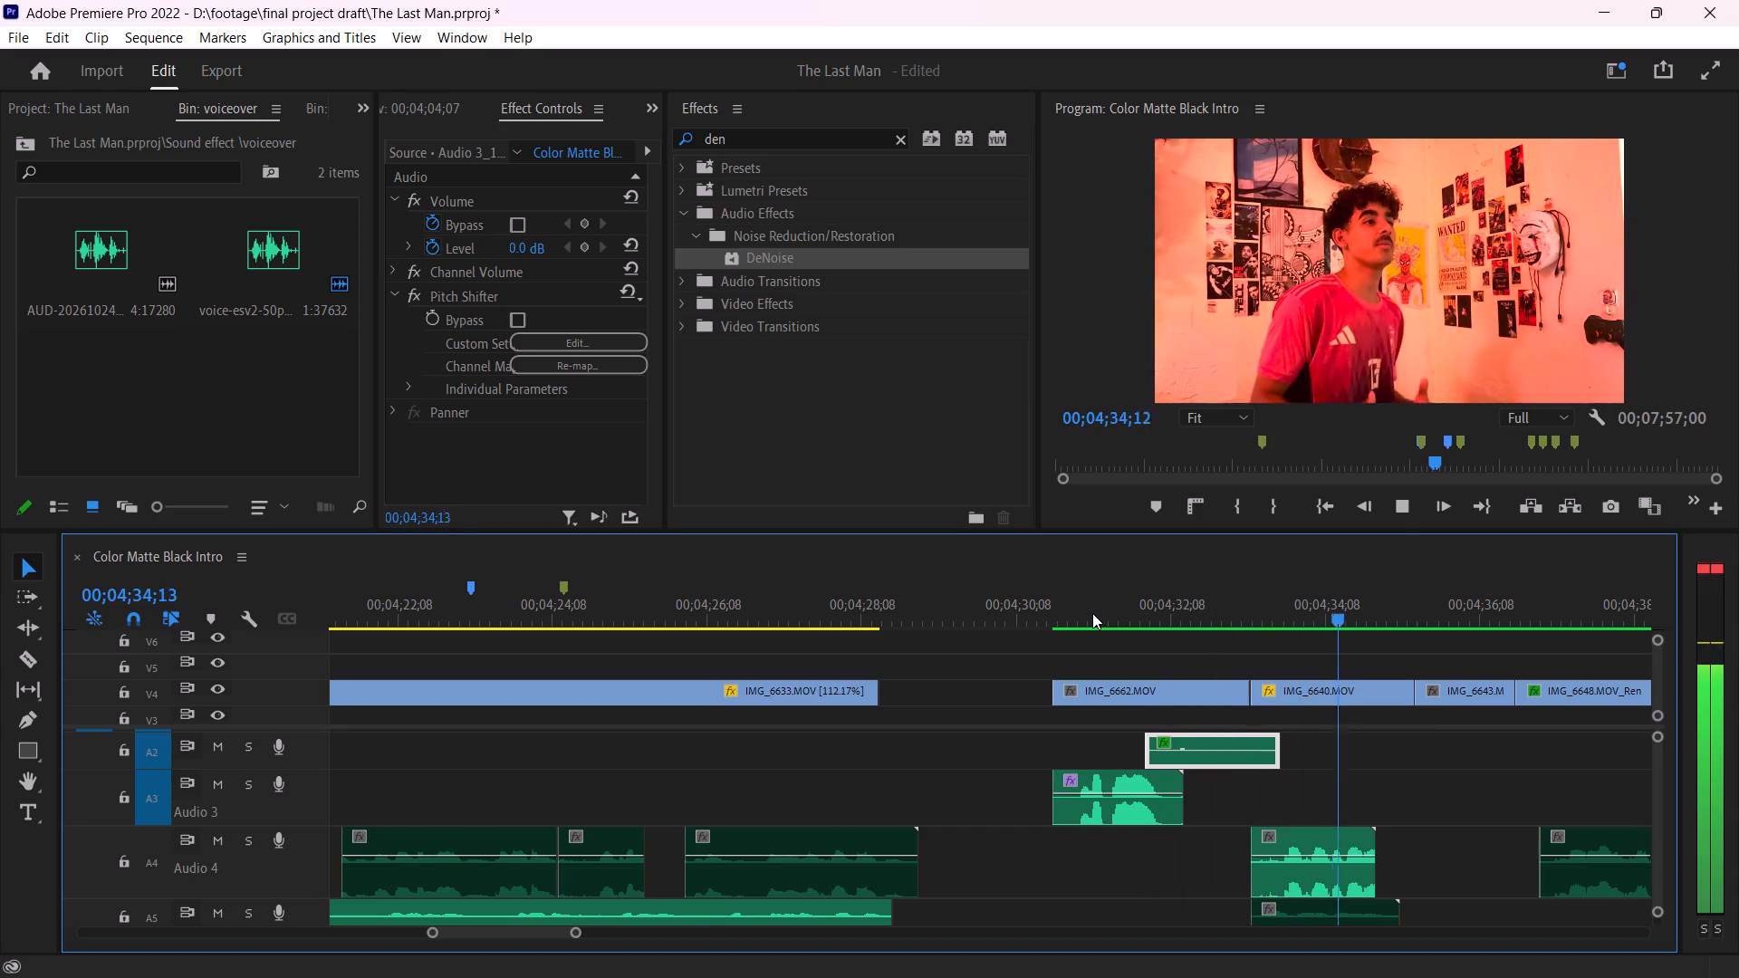
key(space)
Save the project.
key(ctrl+s)
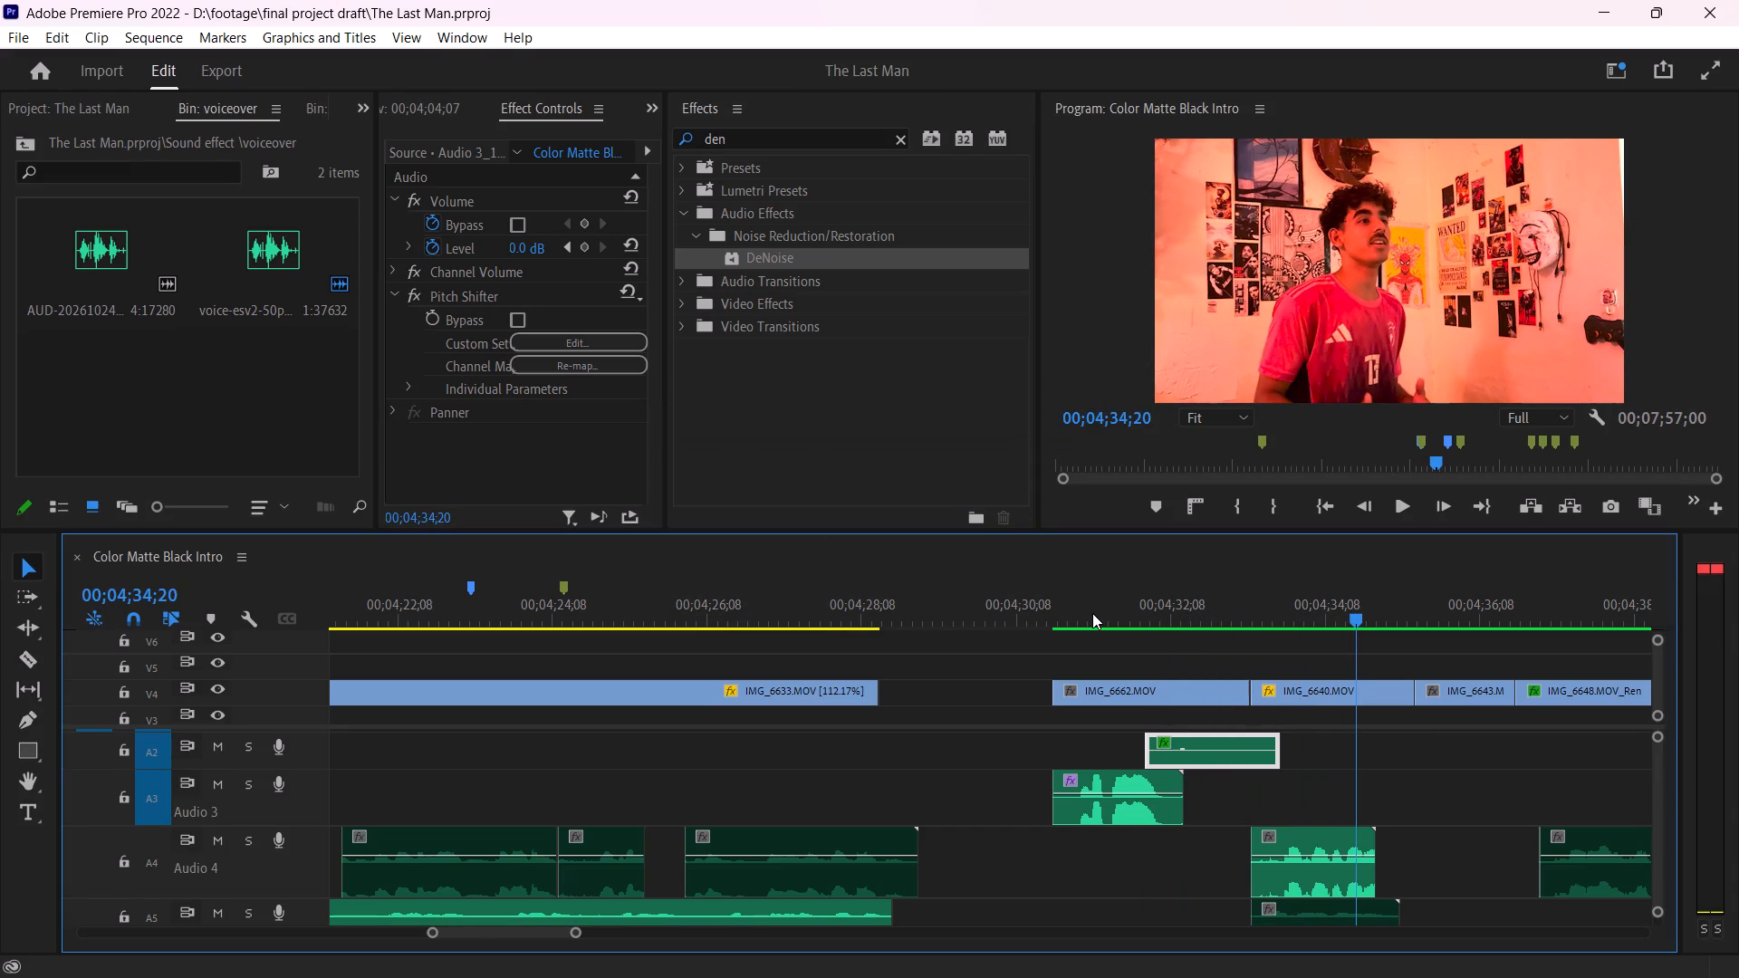
Listen on from 00;04;34;20 to 00;04;37;00 and replay the end of IMG_6640.MOV up to 00;04;35;07.
key(space)
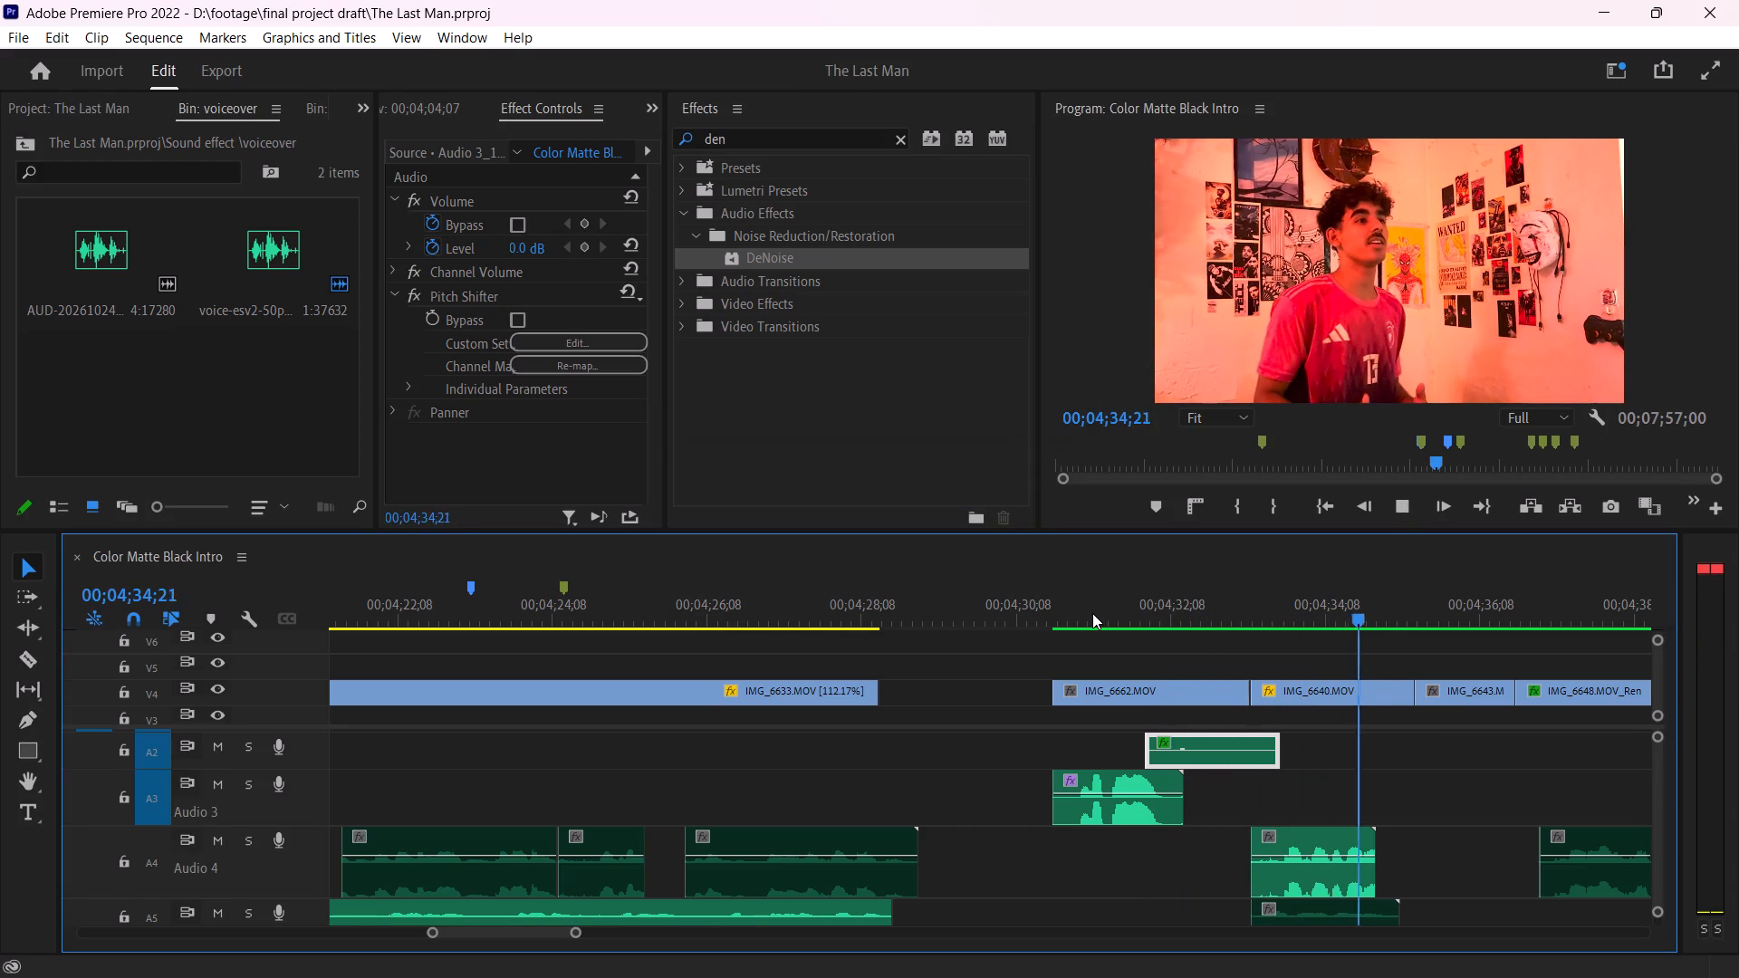
key(space)
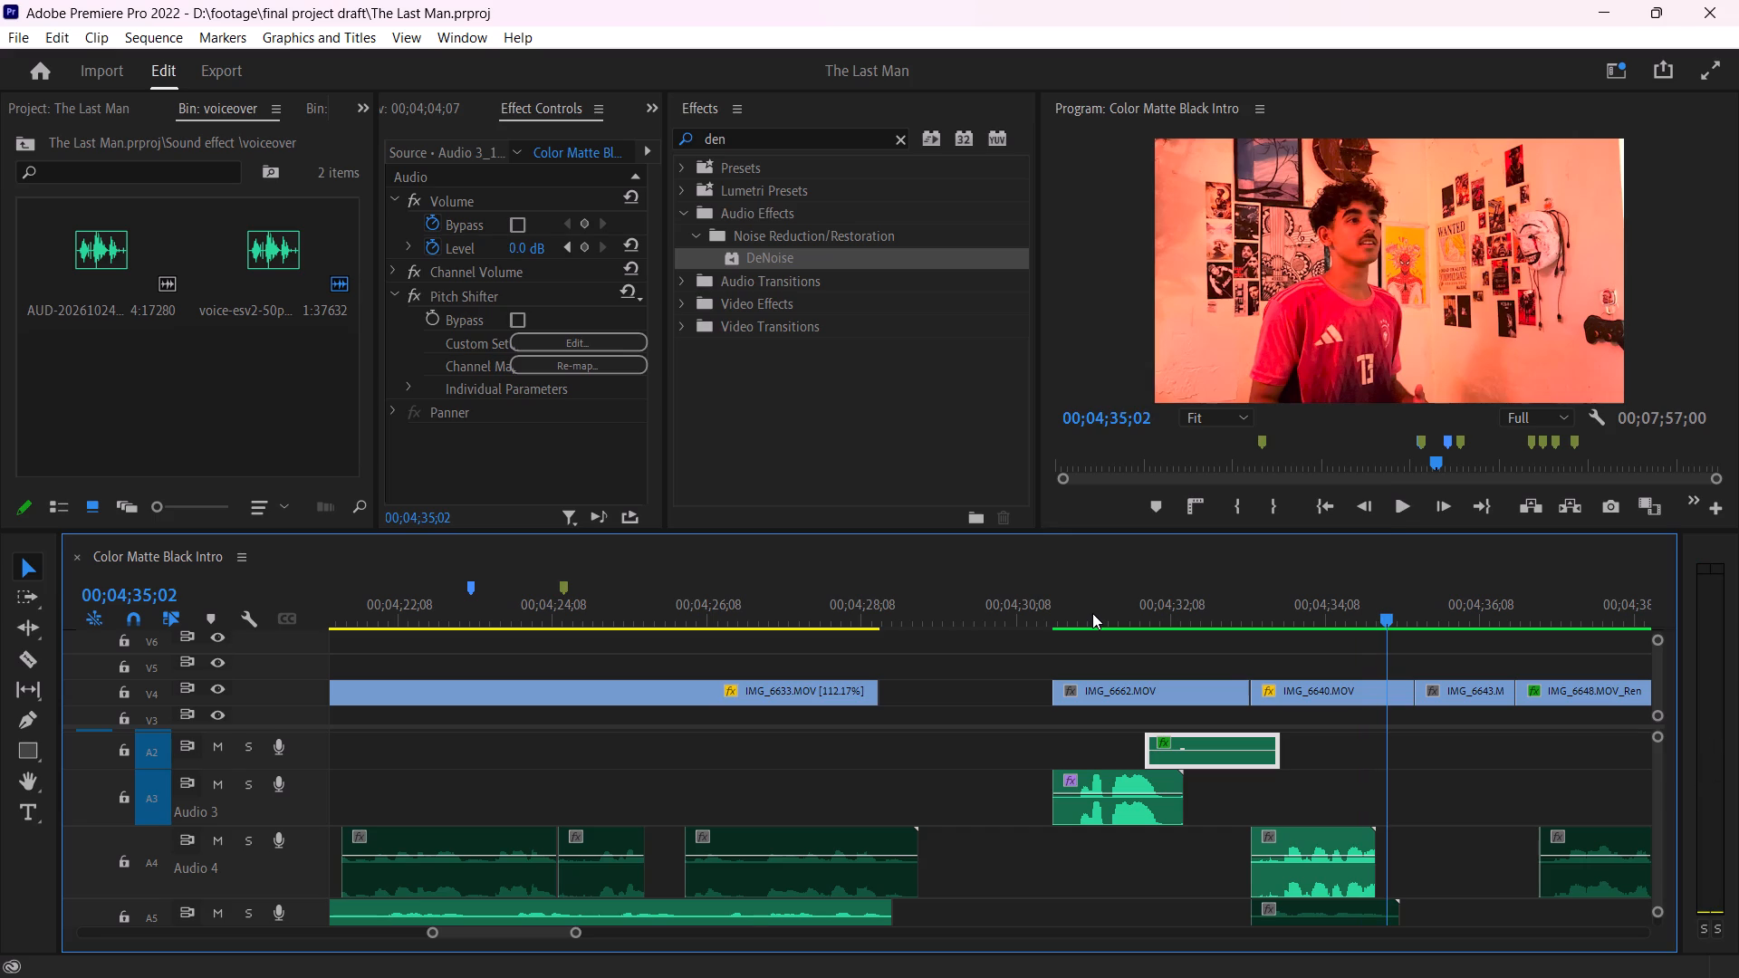
key(space)
key(space)
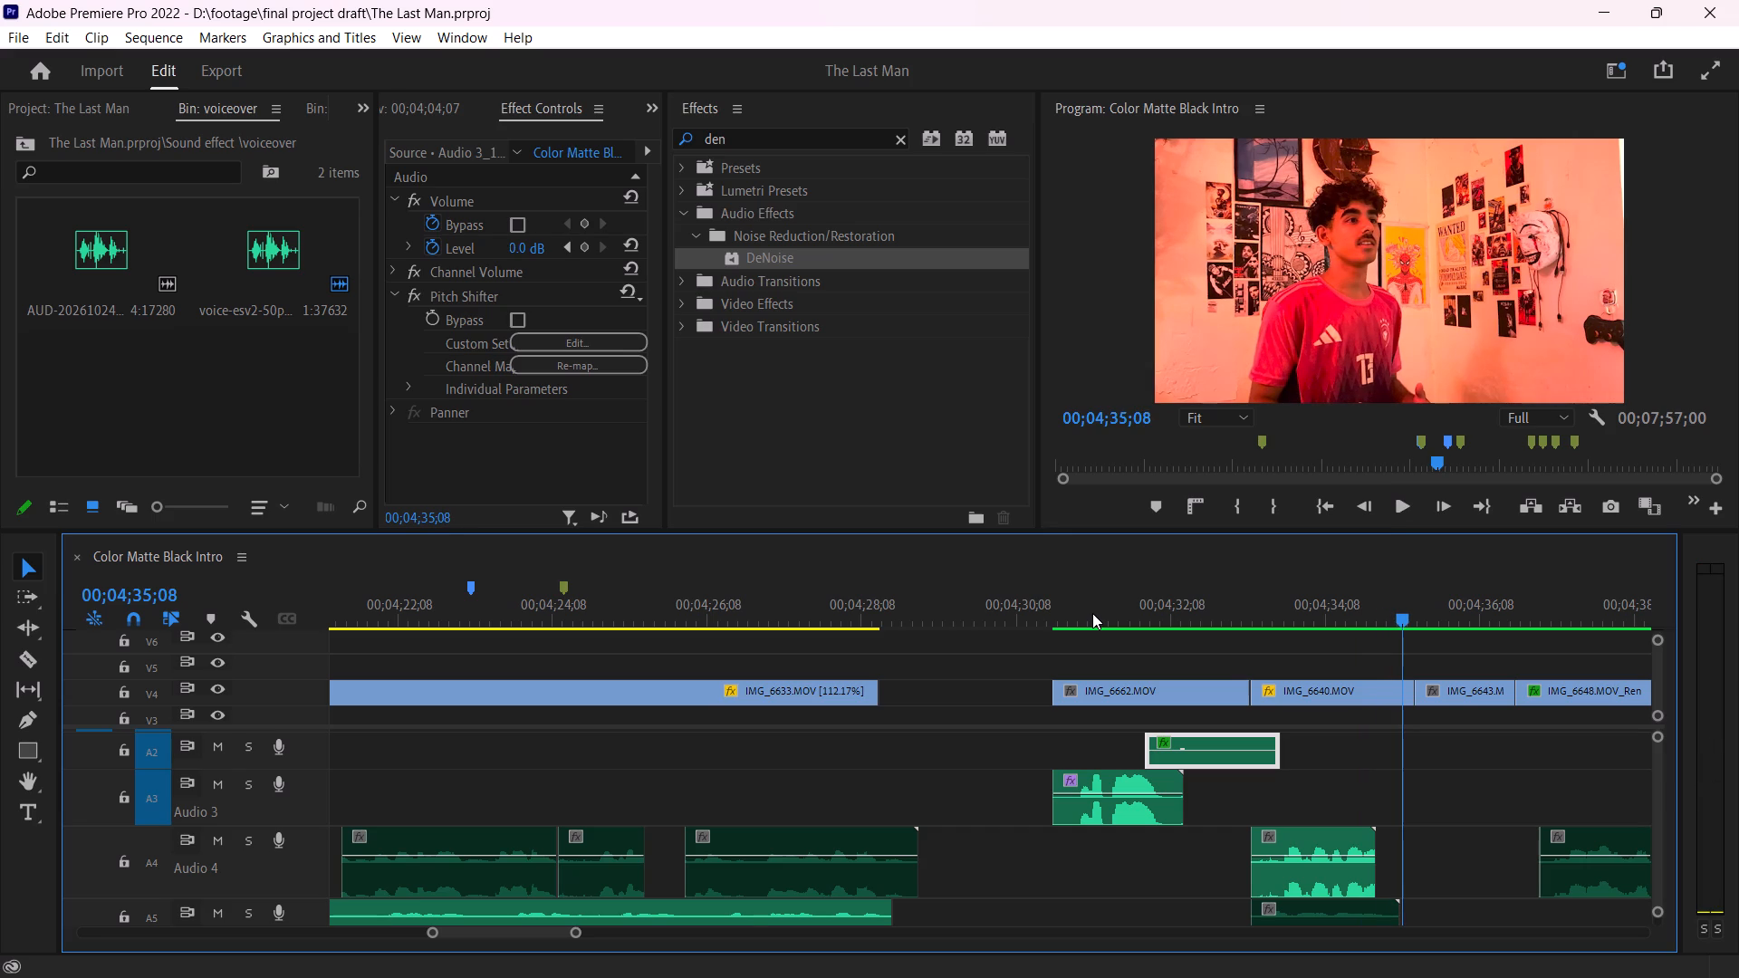
key(space)
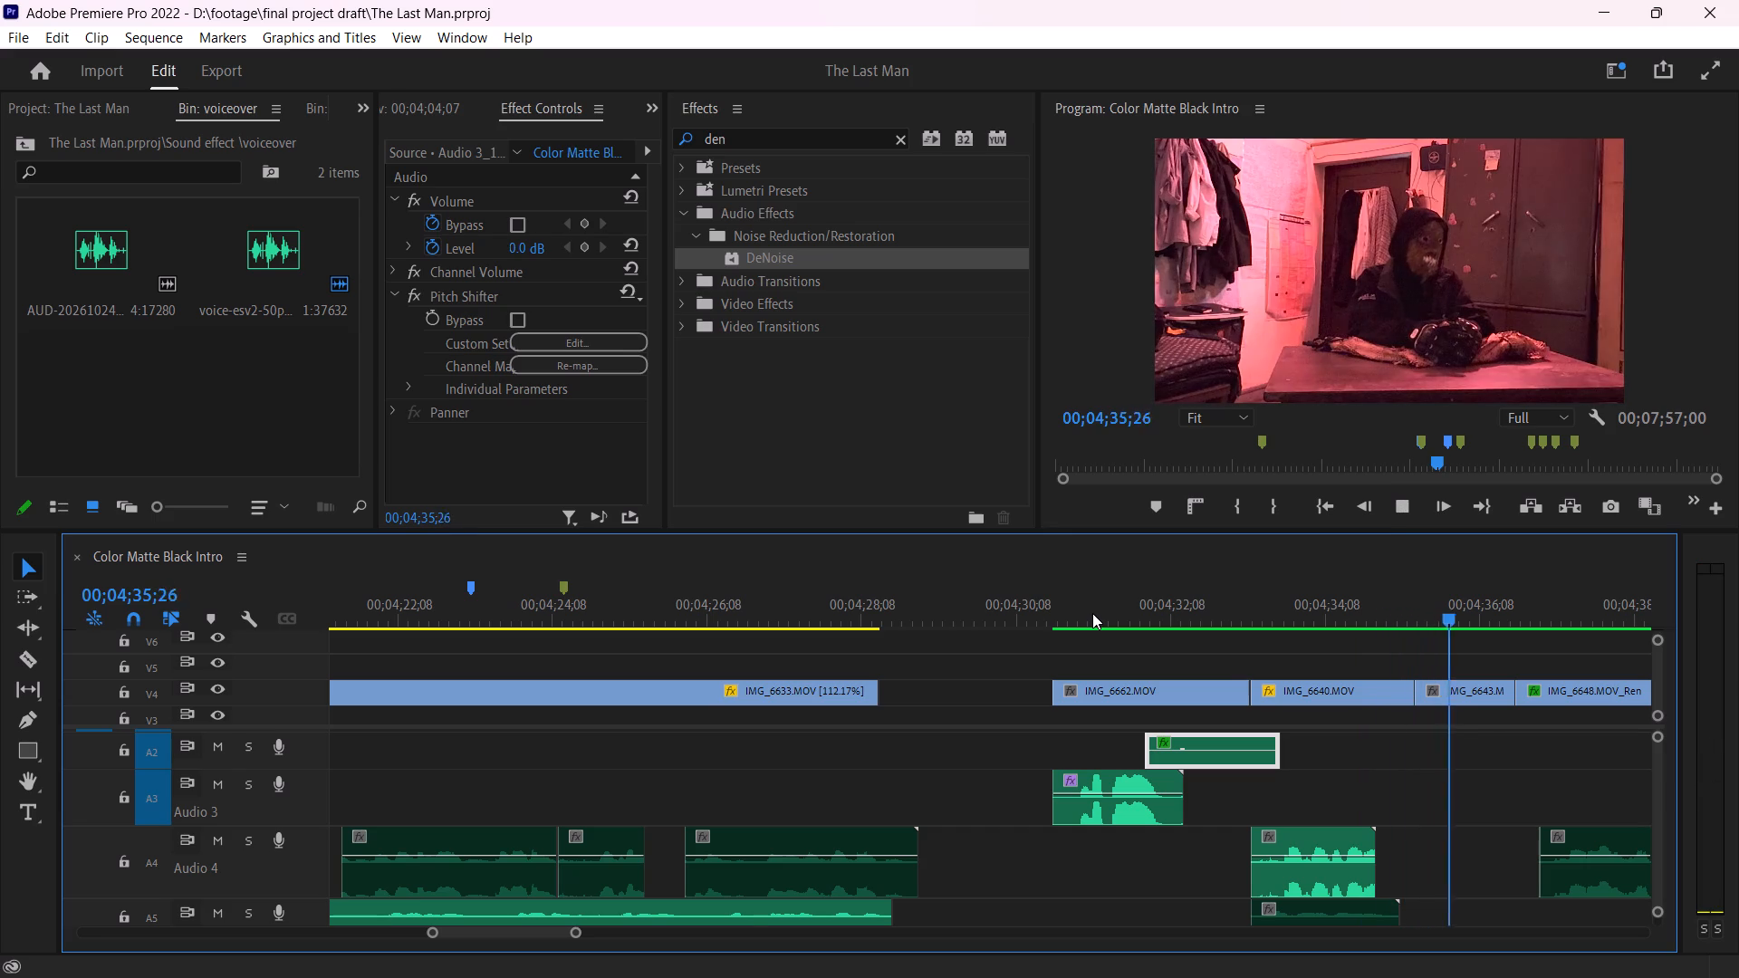
key(space)
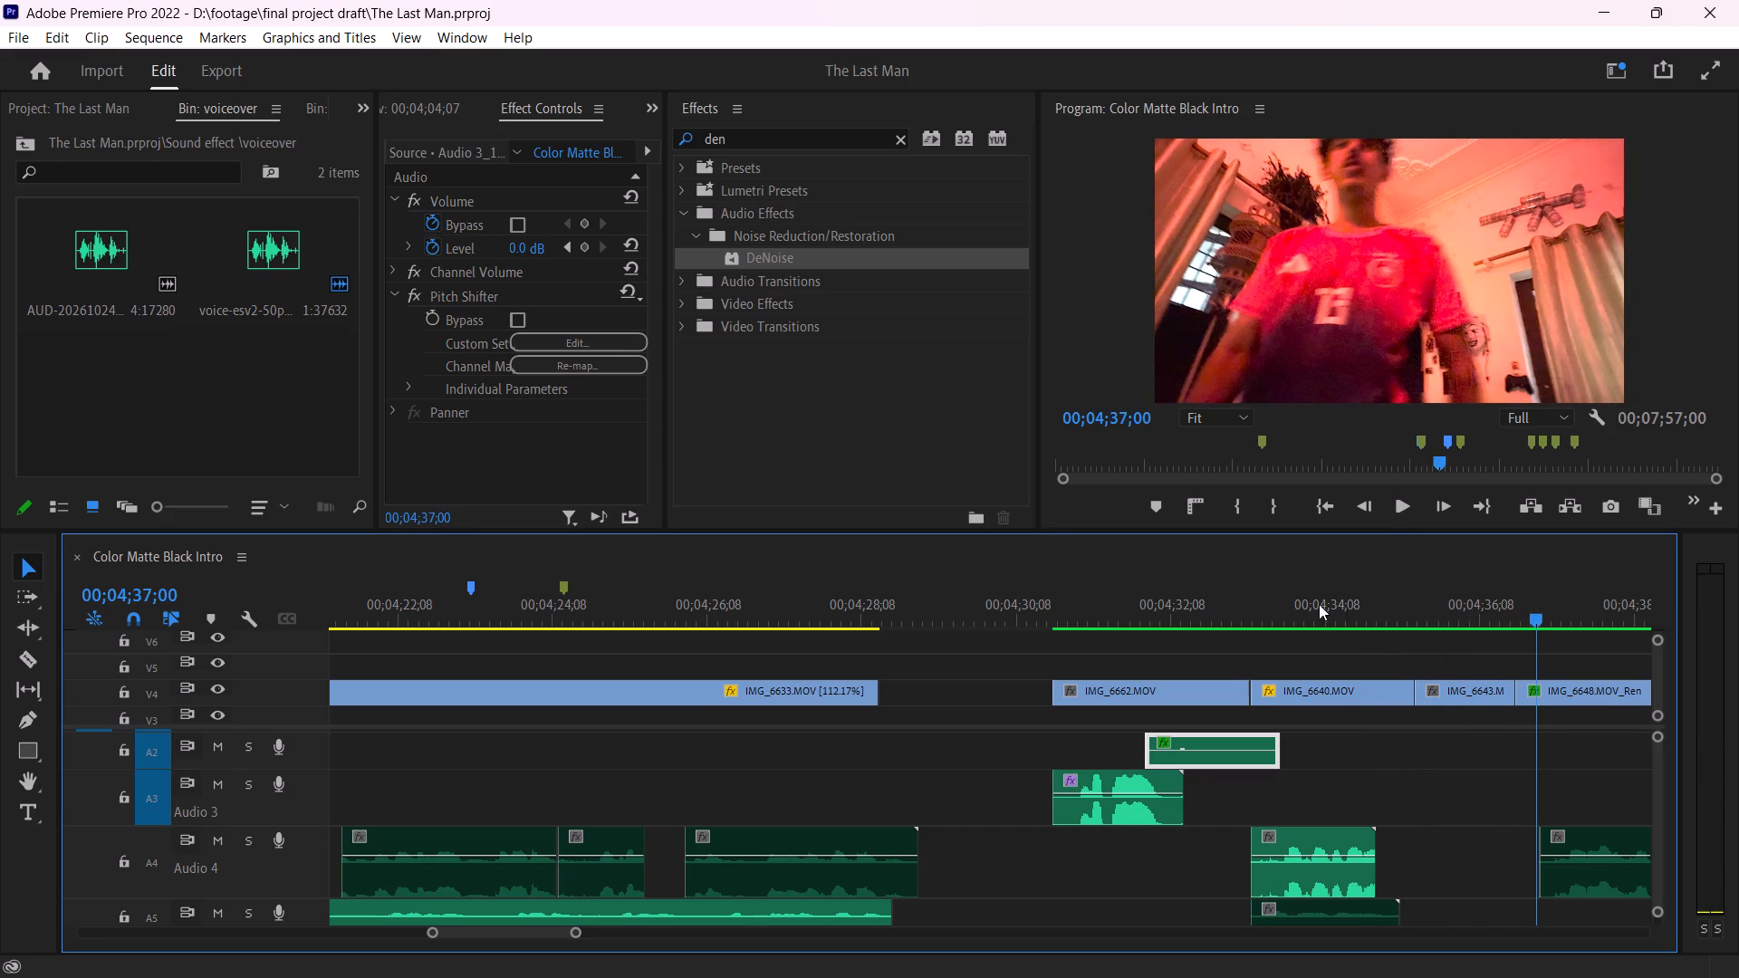
click(1372, 600)
key(space)
key(space)
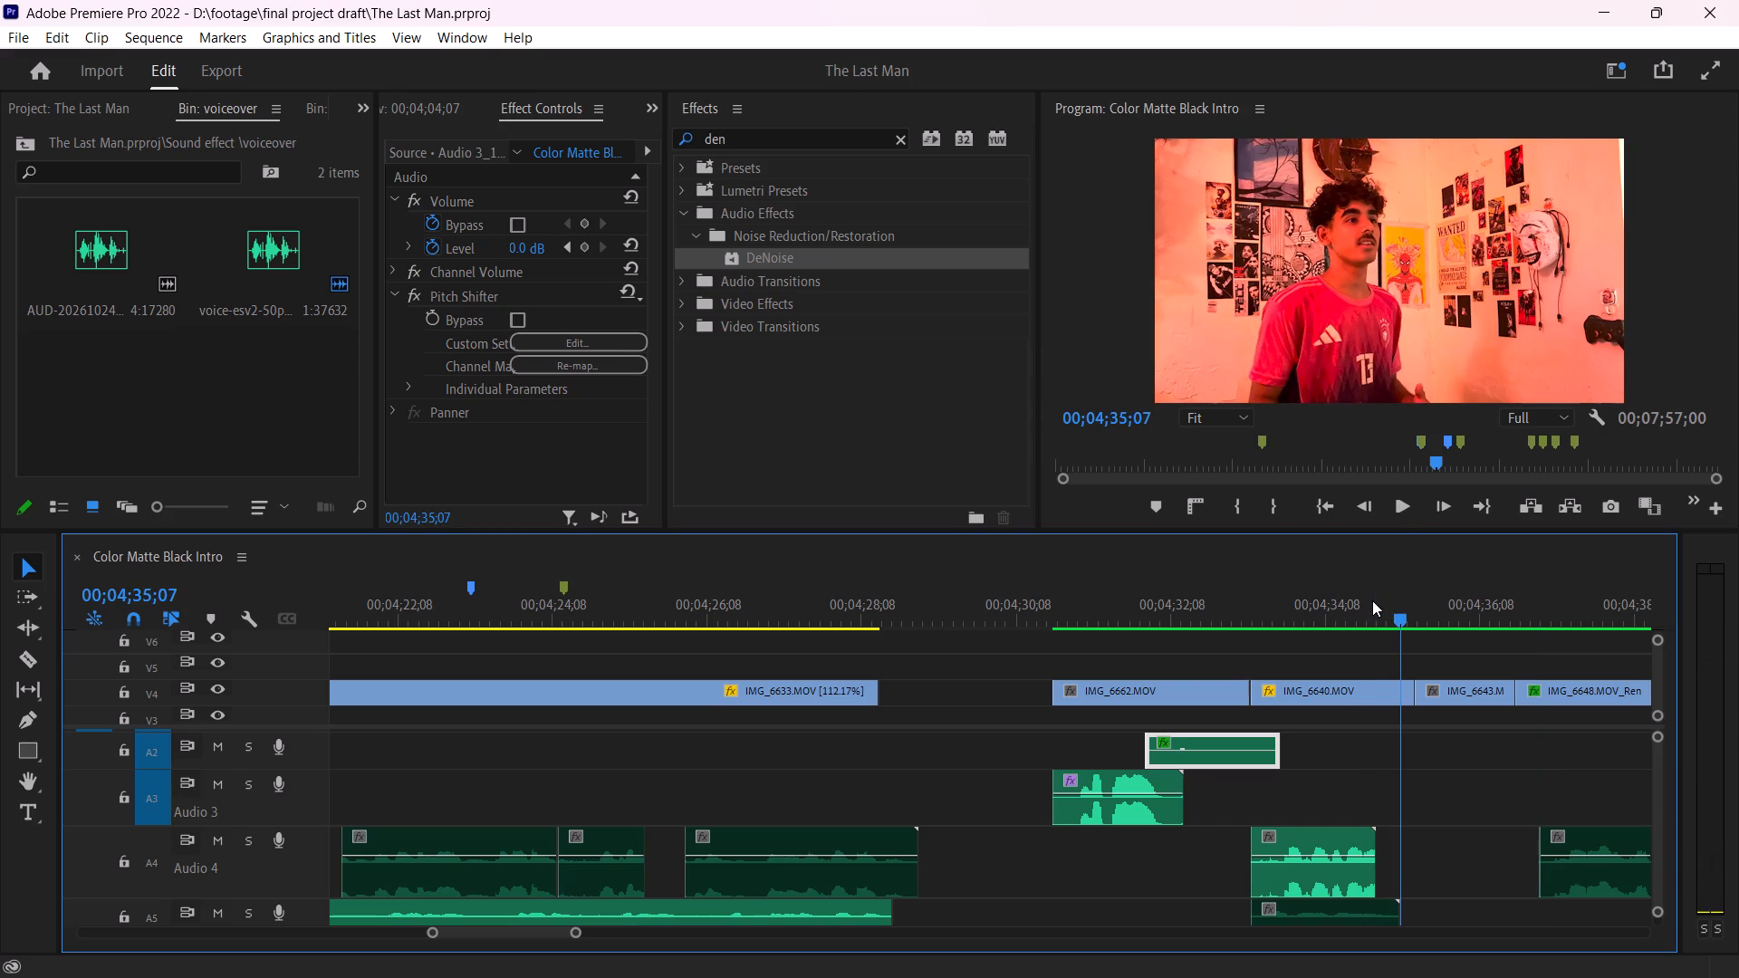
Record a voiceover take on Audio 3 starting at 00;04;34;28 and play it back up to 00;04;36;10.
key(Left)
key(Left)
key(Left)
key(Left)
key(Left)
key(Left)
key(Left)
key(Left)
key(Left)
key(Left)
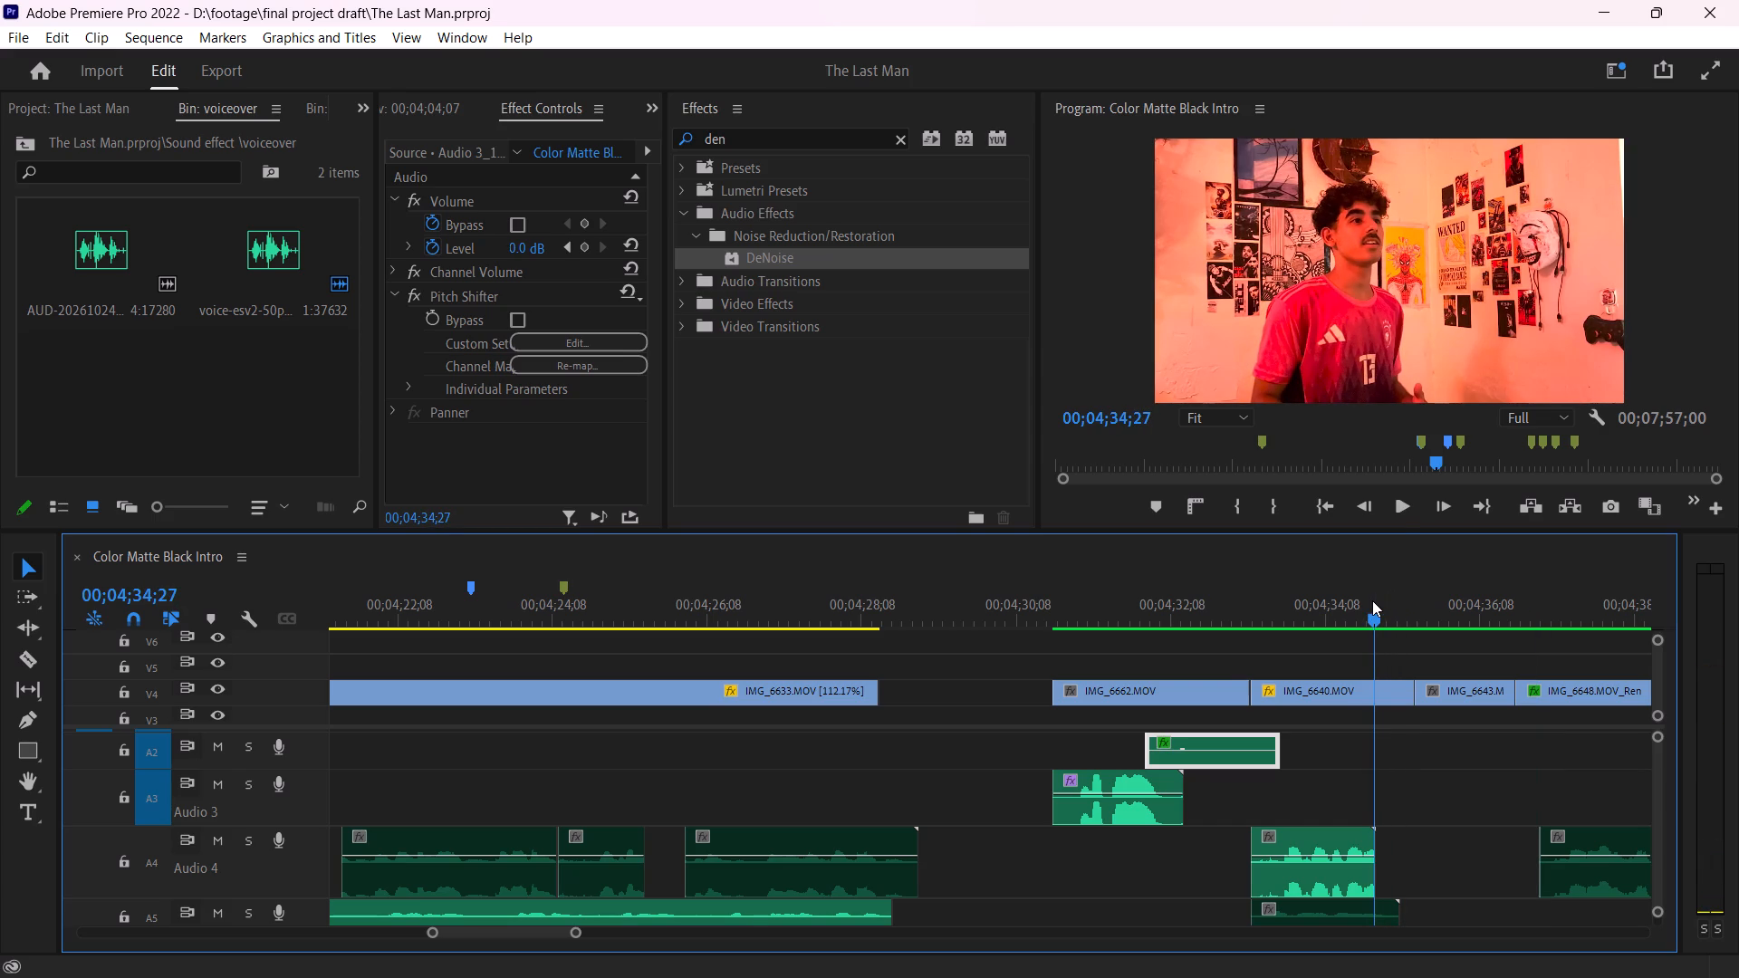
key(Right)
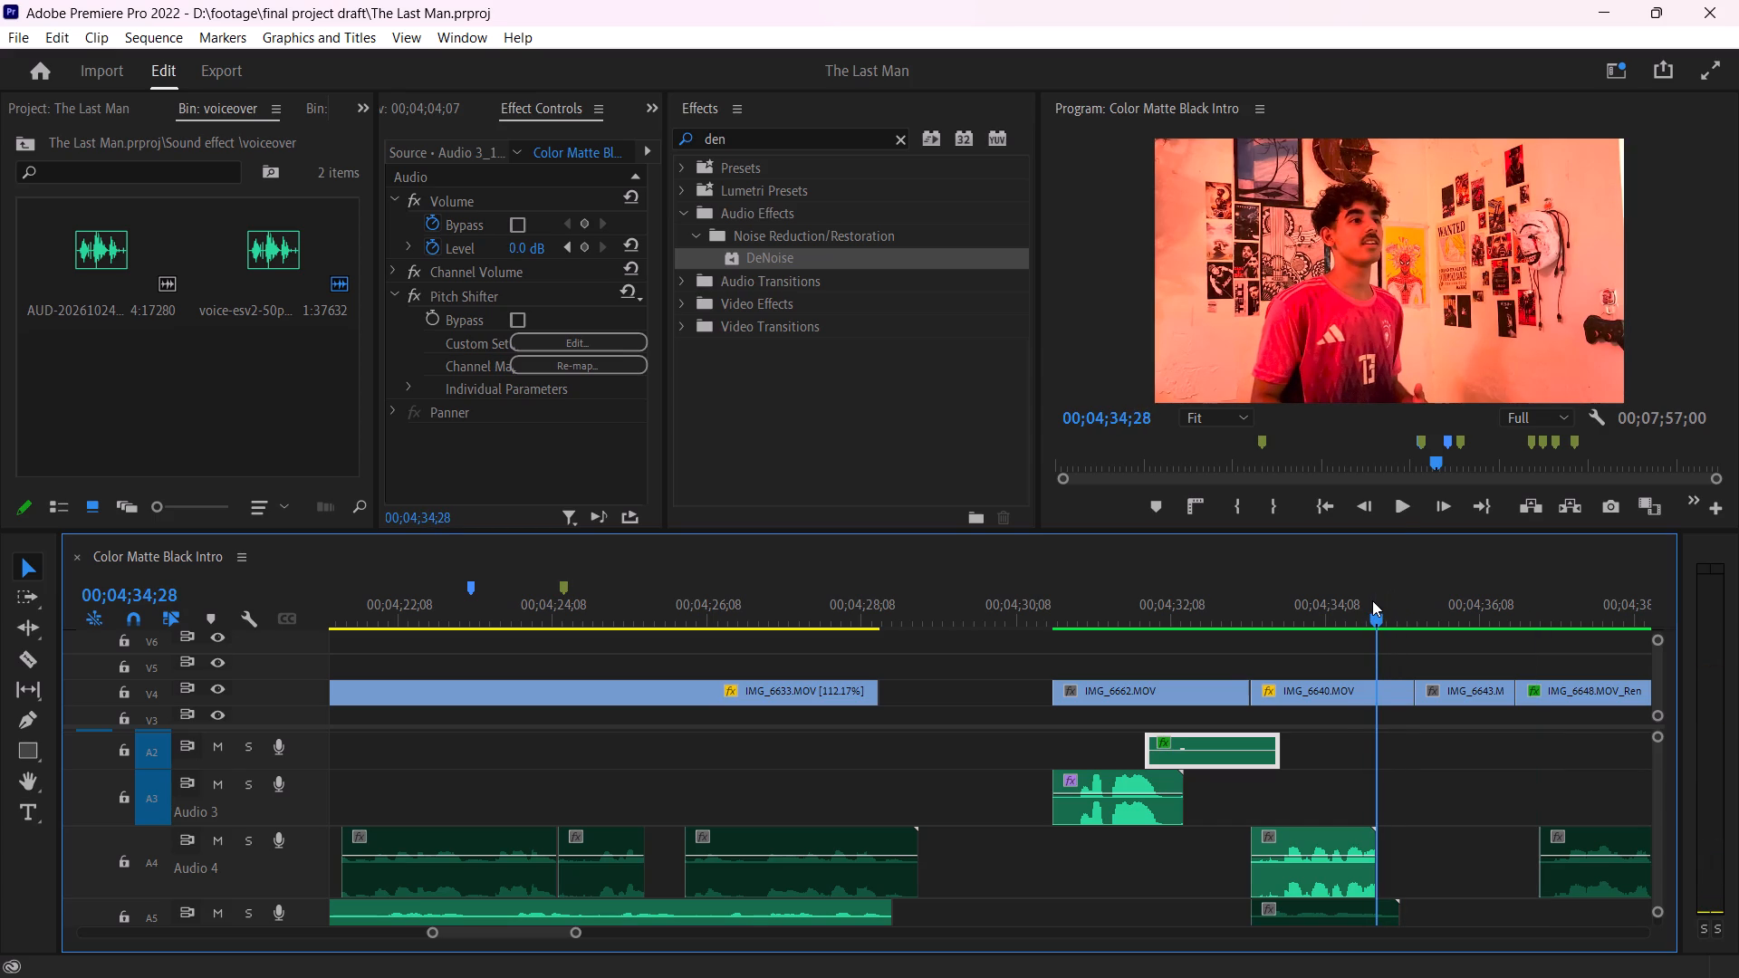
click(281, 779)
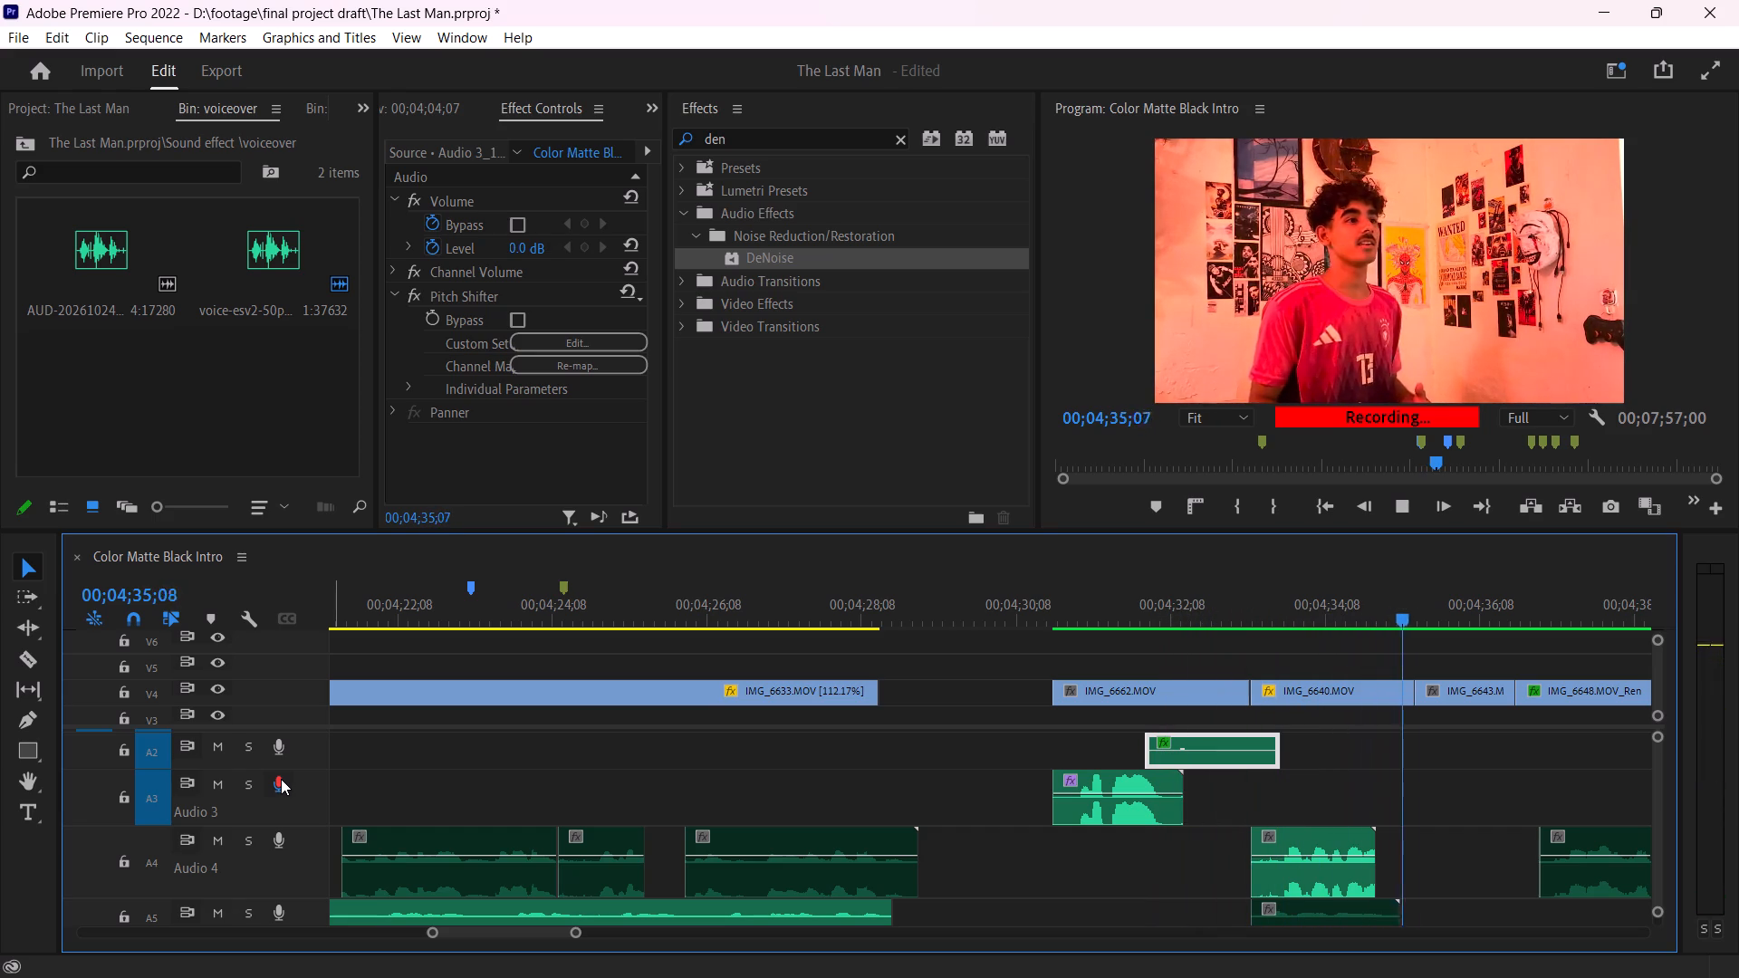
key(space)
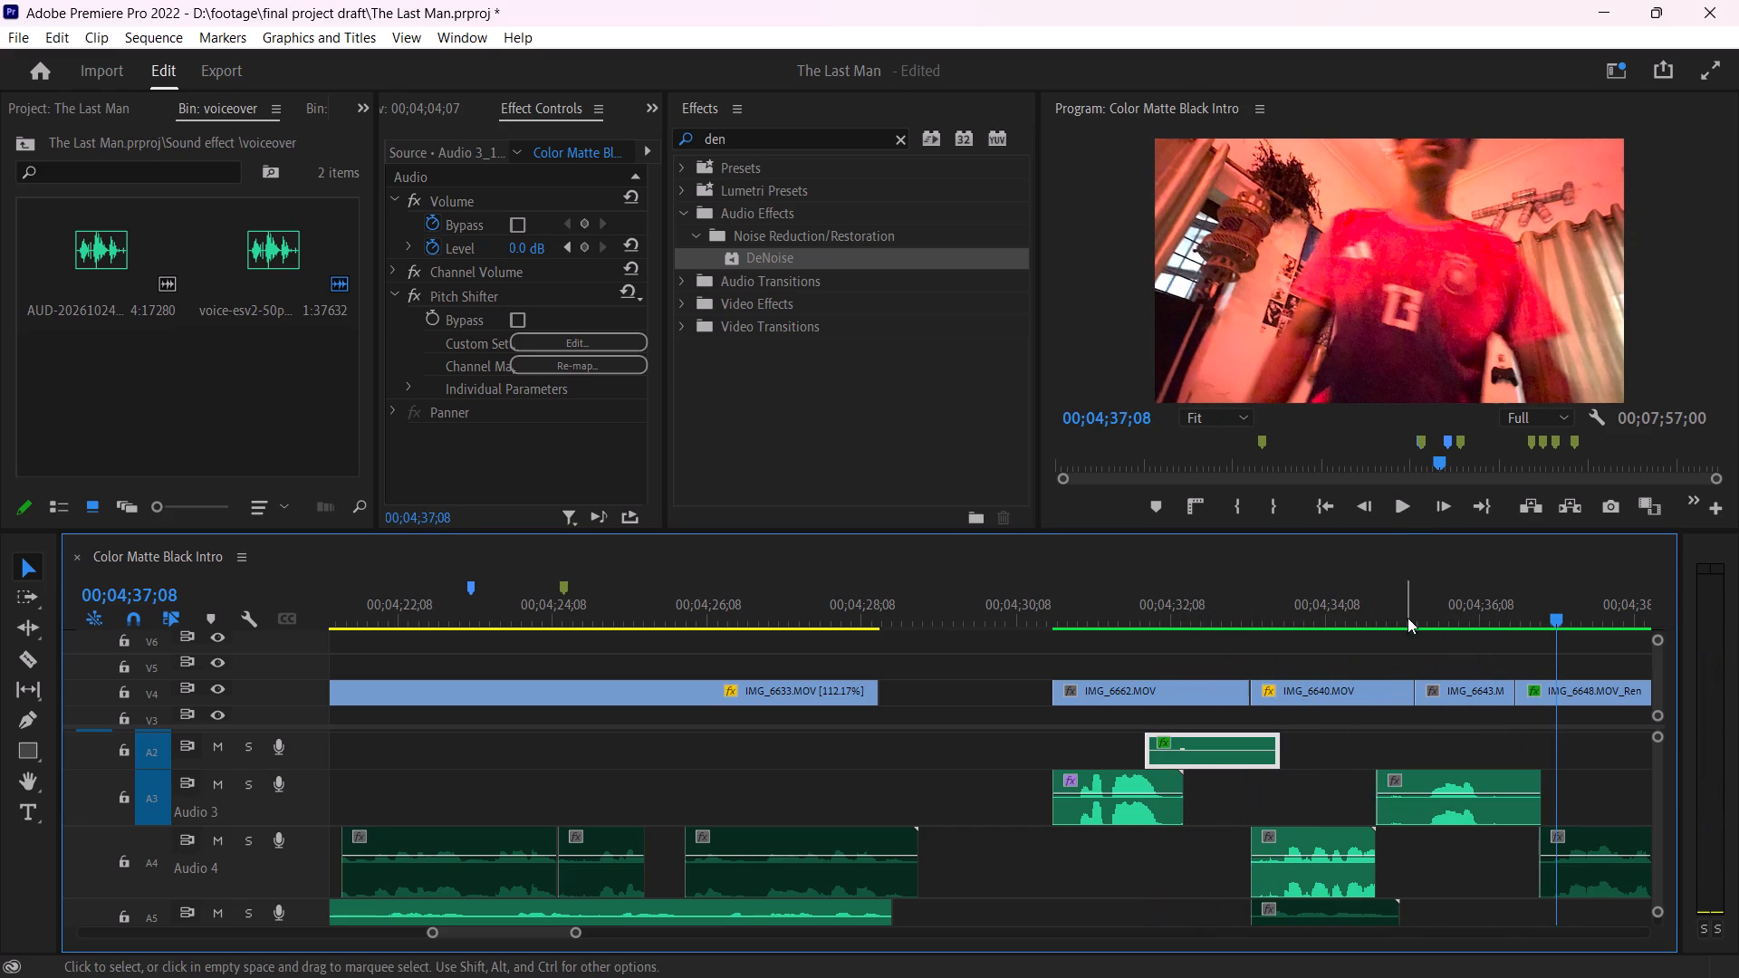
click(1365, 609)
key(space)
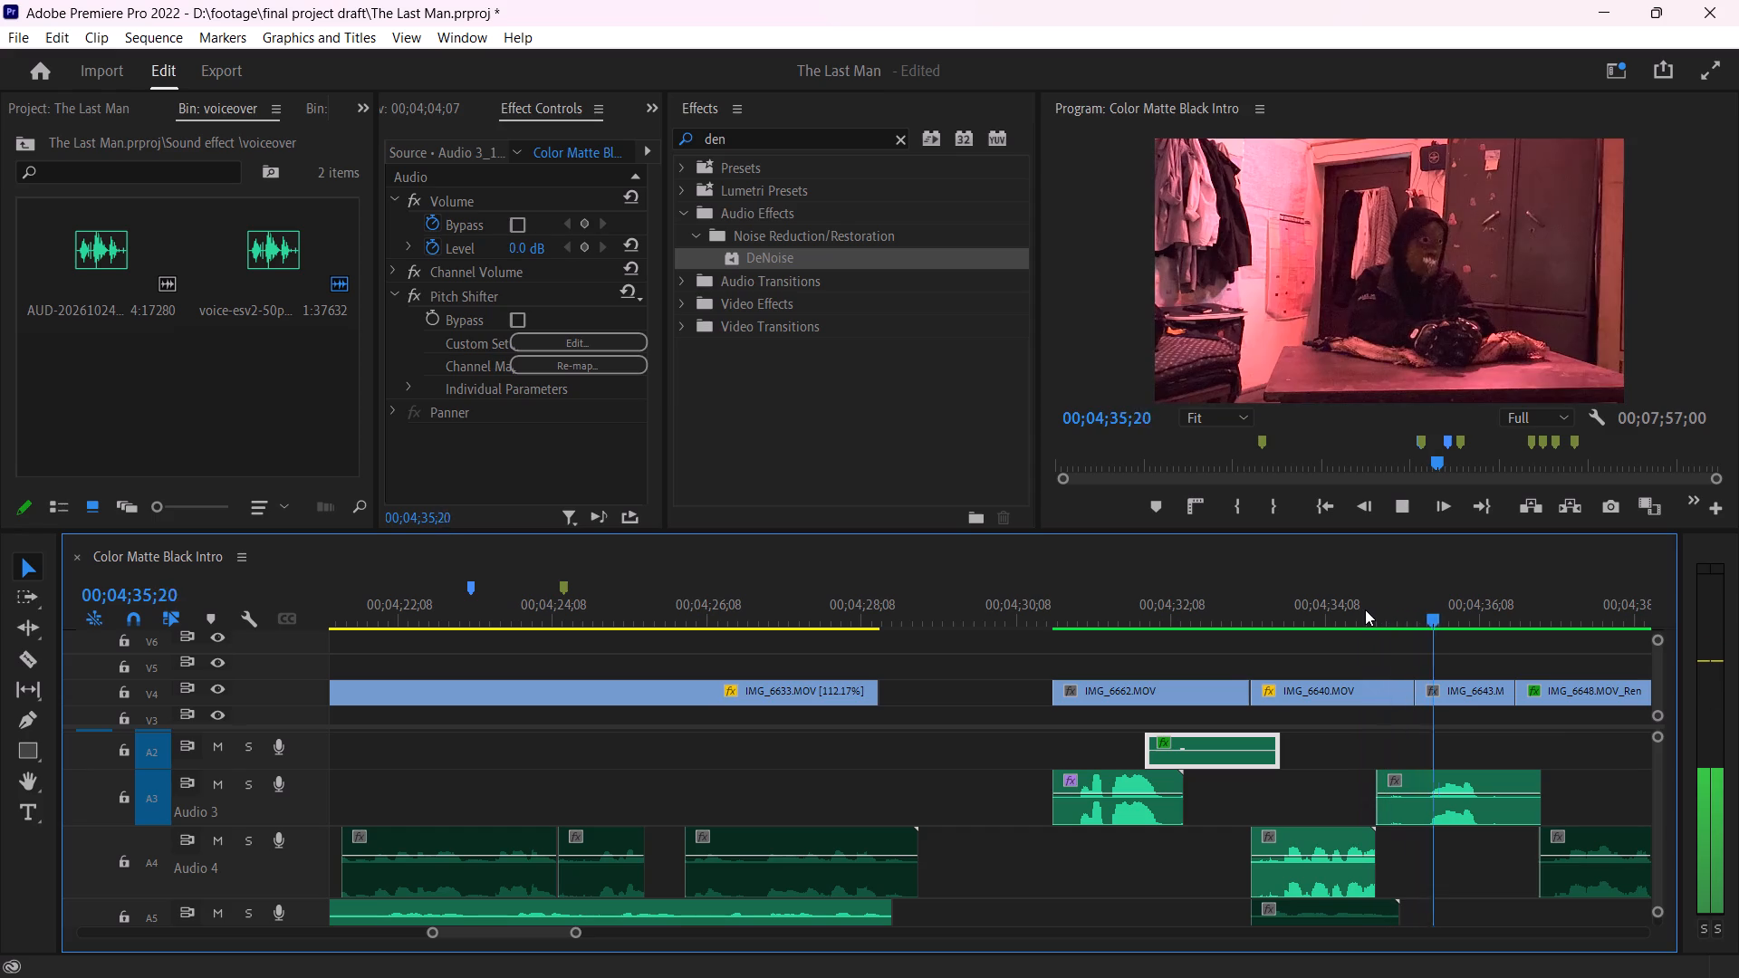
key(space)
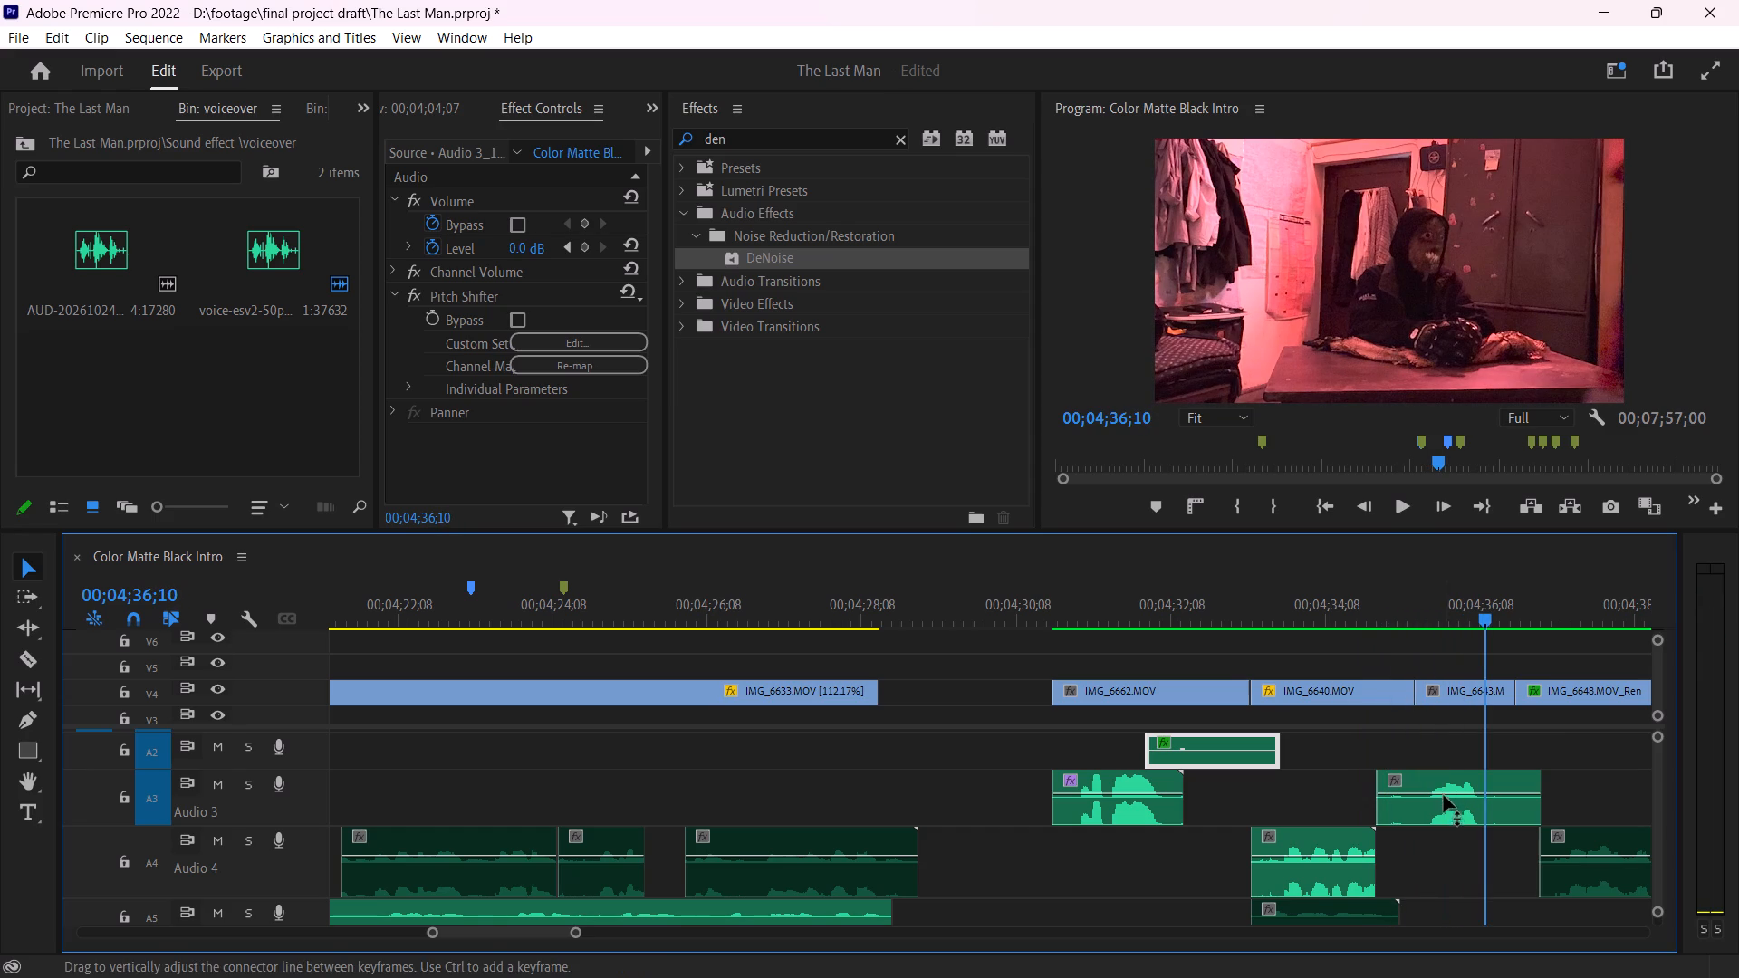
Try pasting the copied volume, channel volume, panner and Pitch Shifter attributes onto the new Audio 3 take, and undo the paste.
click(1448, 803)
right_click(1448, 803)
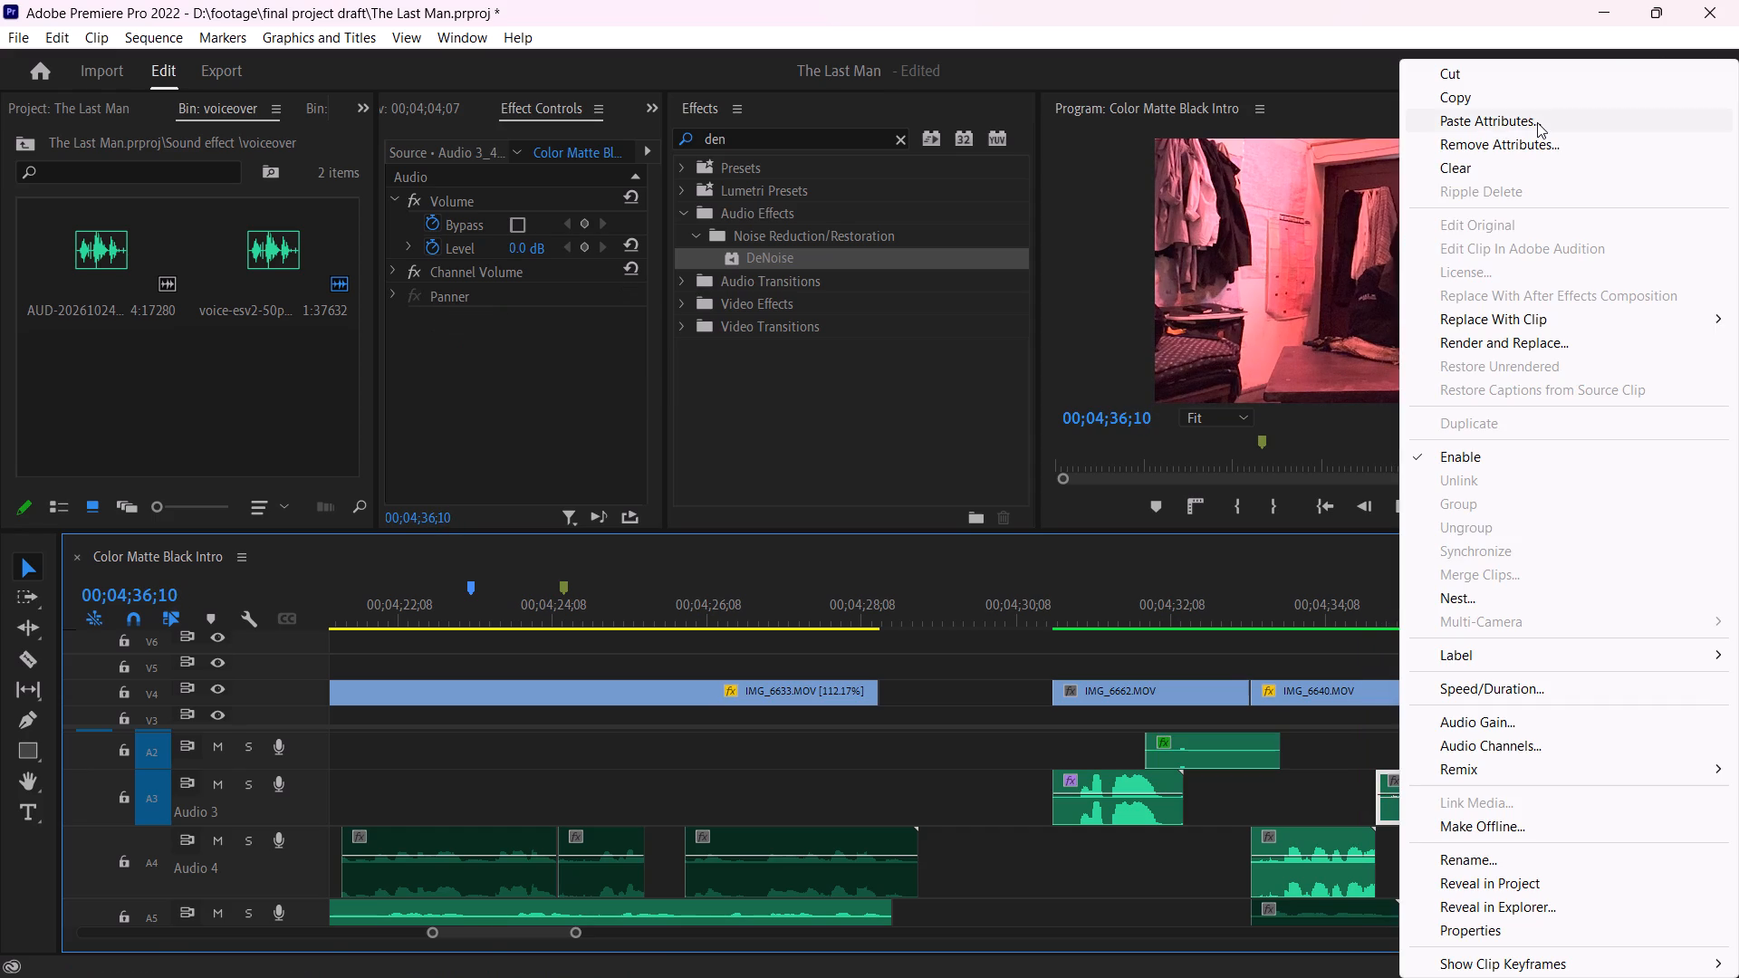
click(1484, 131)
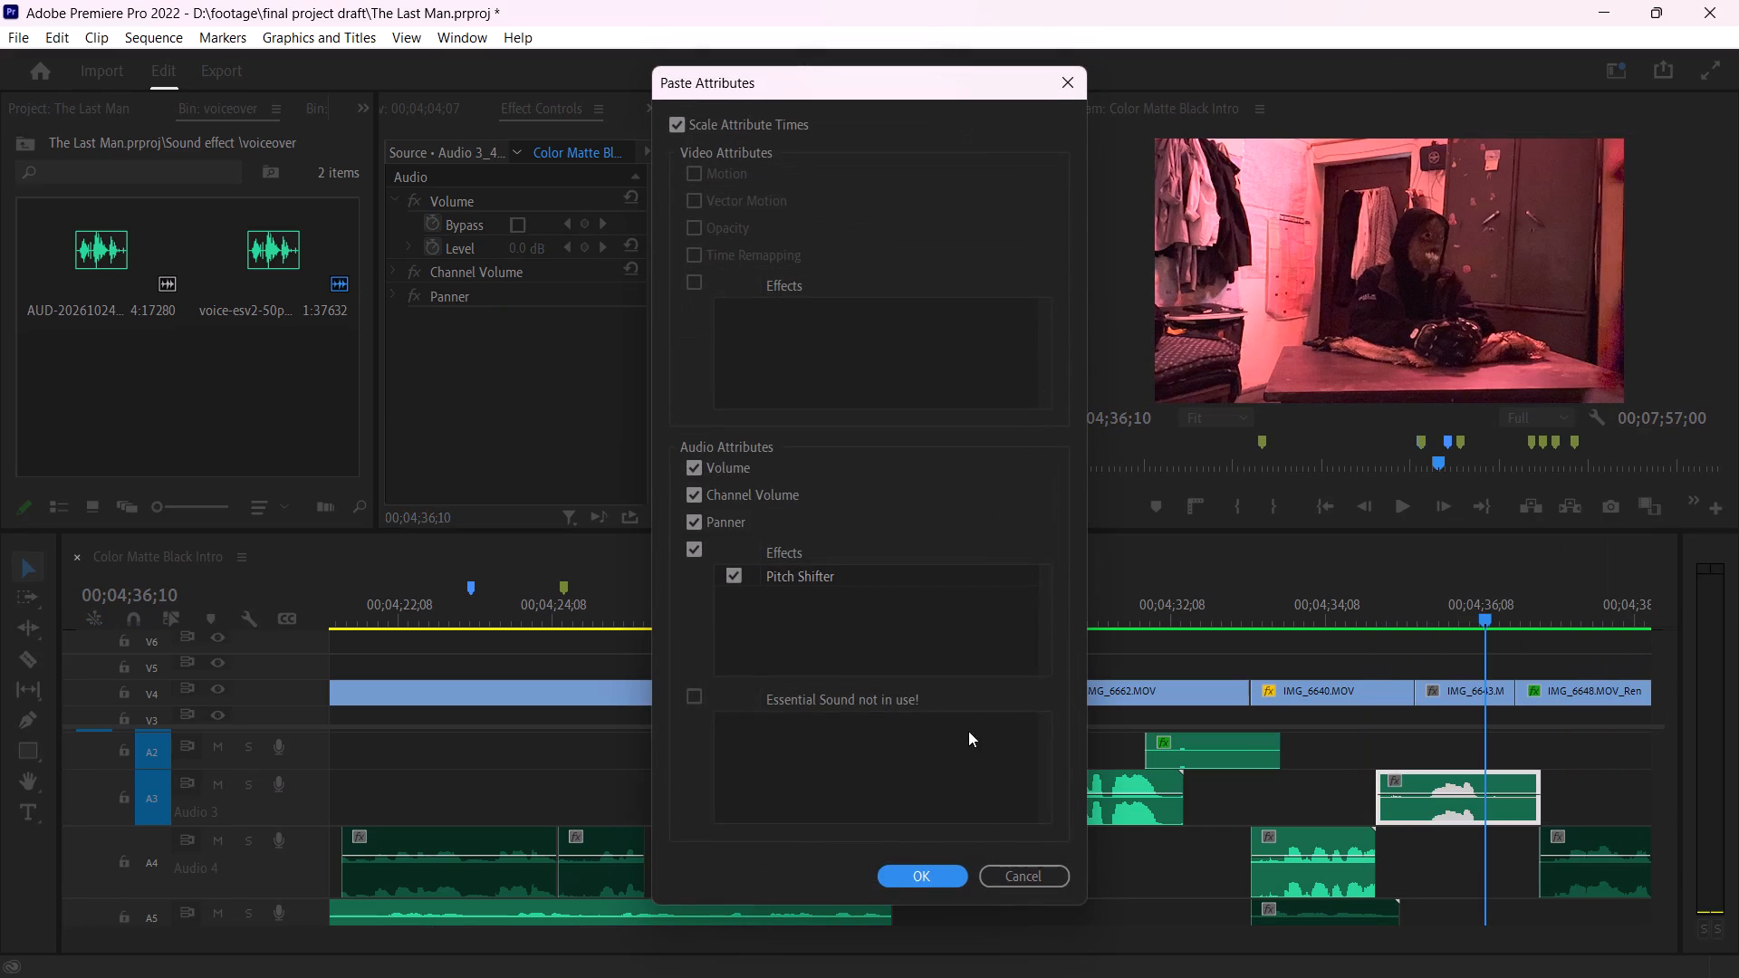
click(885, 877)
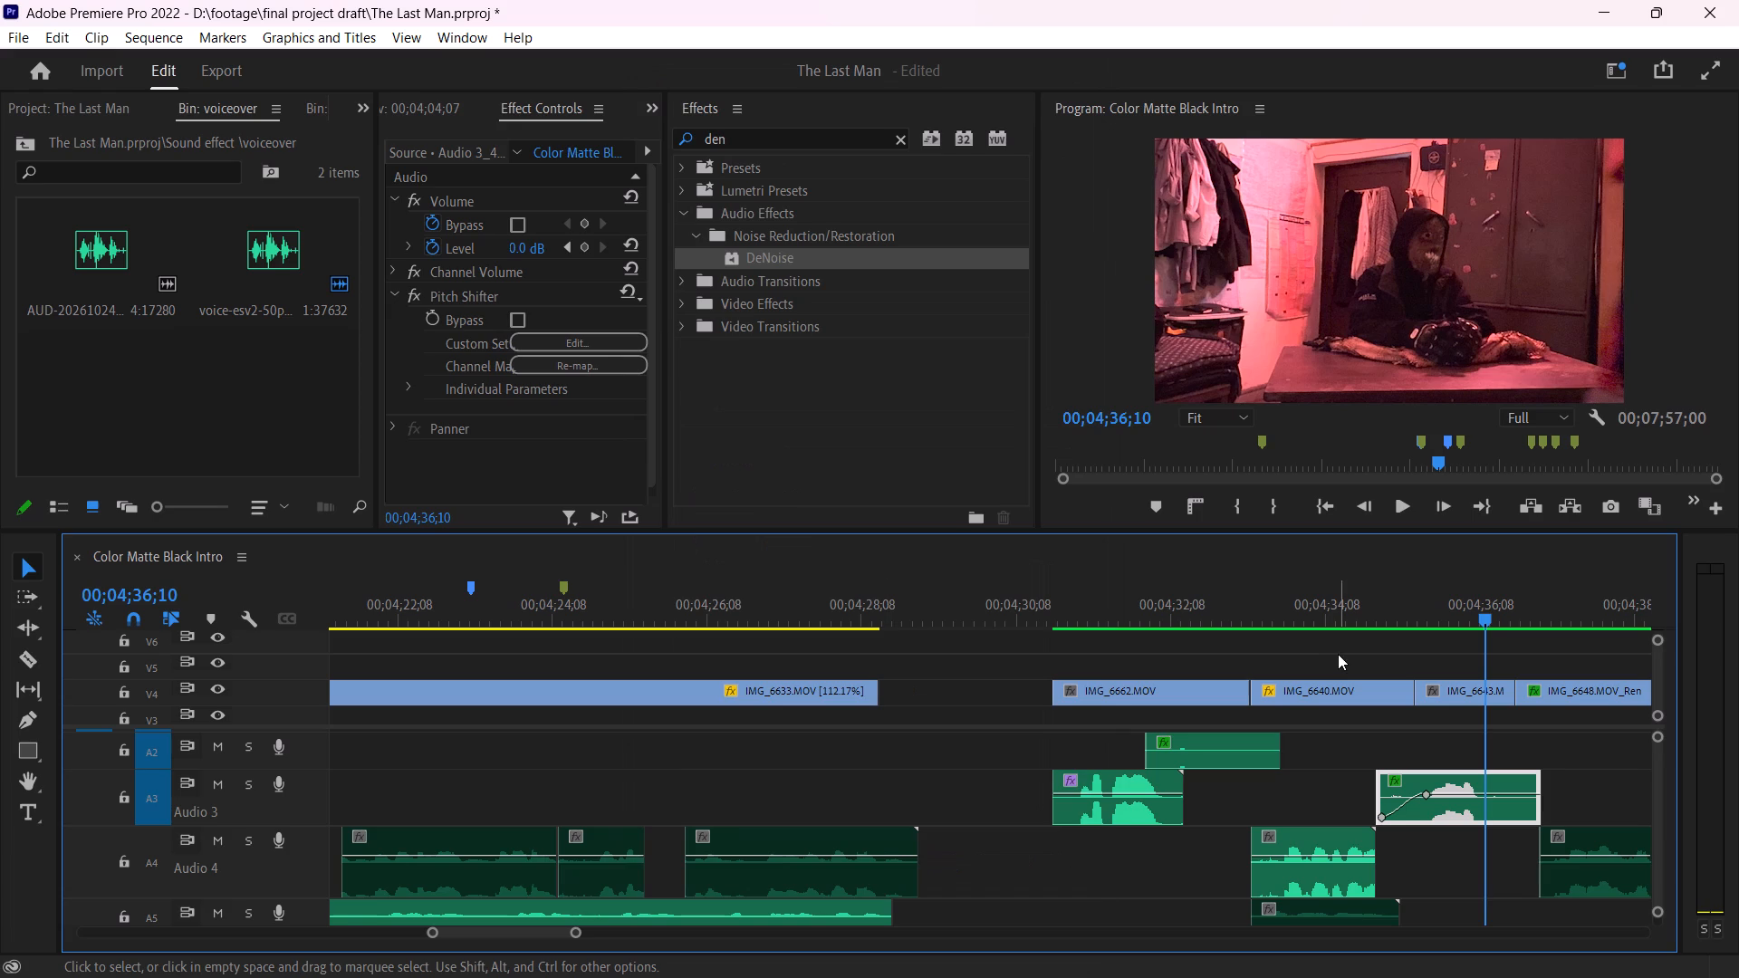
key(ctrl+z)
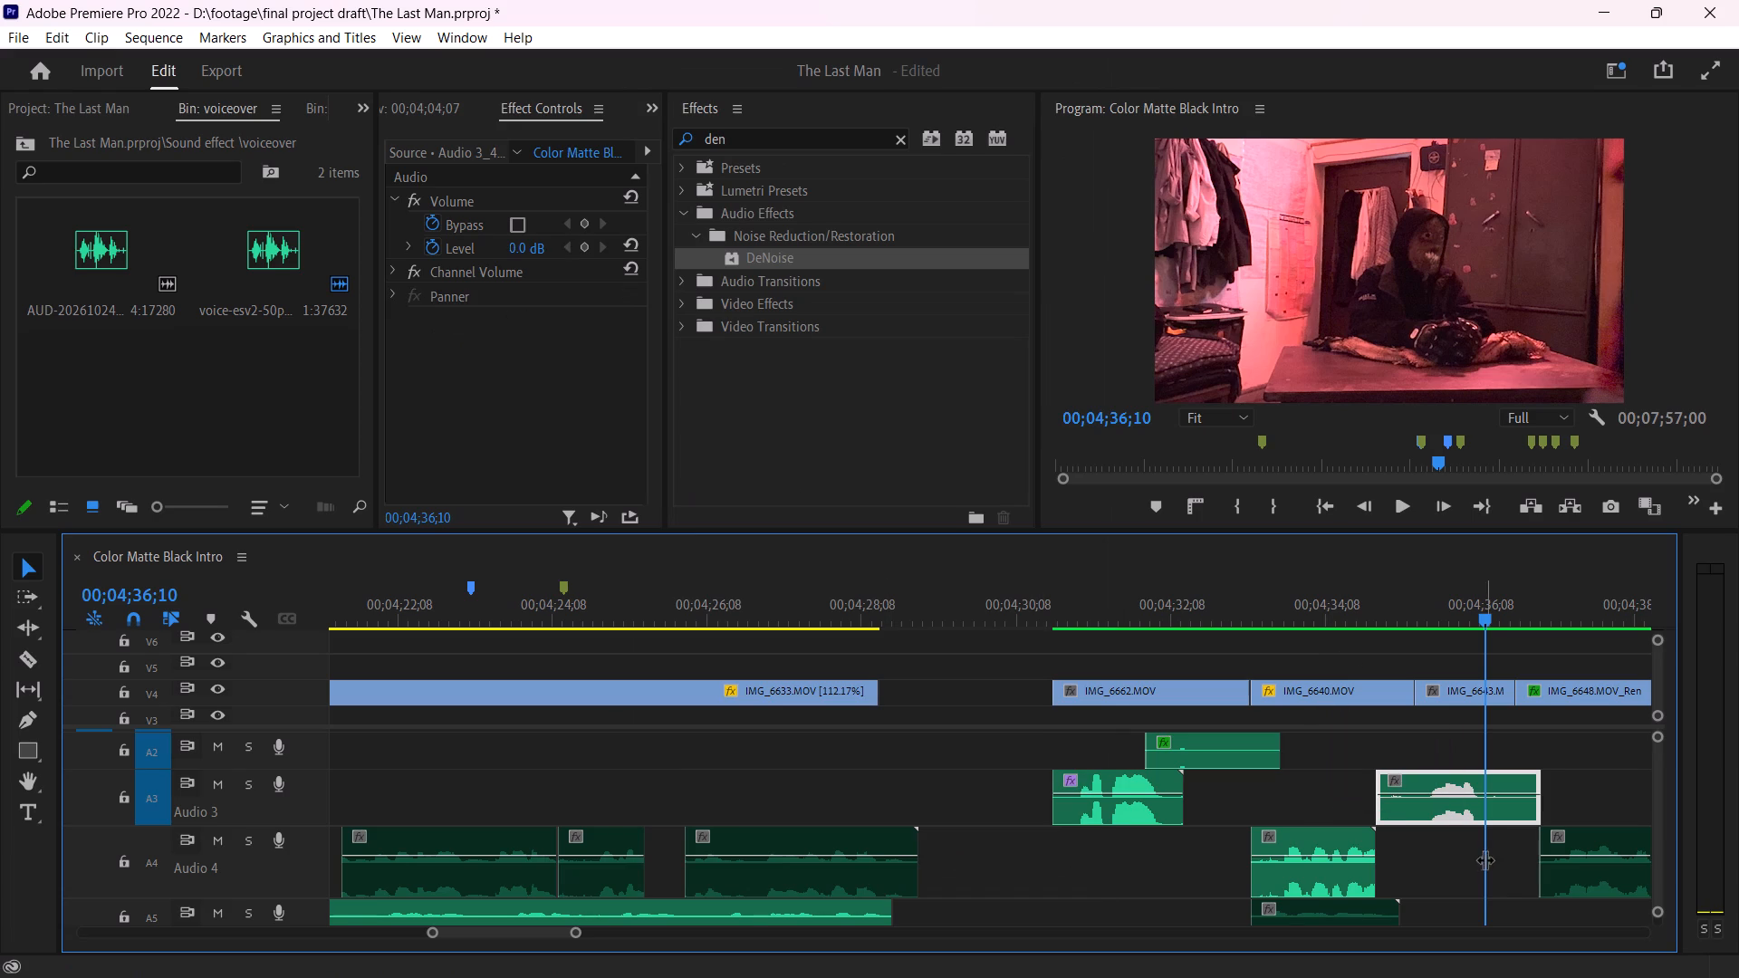
Copy the pitch-shifted Audio 3 take under the start of IMG_6662.MOV and paste its attributes onto the new take.
click(1119, 808)
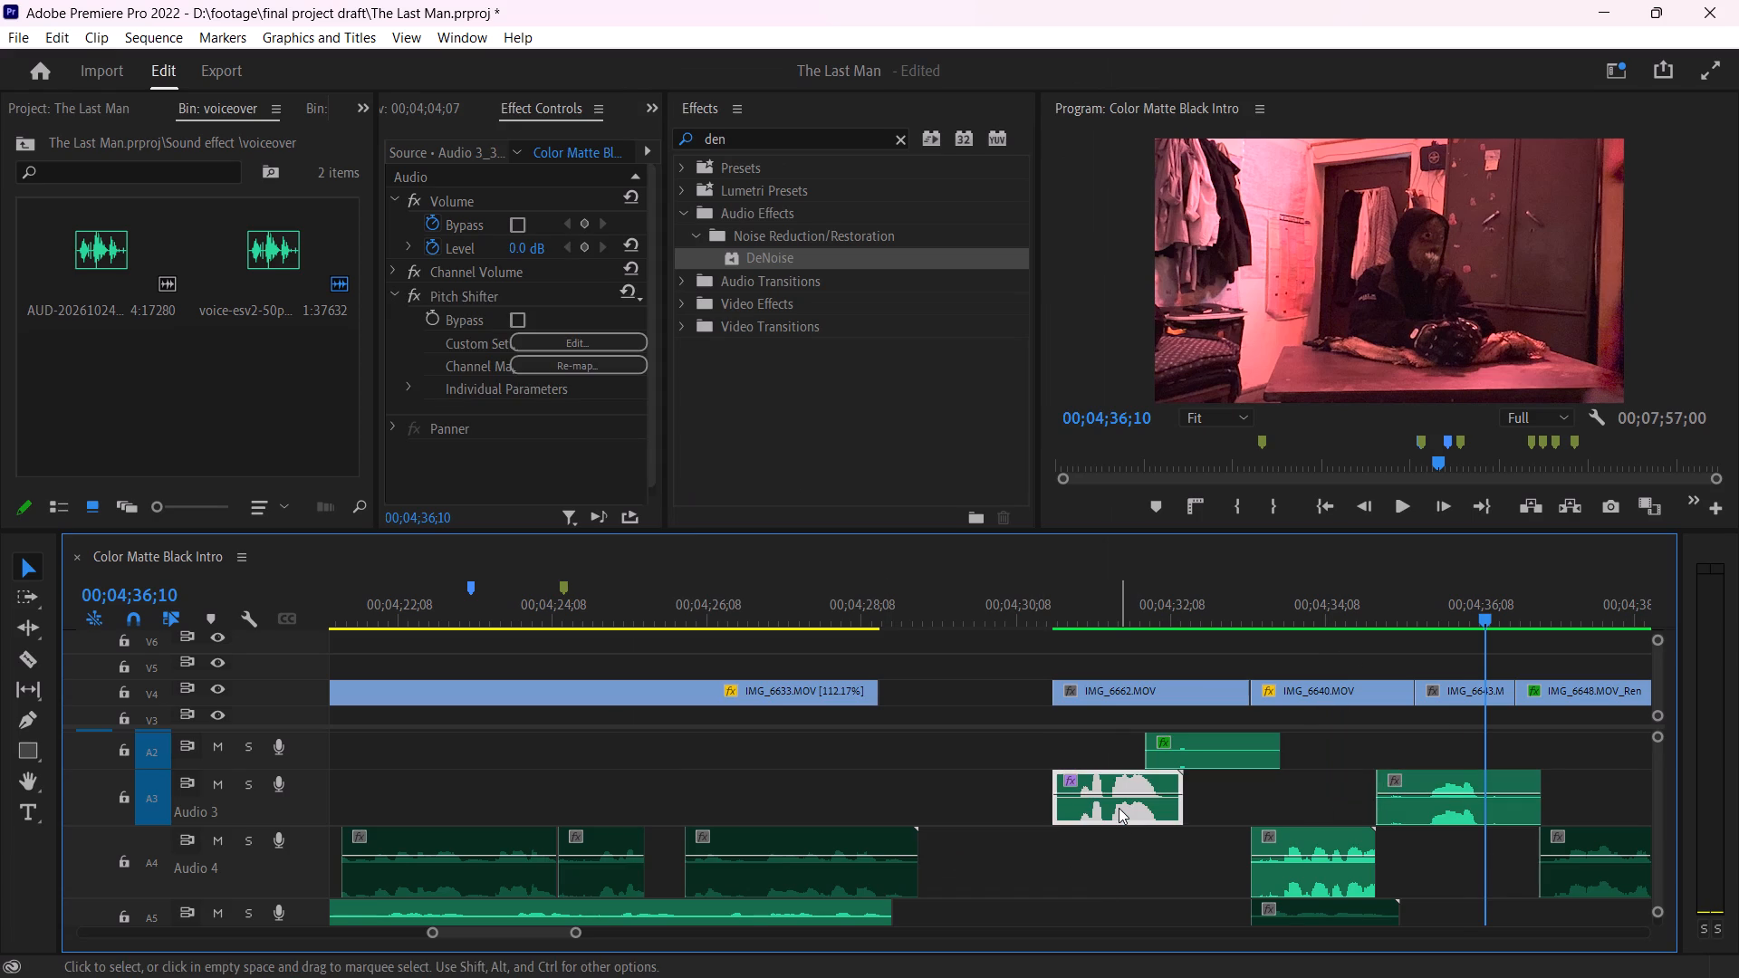
right_click(1119, 808)
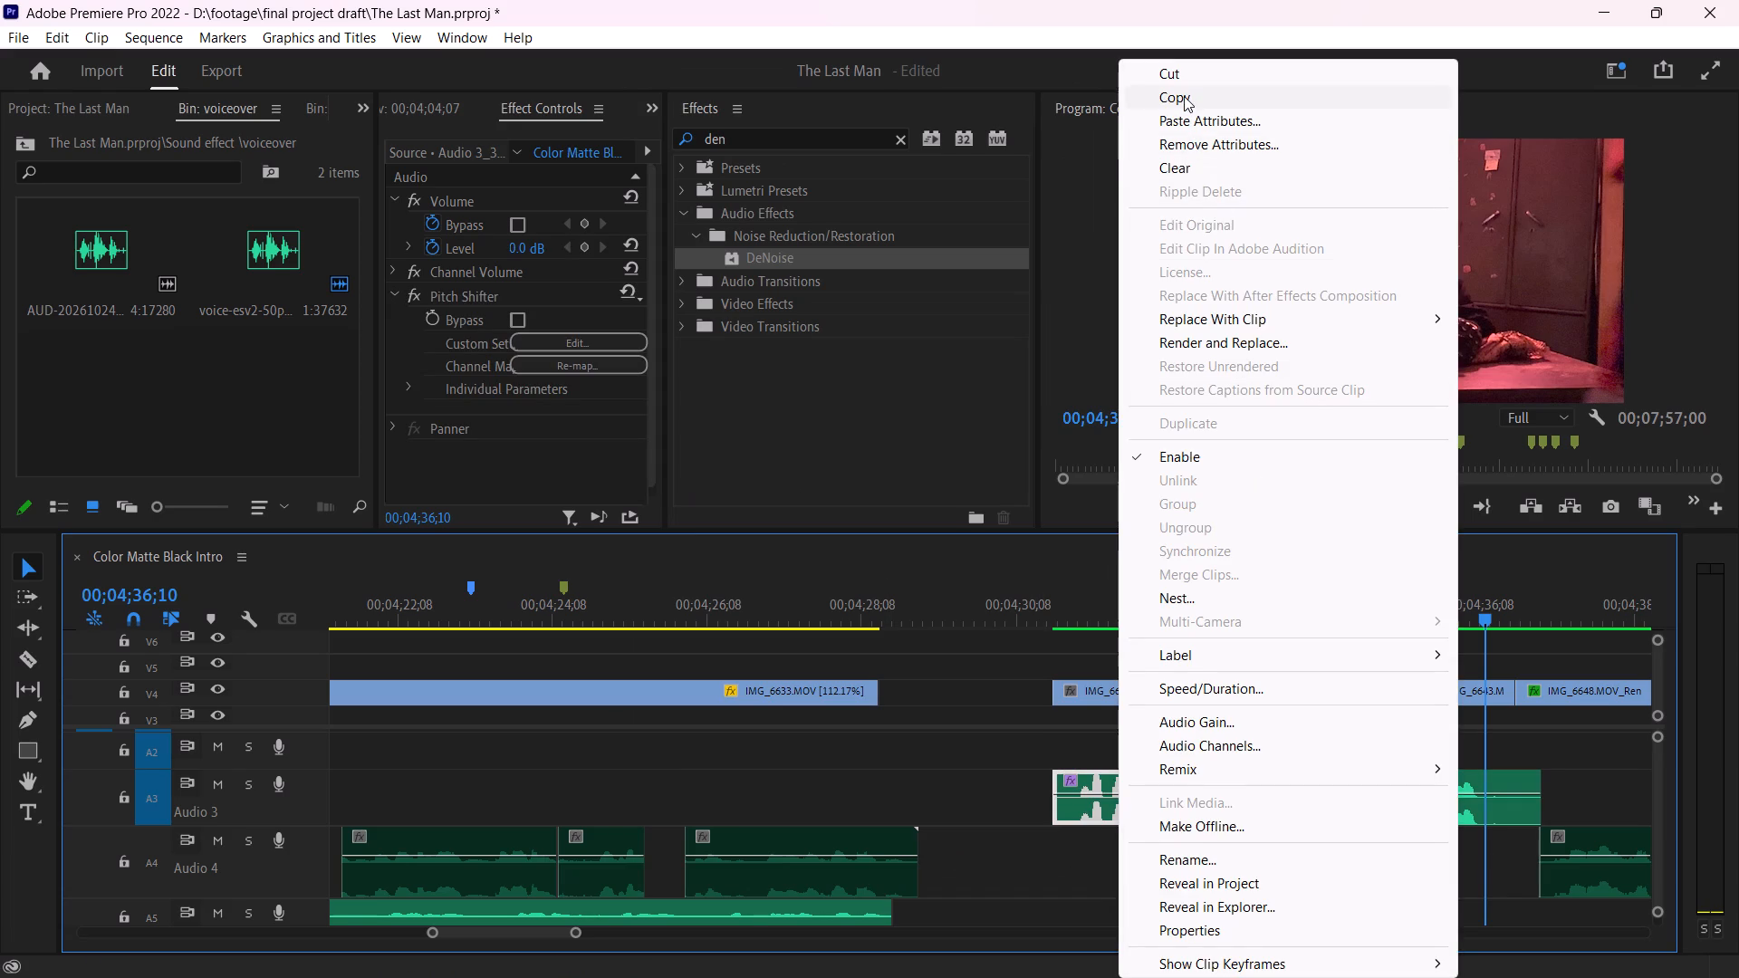
click(1183, 94)
click(1417, 809)
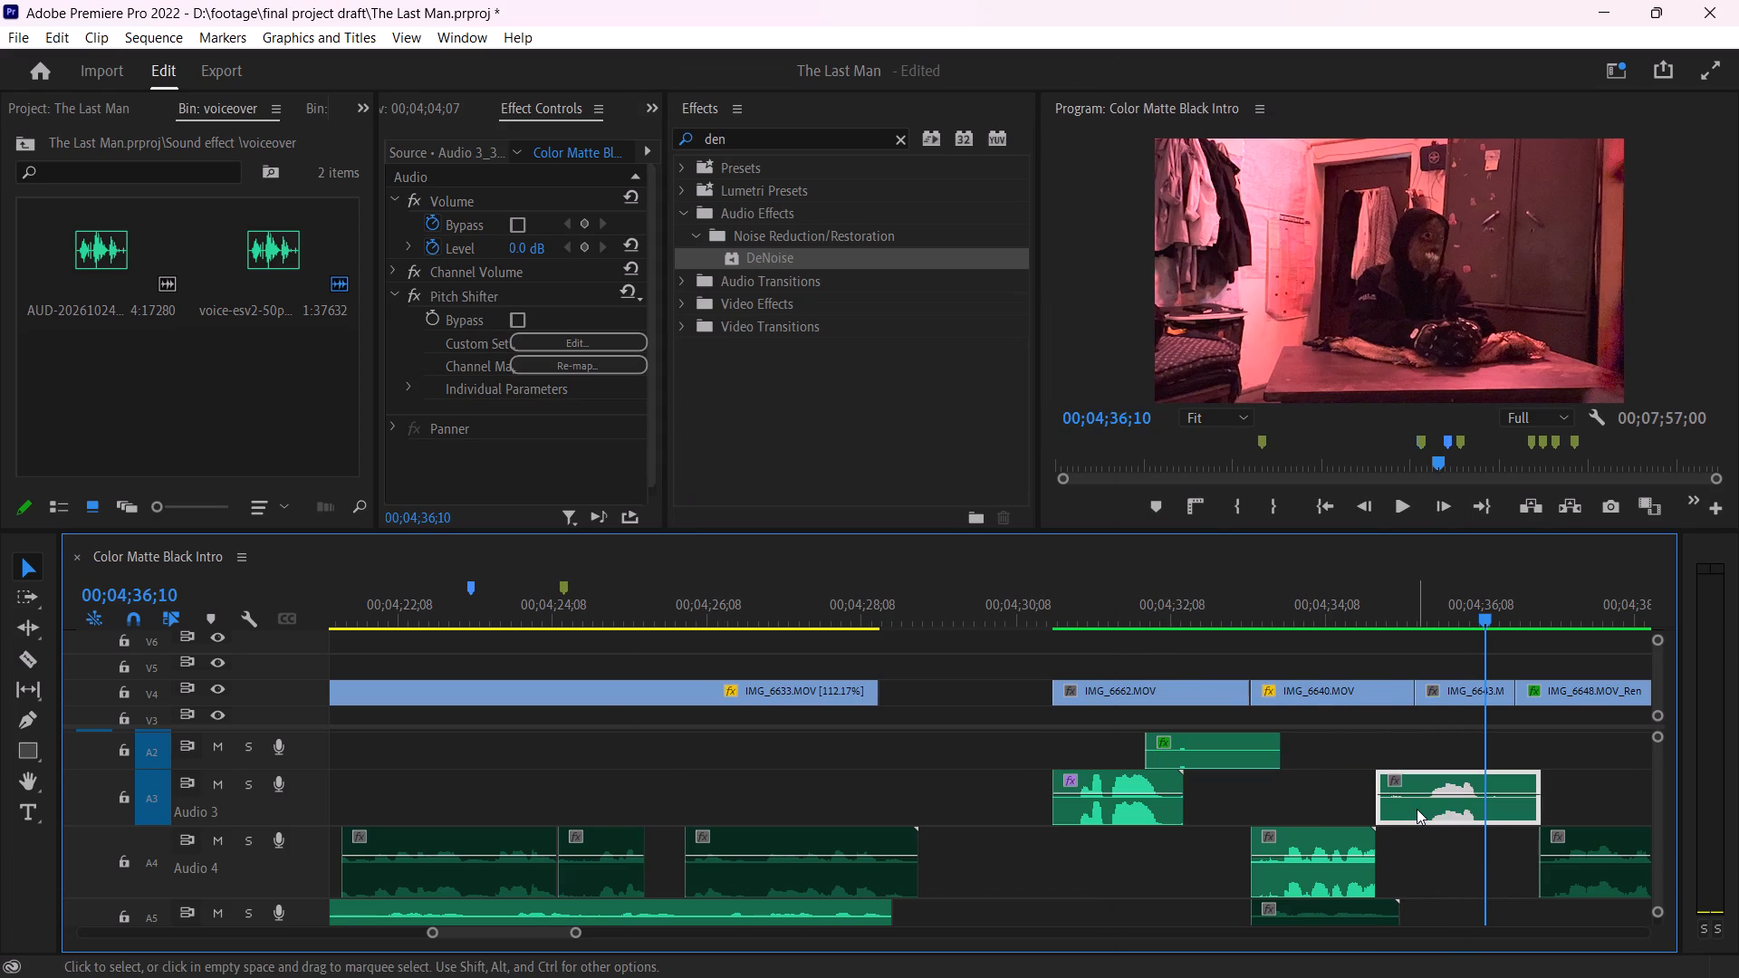
right_click(1417, 809)
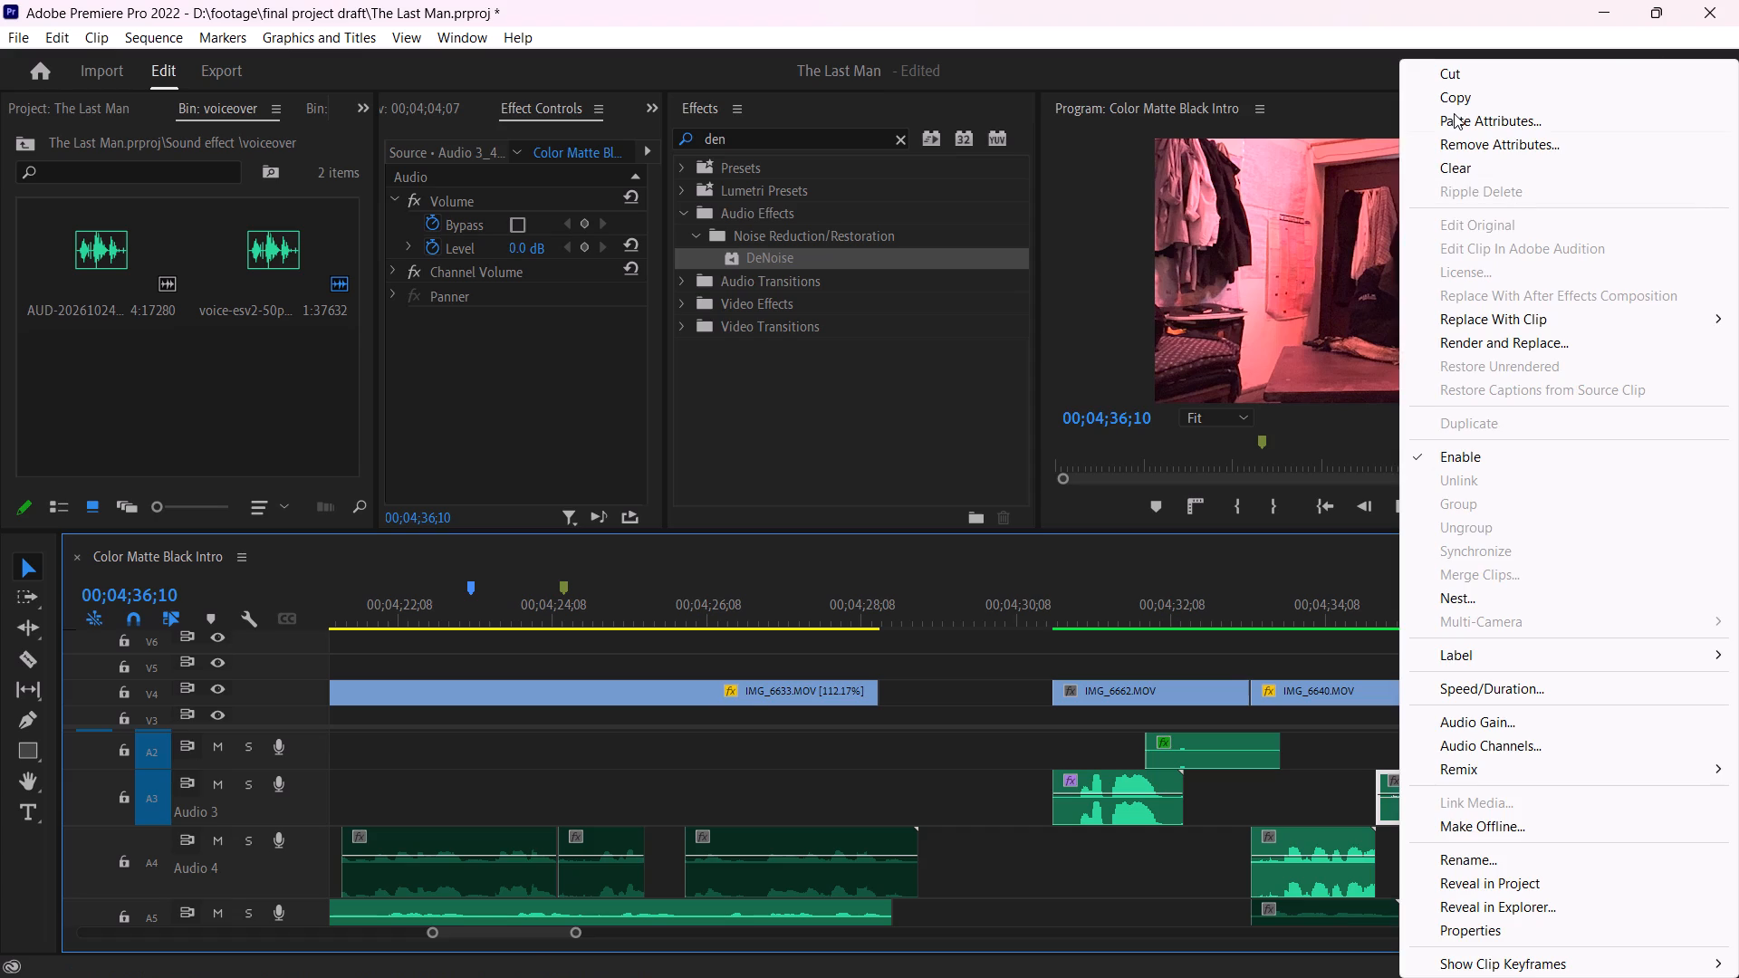
click(1454, 113)
key(Return)
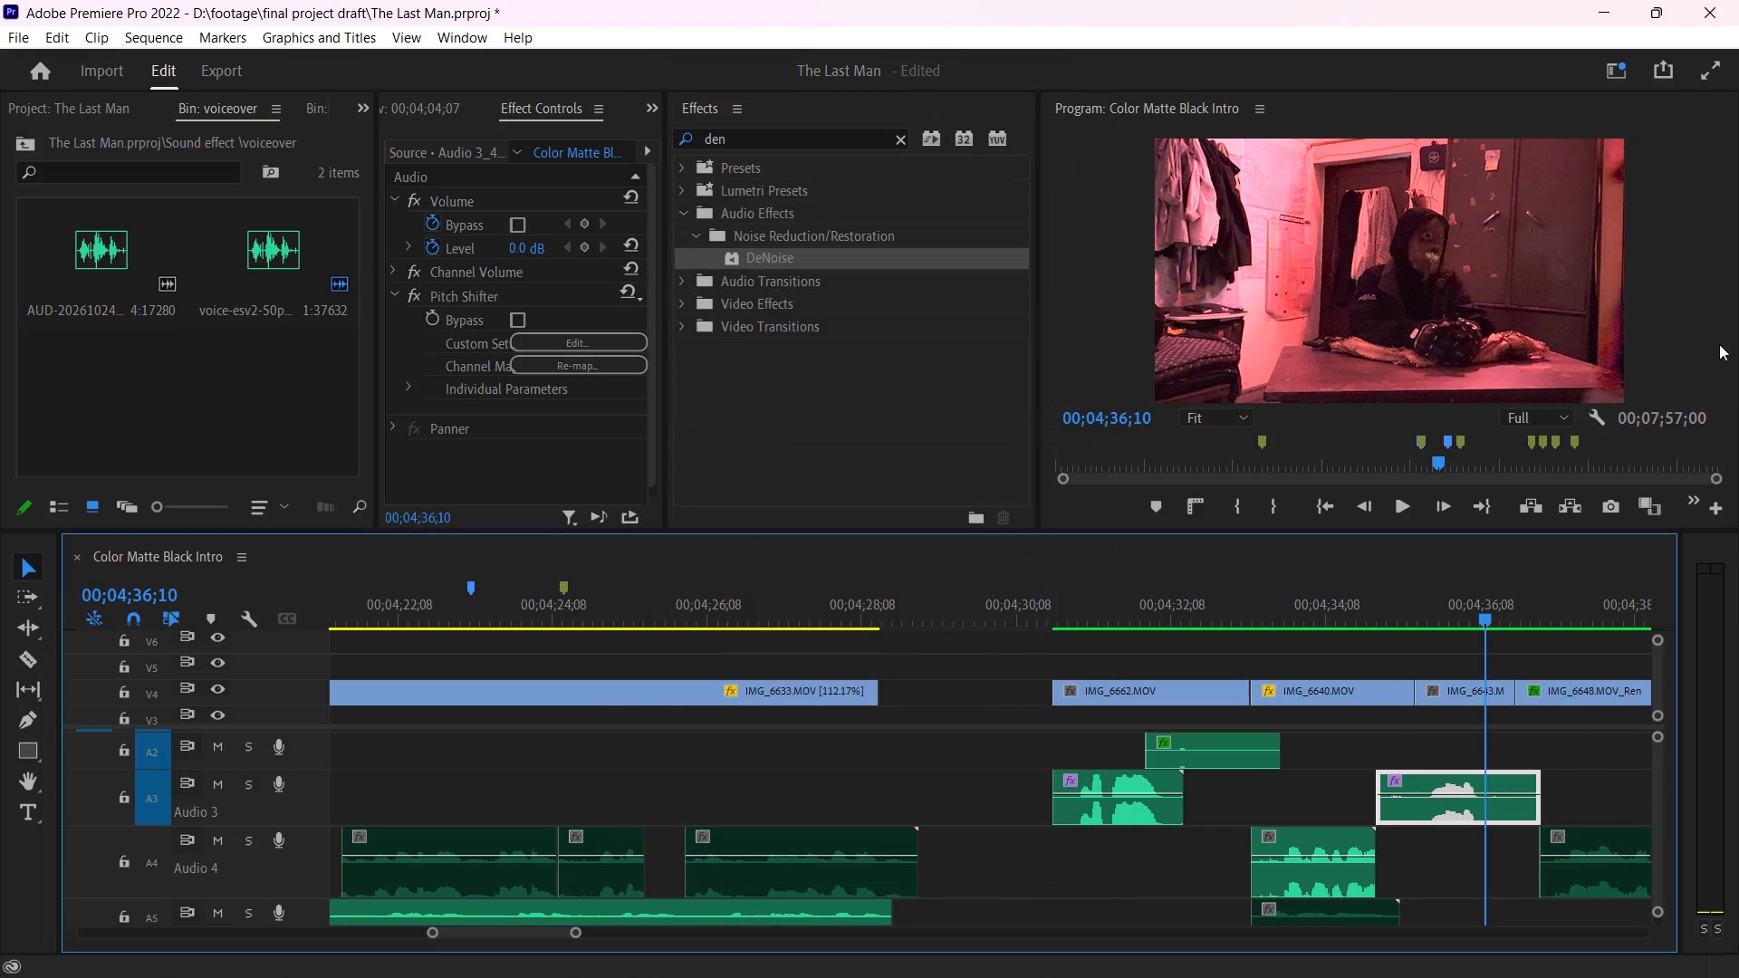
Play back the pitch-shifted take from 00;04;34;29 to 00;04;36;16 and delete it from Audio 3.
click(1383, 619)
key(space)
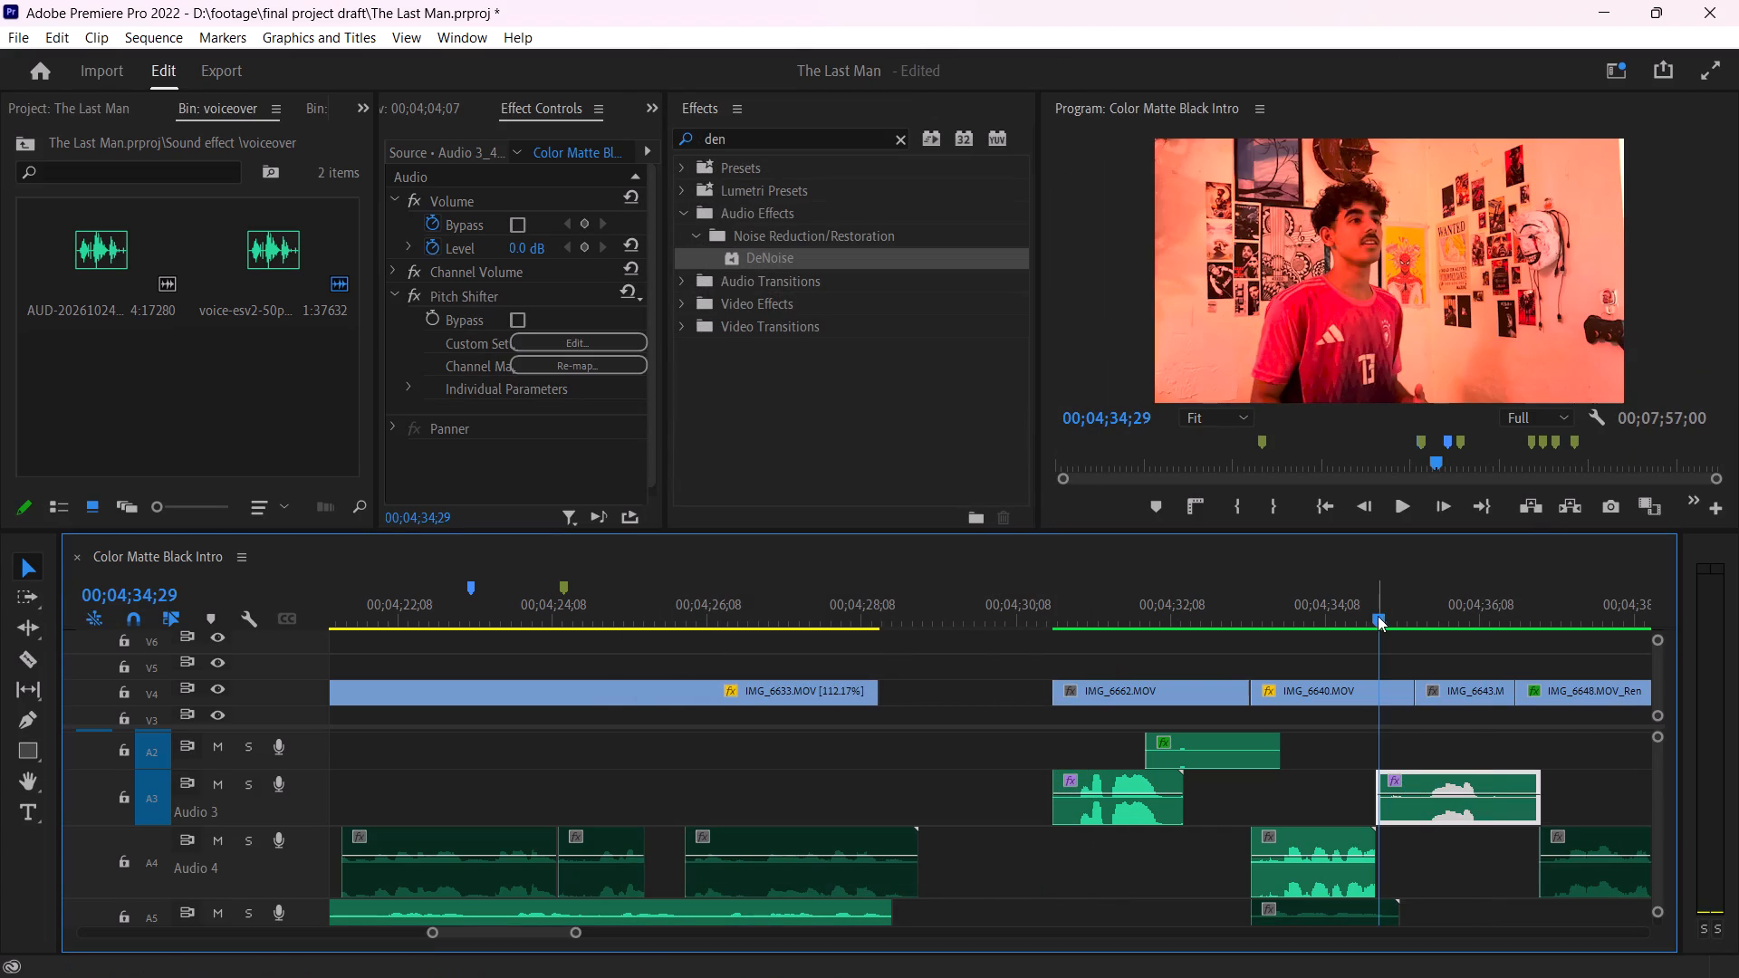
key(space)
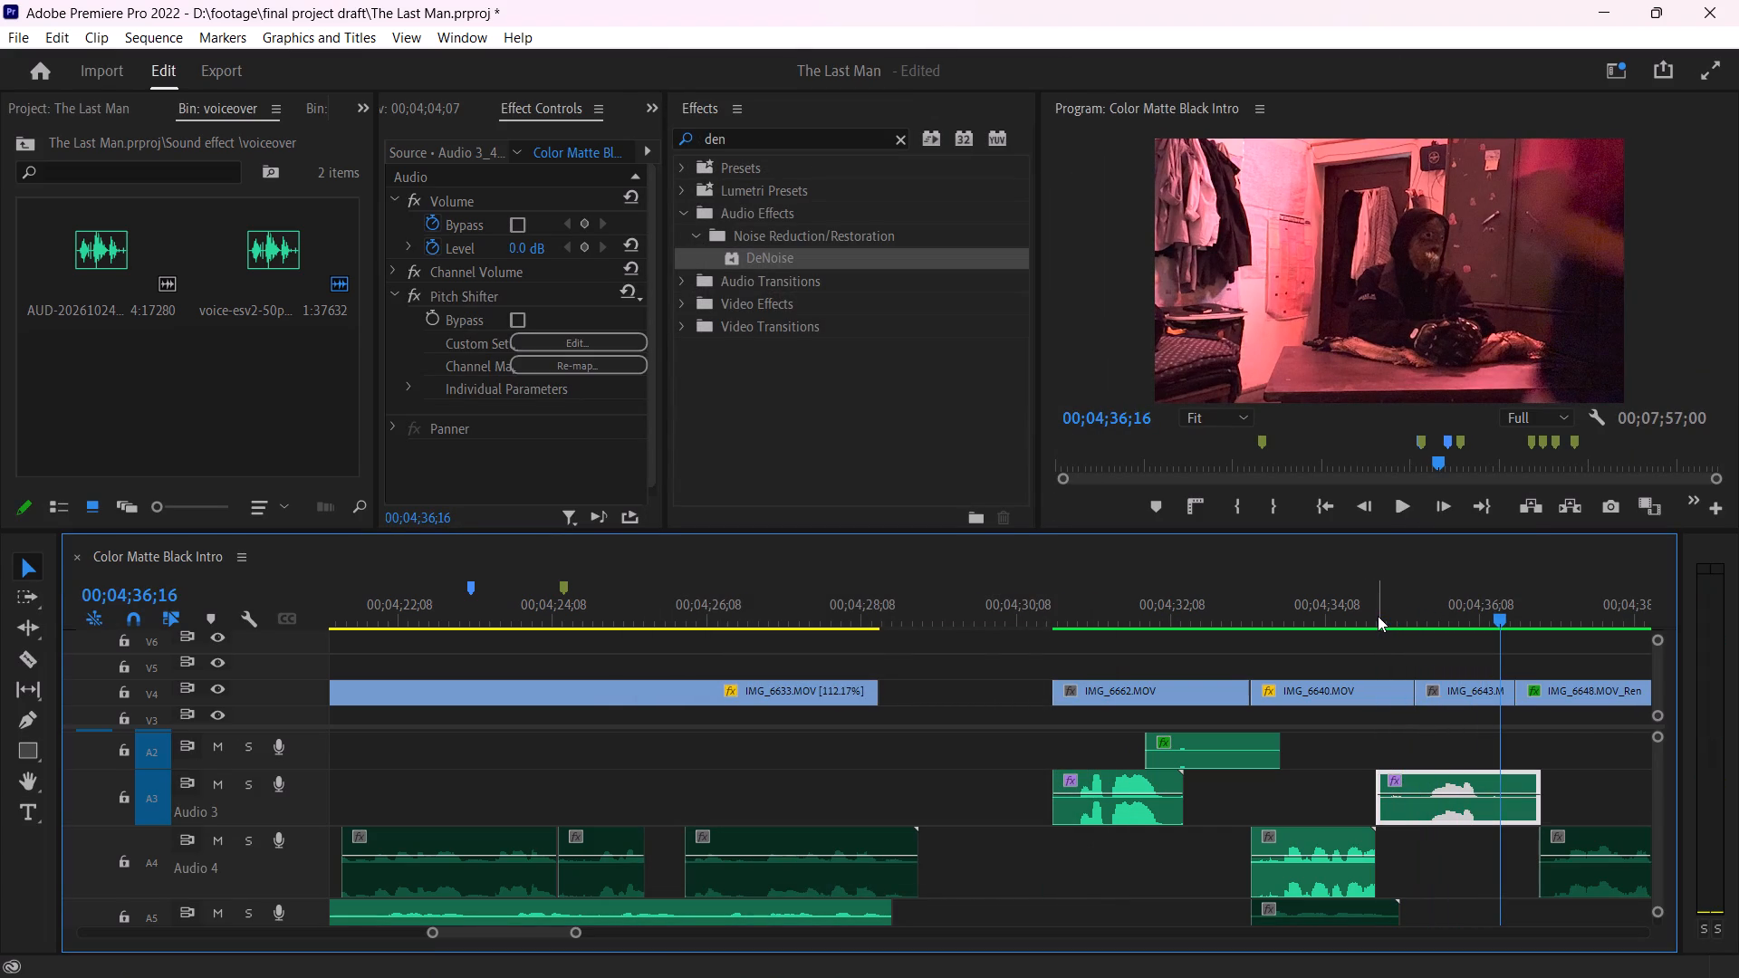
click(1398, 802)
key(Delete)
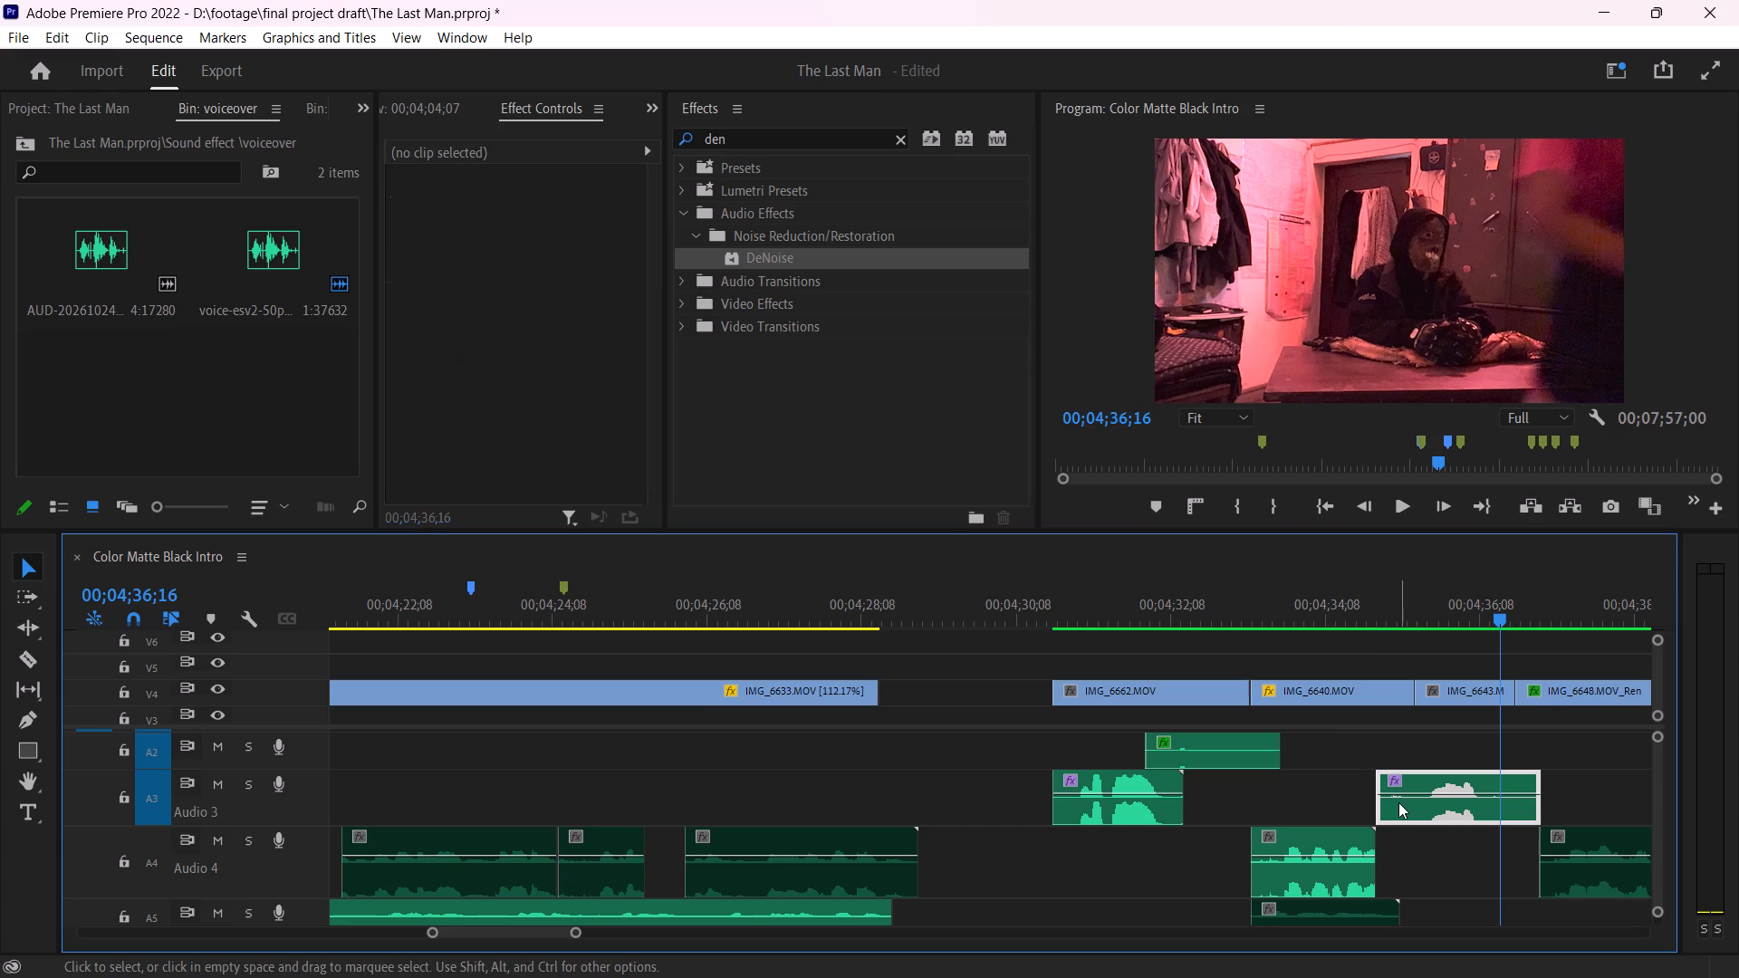
Listen to the dialogue under IMG_6640.MOV up to 00;04;35;03.
click(1399, 623)
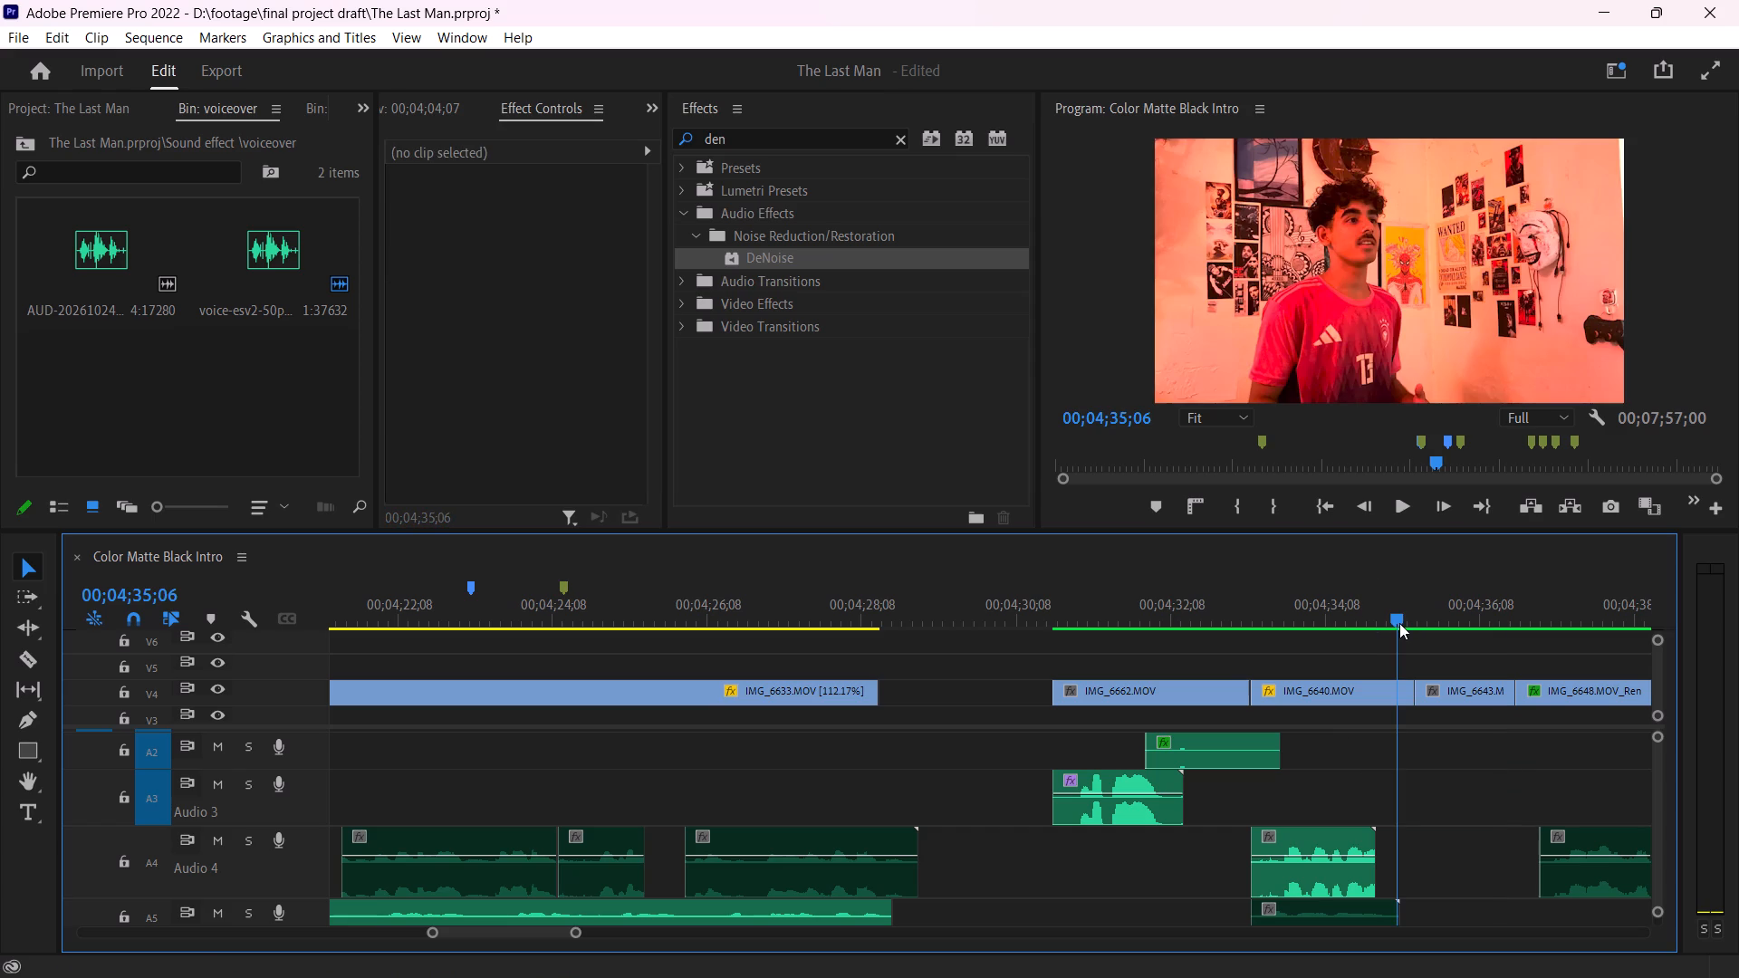
drag(1399, 623, 1375, 623)
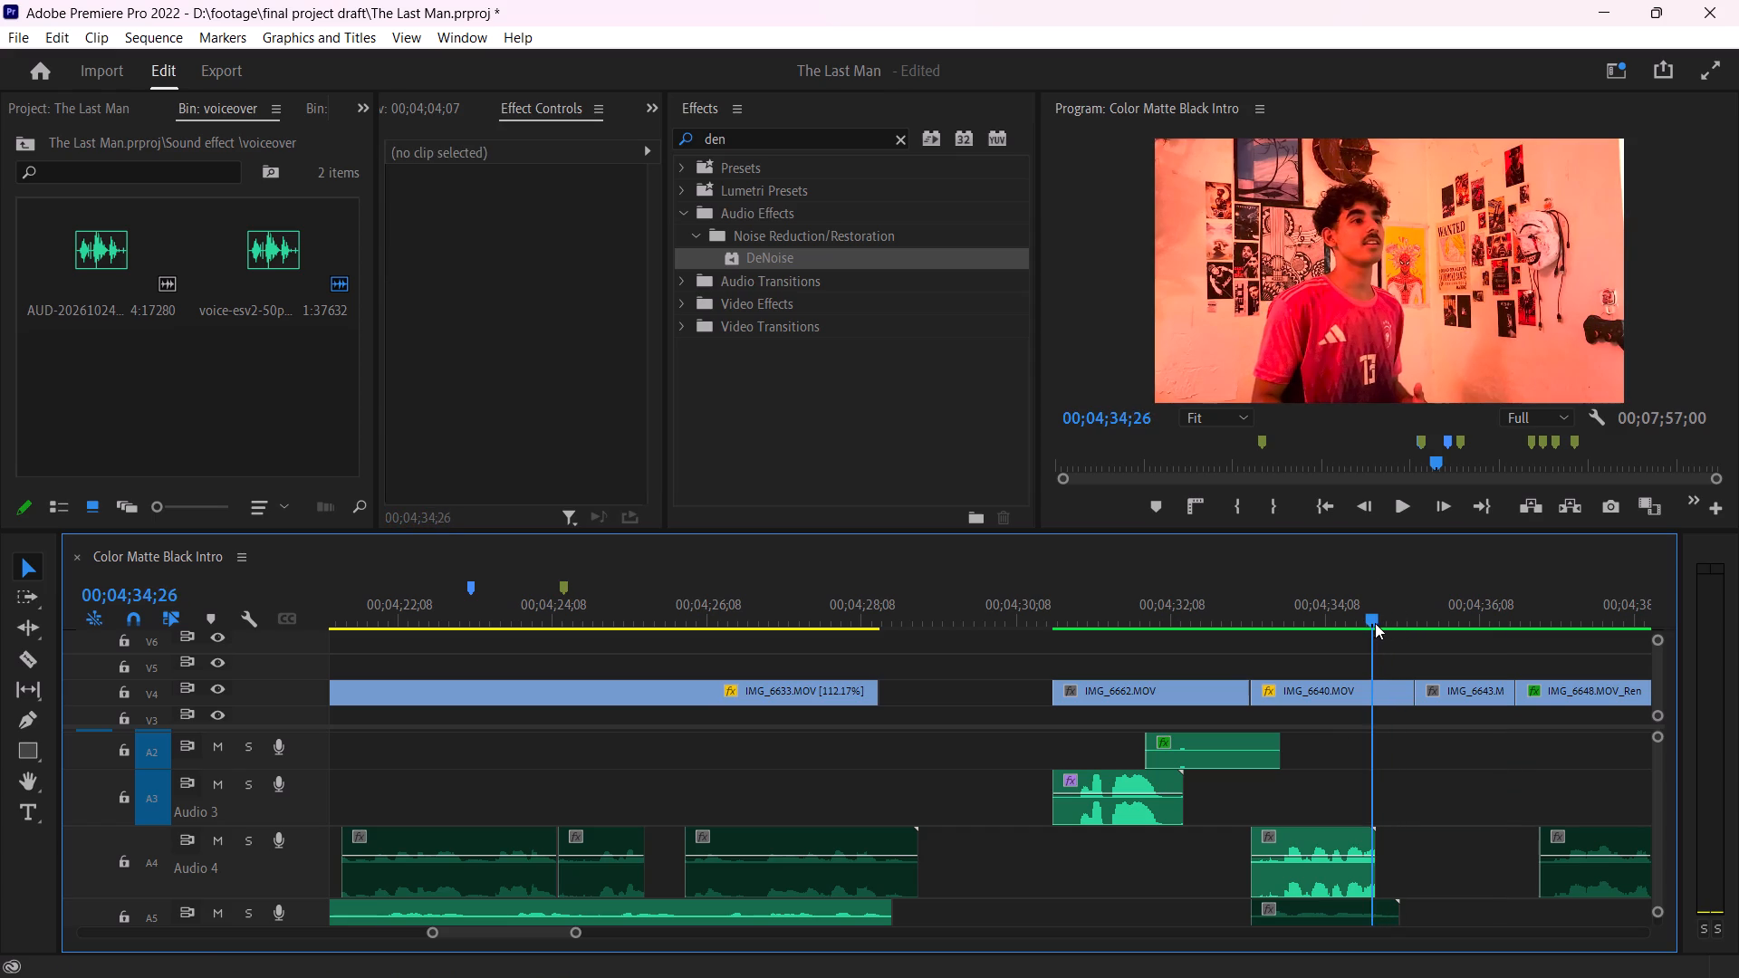
drag(1375, 623, 1280, 604)
key(space)
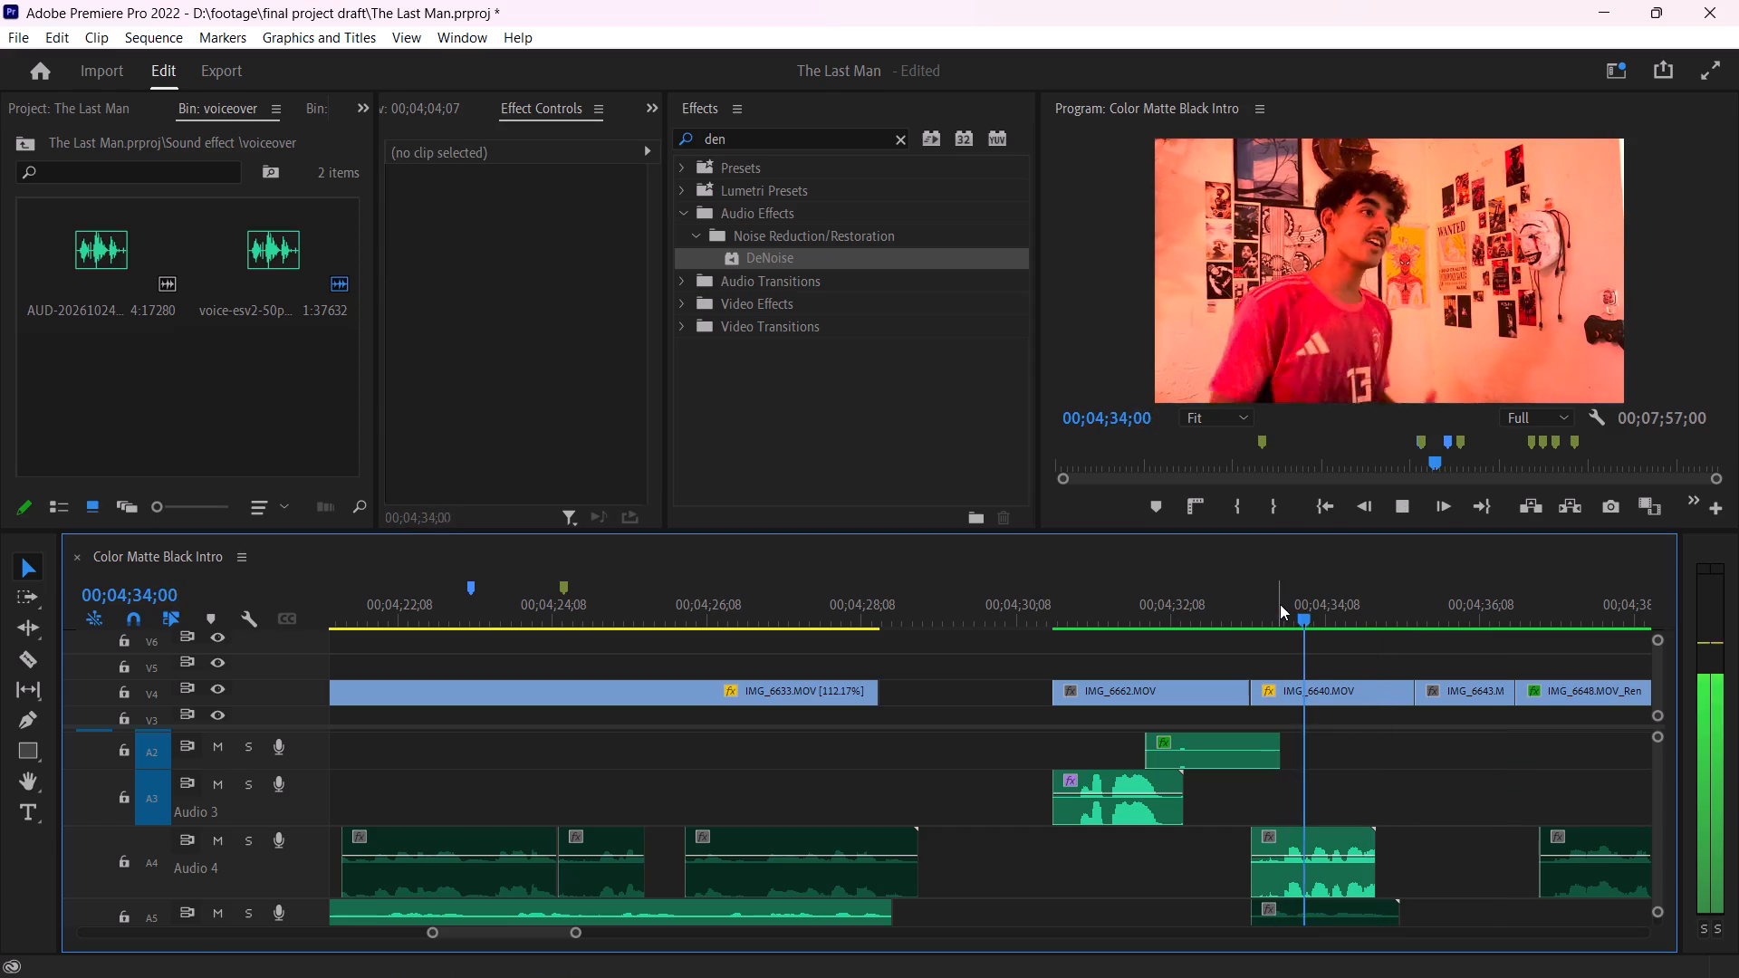
key(space)
key(space)
key(space)
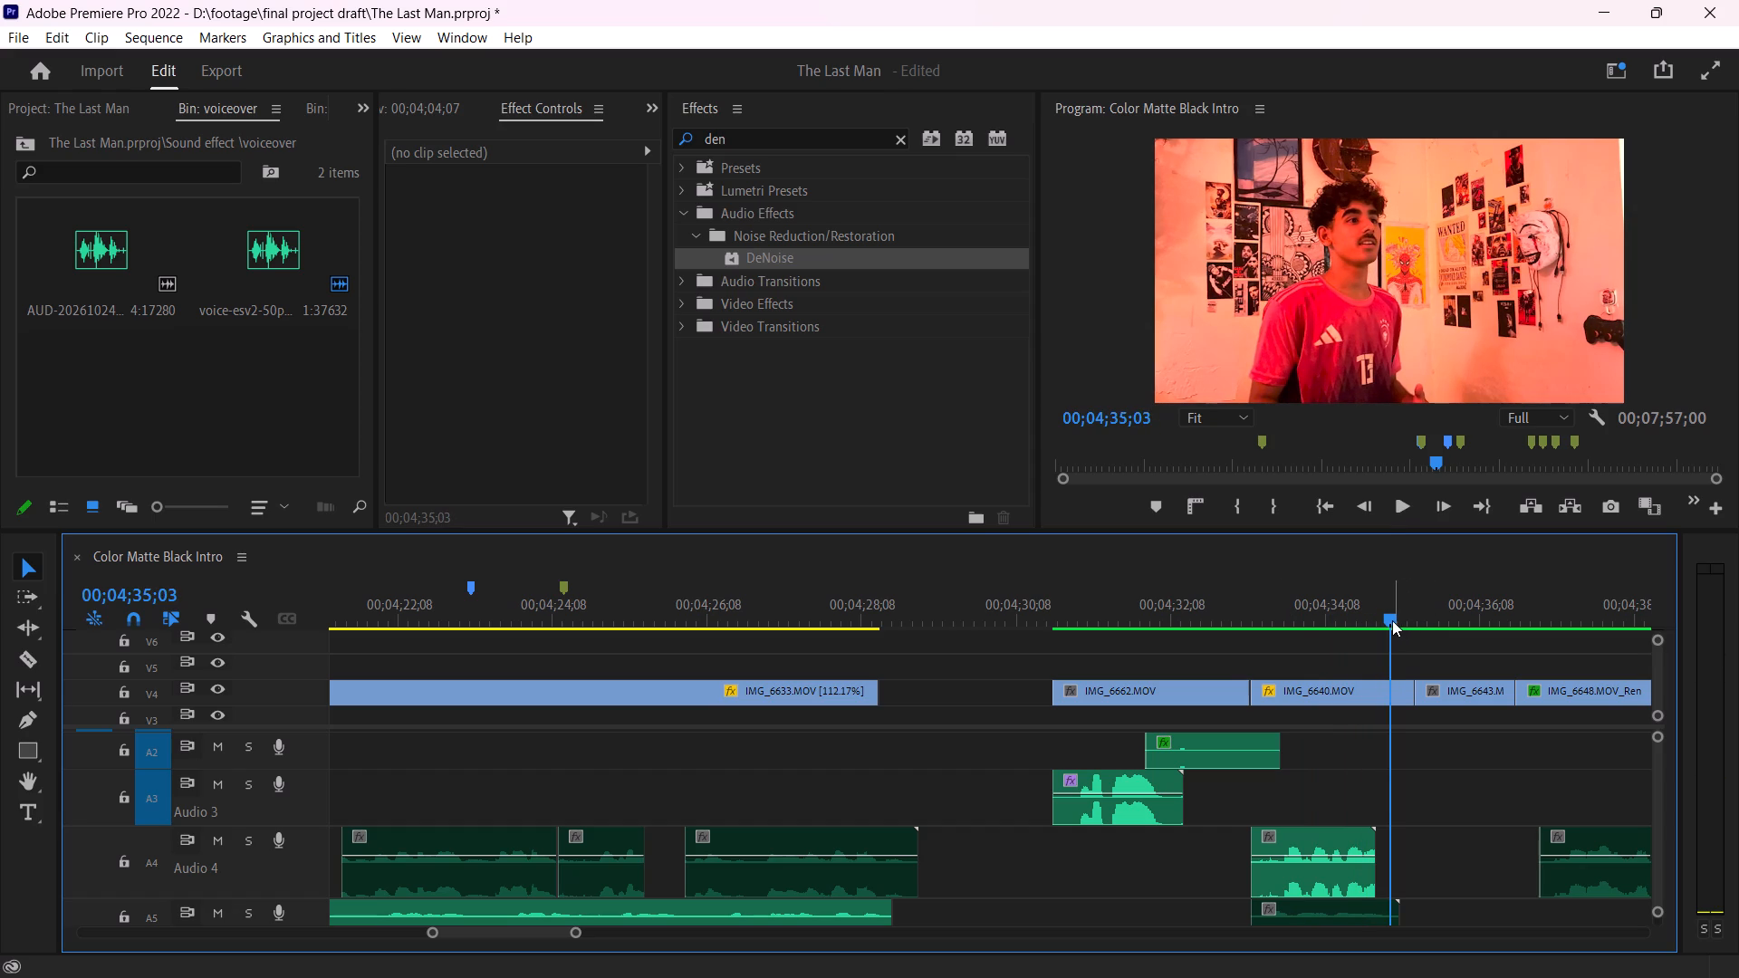
Record a replacement voiceover take on Audio 3 starting at 00;04;34;04 and running past the end of IMG_6643.MOV.
drag(1391, 619, 1379, 619)
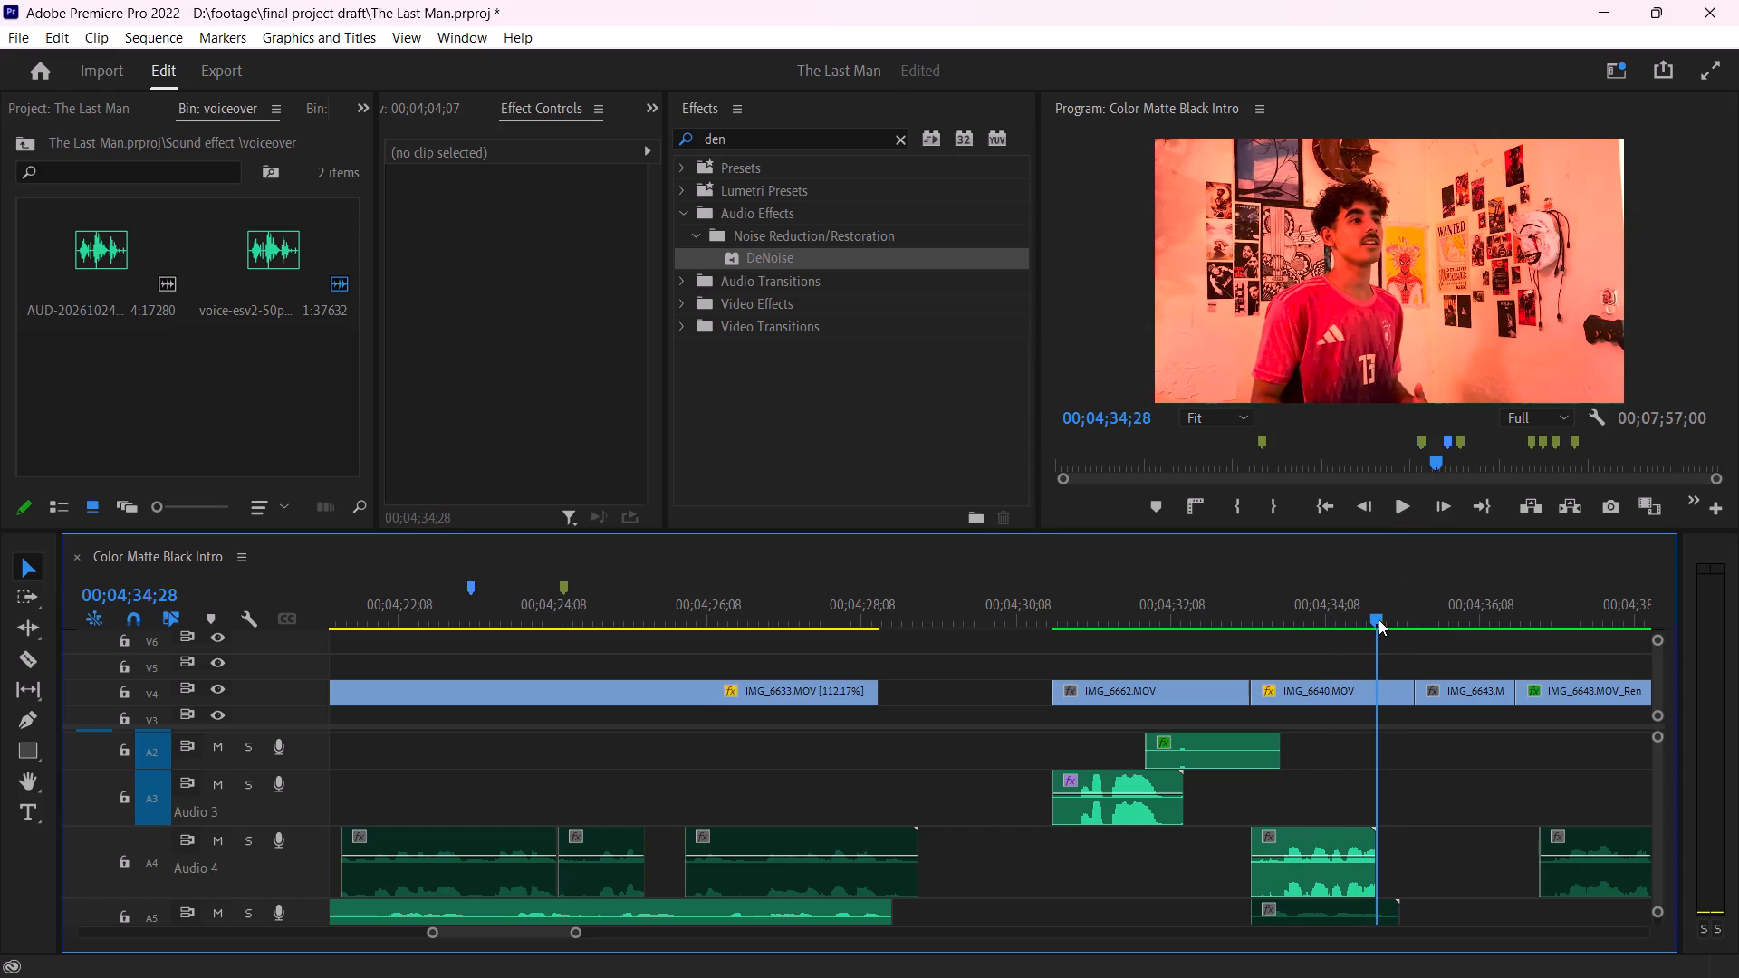
drag(1379, 619, 1326, 621)
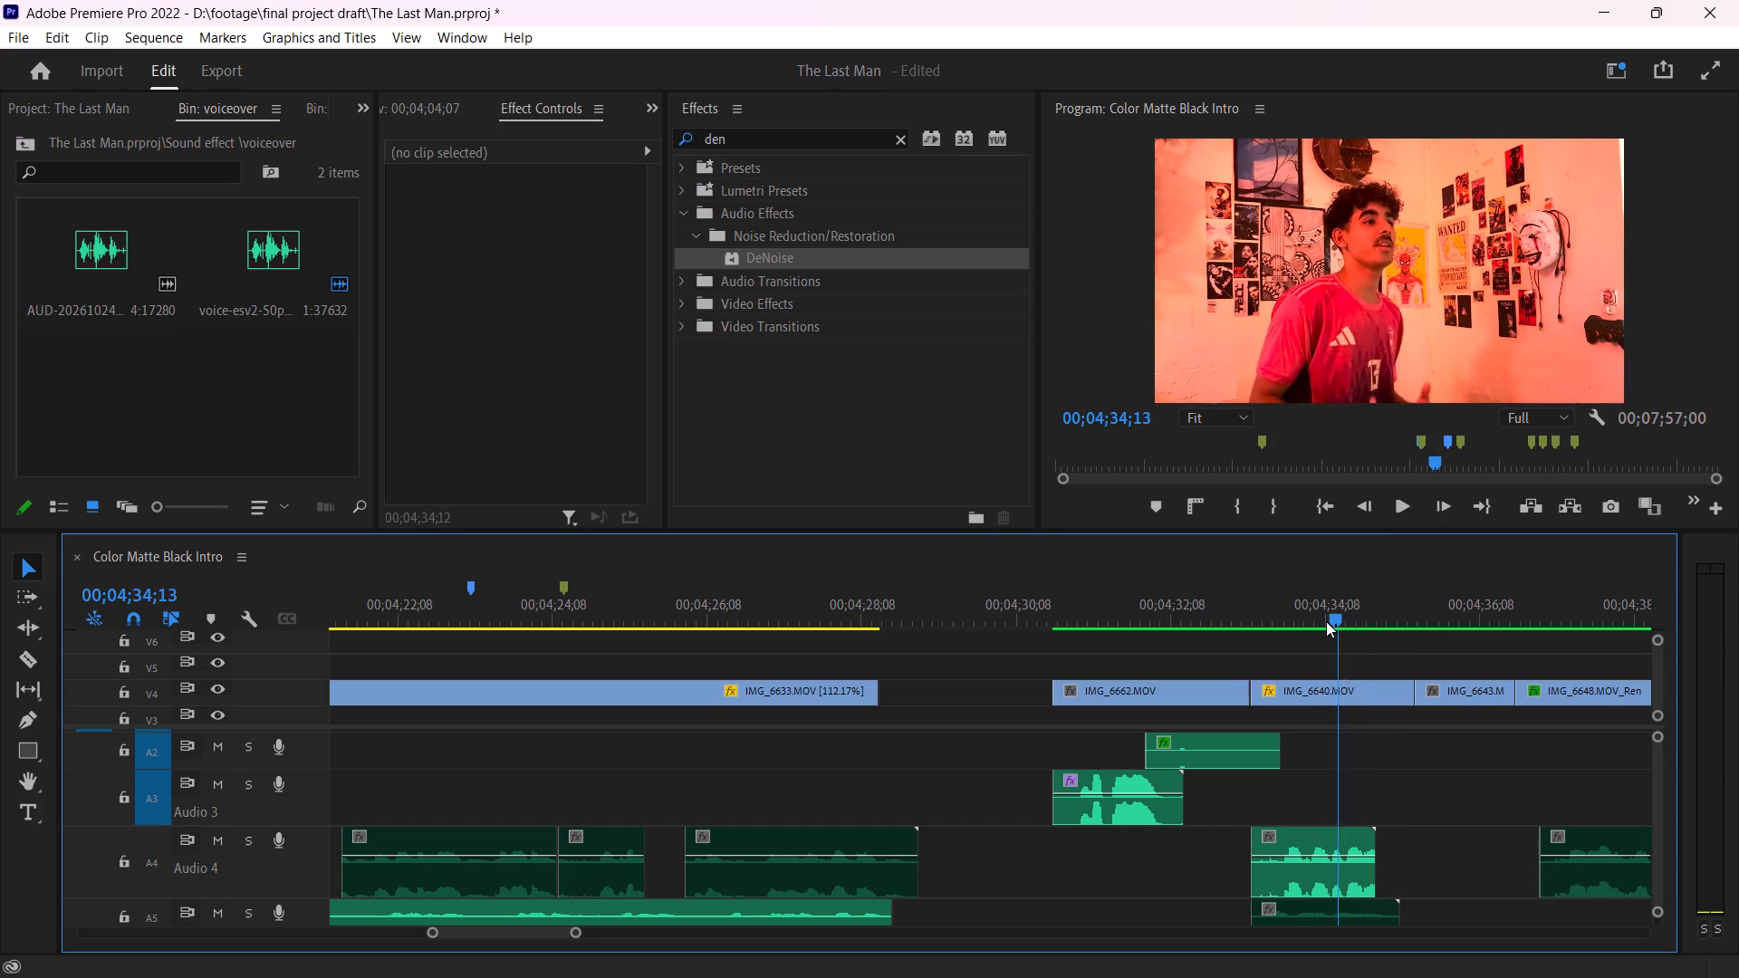
drag(1326, 621, 1316, 624)
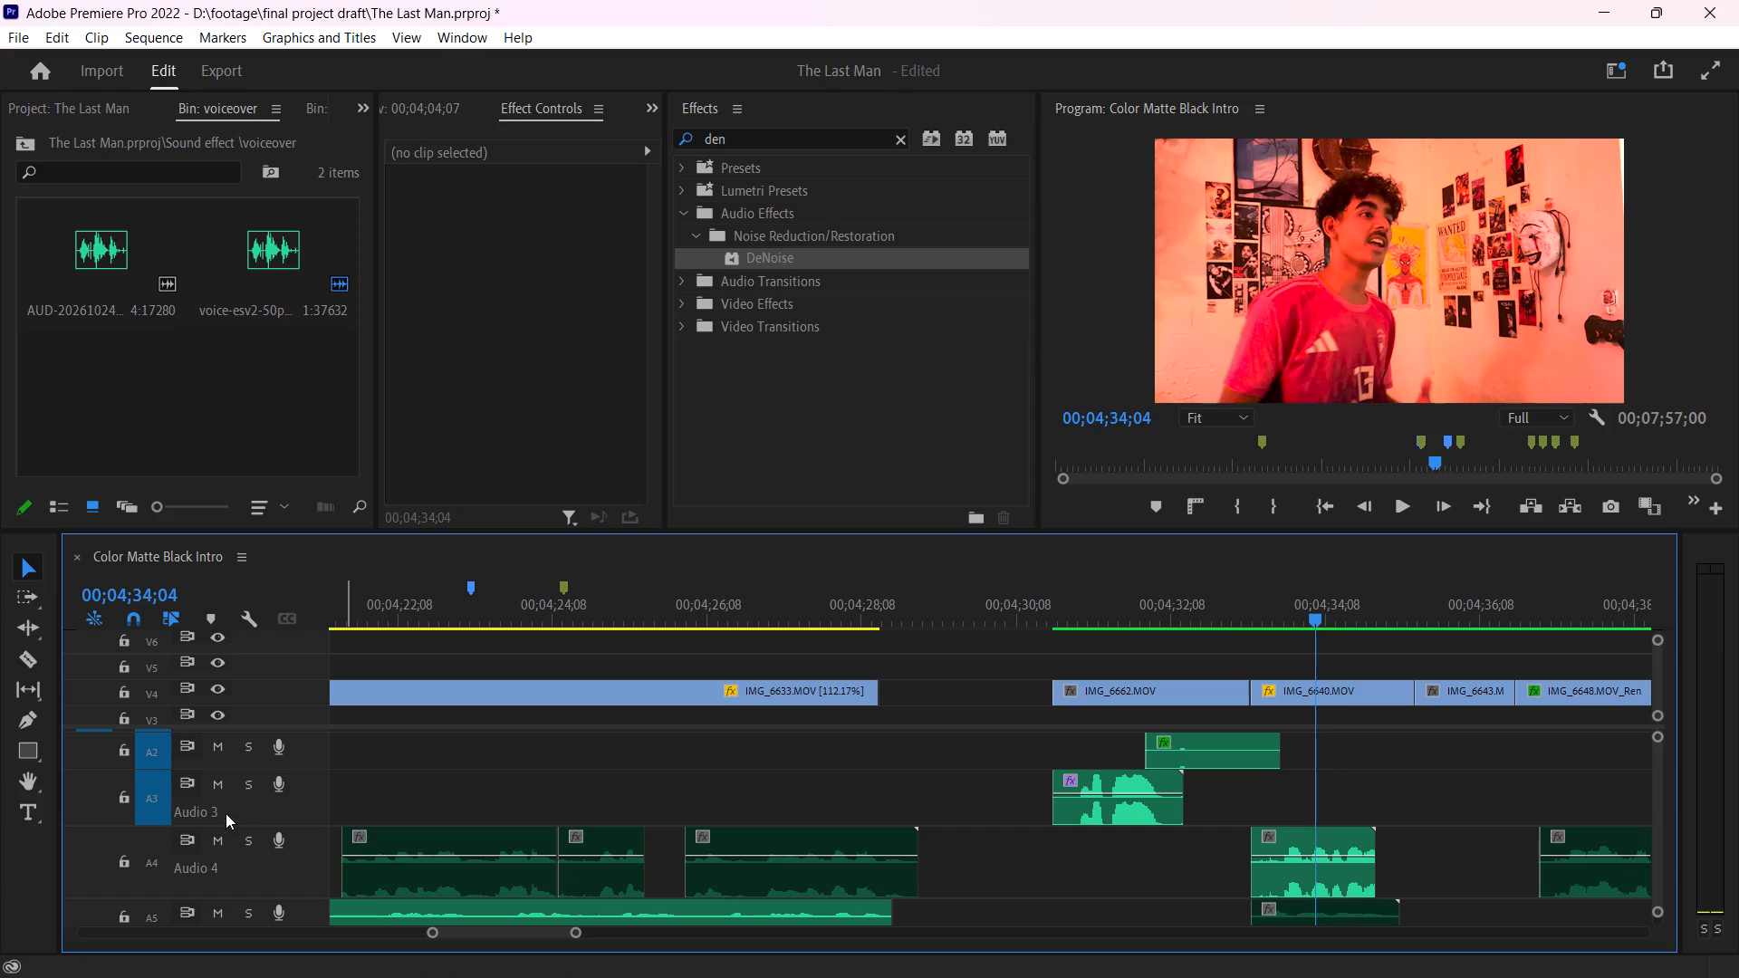
click(282, 784)
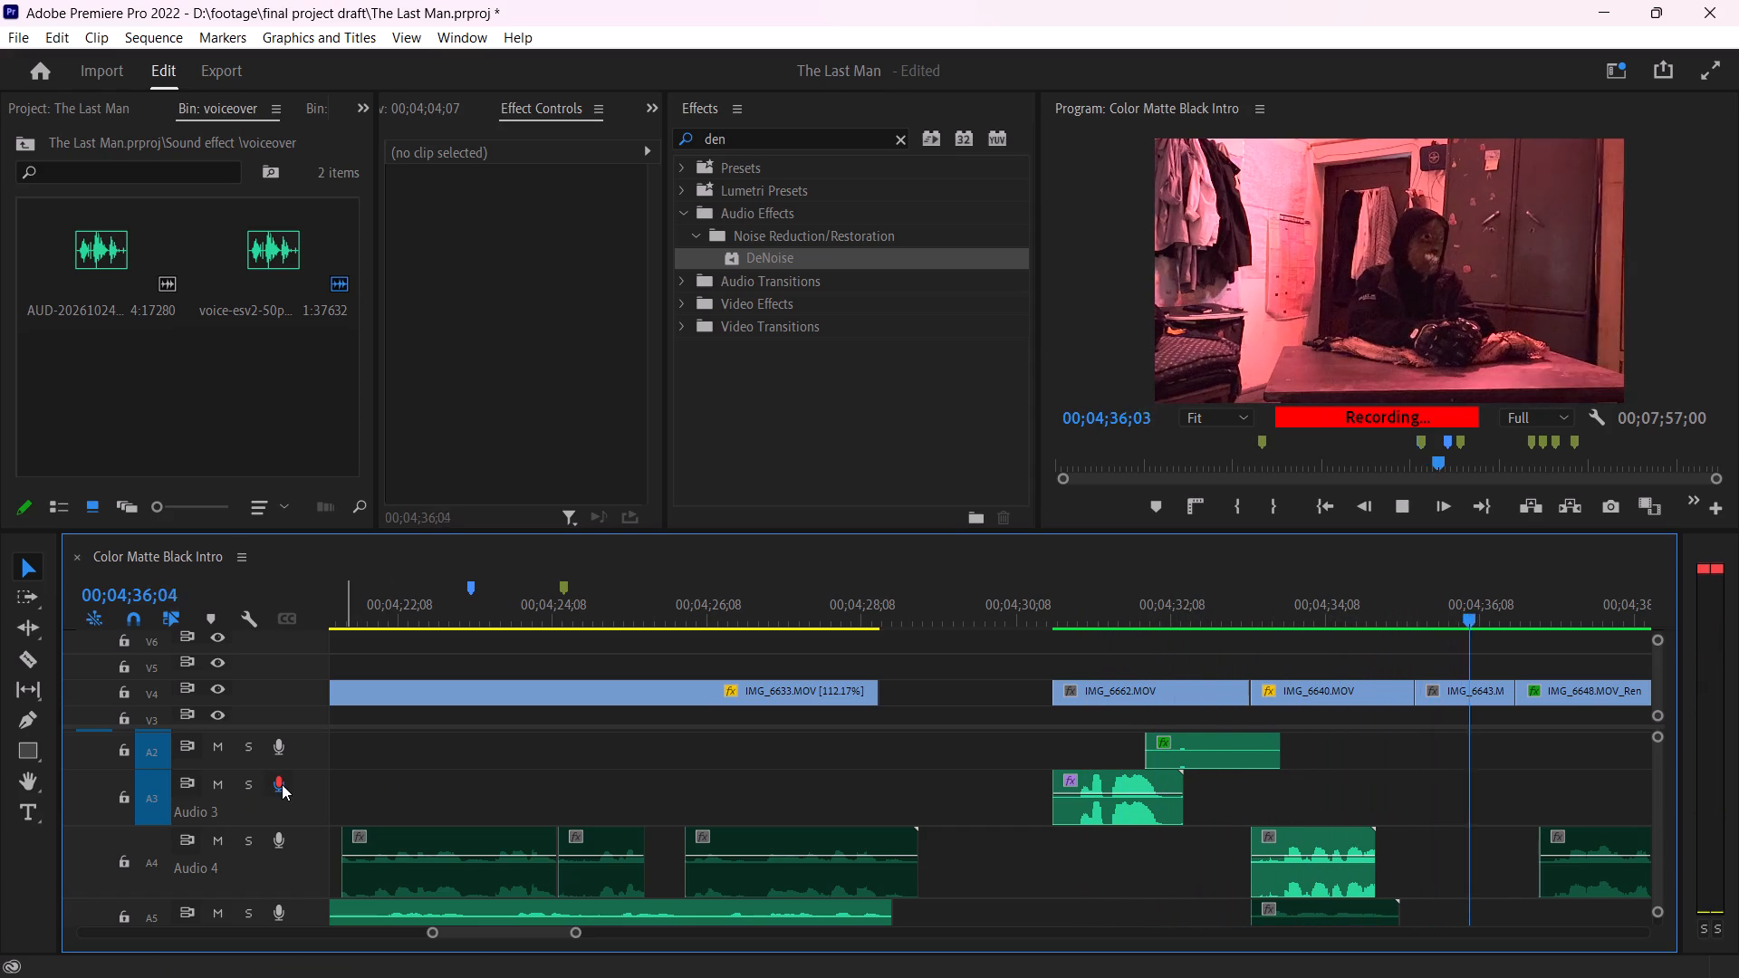
key(space)
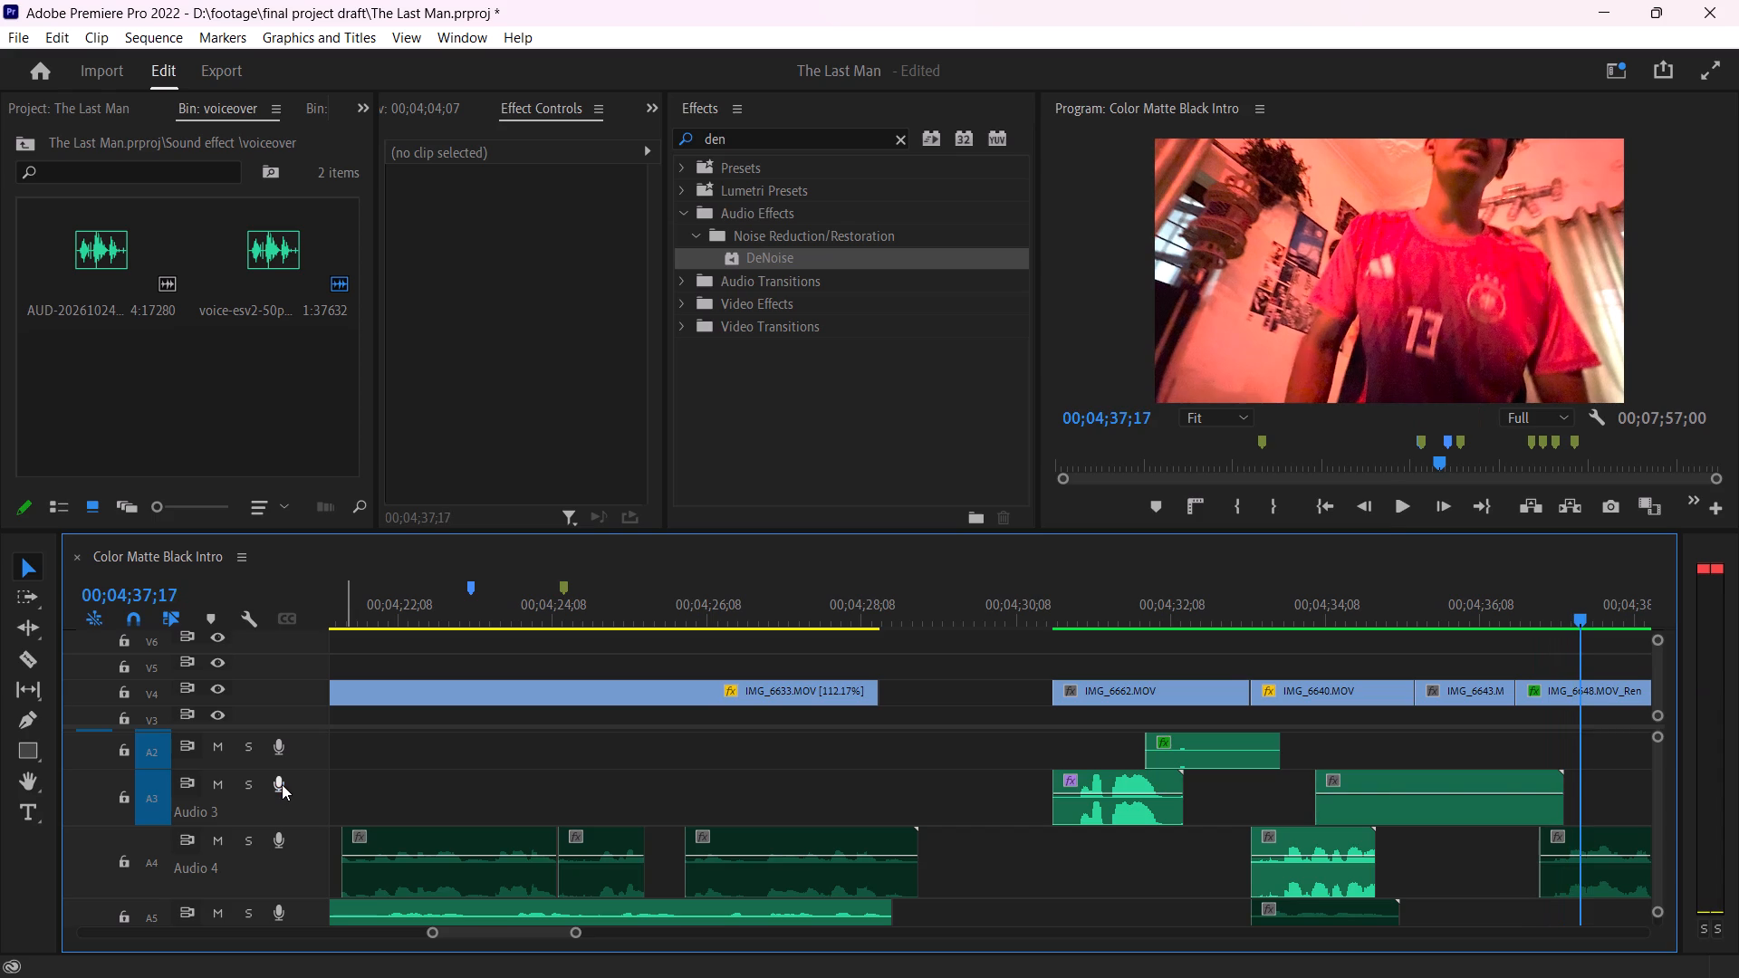
Paste the copied attributes, including the Pitch Shifter, onto the newly recorded Audio 3 take.
click(1460, 819)
right_click(1460, 819)
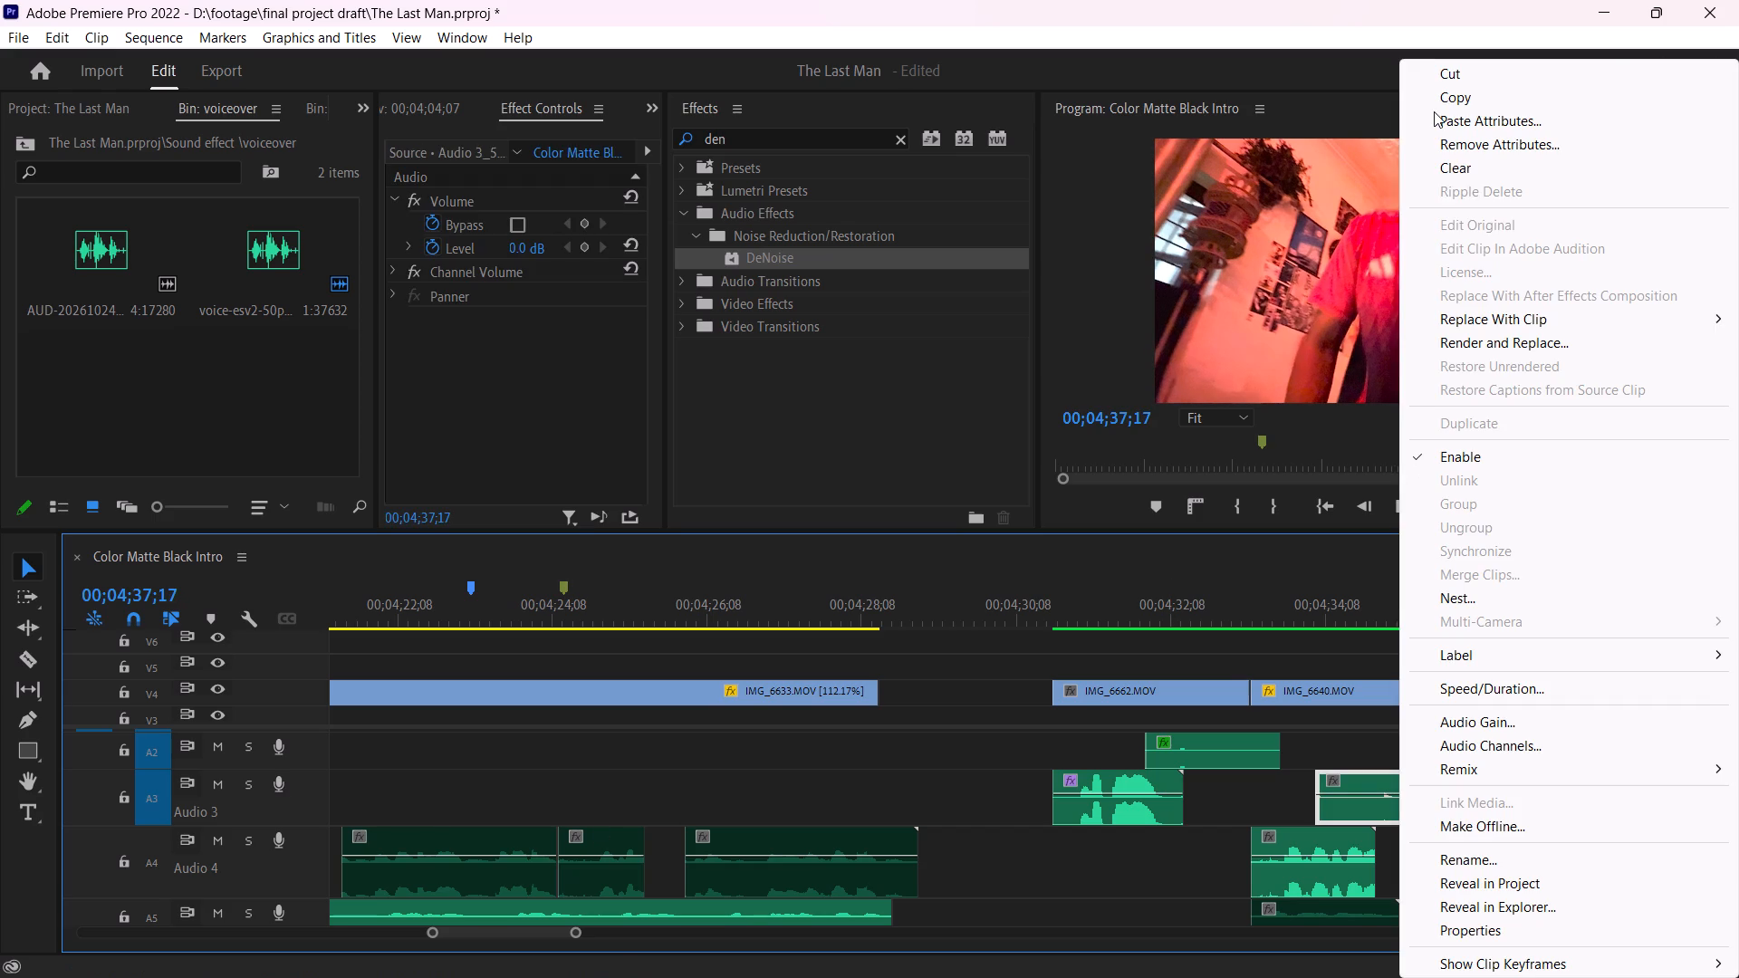
click(1468, 130)
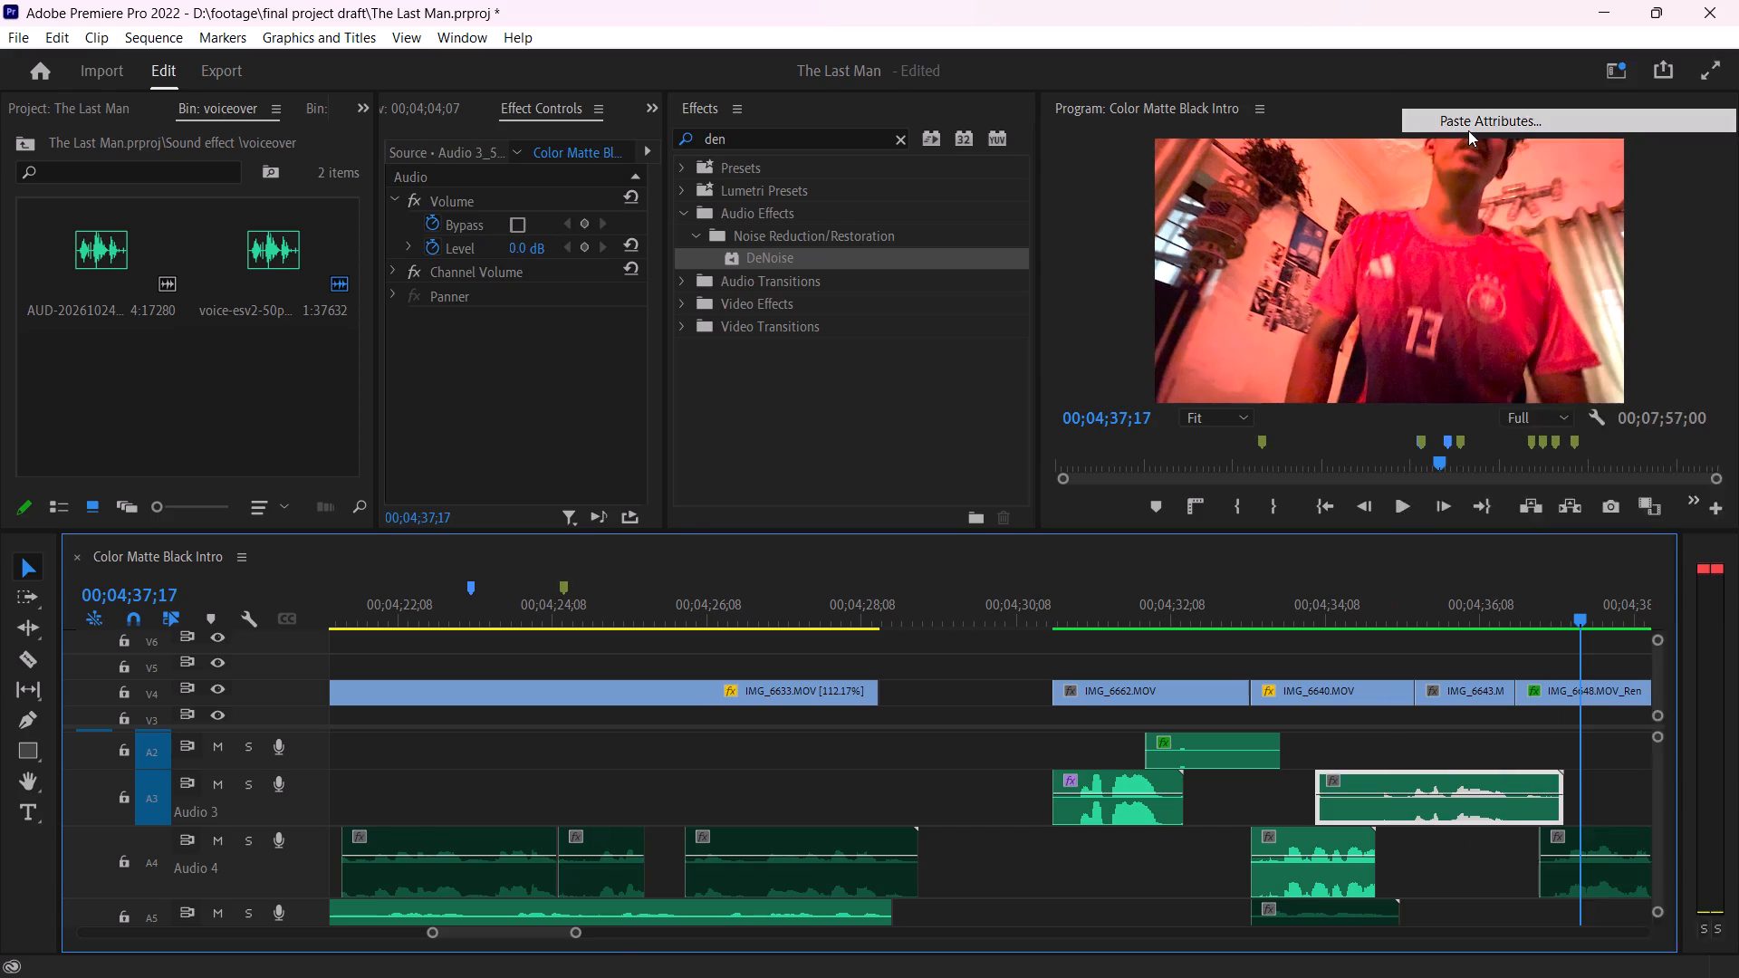
key(Return)
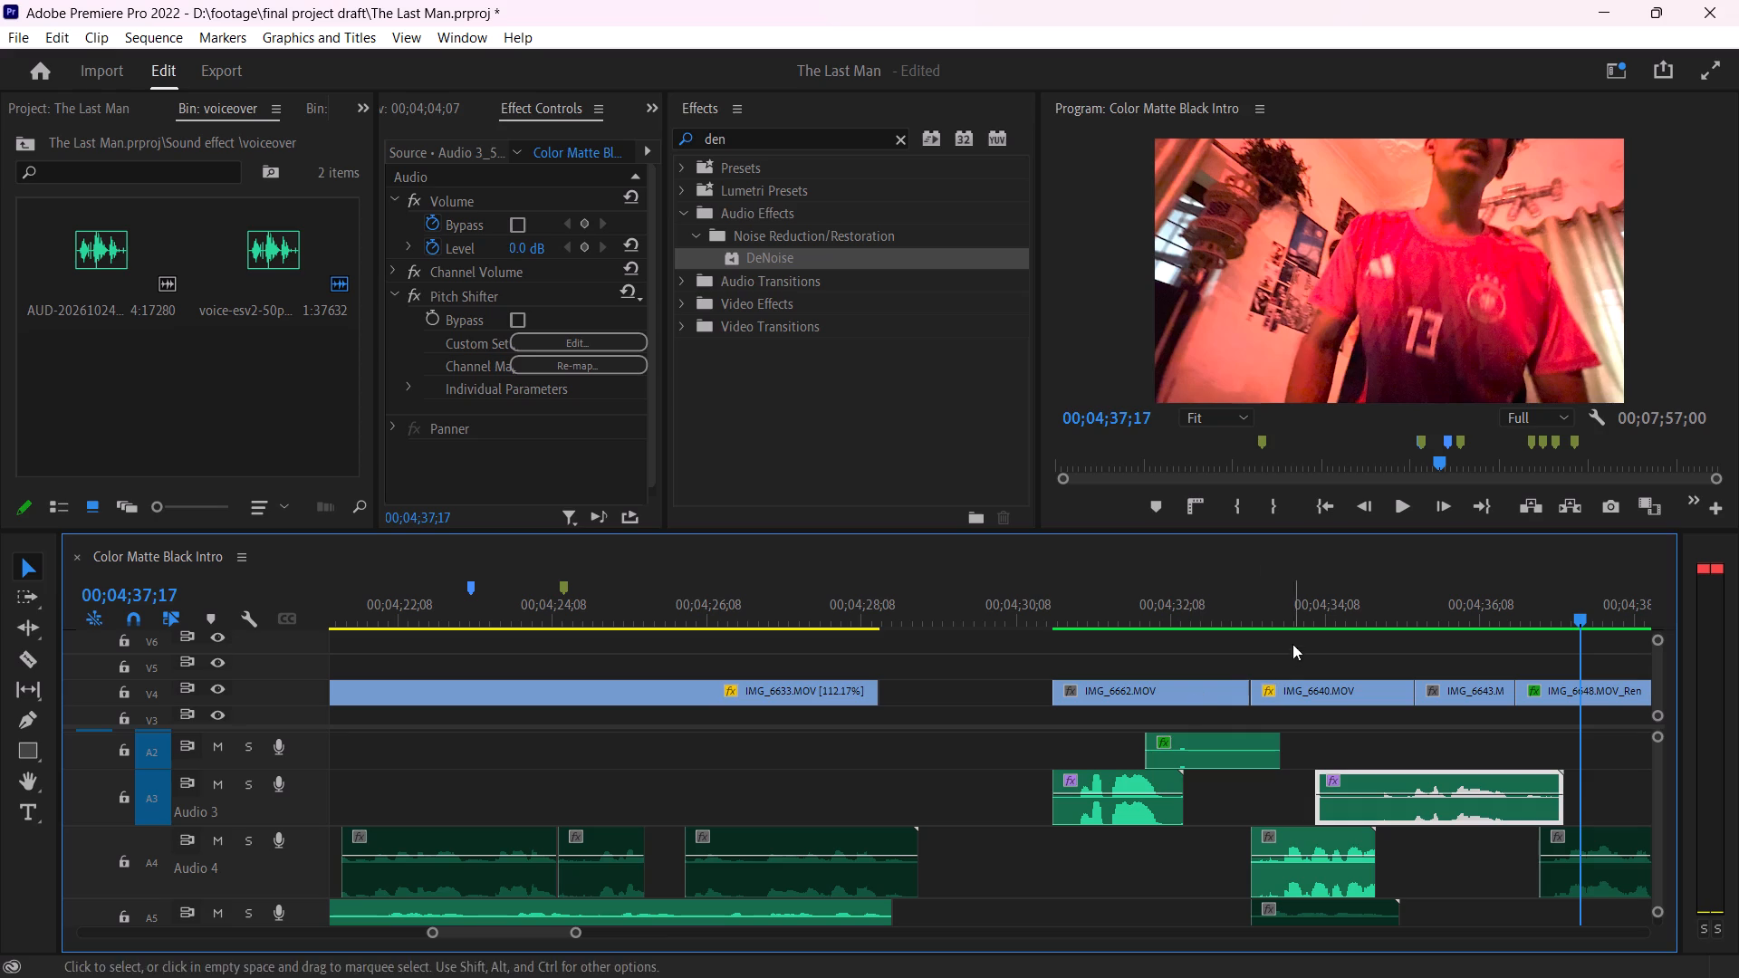
Play back the pitch-shifted Audio 3 take and the following dialogue through 00;04;42;20 under IMG_6662.MOV.
click(1300, 620)
key(space)
key(space)
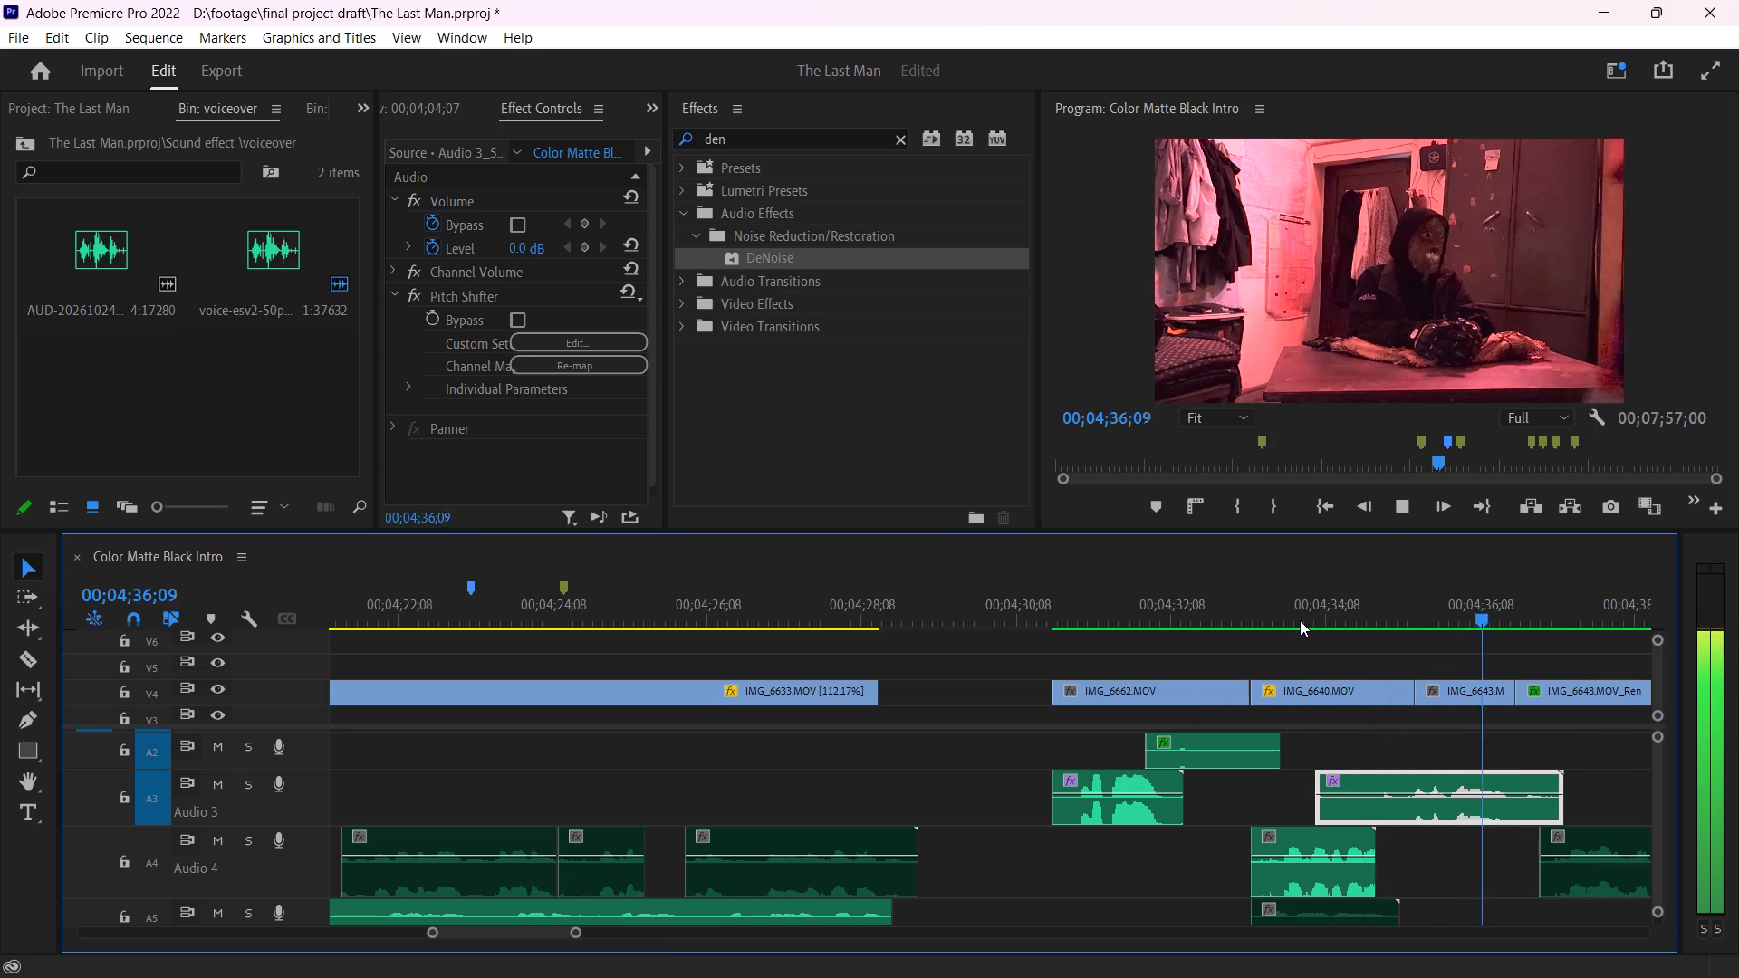
key(space)
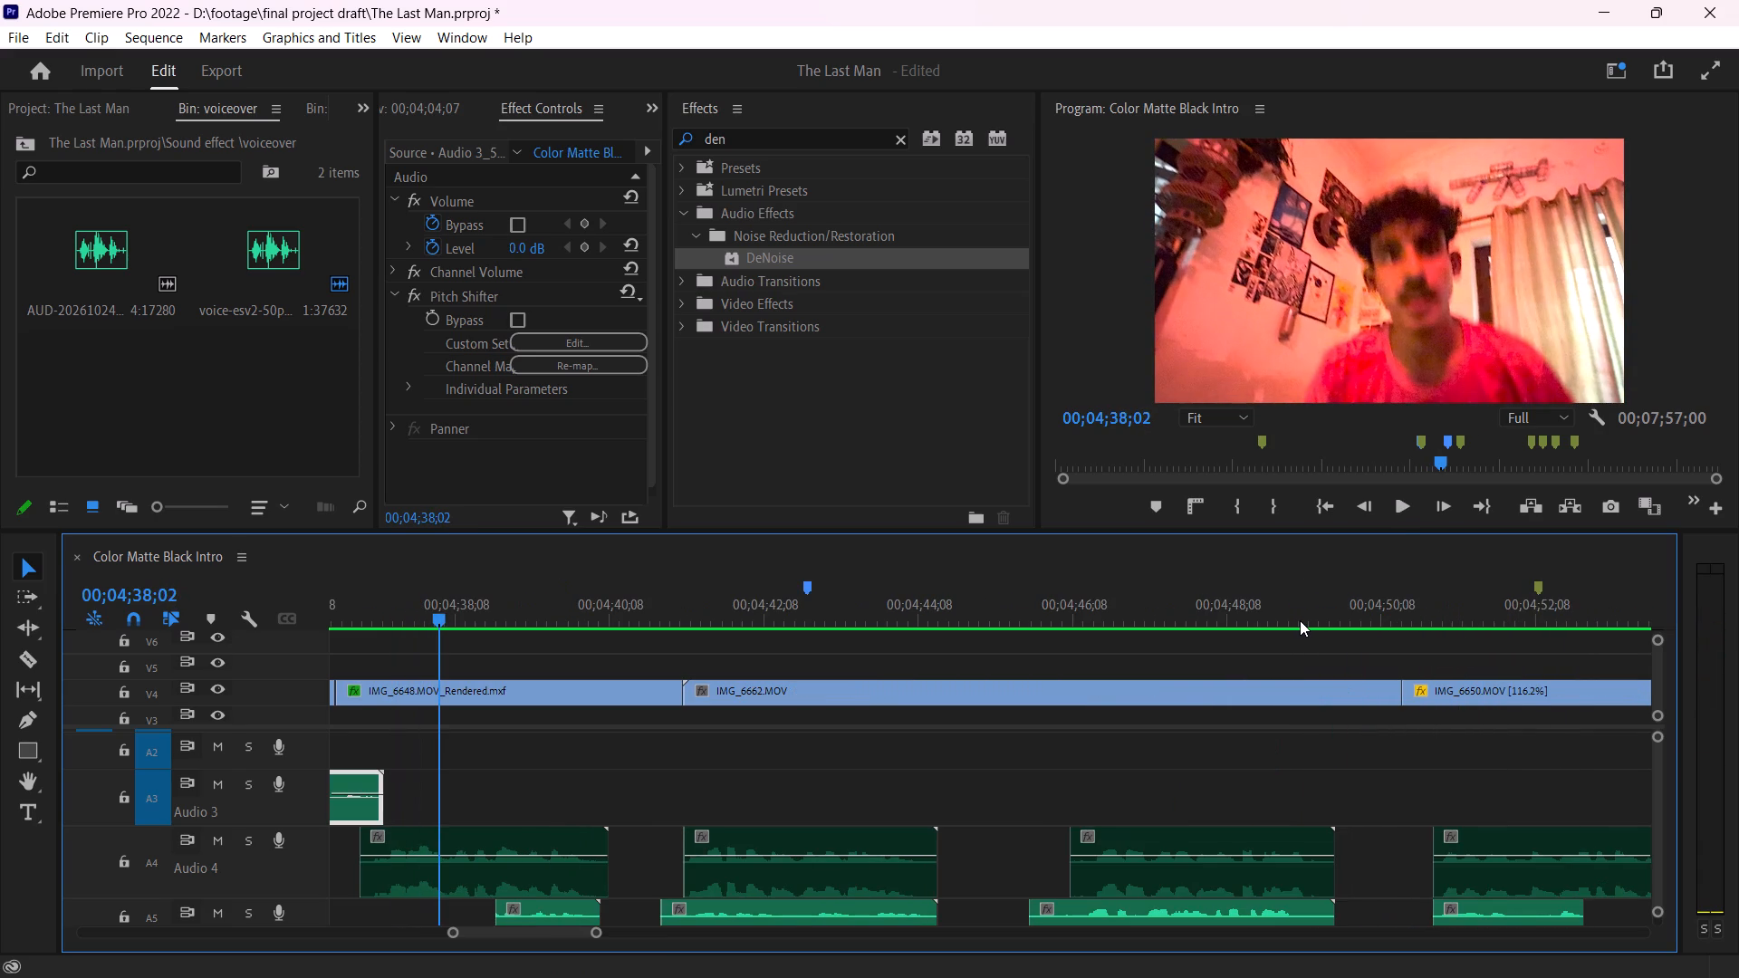
key(space)
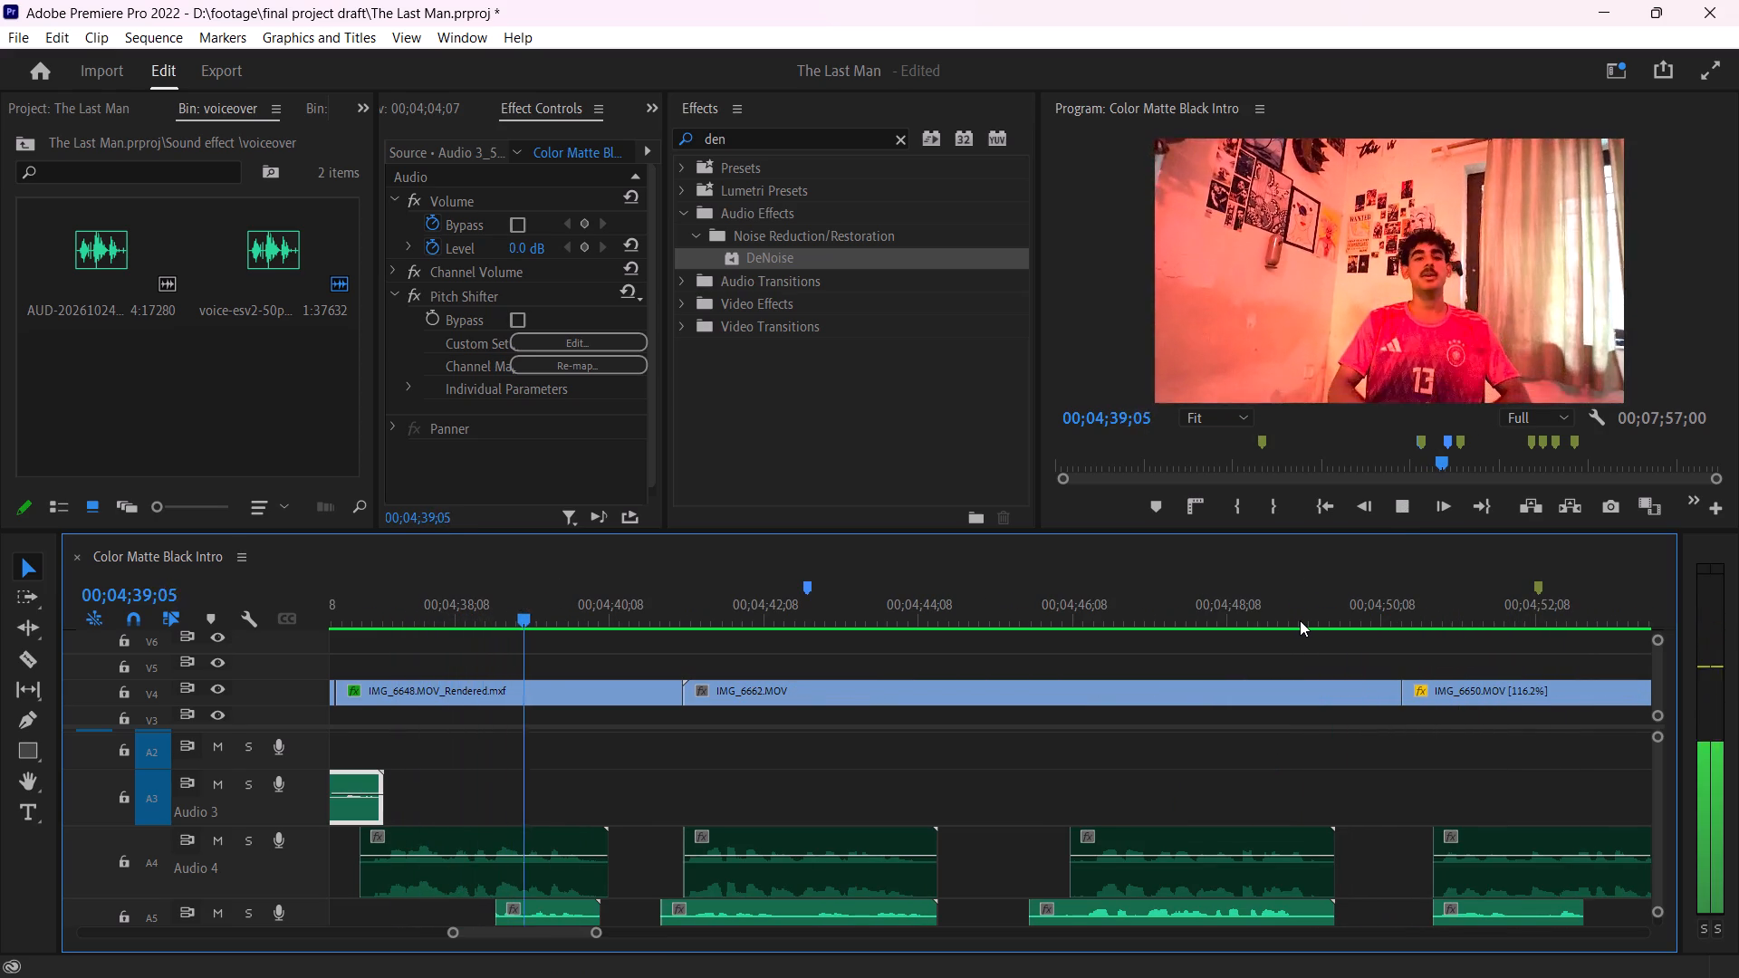
key(space)
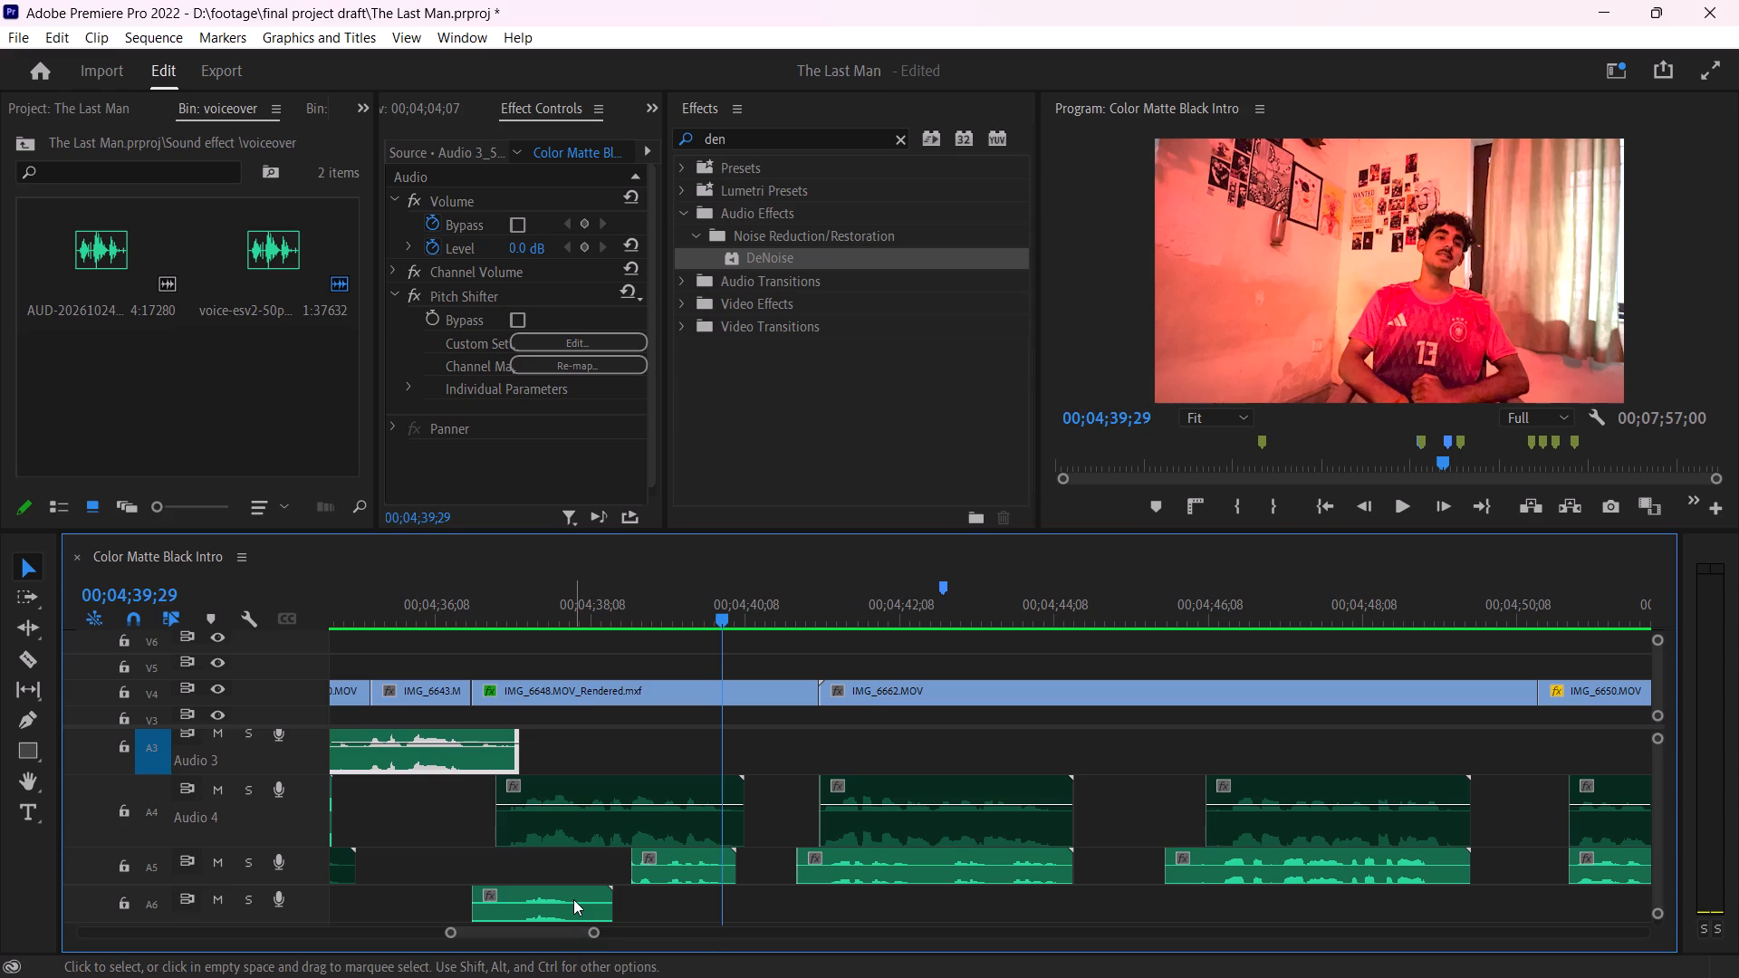
key(space)
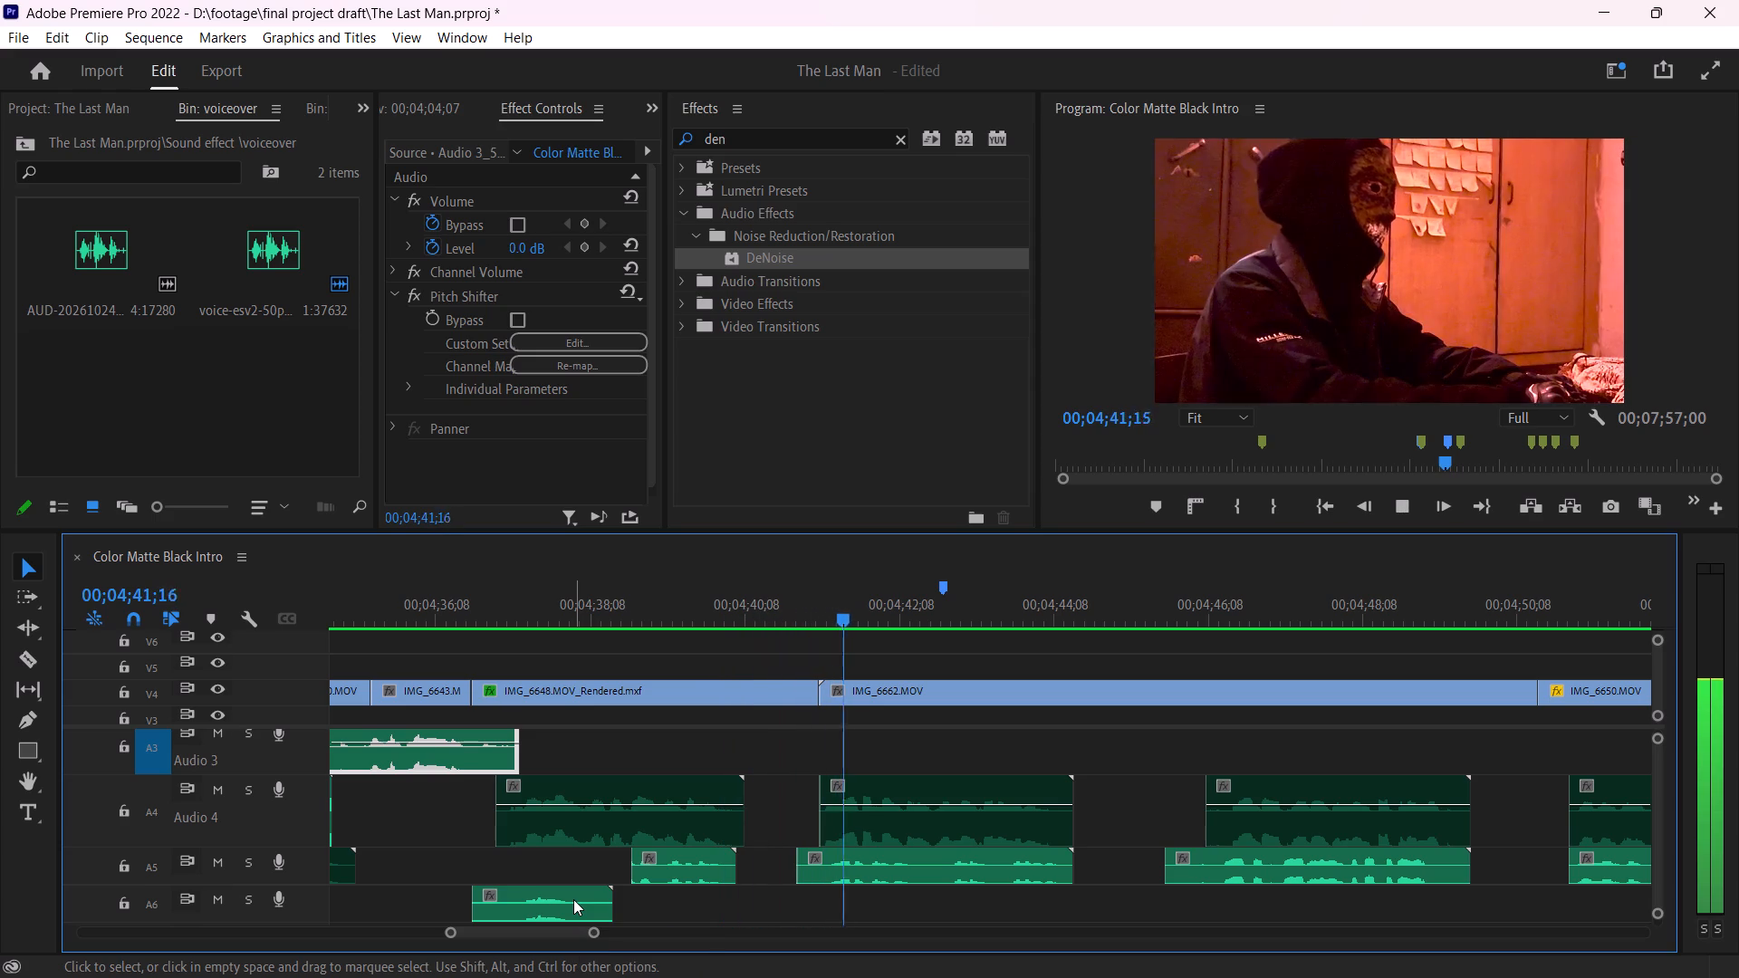
key(space)
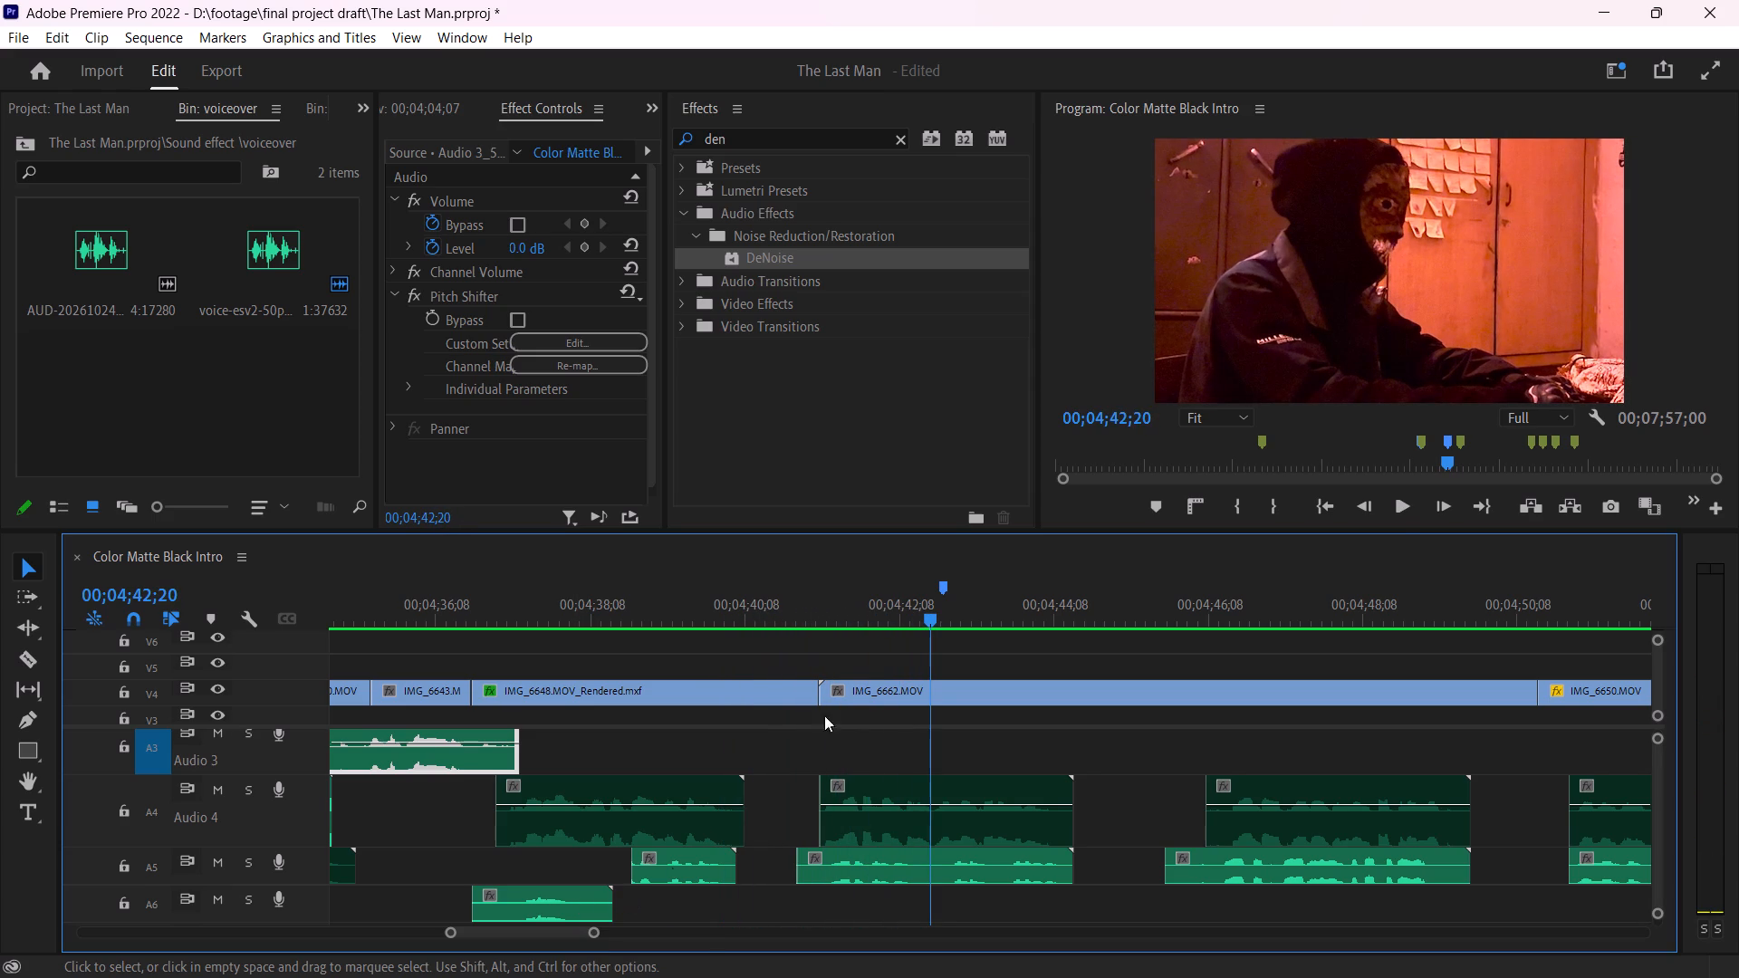
Record a replacement voiceover take on Audio 3 starting at 00;04;39;23 and running past the start of IMG_6662.MOV.
click(757, 621)
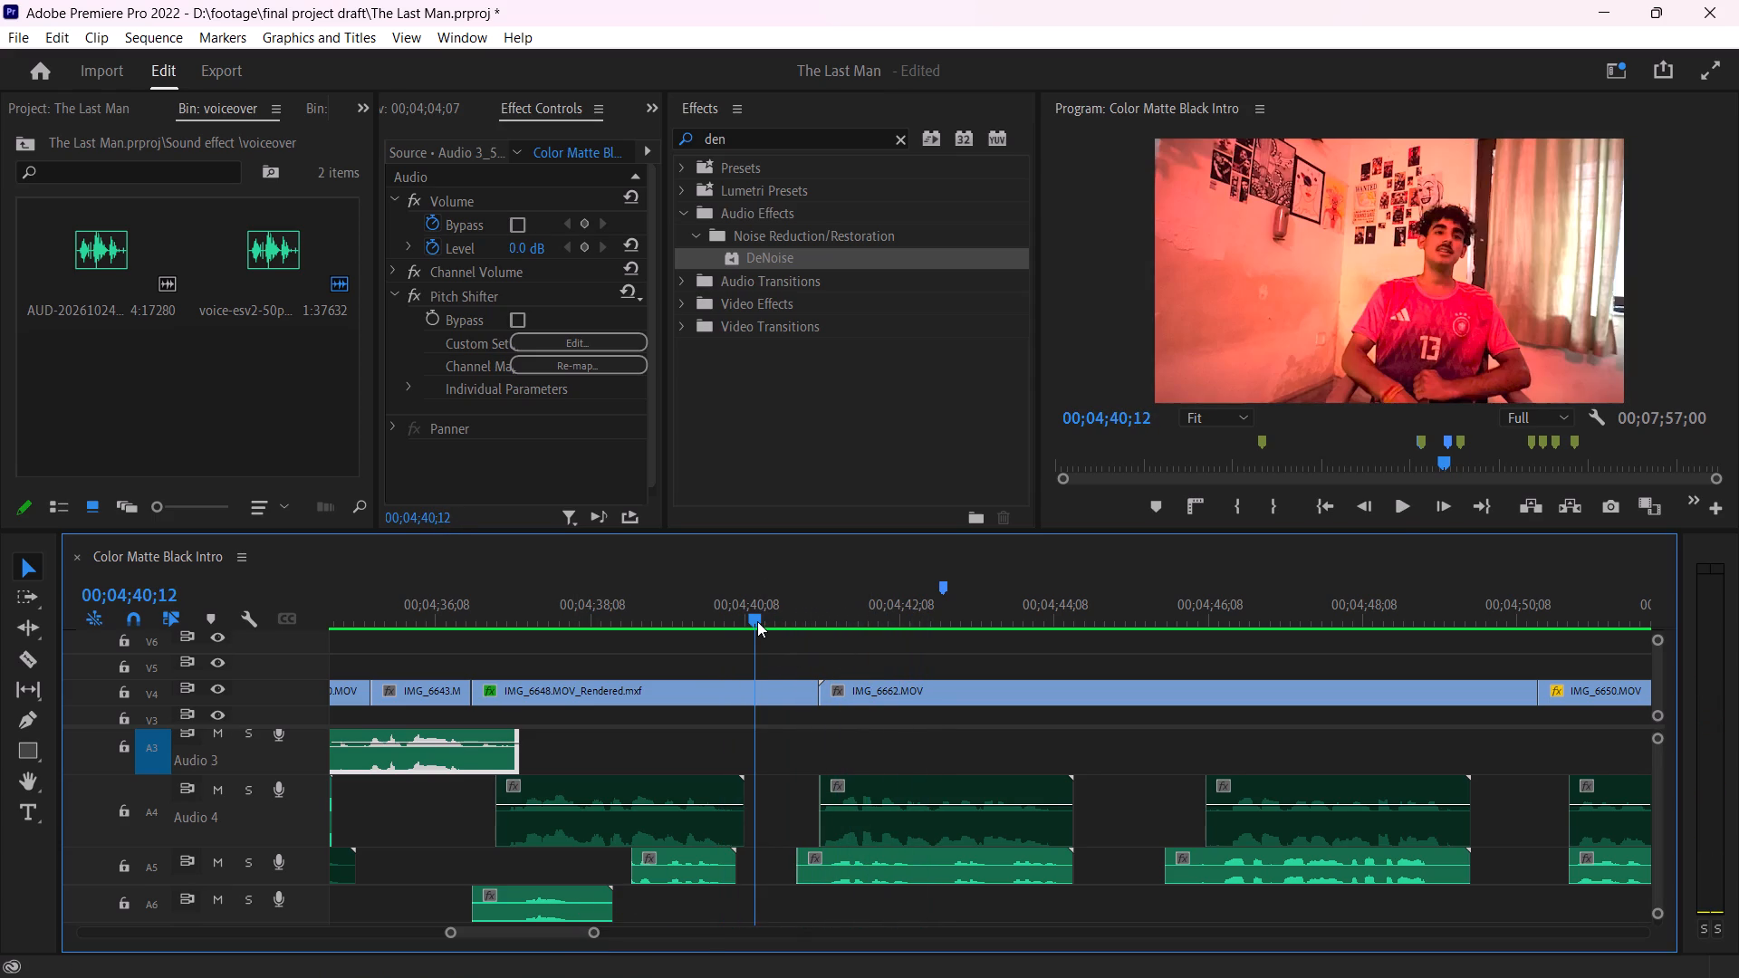
key(Left)
key(Left)
key(Left)
key(Left)
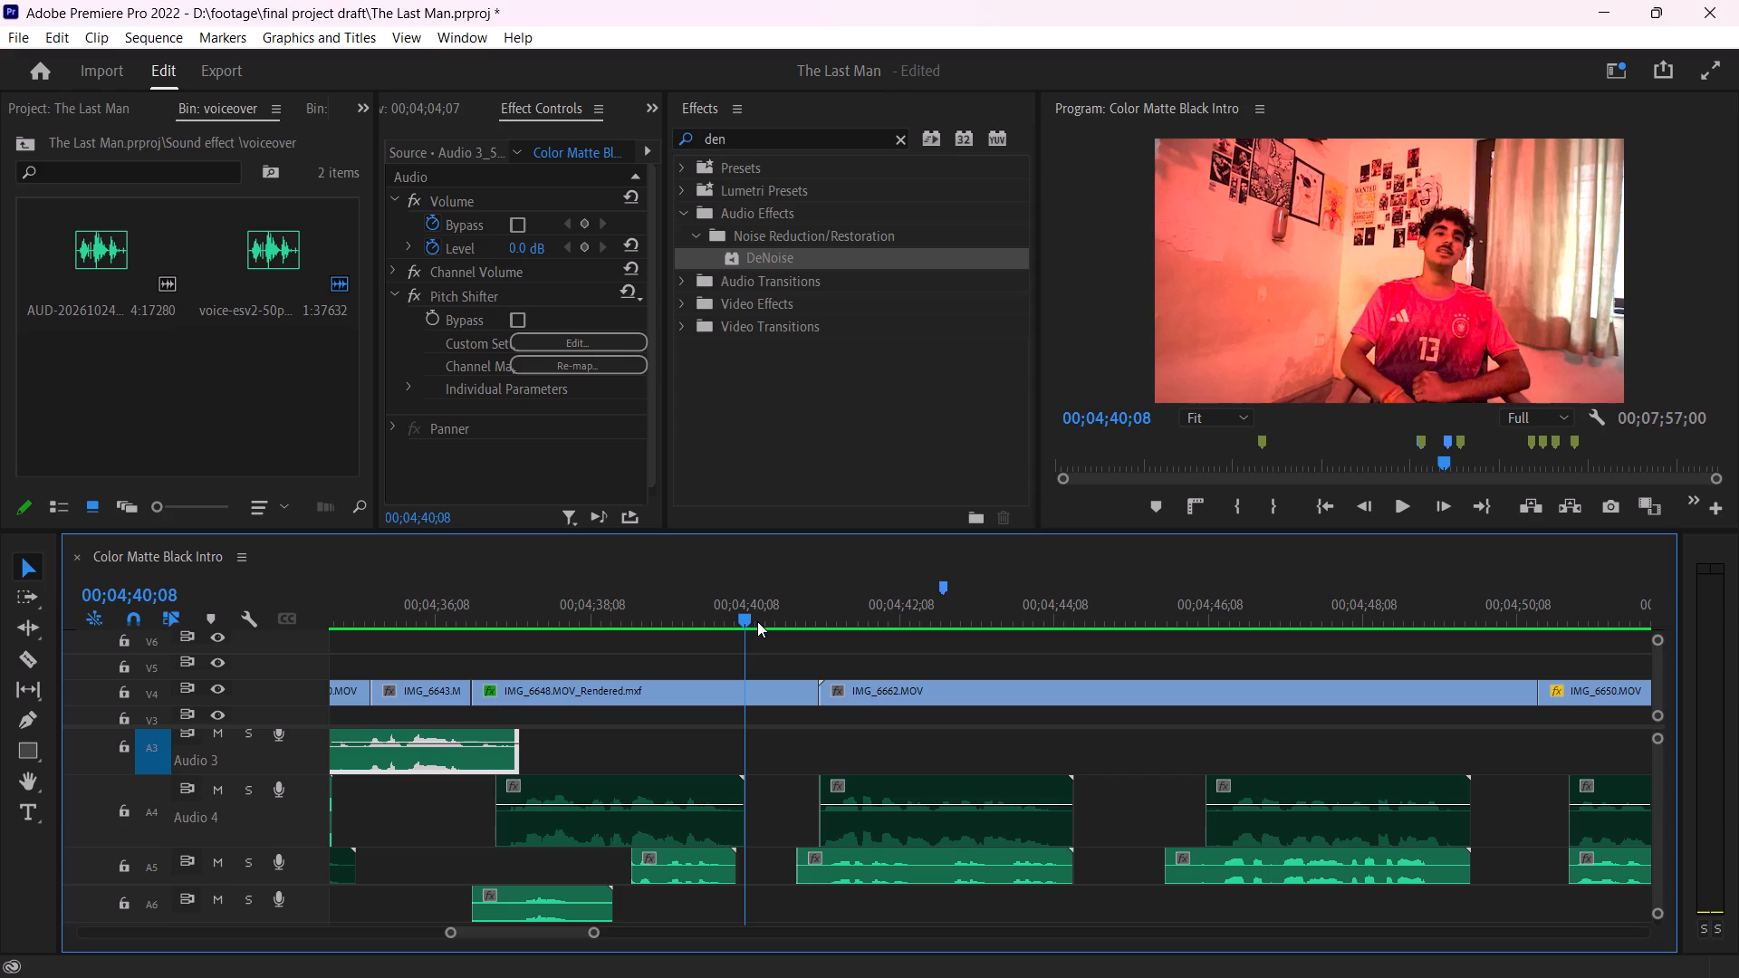
click(707, 613)
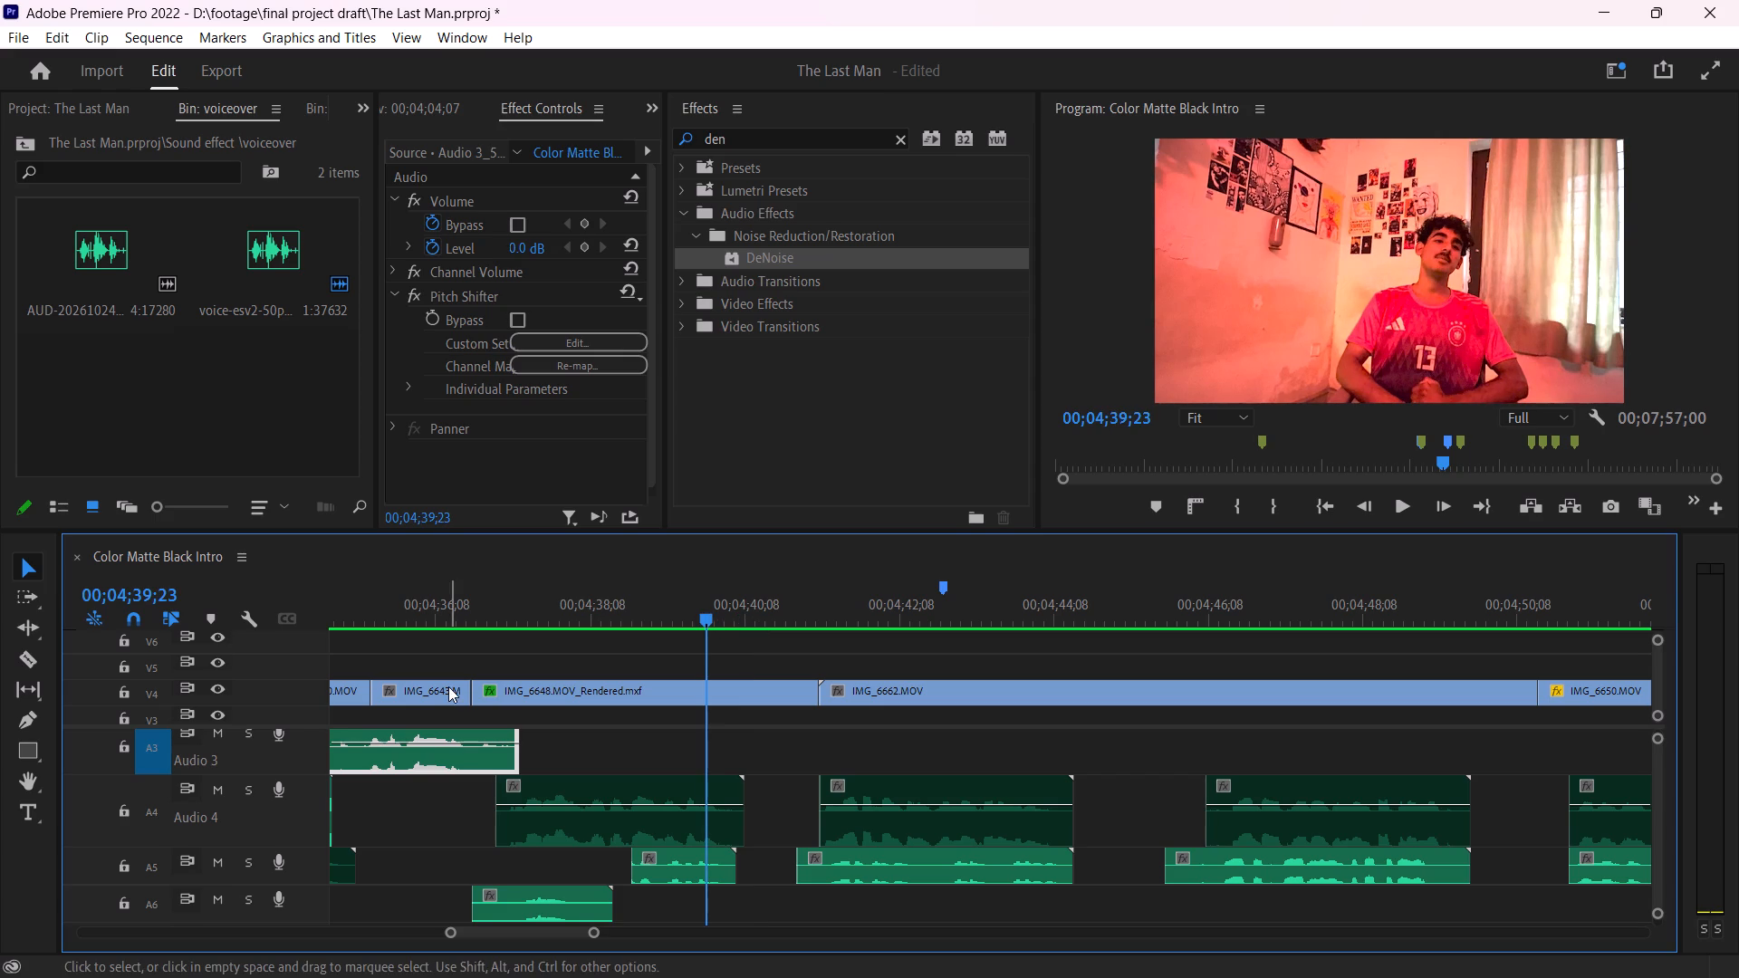
click(279, 735)
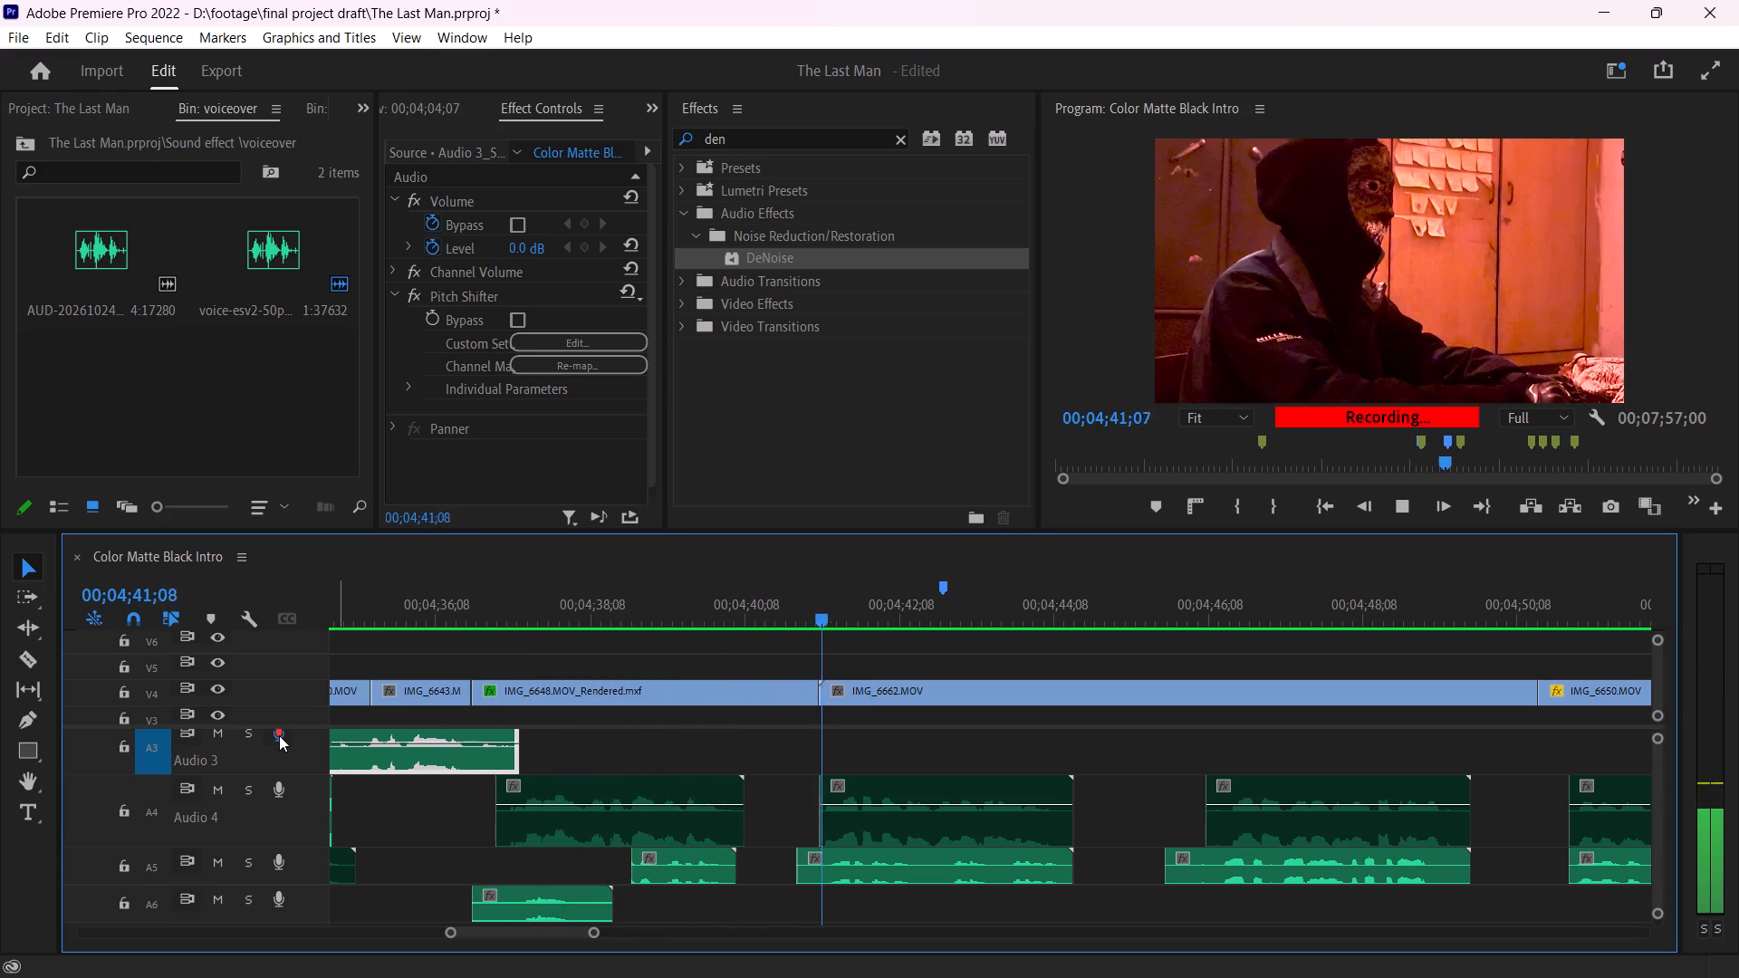
key(space)
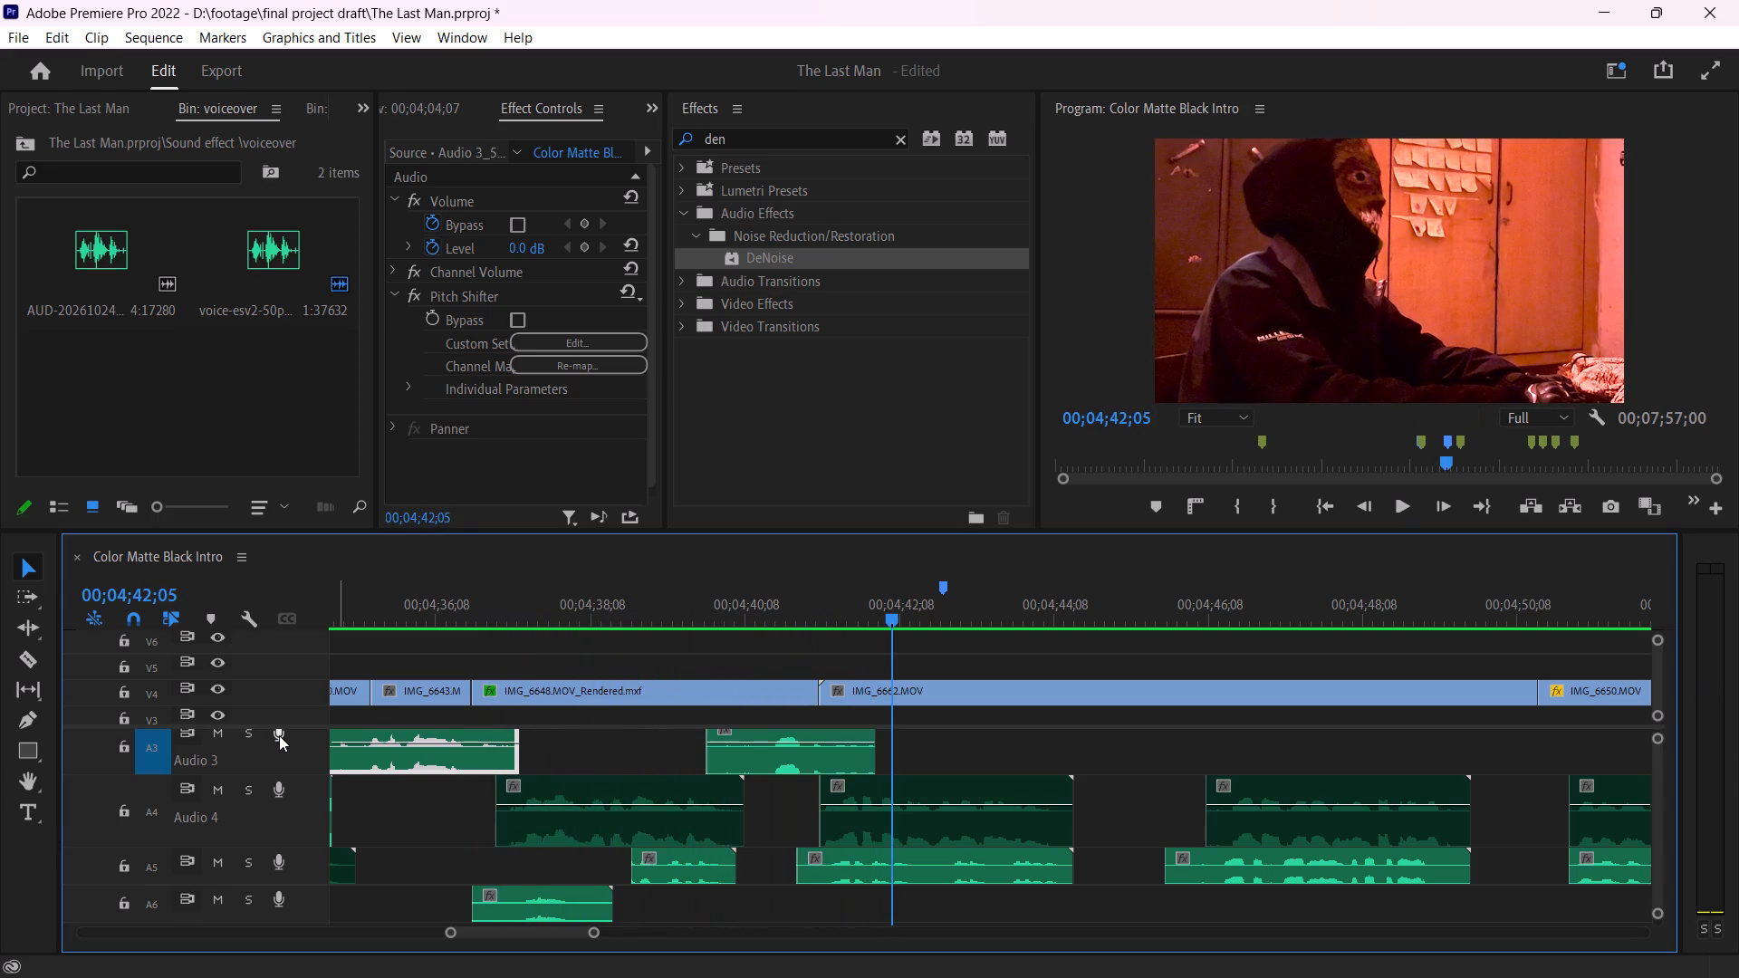
Paste the copied attributes, including the Pitch Shifter, onto the newly recorded take at 00;04;39;23 on Audio 3.
click(792, 764)
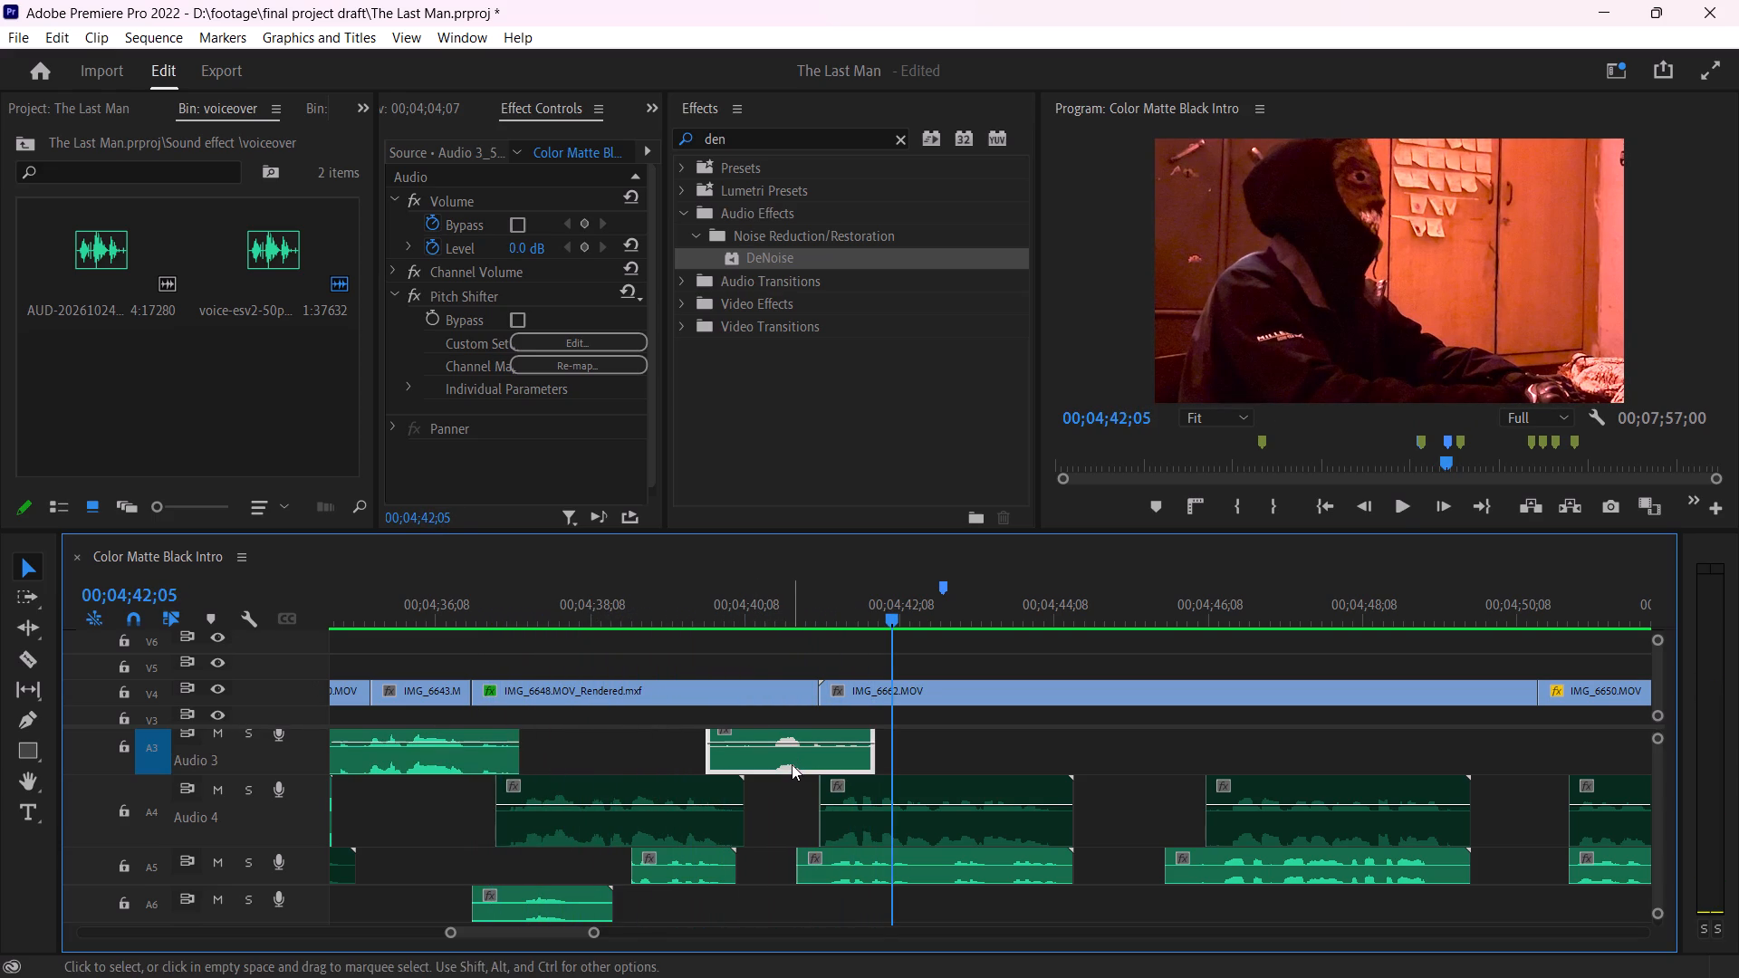
right_click(792, 764)
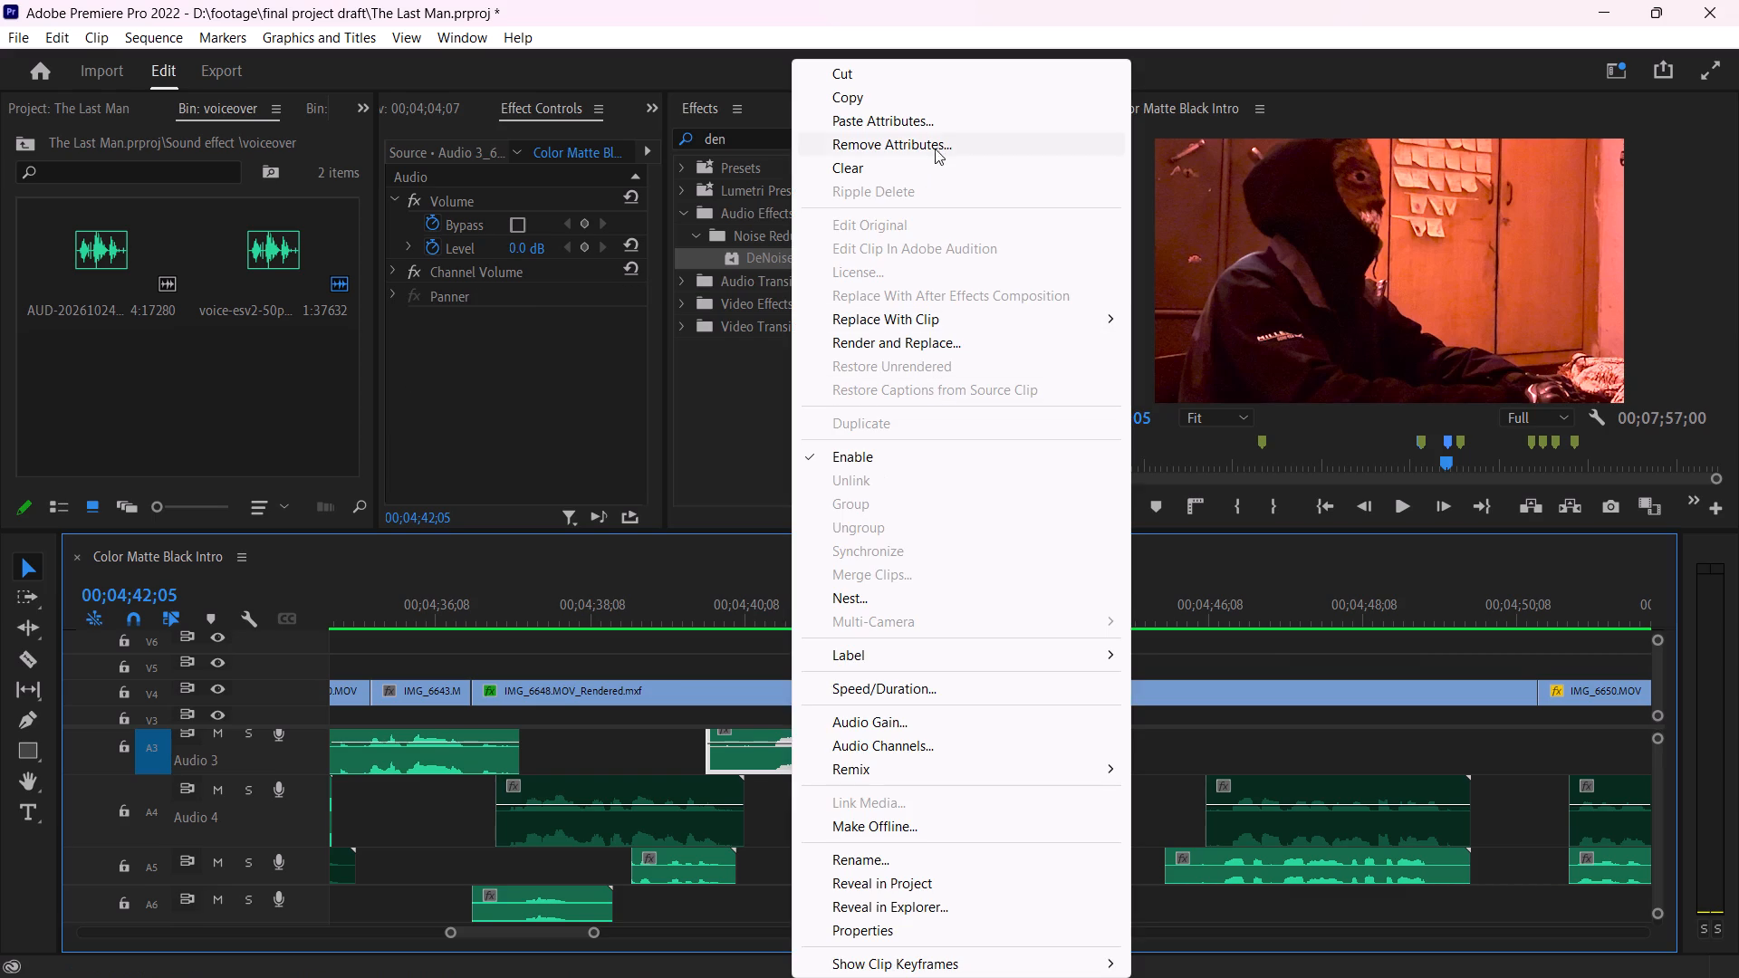
click(924, 118)
key(Return)
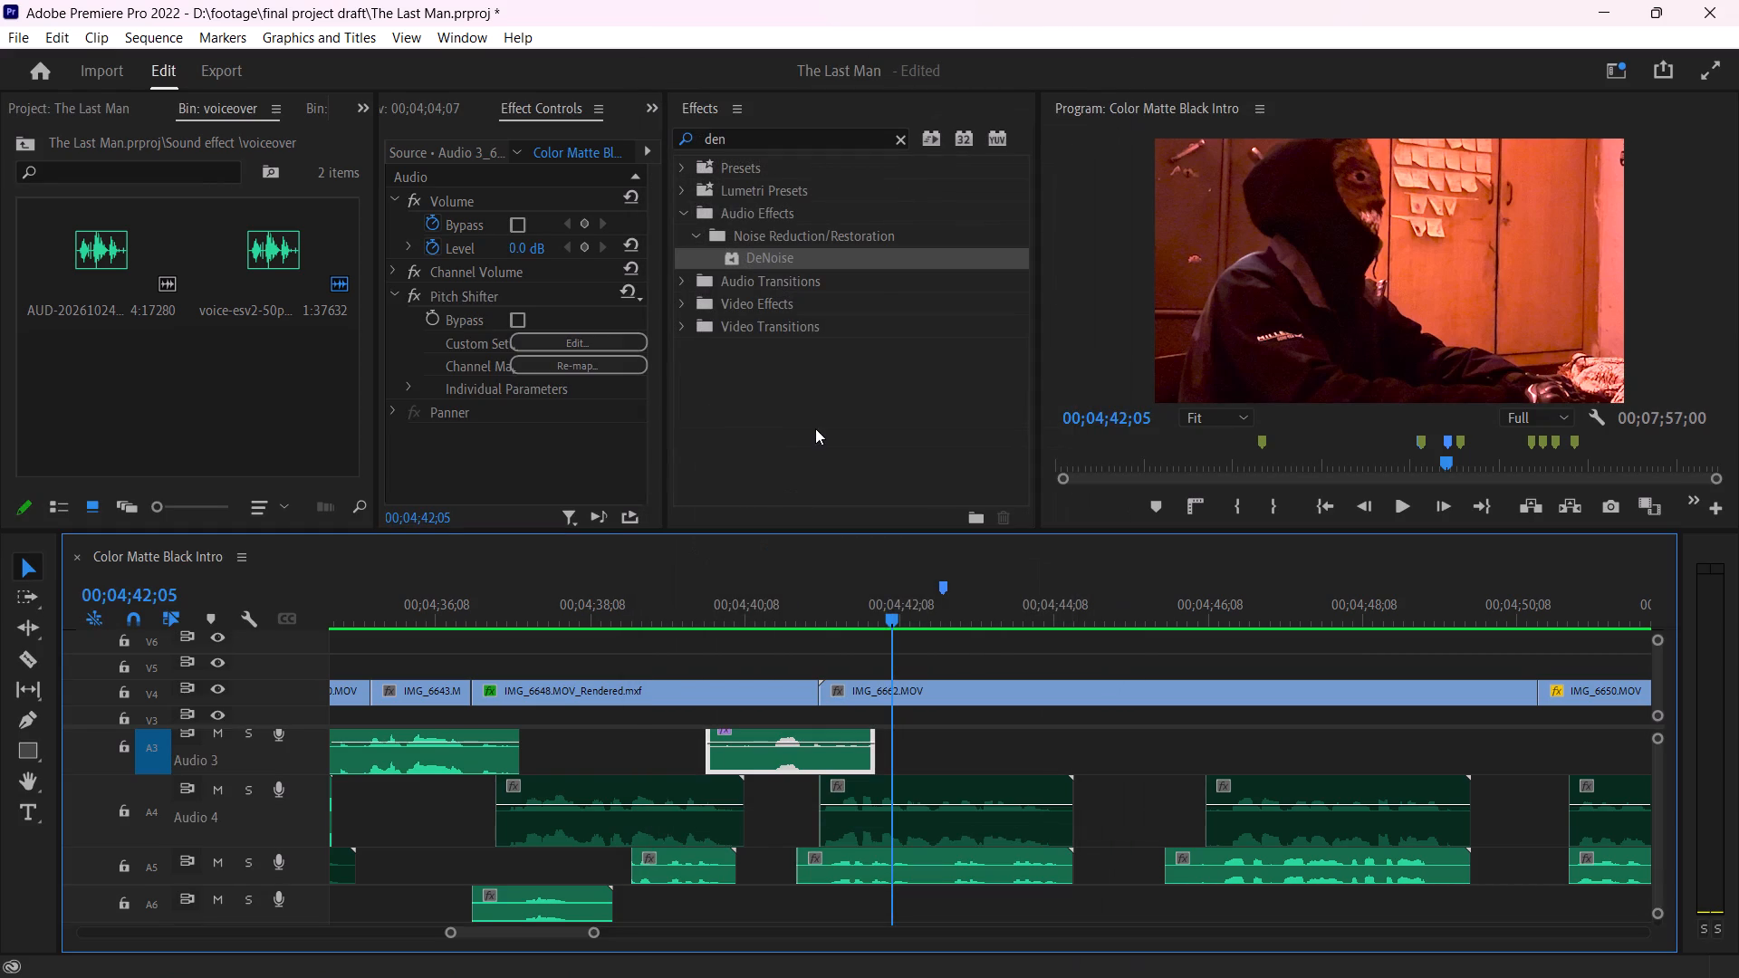
Play back the new take and shift it earlier on Audio 3 so it spans 00;04;39;12 to 00;04;41;17.
click(712, 585)
key(space)
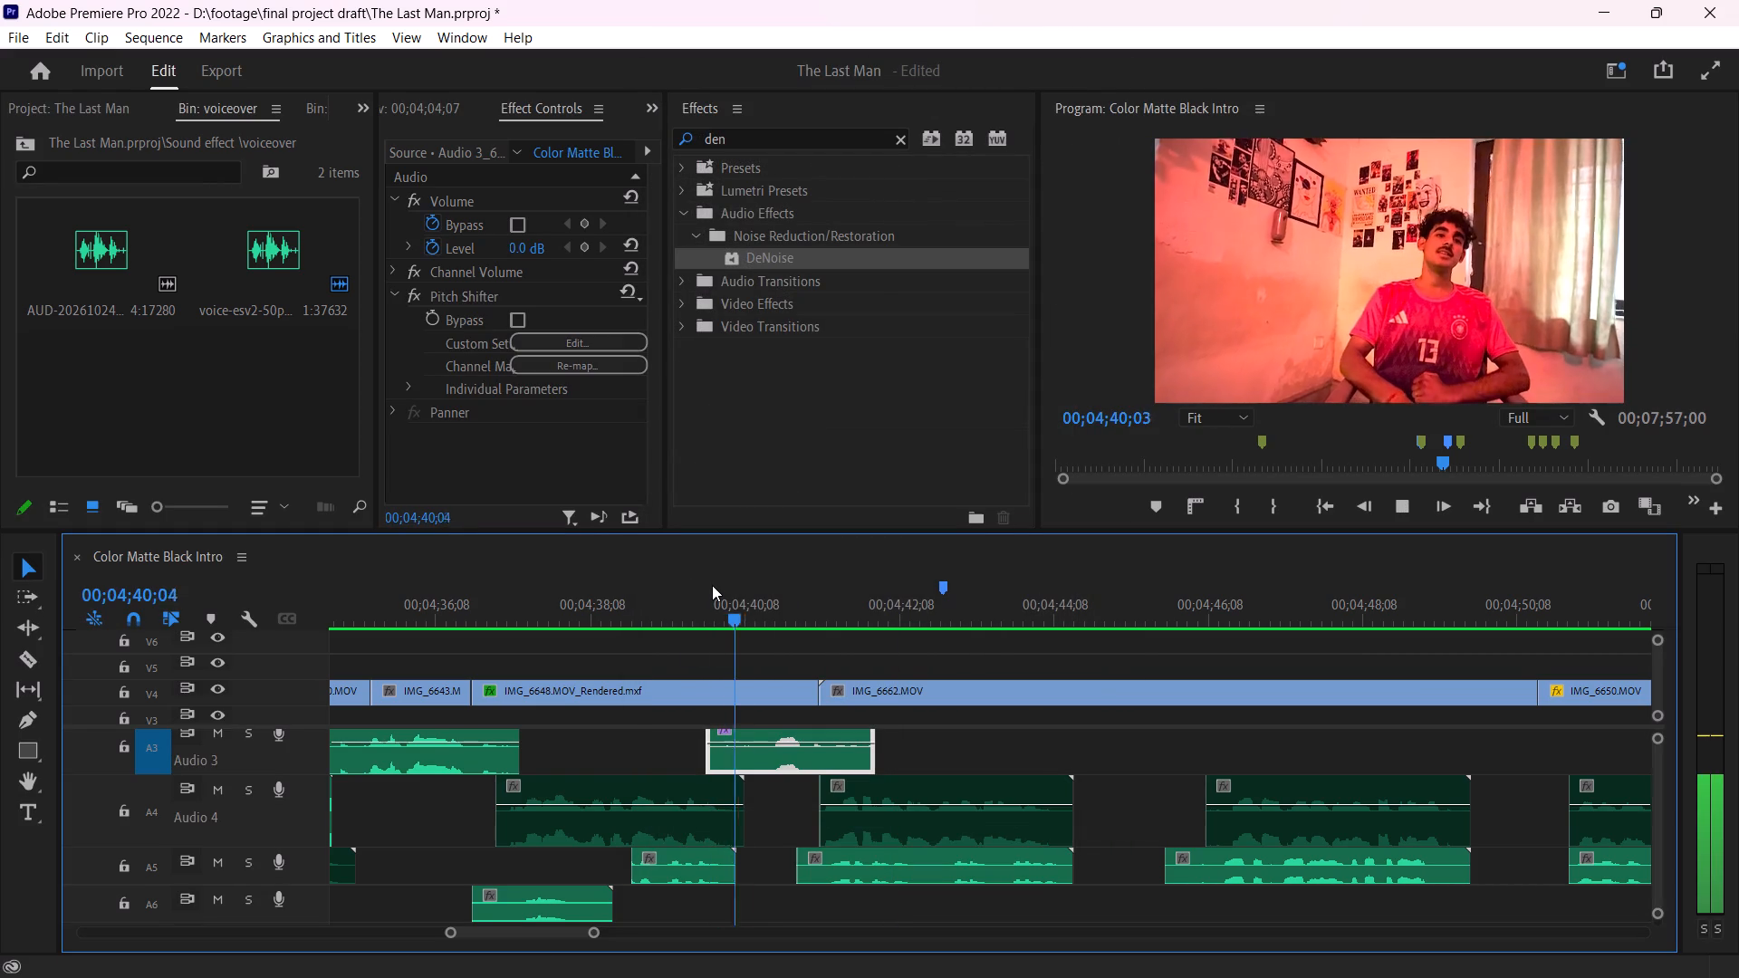
key(space)
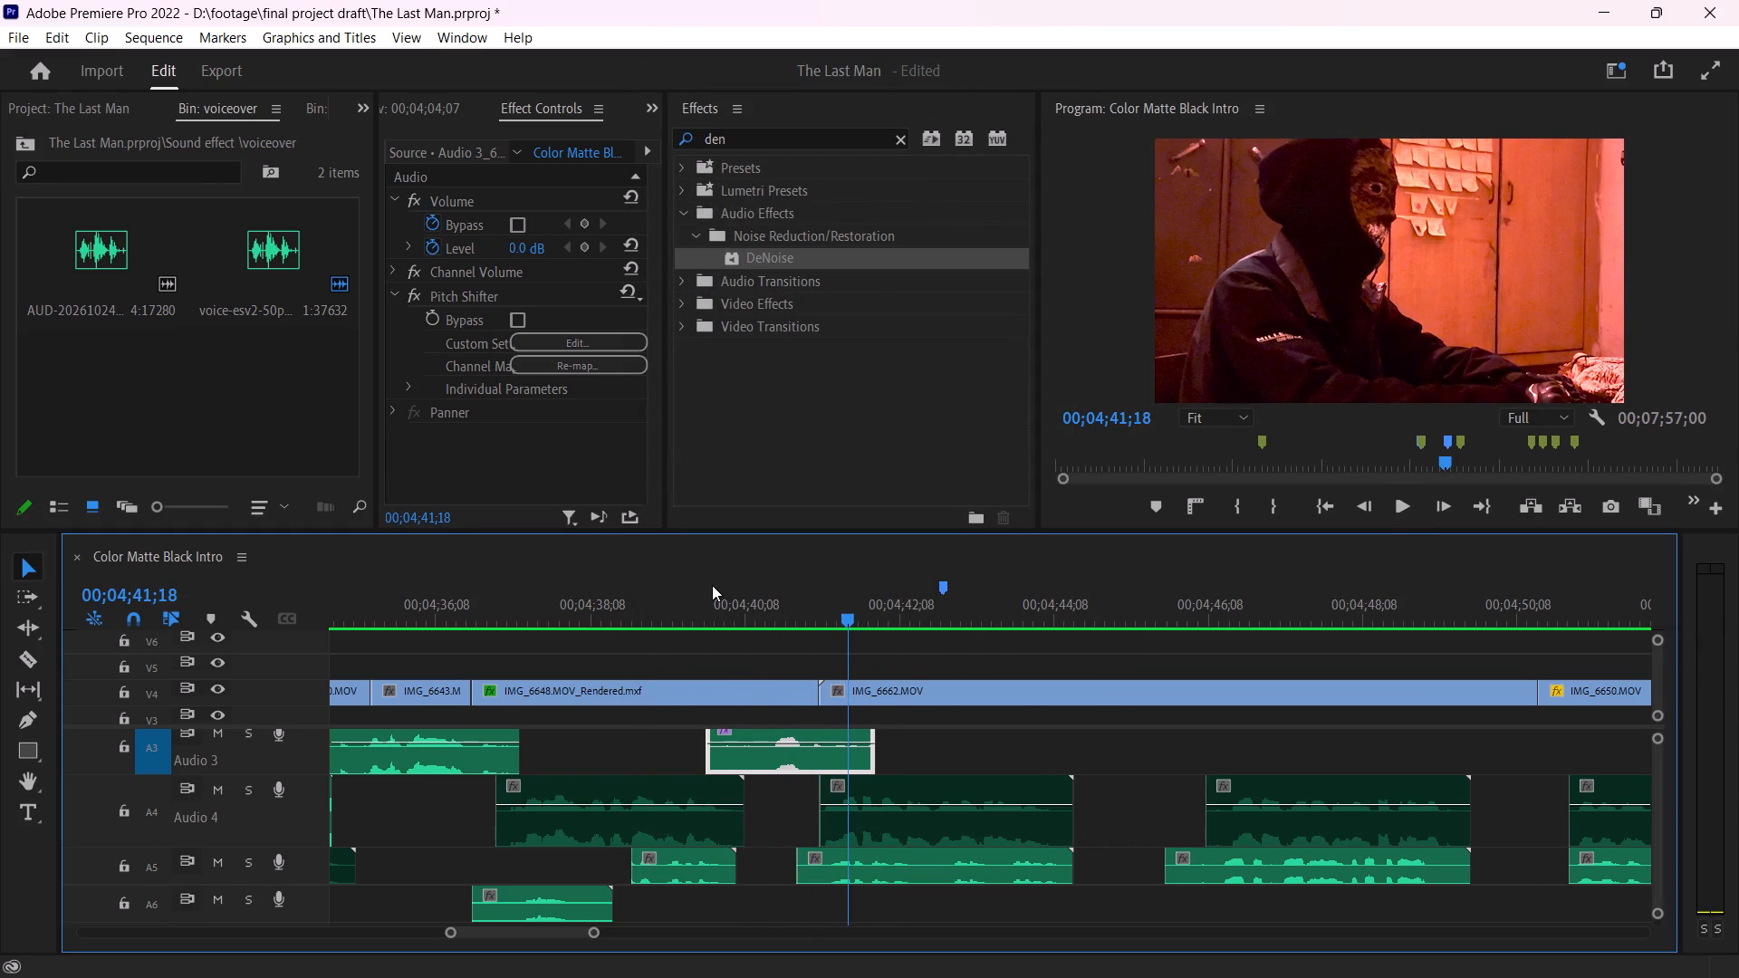
drag(798, 754, 775, 752)
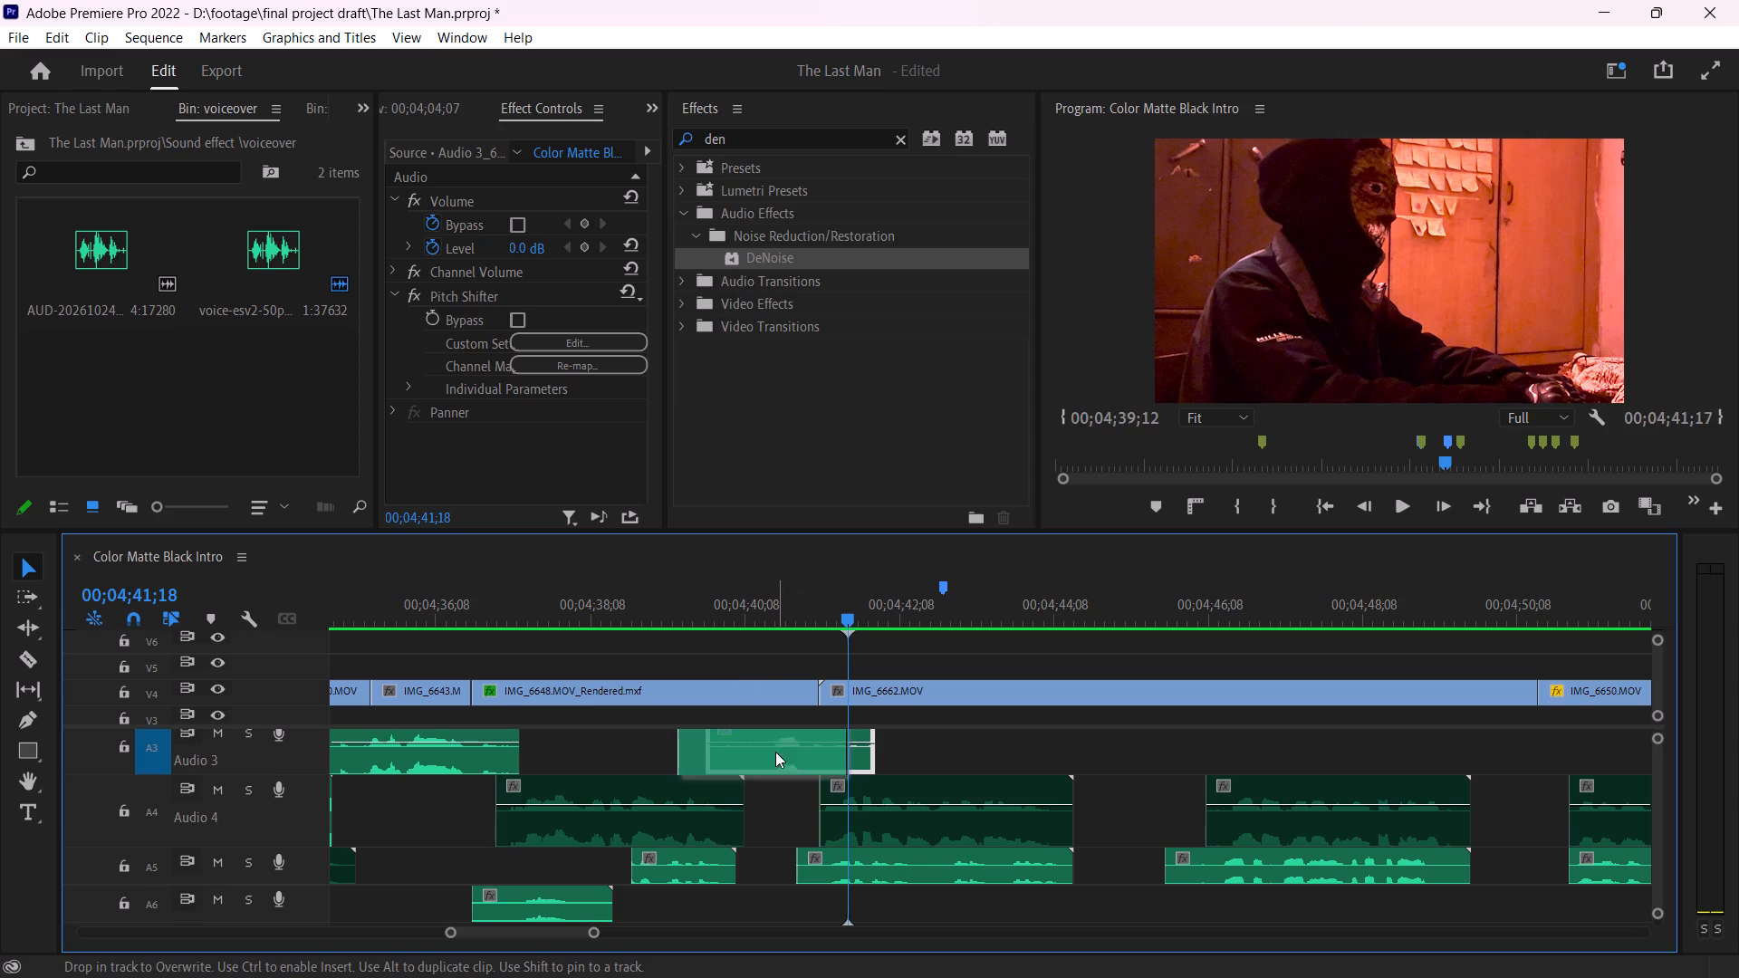
Listen to the repositioned take and the following dialogue under IMG_6662.MOV through 00;04;47;11.
click(678, 606)
key(space)
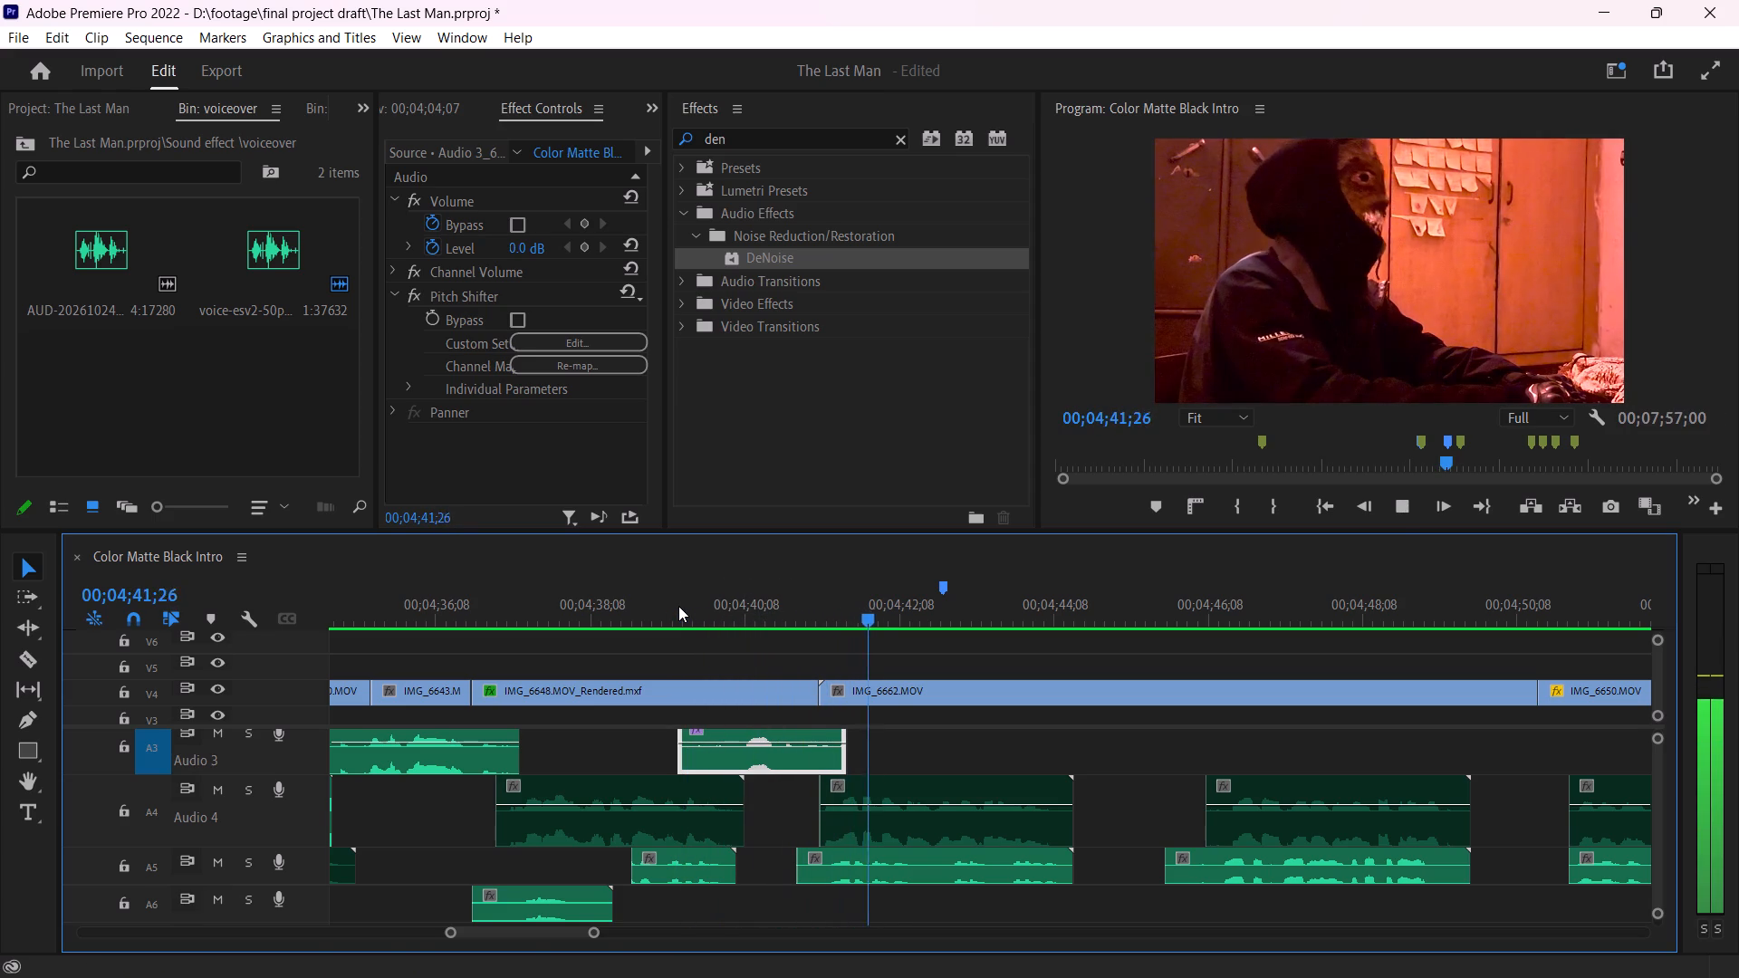
key(space)
key(space)
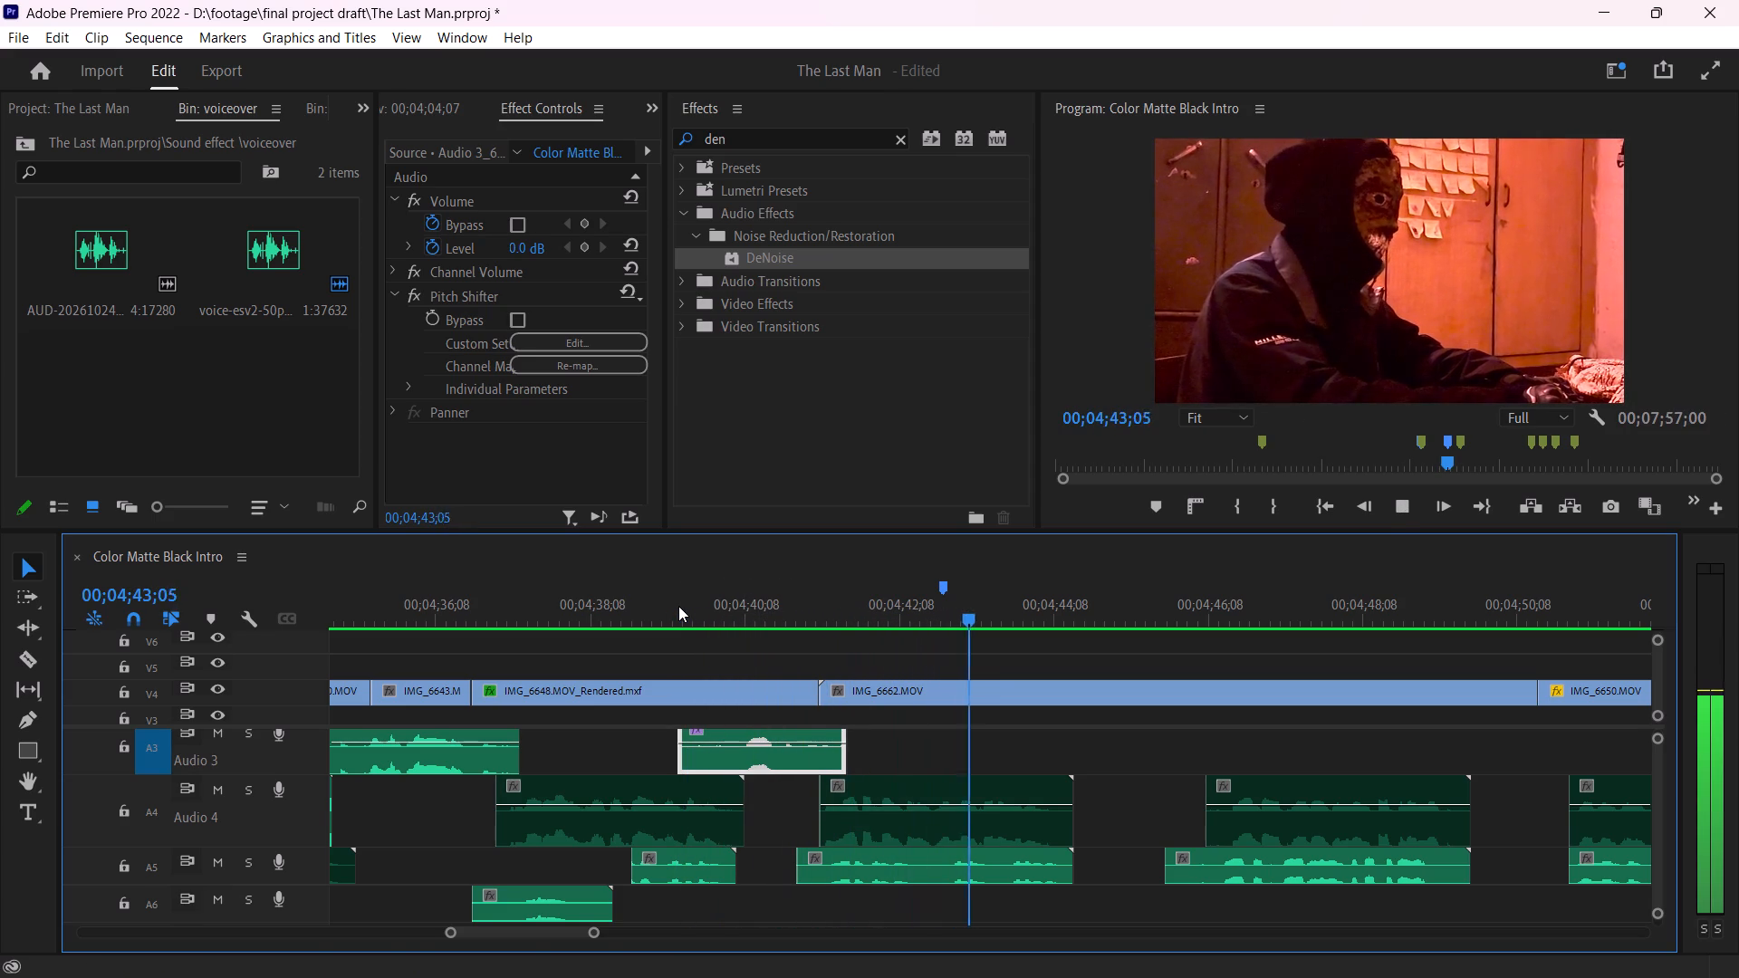
key(space)
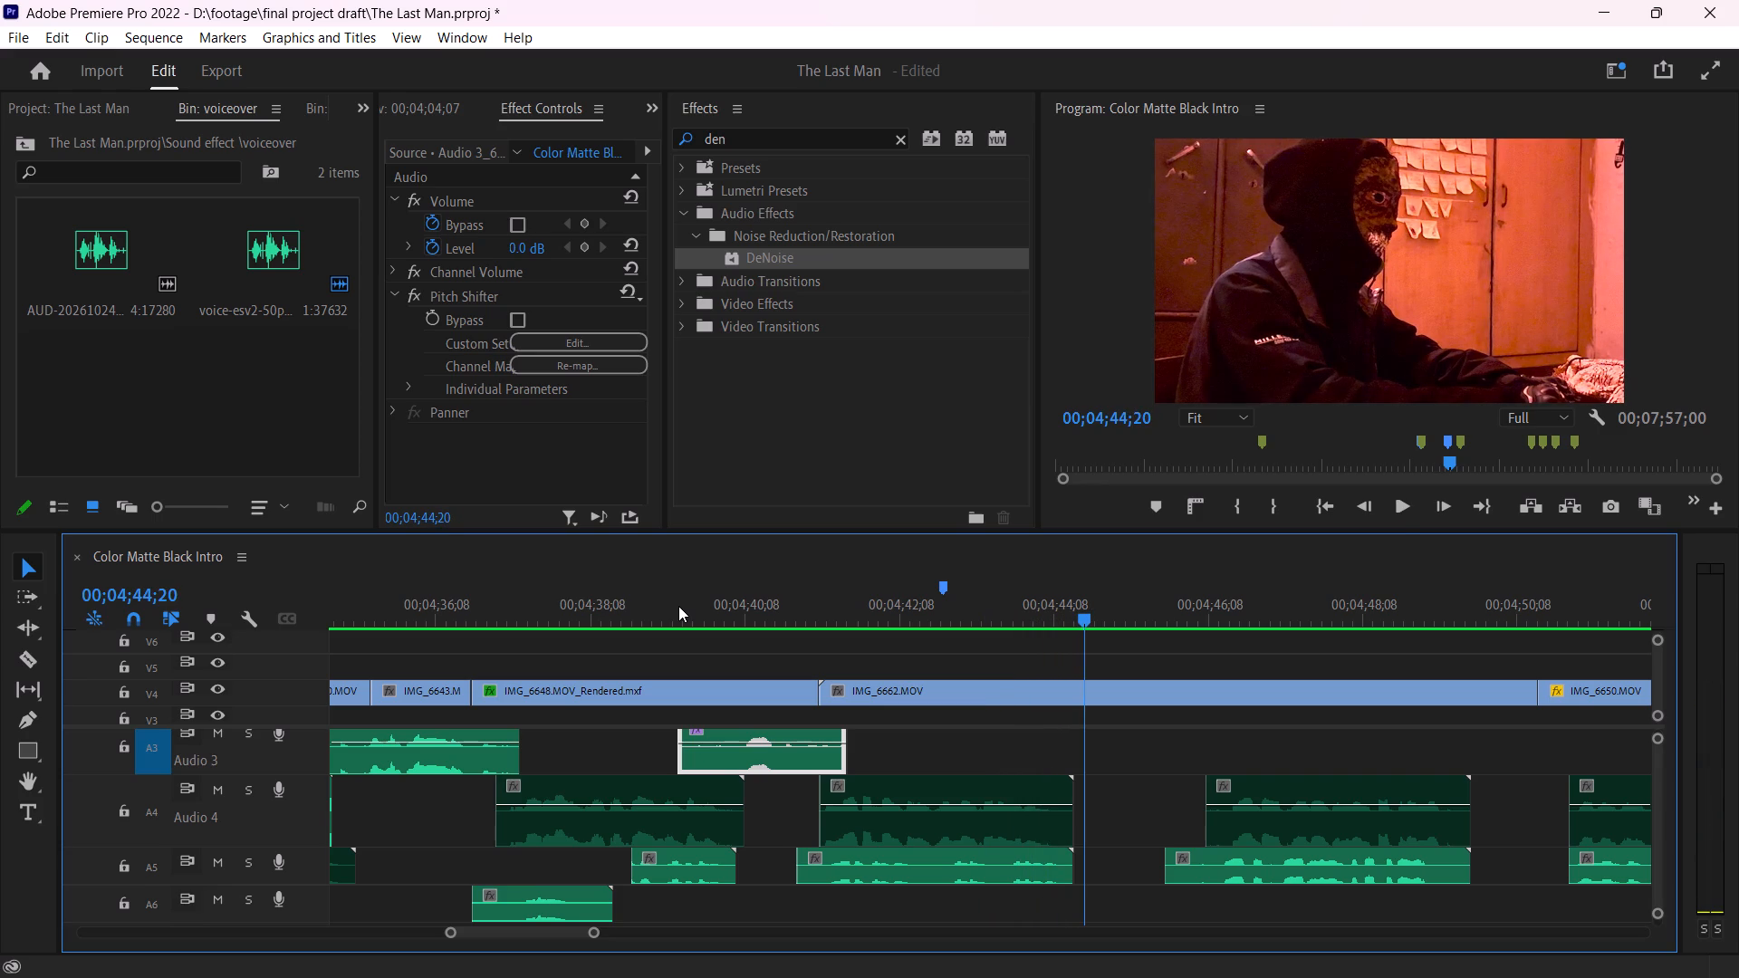
key(Left)
key(Left)
key(Left)
key(Left)
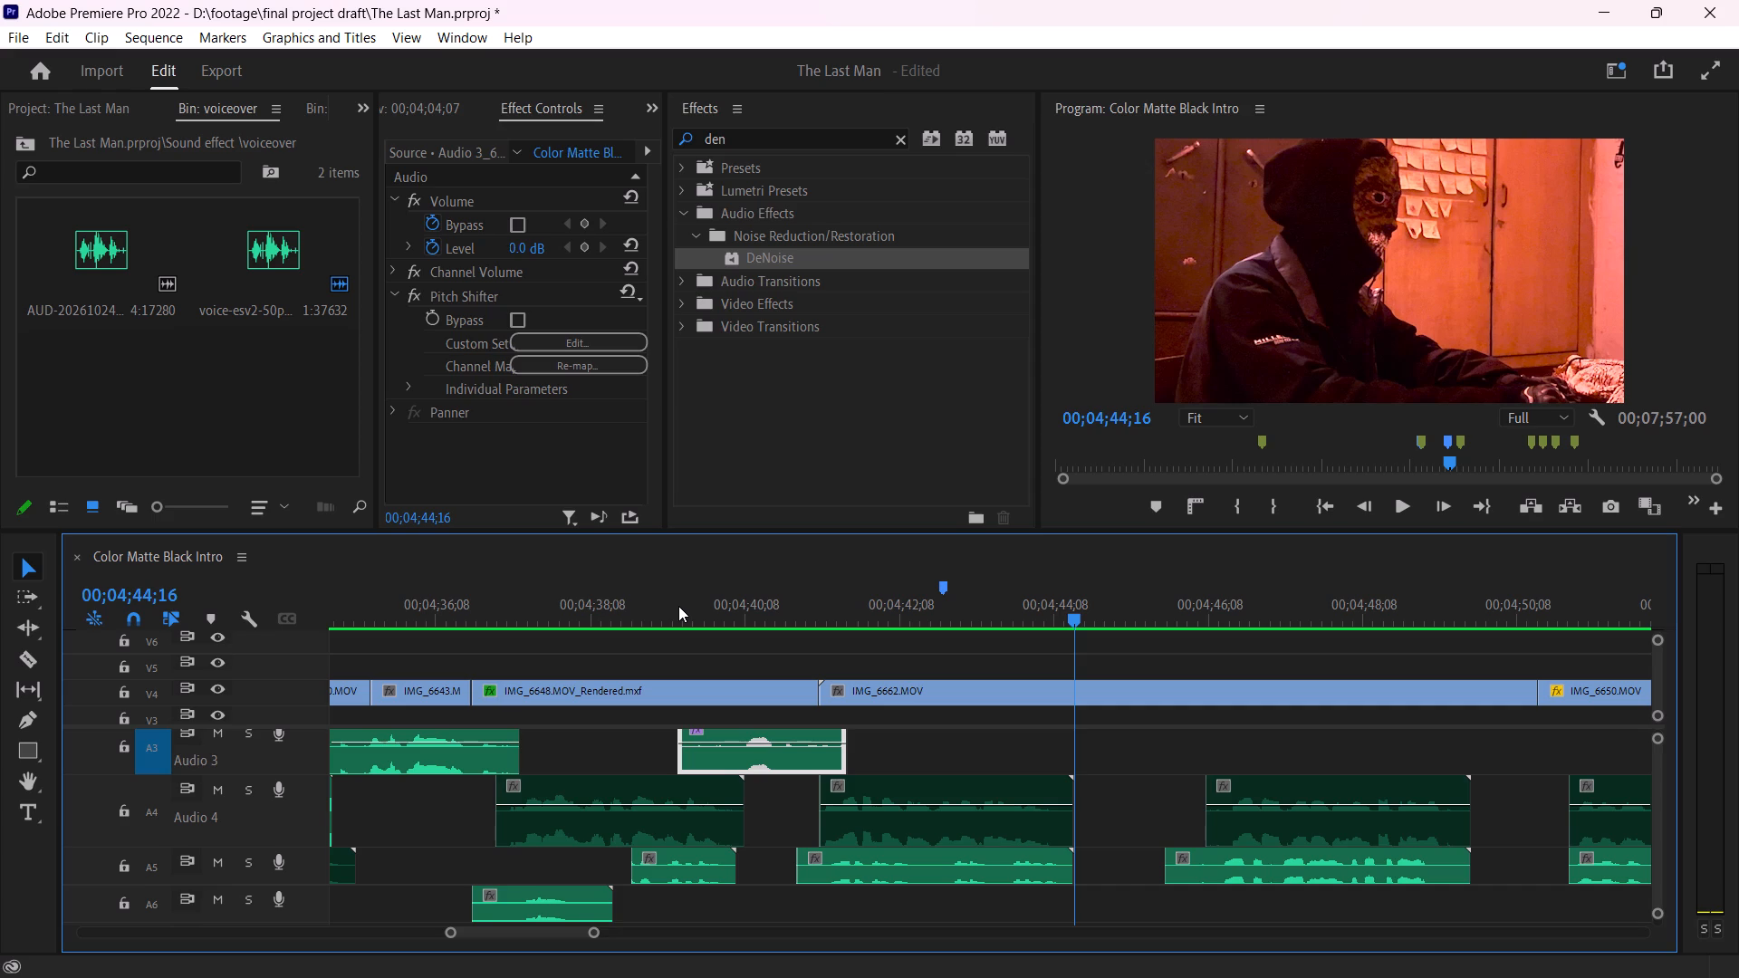
key(space)
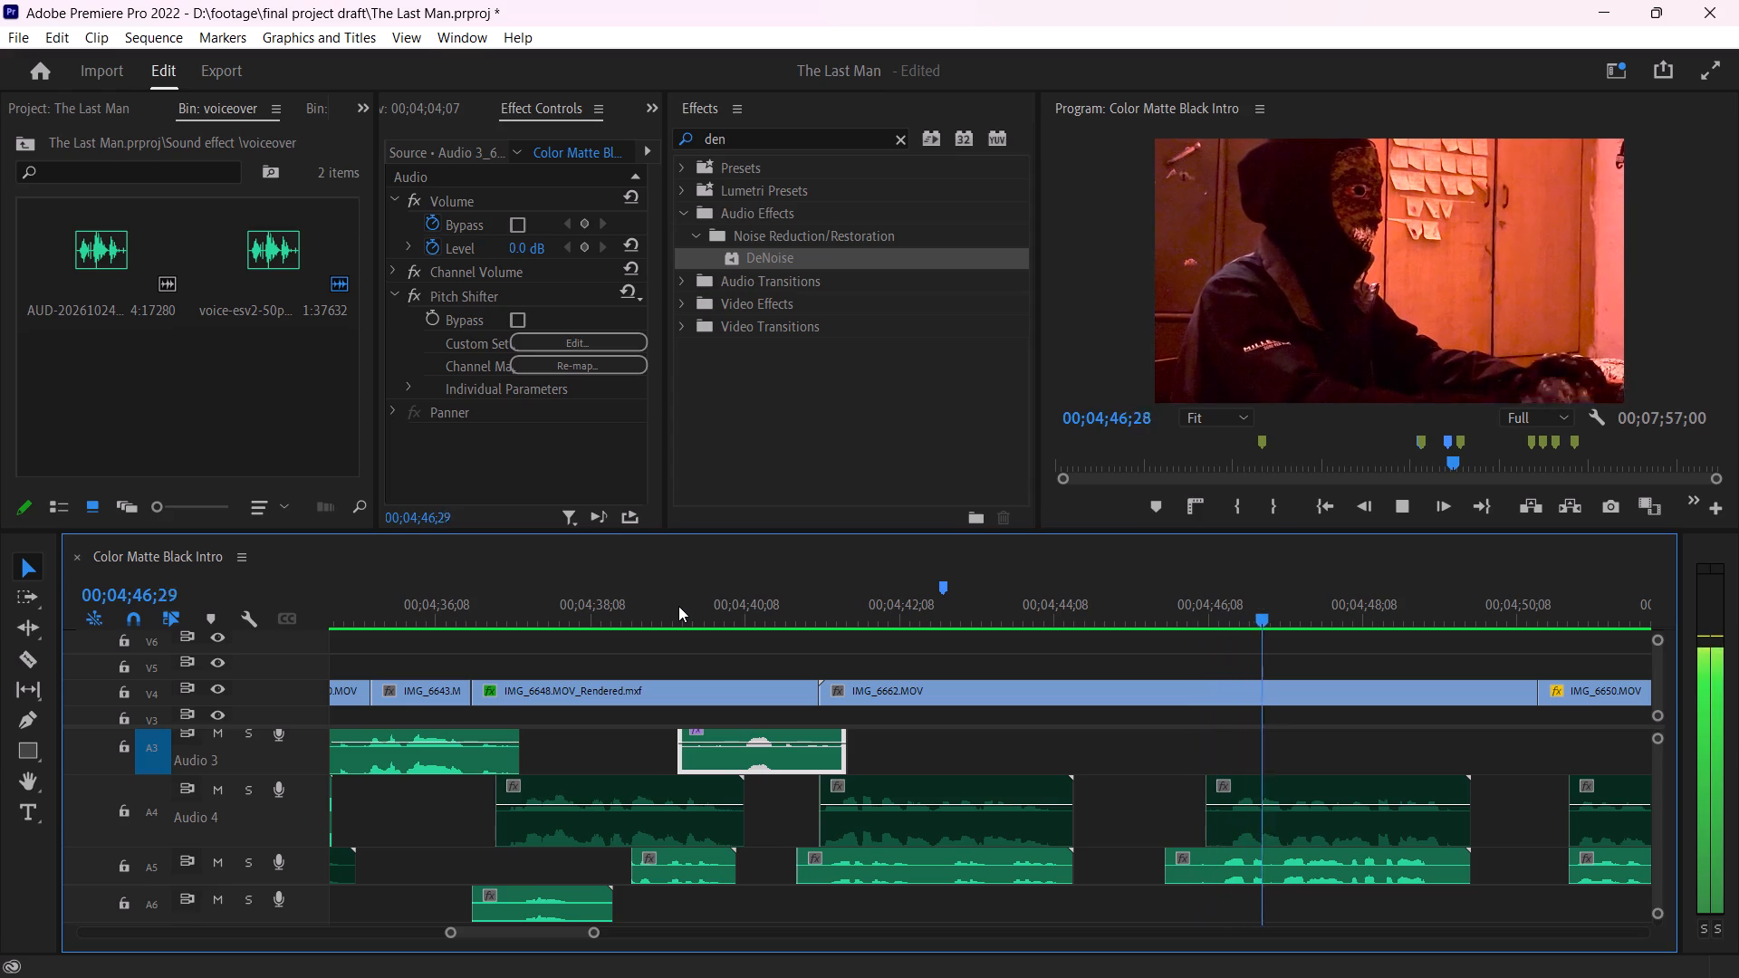
key(space)
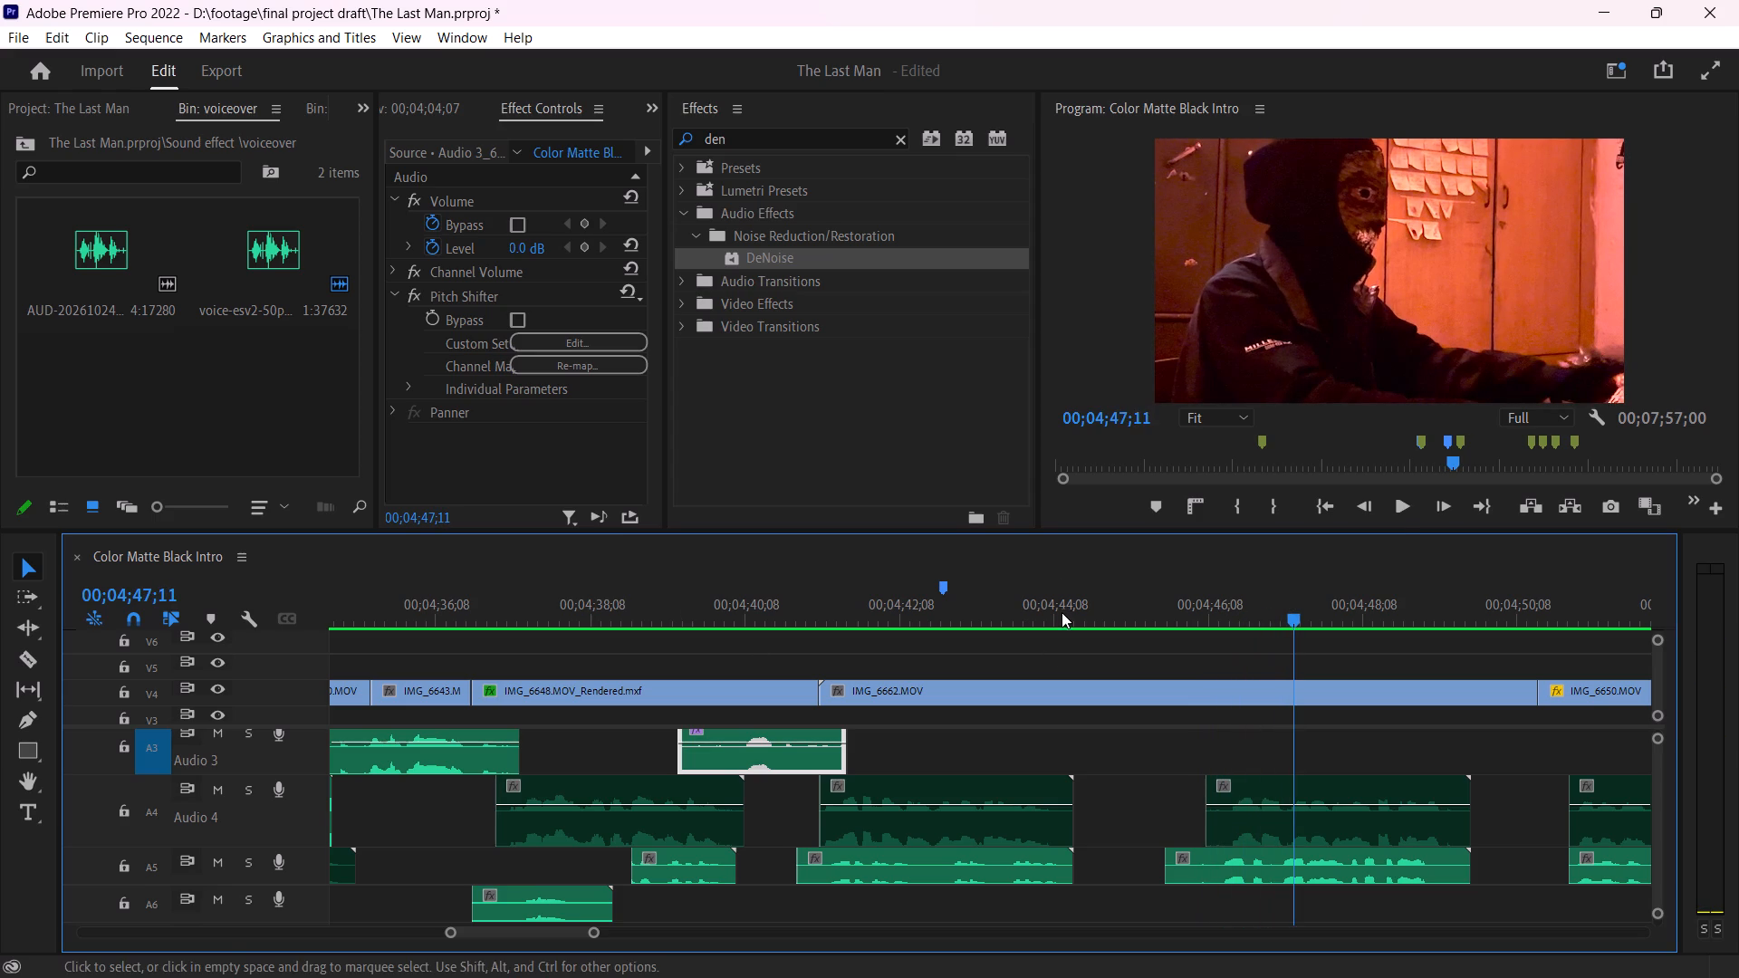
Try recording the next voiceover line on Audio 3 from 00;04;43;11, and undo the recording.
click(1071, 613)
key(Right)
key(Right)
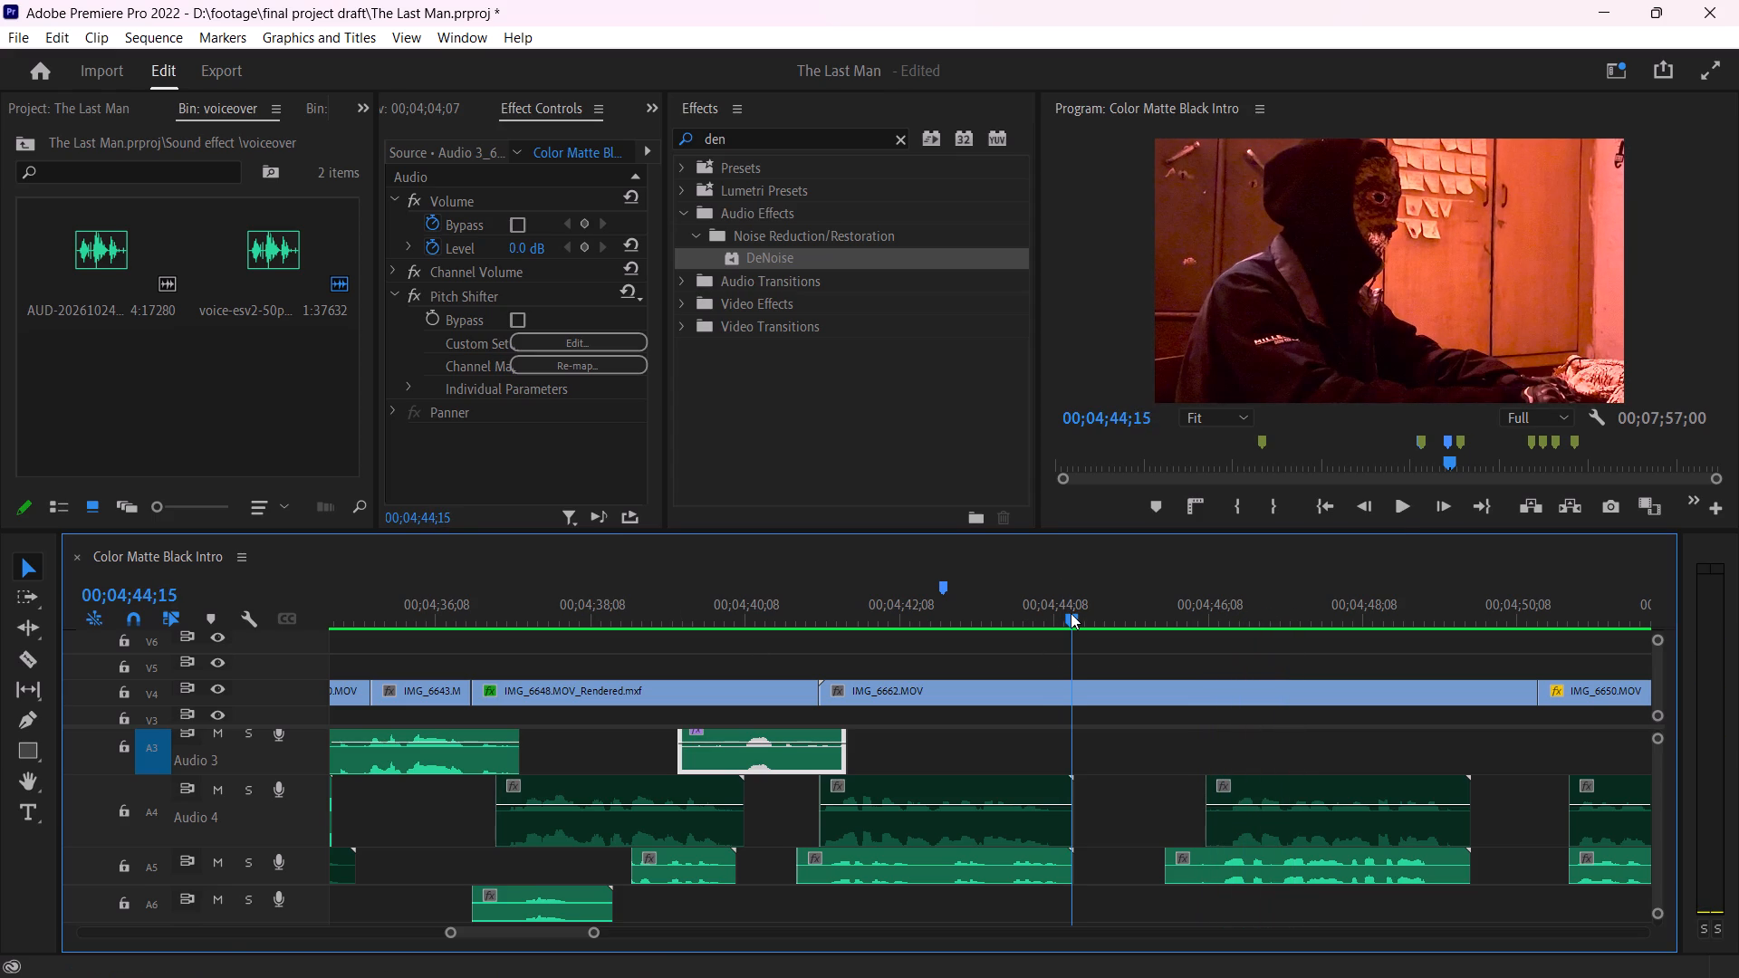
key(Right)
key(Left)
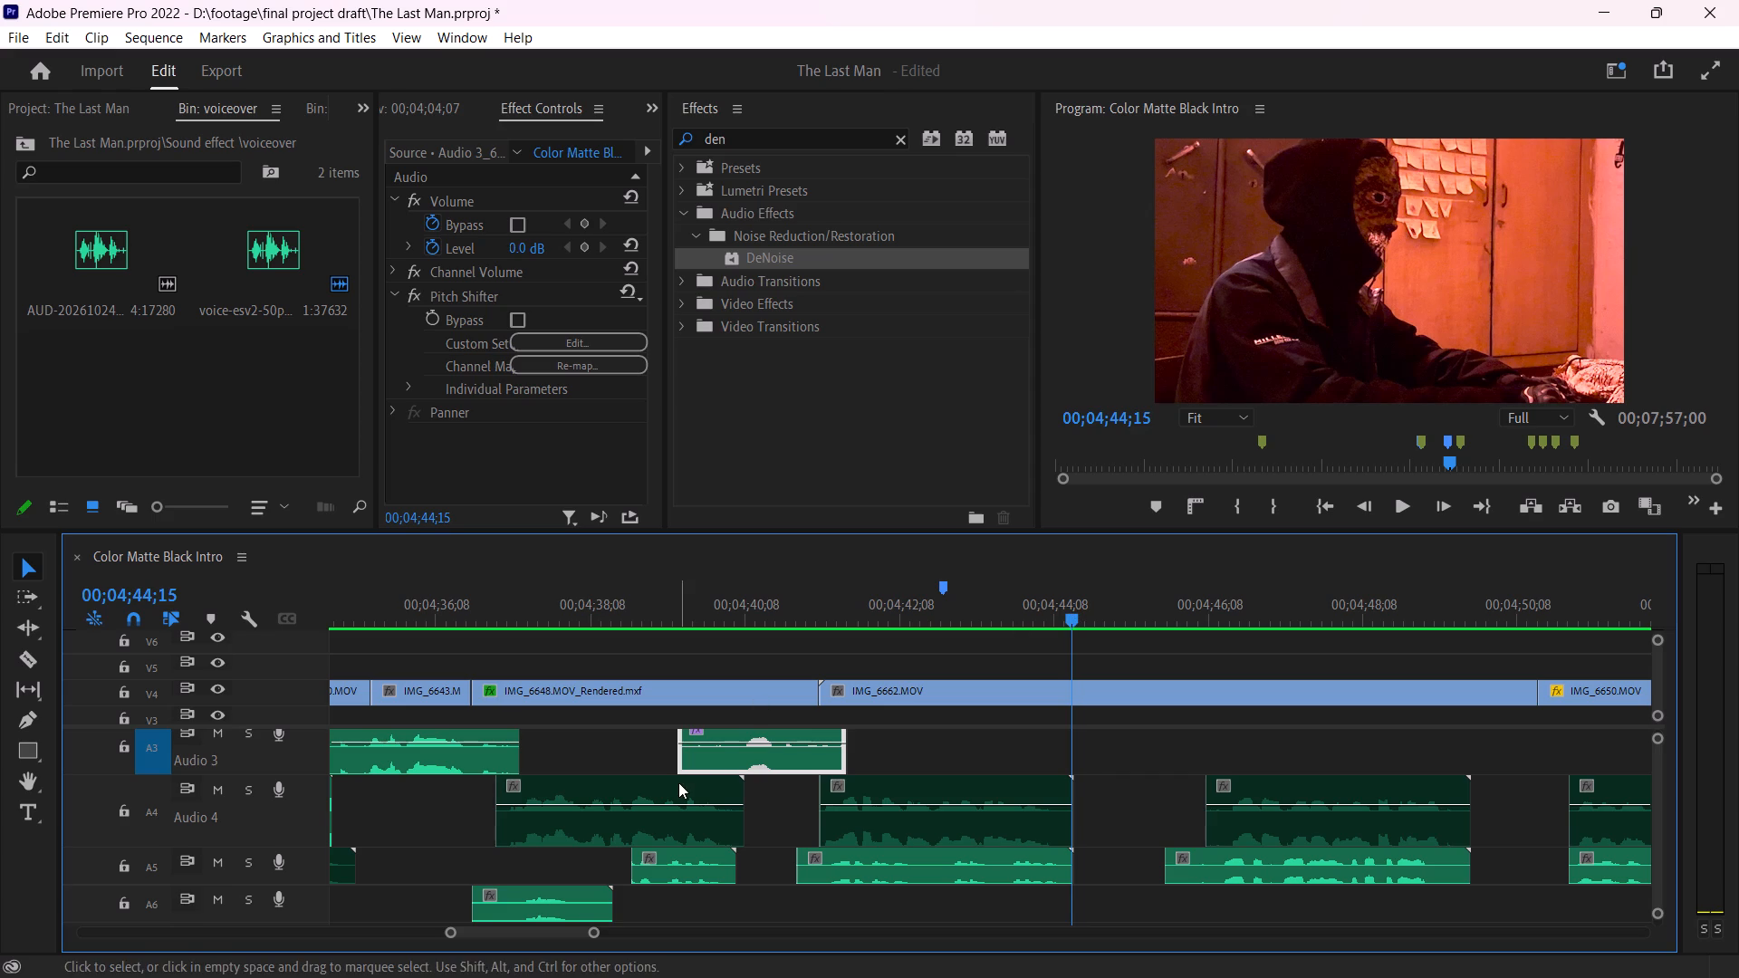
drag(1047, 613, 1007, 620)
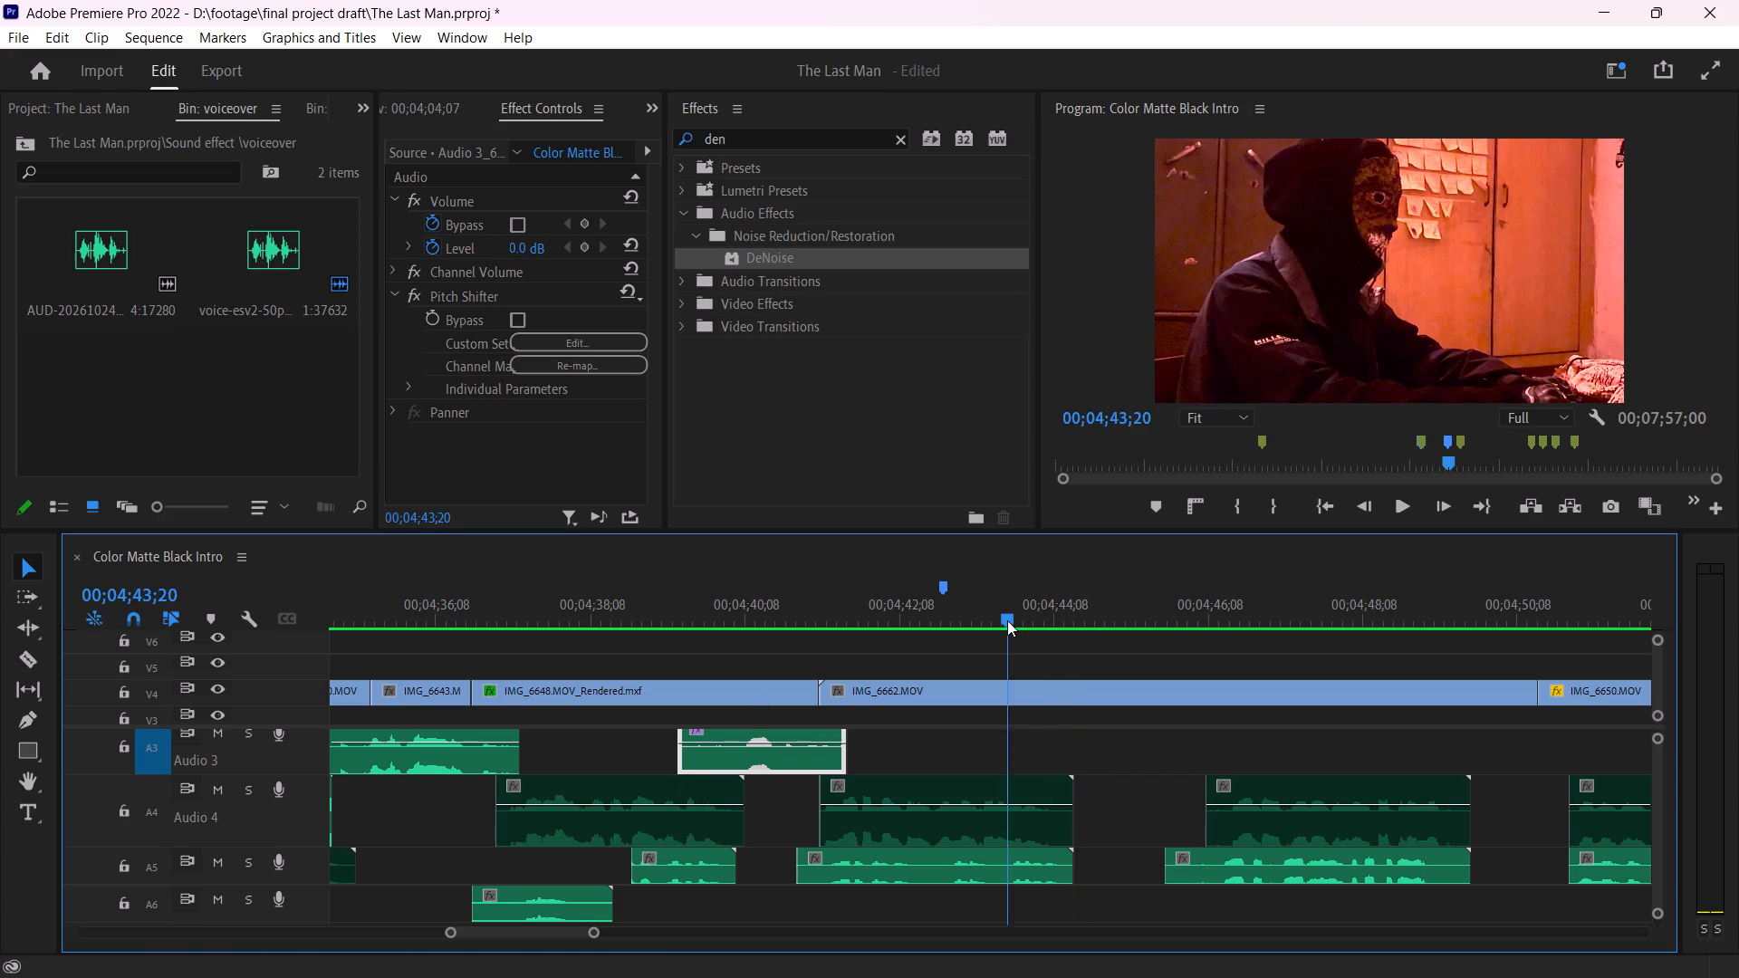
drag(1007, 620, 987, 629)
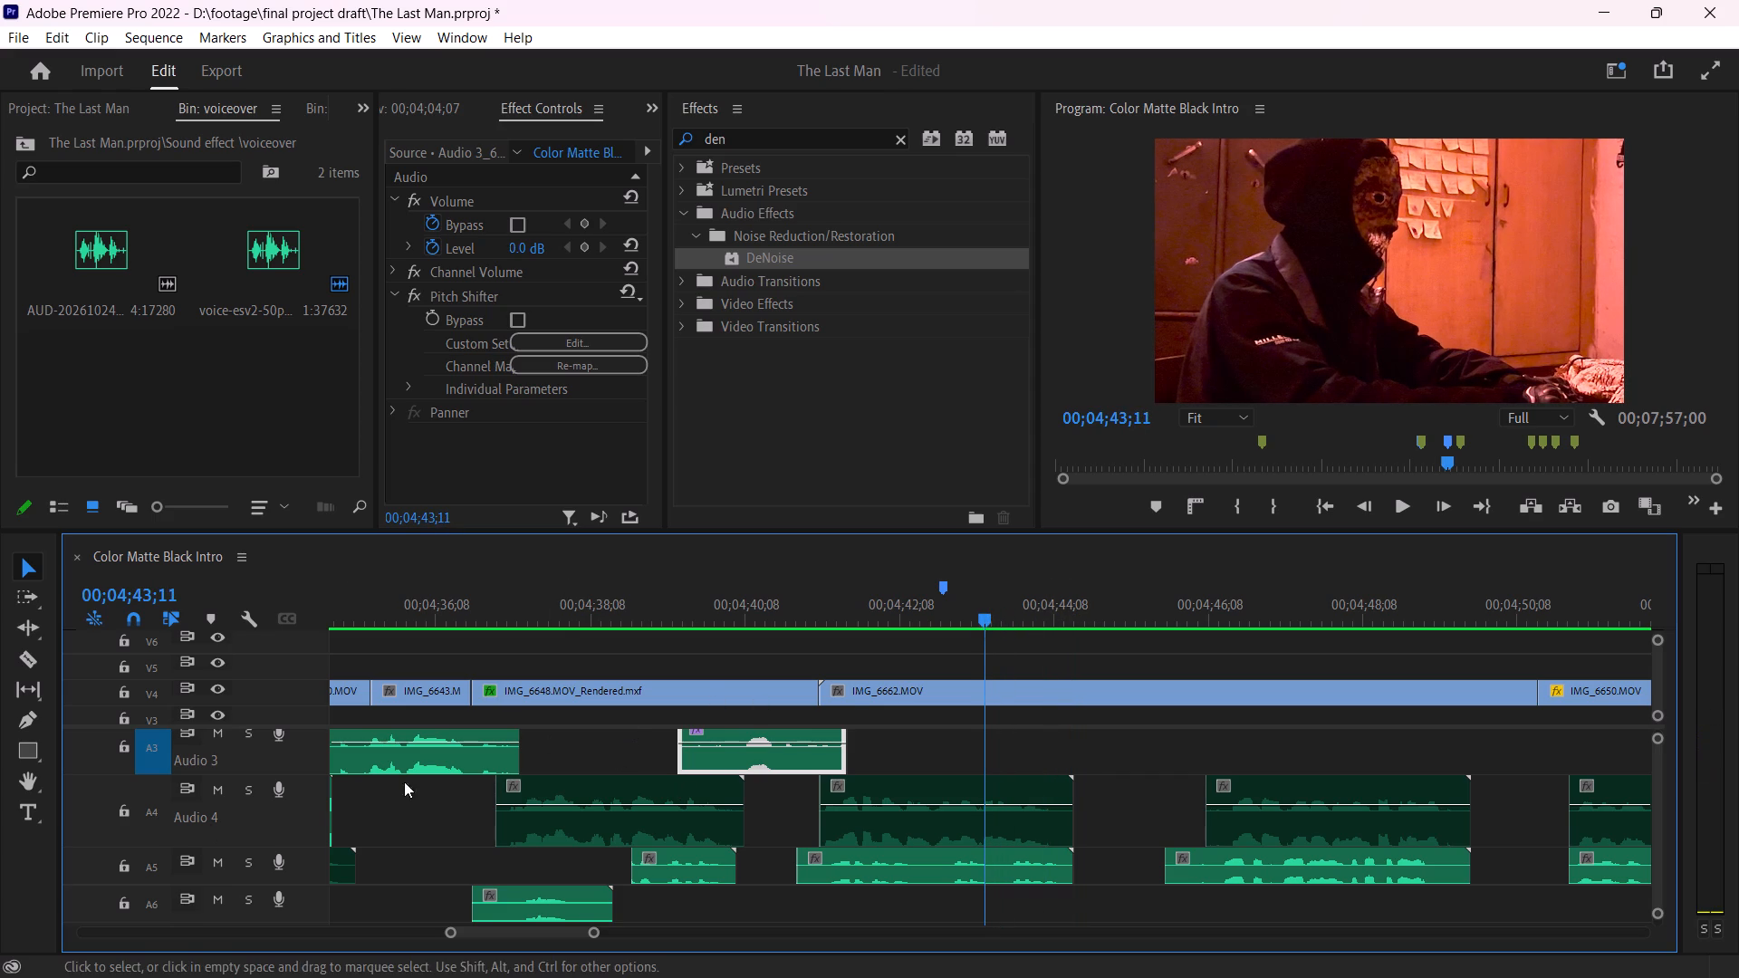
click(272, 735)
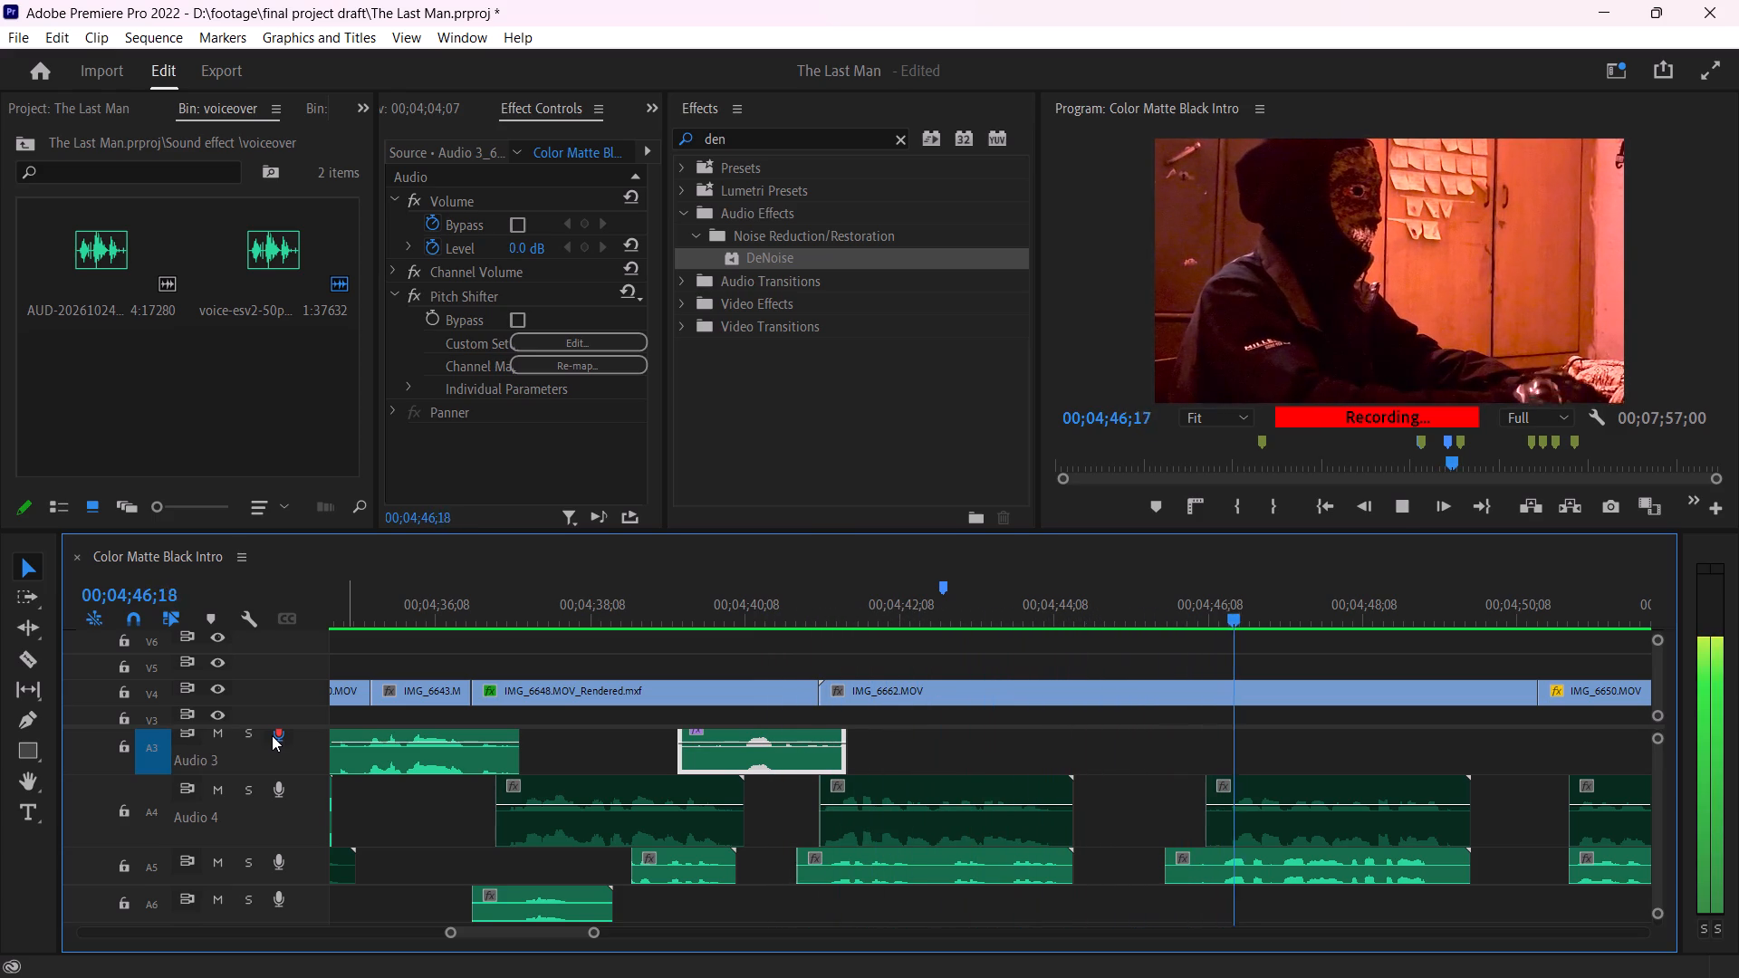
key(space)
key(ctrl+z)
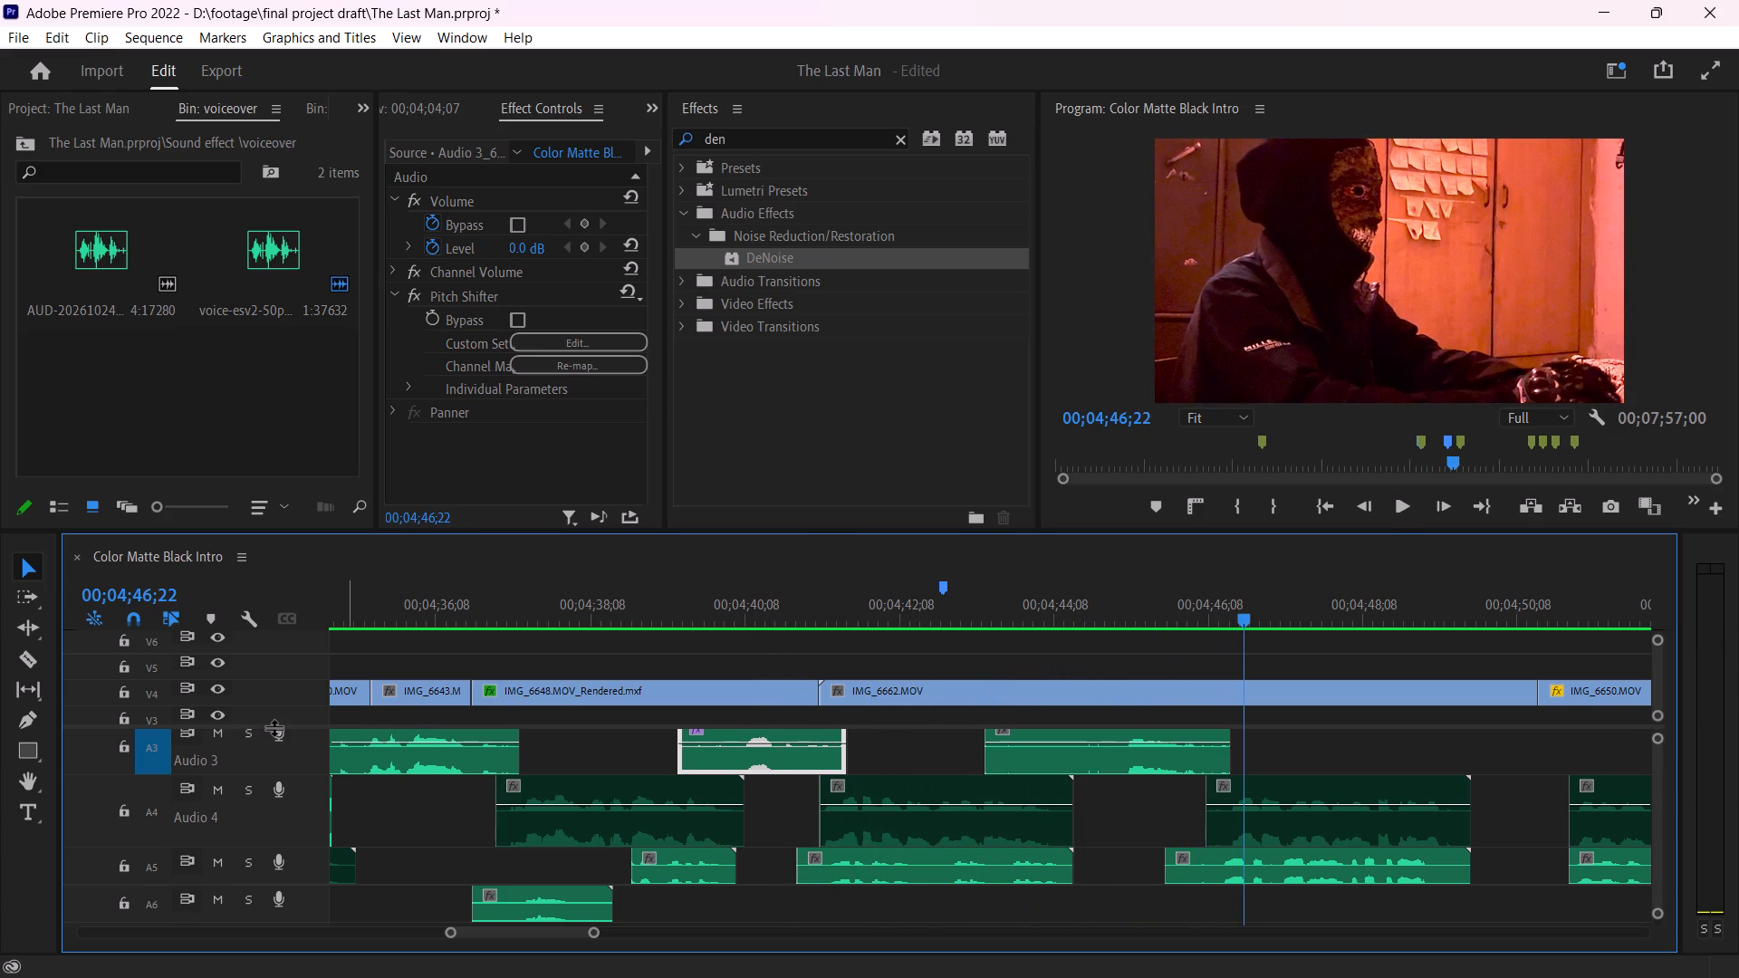
Record the next voiceover take on Audio 3 starting at 00;04;42;24 and stop at about 00;04;46;15.
click(942, 623)
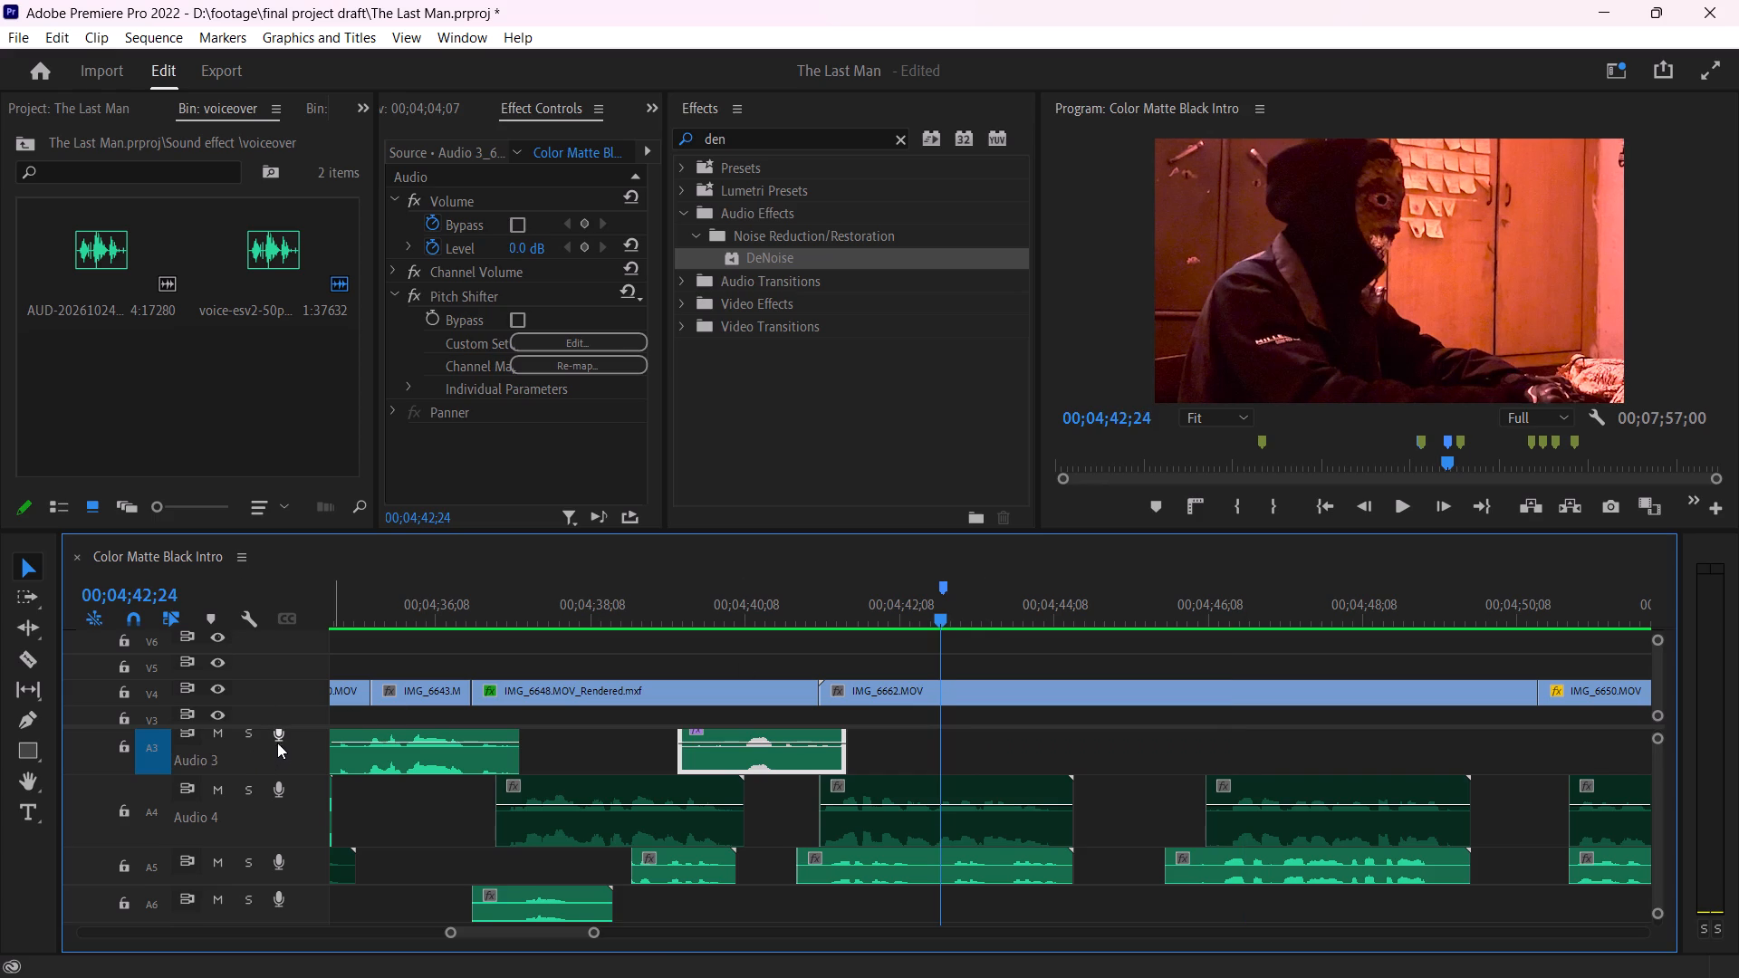
click(278, 741)
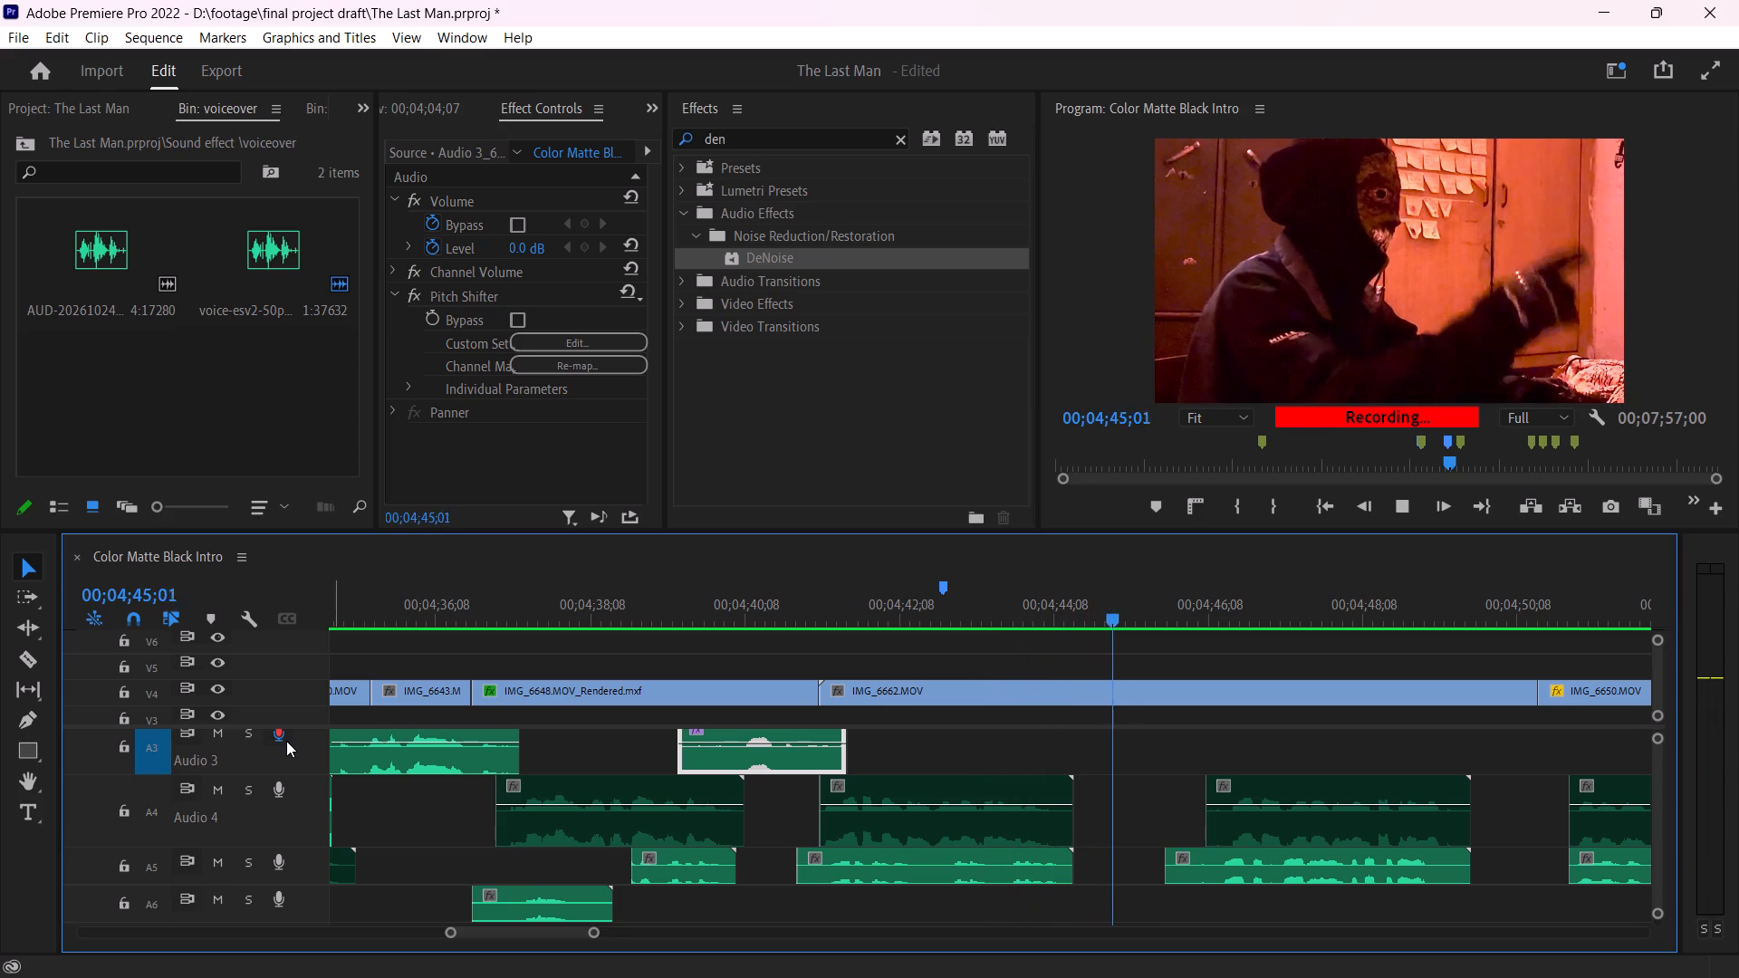
key(space)
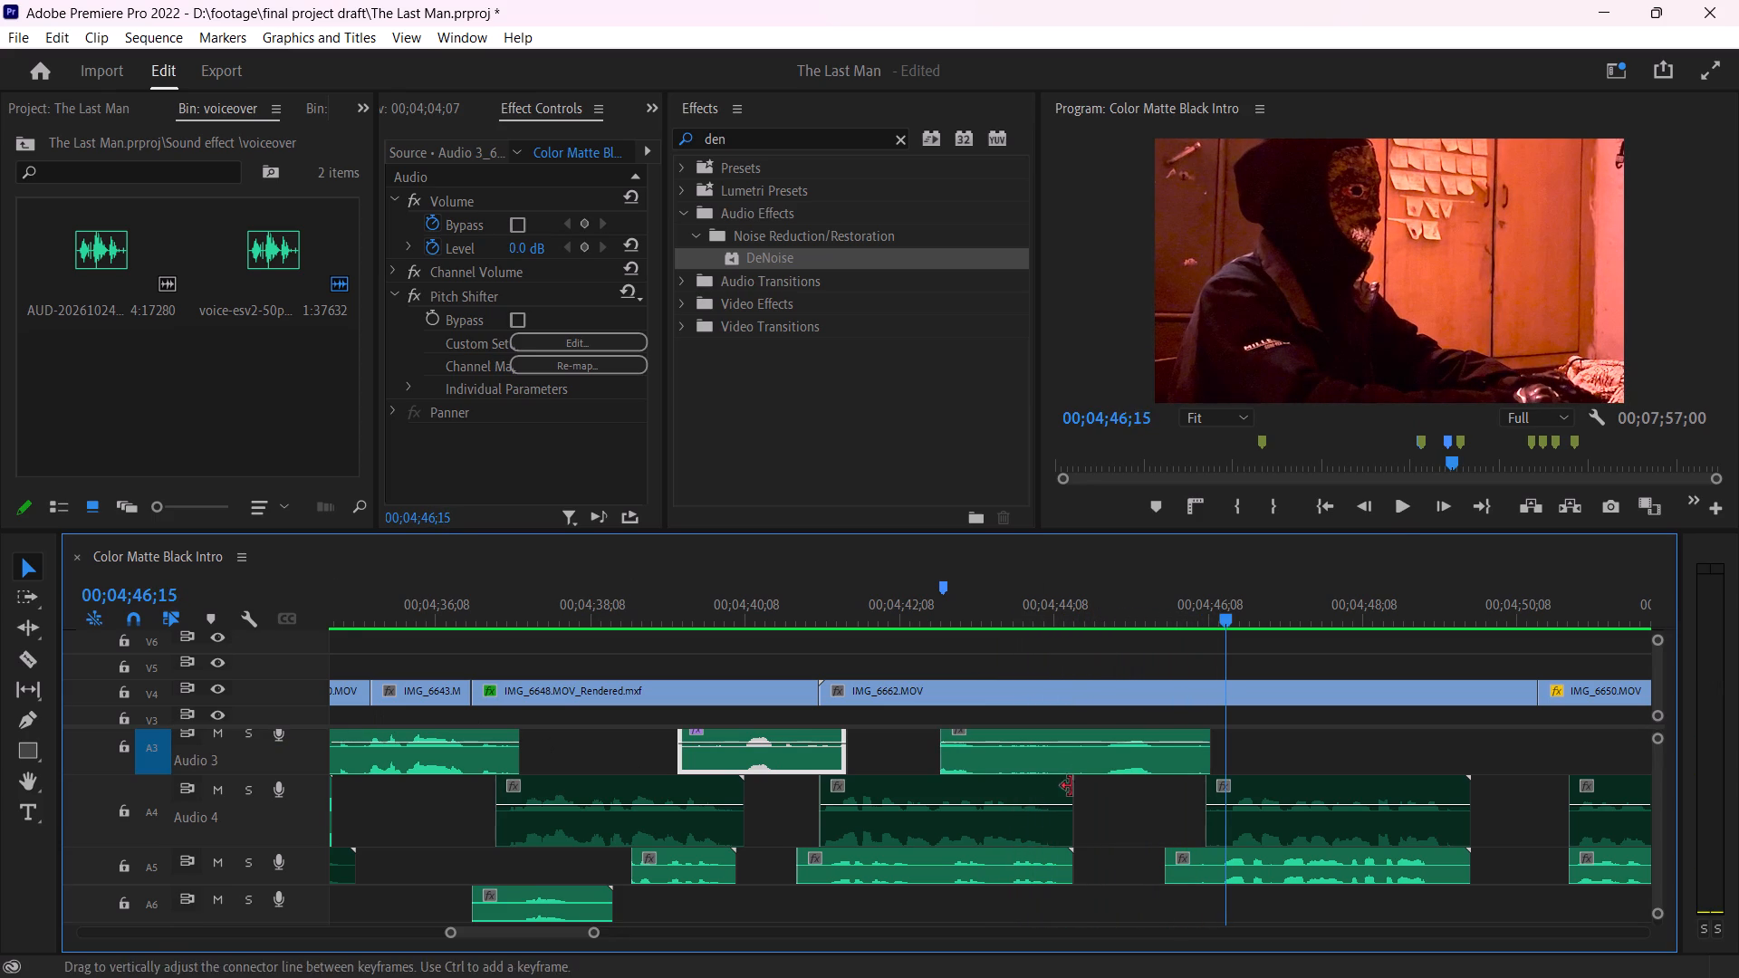
Paste the copied attributes, including the Pitch Shifter, onto the new Audio 3 take starting at 00;04;42;24.
click(1081, 765)
right_click(1081, 765)
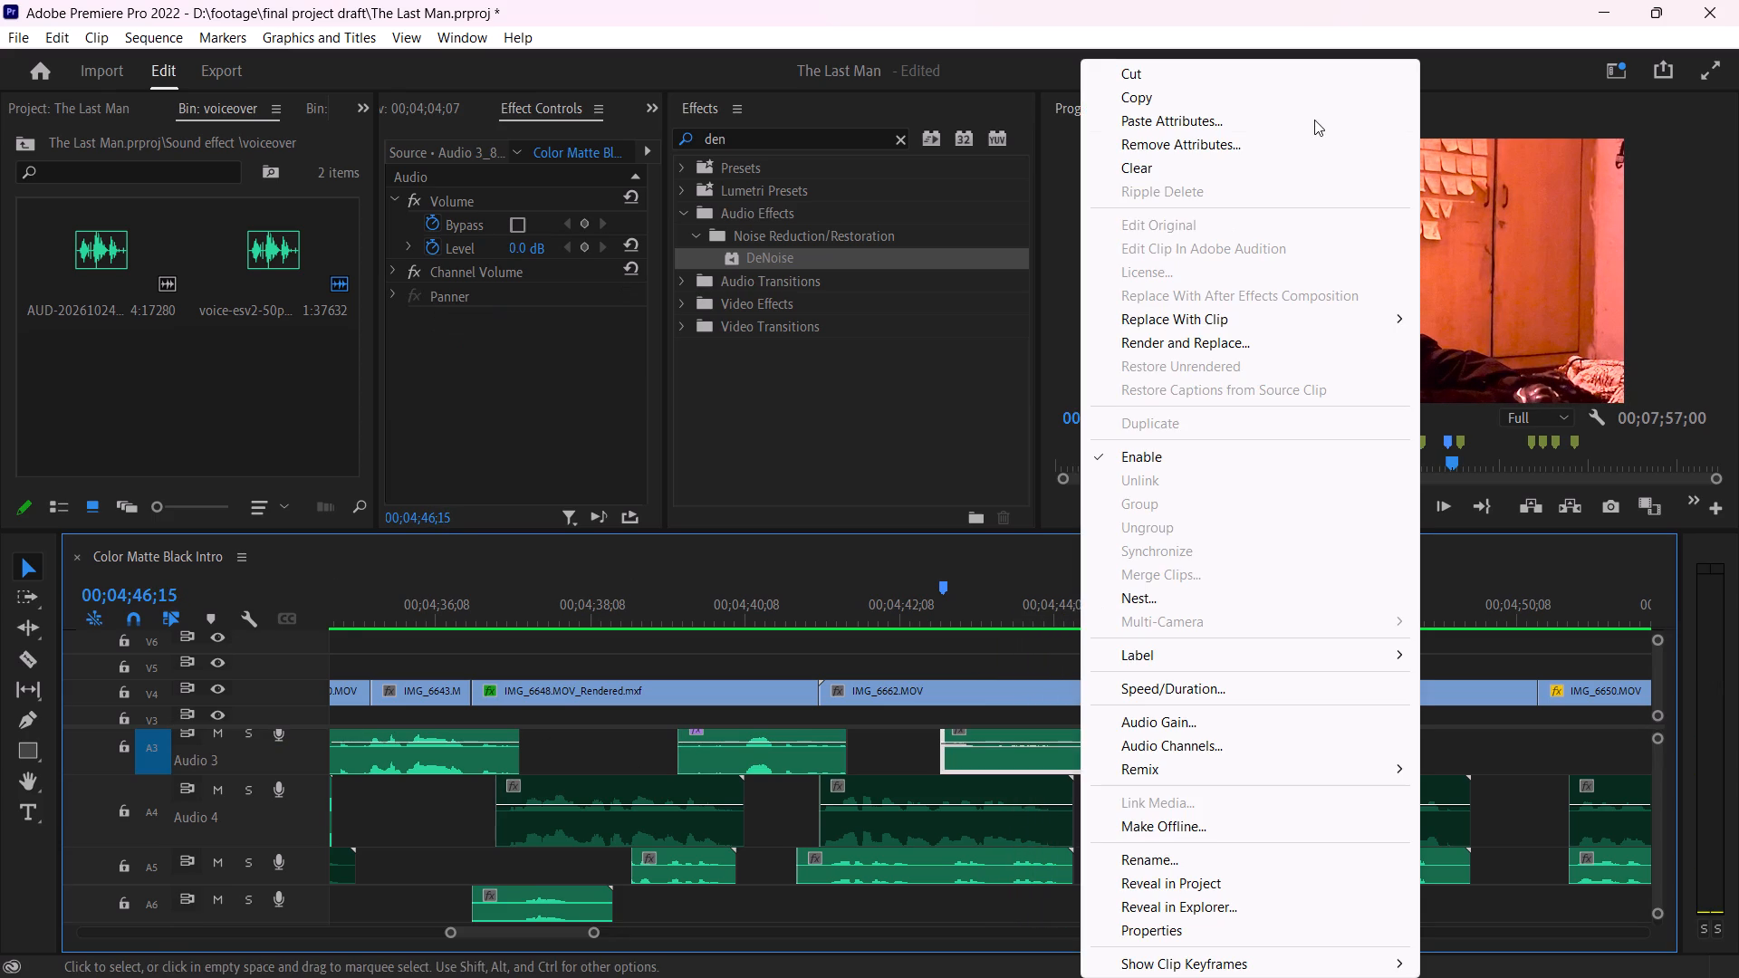
click(1265, 110)
key(Return)
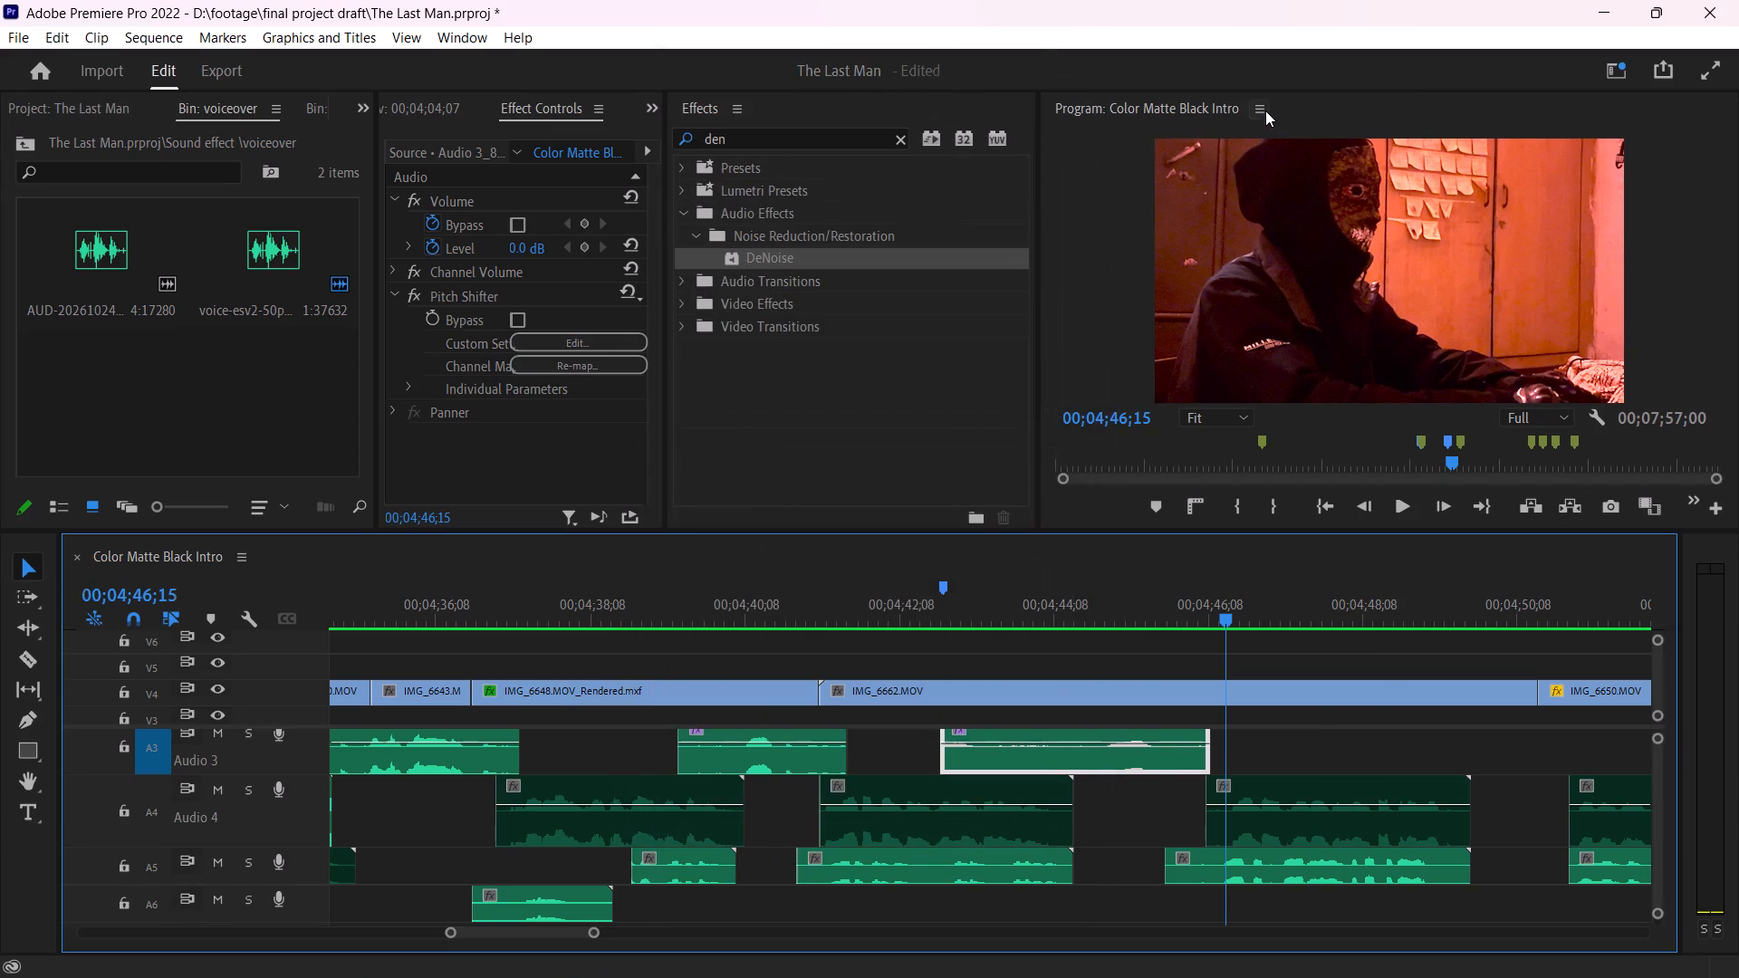
Play the new Audio 3 take and trim its start to about 00;04;44;04.
click(927, 619)
key(space)
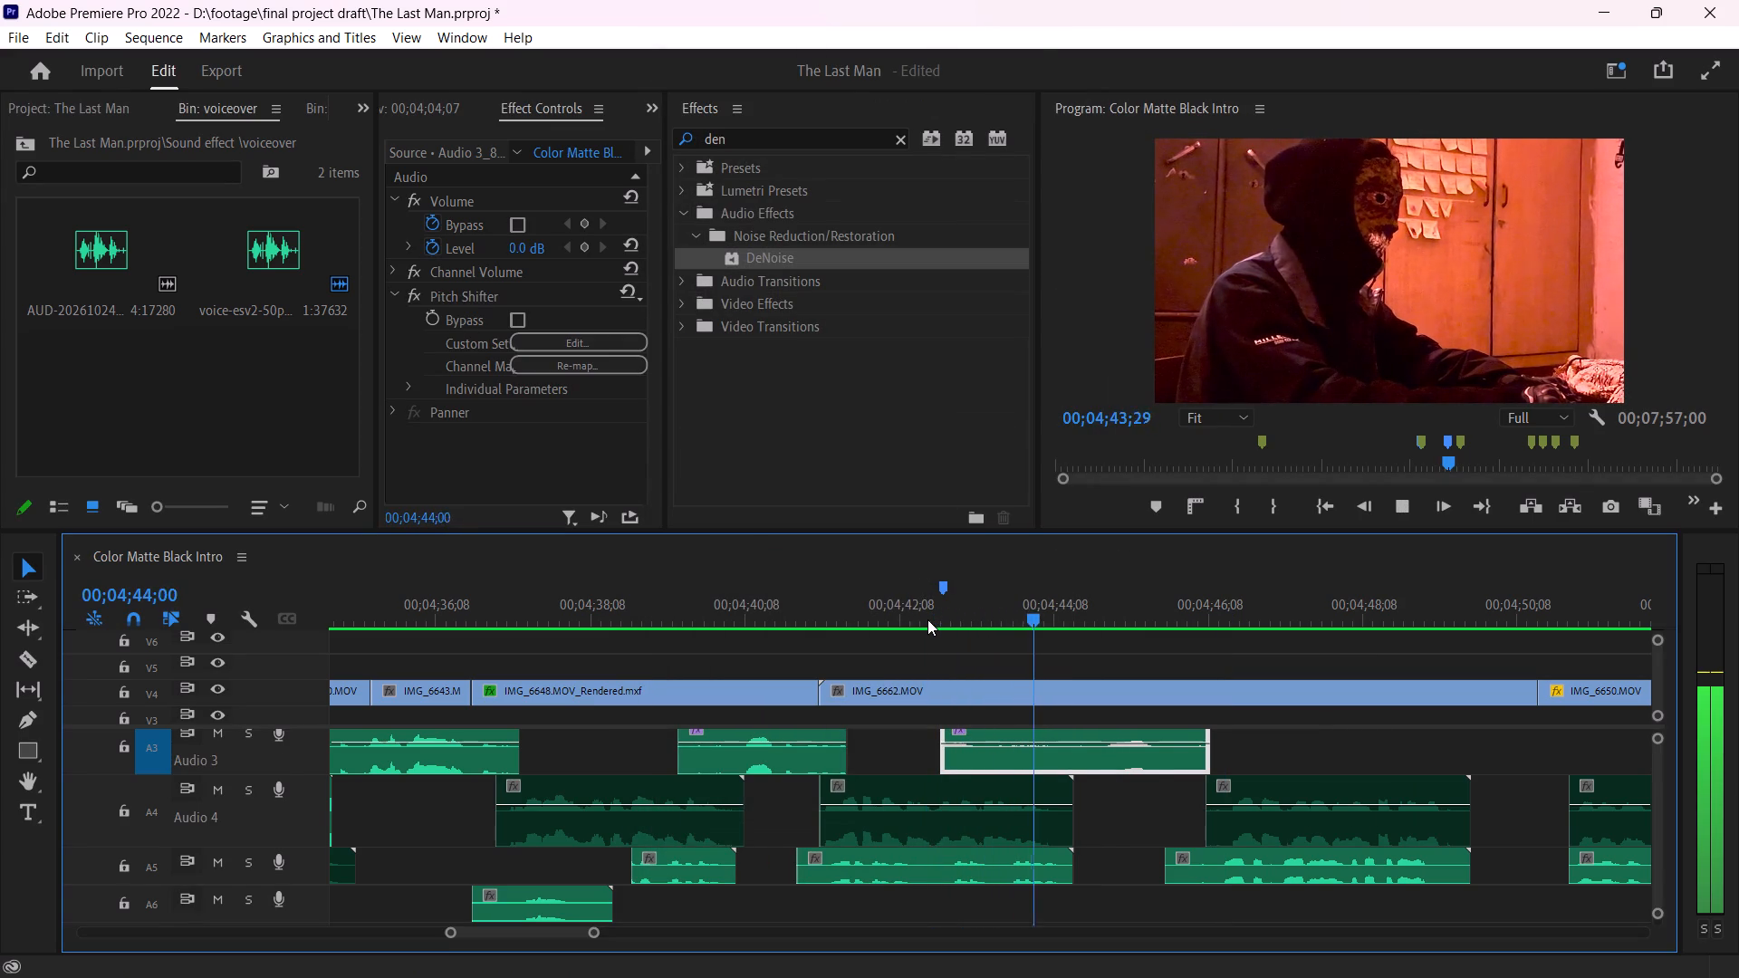
key(space)
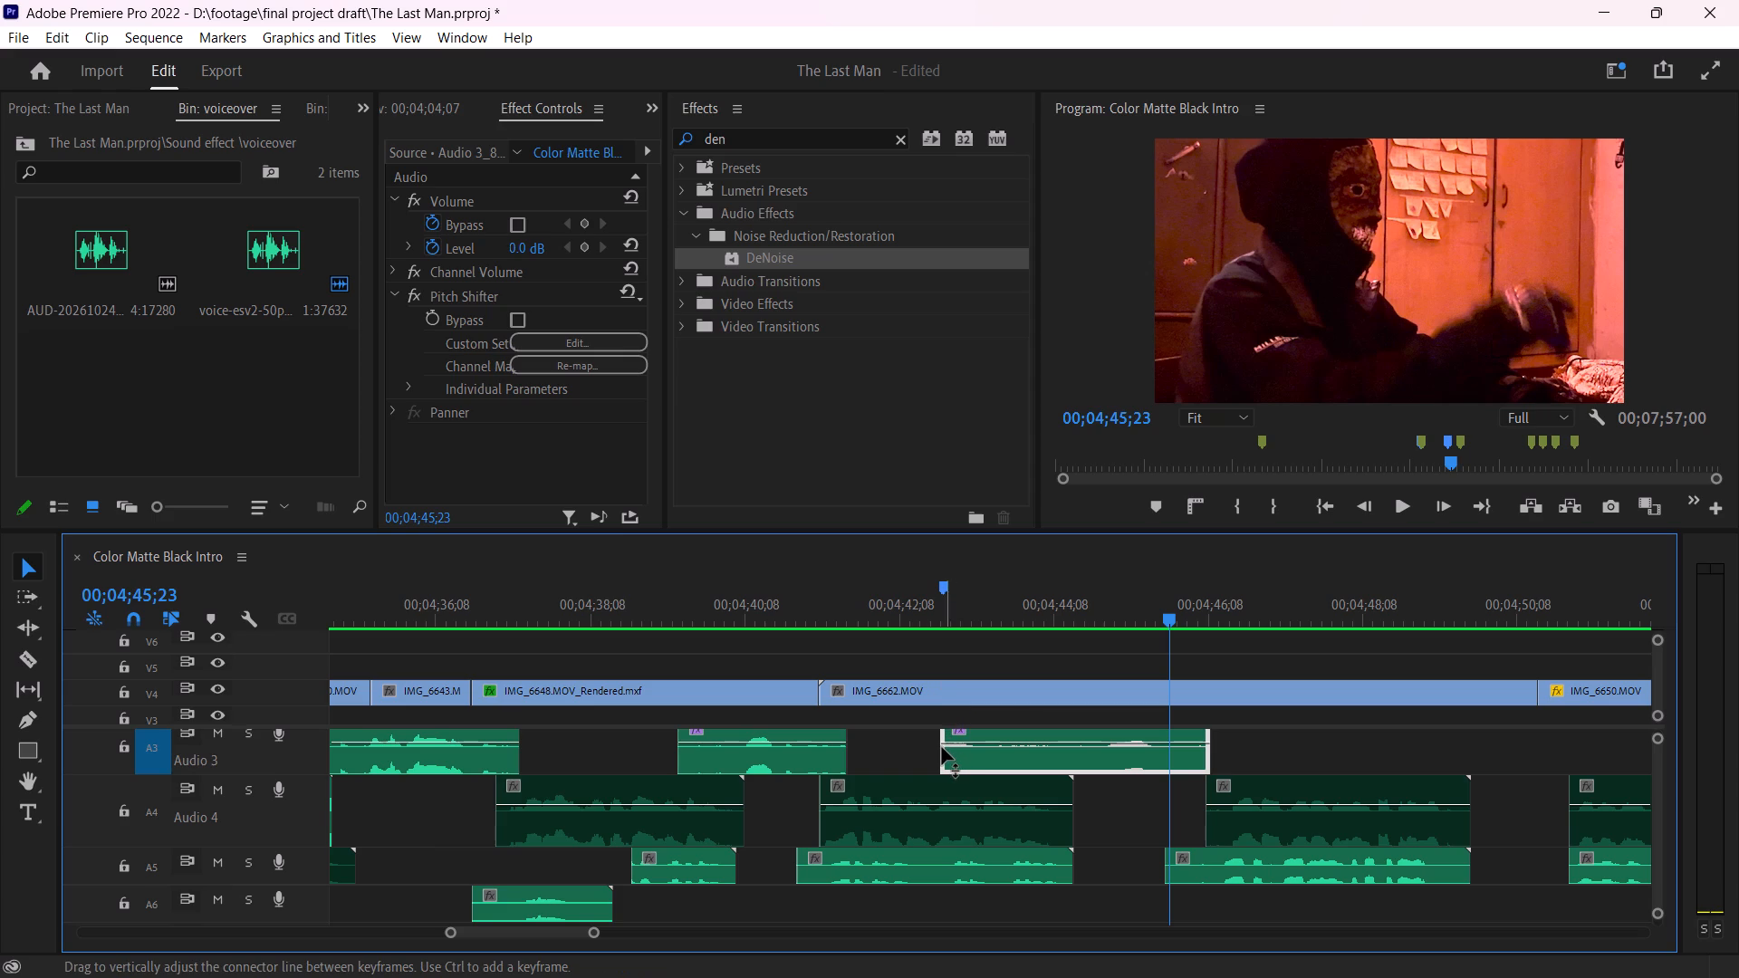
drag(944, 759, 1033, 758)
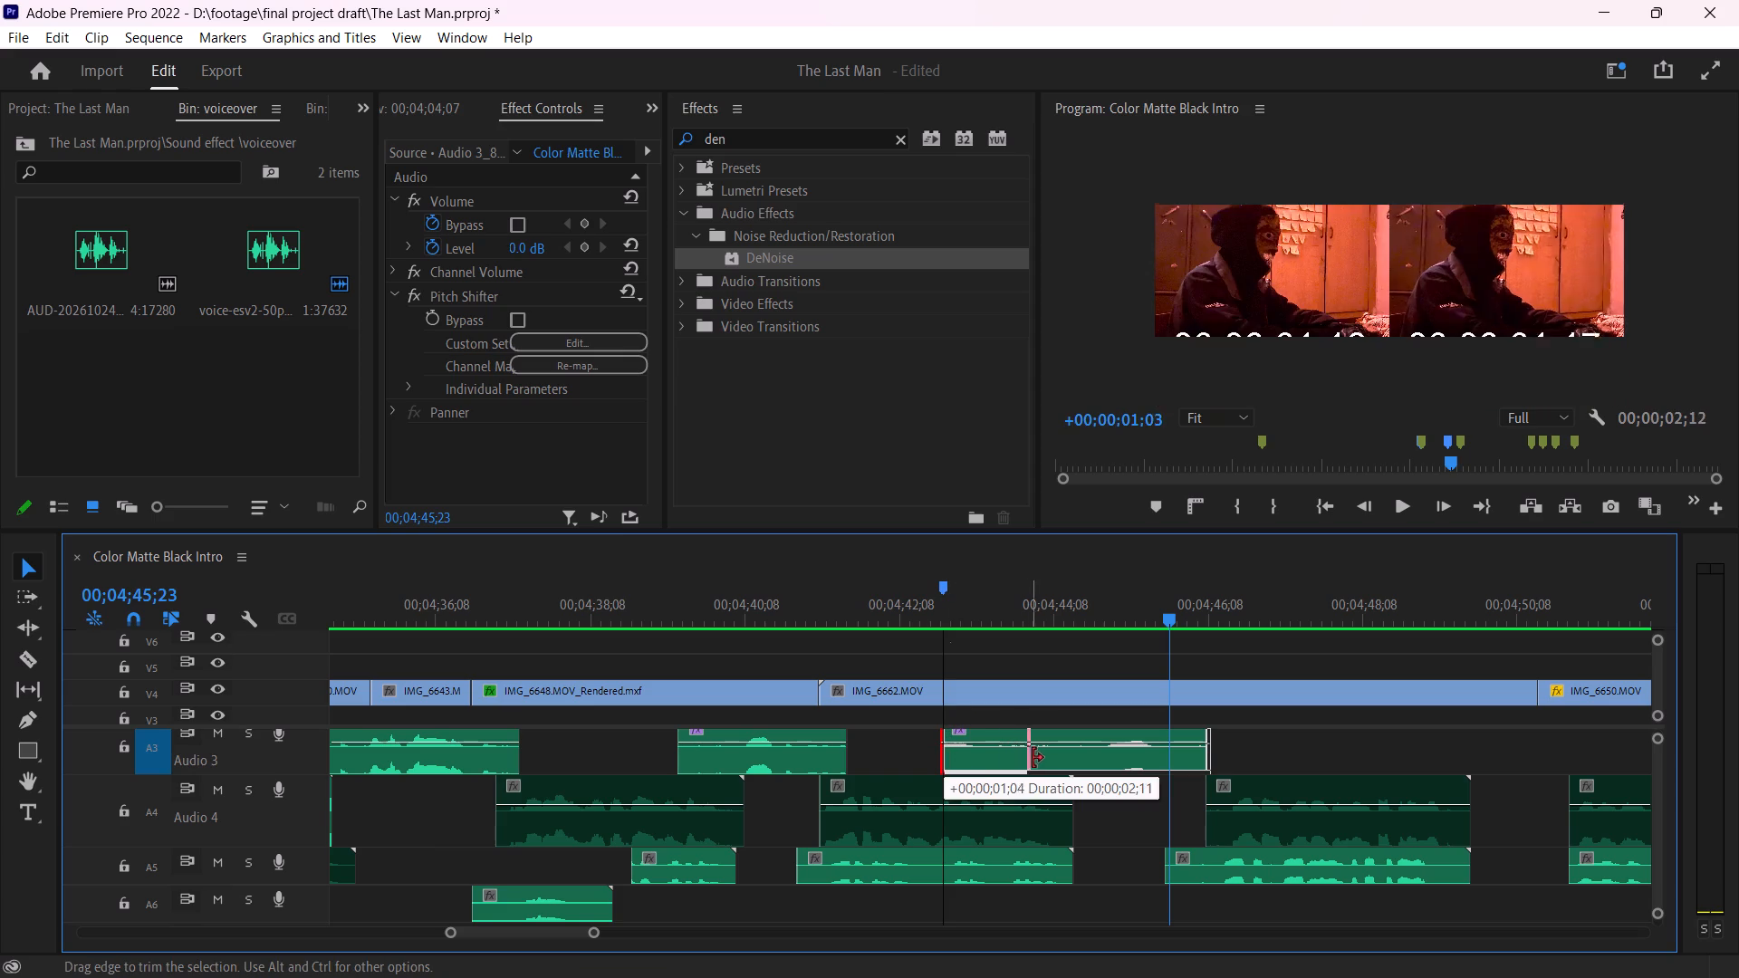
drag(1033, 758, 1048, 758)
Listen to the trimmed Audio 3 take from about 00;04;43;26 through 00;04;46;17 and save the project.
click(1039, 618)
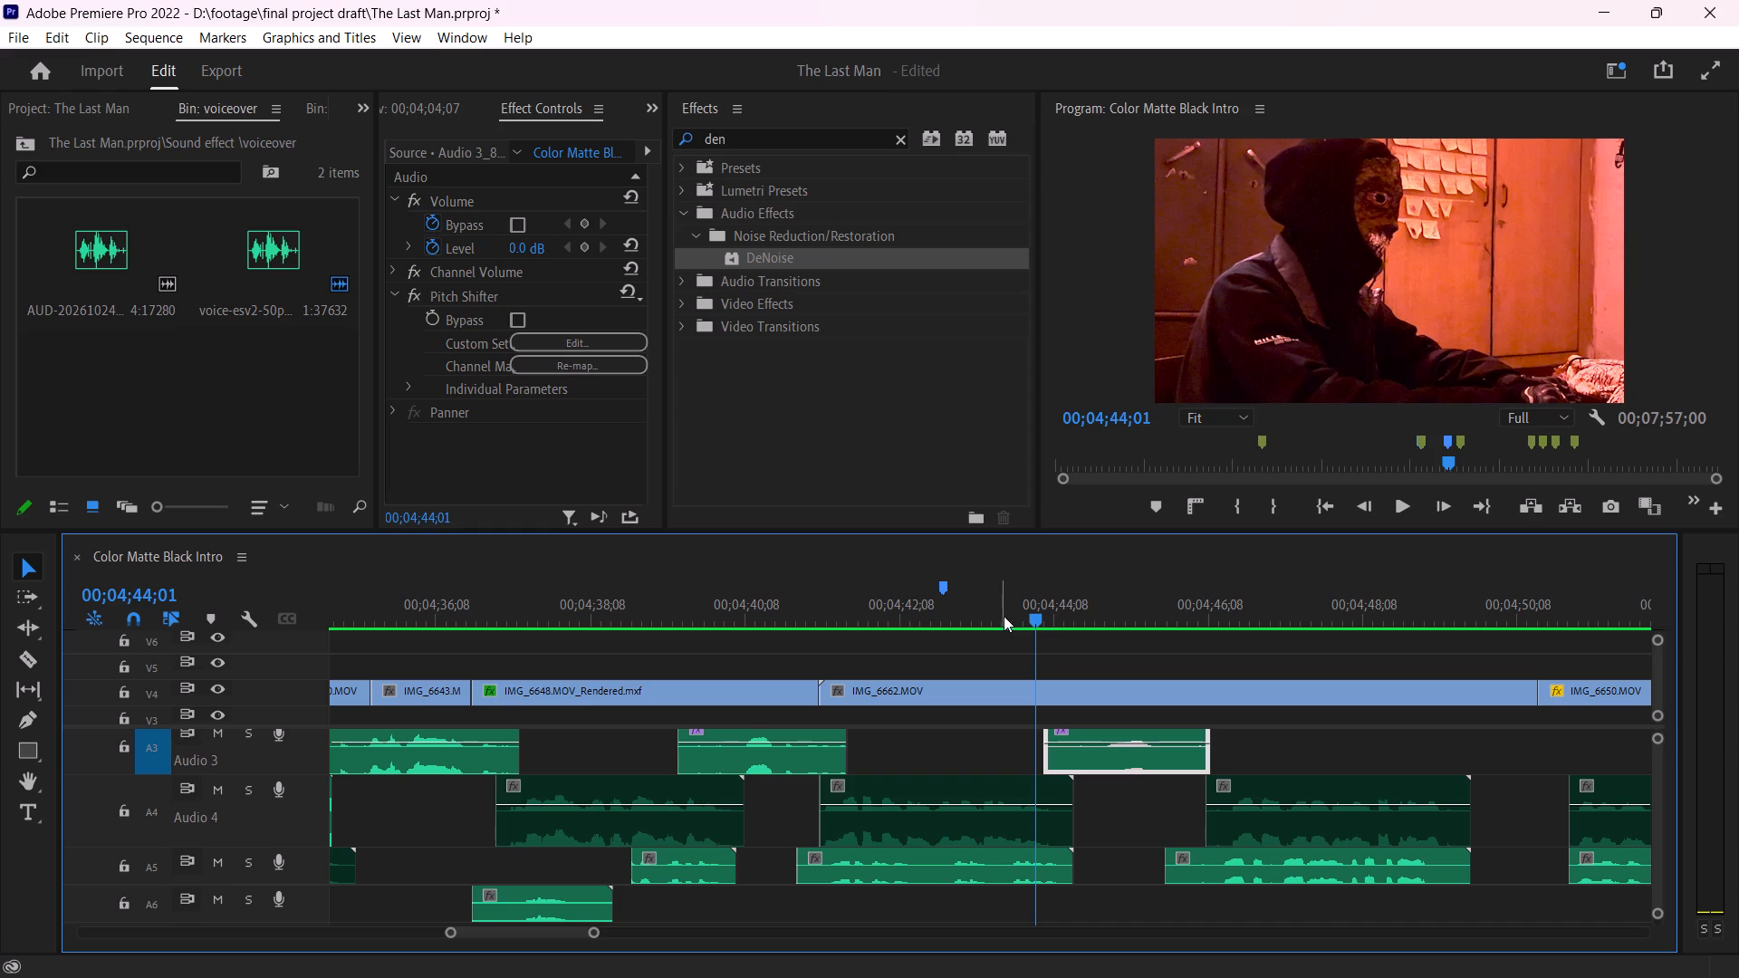
click(1020, 618)
key(space)
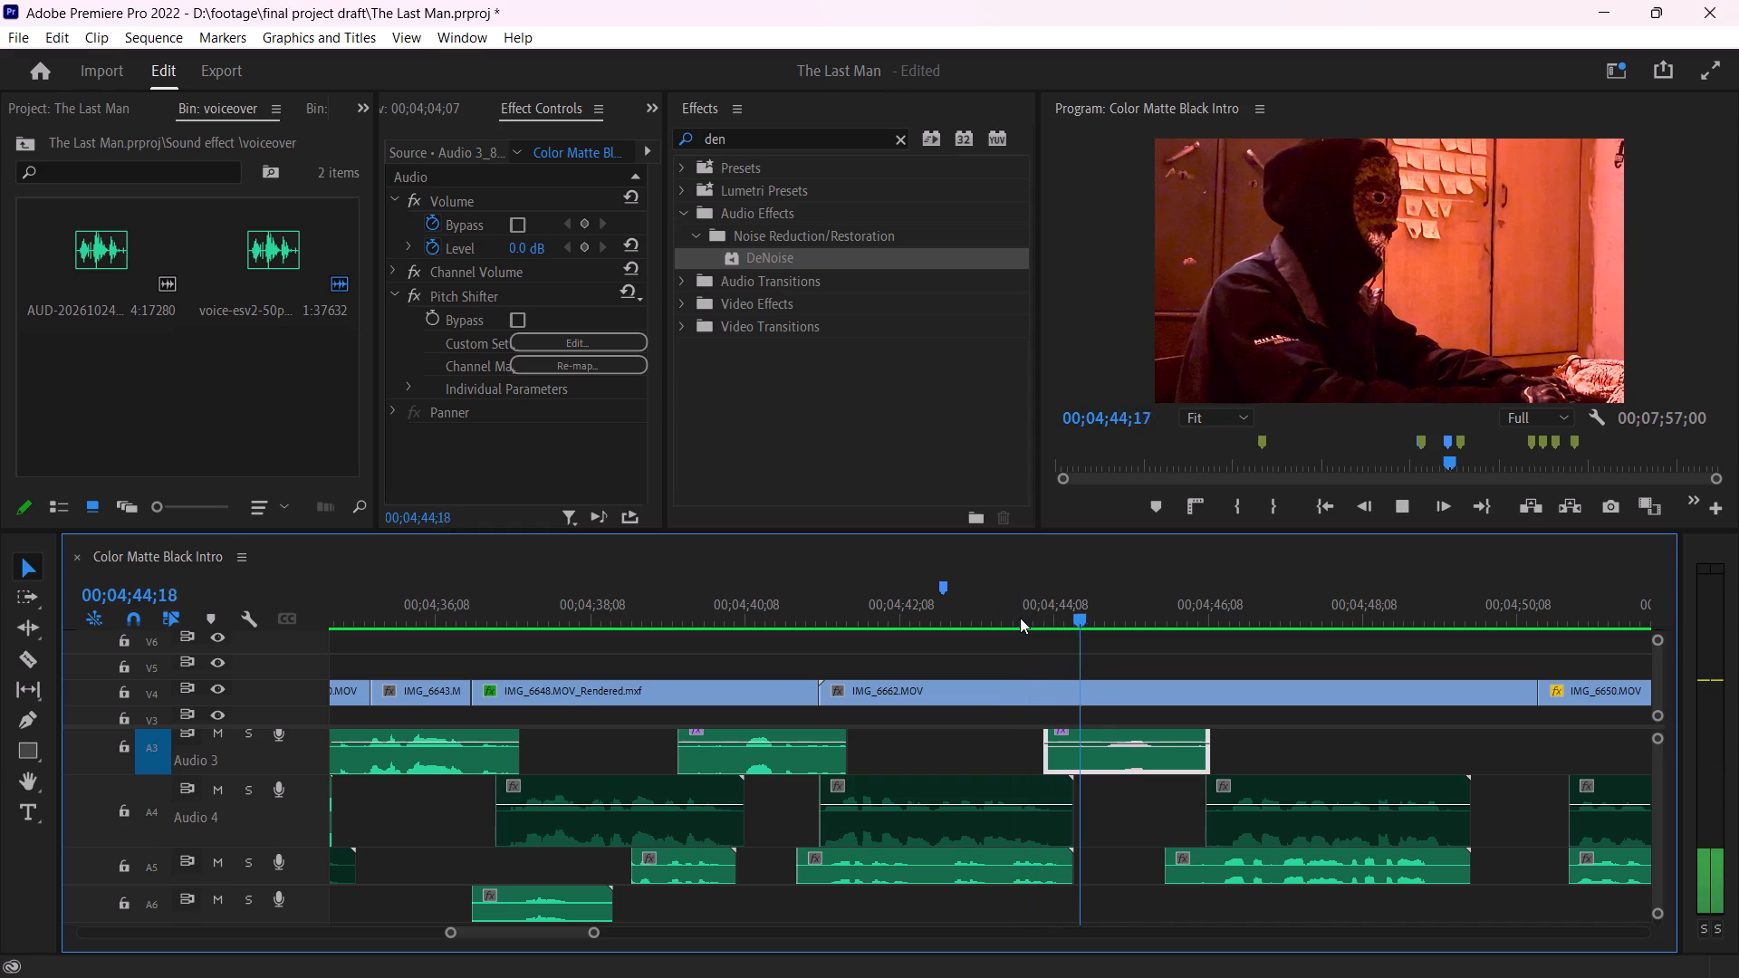
key(space)
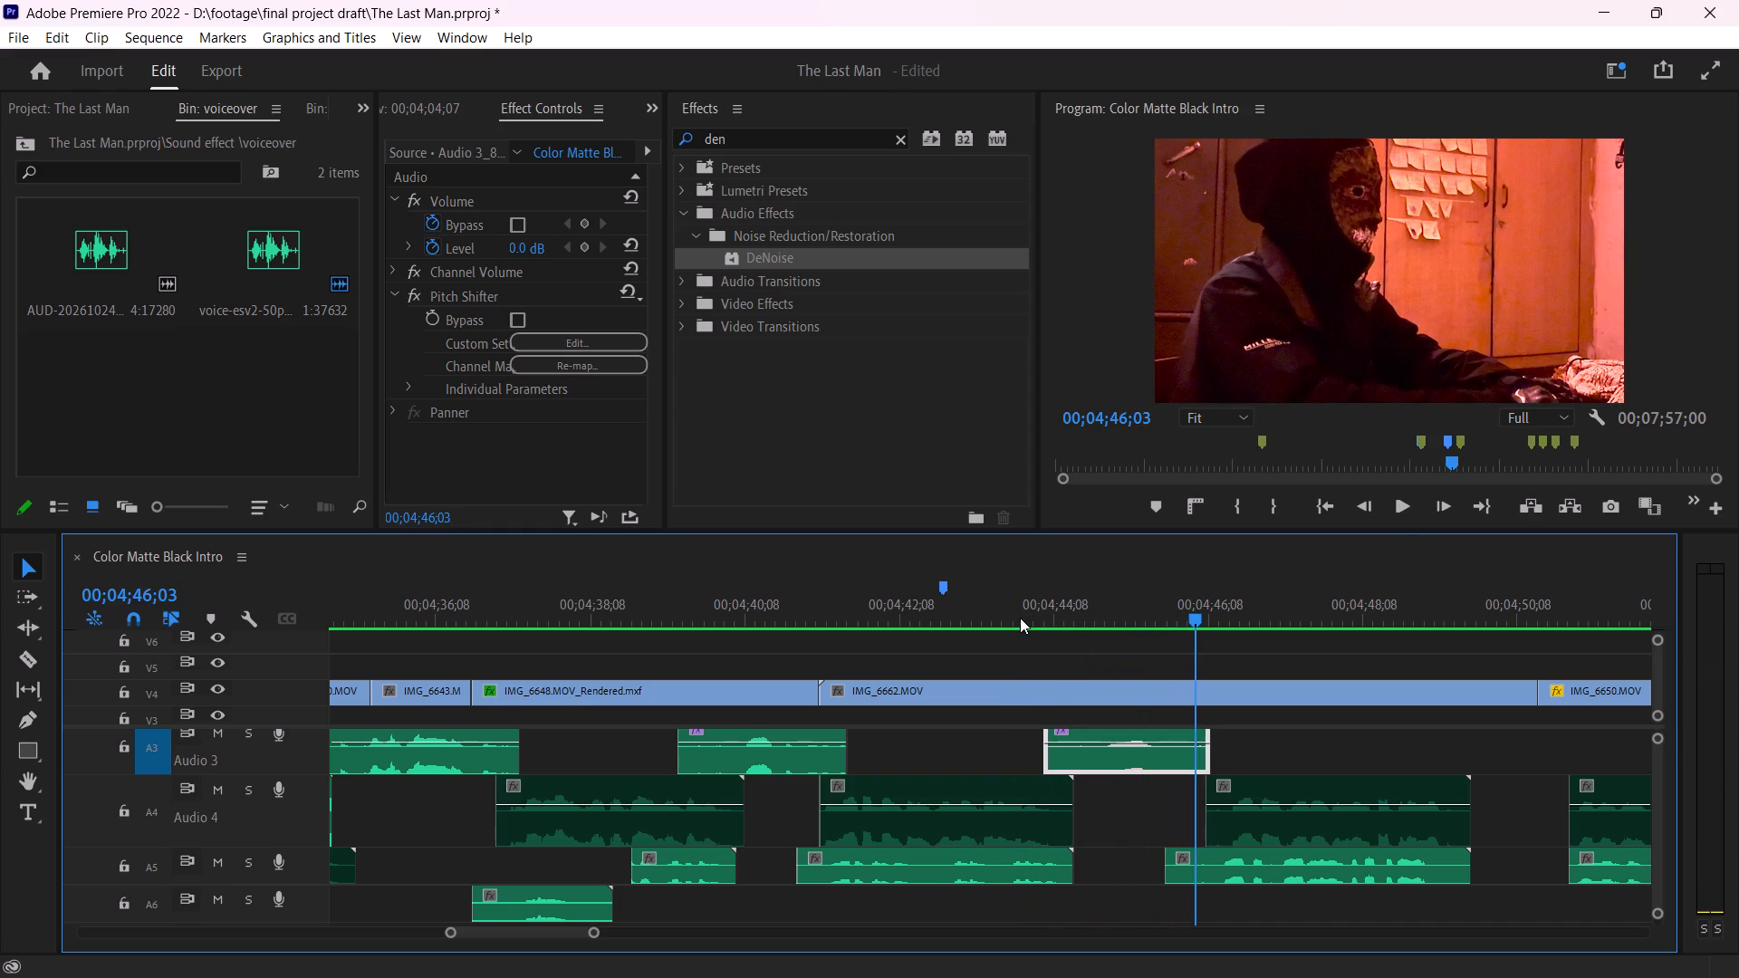
key(space)
key(space)
key(ctrl+s)
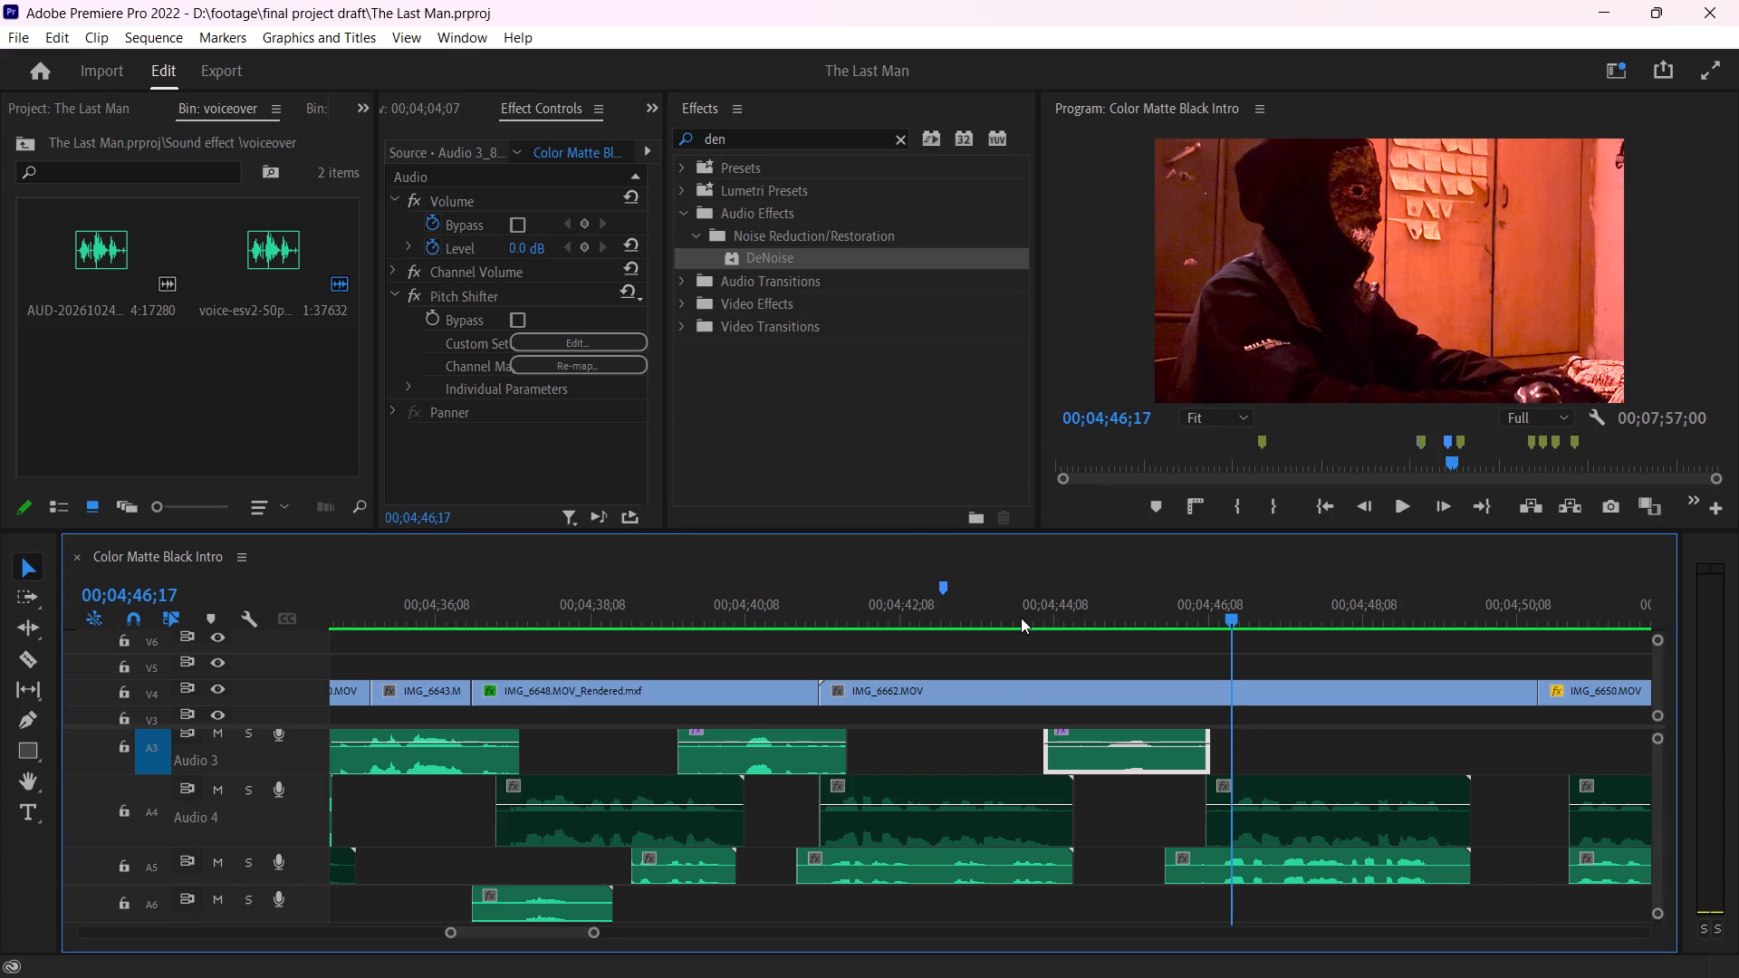
Listen to the dialogue after the trimmed take, then replay from the take's start through 00;04;51;16.
key(space)
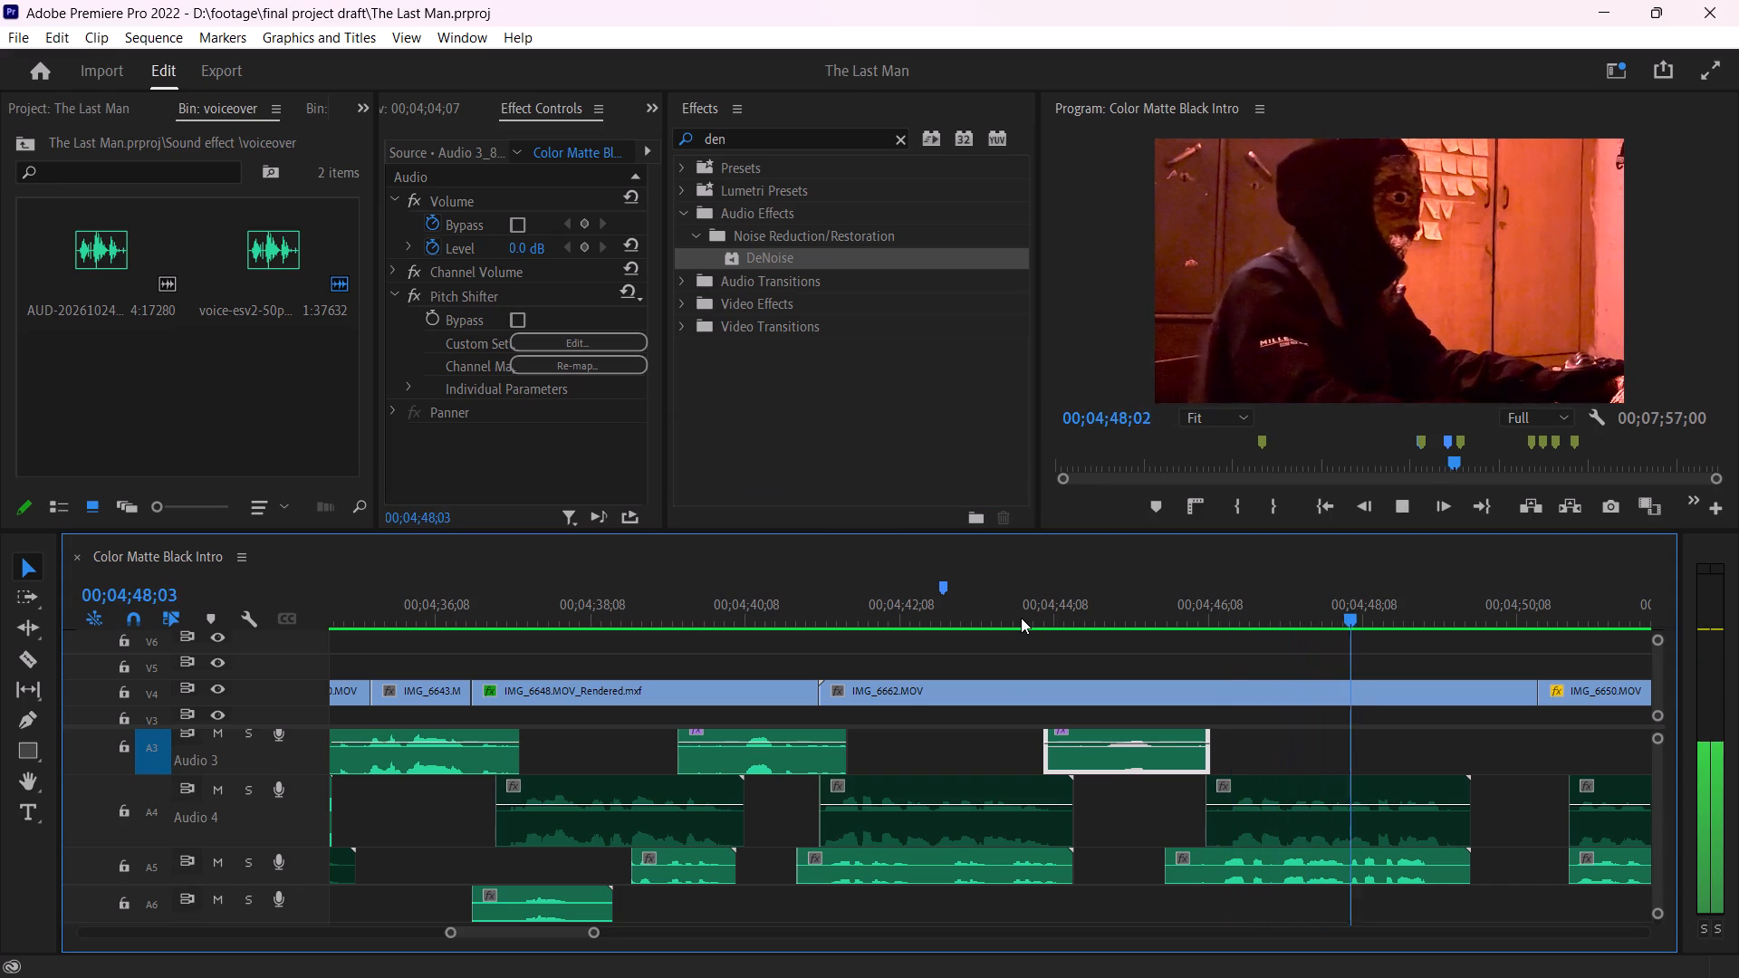
key(space)
key(space)
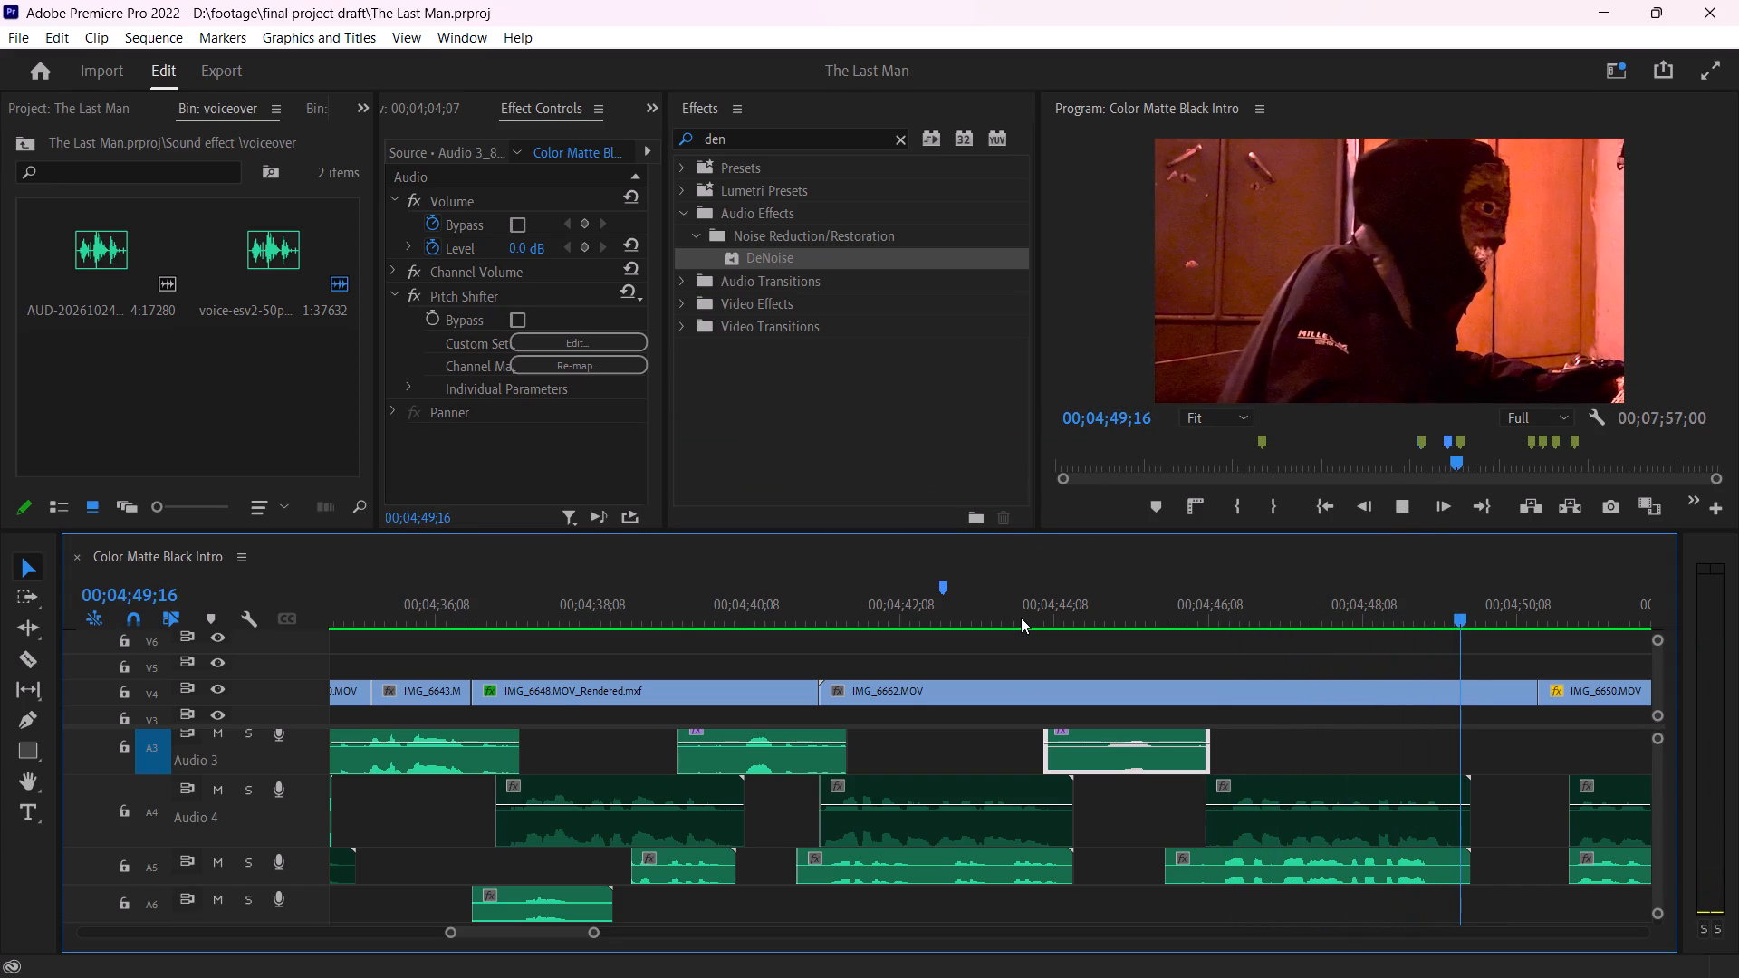
key(space)
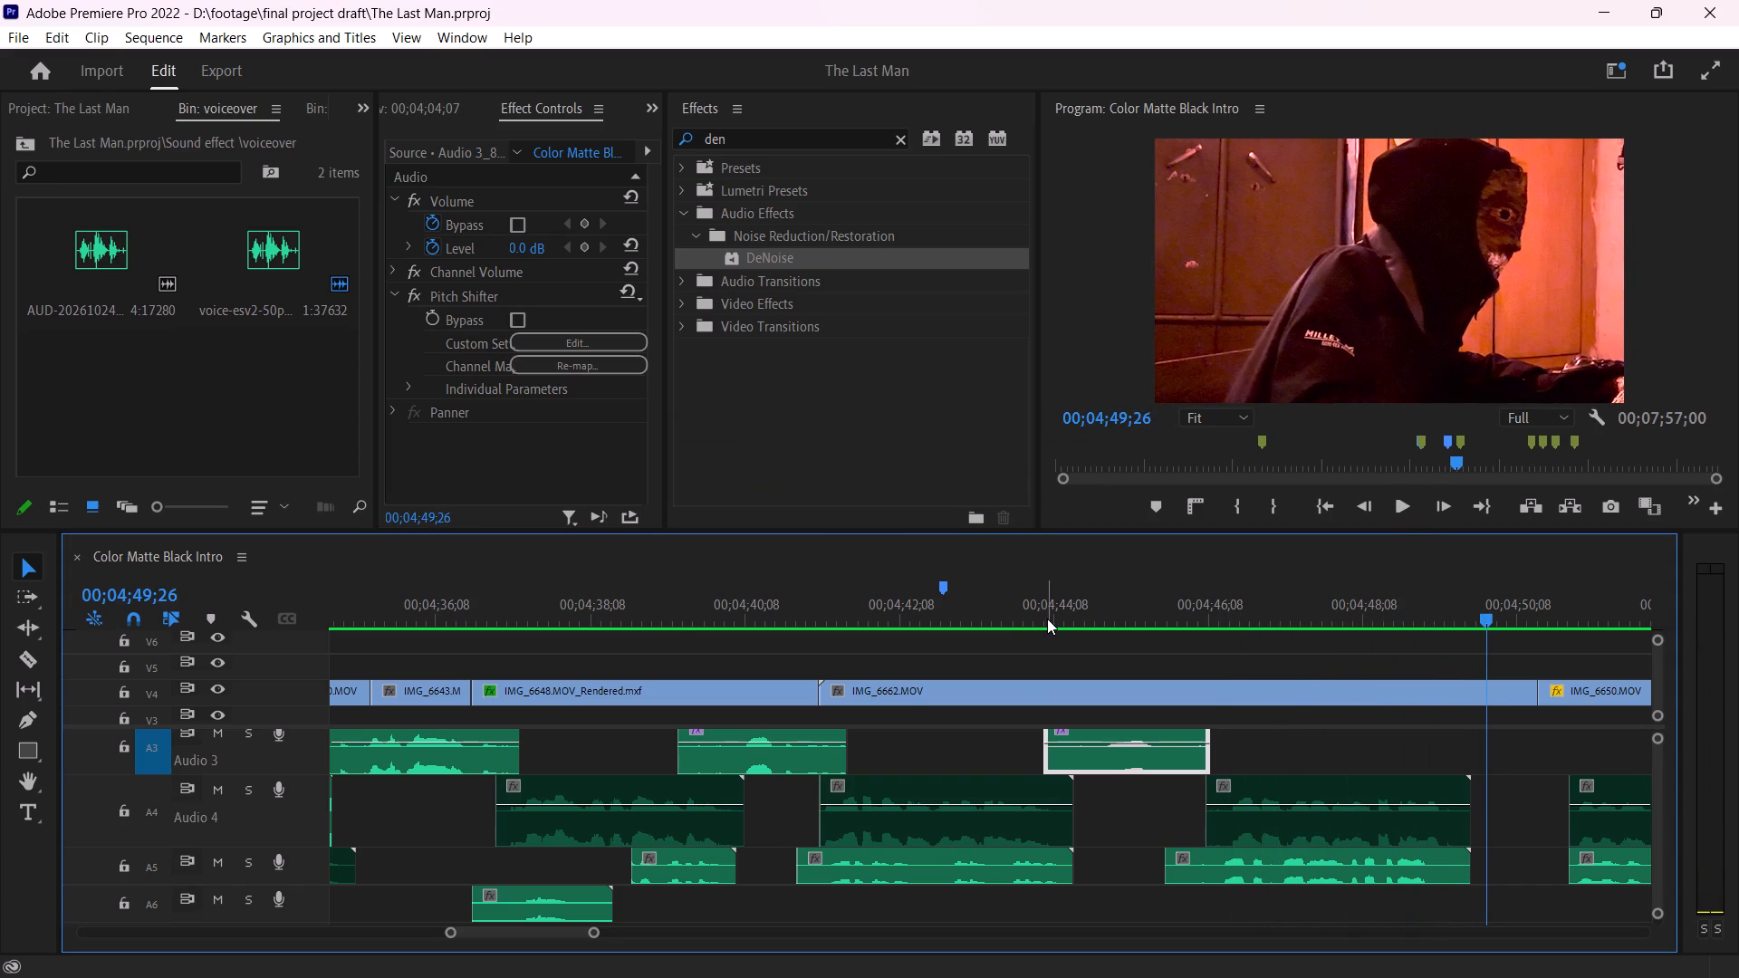
click(1047, 618)
key(space)
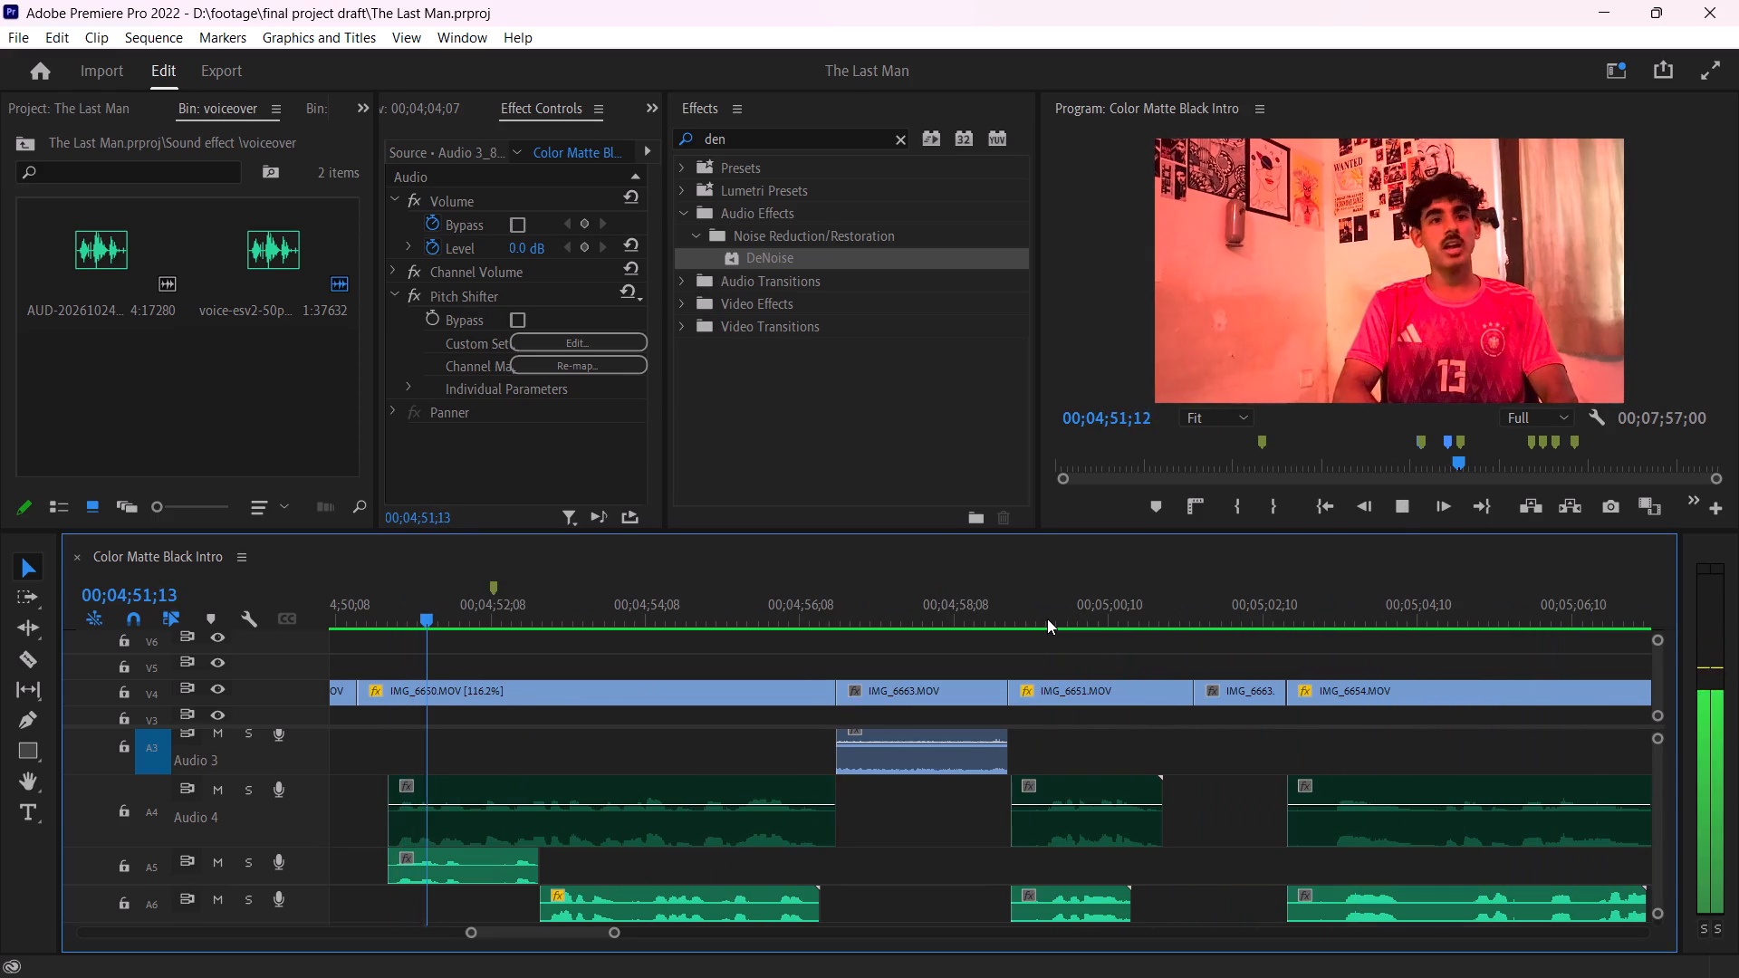
key(space)
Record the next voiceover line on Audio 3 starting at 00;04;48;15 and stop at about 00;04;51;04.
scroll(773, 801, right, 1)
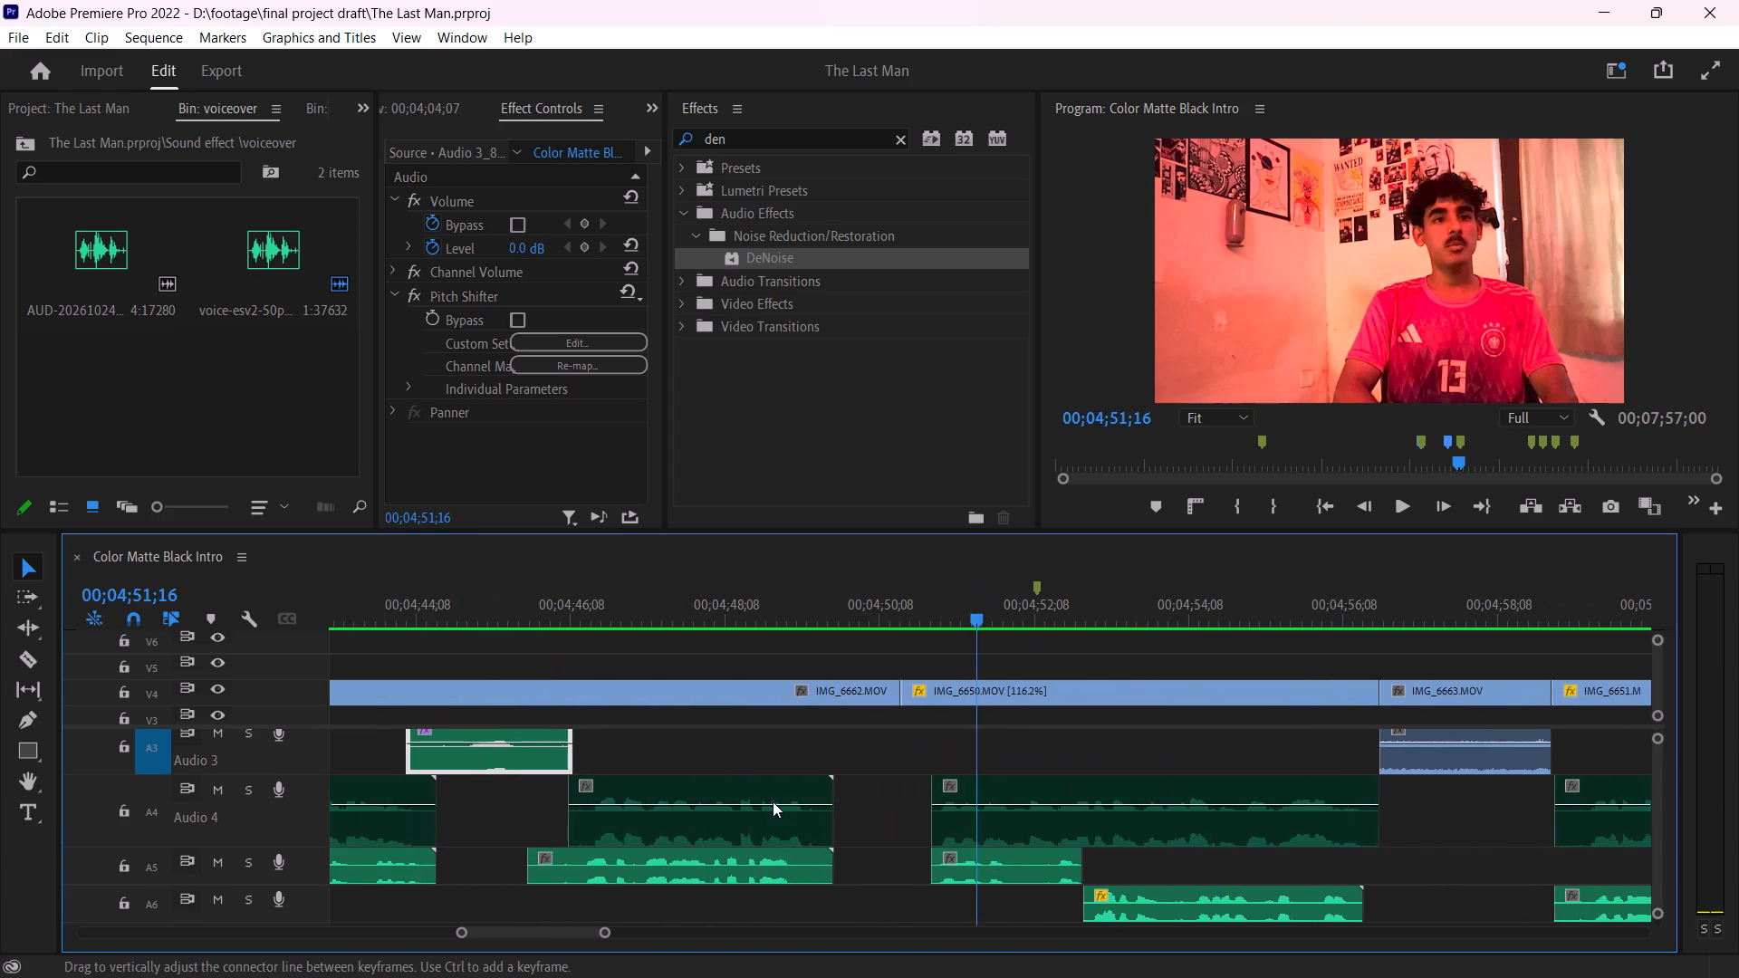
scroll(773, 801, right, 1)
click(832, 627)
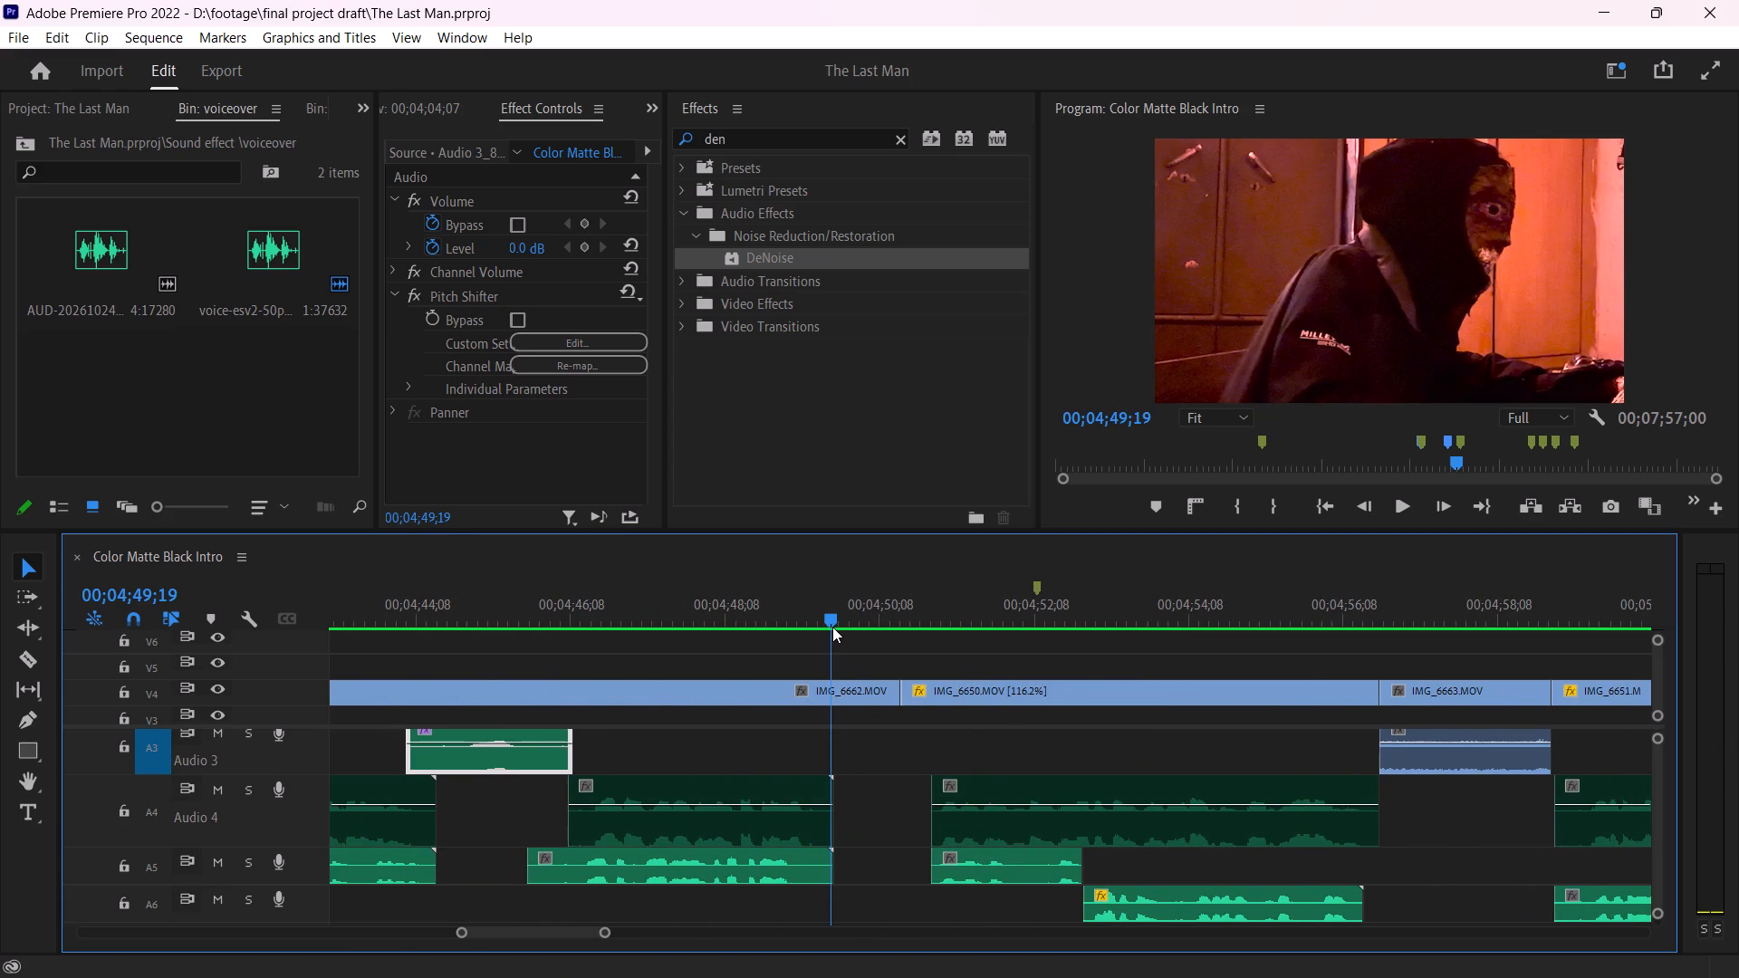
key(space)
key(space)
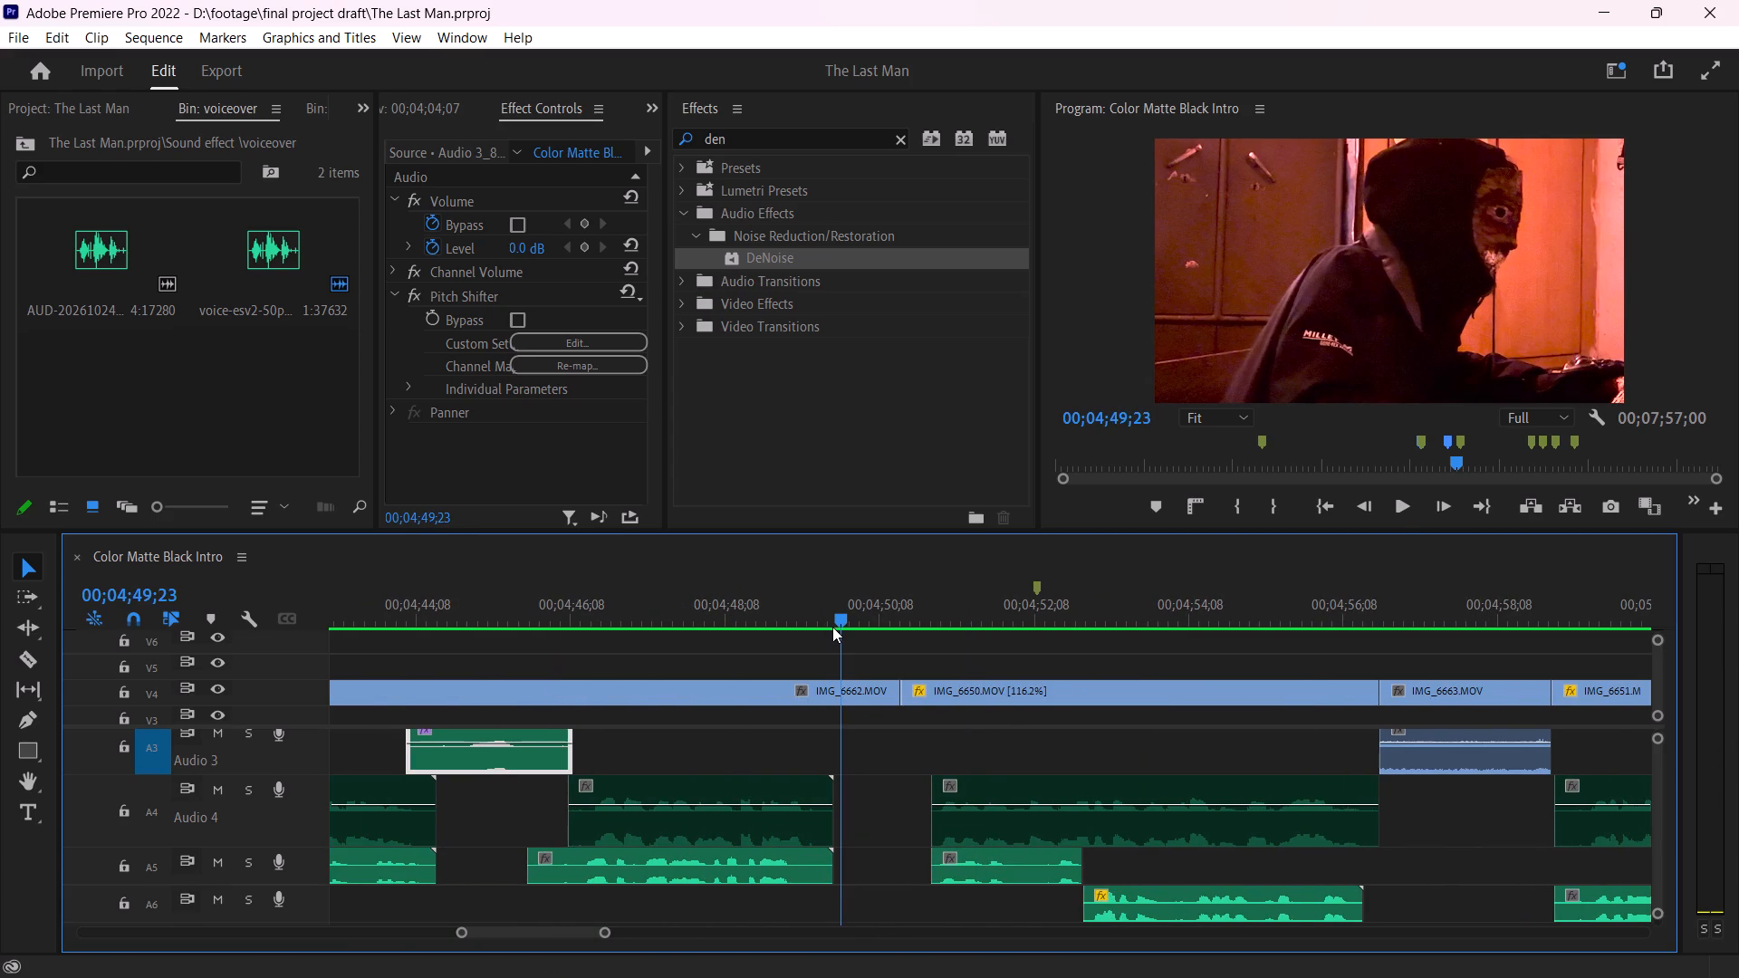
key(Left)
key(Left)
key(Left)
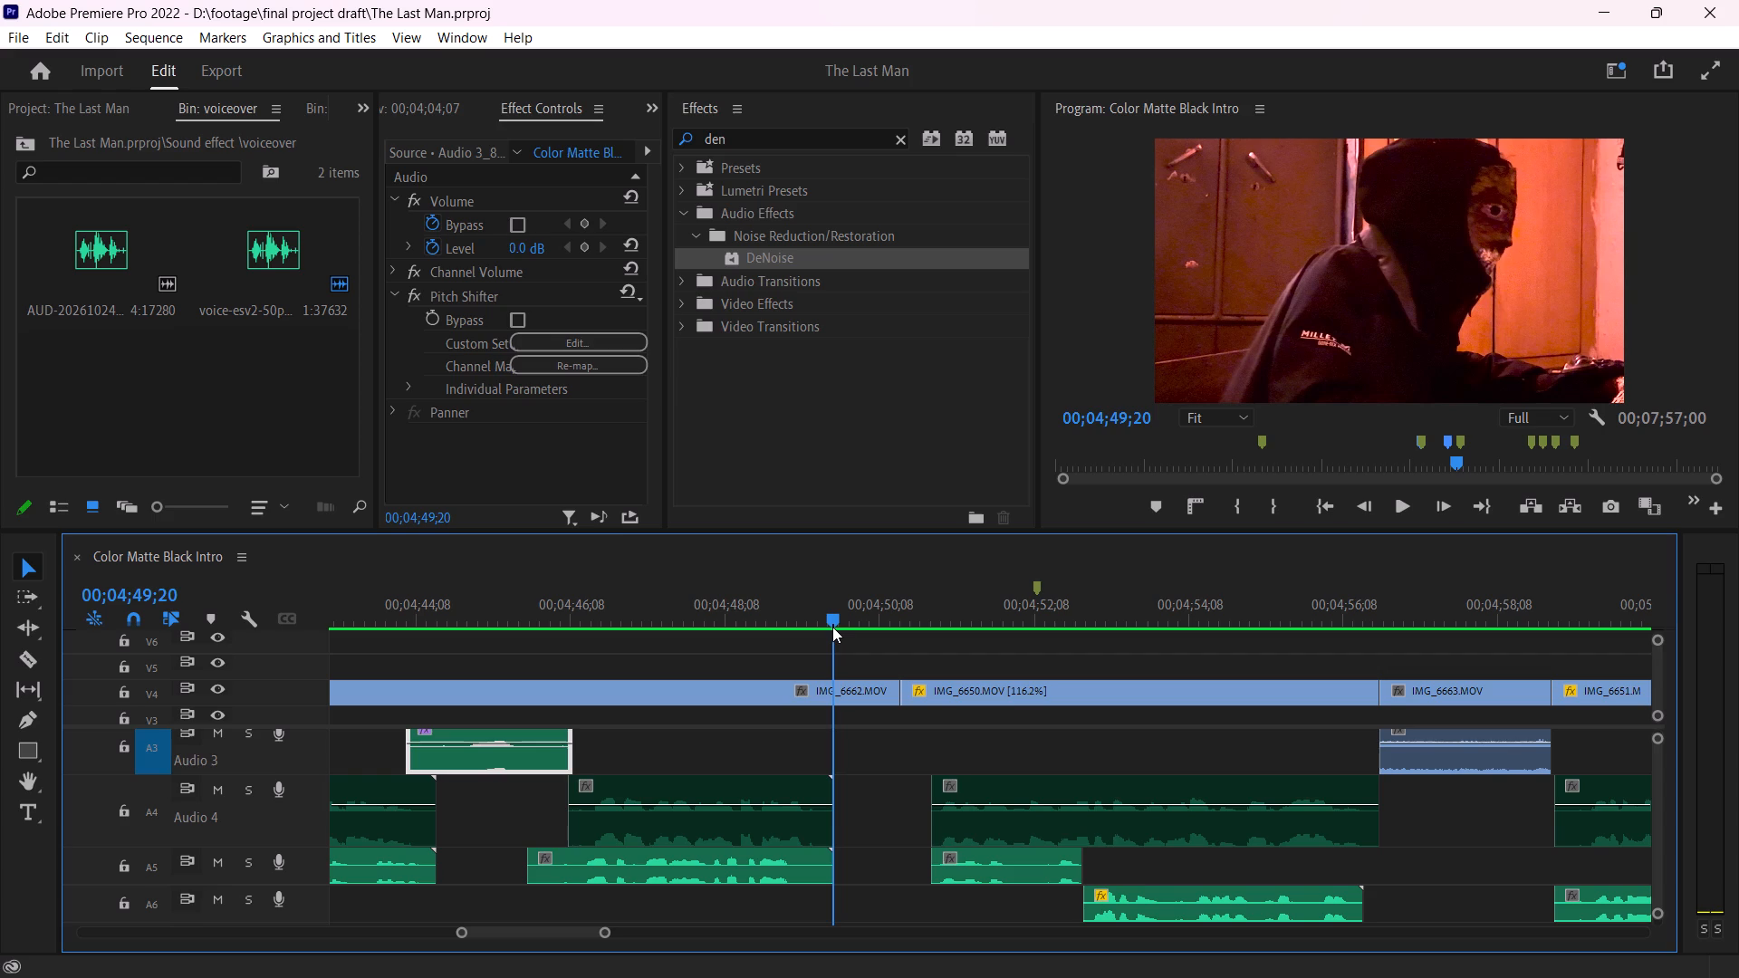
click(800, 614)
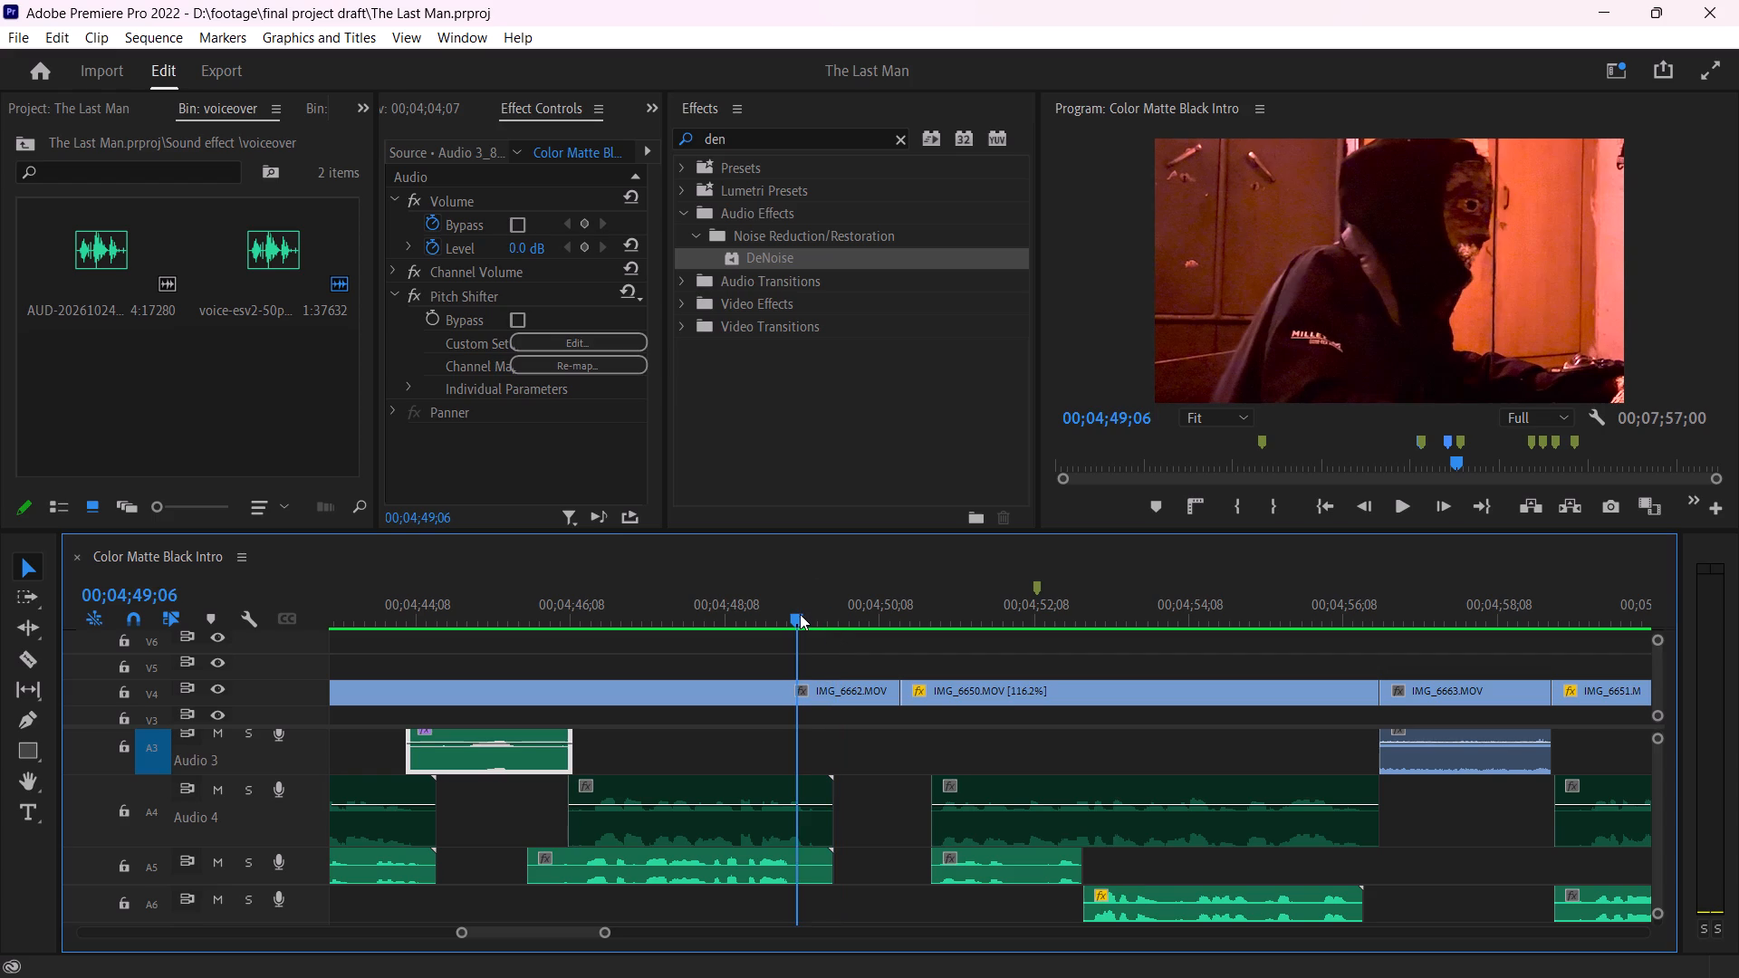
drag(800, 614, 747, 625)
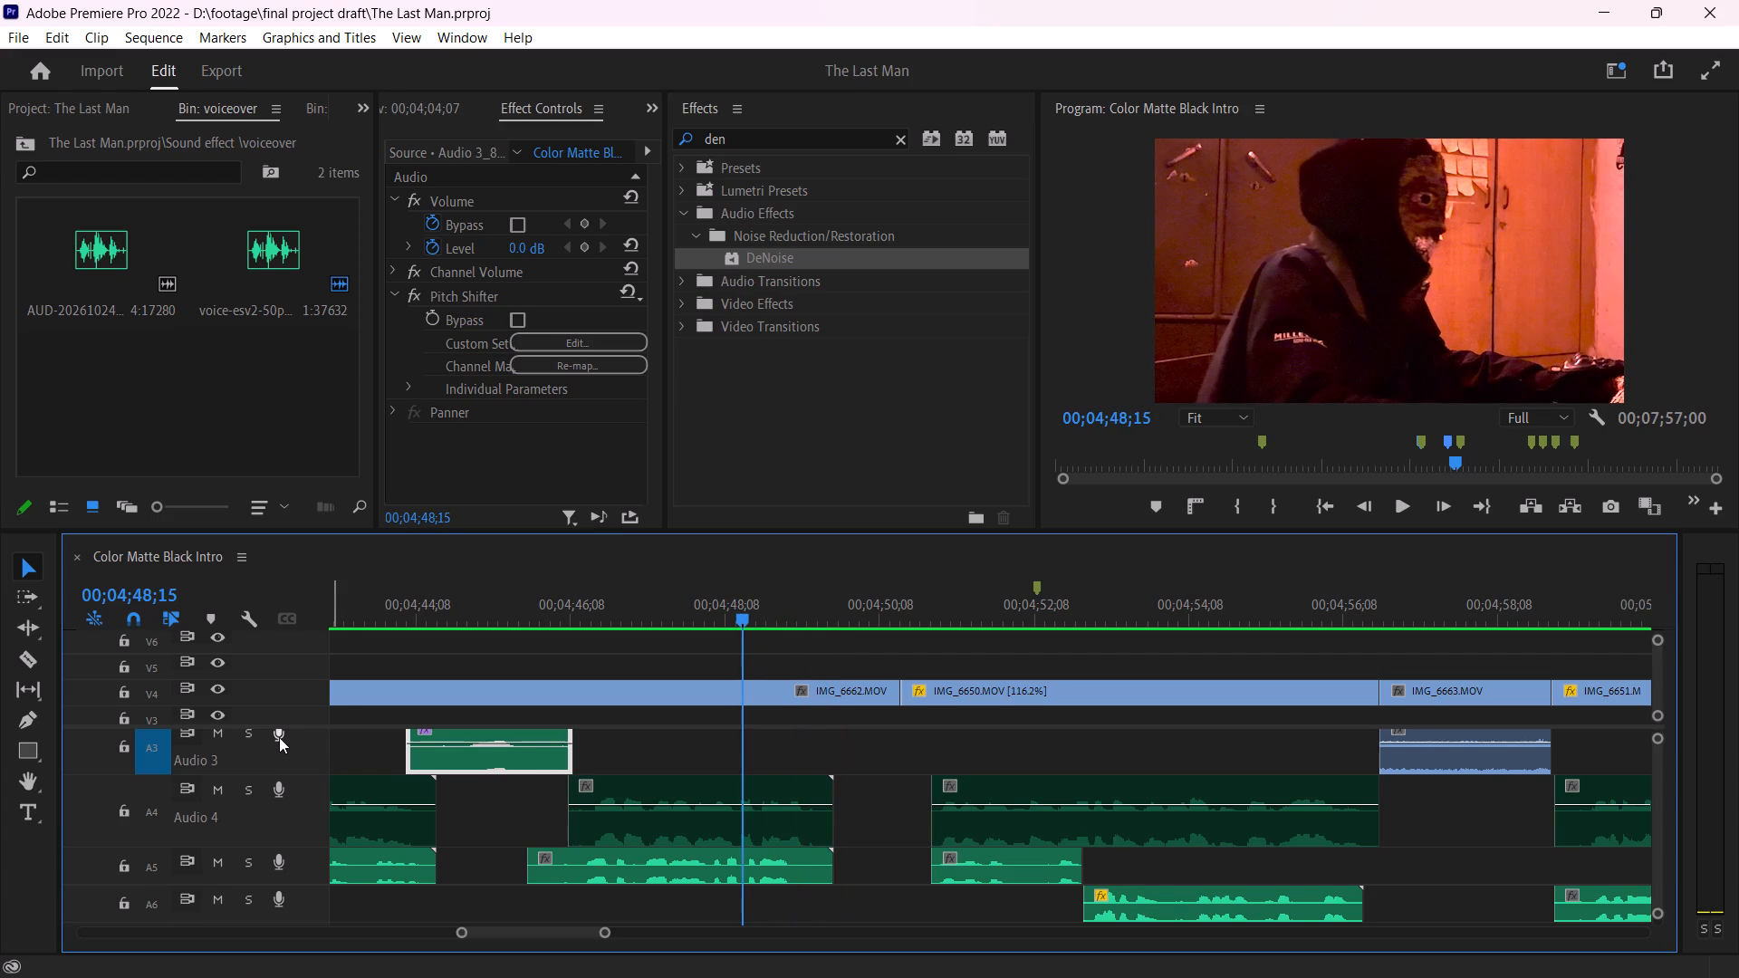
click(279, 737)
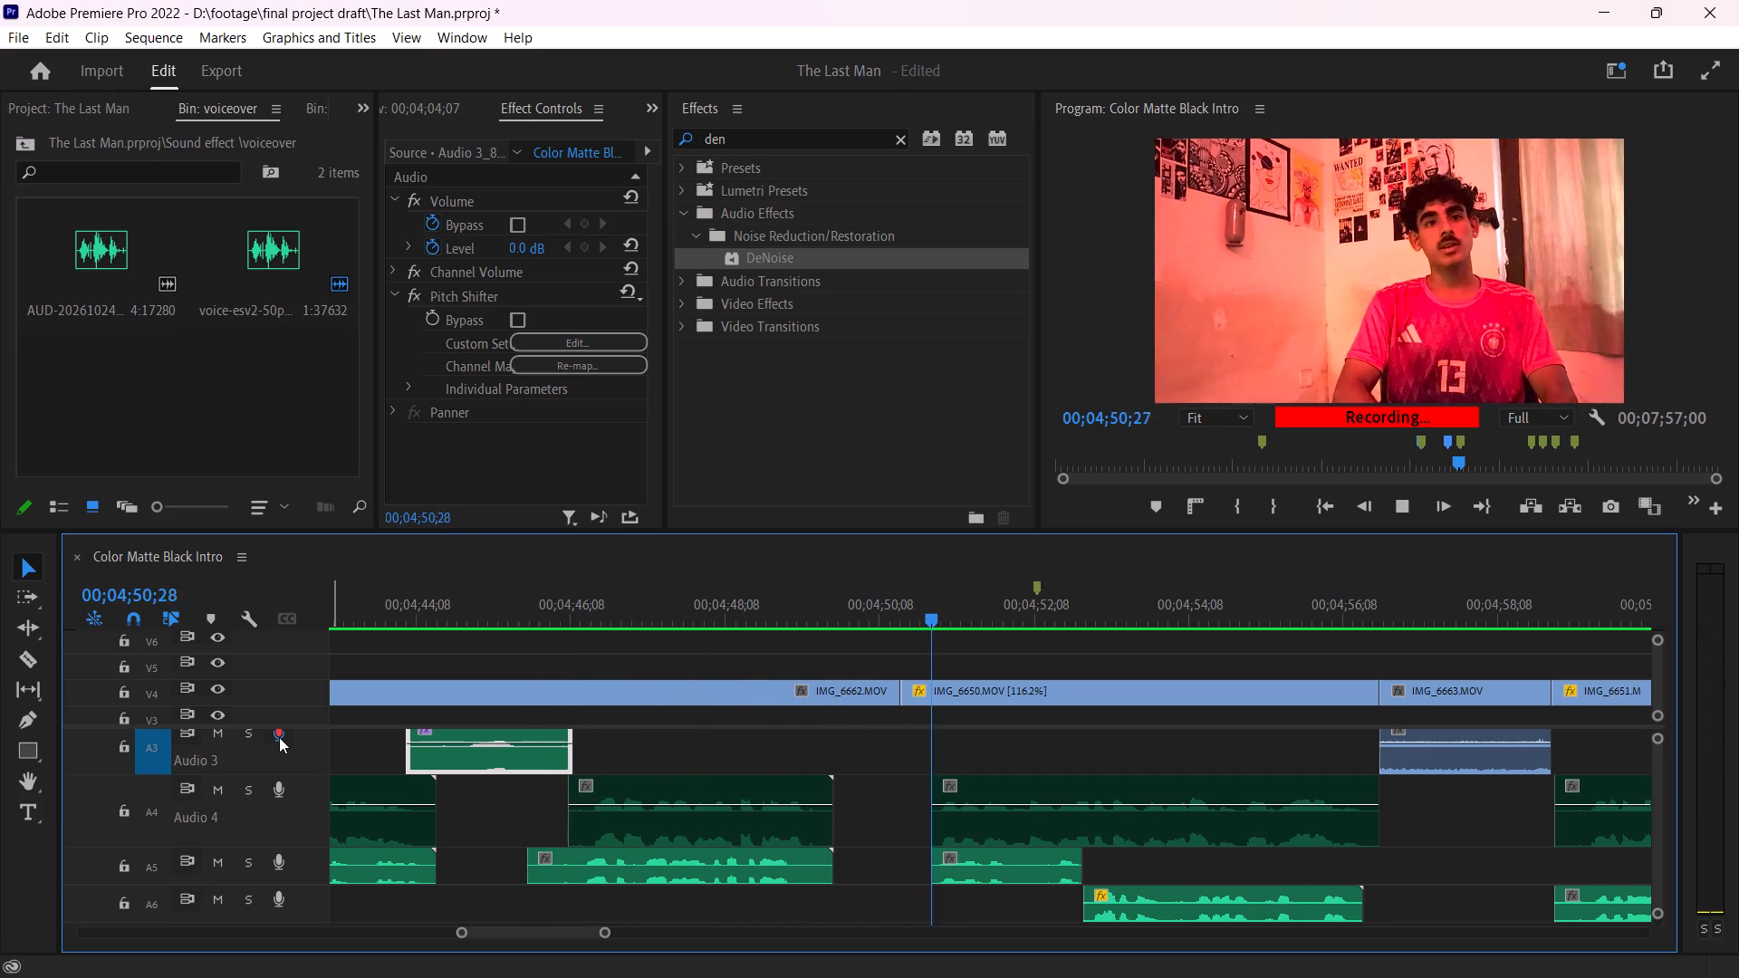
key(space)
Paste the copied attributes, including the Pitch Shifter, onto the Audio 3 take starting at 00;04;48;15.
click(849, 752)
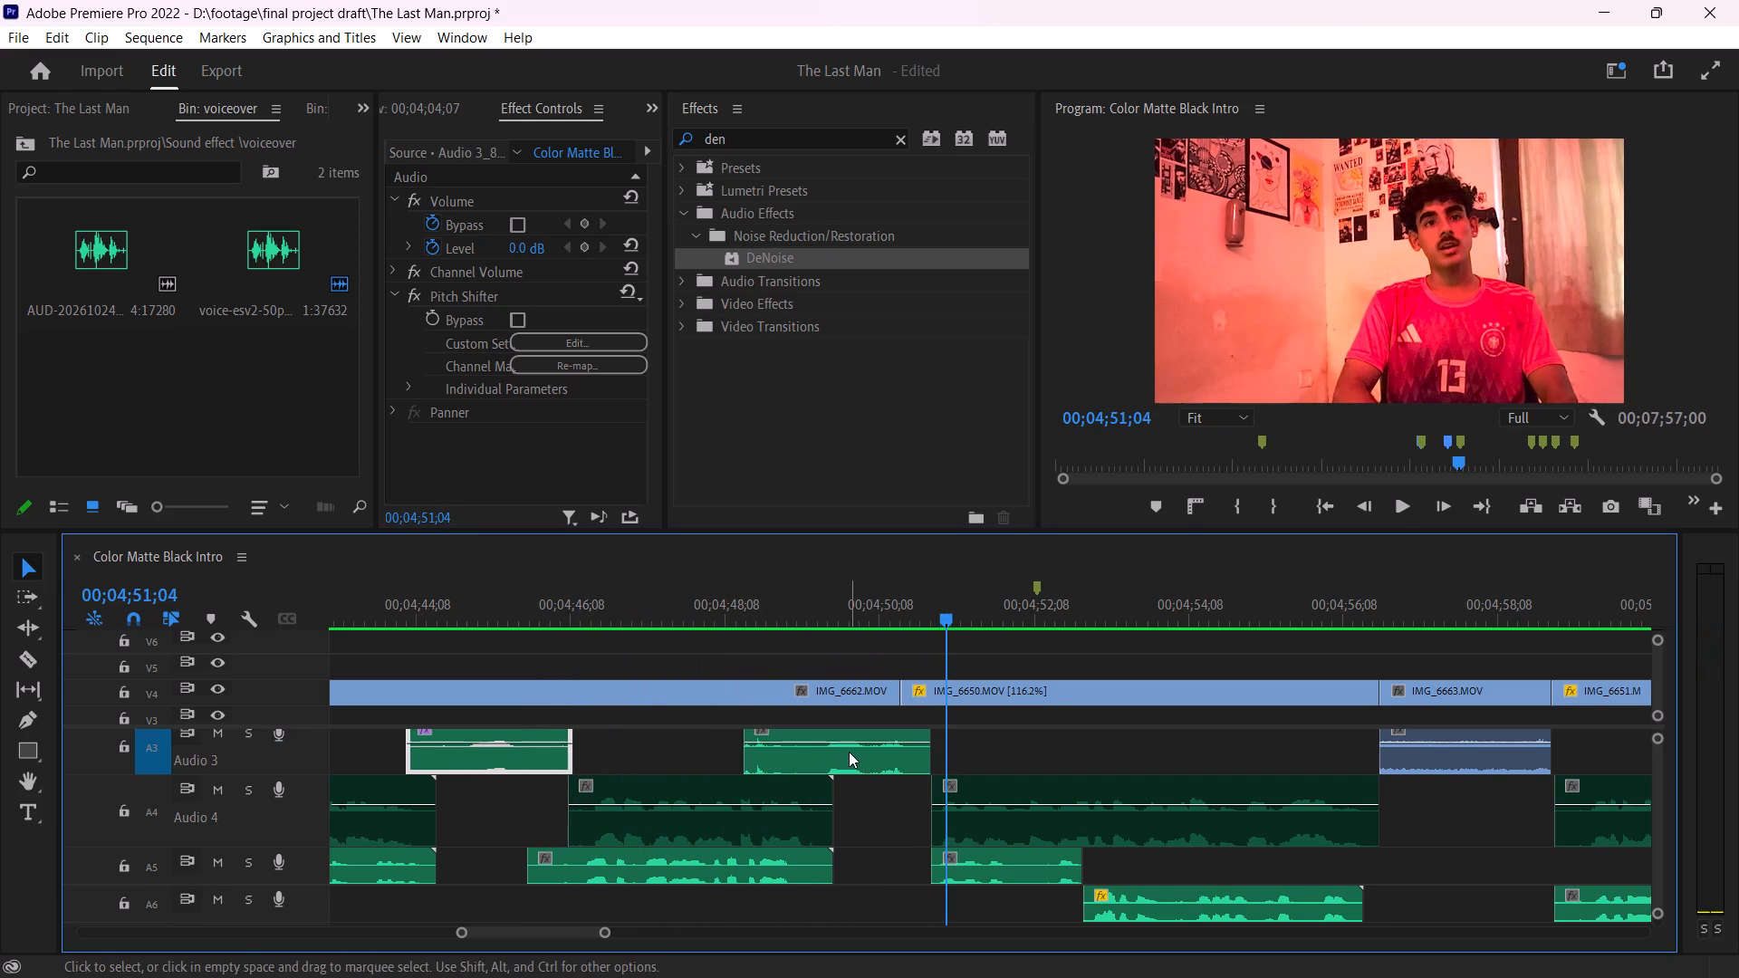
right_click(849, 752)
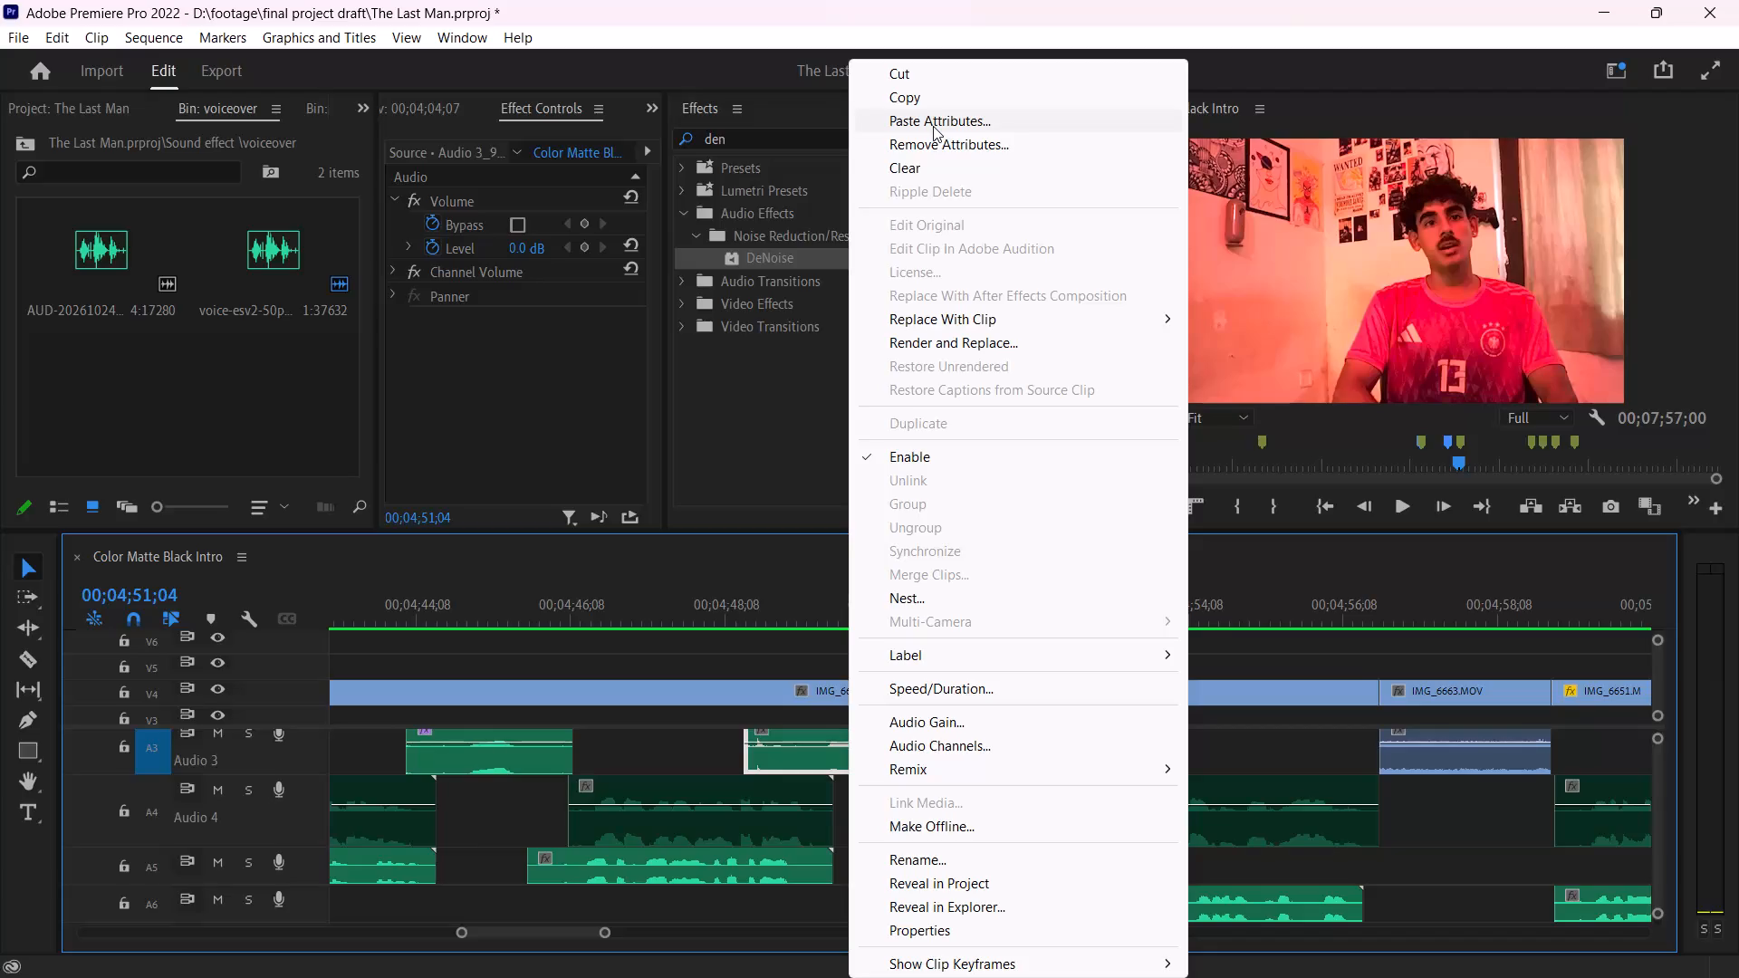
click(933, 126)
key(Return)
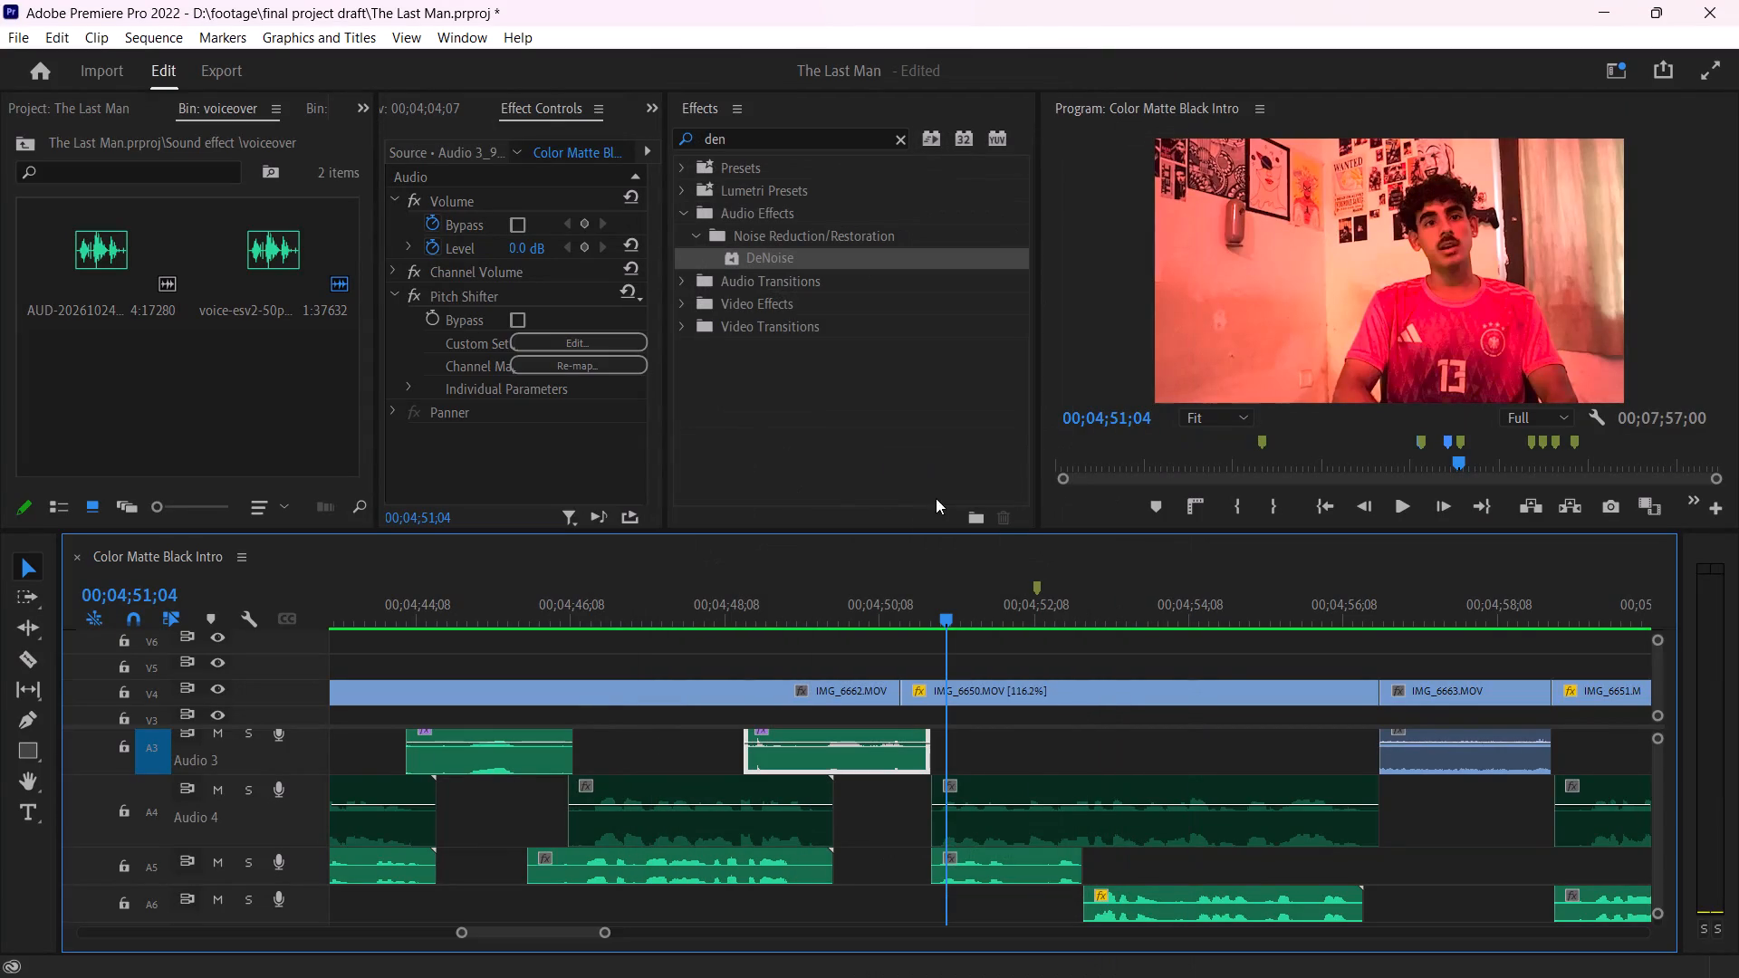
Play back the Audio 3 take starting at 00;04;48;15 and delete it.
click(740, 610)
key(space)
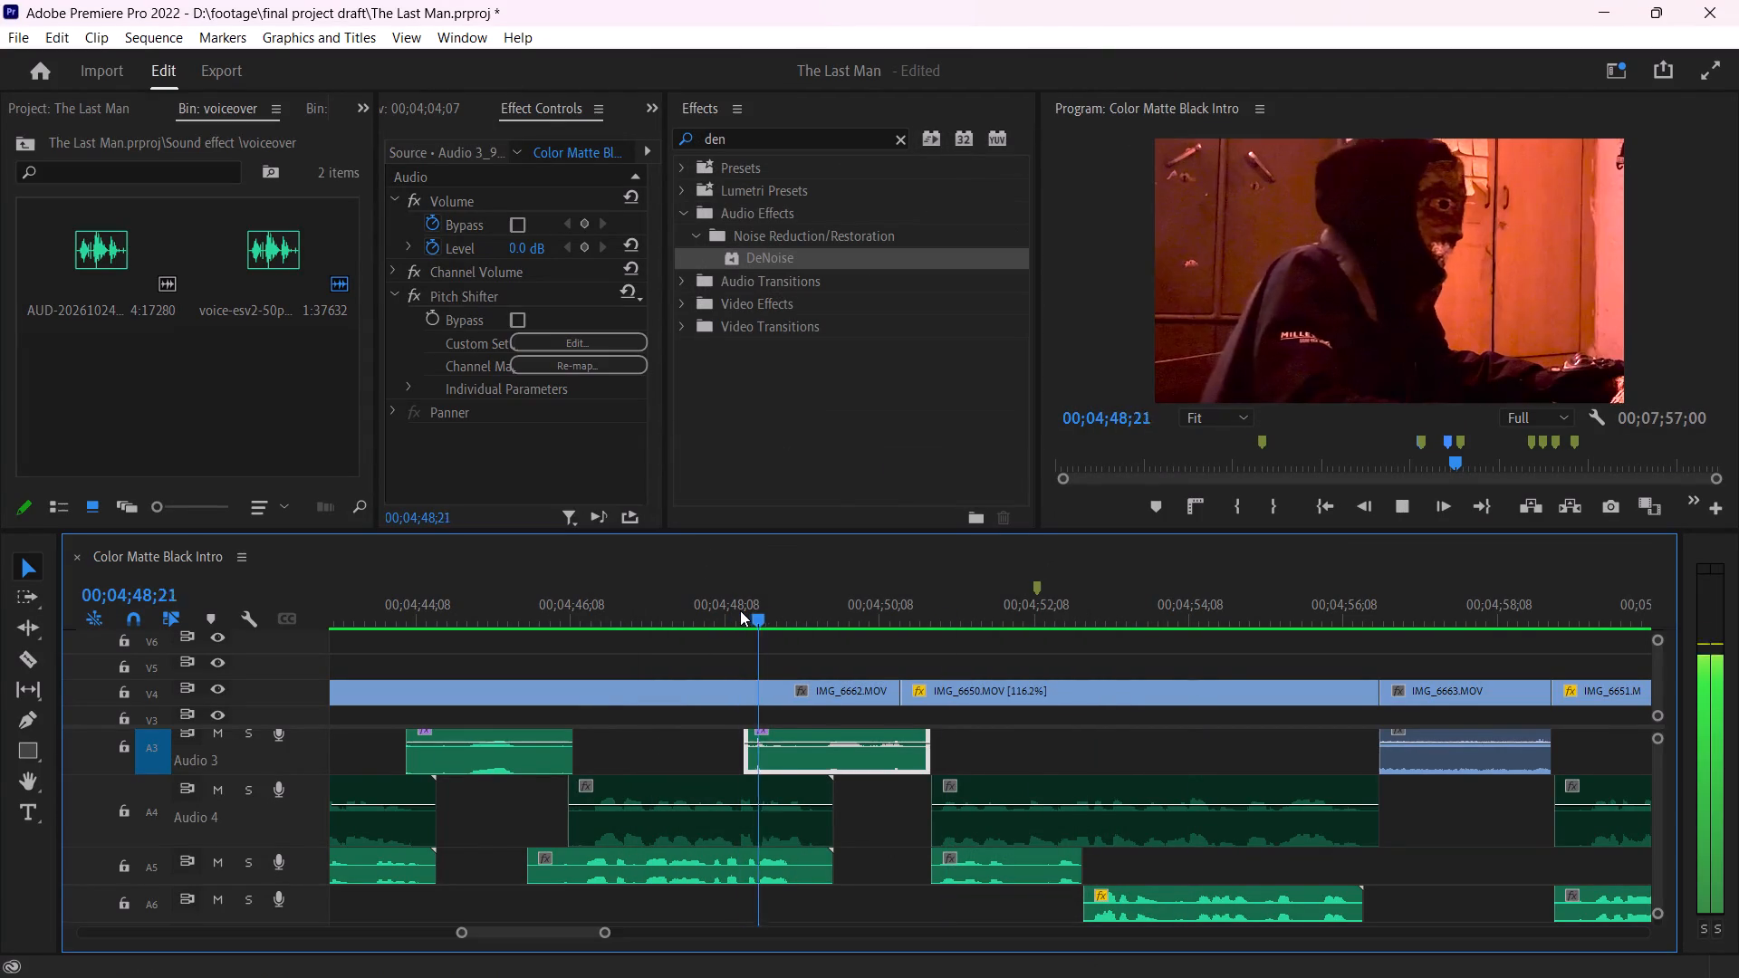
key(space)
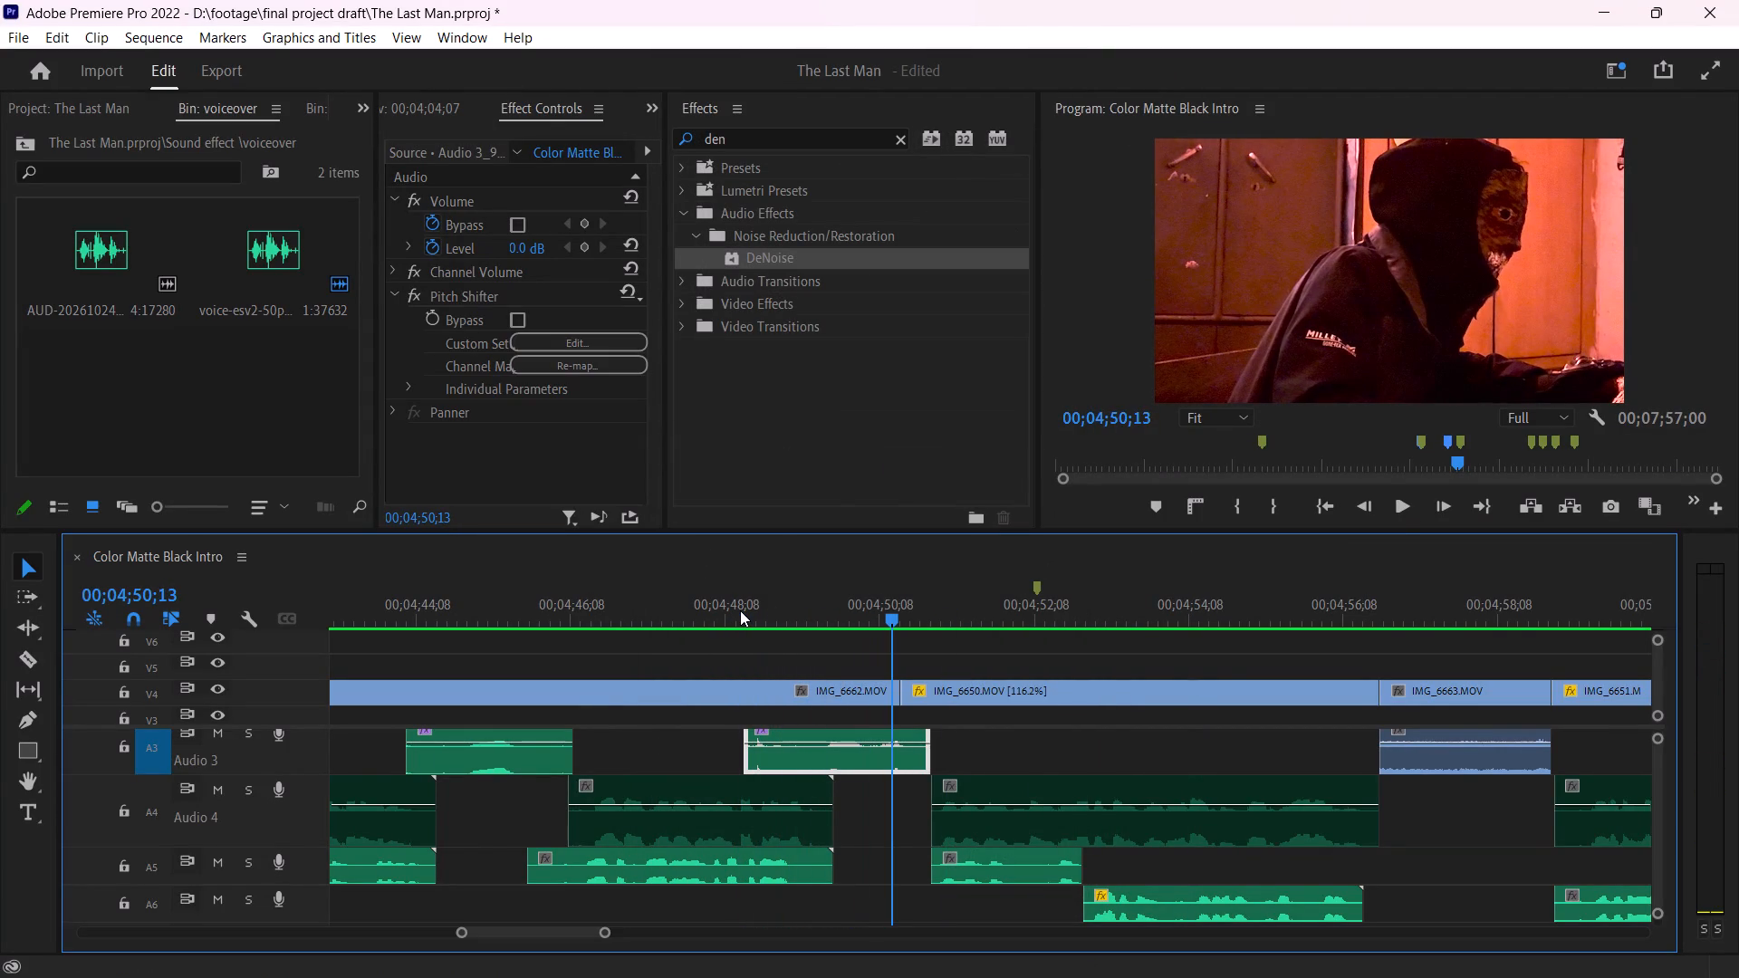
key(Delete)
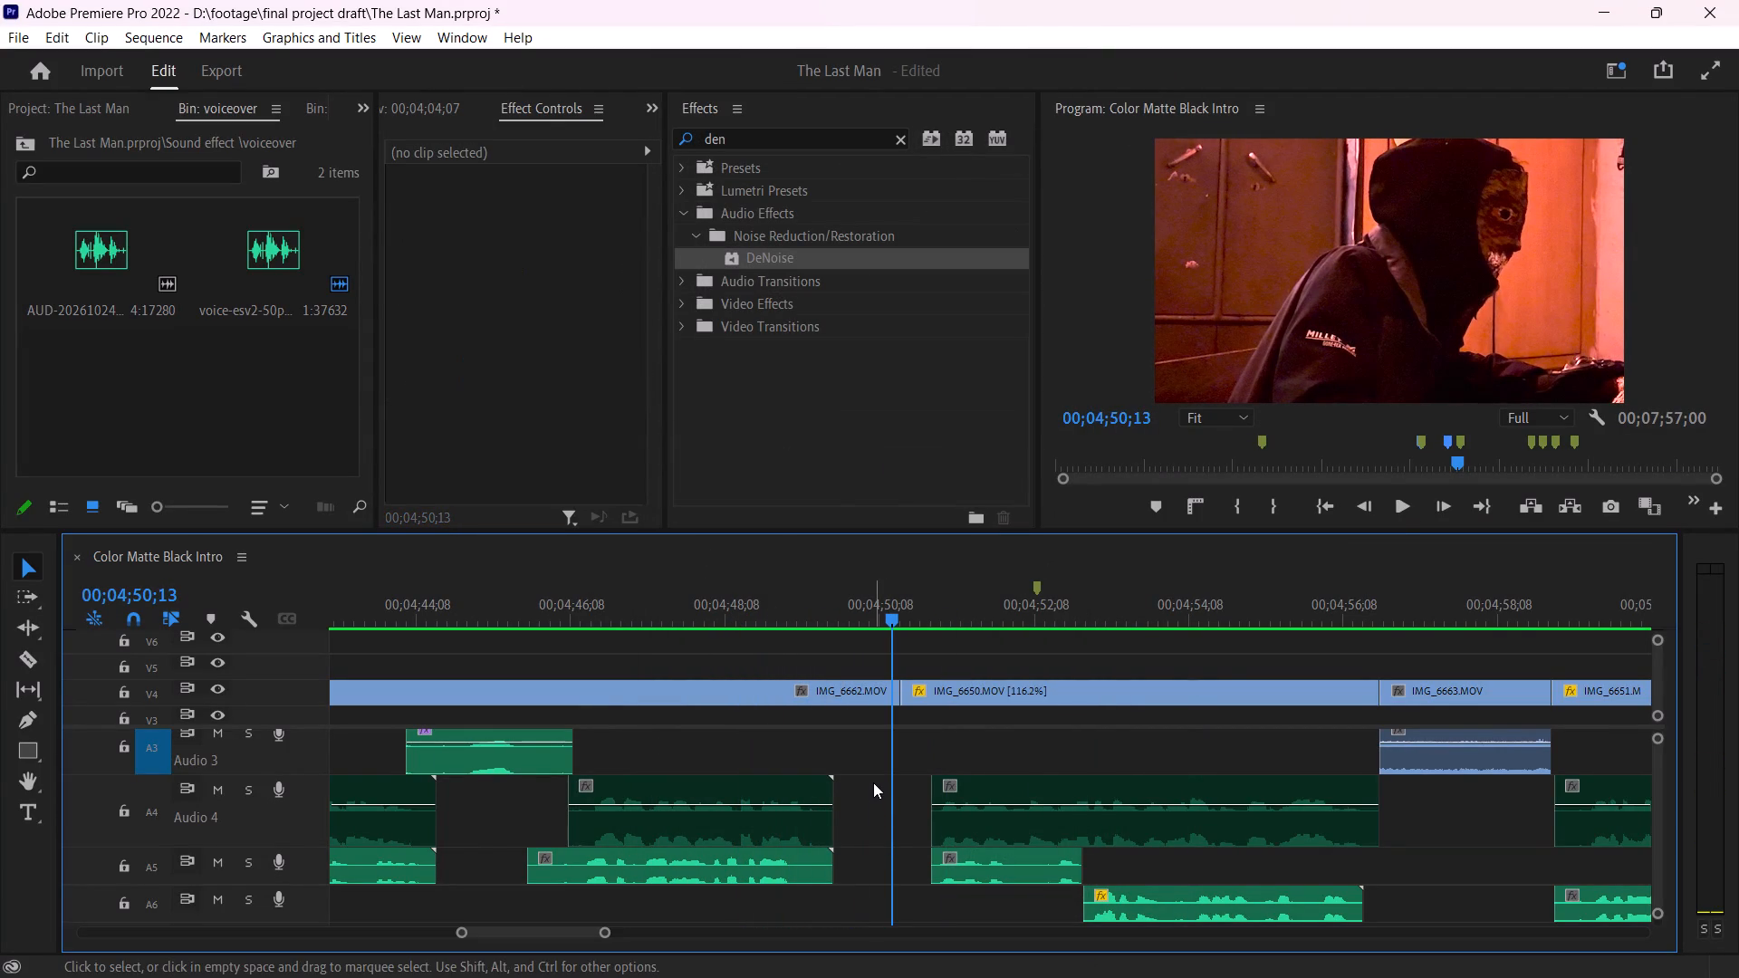
Record a replacement voiceover take on Audio 3 from 00;04;48;15 and stop at about 00;04;51;03.
click(744, 610)
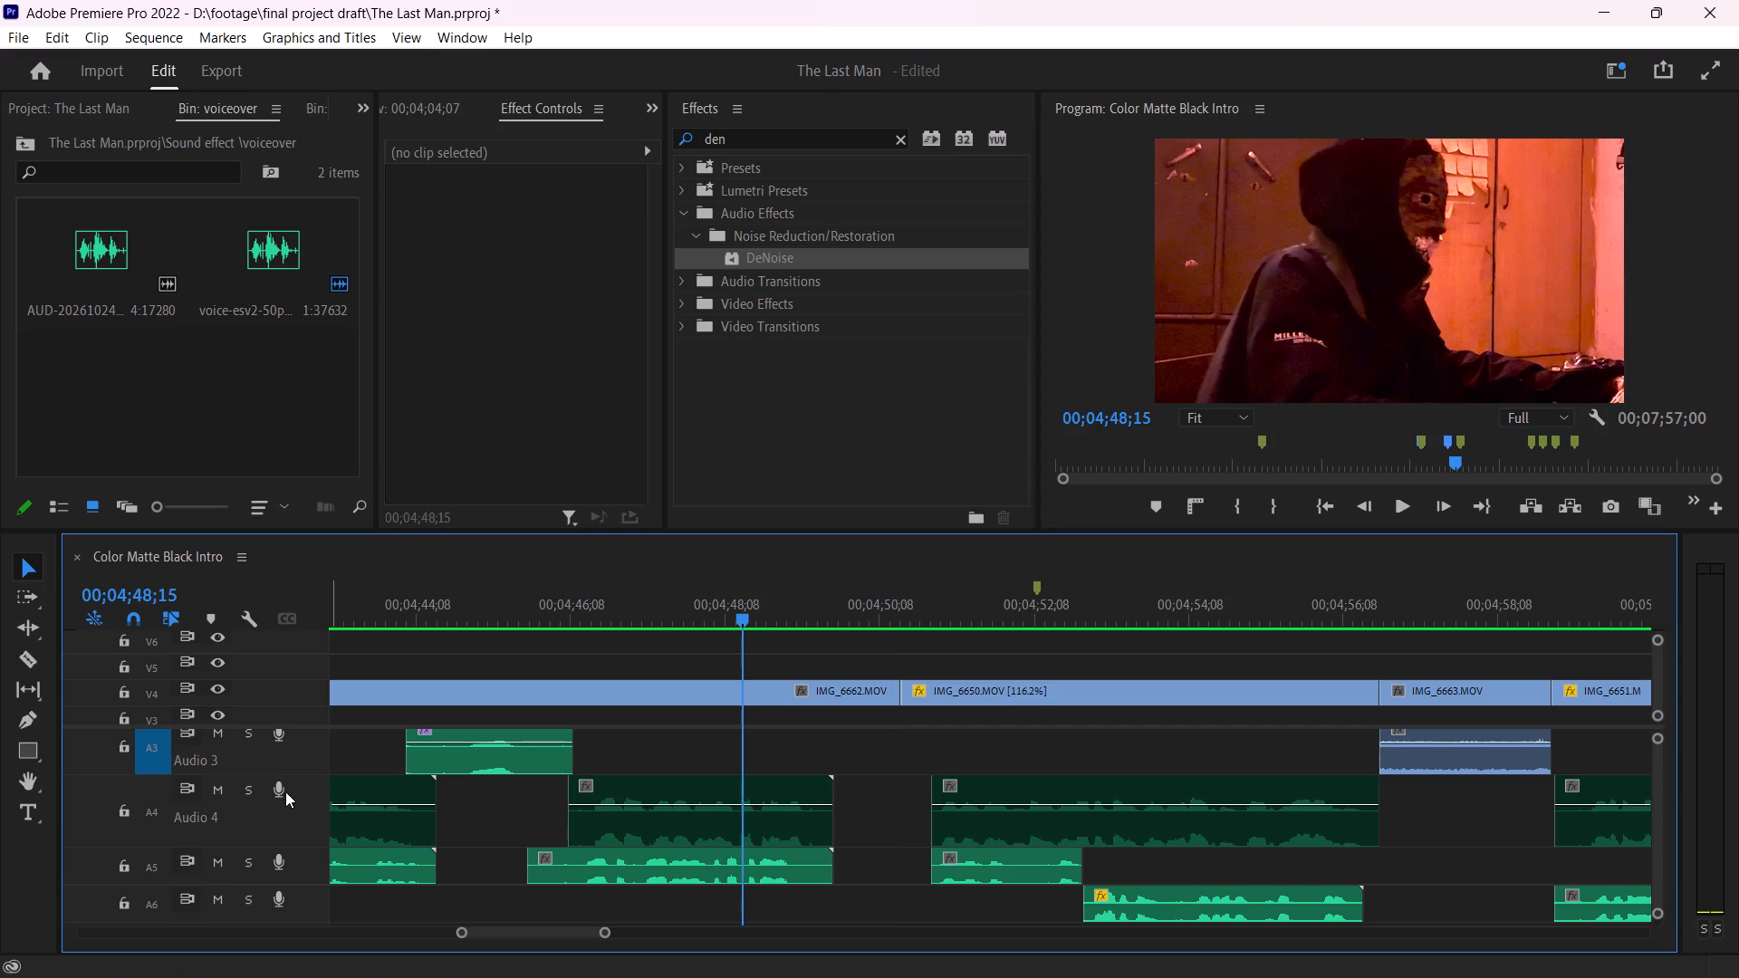
click(276, 737)
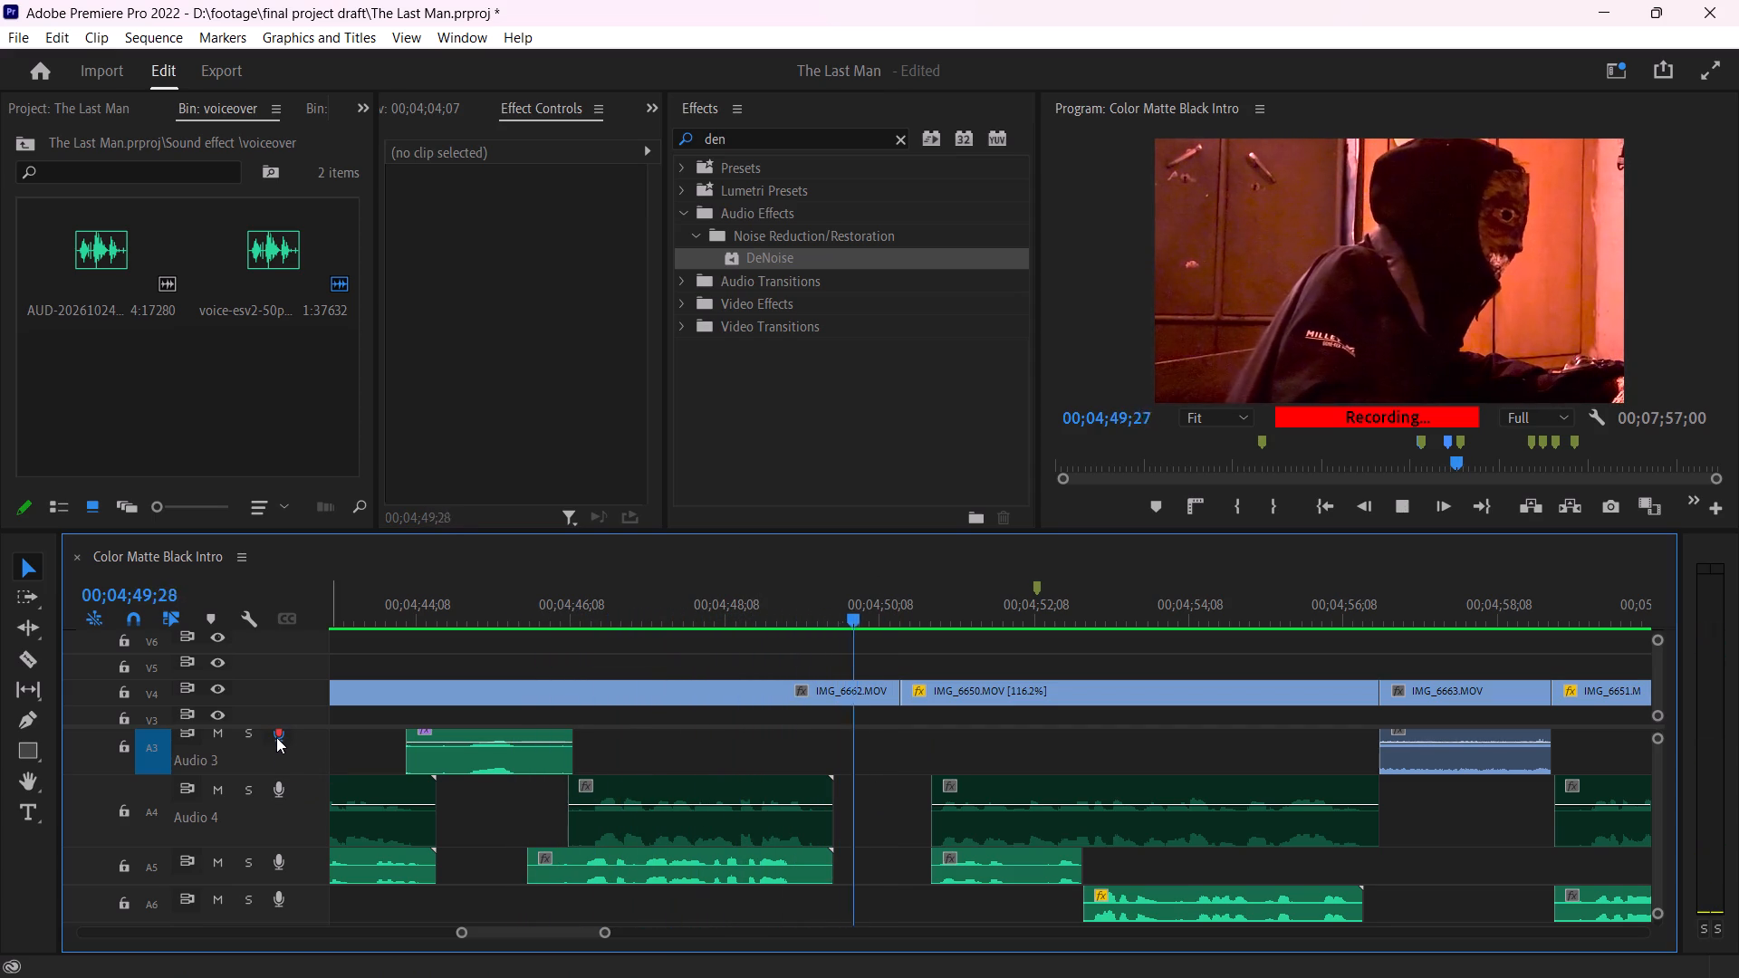
key(space)
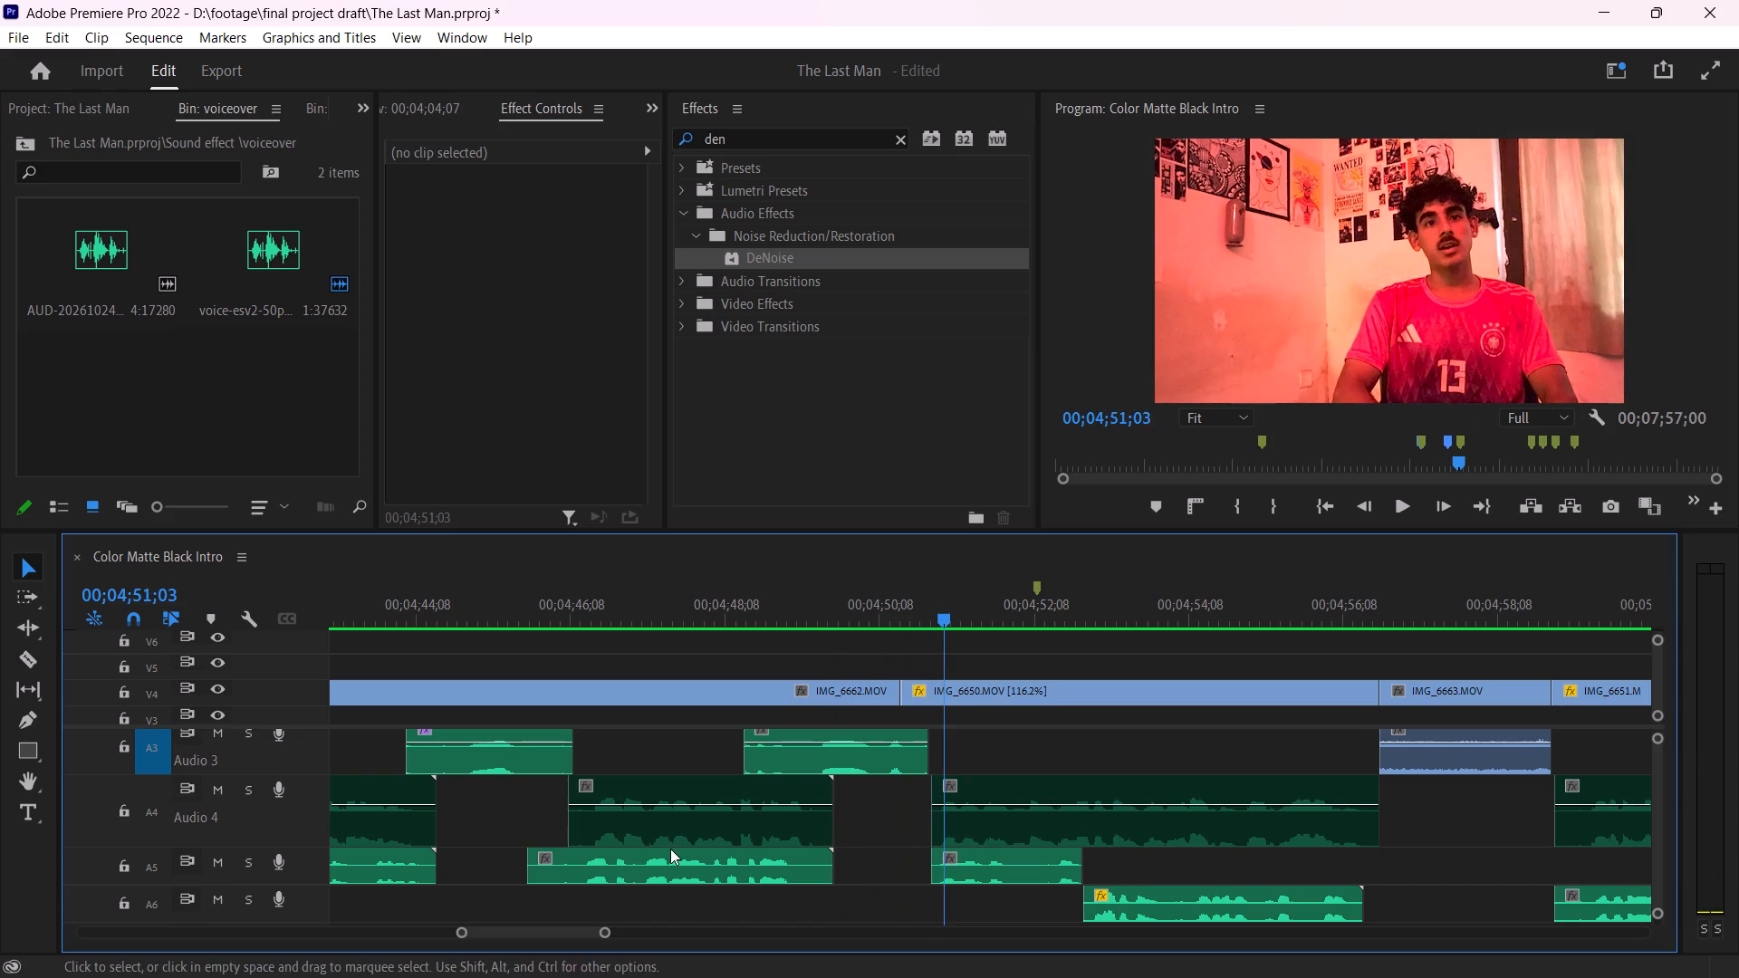
Paste the copied attributes, including the Pitch Shifter, onto the replacement Audio 3 take starting at 00;04;48;15.
click(881, 762)
right_click(881, 762)
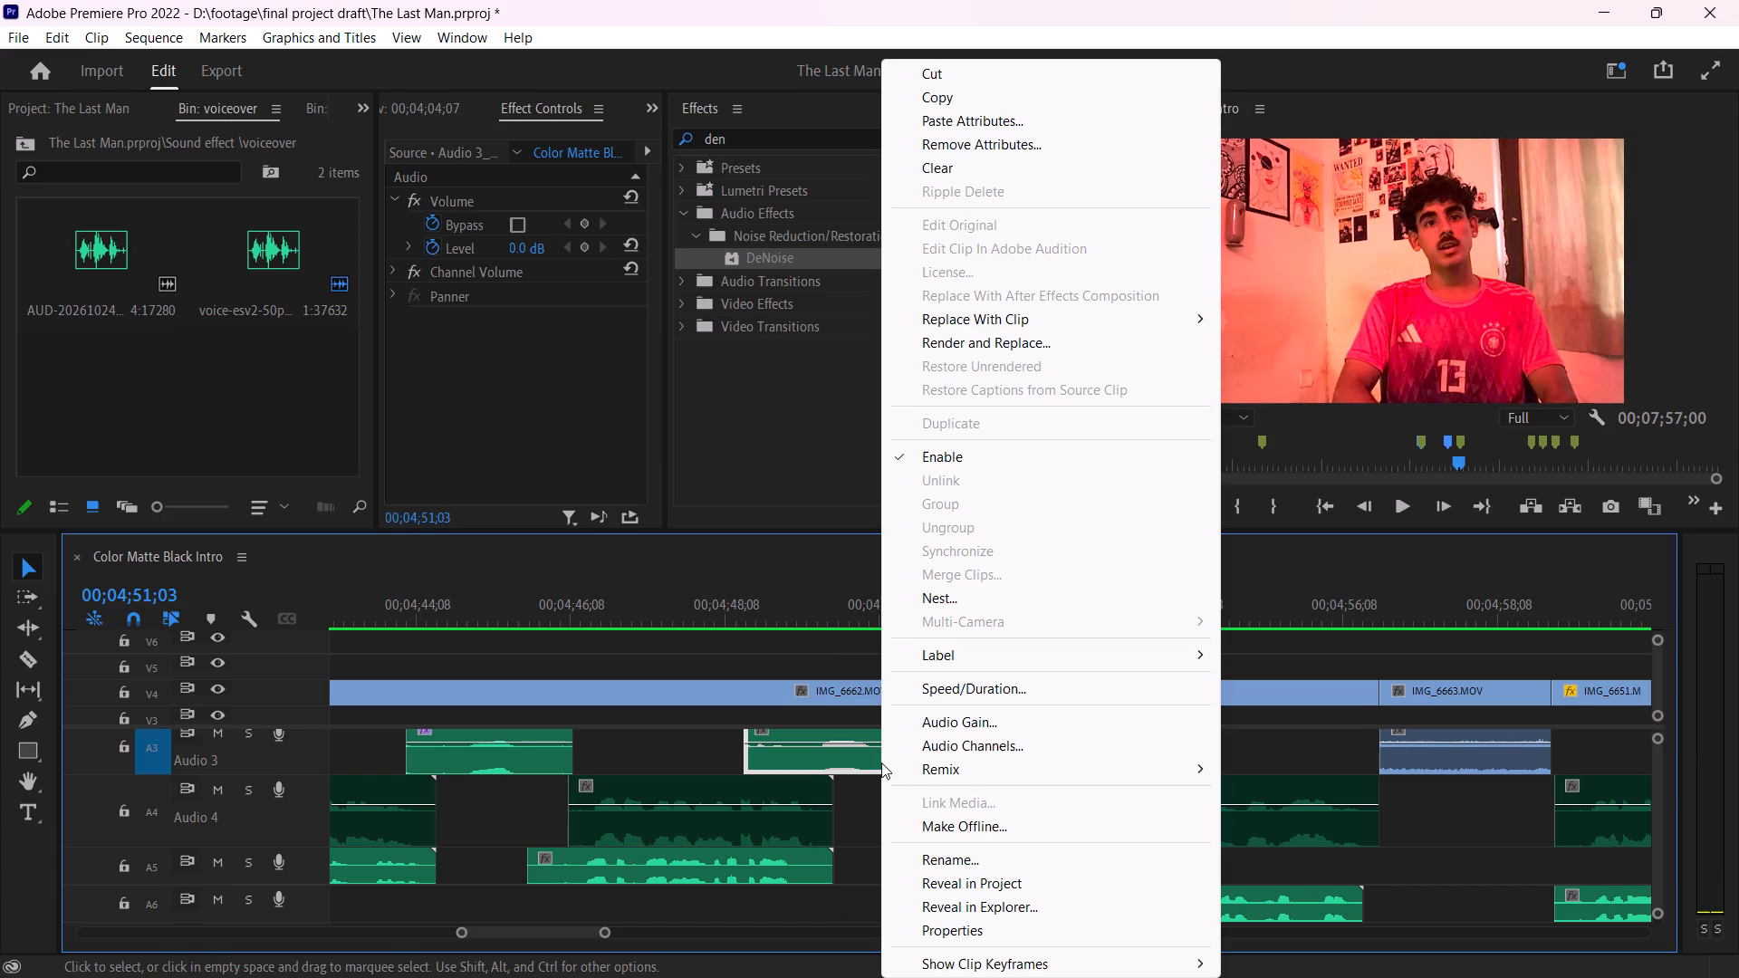
click(977, 113)
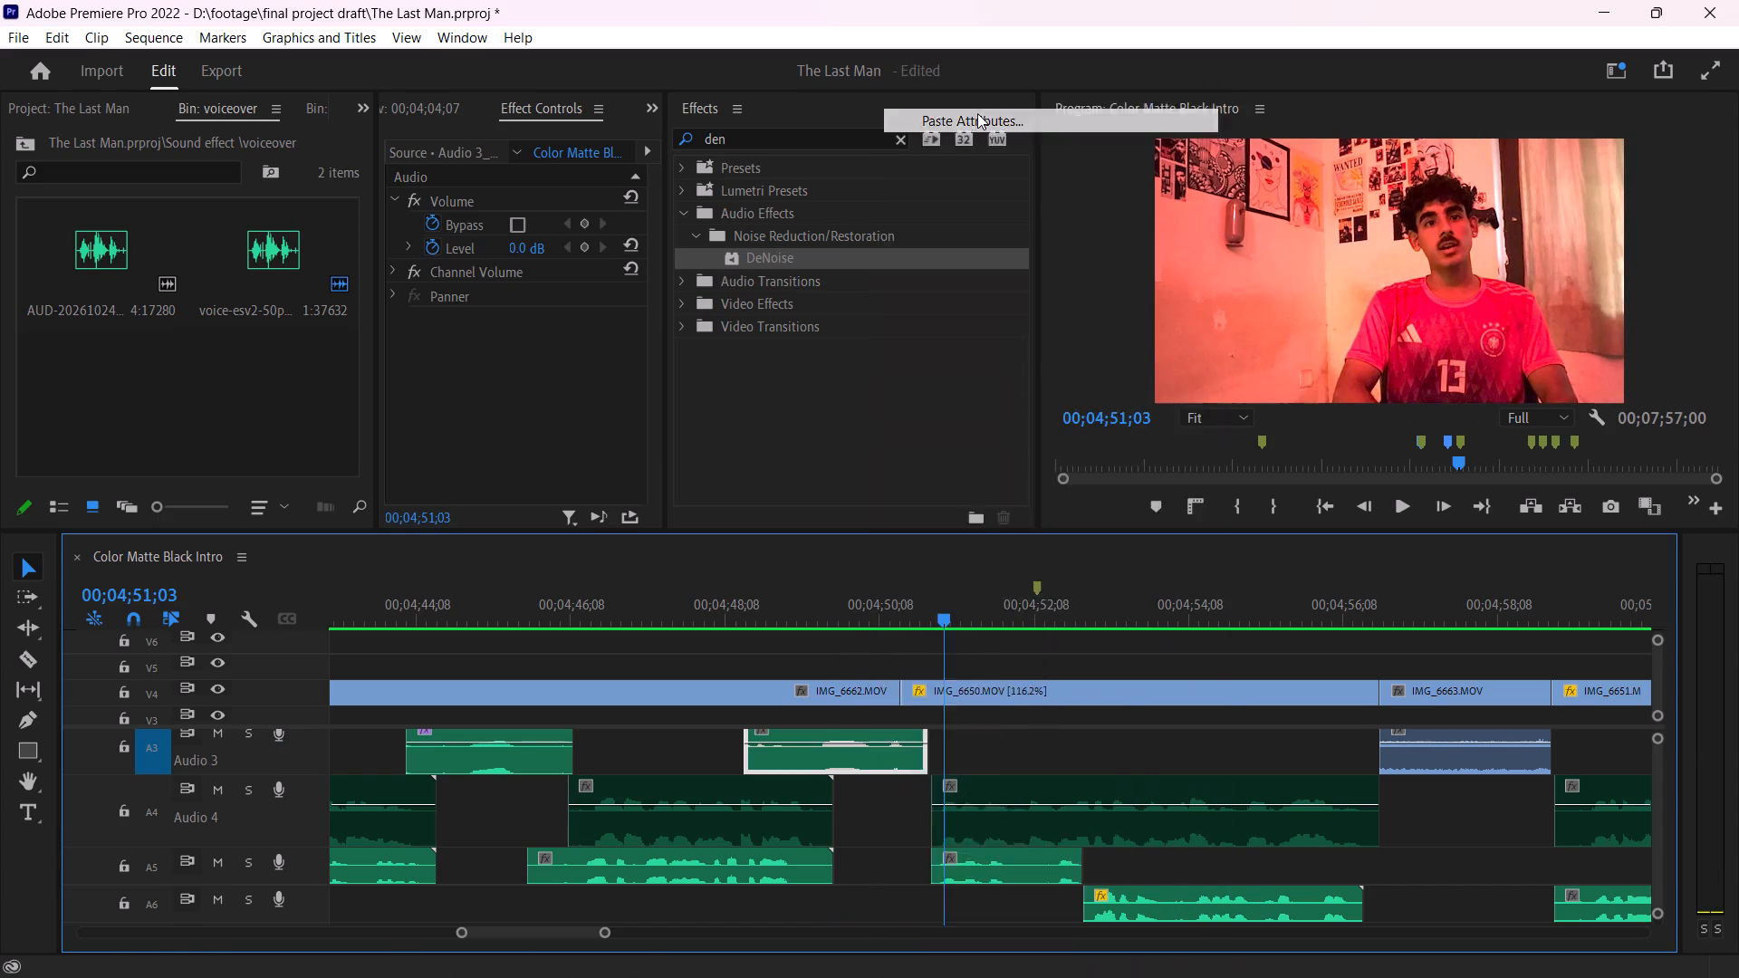
key(Return)
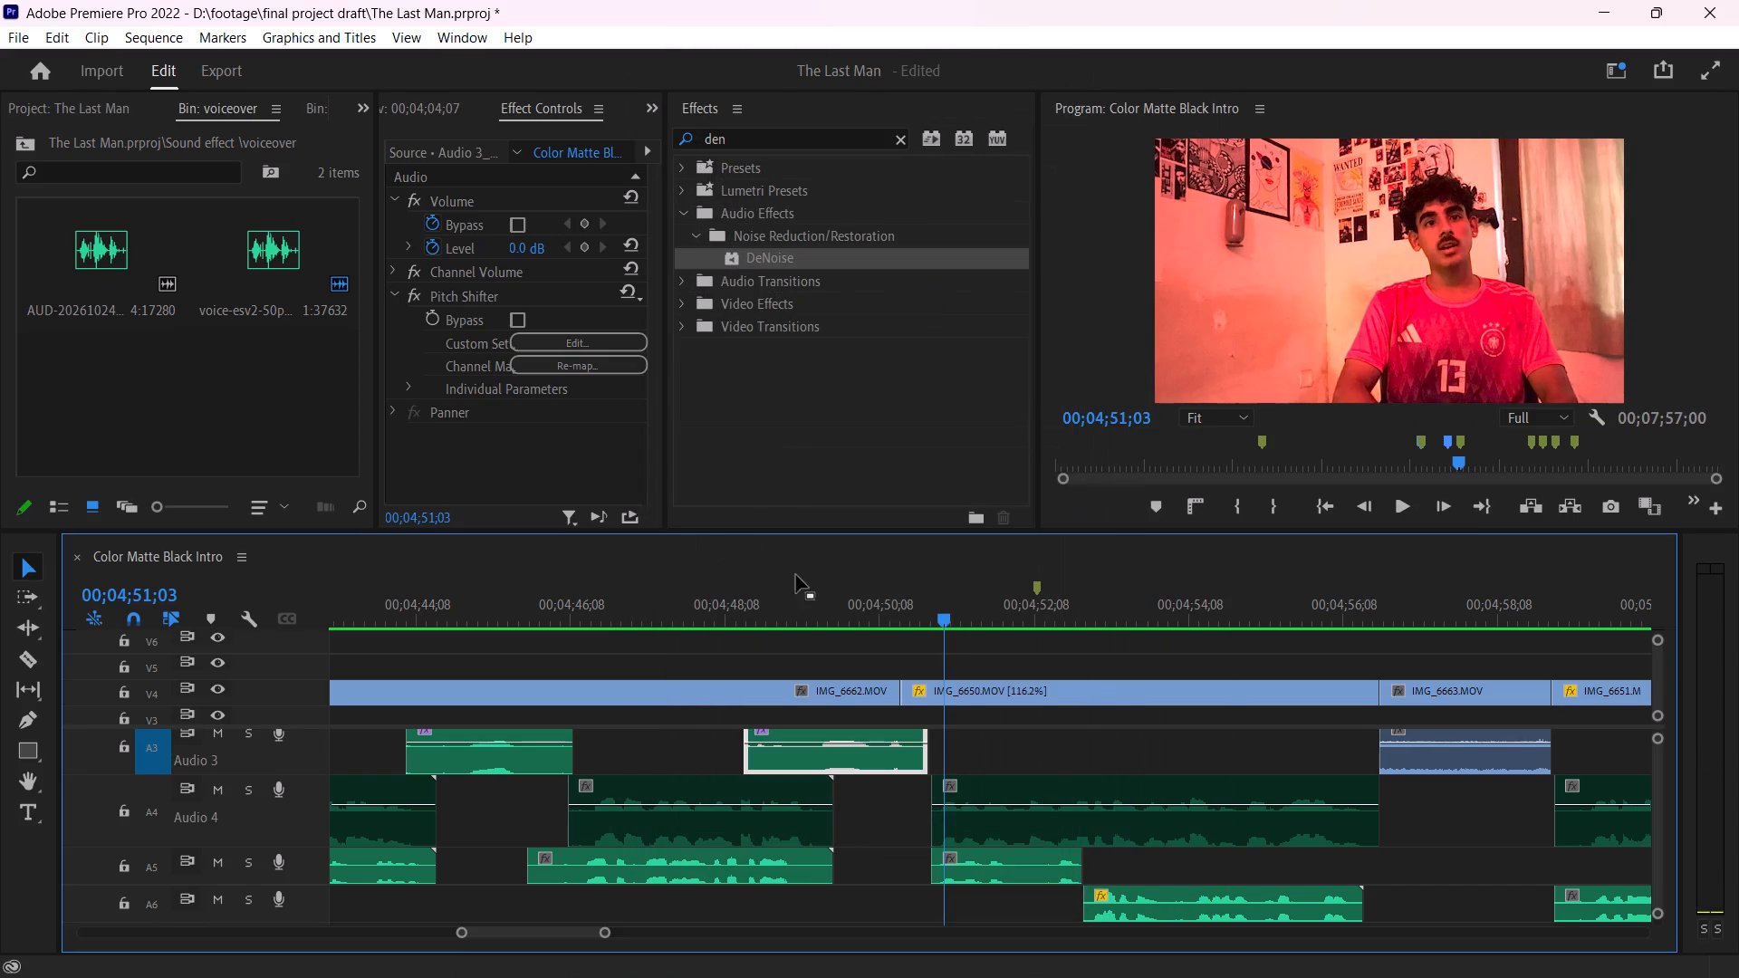
Listen to the replacement take and the following dialogue under IMG_6650.MOV through about 00;04;56;29.
click(745, 610)
key(space)
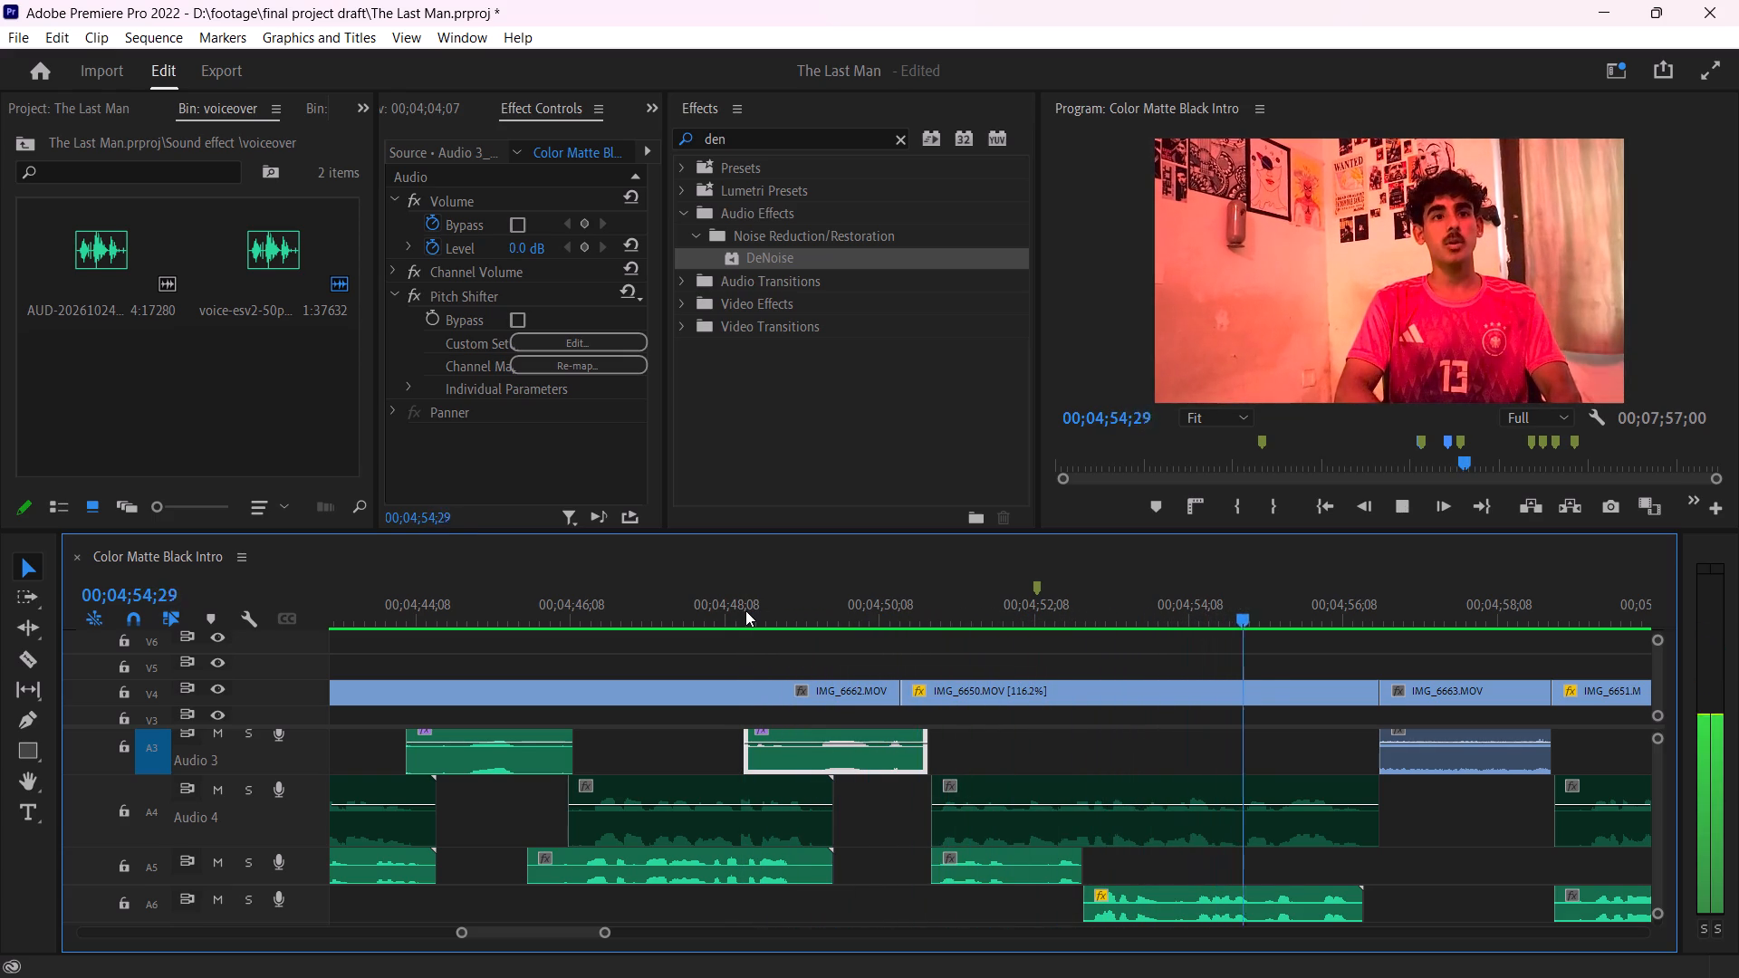
key(space)
key(space)
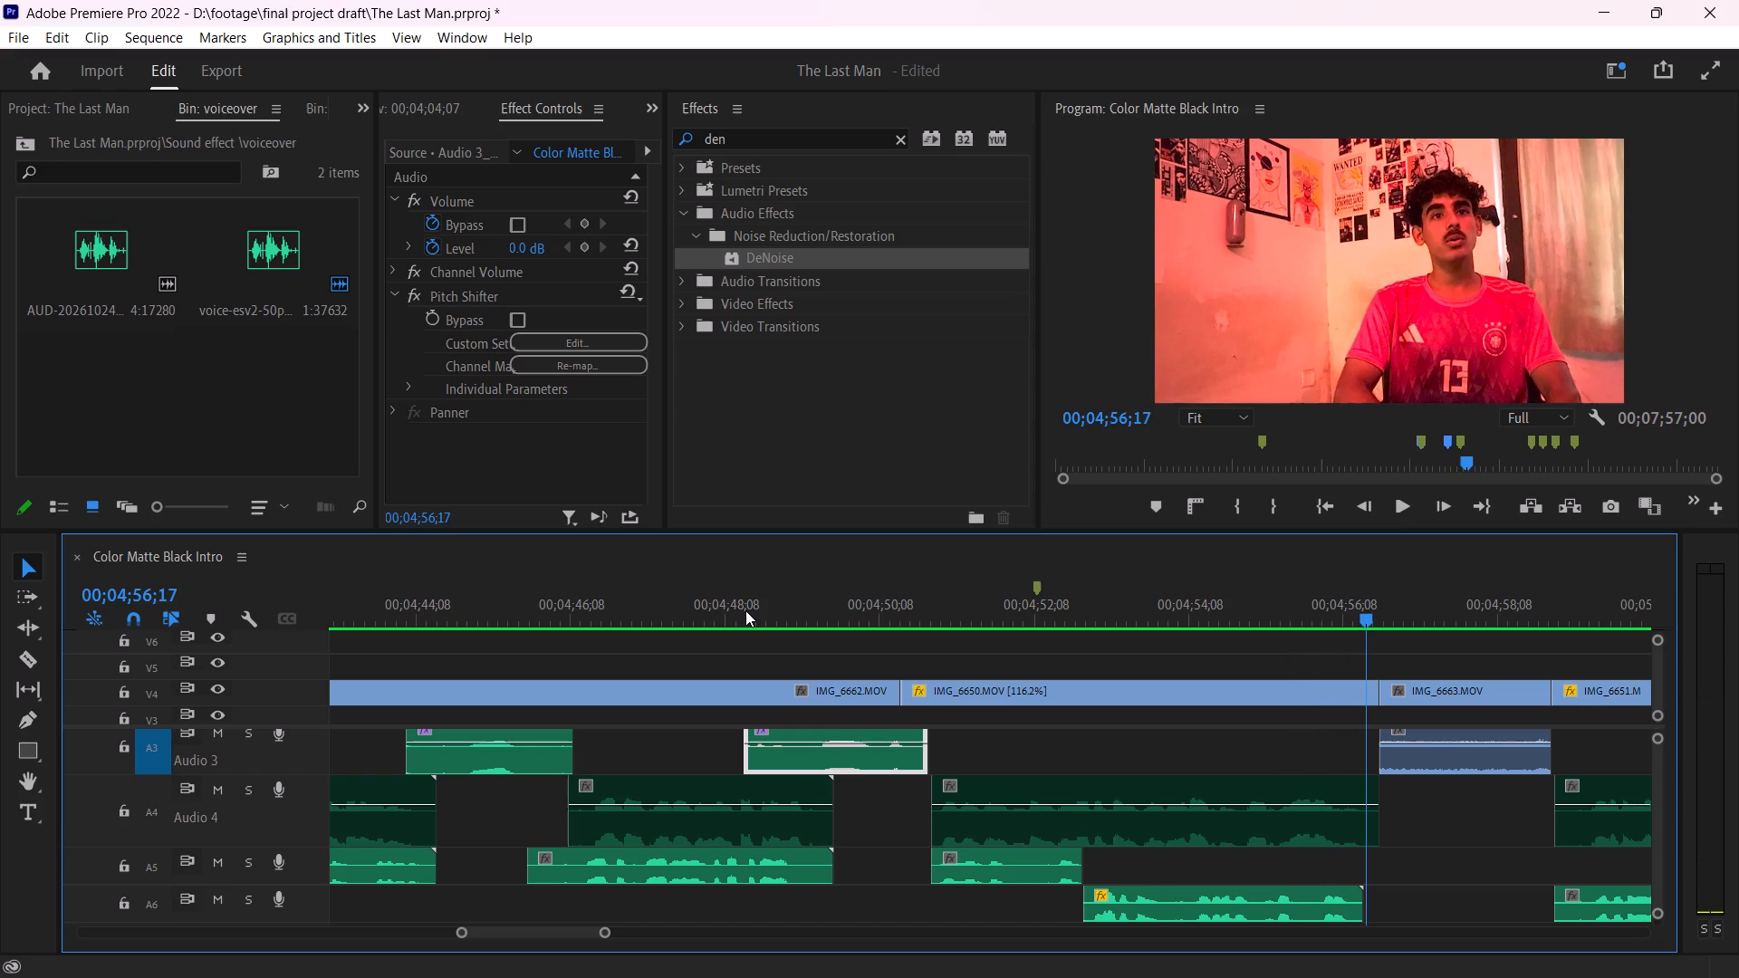
key(space)
Examine the frames around the cut from IMG_6650.MOV to IMG_6663.MOV near 00;04;56;21.
key(Left)
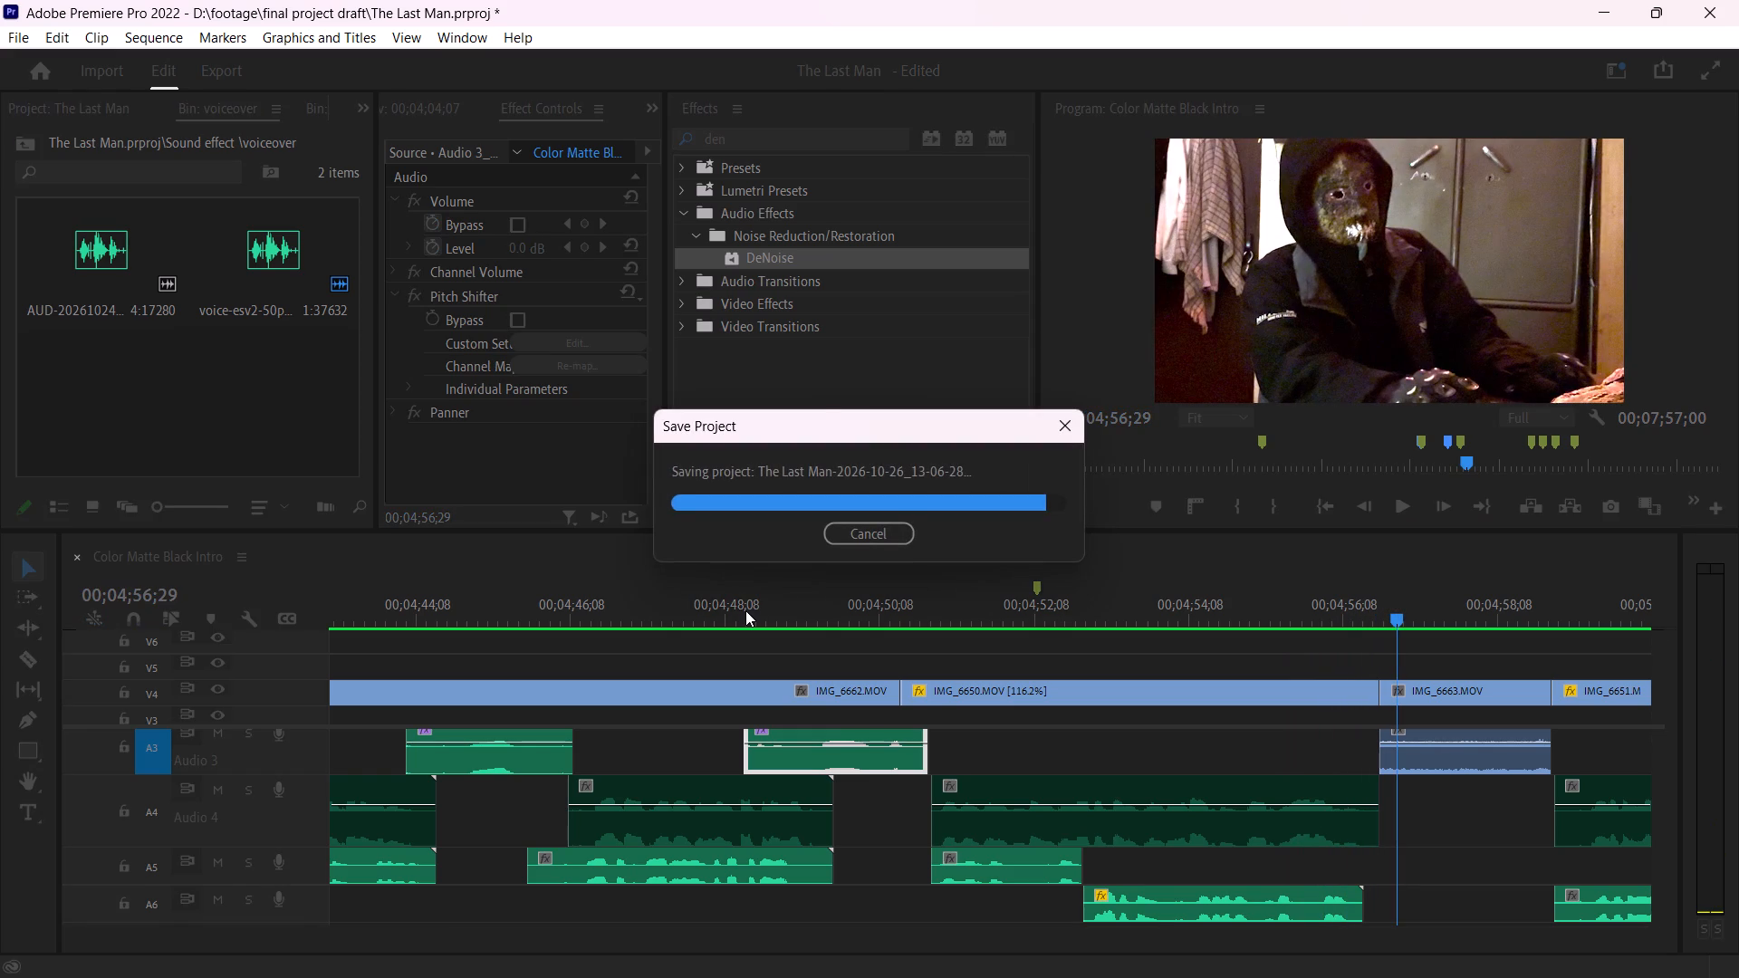
key(Left)
key(Left)
key(Left)
key(Left)
key(Left)
key(Left)
key(Left)
key(Left)
key(Left)
key(Left)
key(Left)
key(Left)
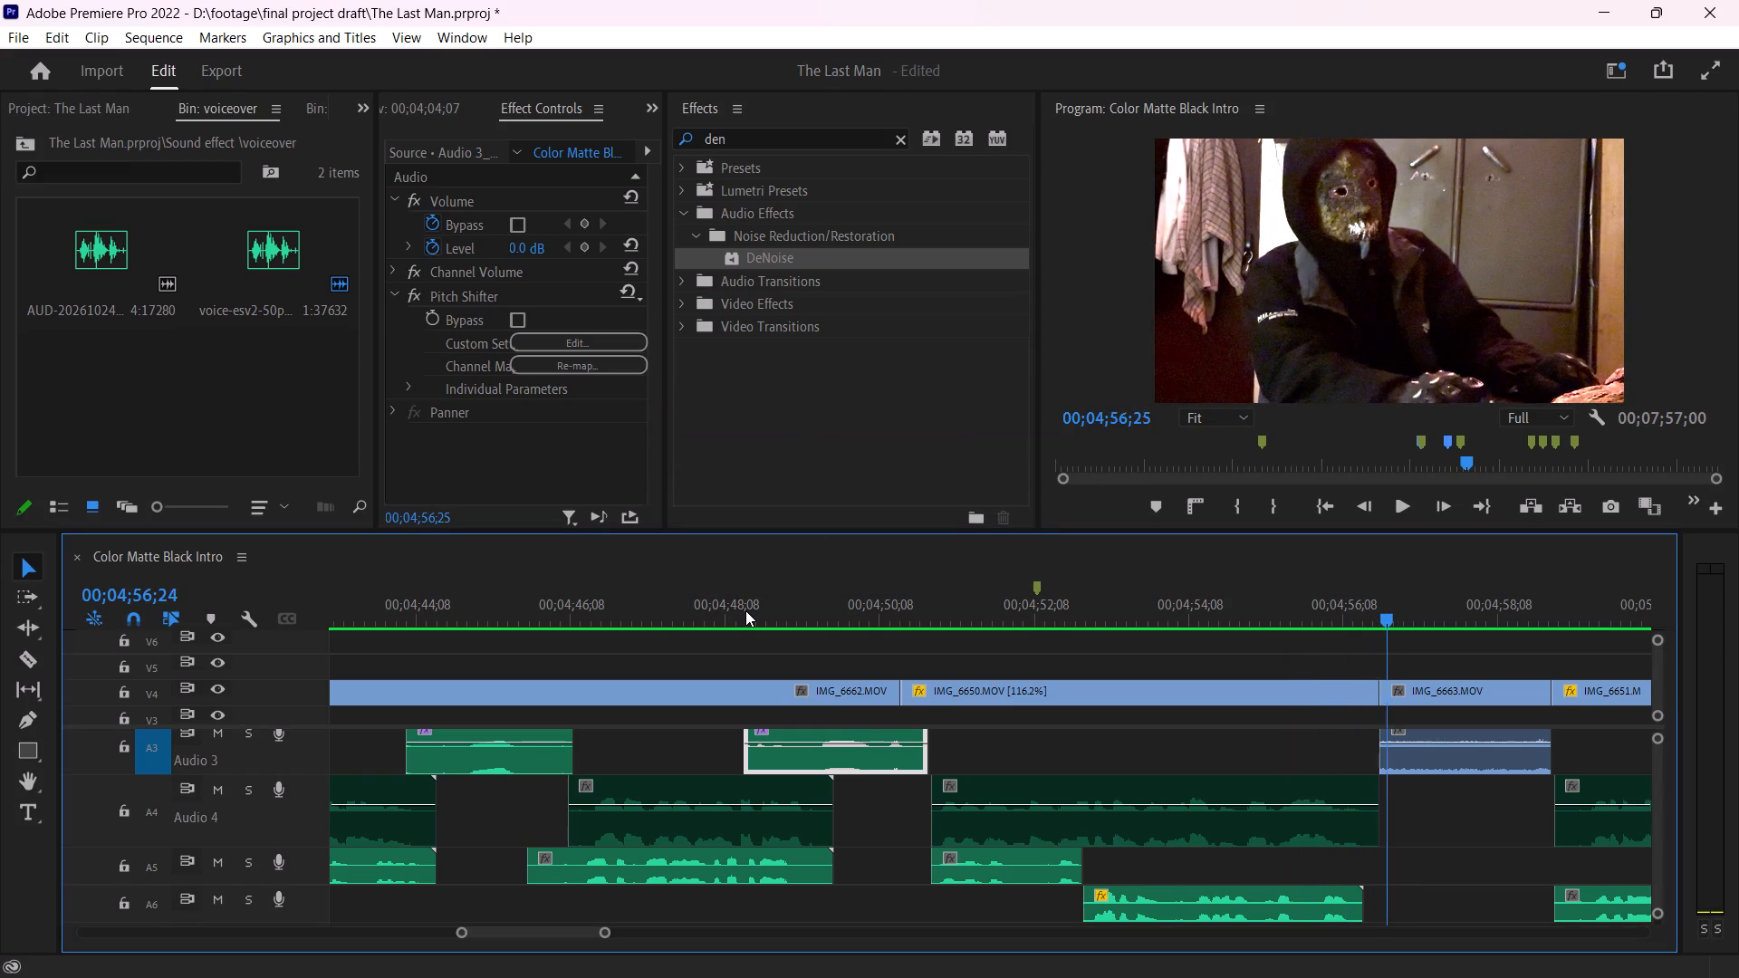
key(Right)
key(Right)
key(Right)
key(Right)
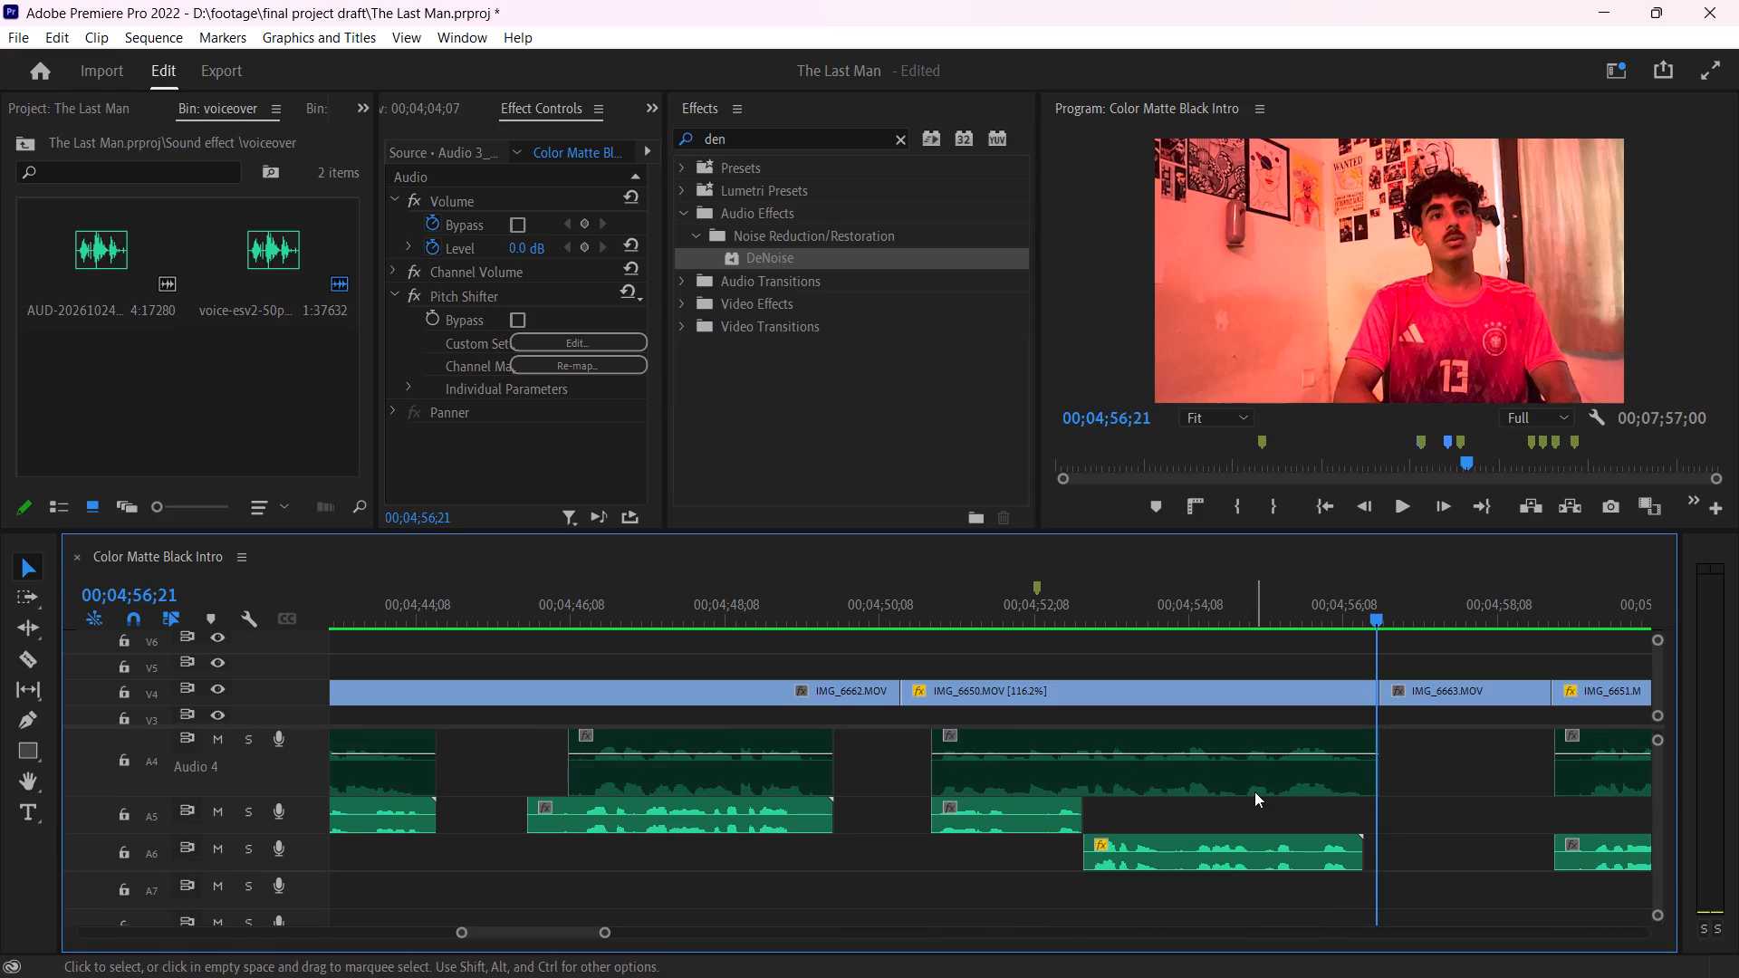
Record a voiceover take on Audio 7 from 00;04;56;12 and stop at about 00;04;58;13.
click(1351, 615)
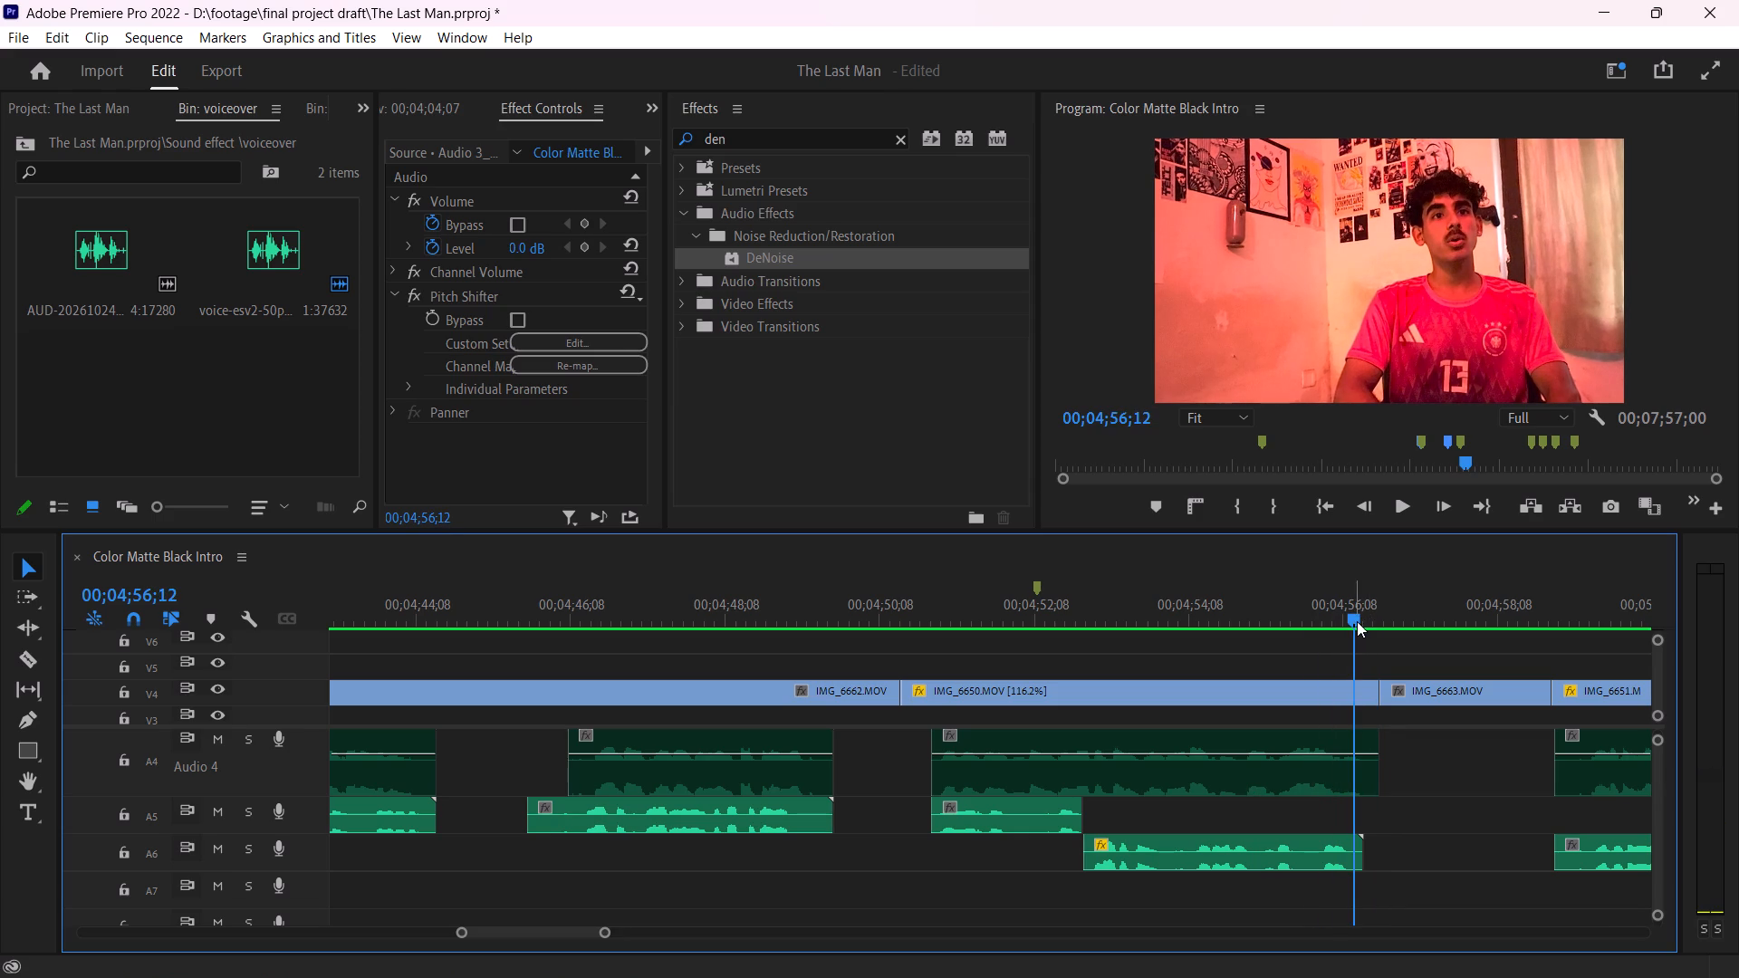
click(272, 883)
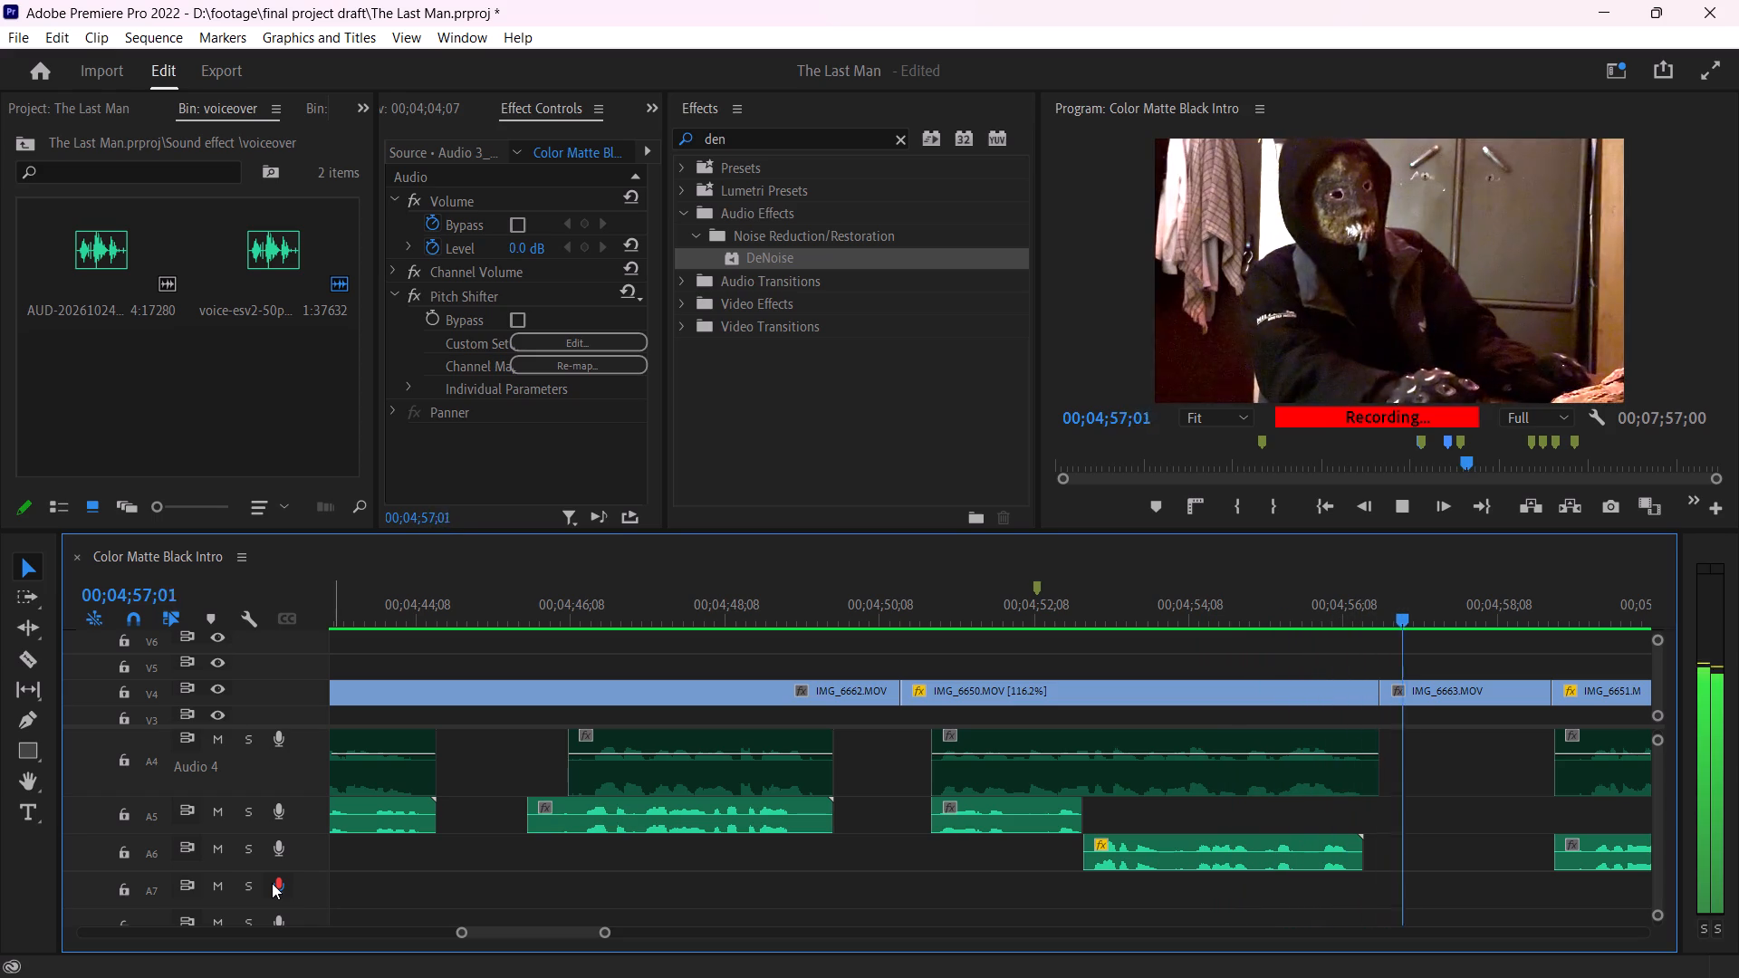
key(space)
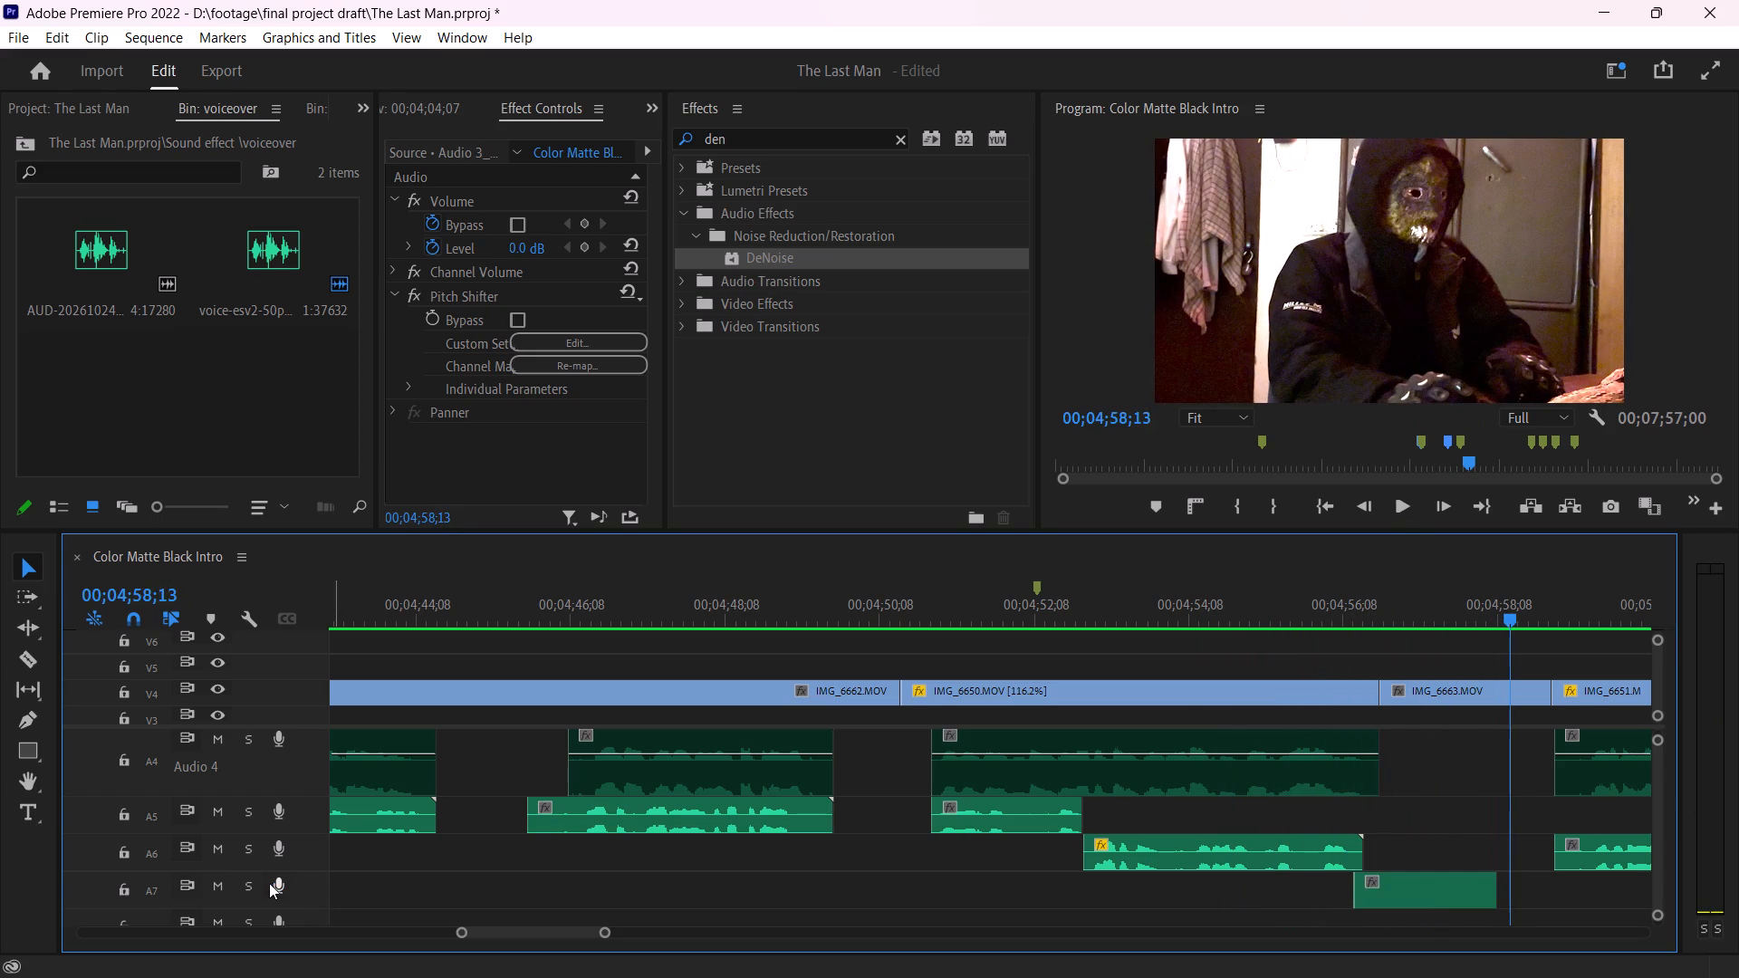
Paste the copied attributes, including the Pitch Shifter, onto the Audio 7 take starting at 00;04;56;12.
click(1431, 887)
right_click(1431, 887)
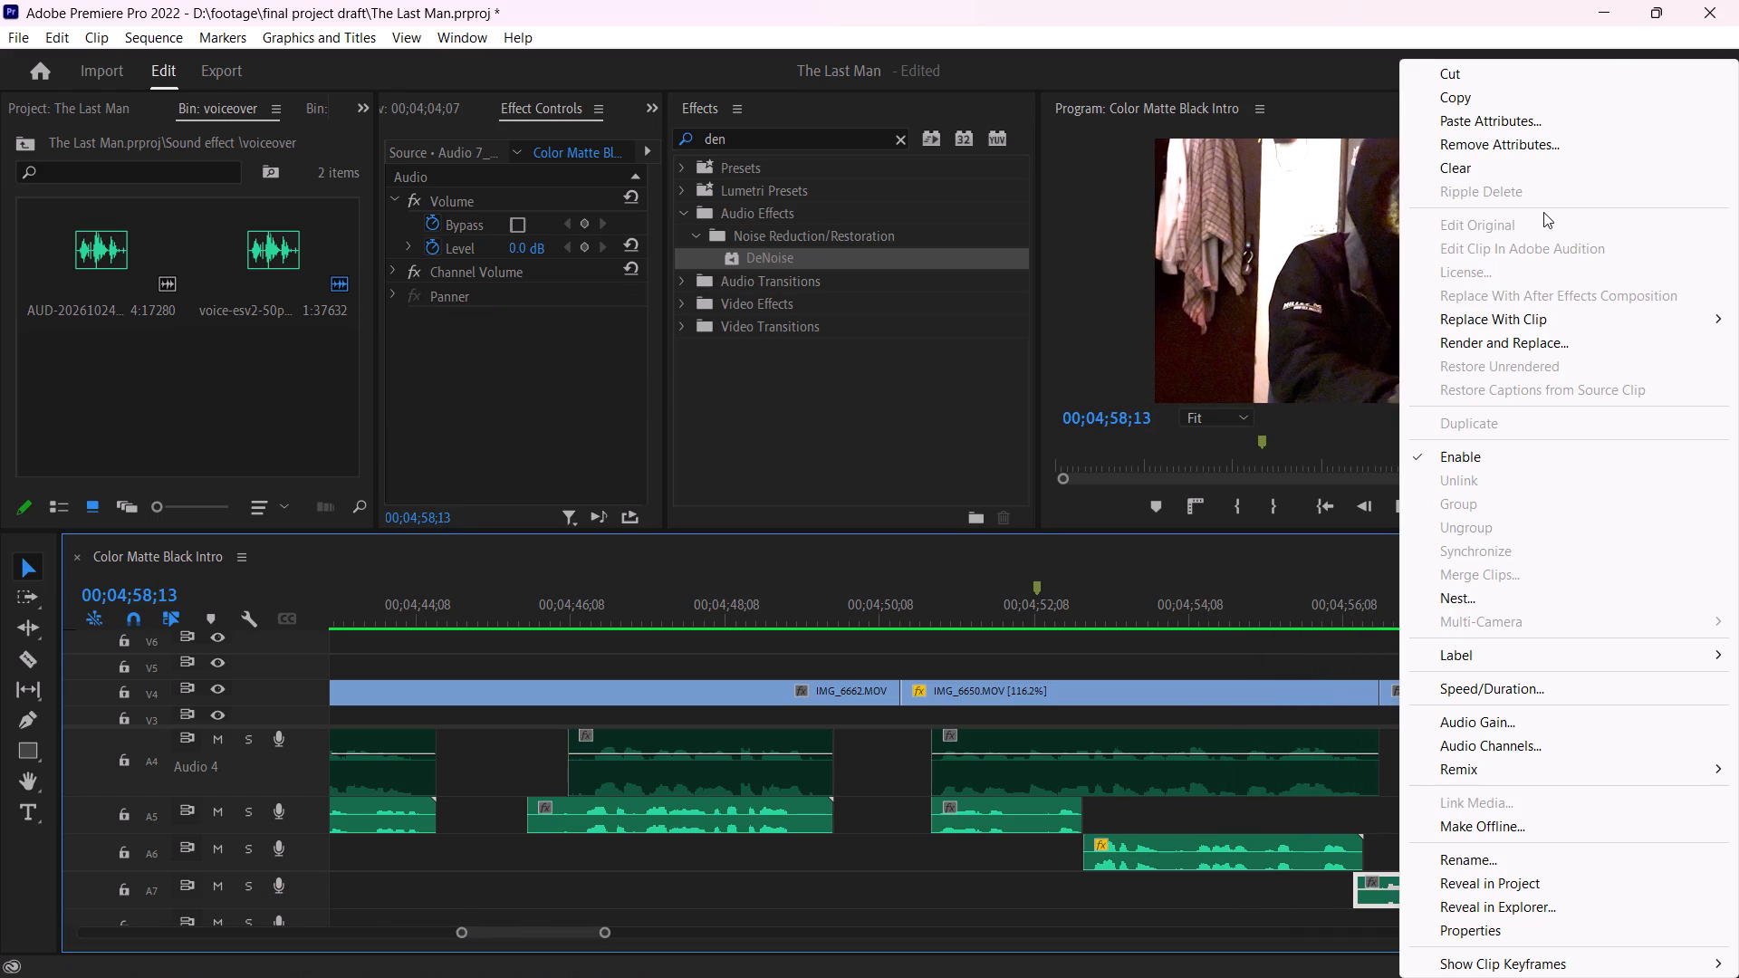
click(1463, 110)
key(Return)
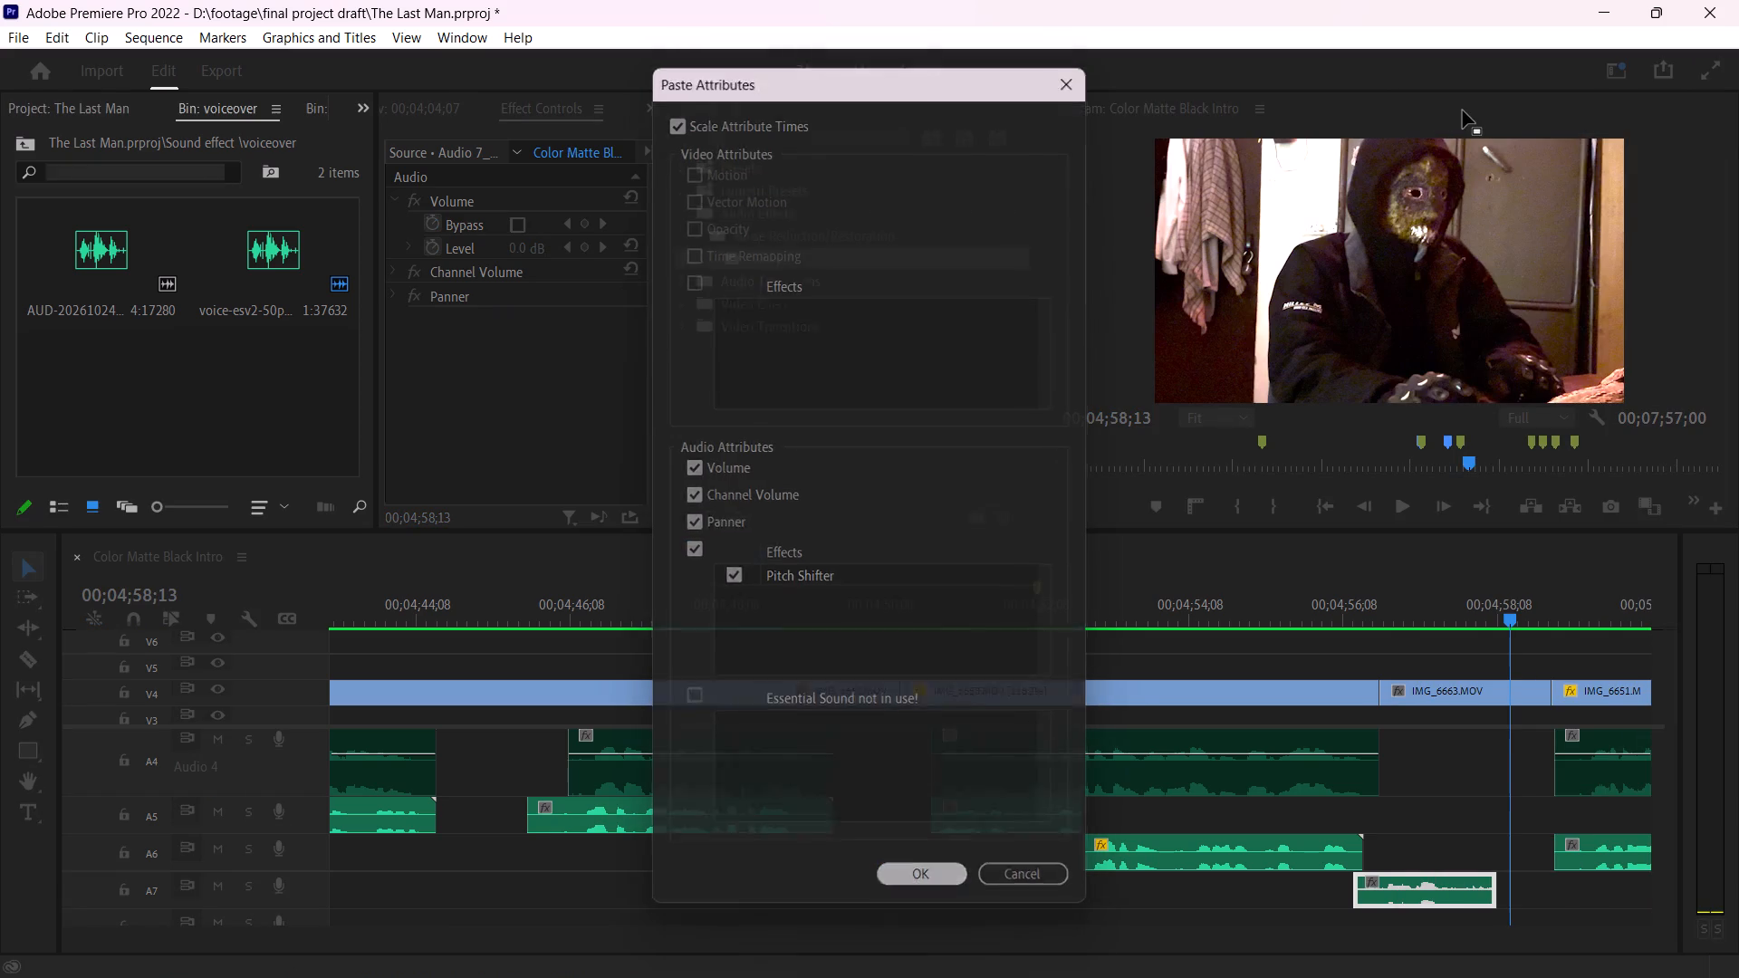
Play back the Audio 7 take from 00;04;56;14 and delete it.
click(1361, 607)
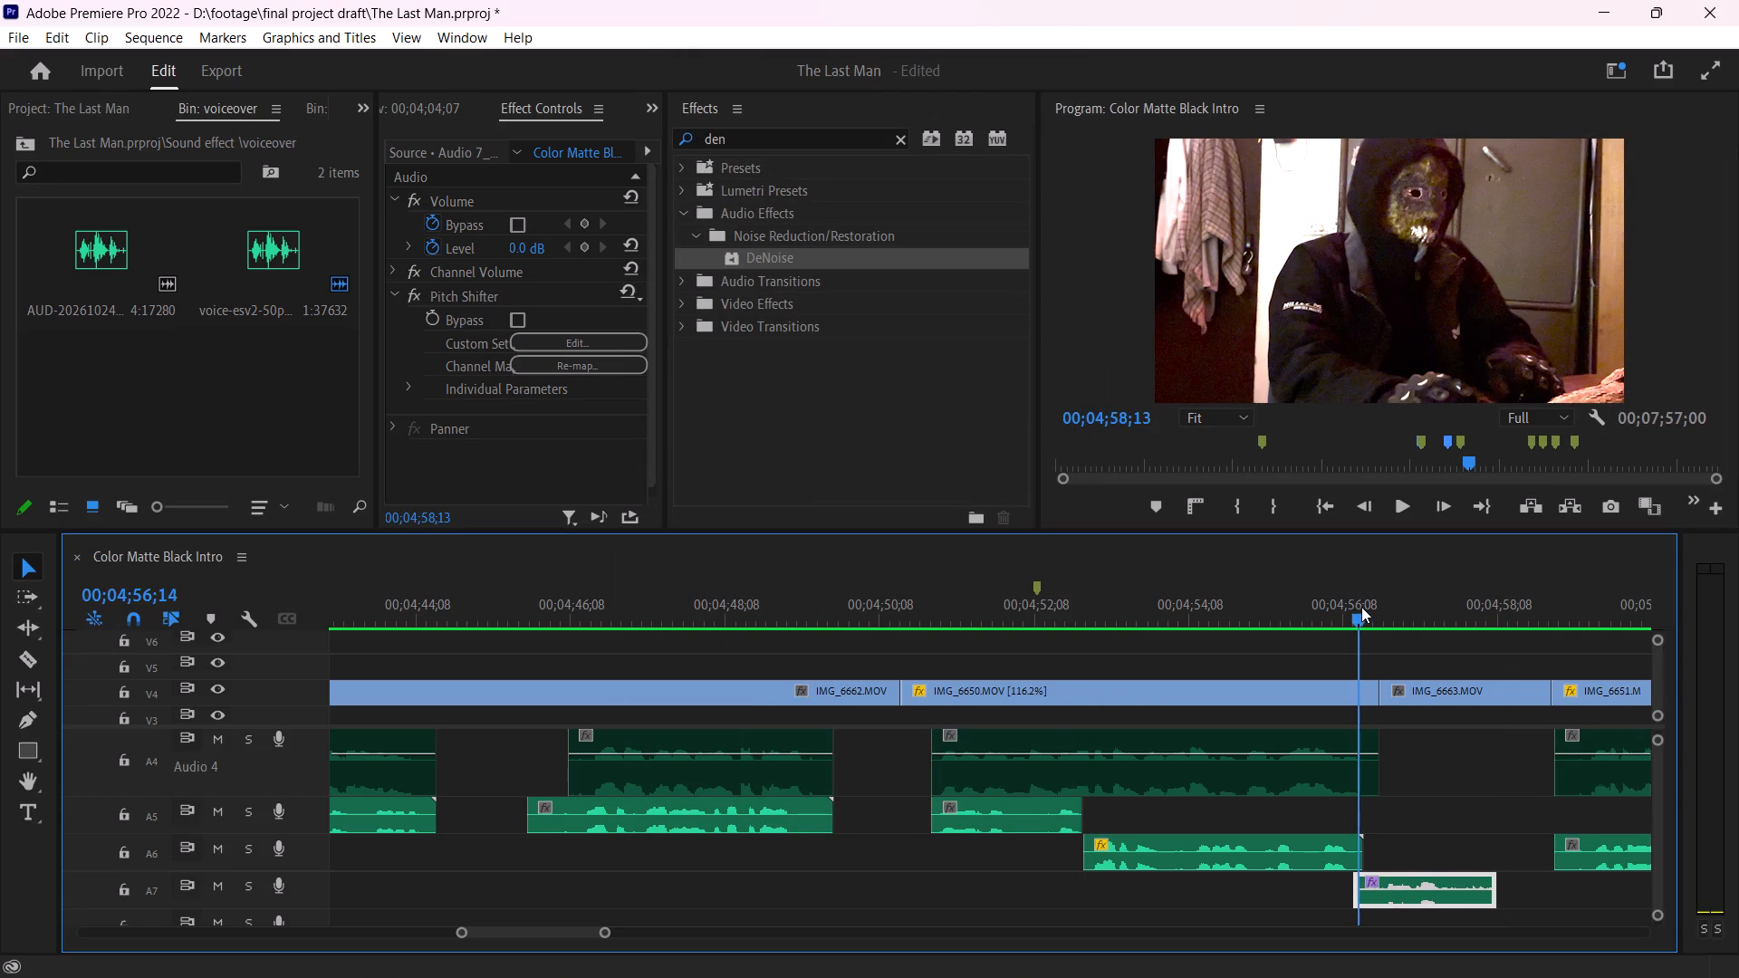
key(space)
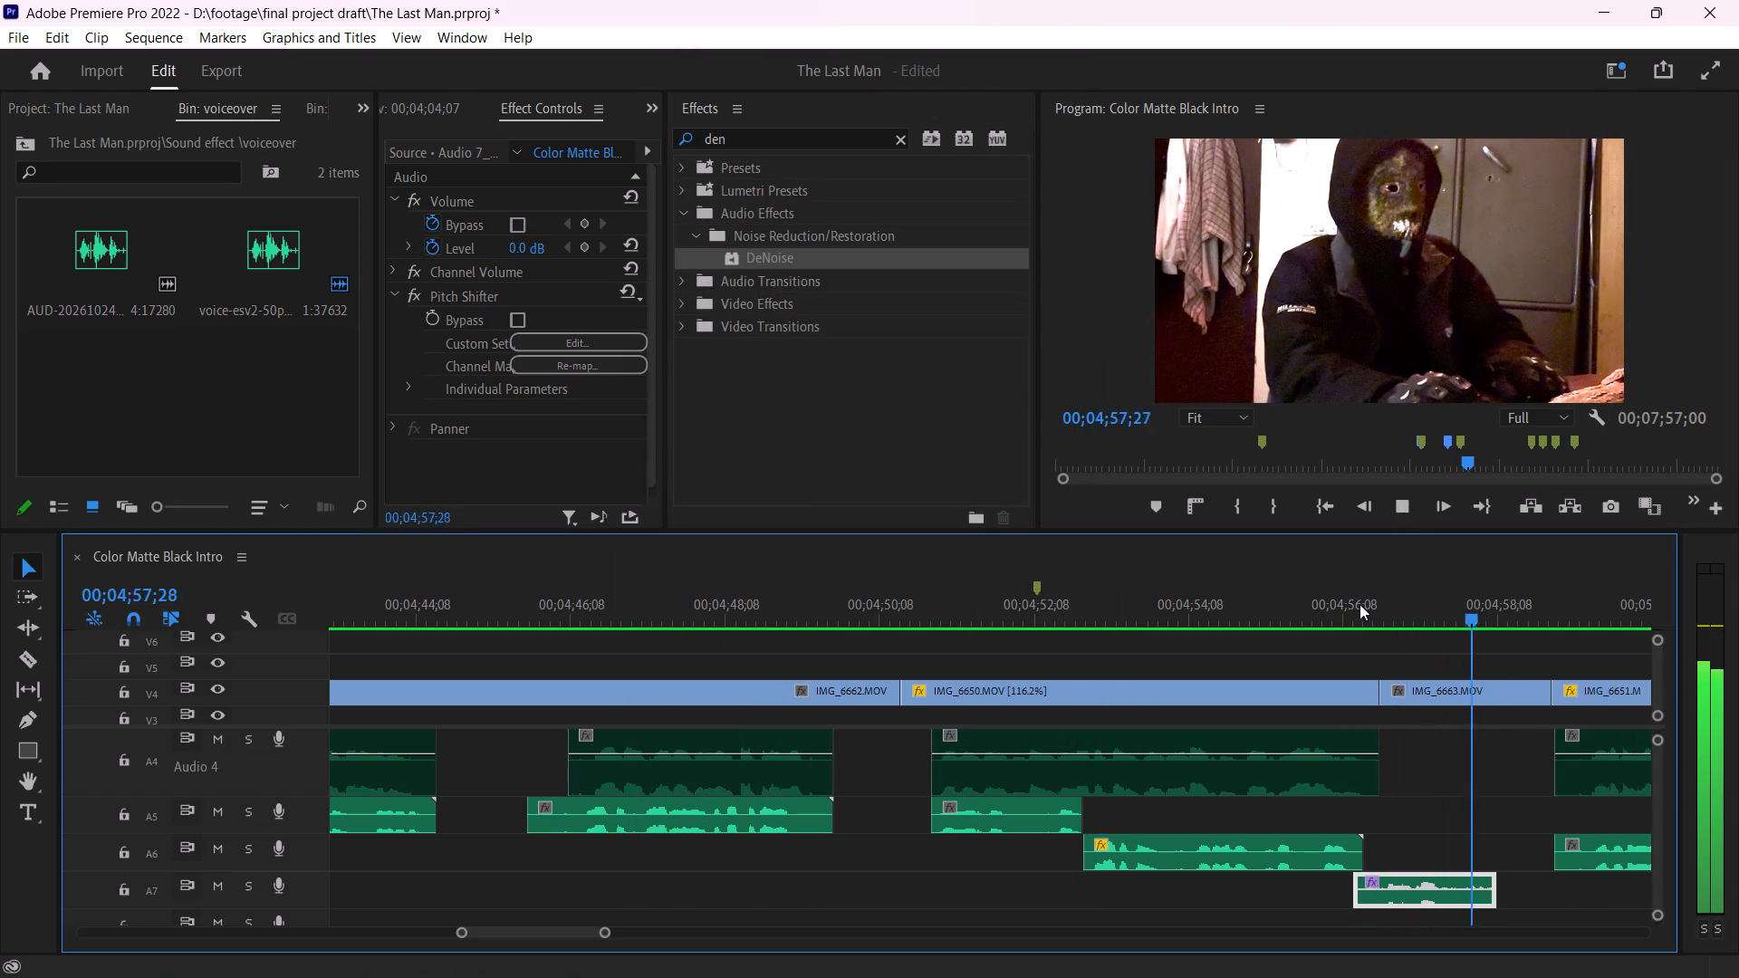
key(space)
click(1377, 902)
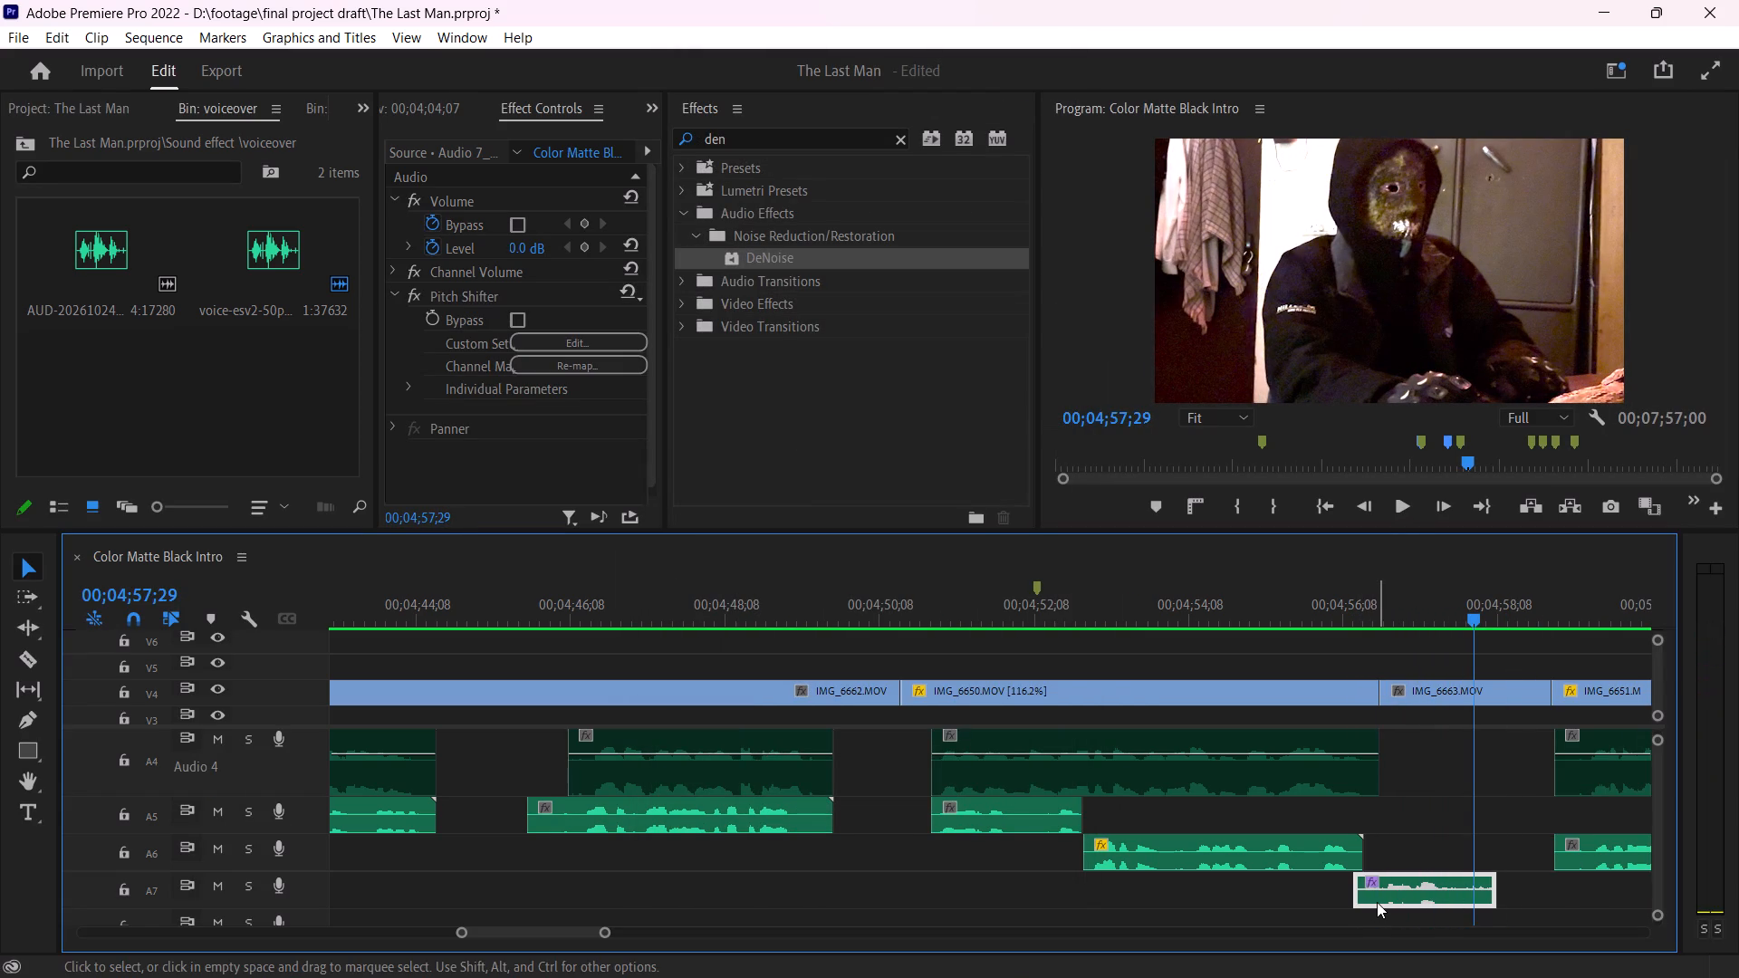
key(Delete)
Listen to the dialogue under IMG_6651.MOV through 00;05;00;15.
key(space)
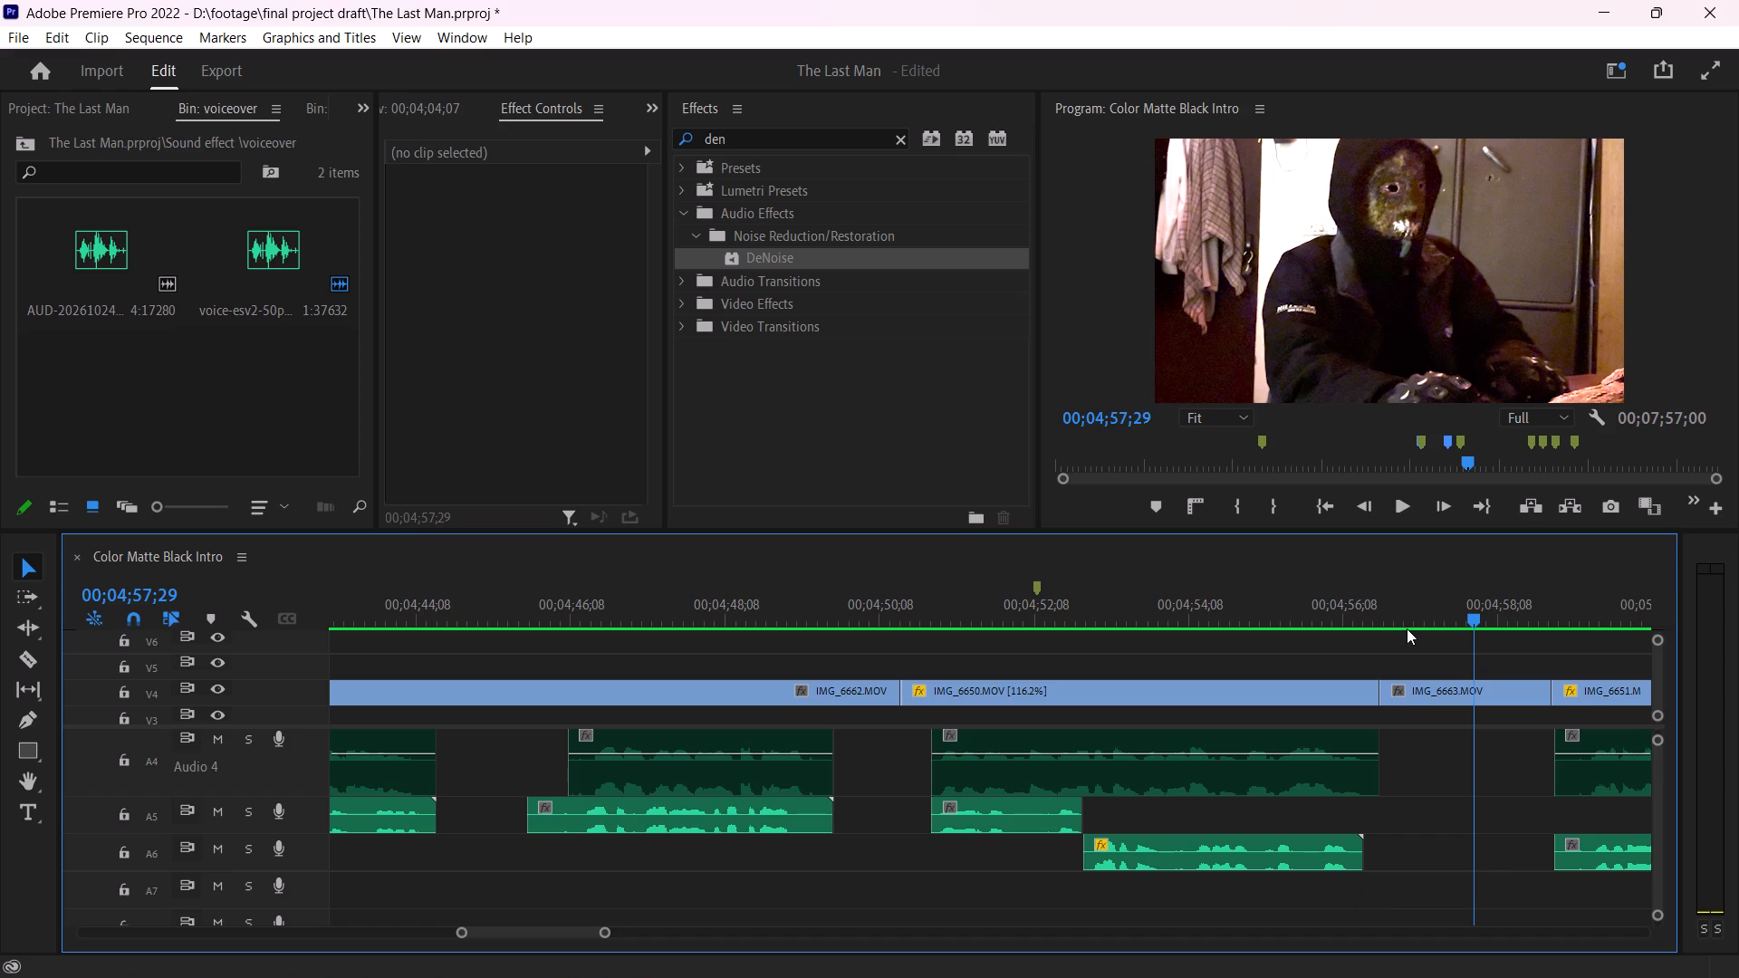
key(space)
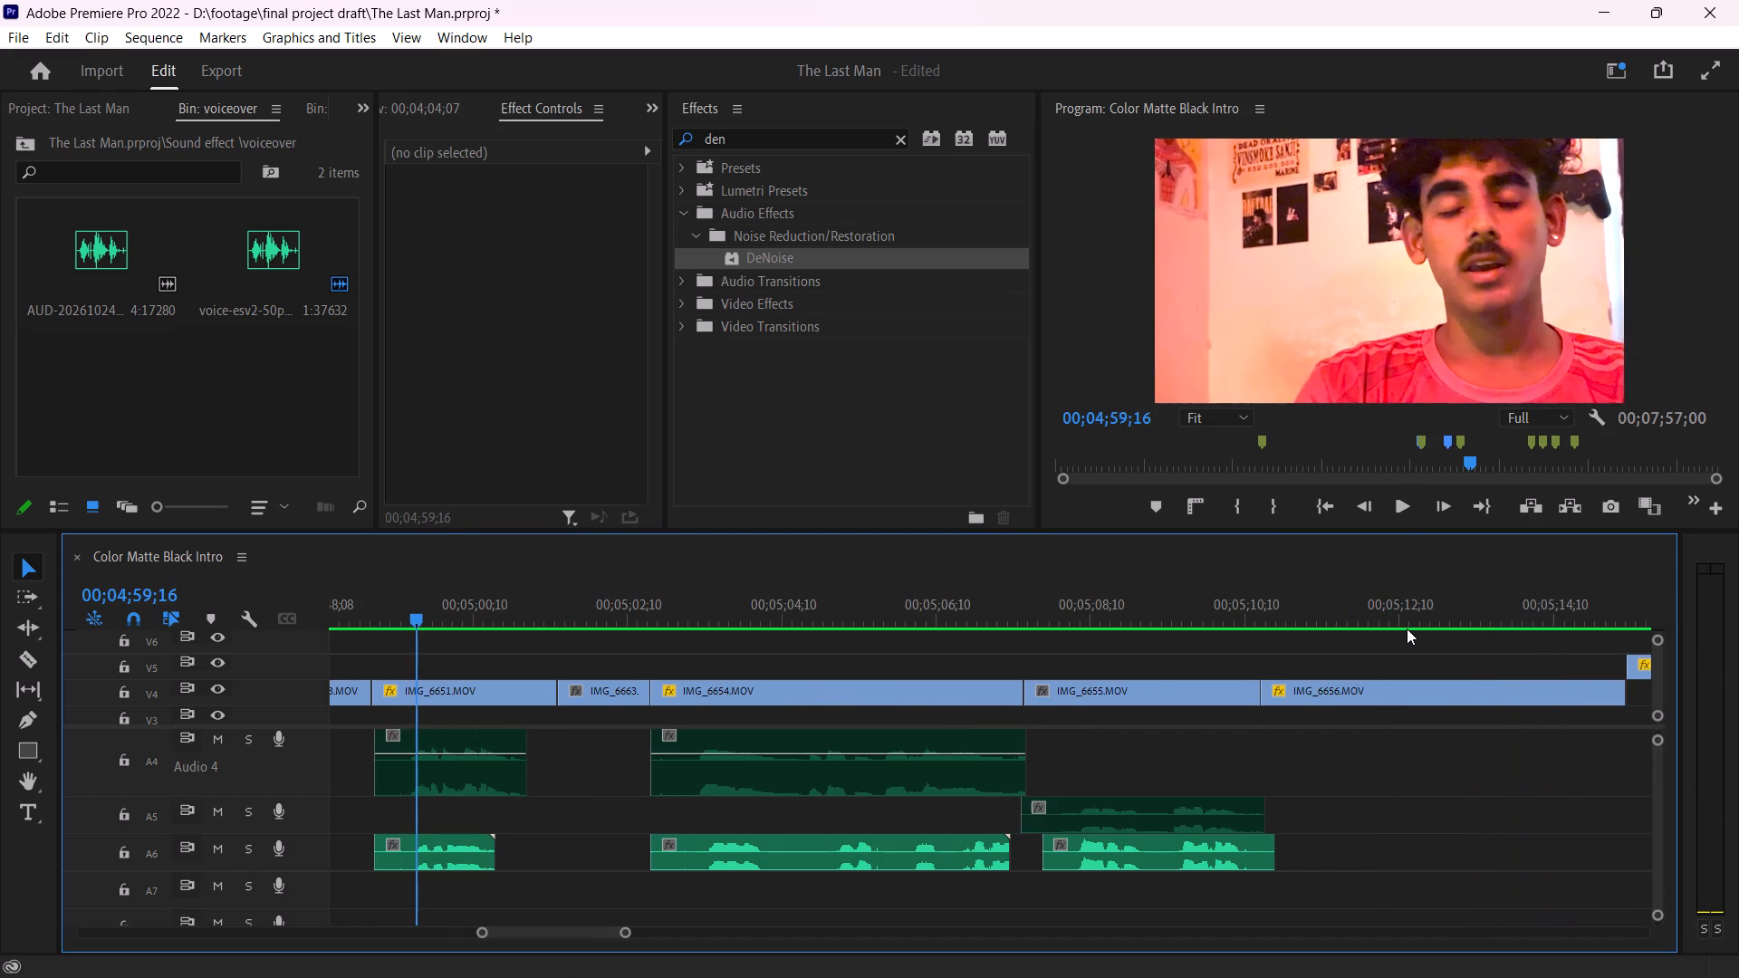
key(space)
key(space)
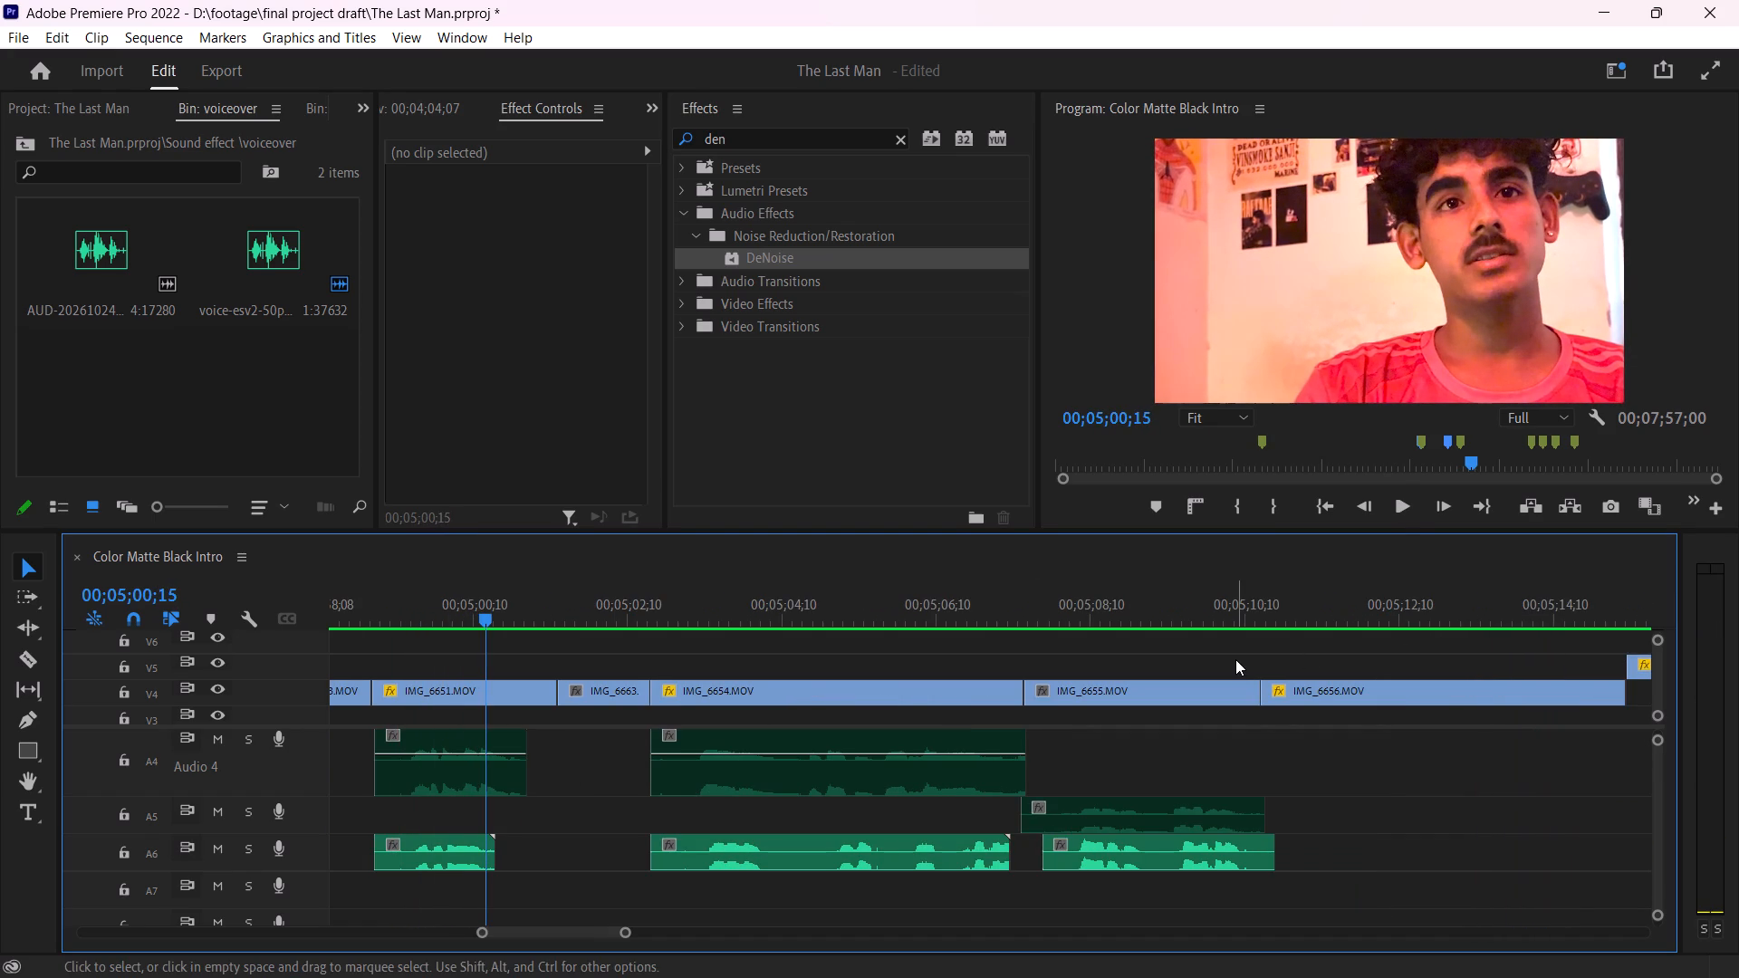
Record a replacement take on Audio 7 from 00;04;55;25 to about 00;04;58.
drag(627, 934, 696, 925)
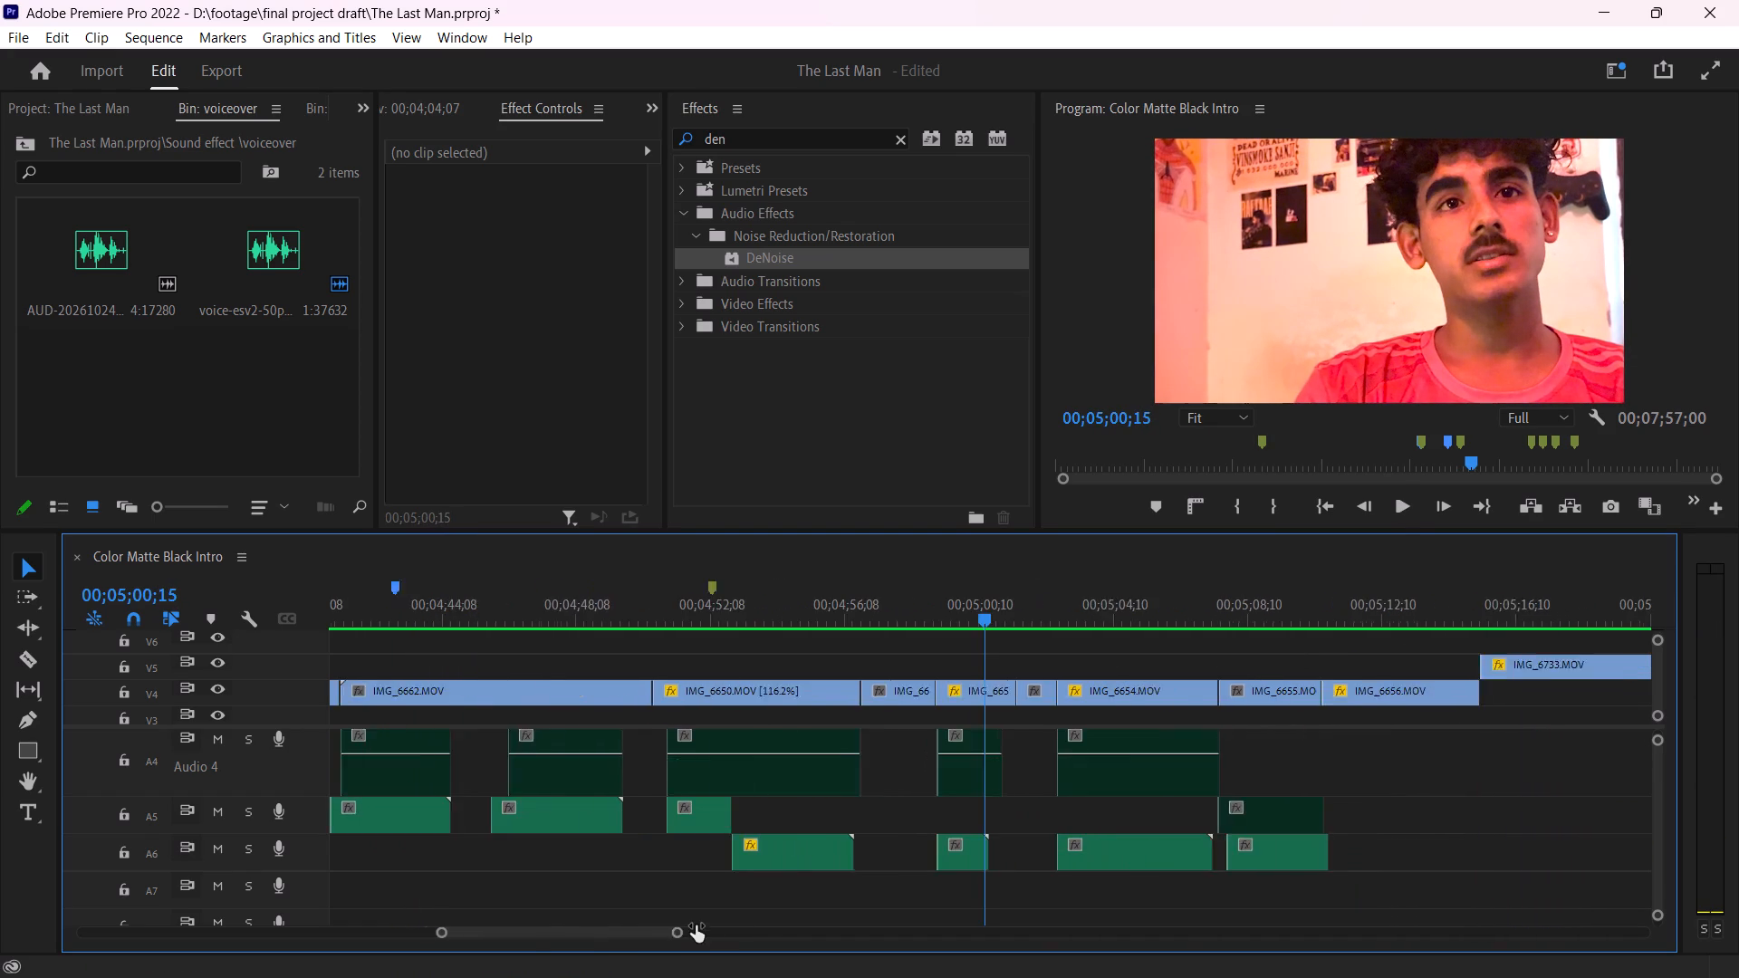
drag(696, 925, 697, 924)
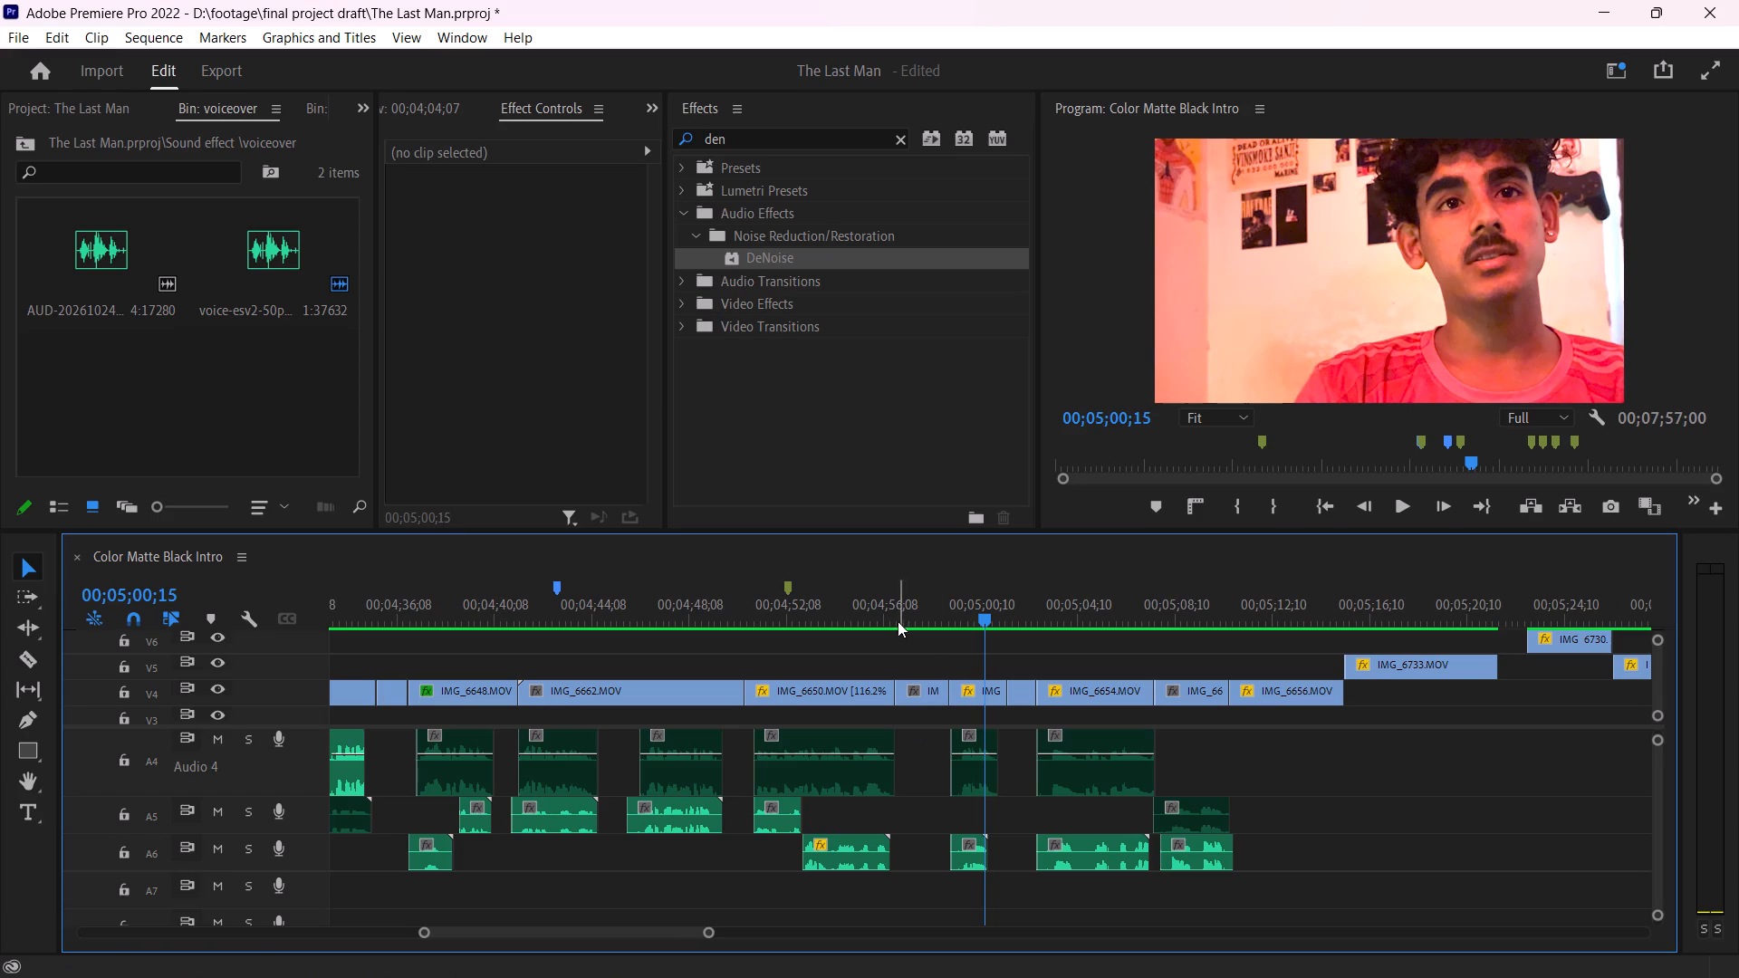
click(893, 618)
click(893, 618)
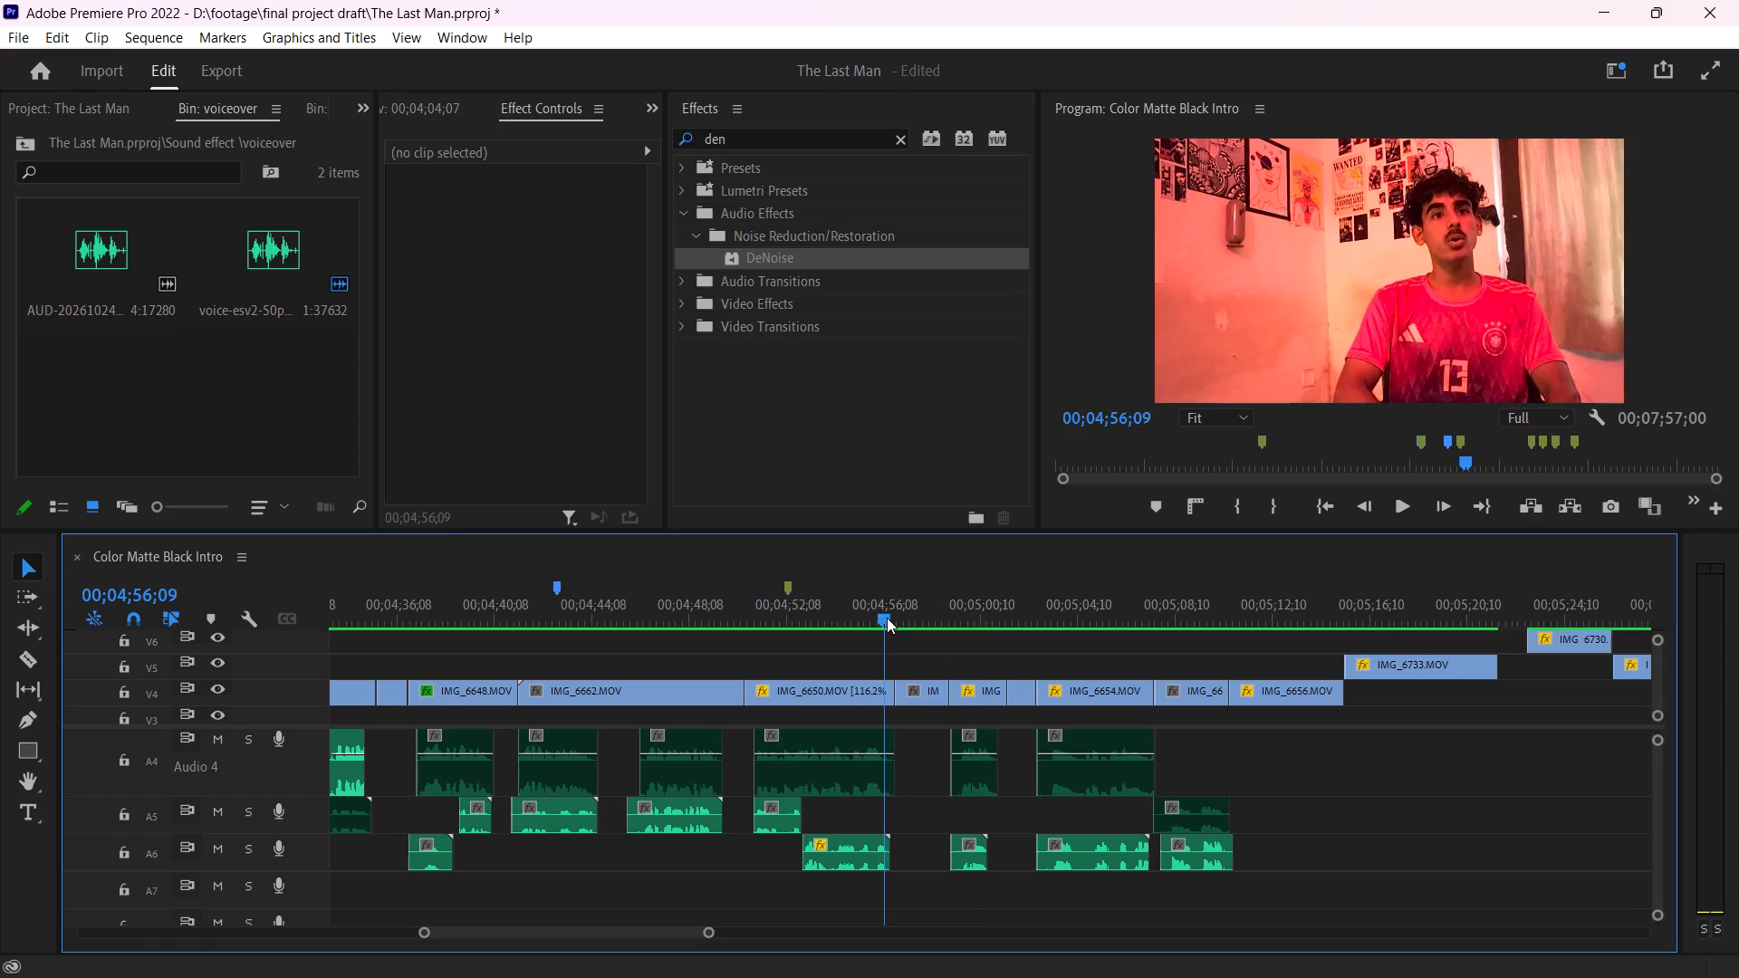
click(875, 614)
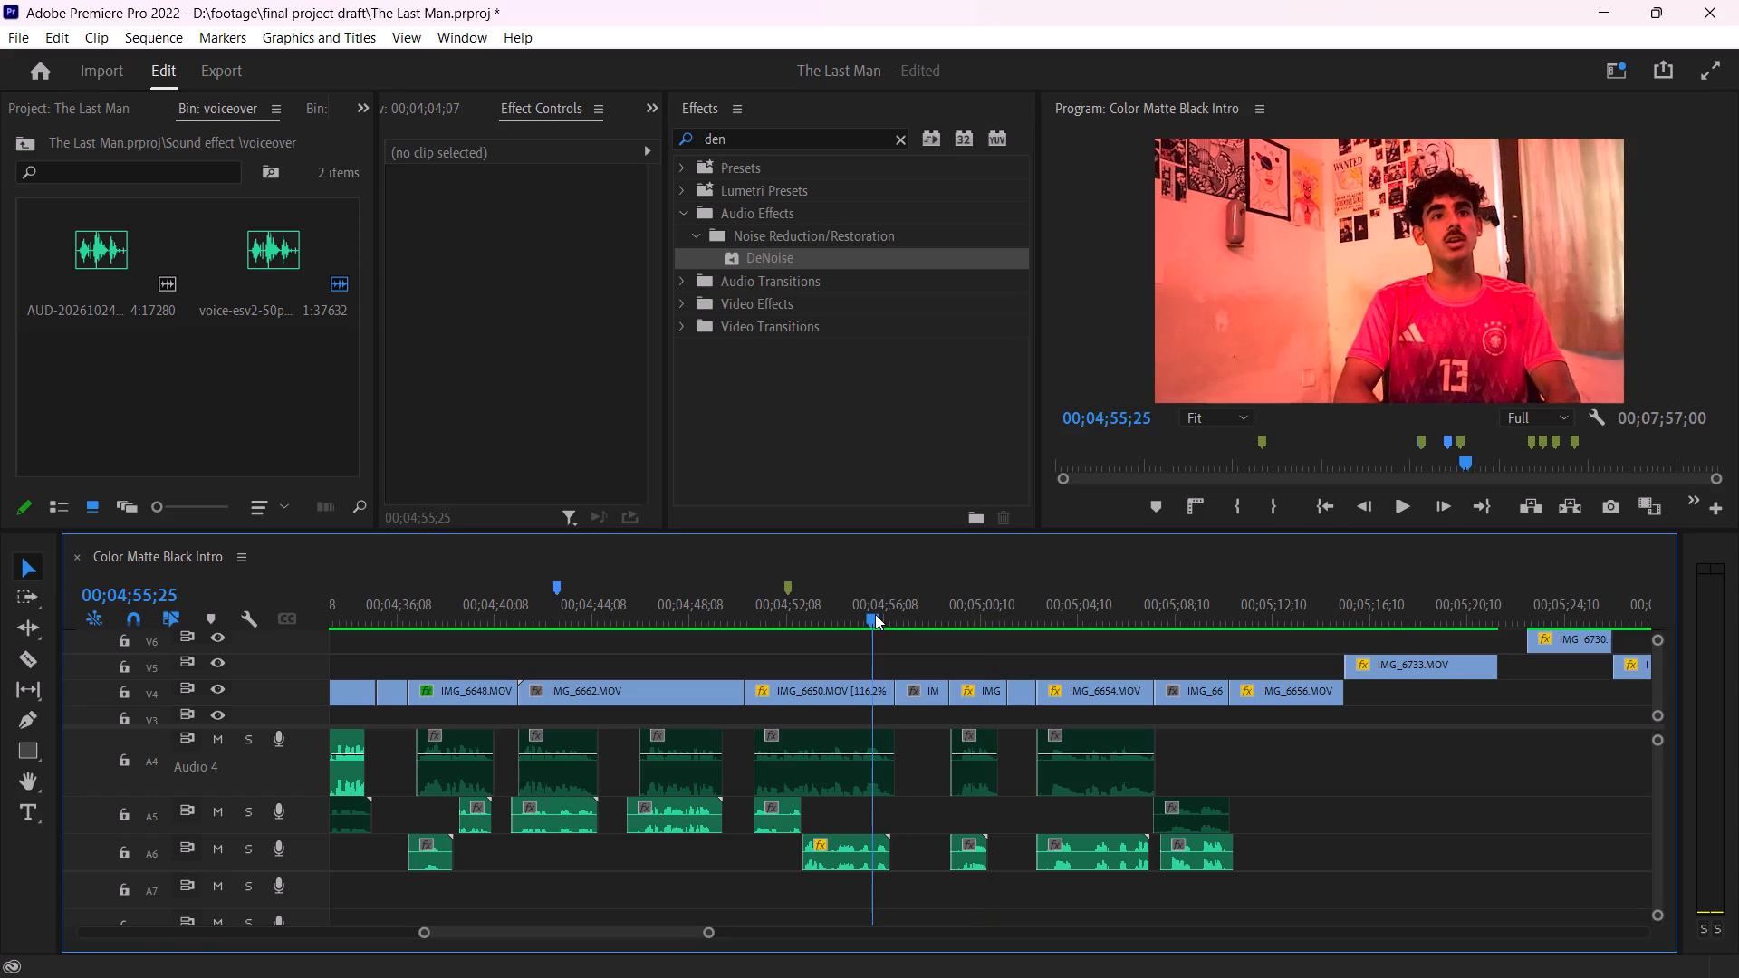
click(280, 889)
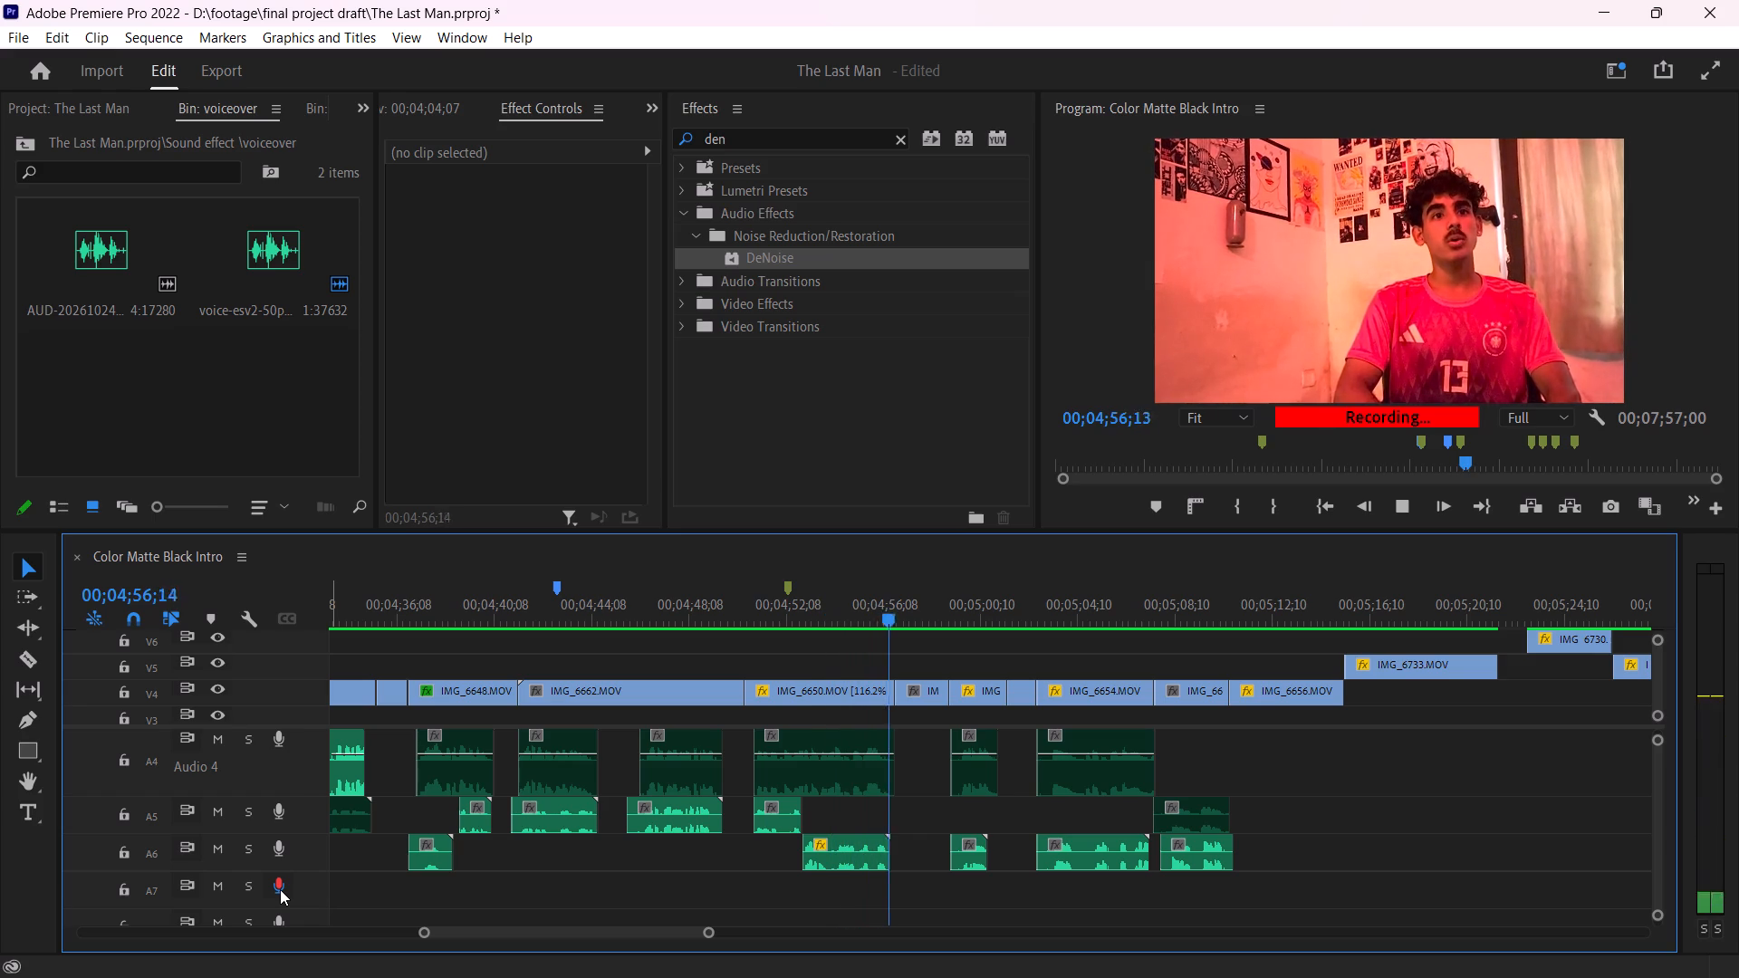
key(space)
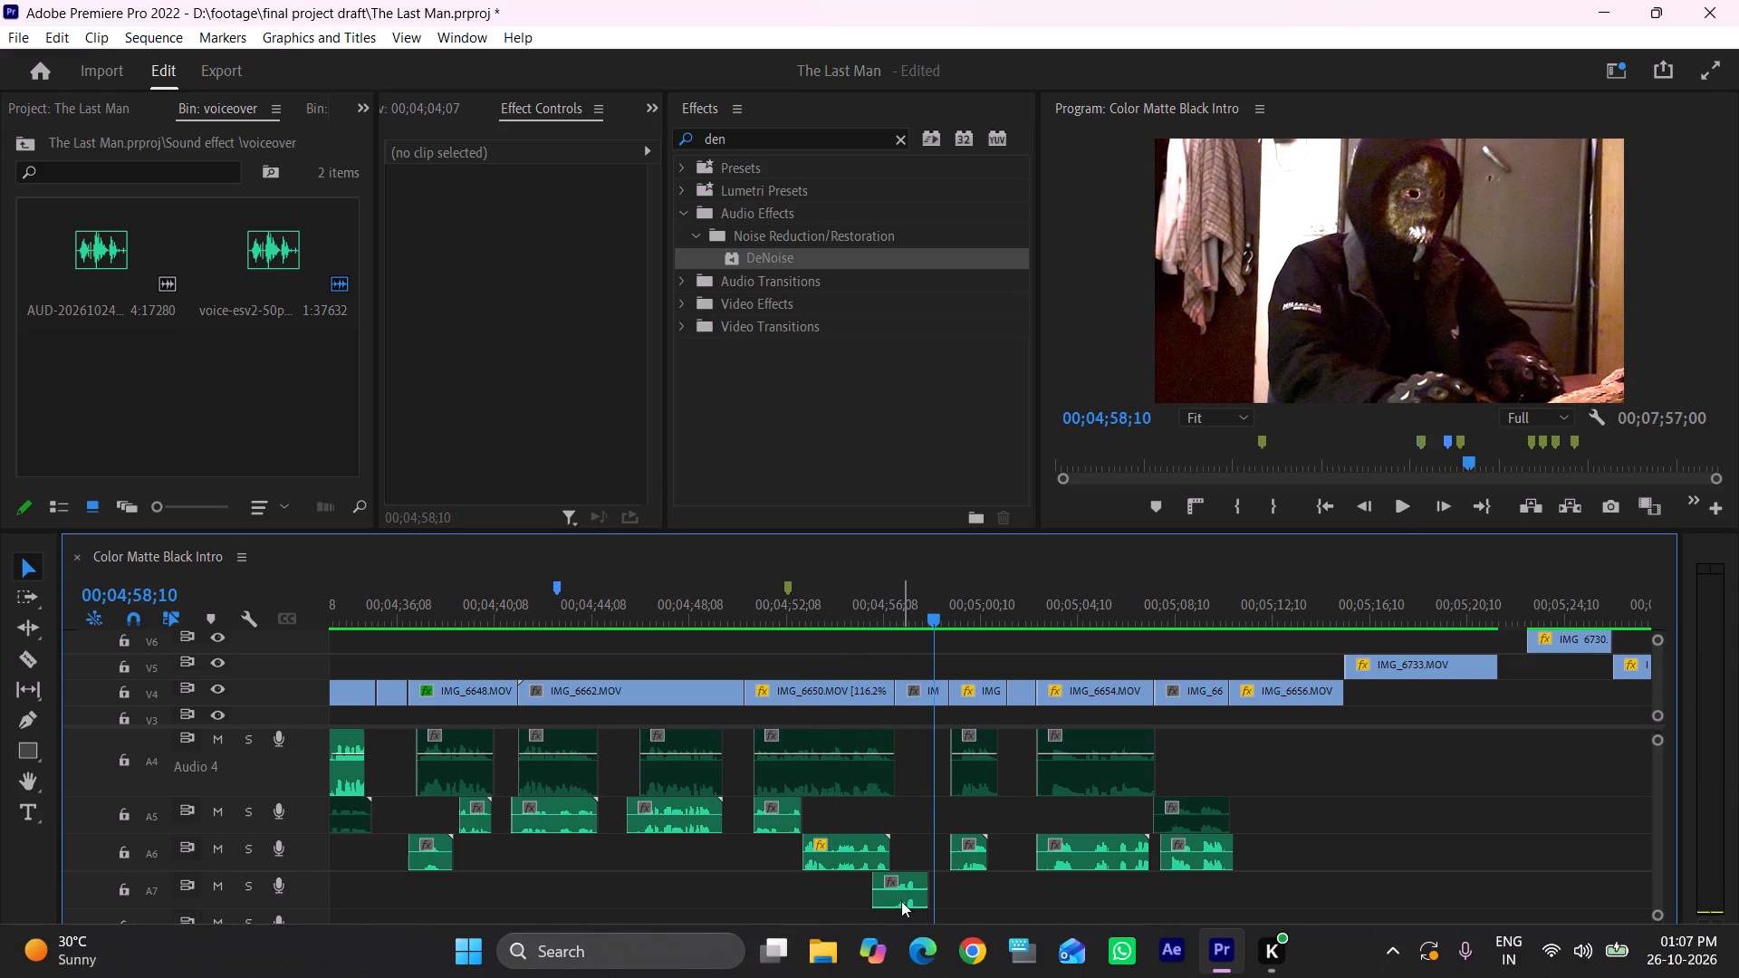
drag(901, 901, 913, 901)
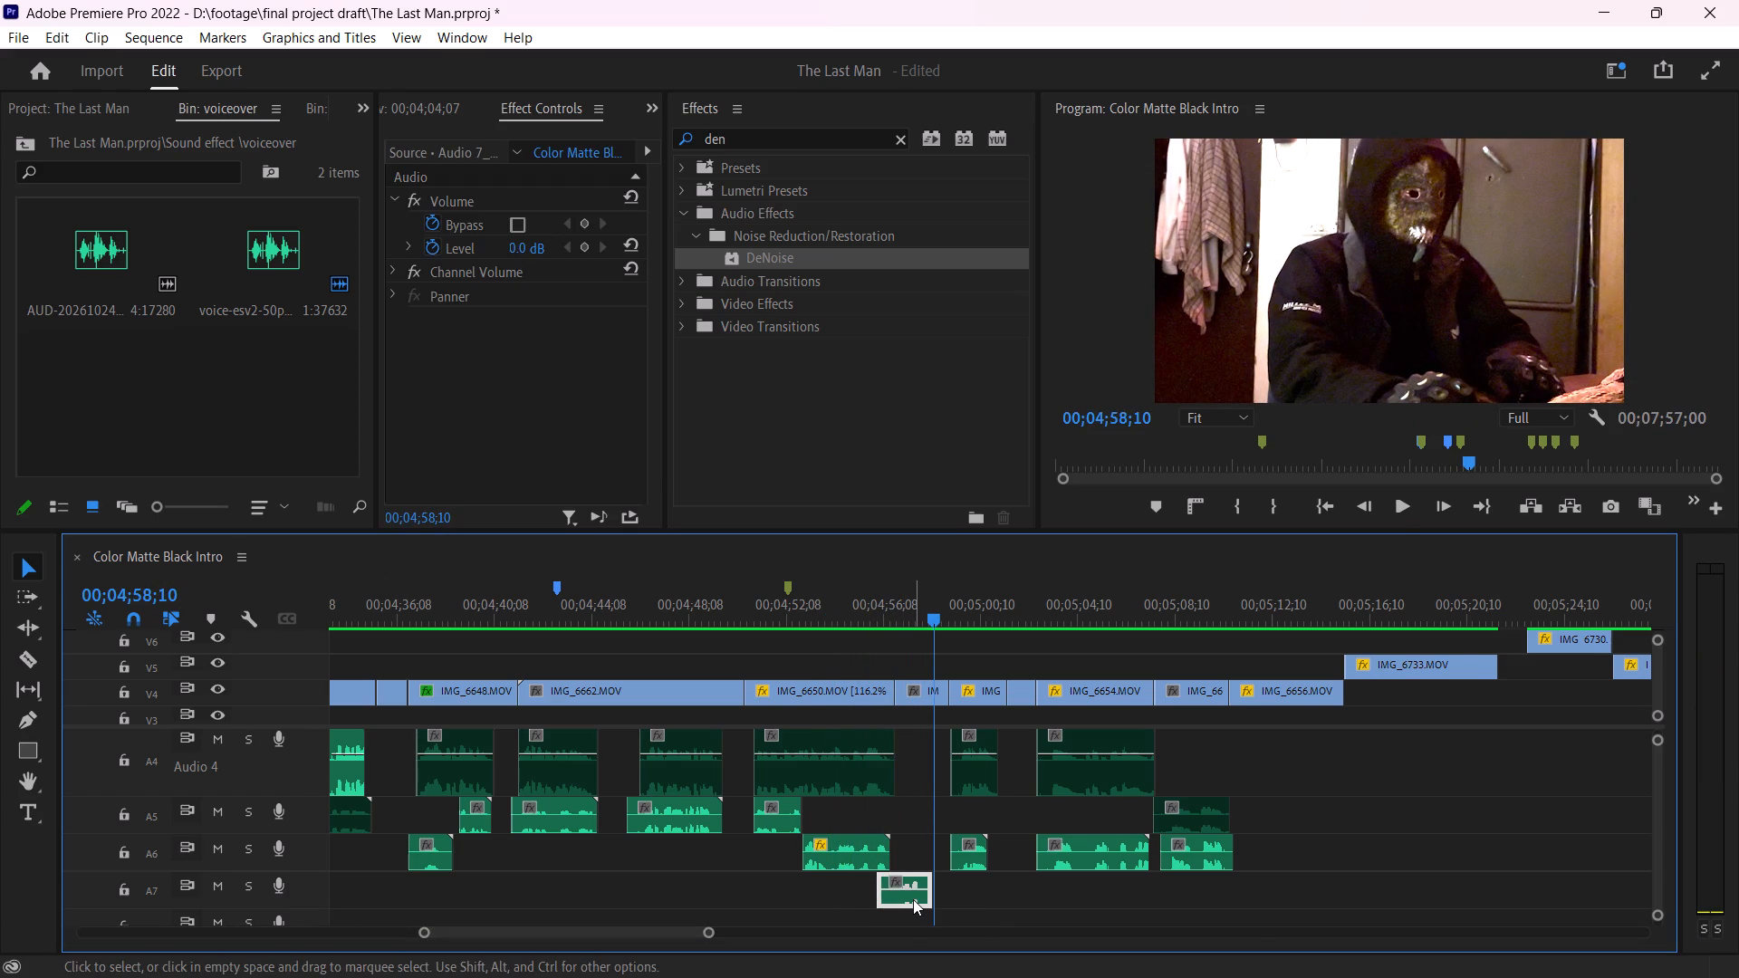
Paste the copied attributes, including the Pitch Shifter, onto the new Audio 7 take and play it back to 00;04;57;28.
right_click(913, 899)
click(1018, 114)
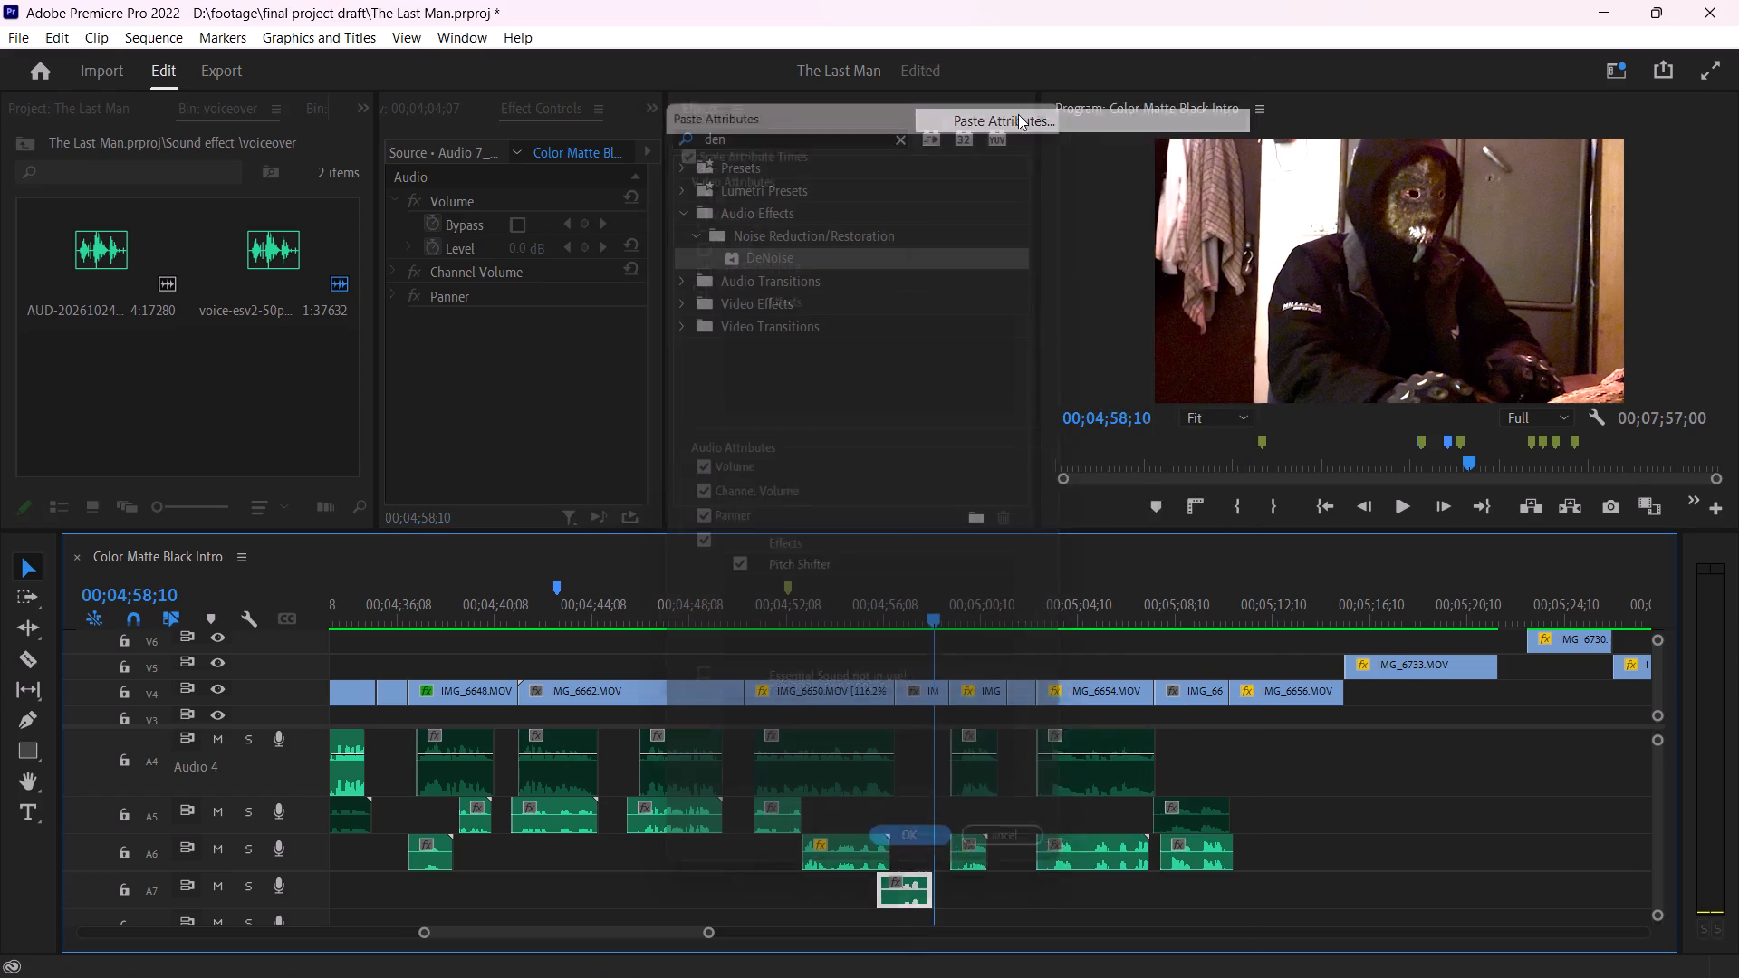
key(Return)
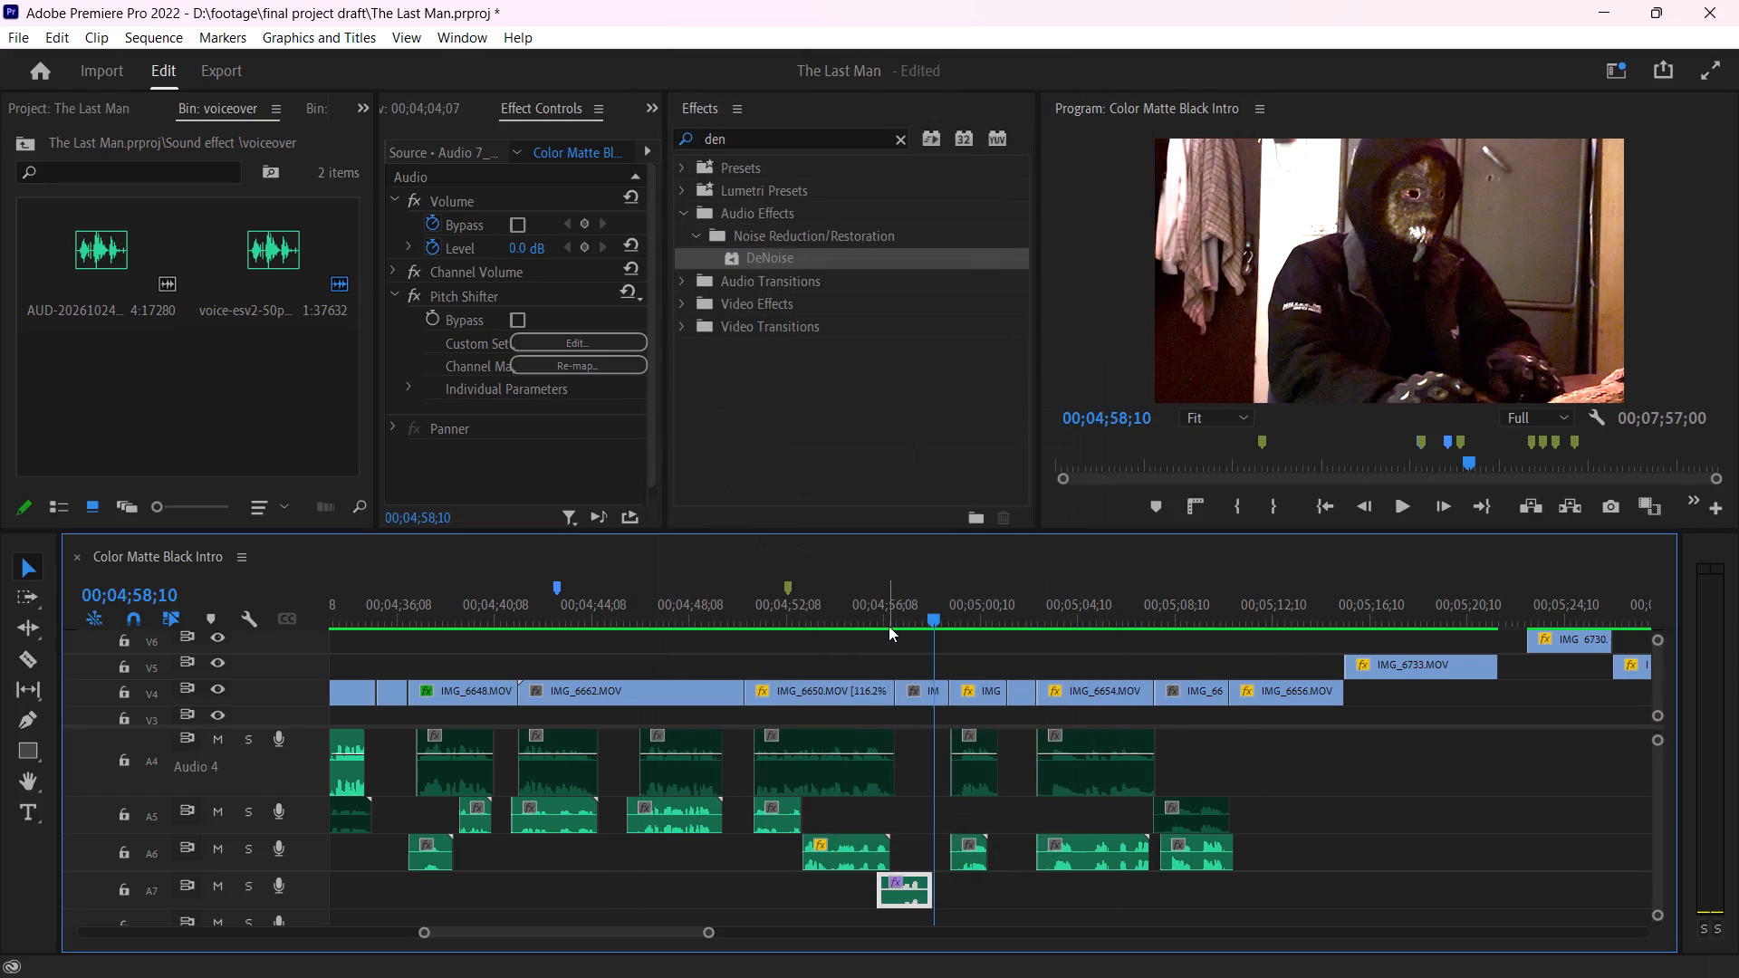
click(891, 615)
key(space)
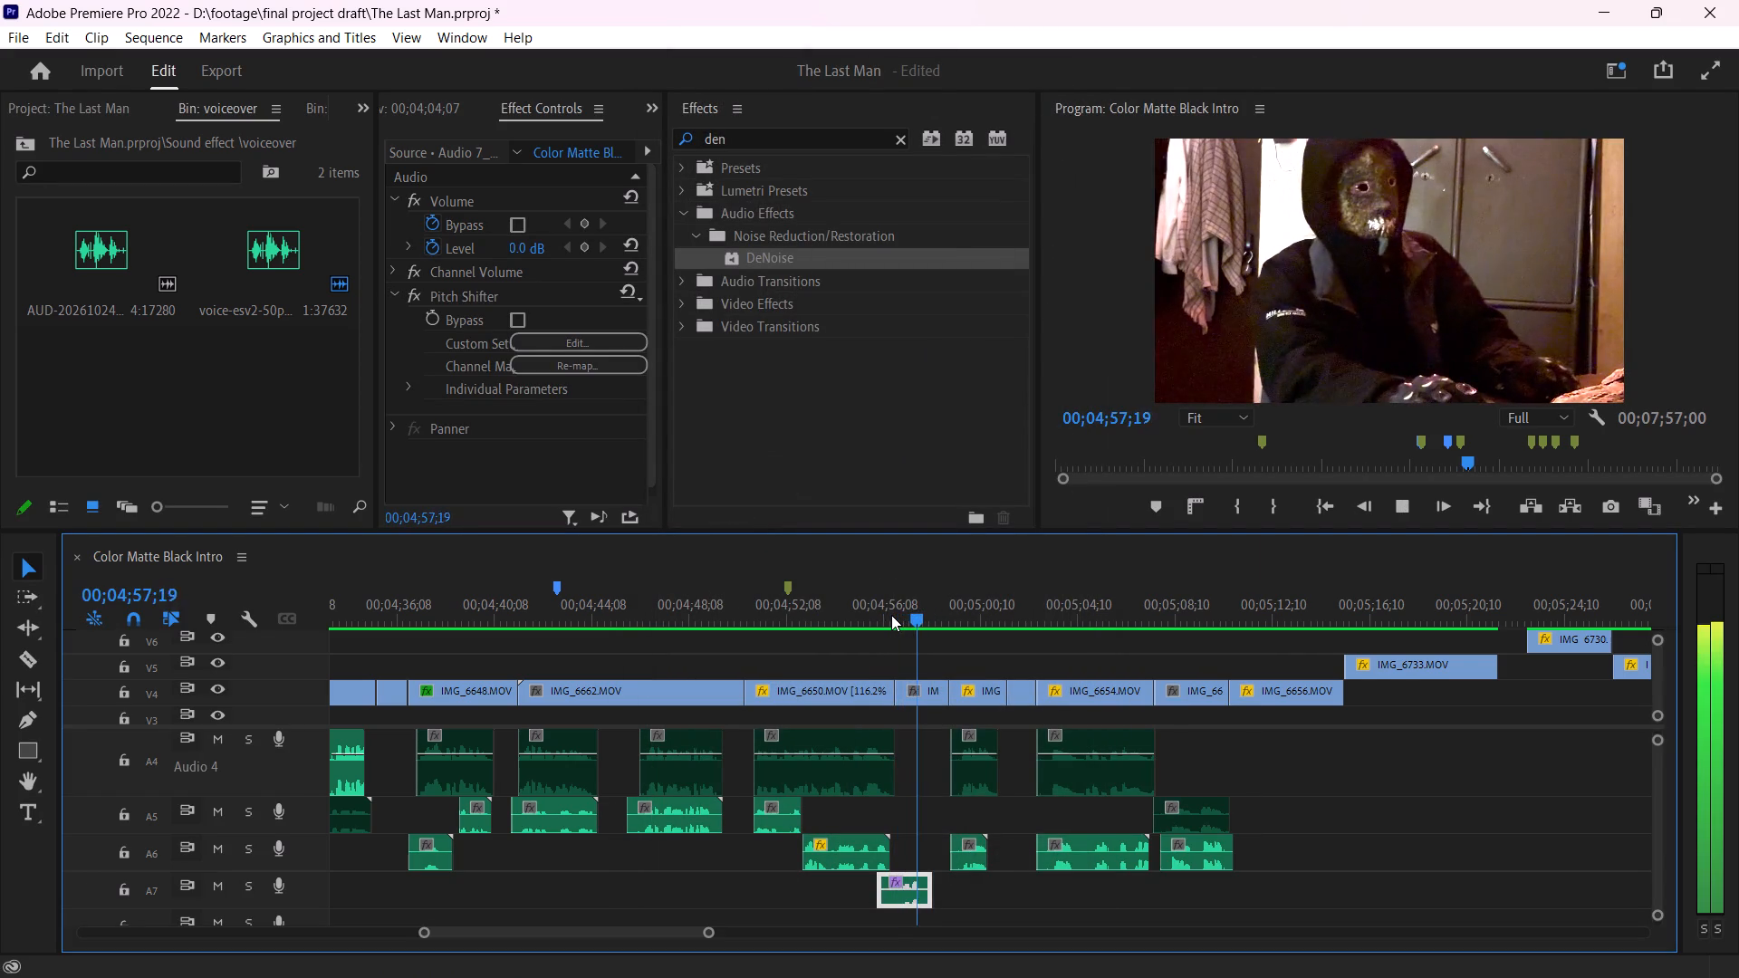
key(space)
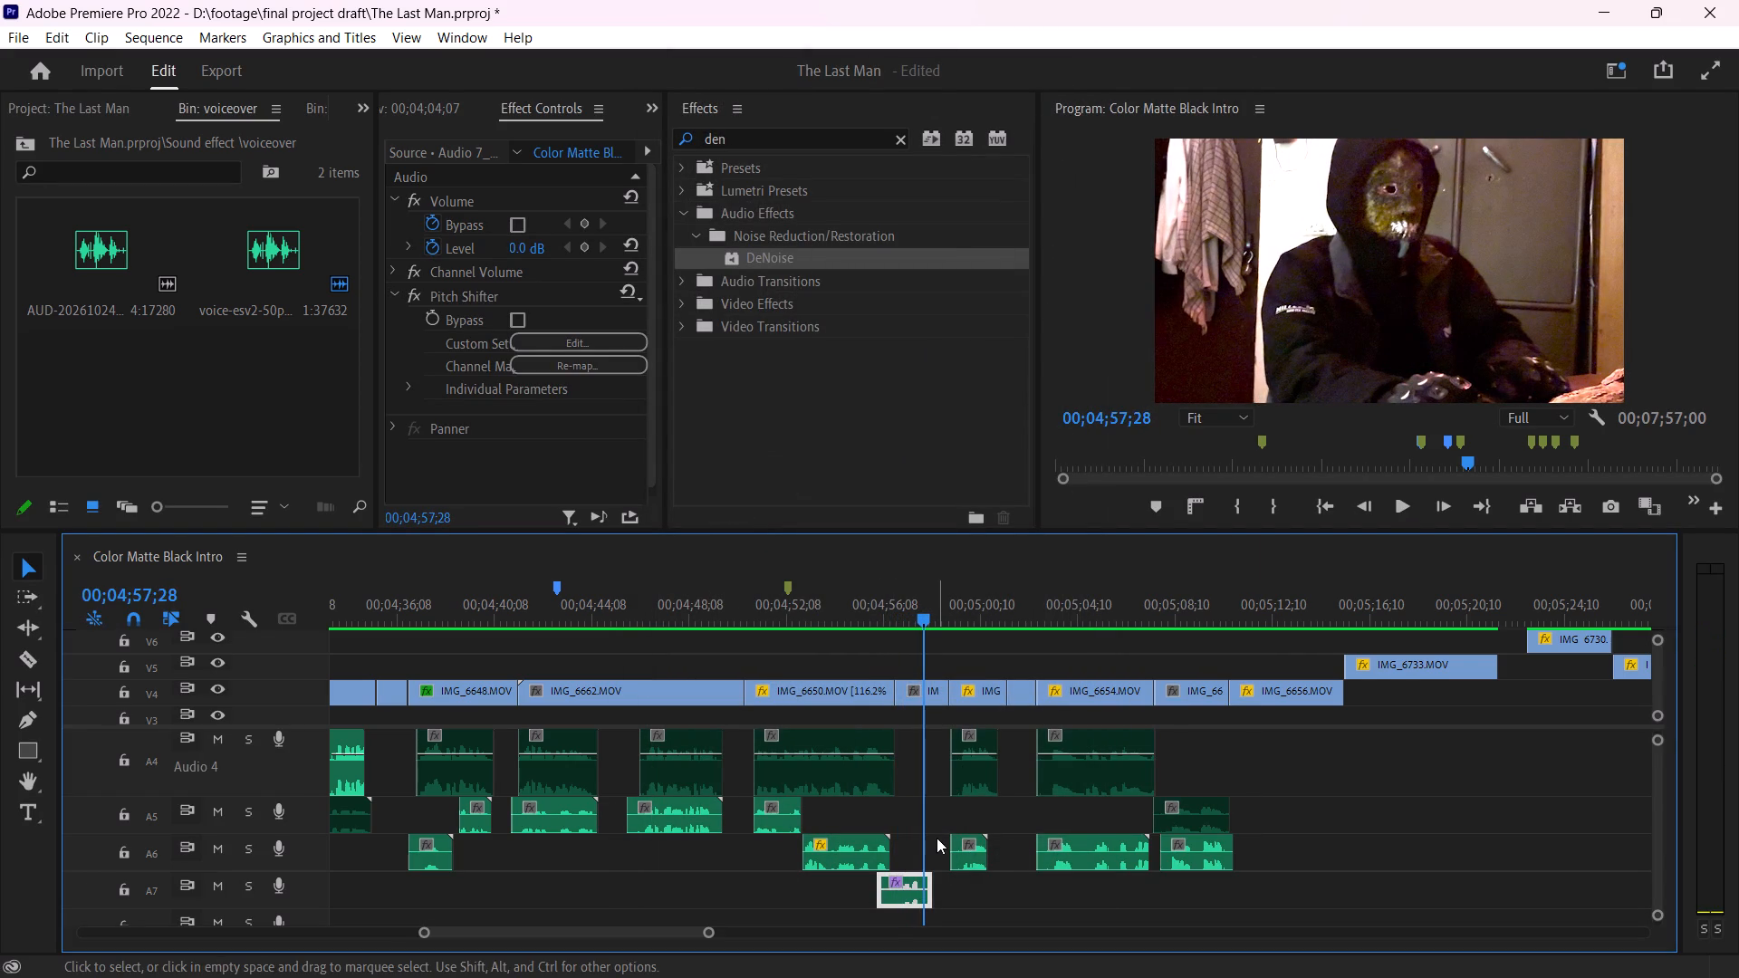
Delete the original Audio 3 clip under IMG_6663.MOV at 00;04;57;28 and replay the line through 00;04;58;01.
ctrl+scroll(937, 838, up, 1)
click(937, 838)
click(937, 838)
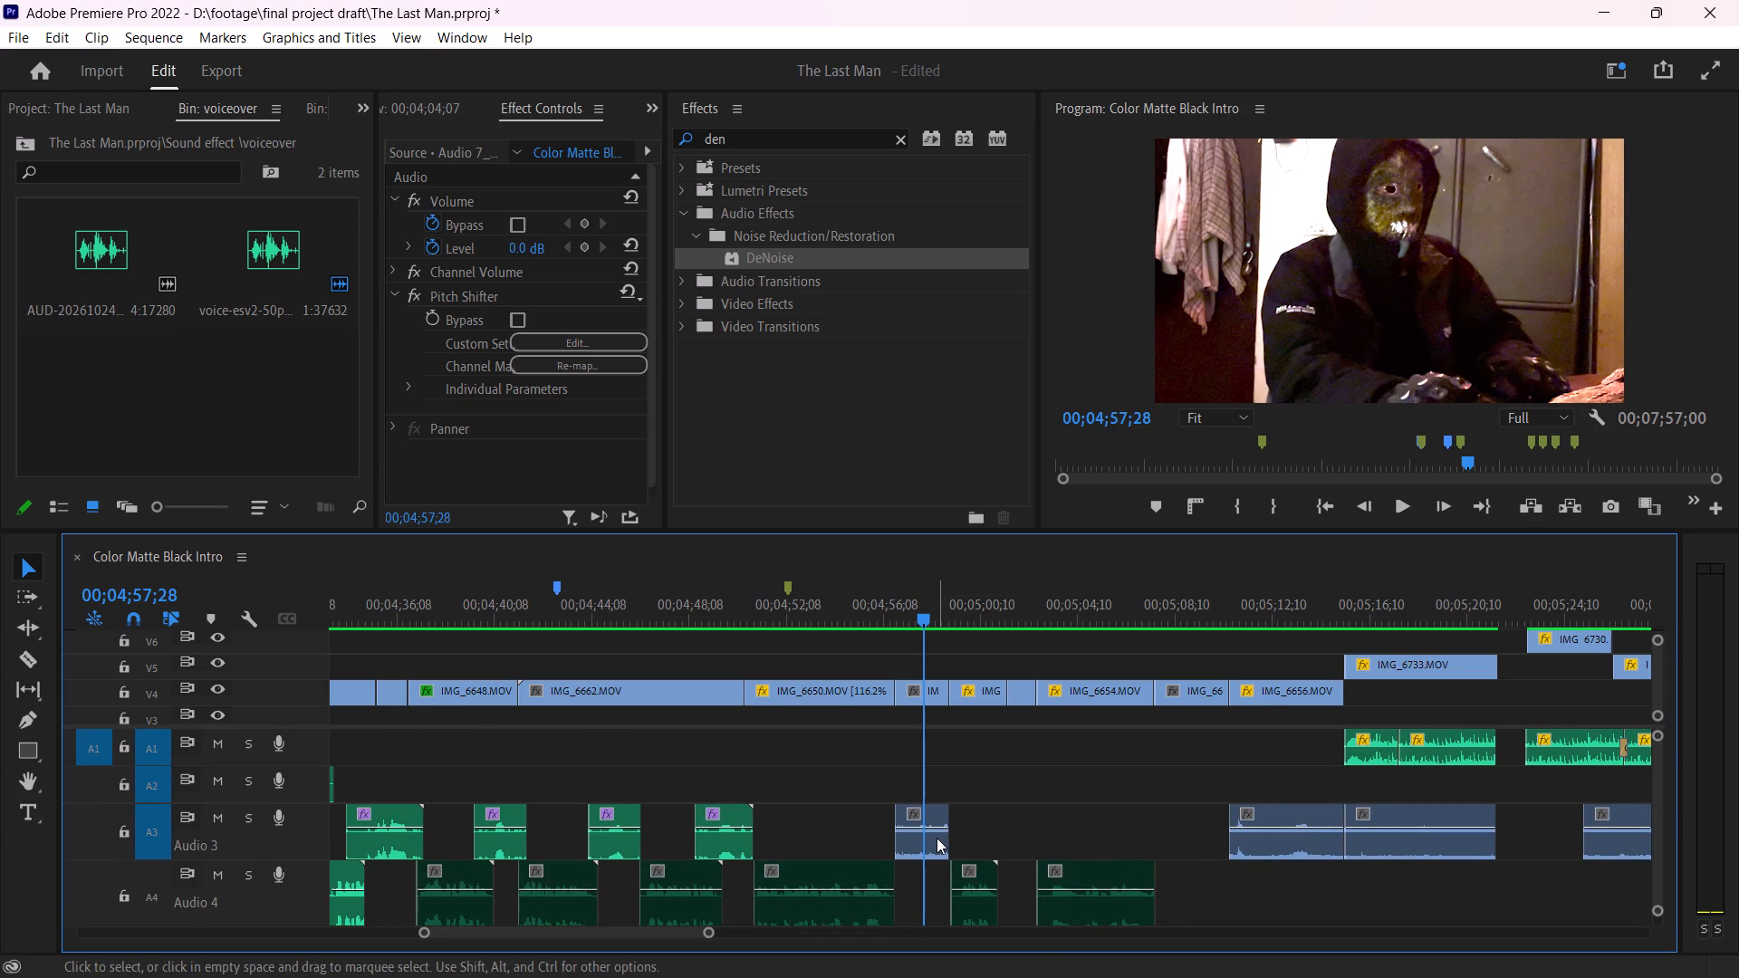
key(Delete)
ctrl+scroll(937, 838, down, 1)
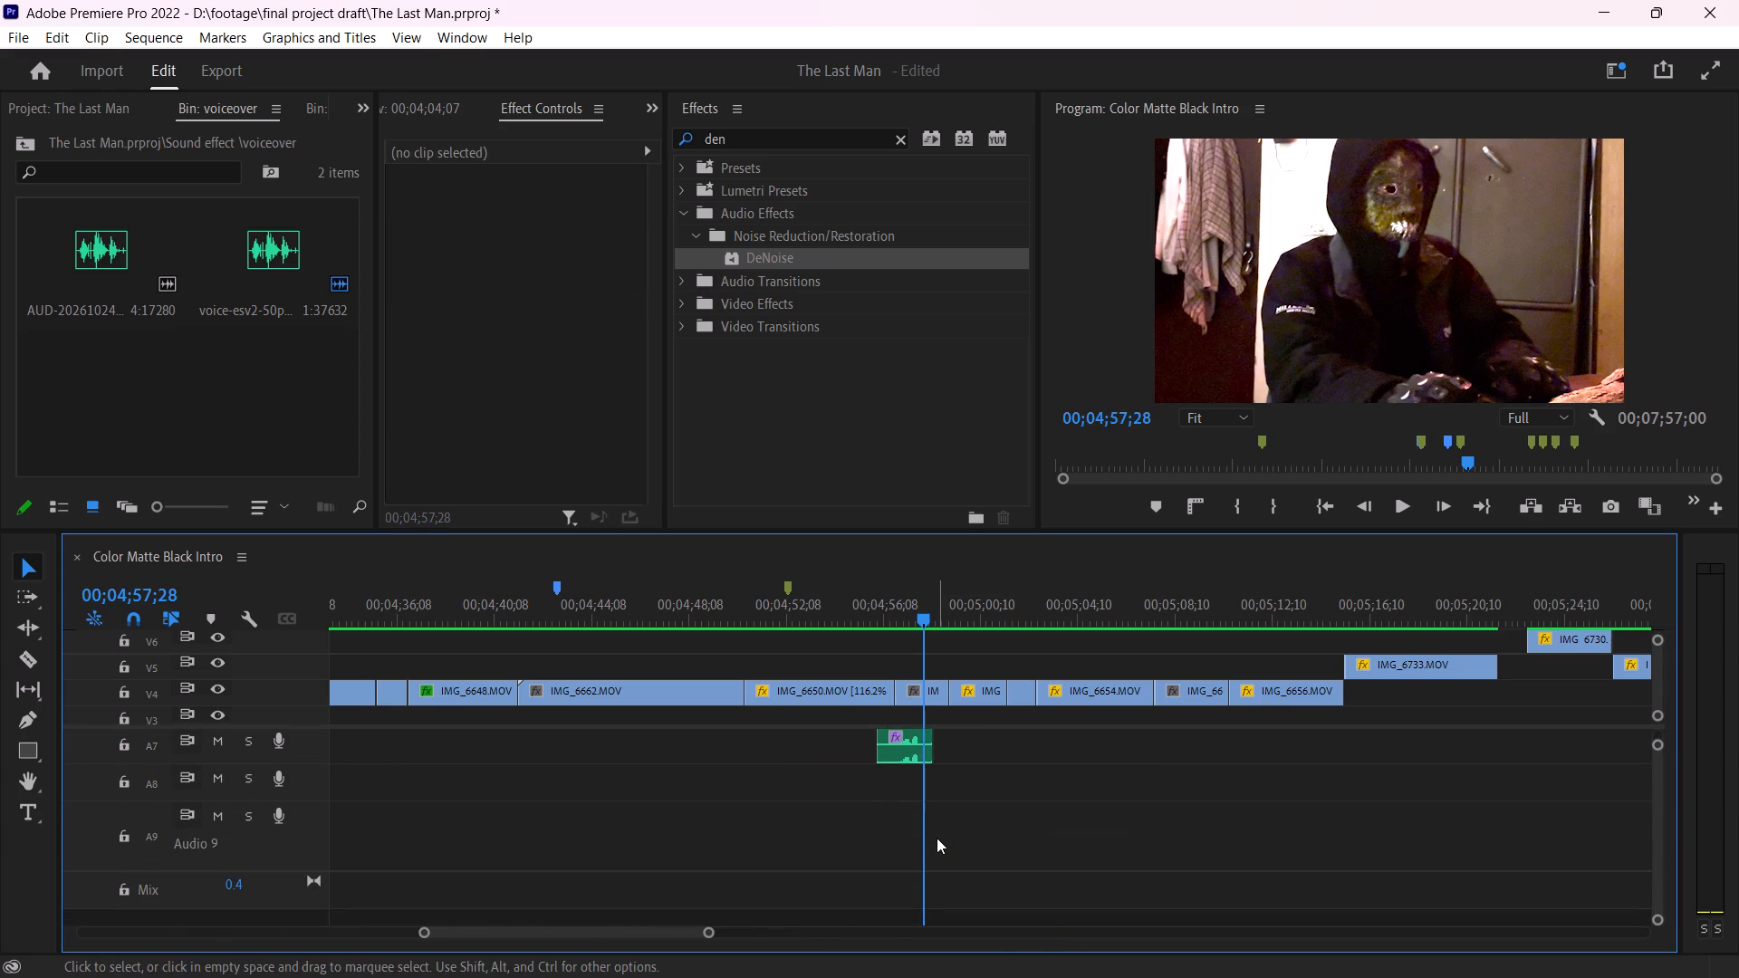
click(869, 608)
key(space)
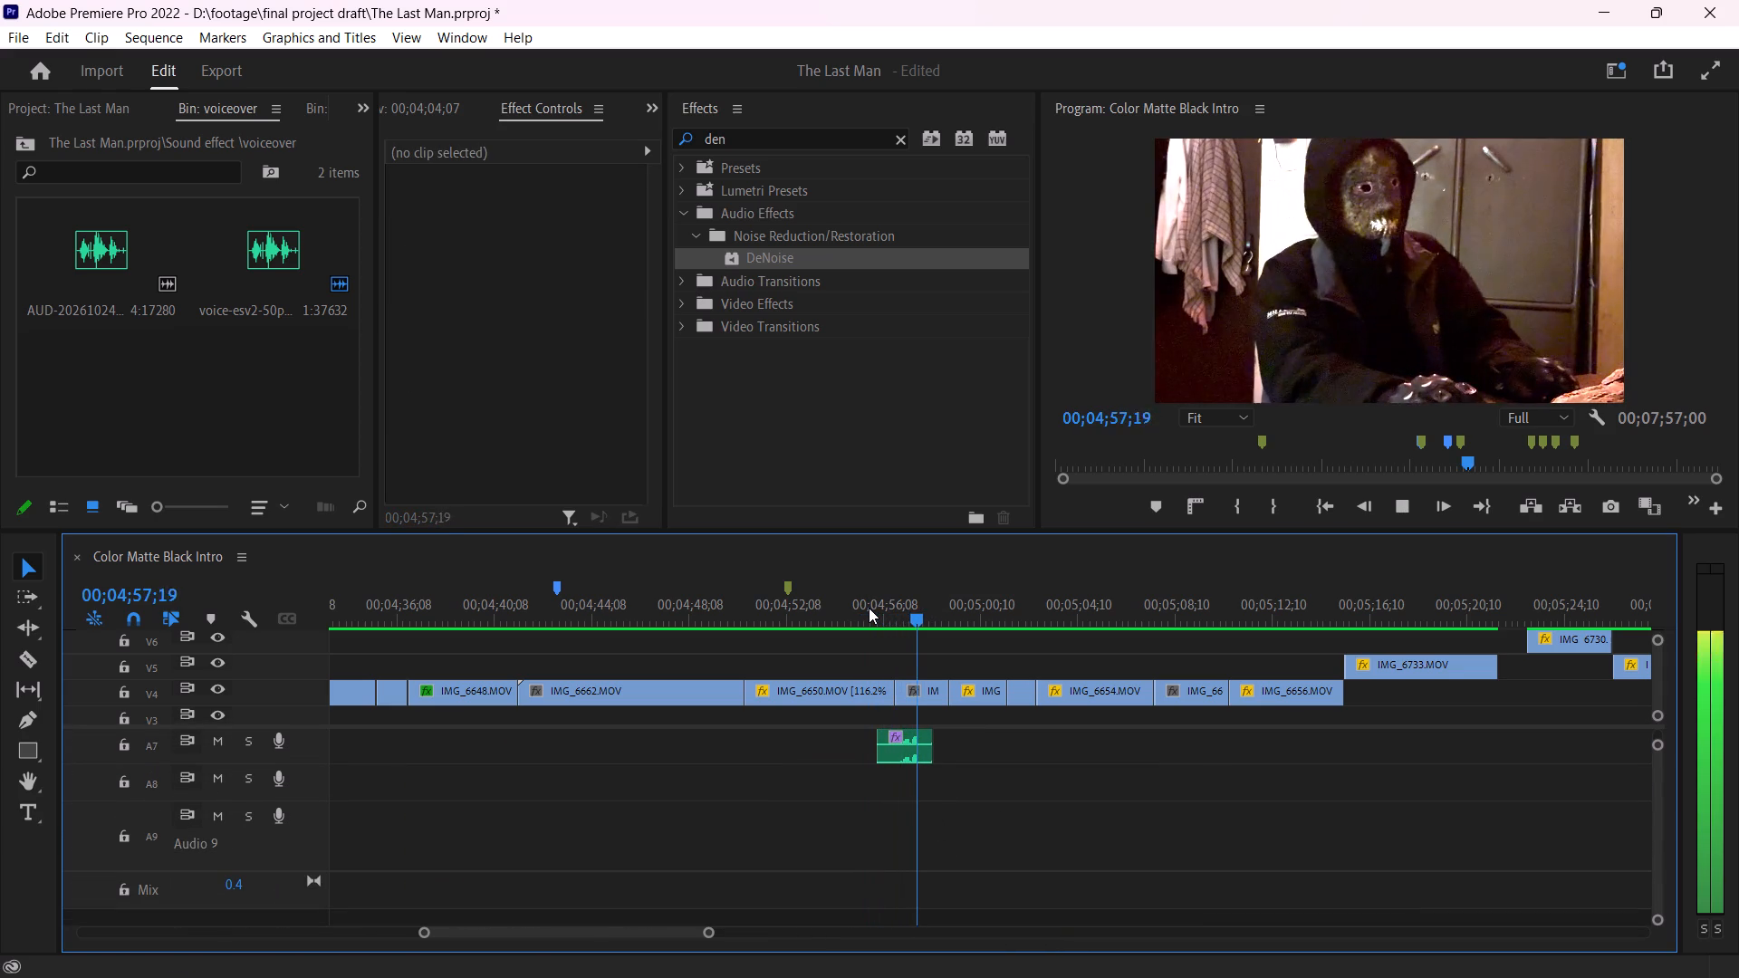
key(space)
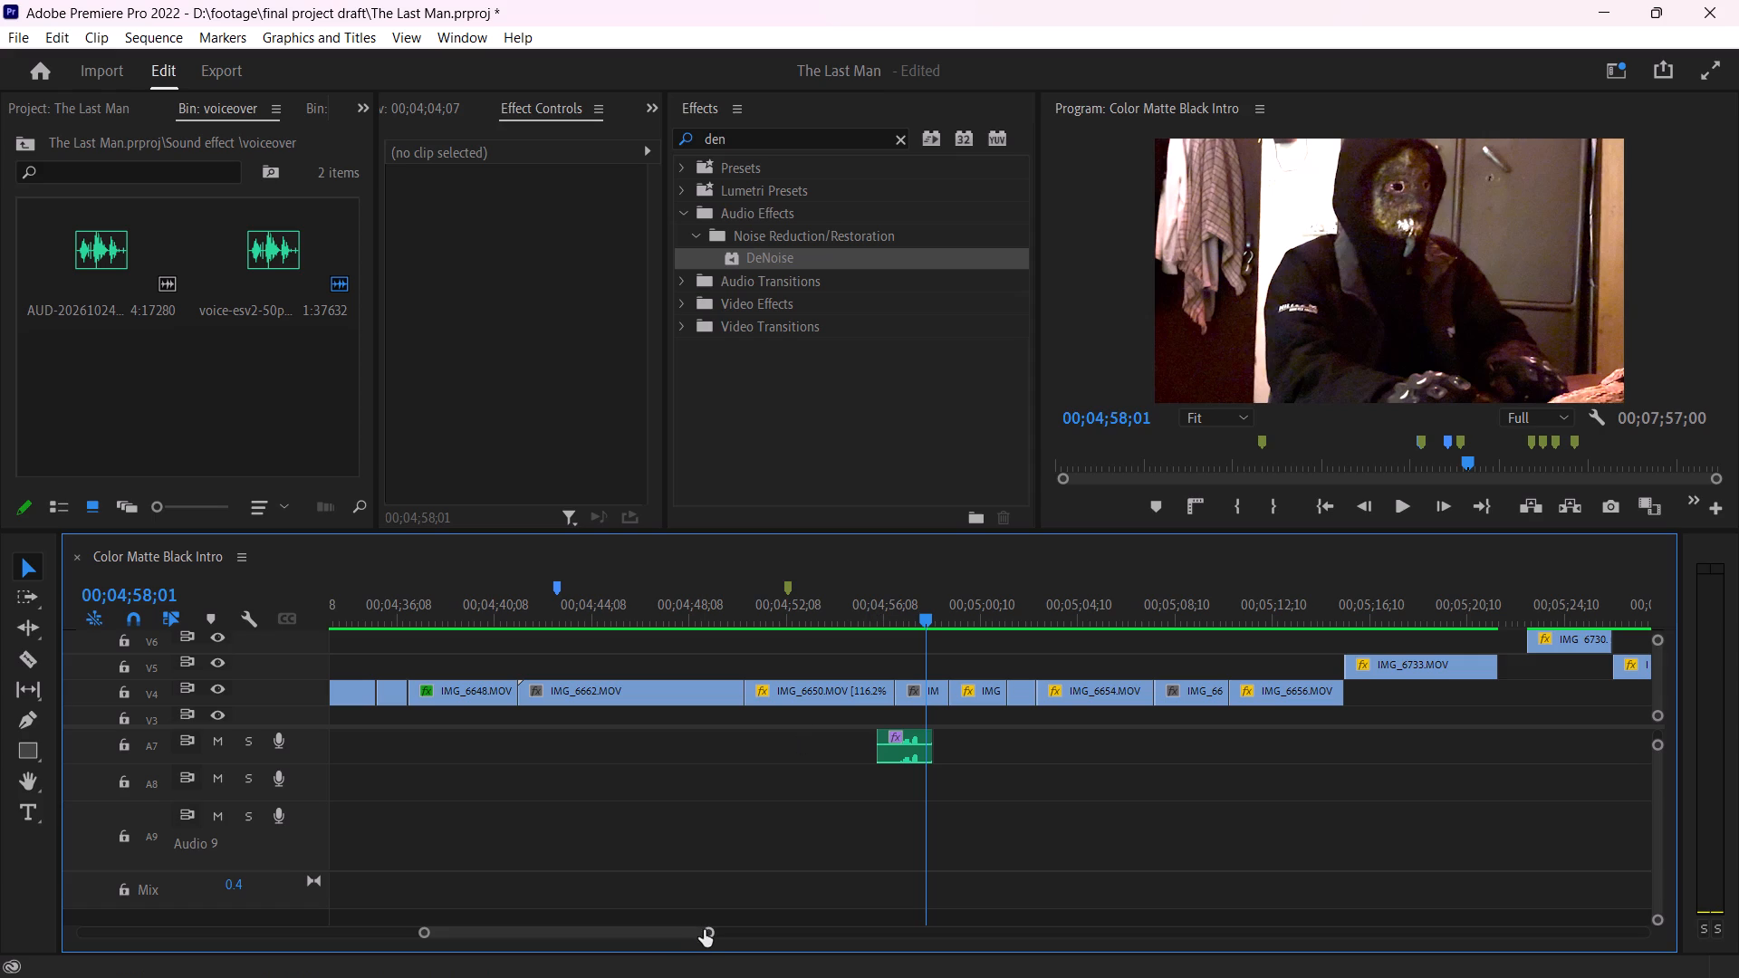
Move the Audio 7 take about 9 frames later so it starts at about 00;04;56;09.
drag(706, 931, 607, 953)
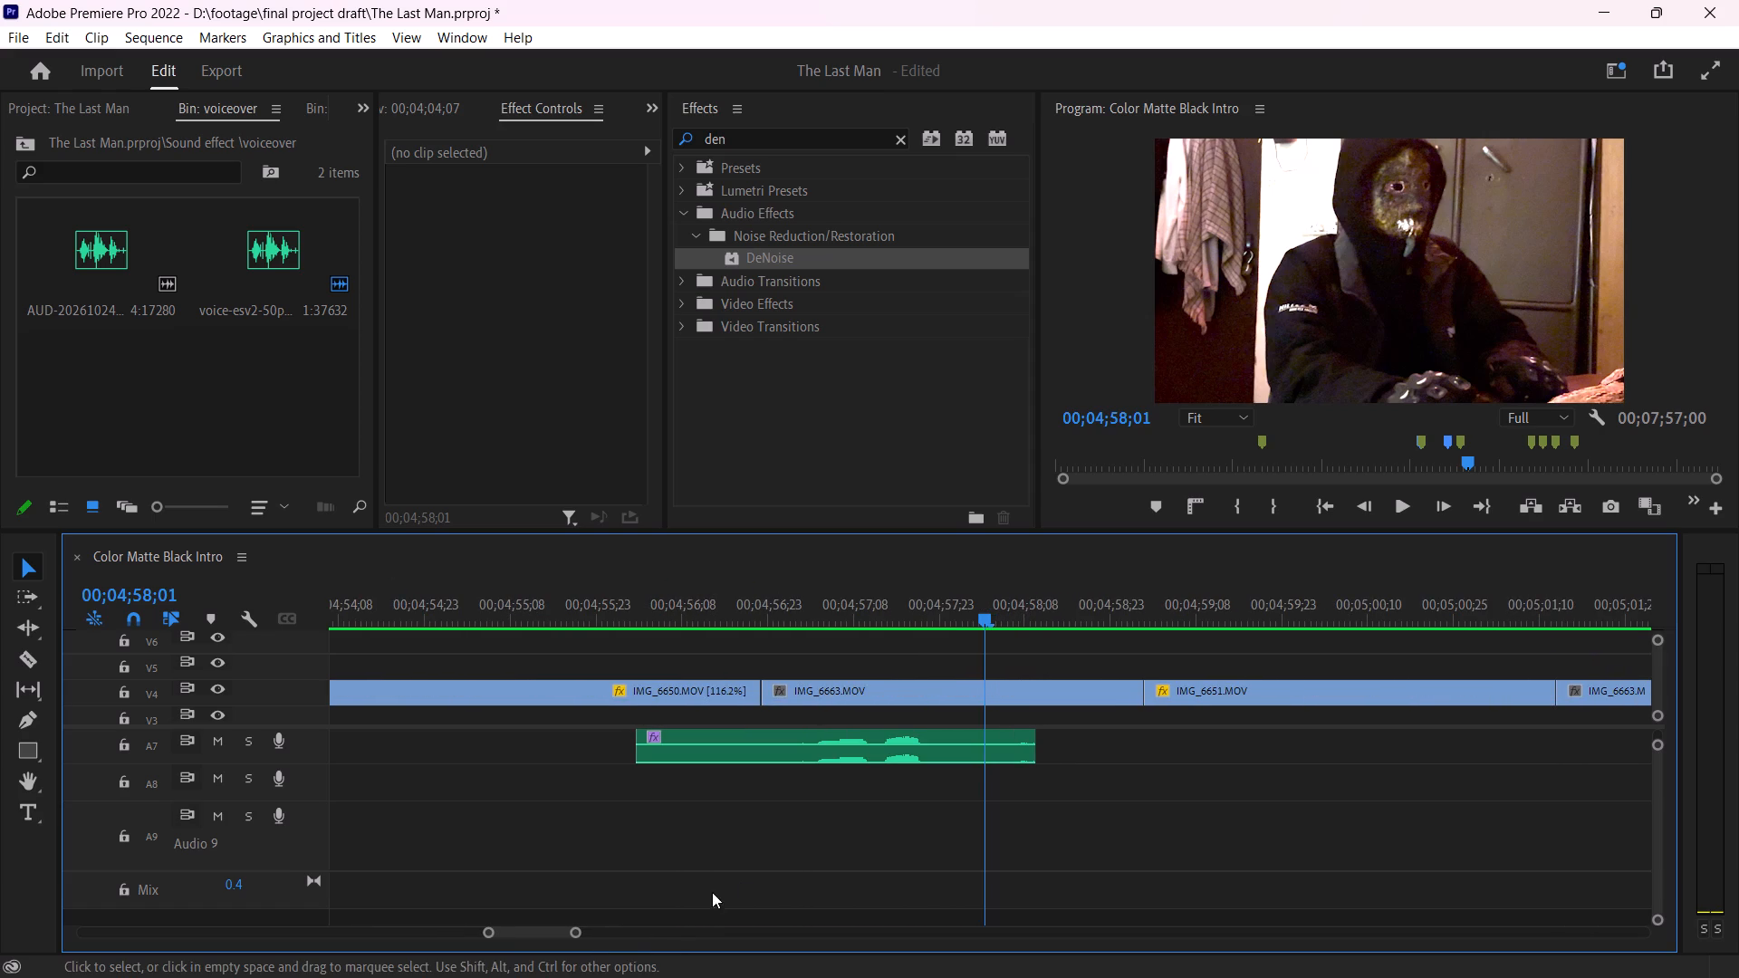
ctrl+scroll(740, 883, up, 1)
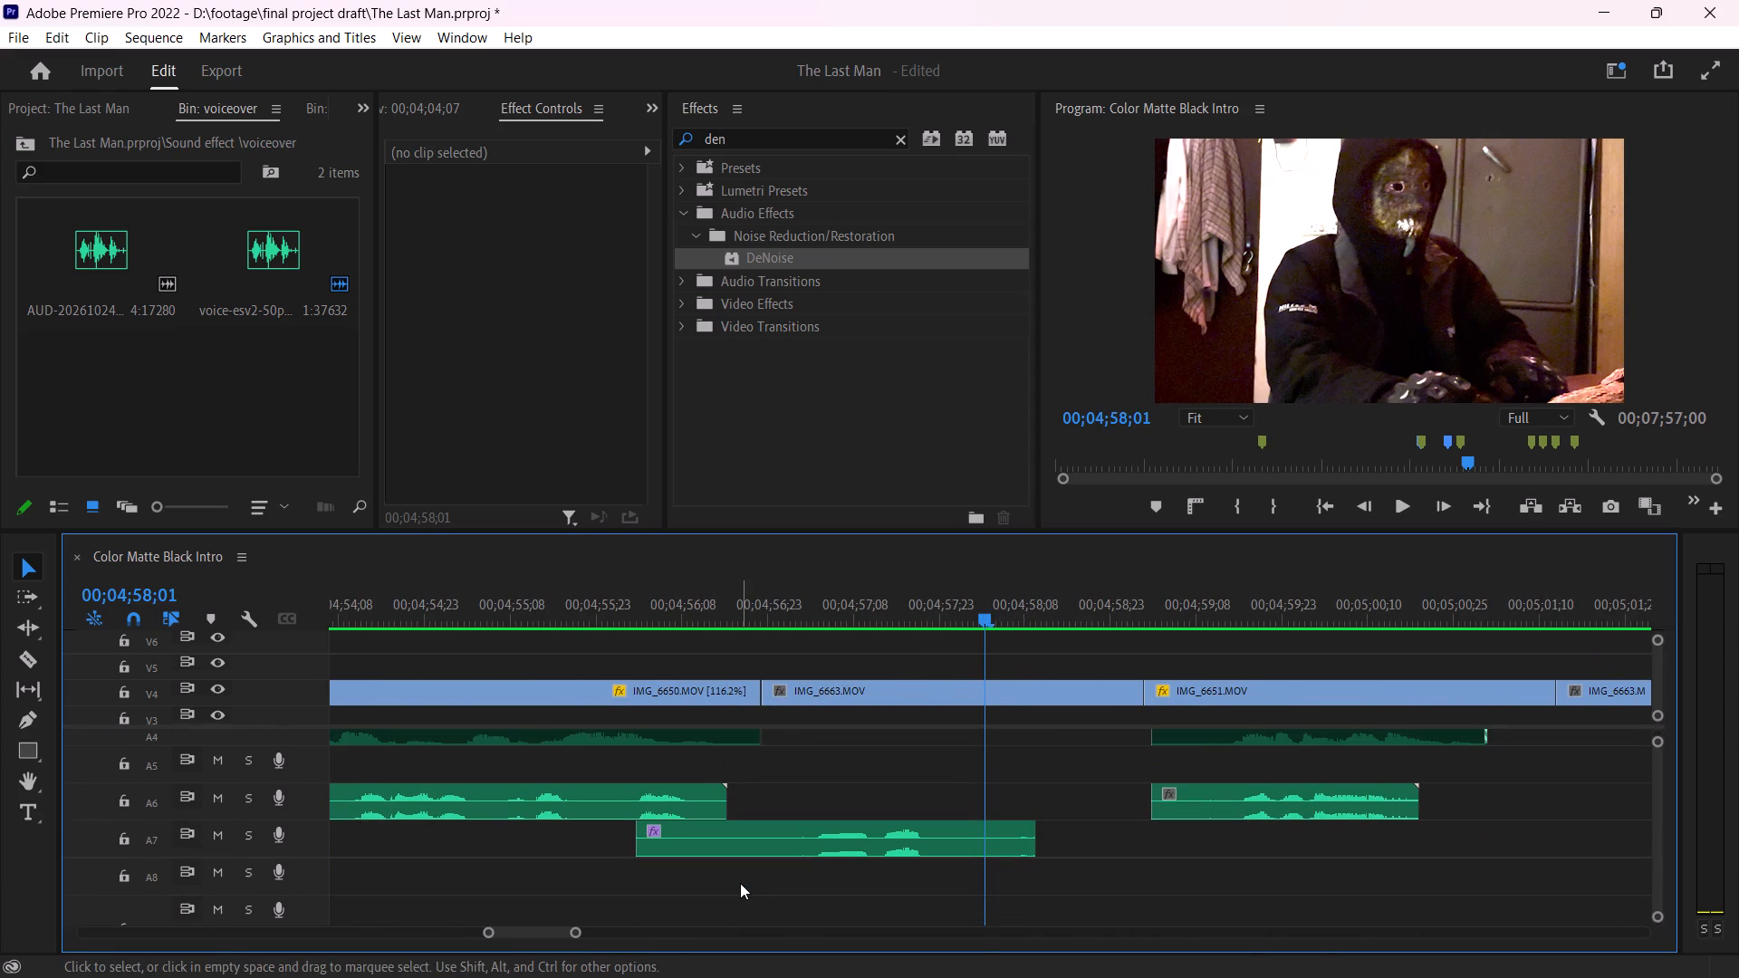
drag(745, 847, 773, 842)
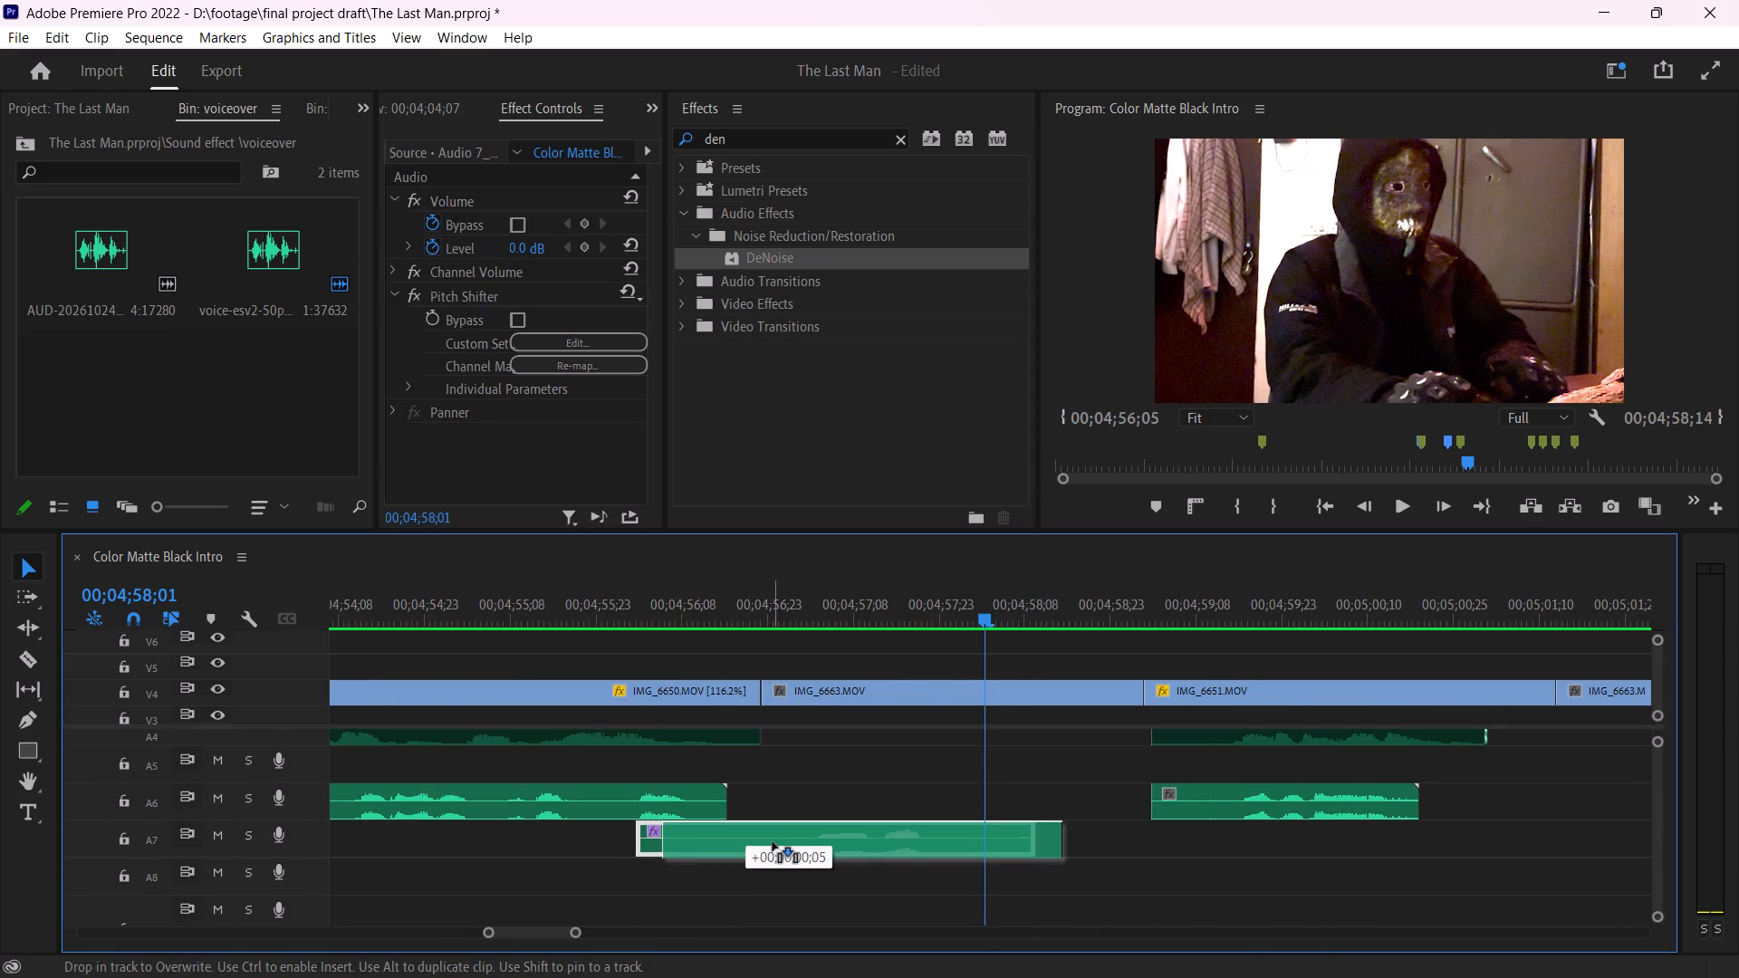
drag(773, 842, 795, 842)
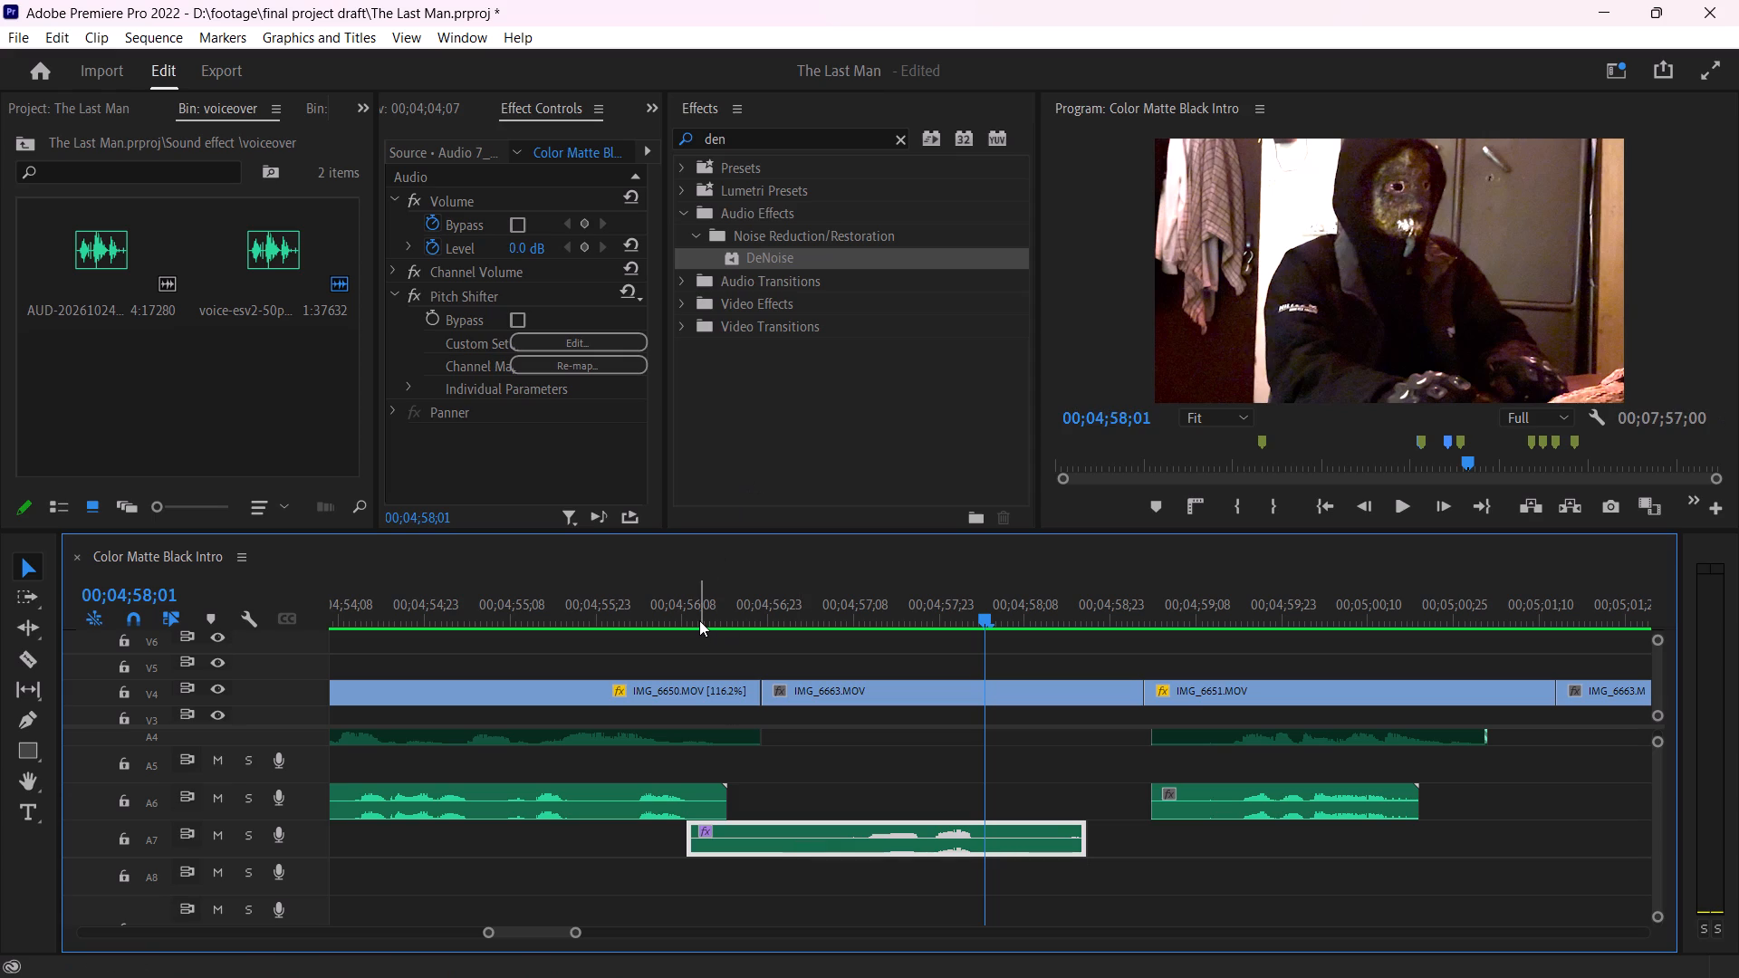
Listen to the repositioned Audio 7 take and the following dialogue through 00;05;02;06.
click(698, 620)
key(space)
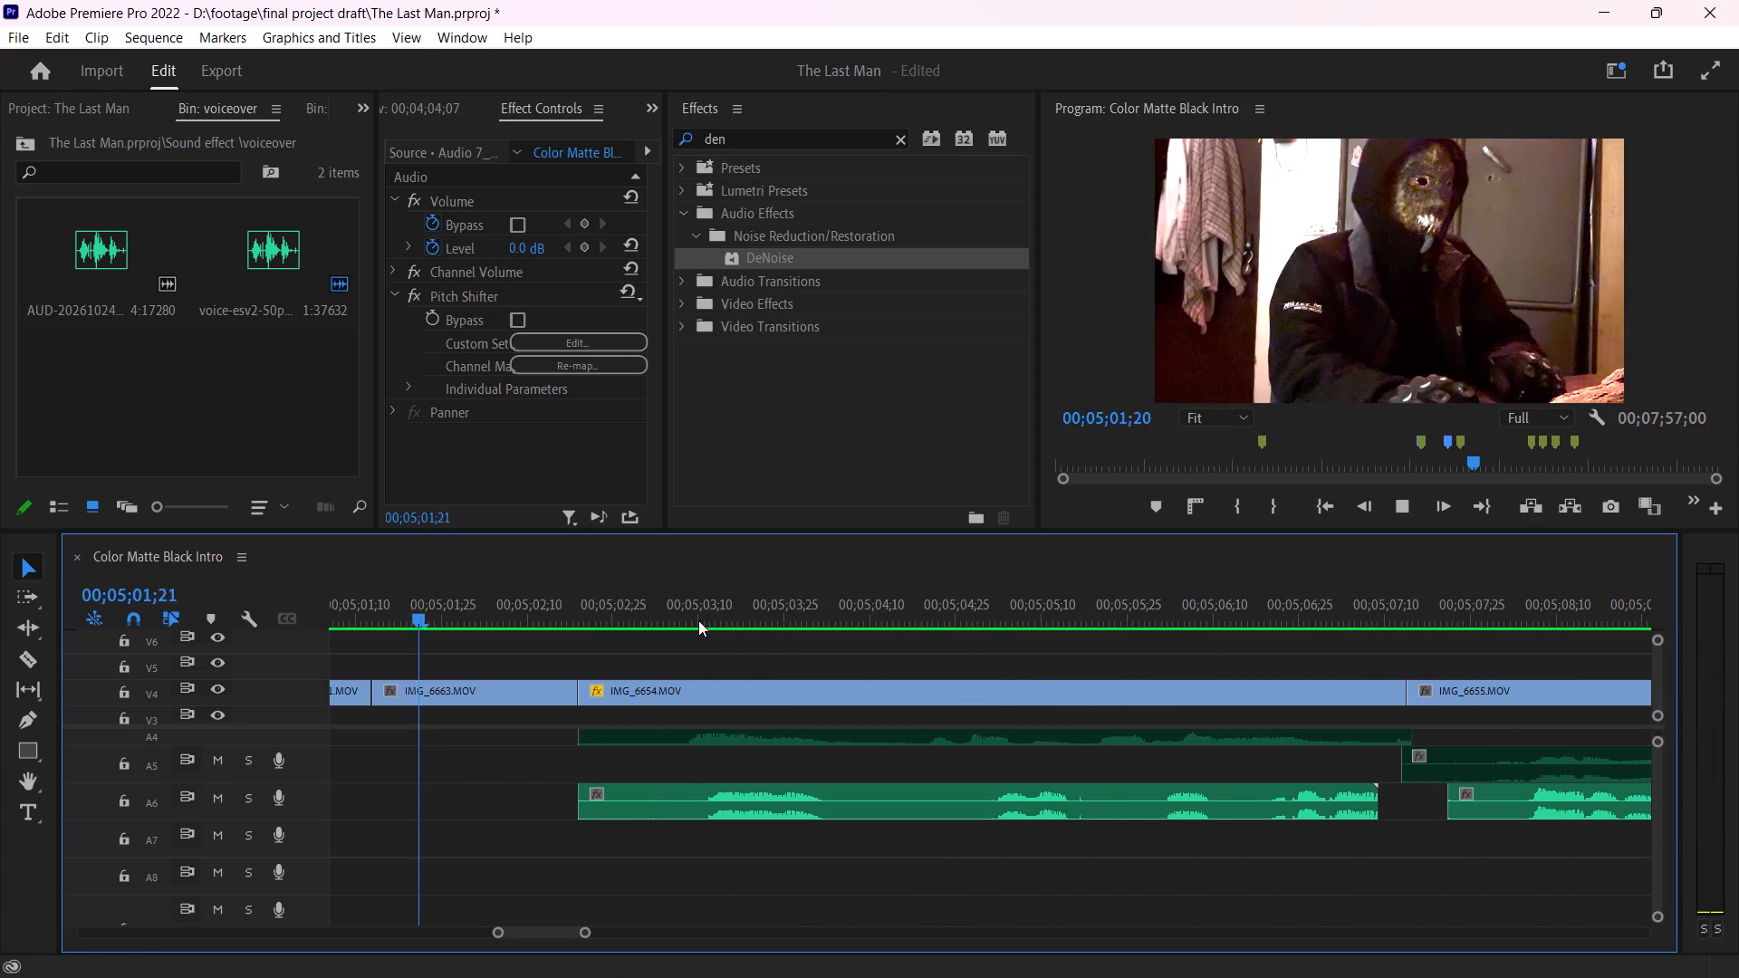
key(space)
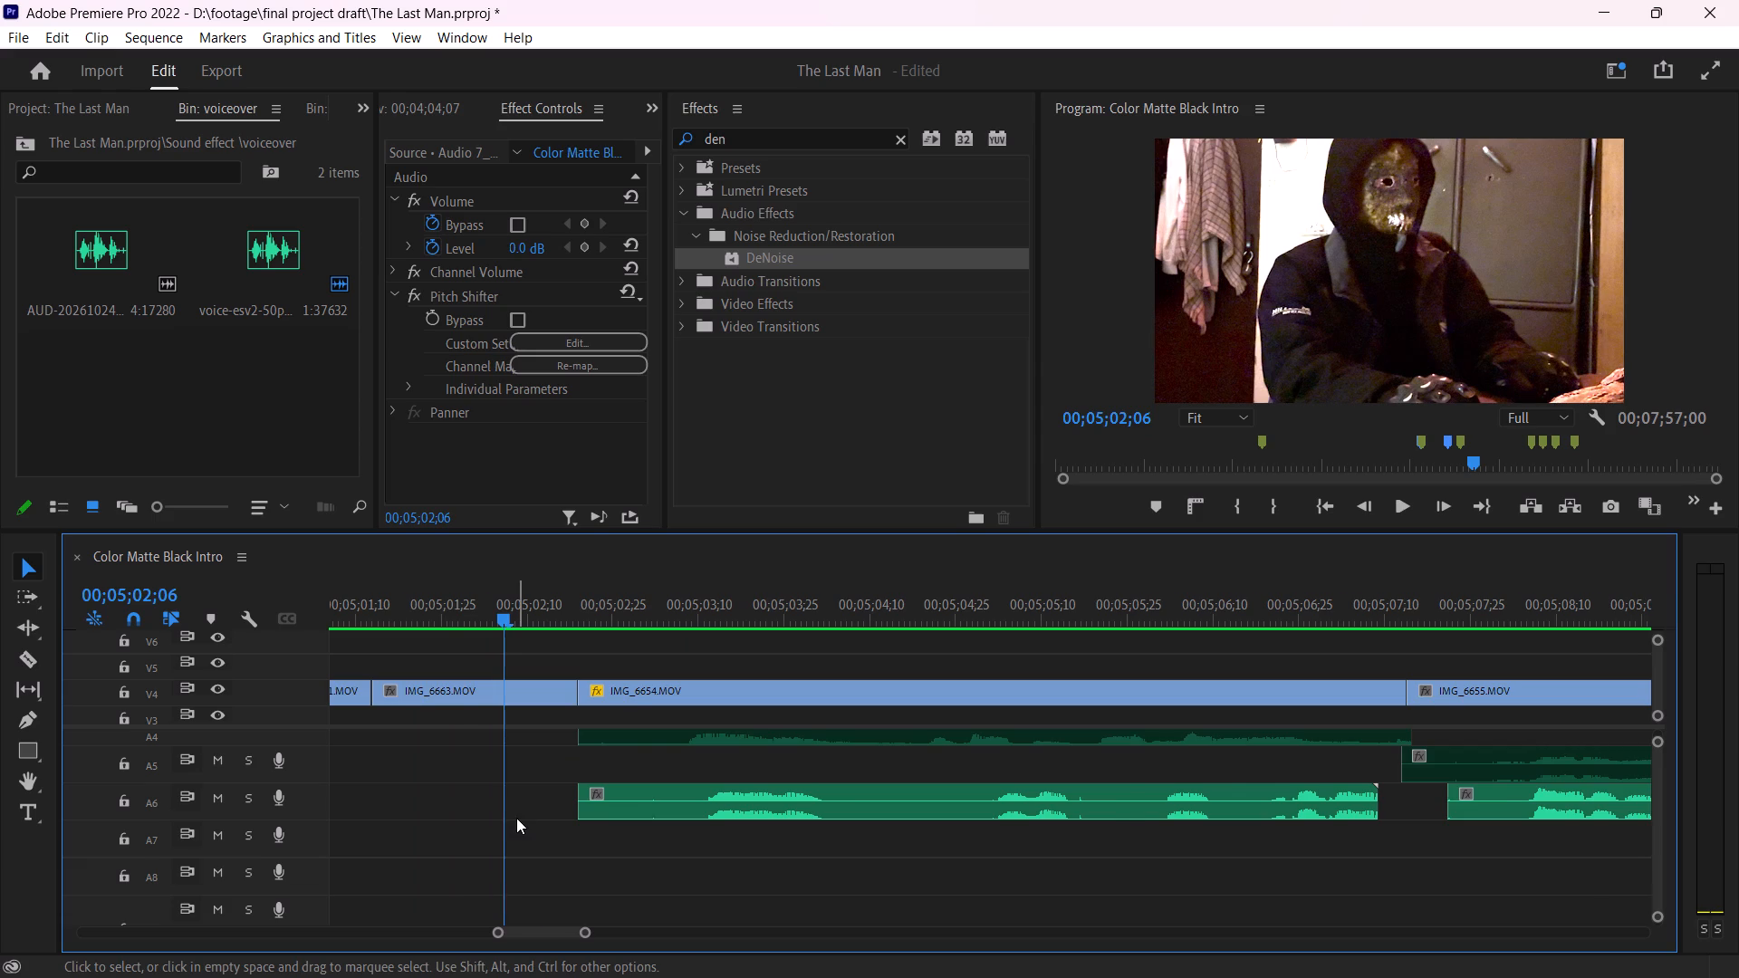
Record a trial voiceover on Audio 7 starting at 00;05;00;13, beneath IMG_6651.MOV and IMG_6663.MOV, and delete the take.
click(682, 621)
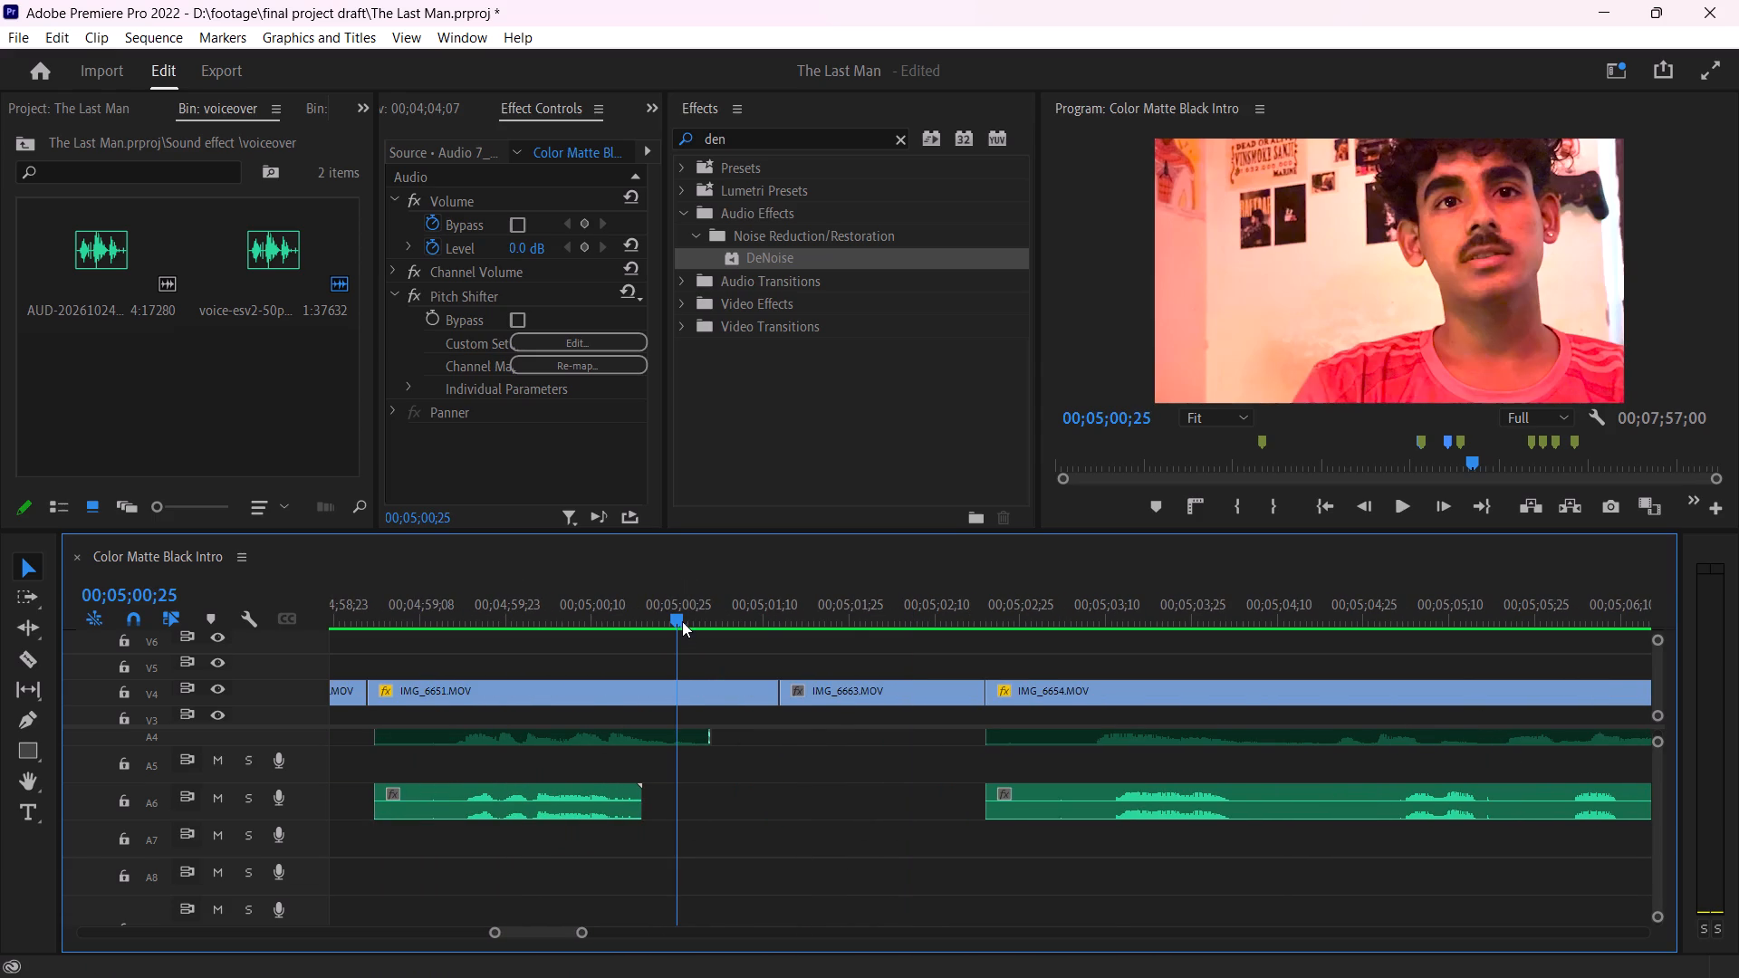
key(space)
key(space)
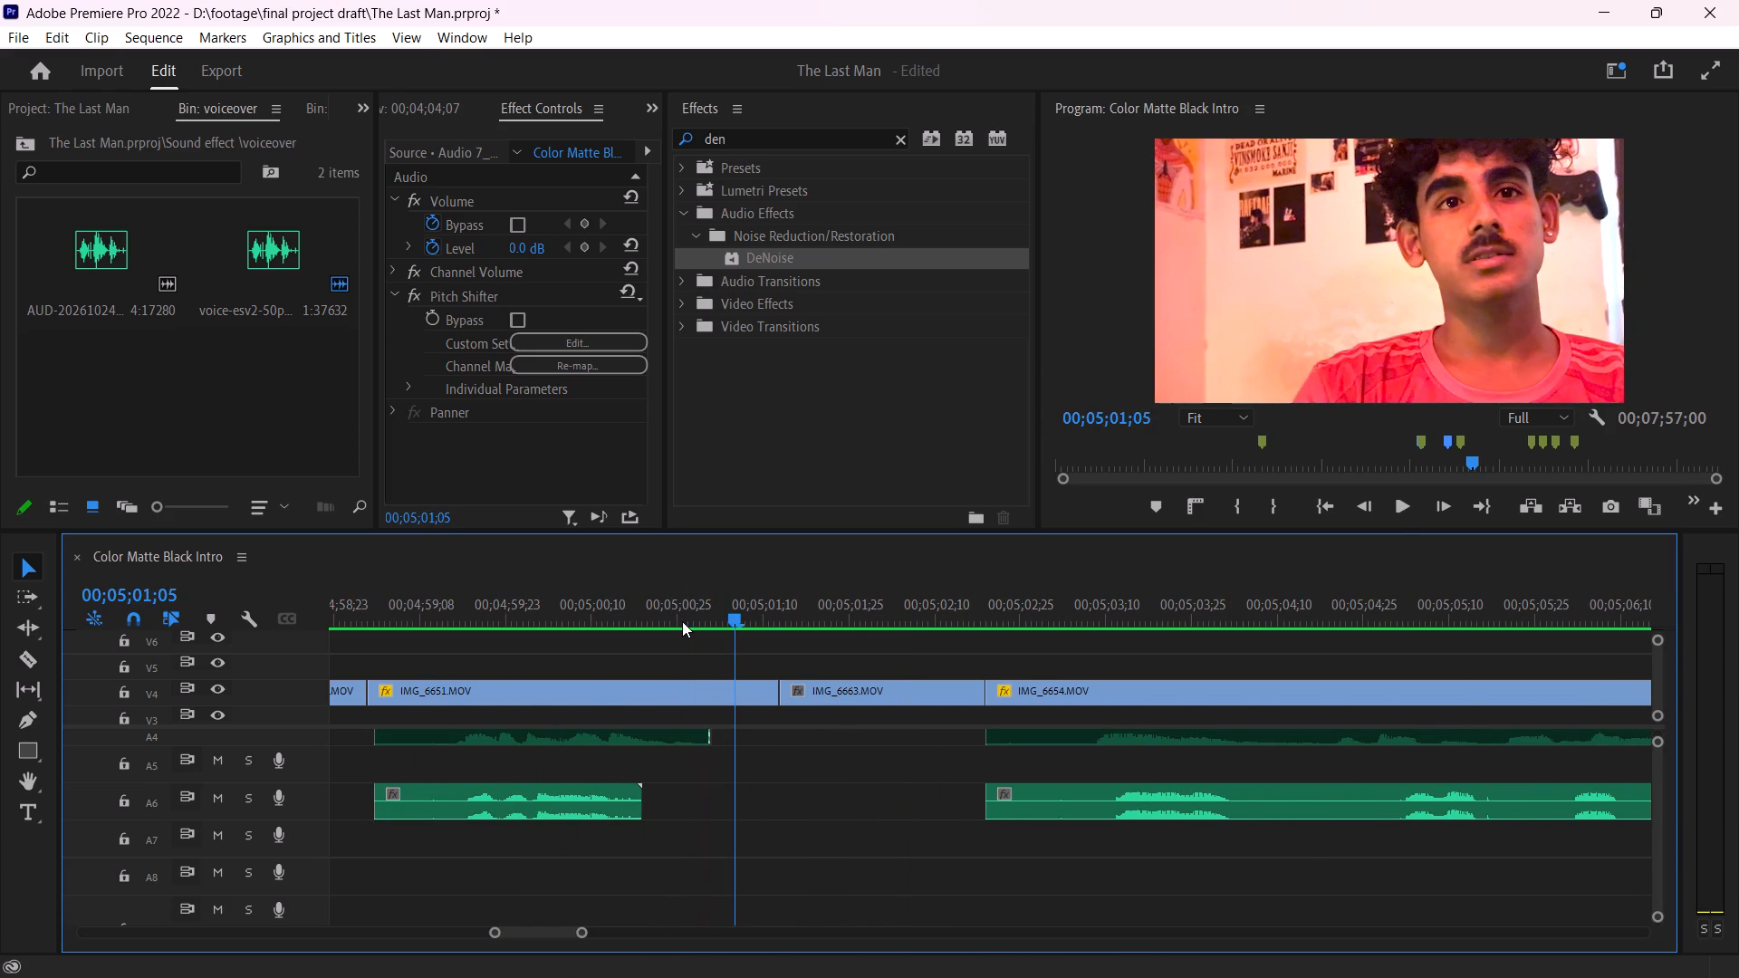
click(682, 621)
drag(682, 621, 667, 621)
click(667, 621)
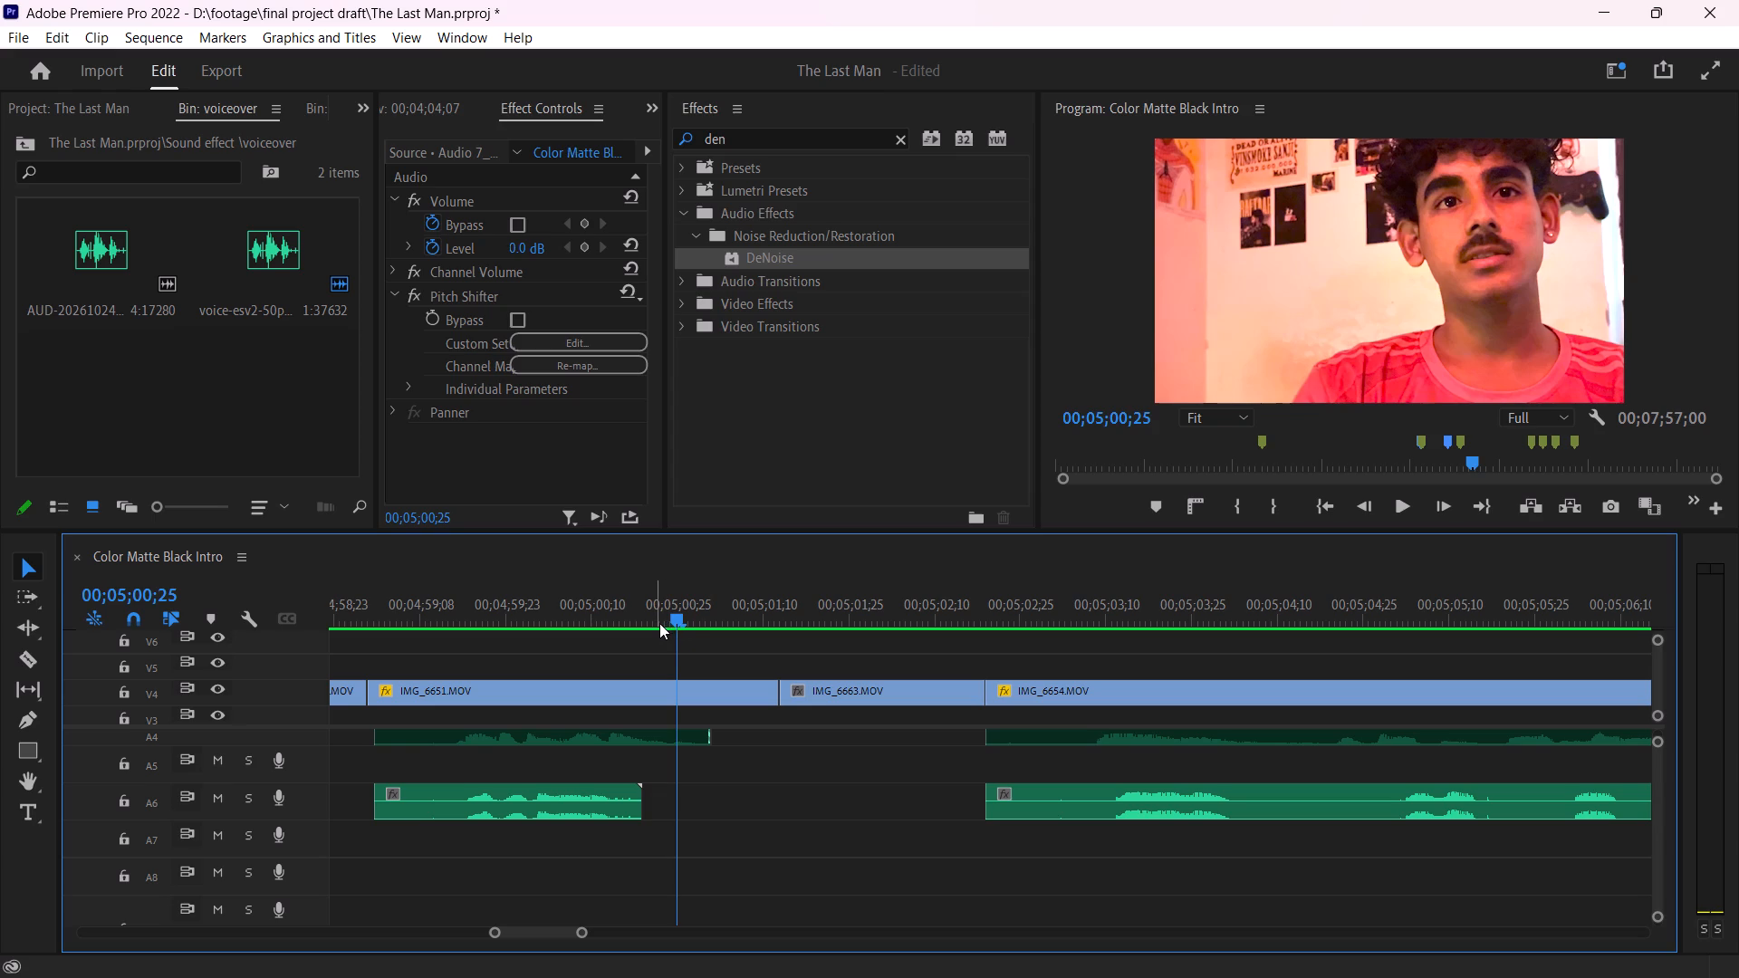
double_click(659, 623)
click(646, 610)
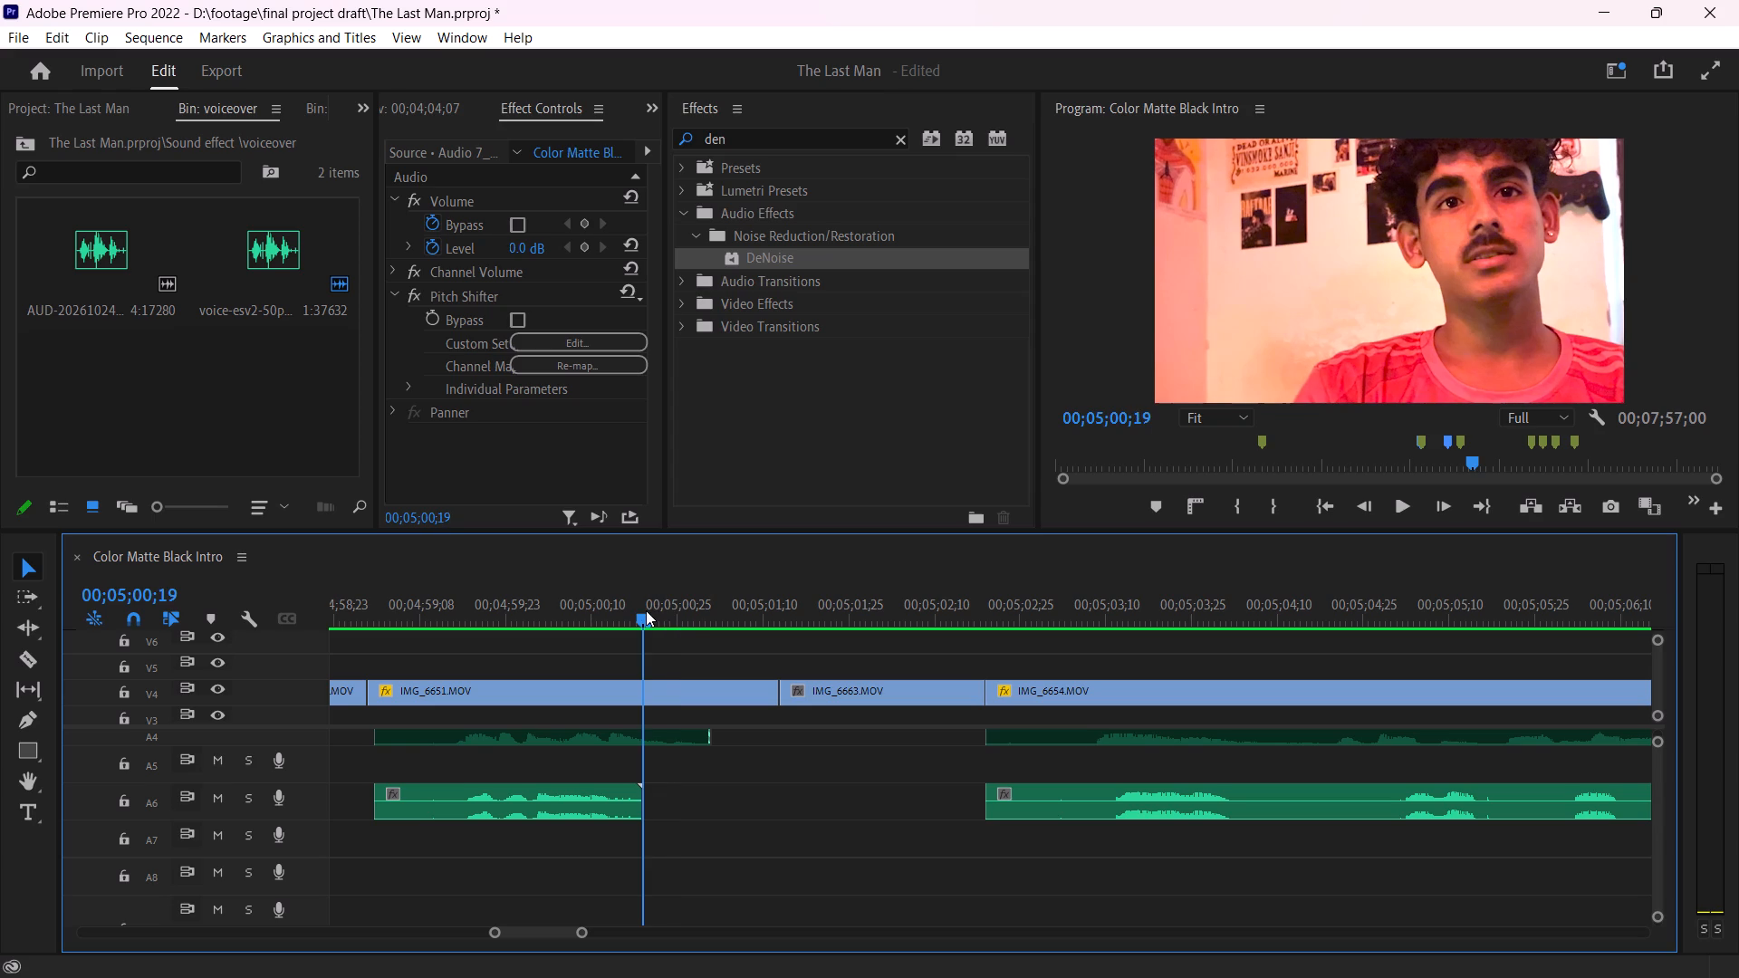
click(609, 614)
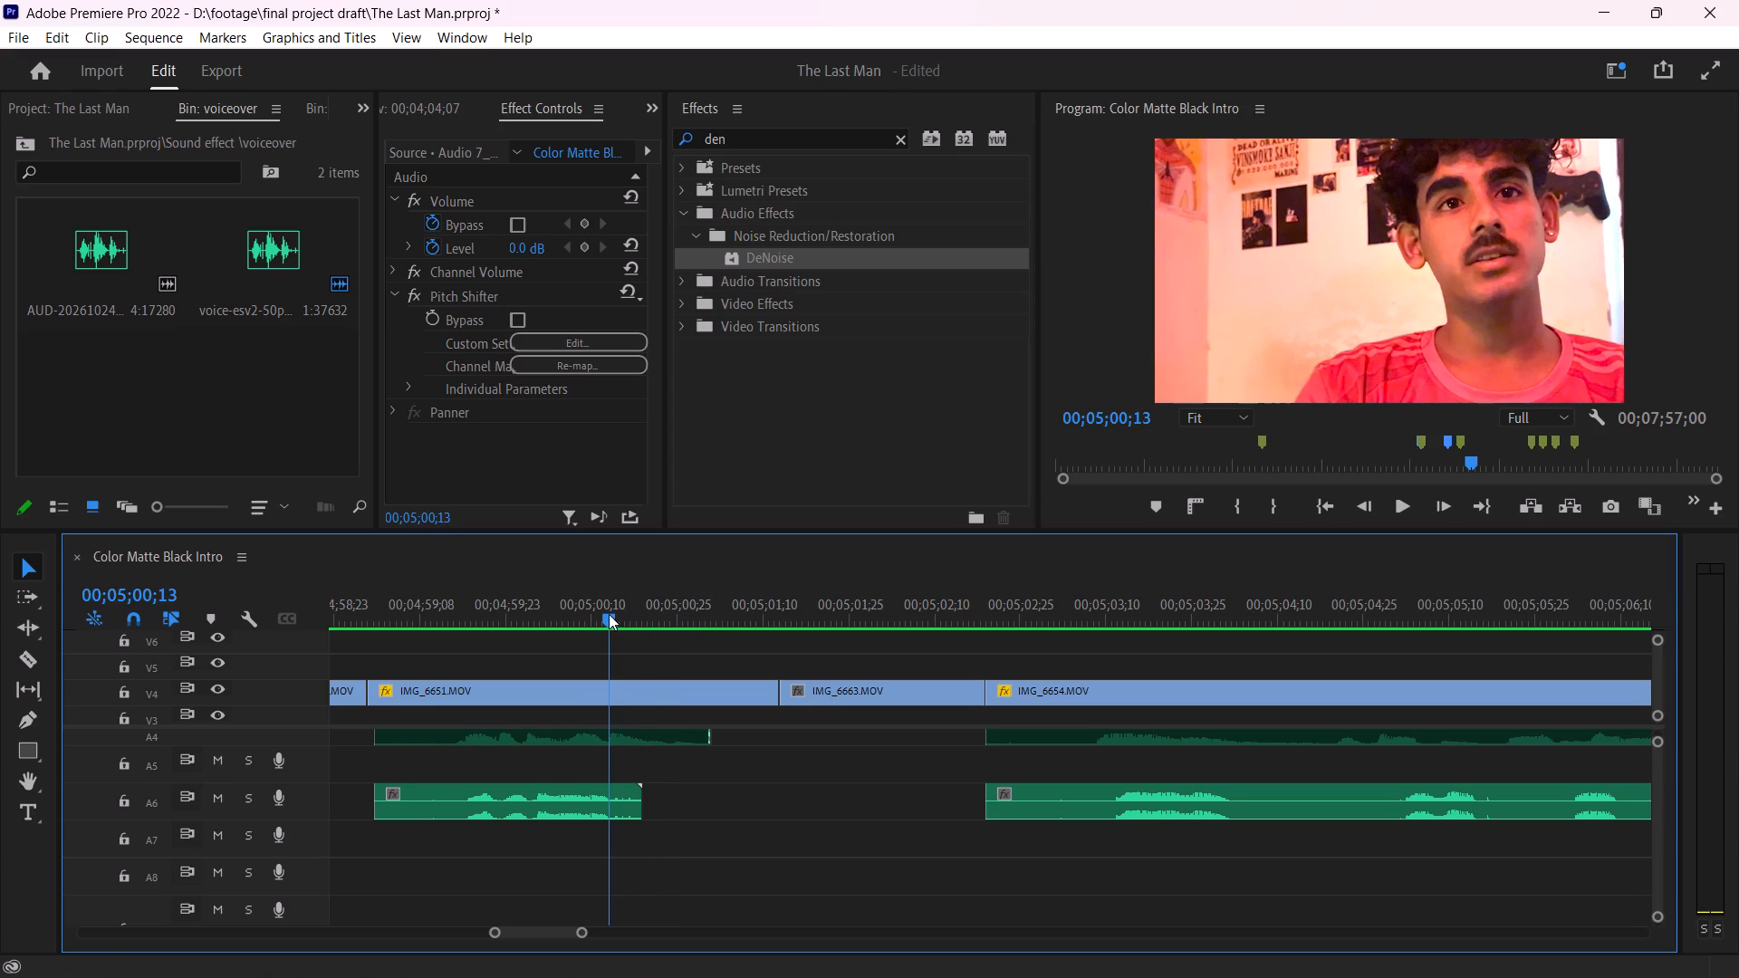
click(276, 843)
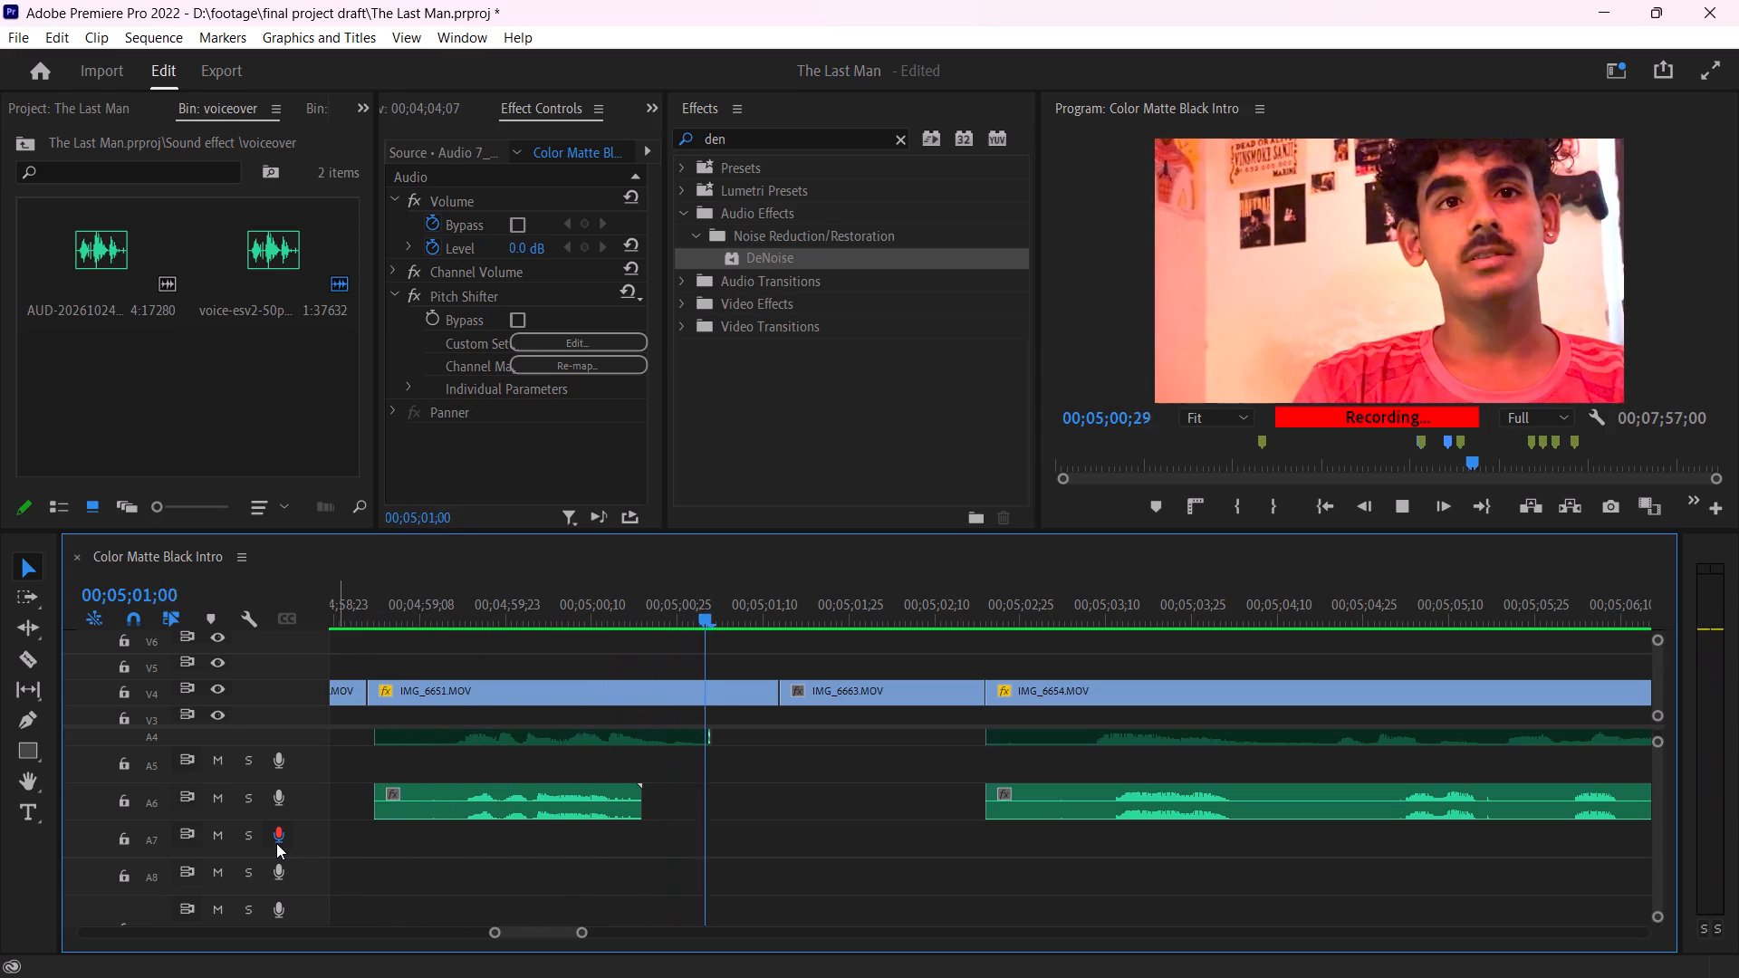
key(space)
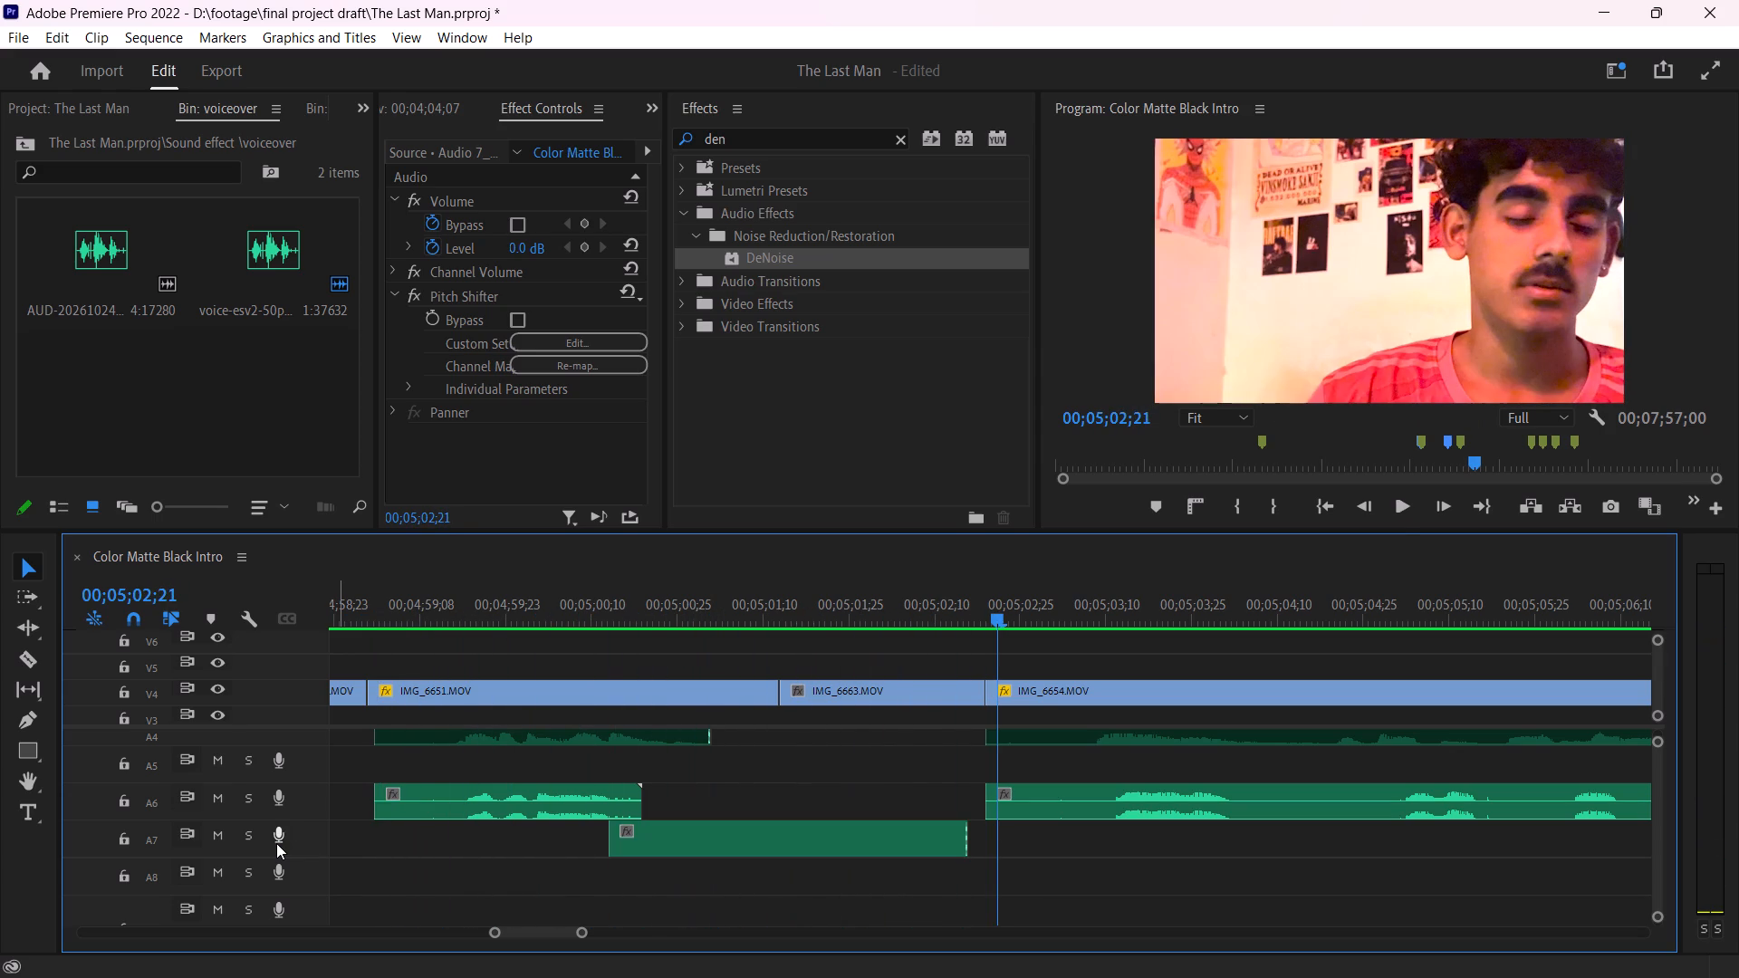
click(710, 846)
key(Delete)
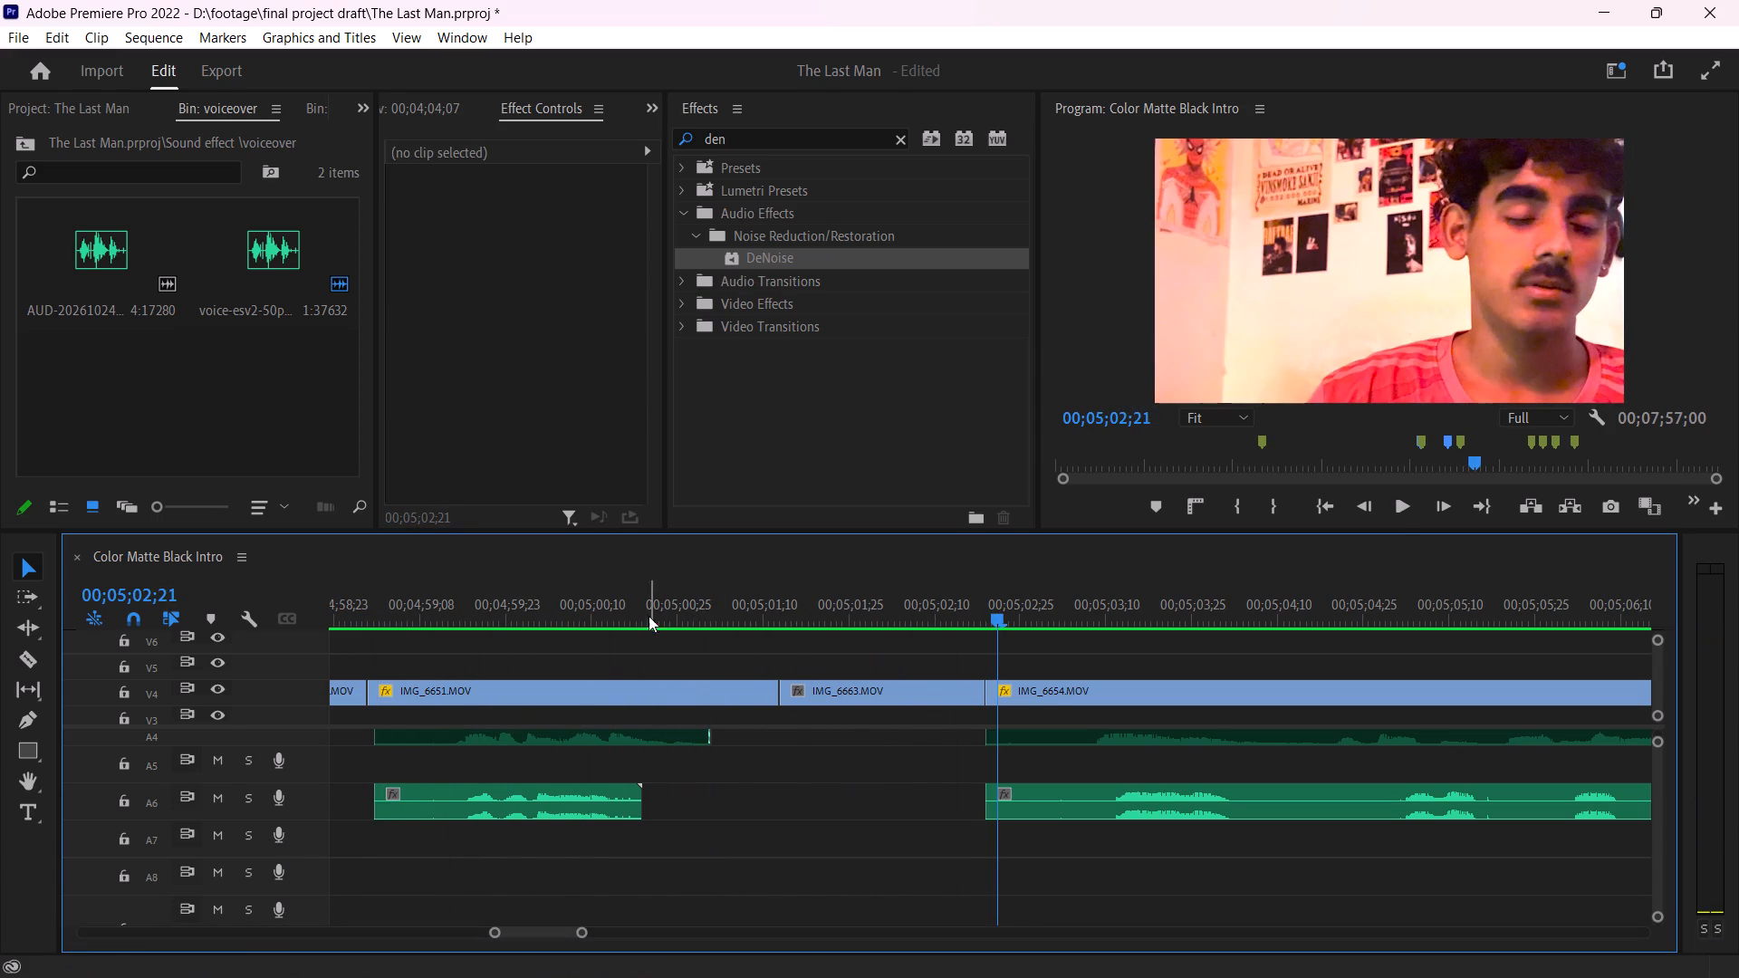
Record a voiceover take on Audio 8 starting at 00;05;00;11, running beneath IMG_6663.MOV to the start of IMG_6654.MOV.
click(646, 609)
drag(646, 609, 613, 622)
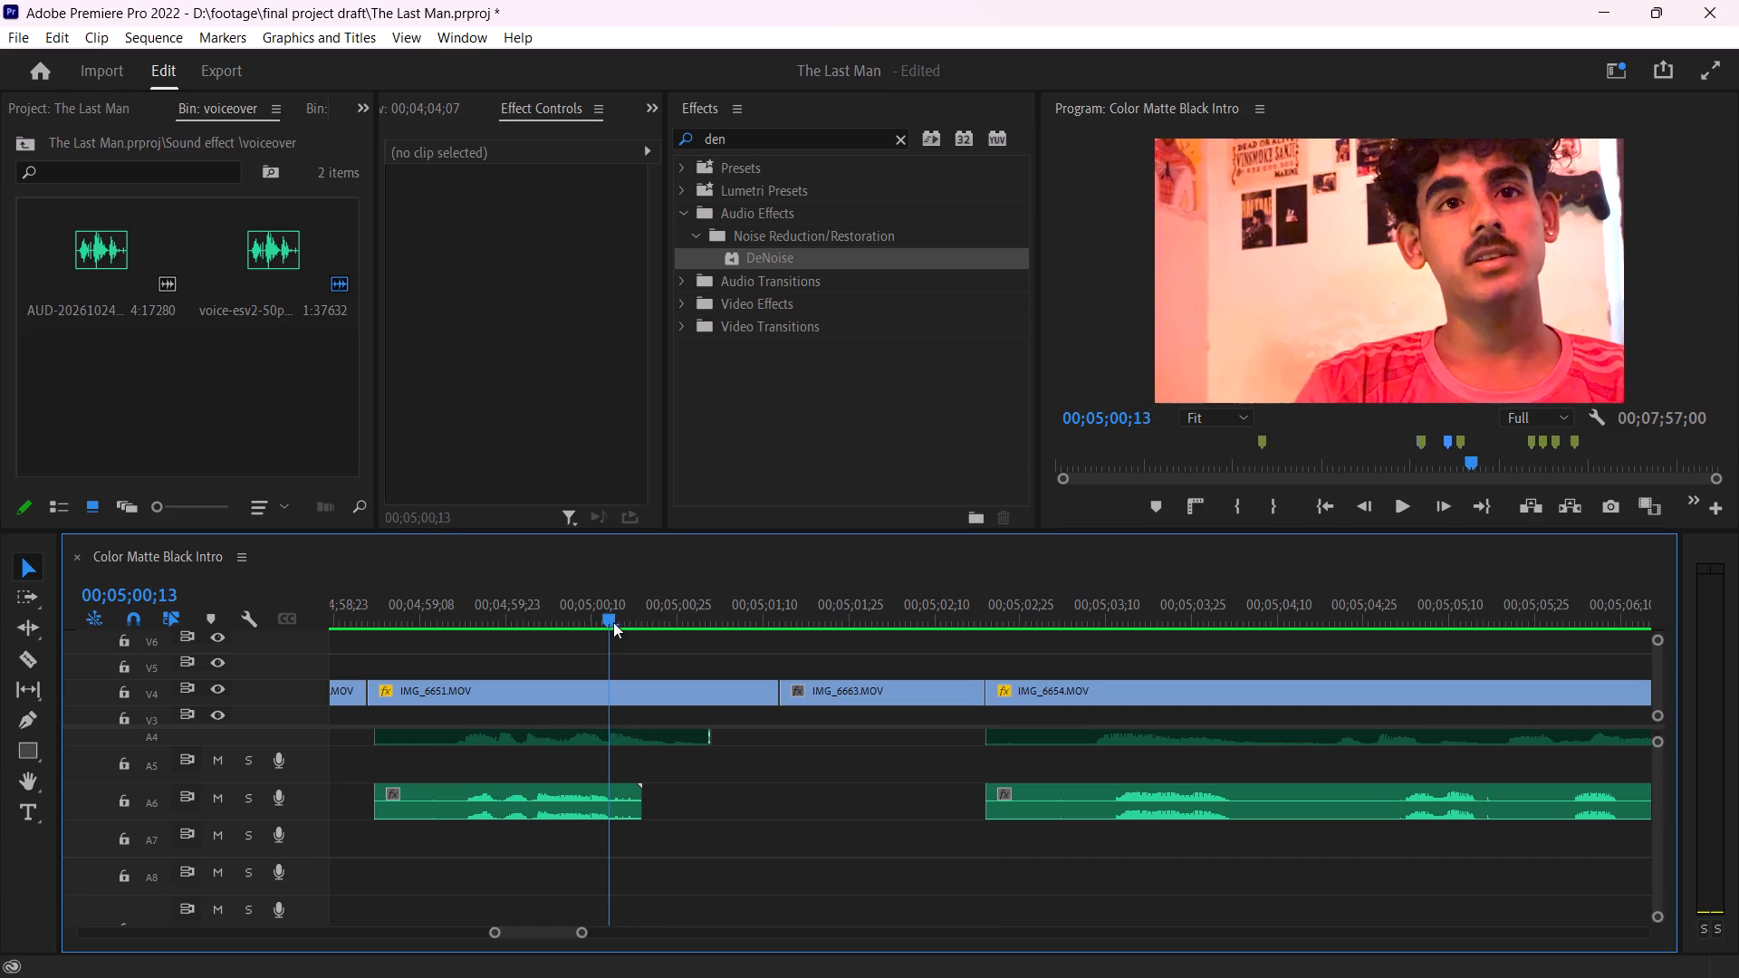
drag(613, 622, 600, 626)
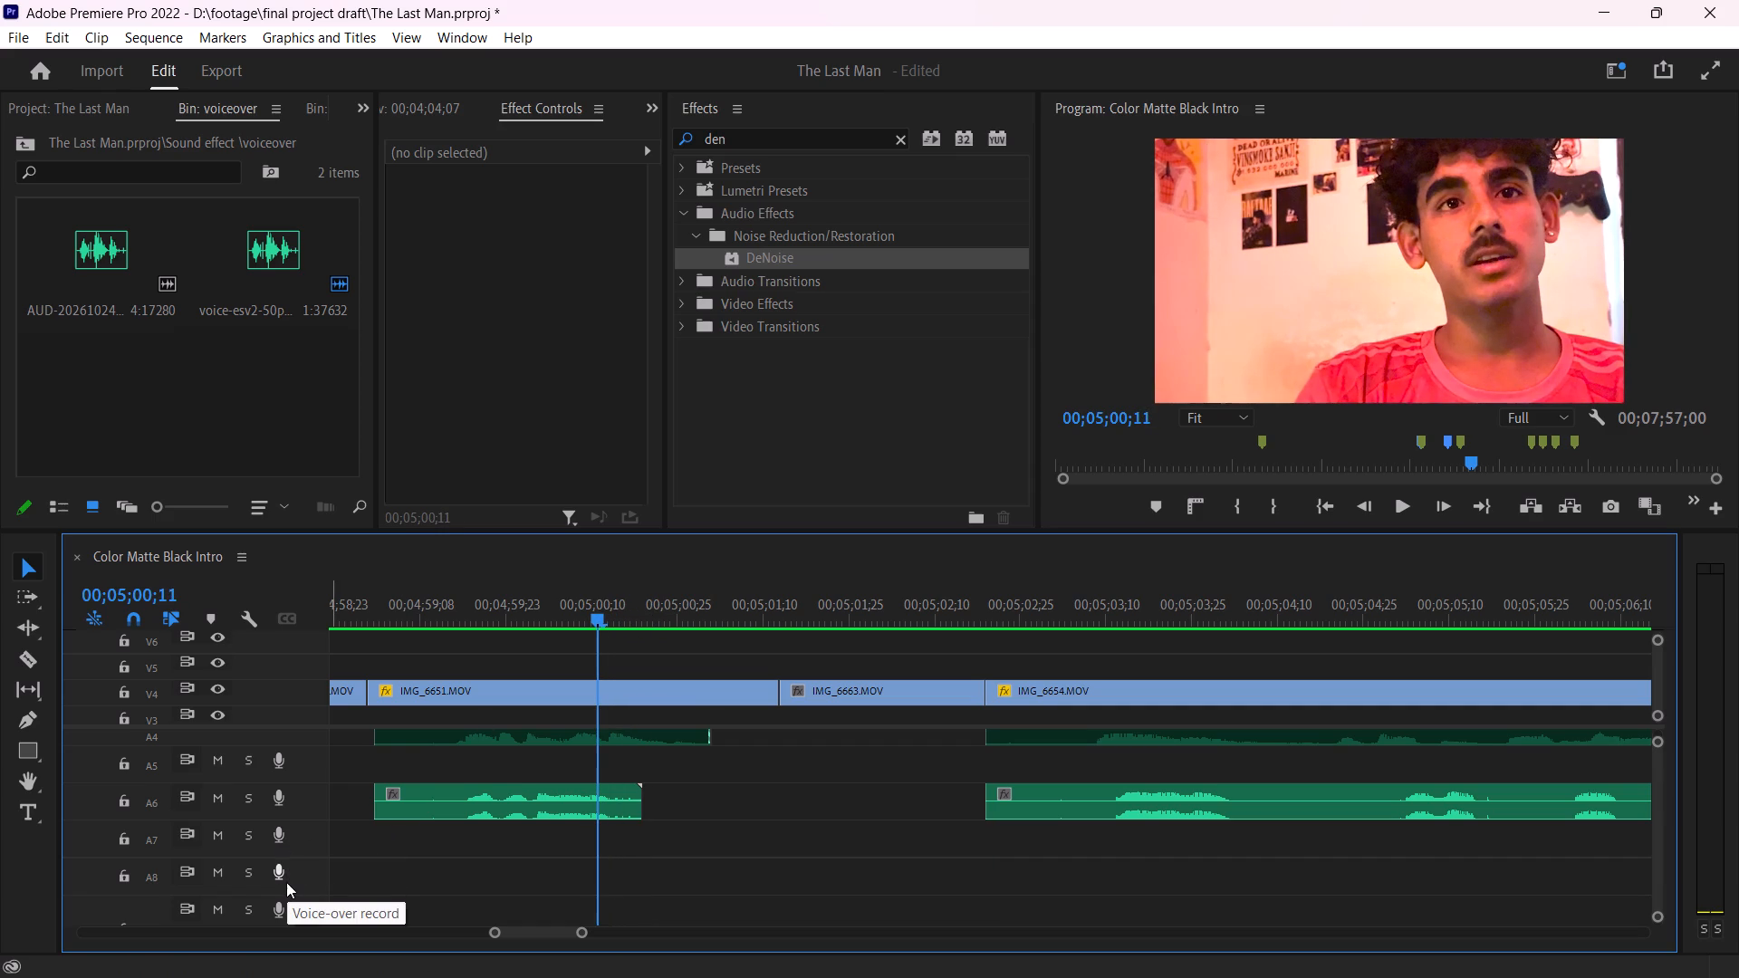
click(286, 882)
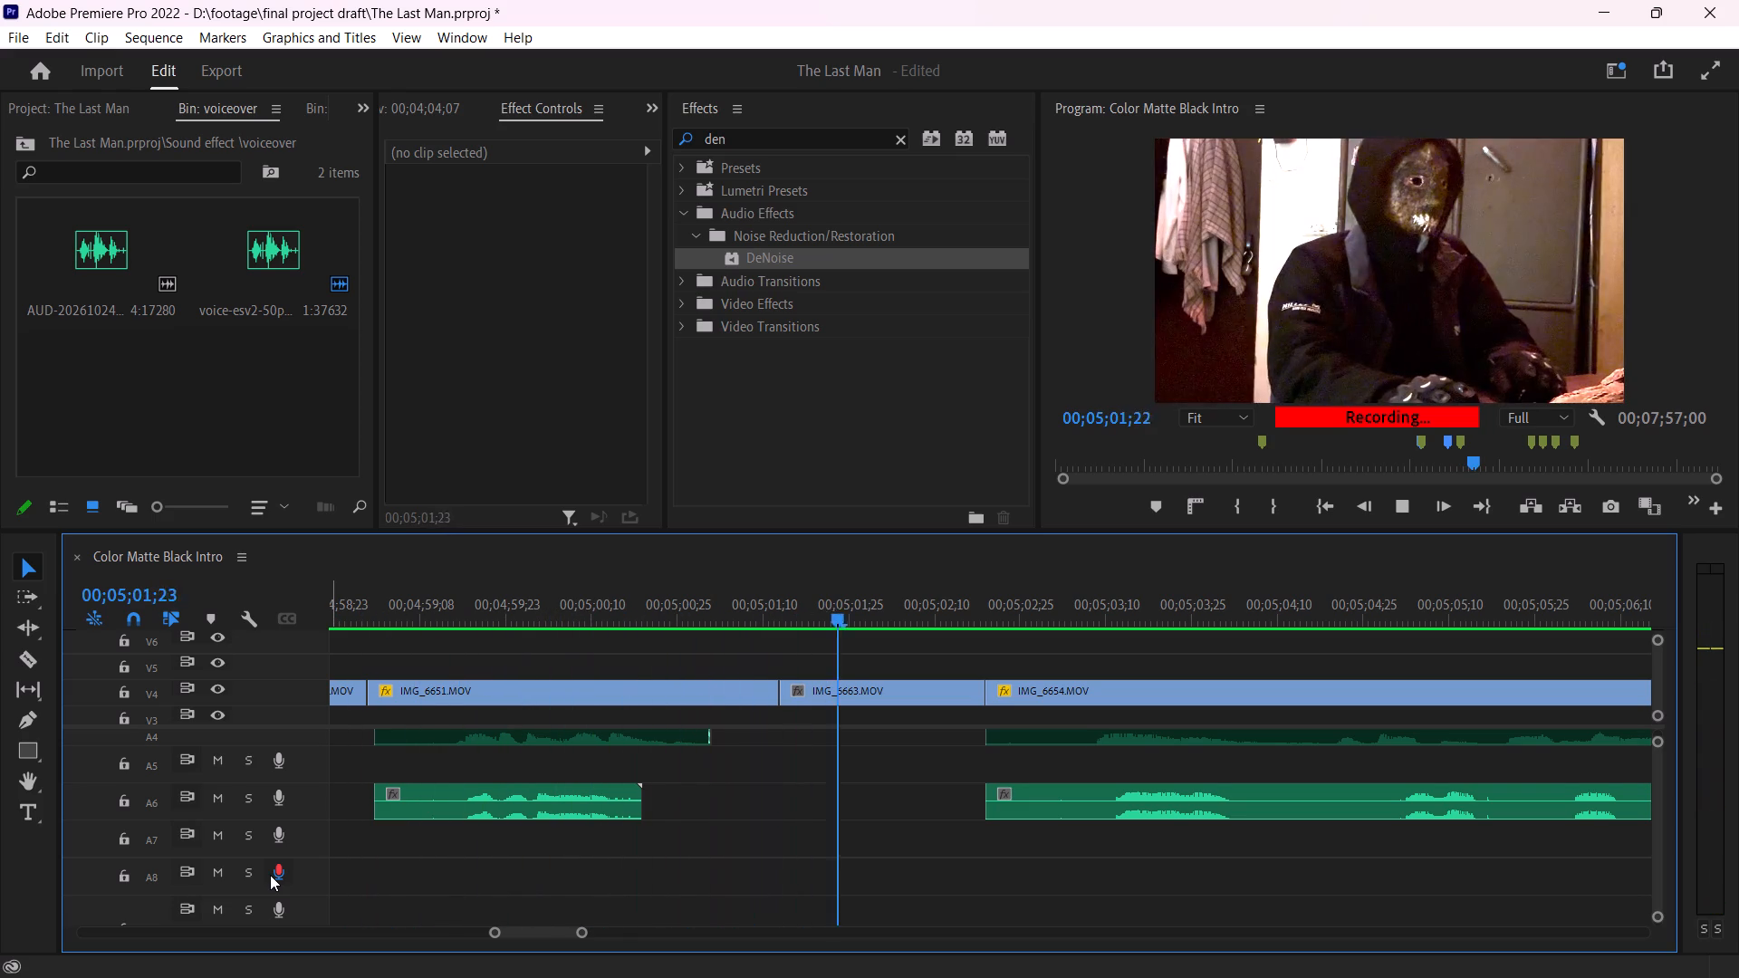
key(space)
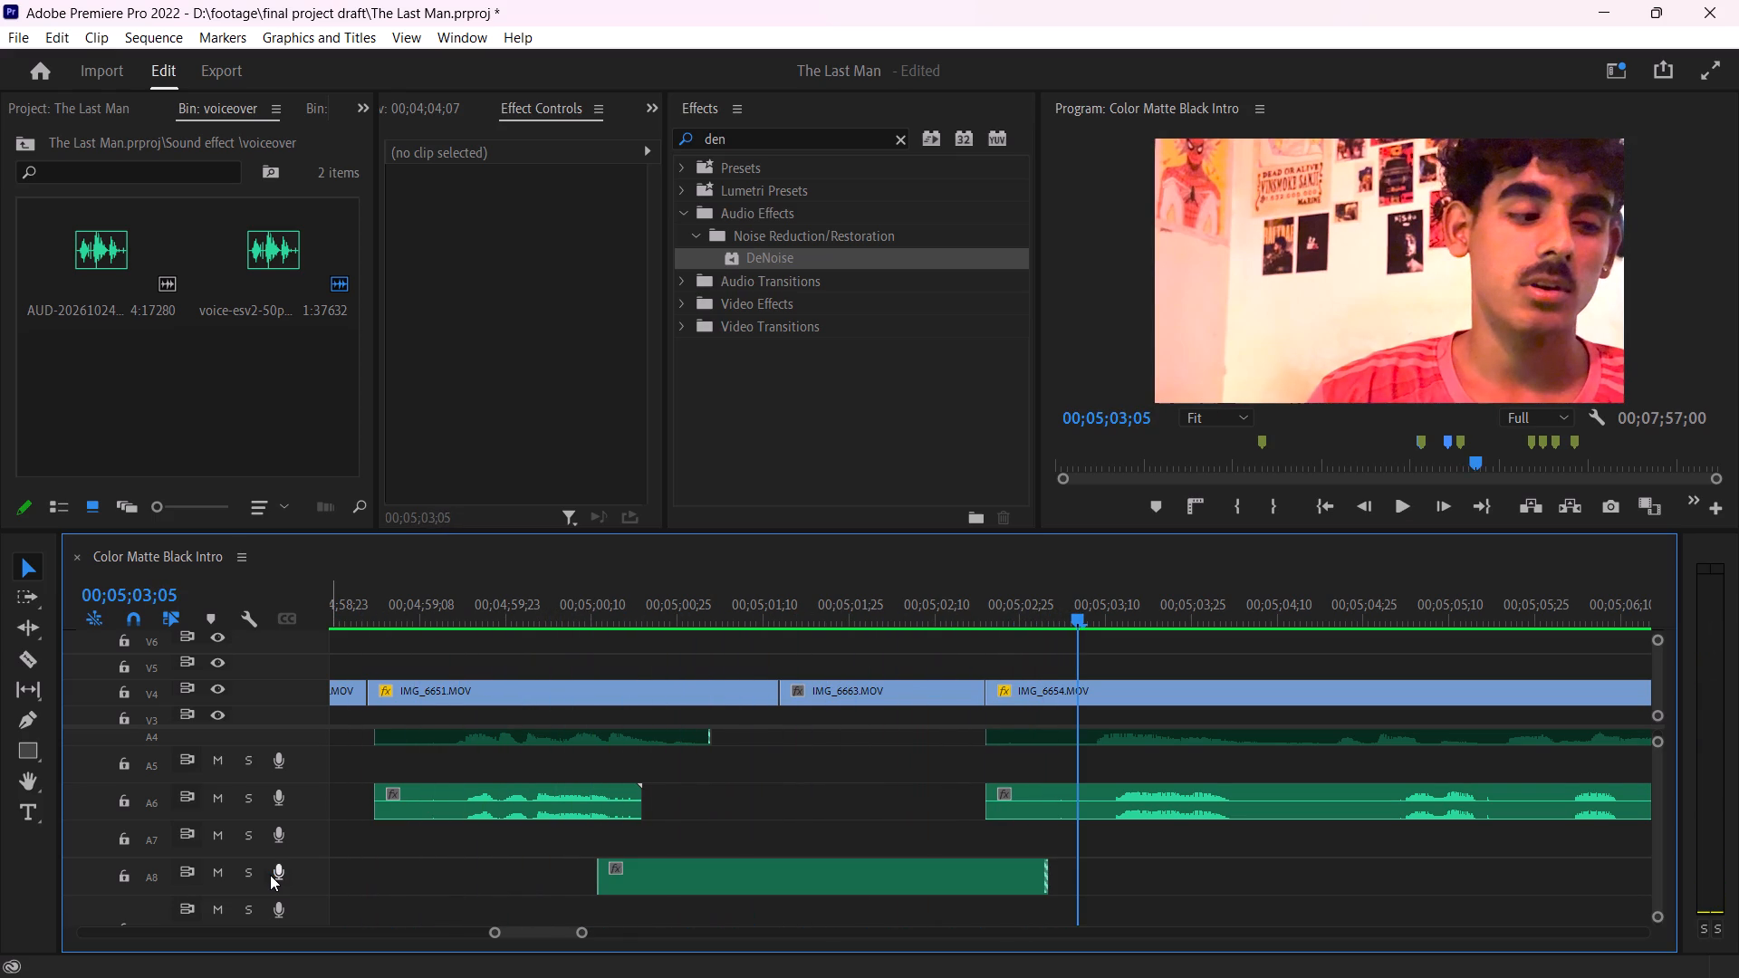
Paste the copied attributes, including the Pitch Shifter, onto the new Audio 8 take.
click(874, 864)
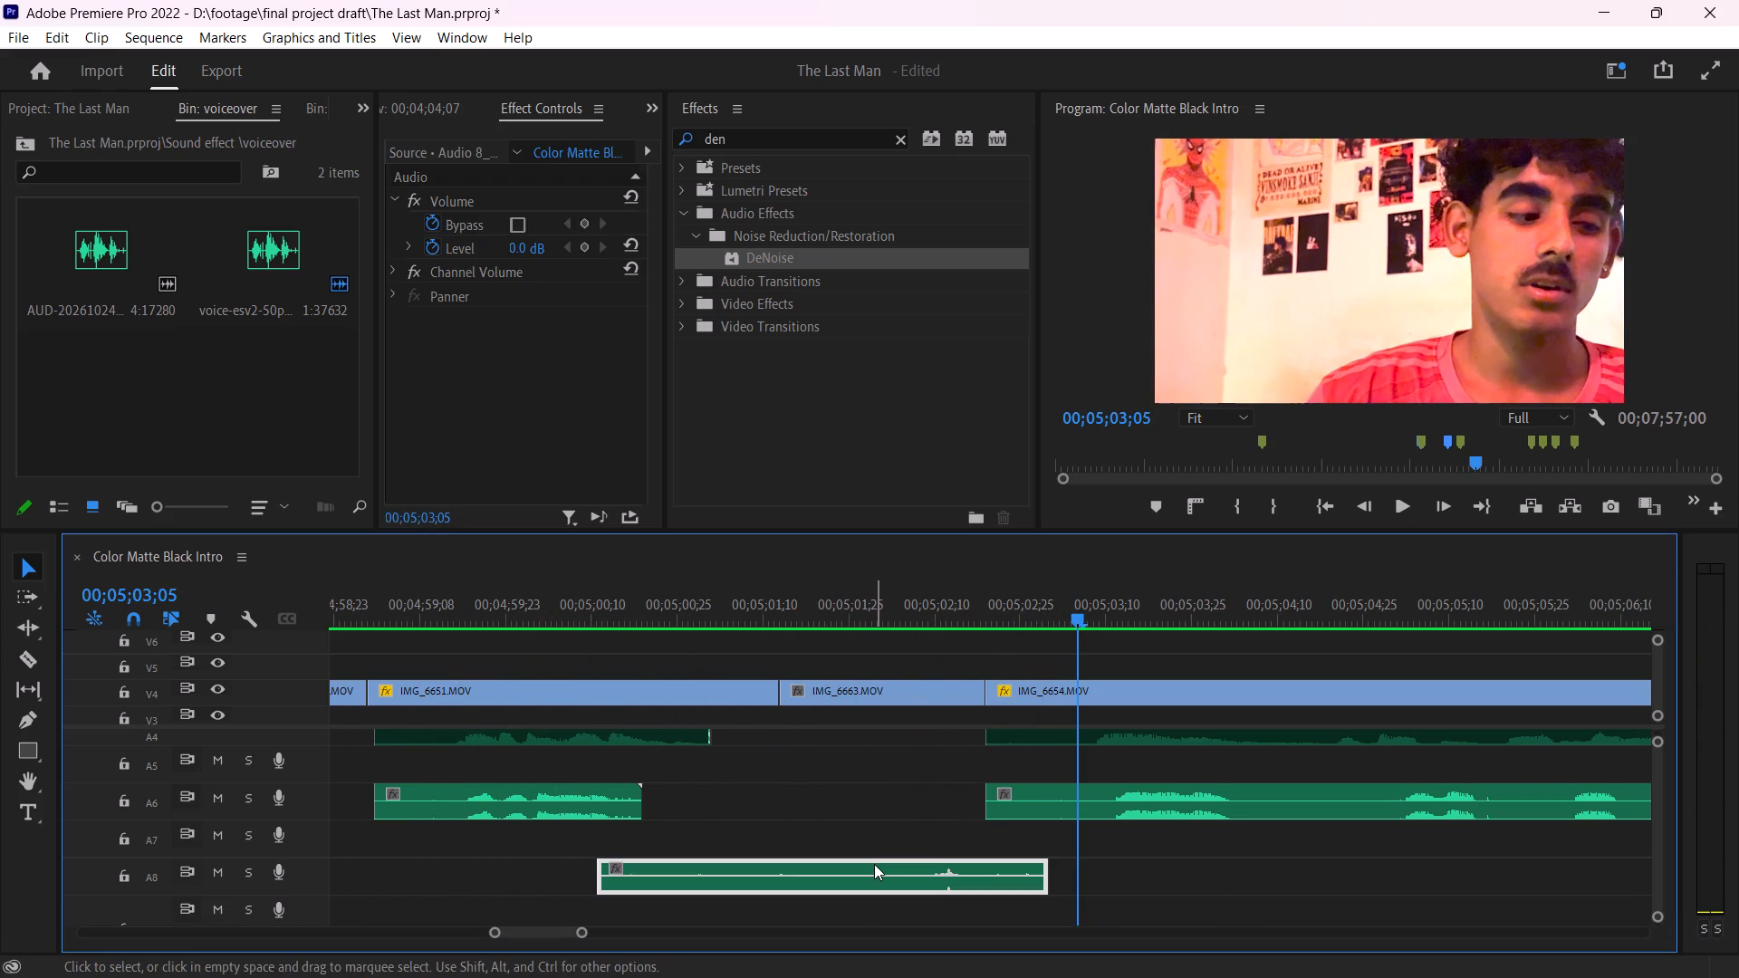
right_click(874, 864)
double_click(932, 111)
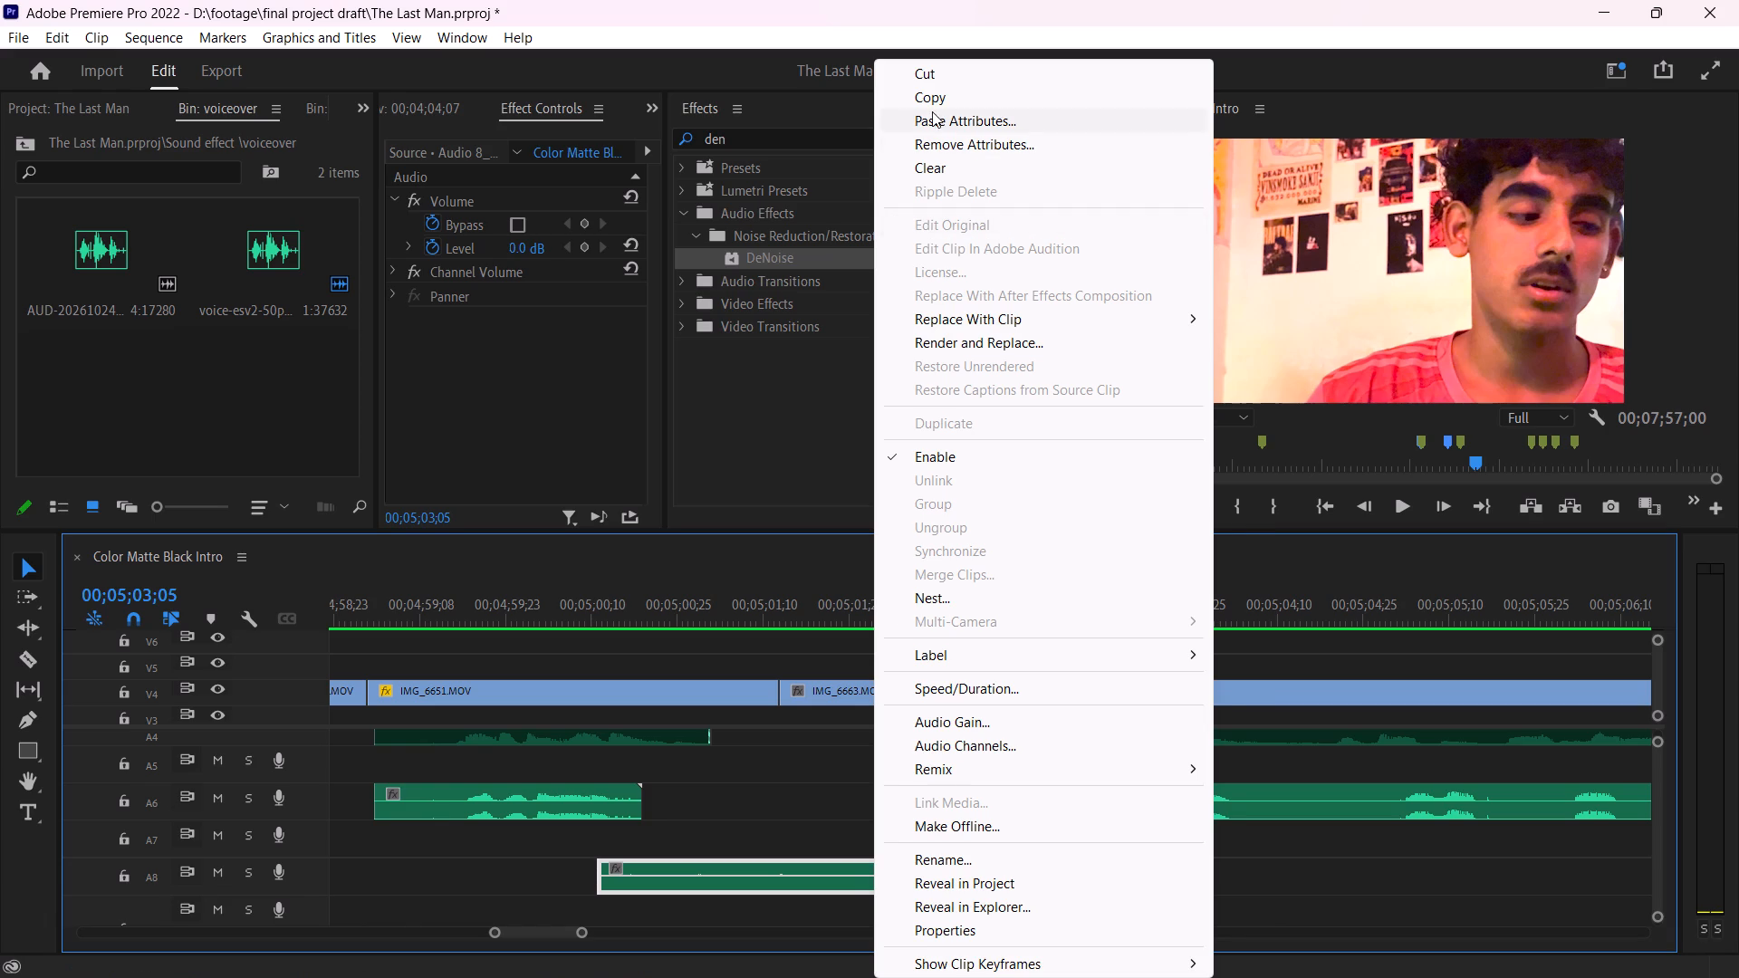
key(Return)
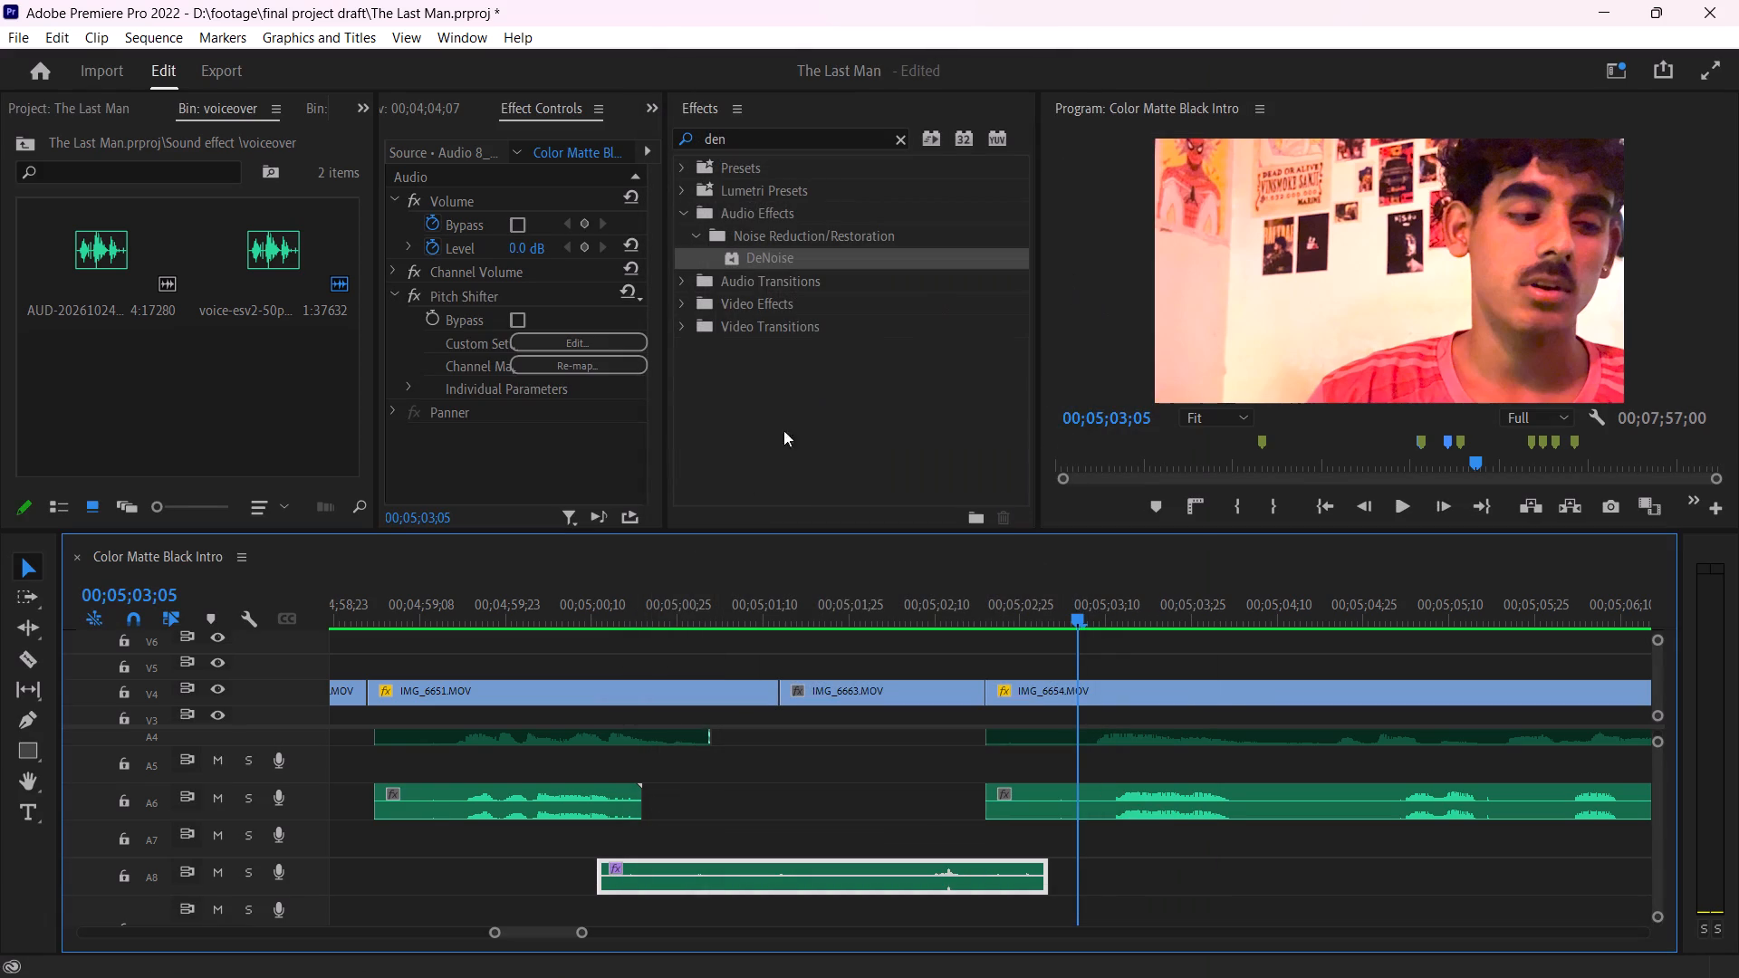
Listen to the Audio 8 take and the following dialogue from about 00;05;00;13 through 00;05;08;13.
click(610, 608)
key(space)
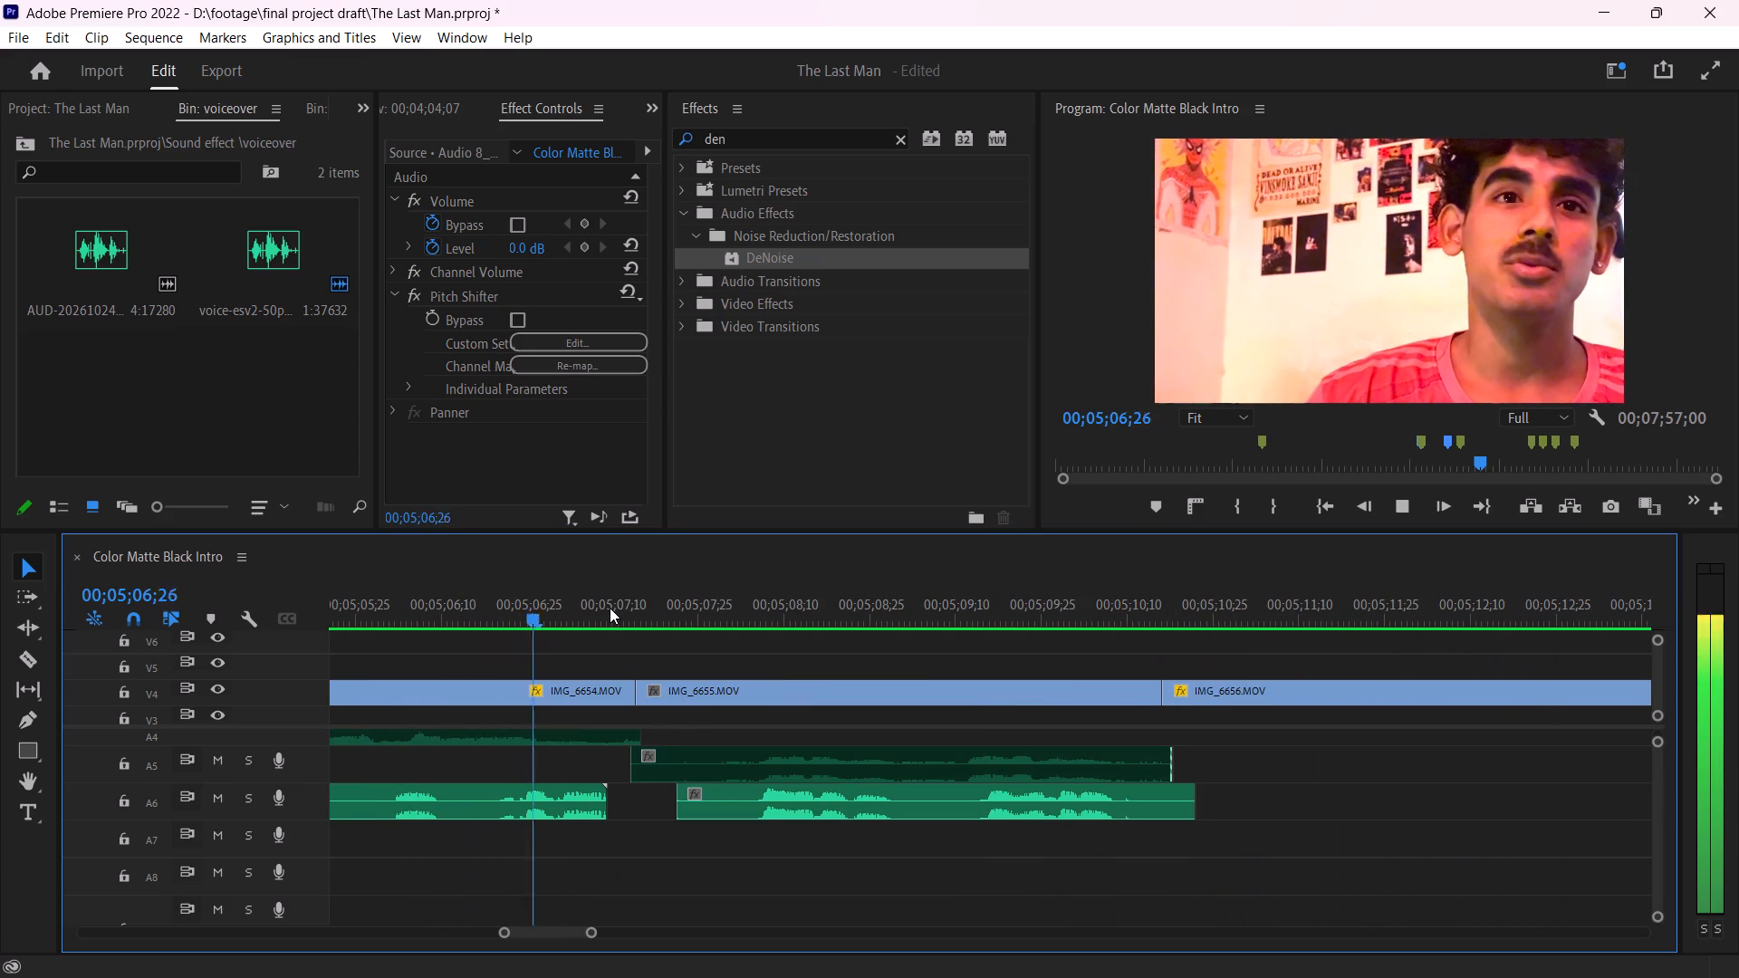
key(space)
key(space)
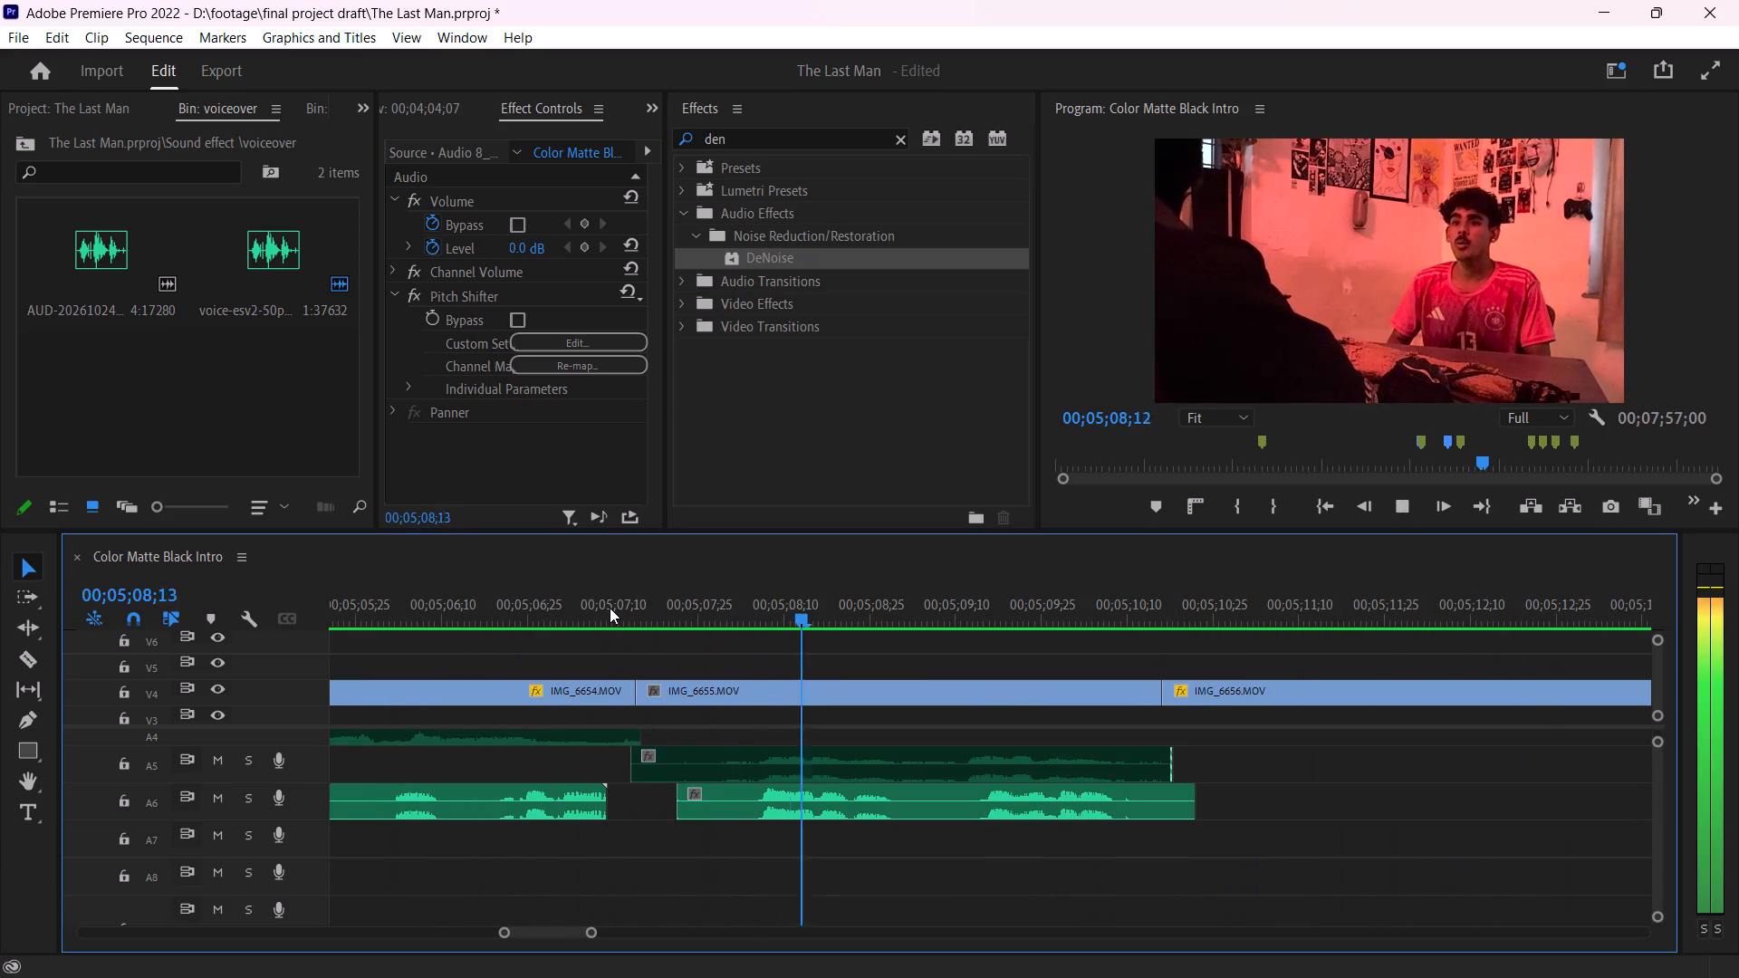
key(space)
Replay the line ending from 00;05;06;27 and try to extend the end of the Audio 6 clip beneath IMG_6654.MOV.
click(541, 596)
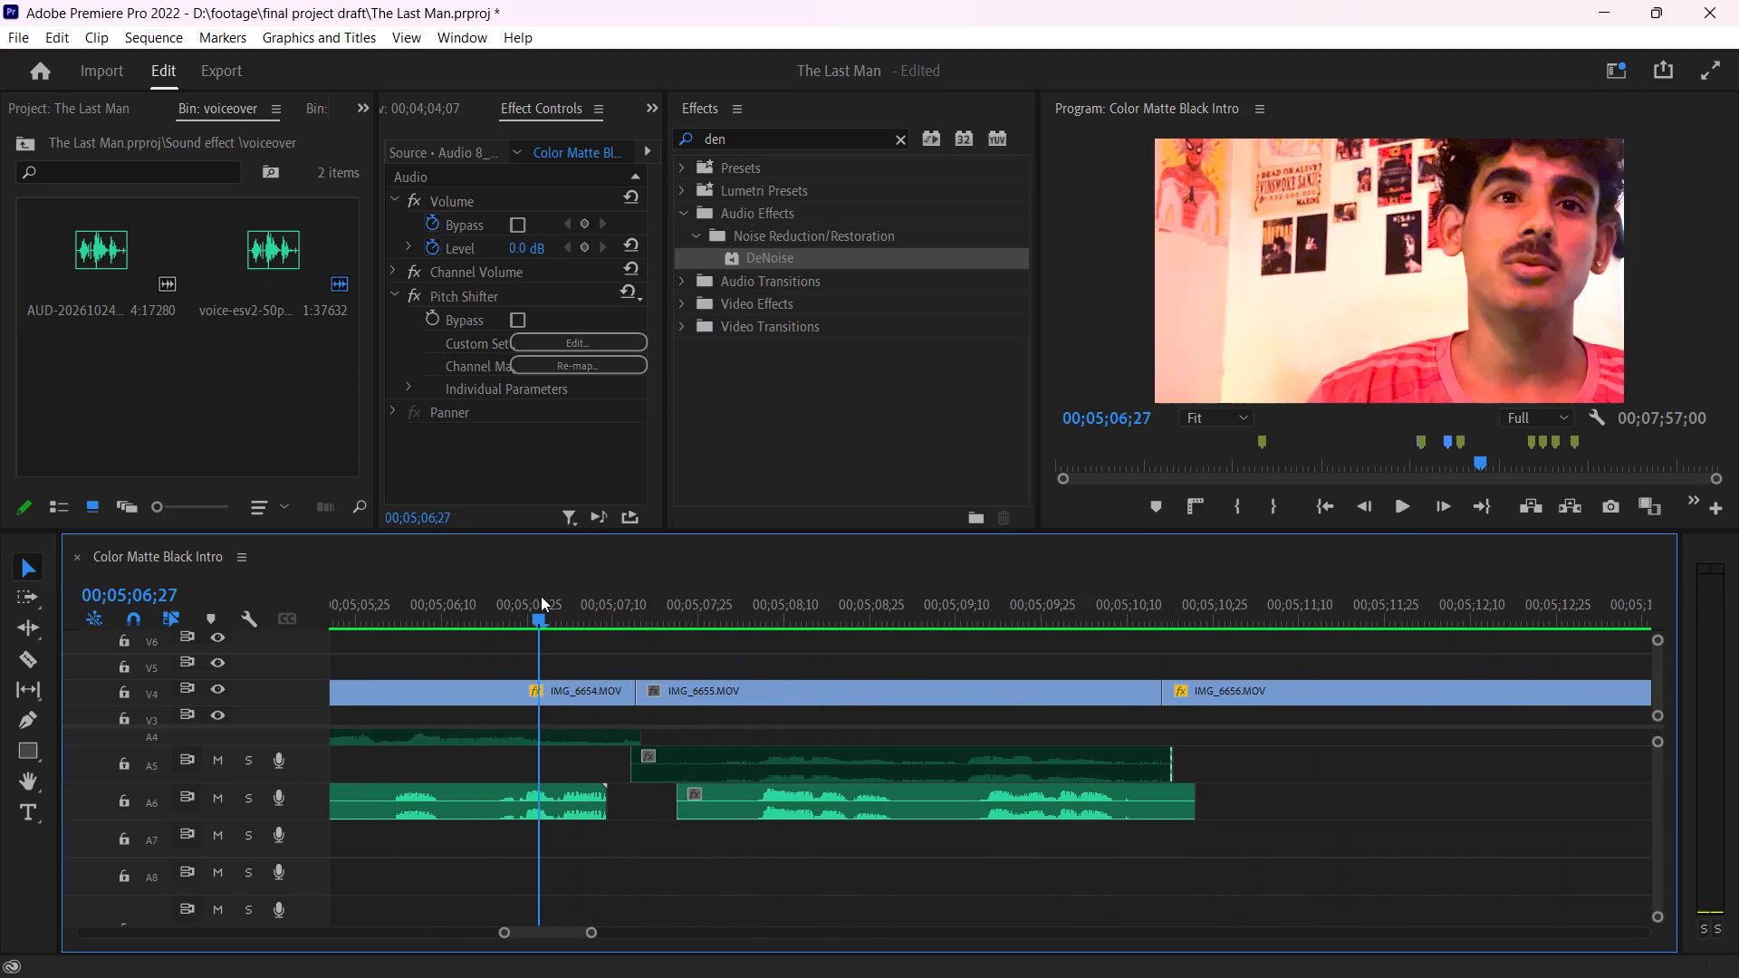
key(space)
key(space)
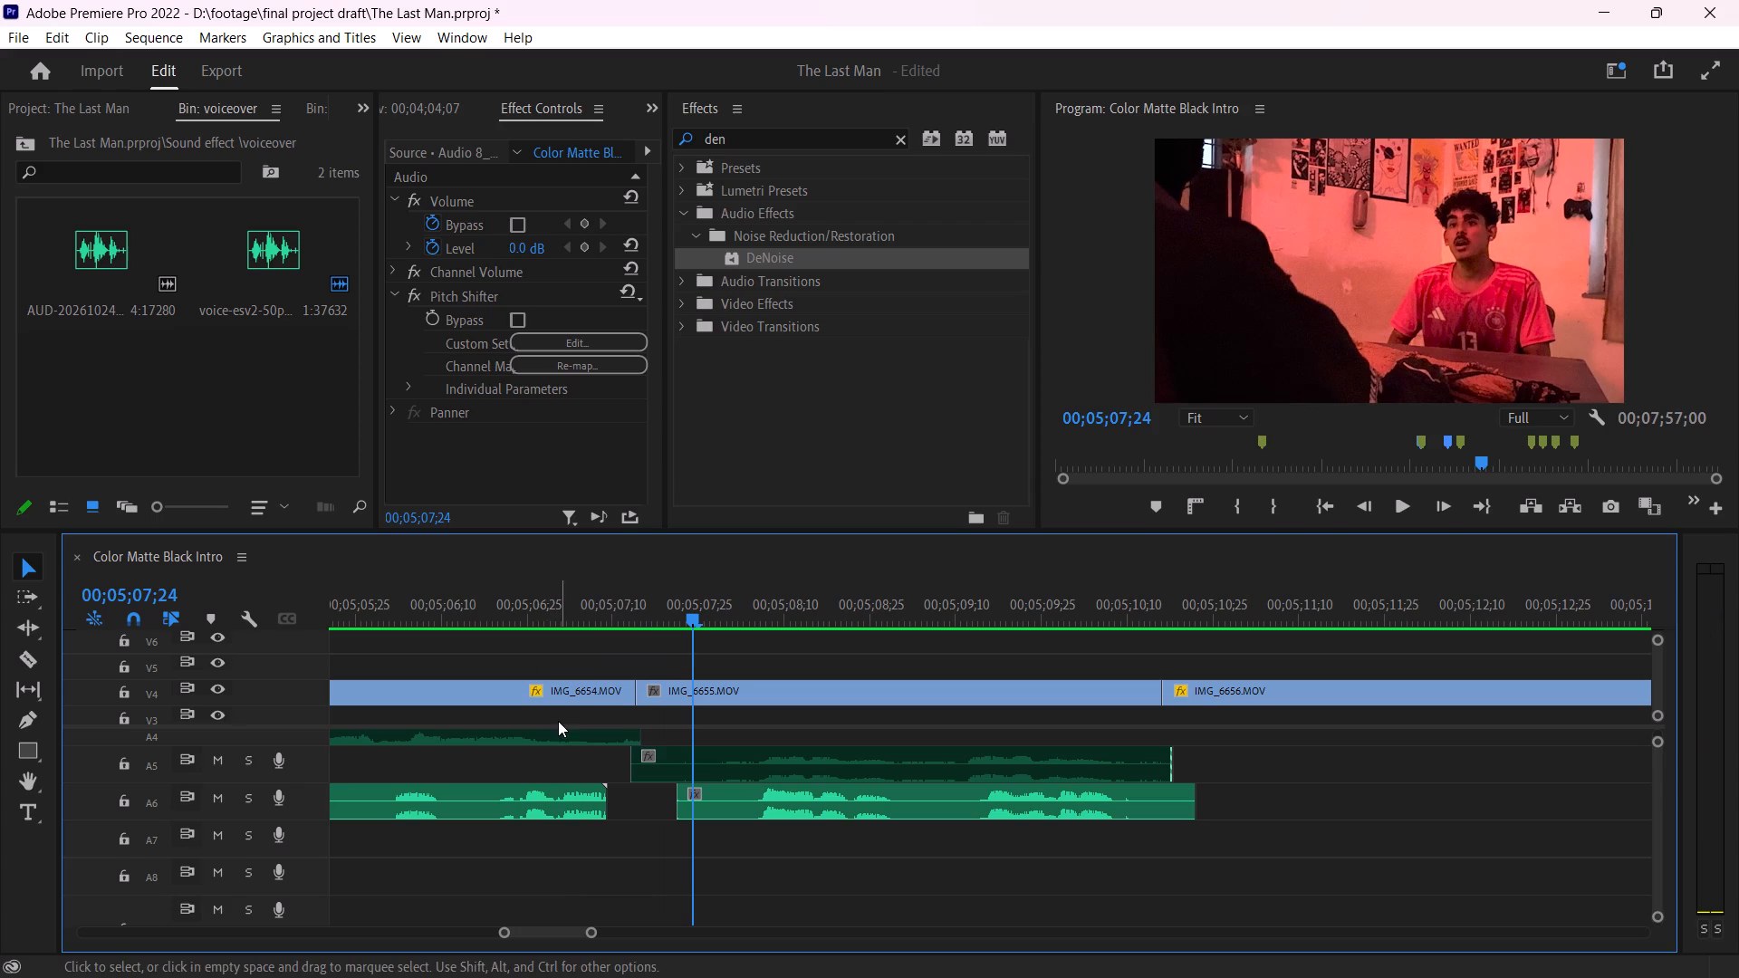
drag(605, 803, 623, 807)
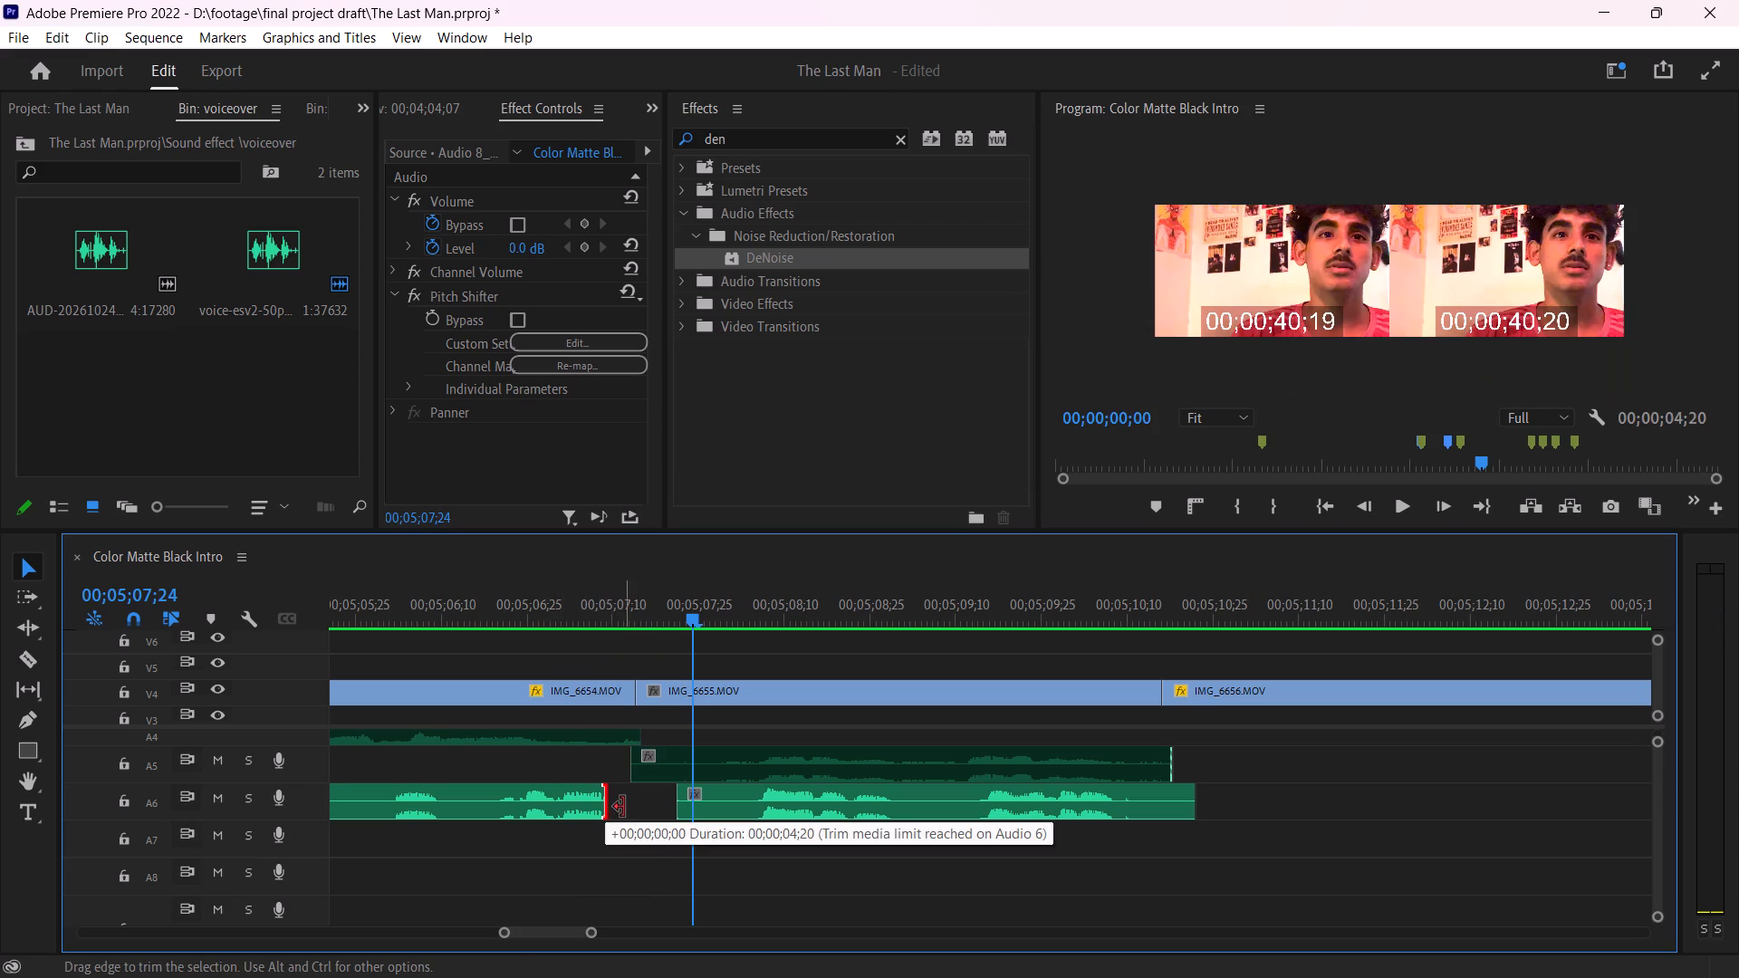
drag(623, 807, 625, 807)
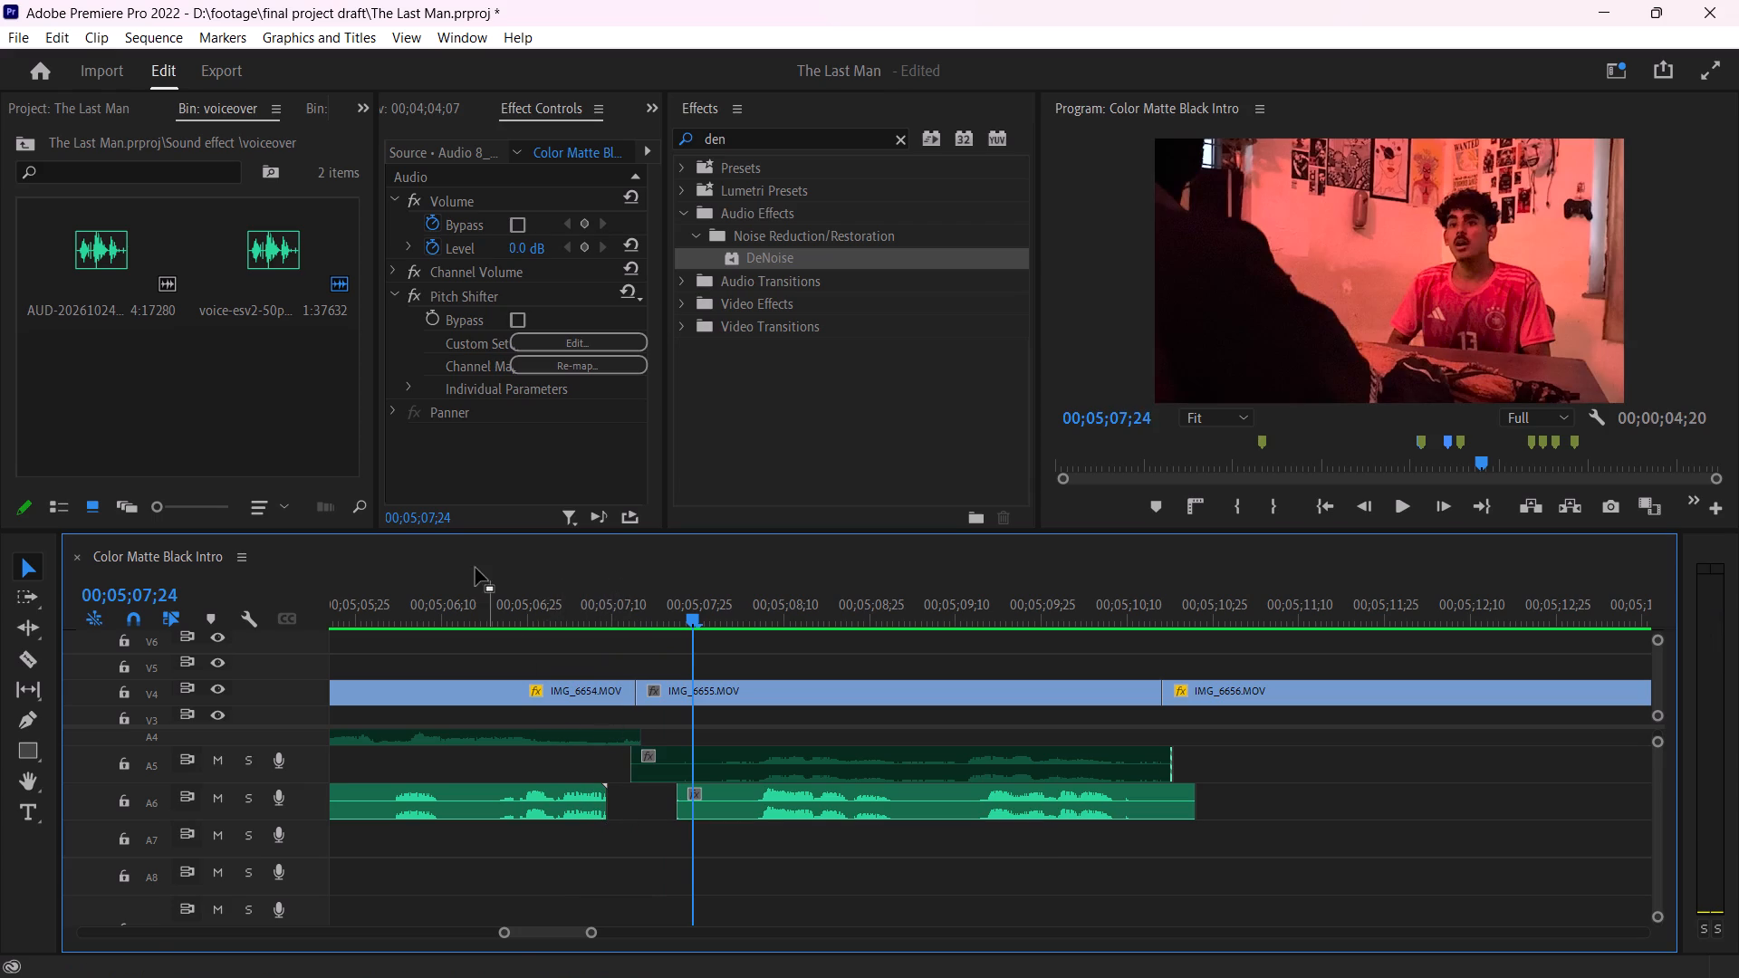
Listen to the Audio 6 dialogue beneath IMG_6654.MOV and IMG_6655.MOV through 00;05;10;24.
click(402, 601)
key(space)
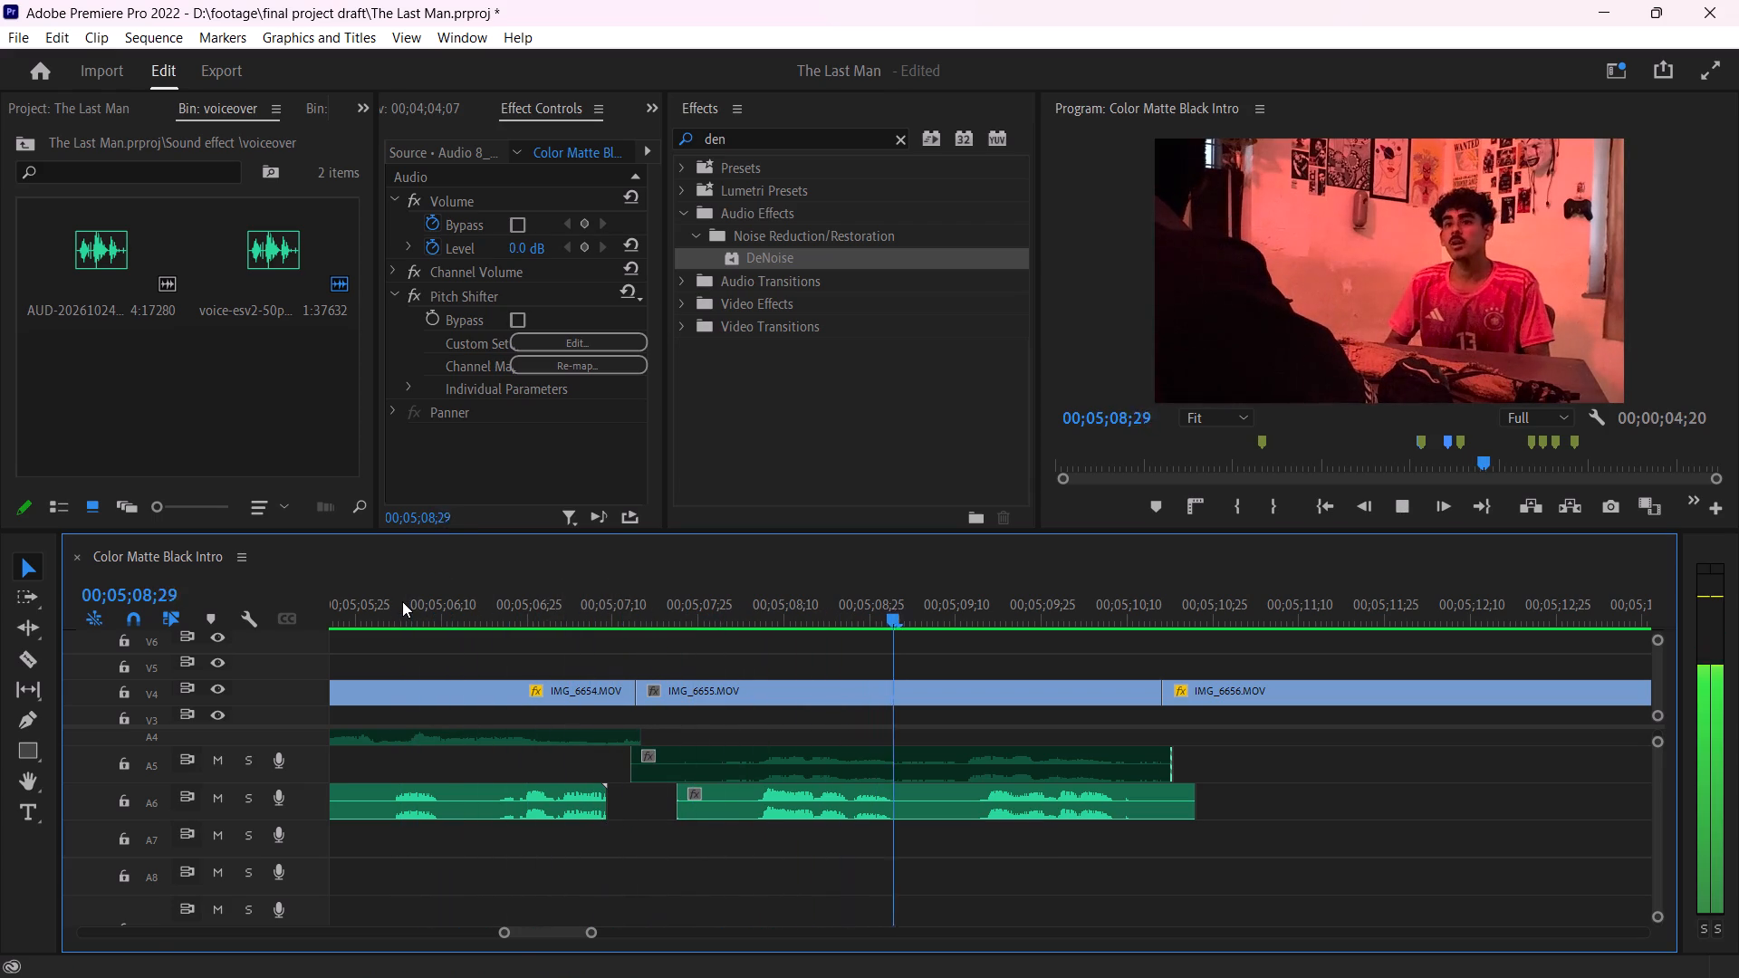
key(space)
key(space)
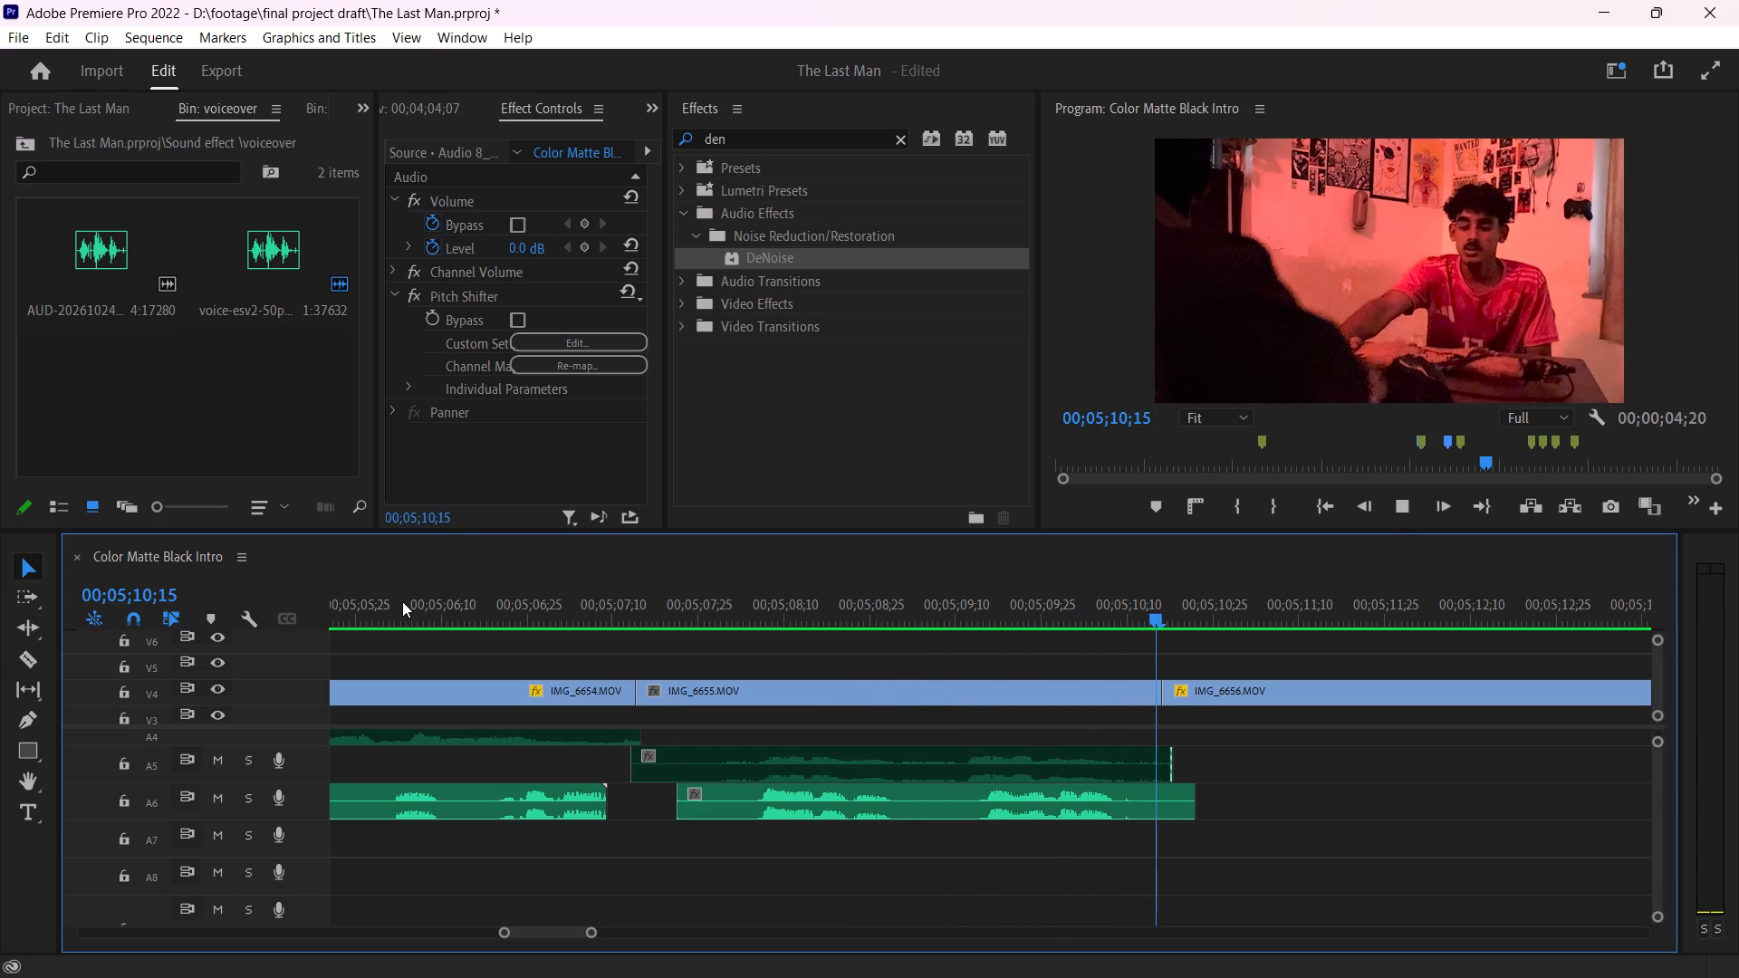
key(space)
key(space)
key(space)
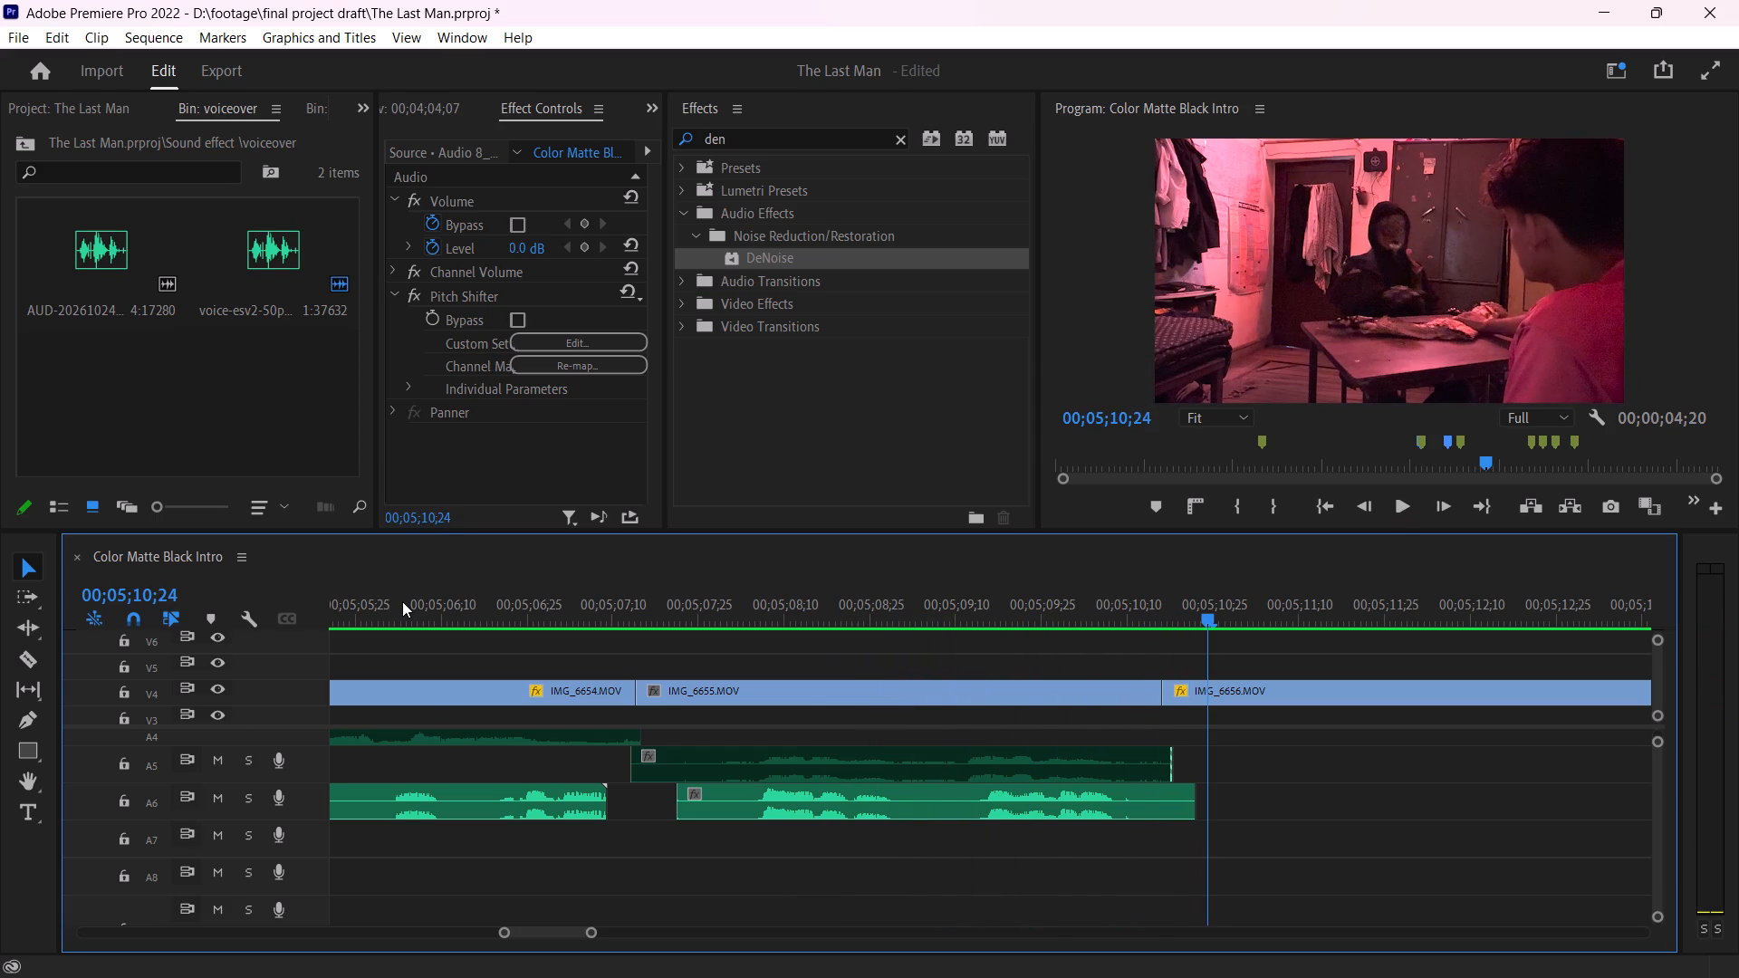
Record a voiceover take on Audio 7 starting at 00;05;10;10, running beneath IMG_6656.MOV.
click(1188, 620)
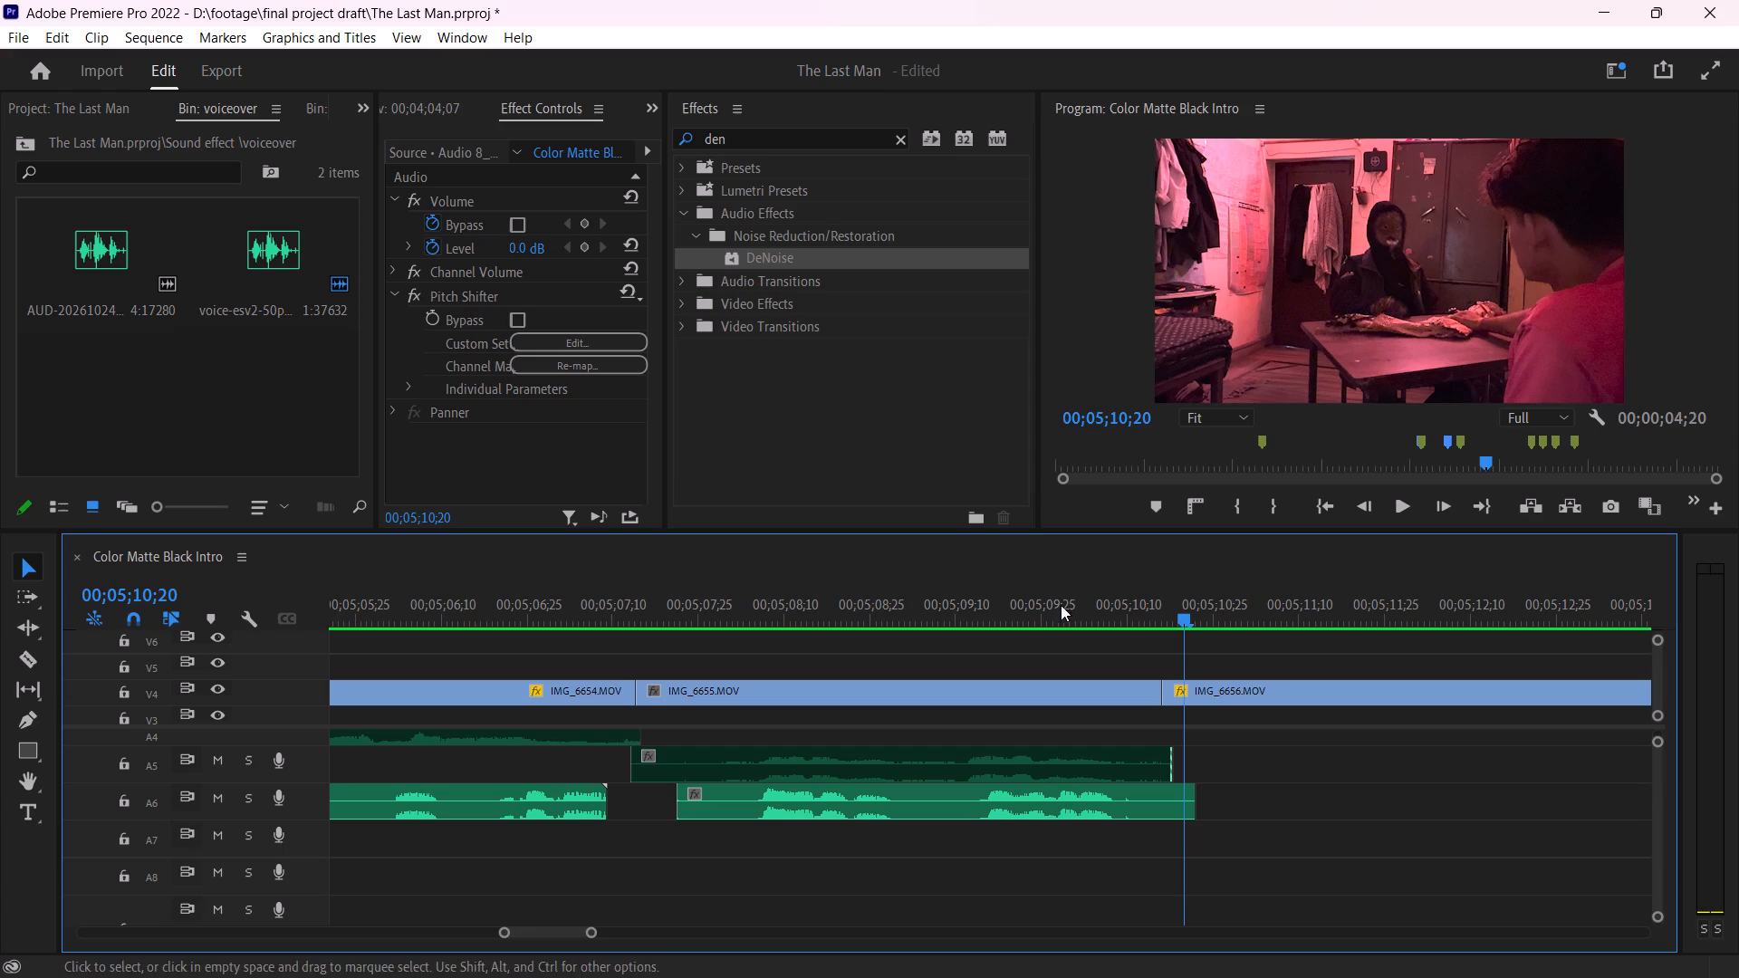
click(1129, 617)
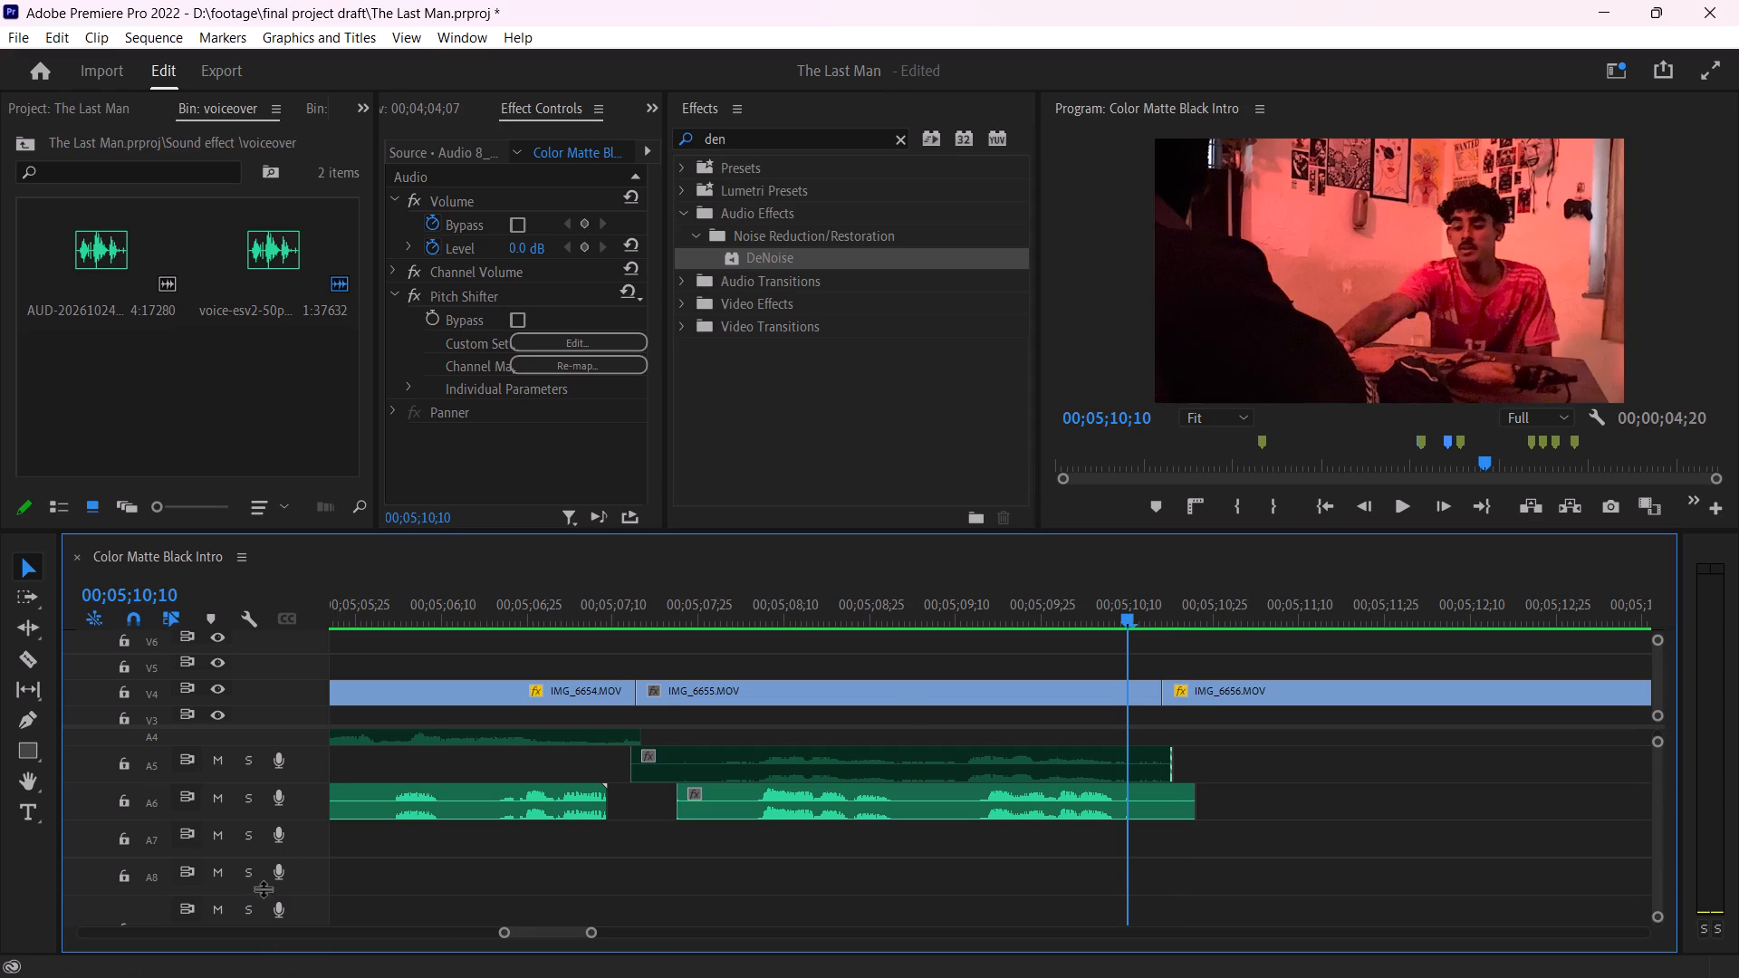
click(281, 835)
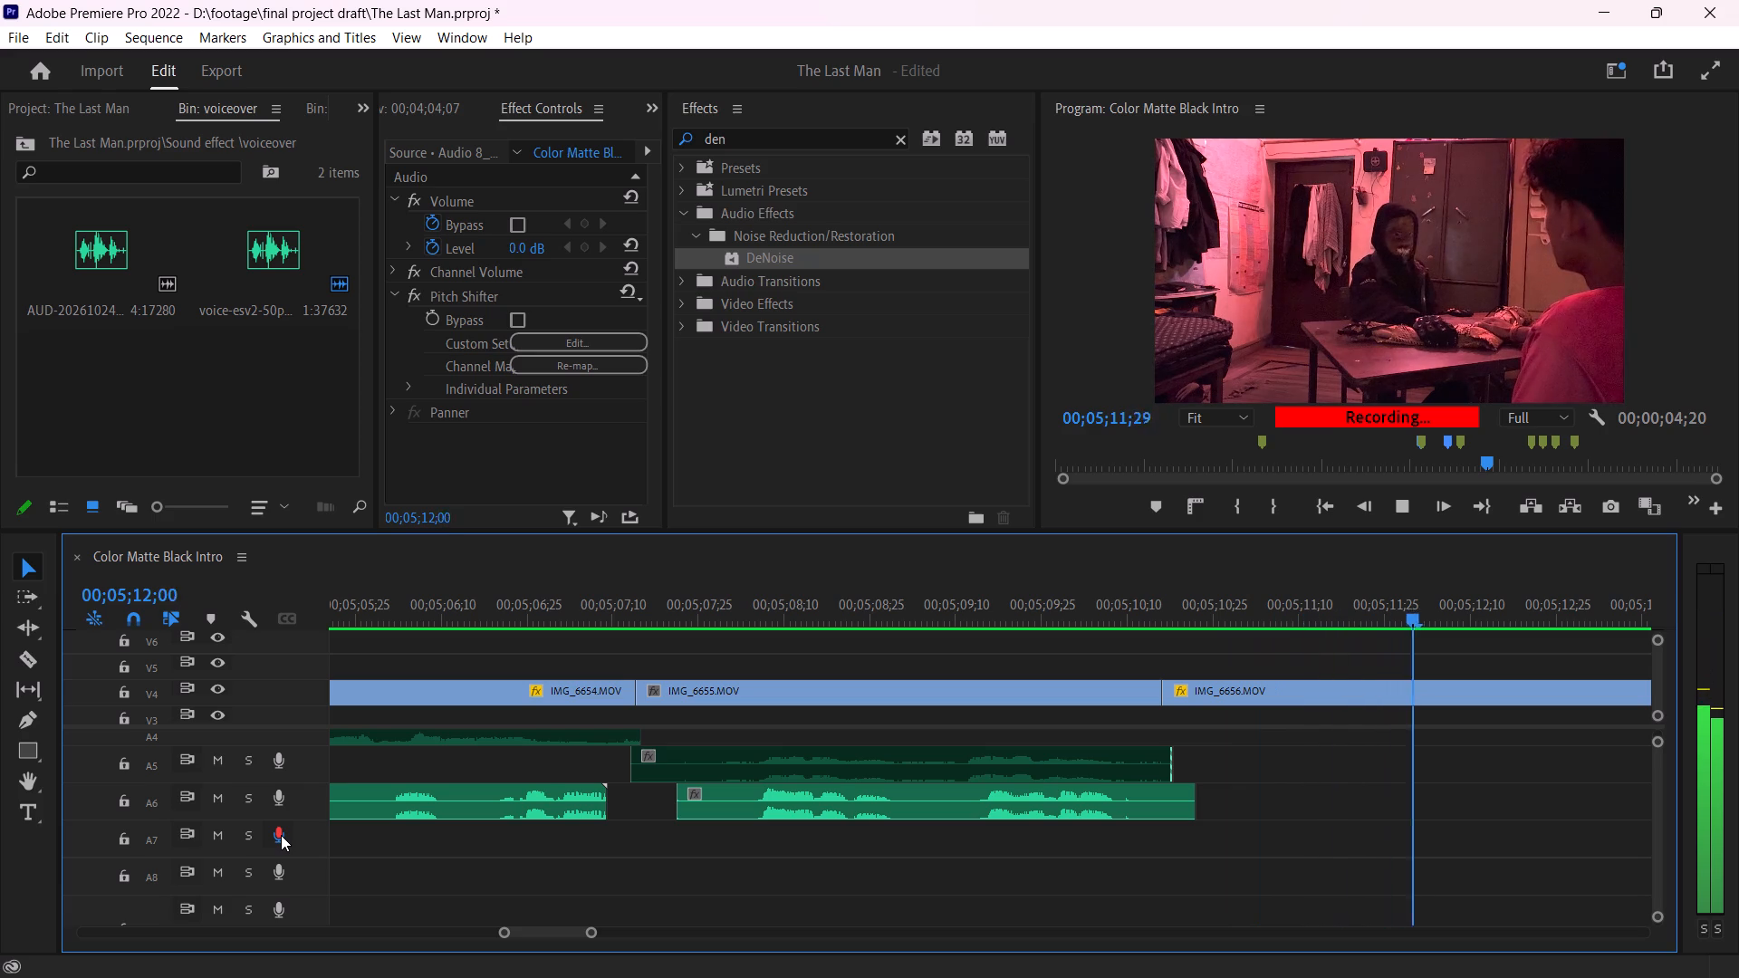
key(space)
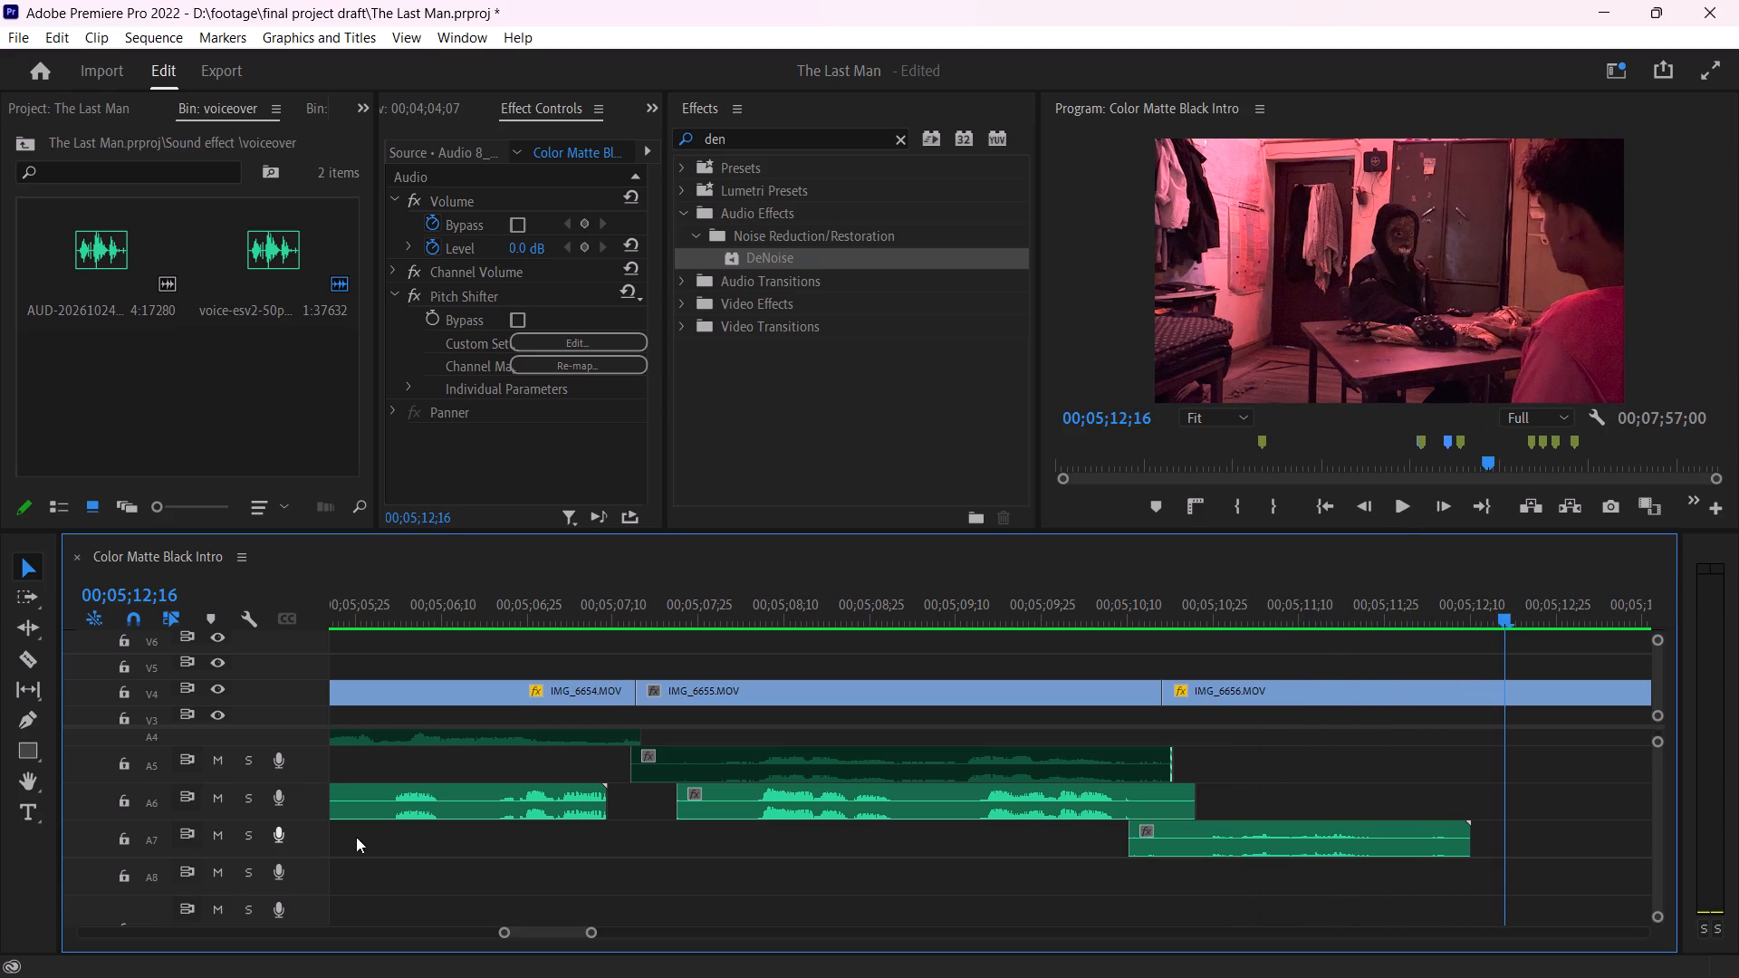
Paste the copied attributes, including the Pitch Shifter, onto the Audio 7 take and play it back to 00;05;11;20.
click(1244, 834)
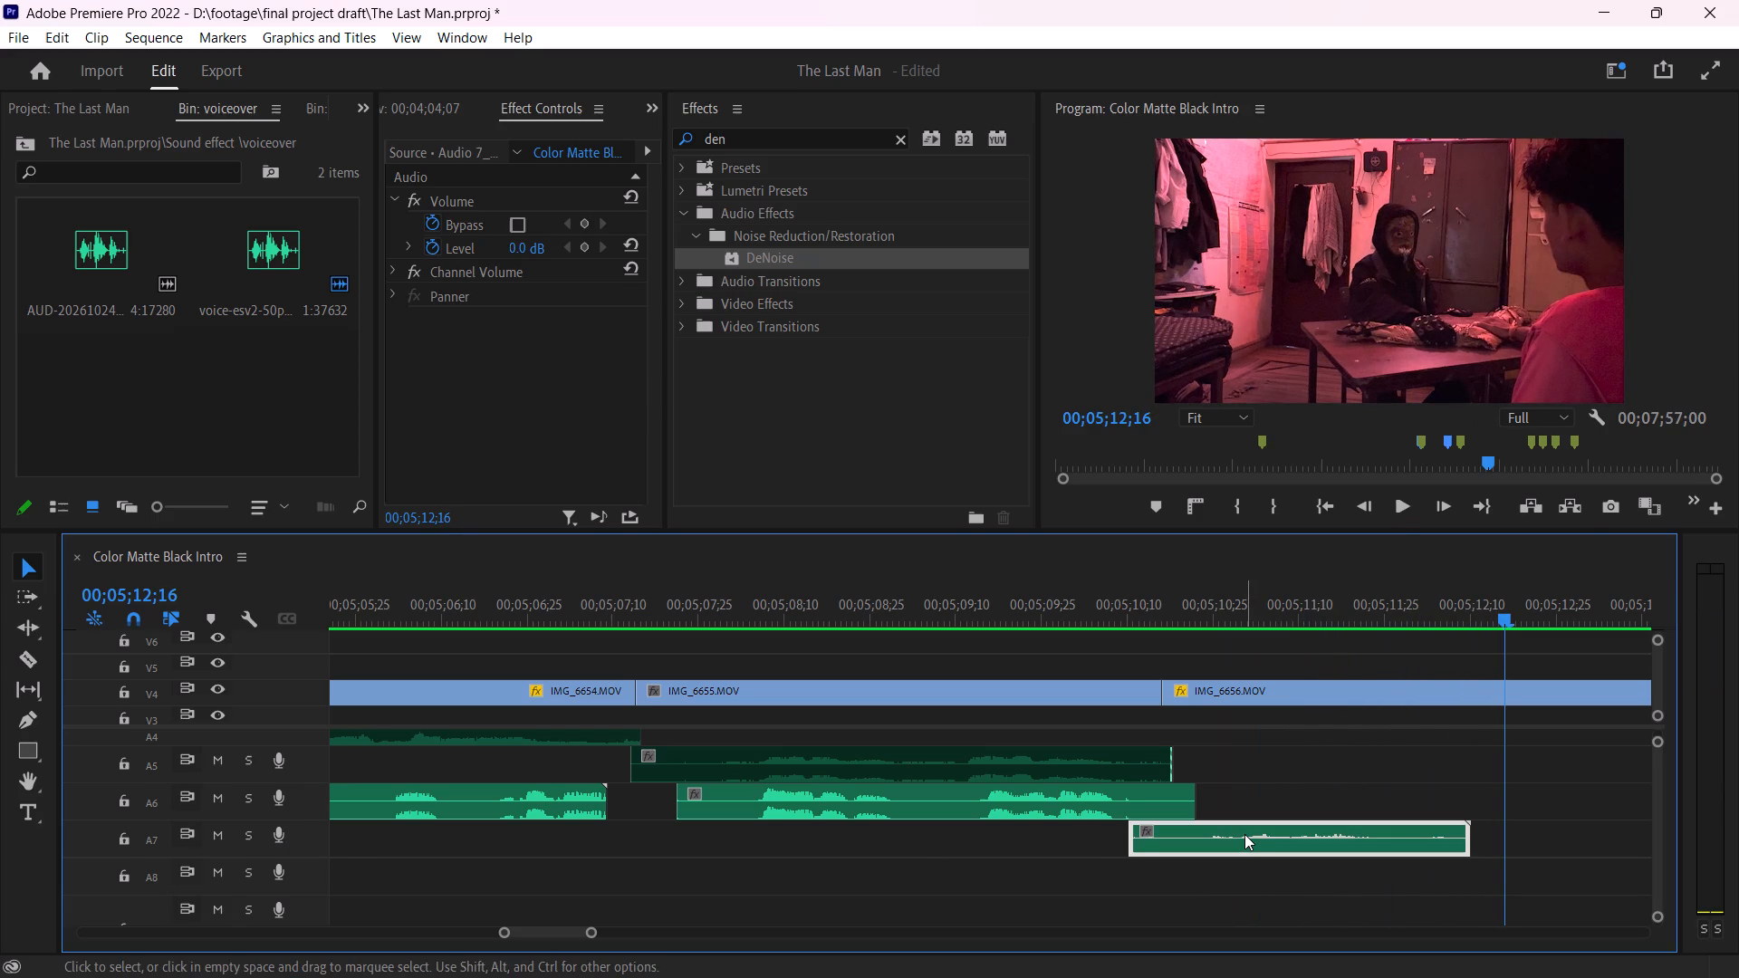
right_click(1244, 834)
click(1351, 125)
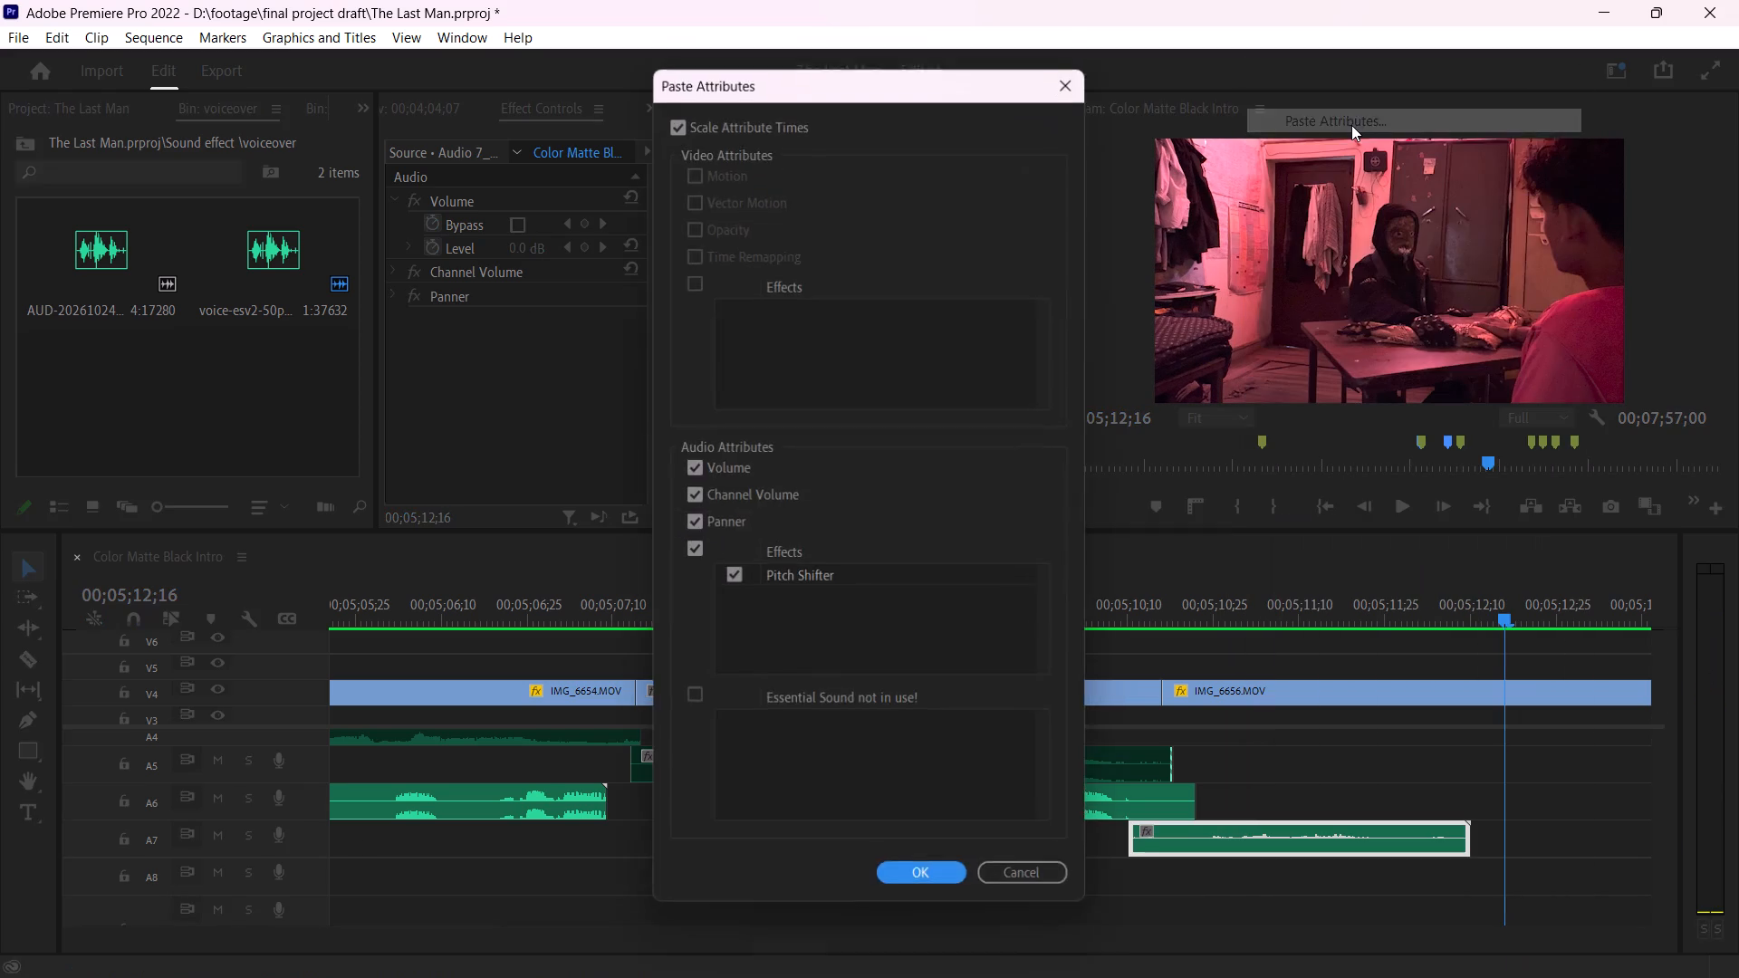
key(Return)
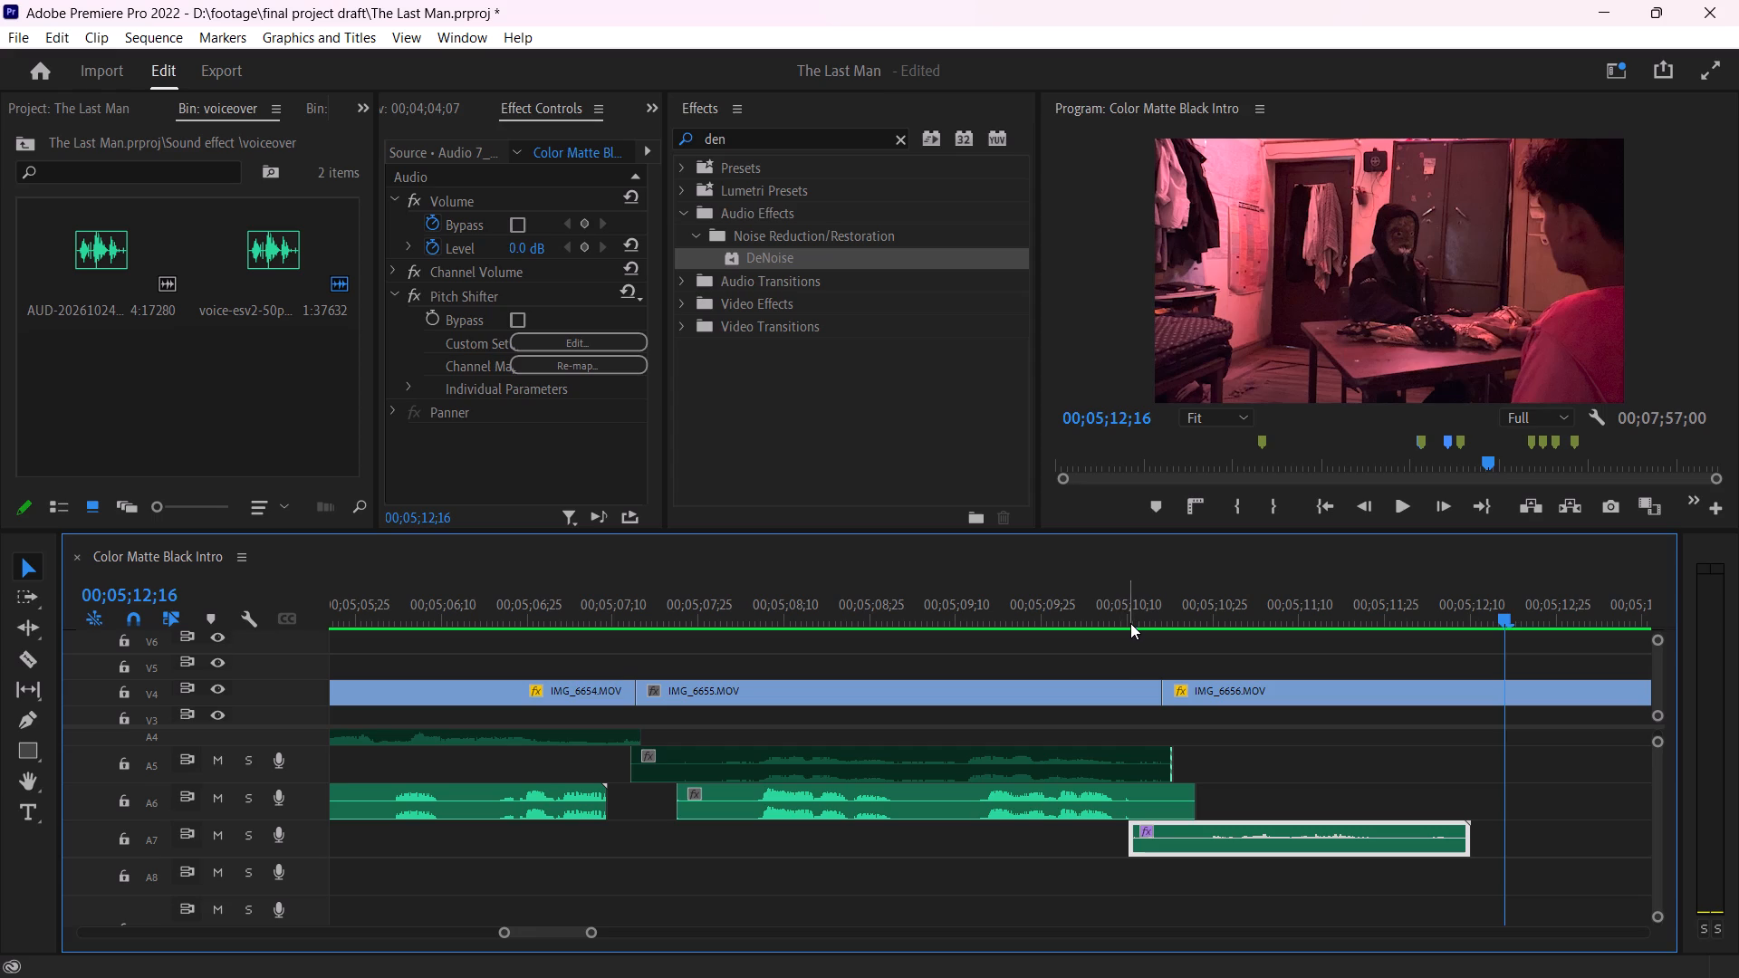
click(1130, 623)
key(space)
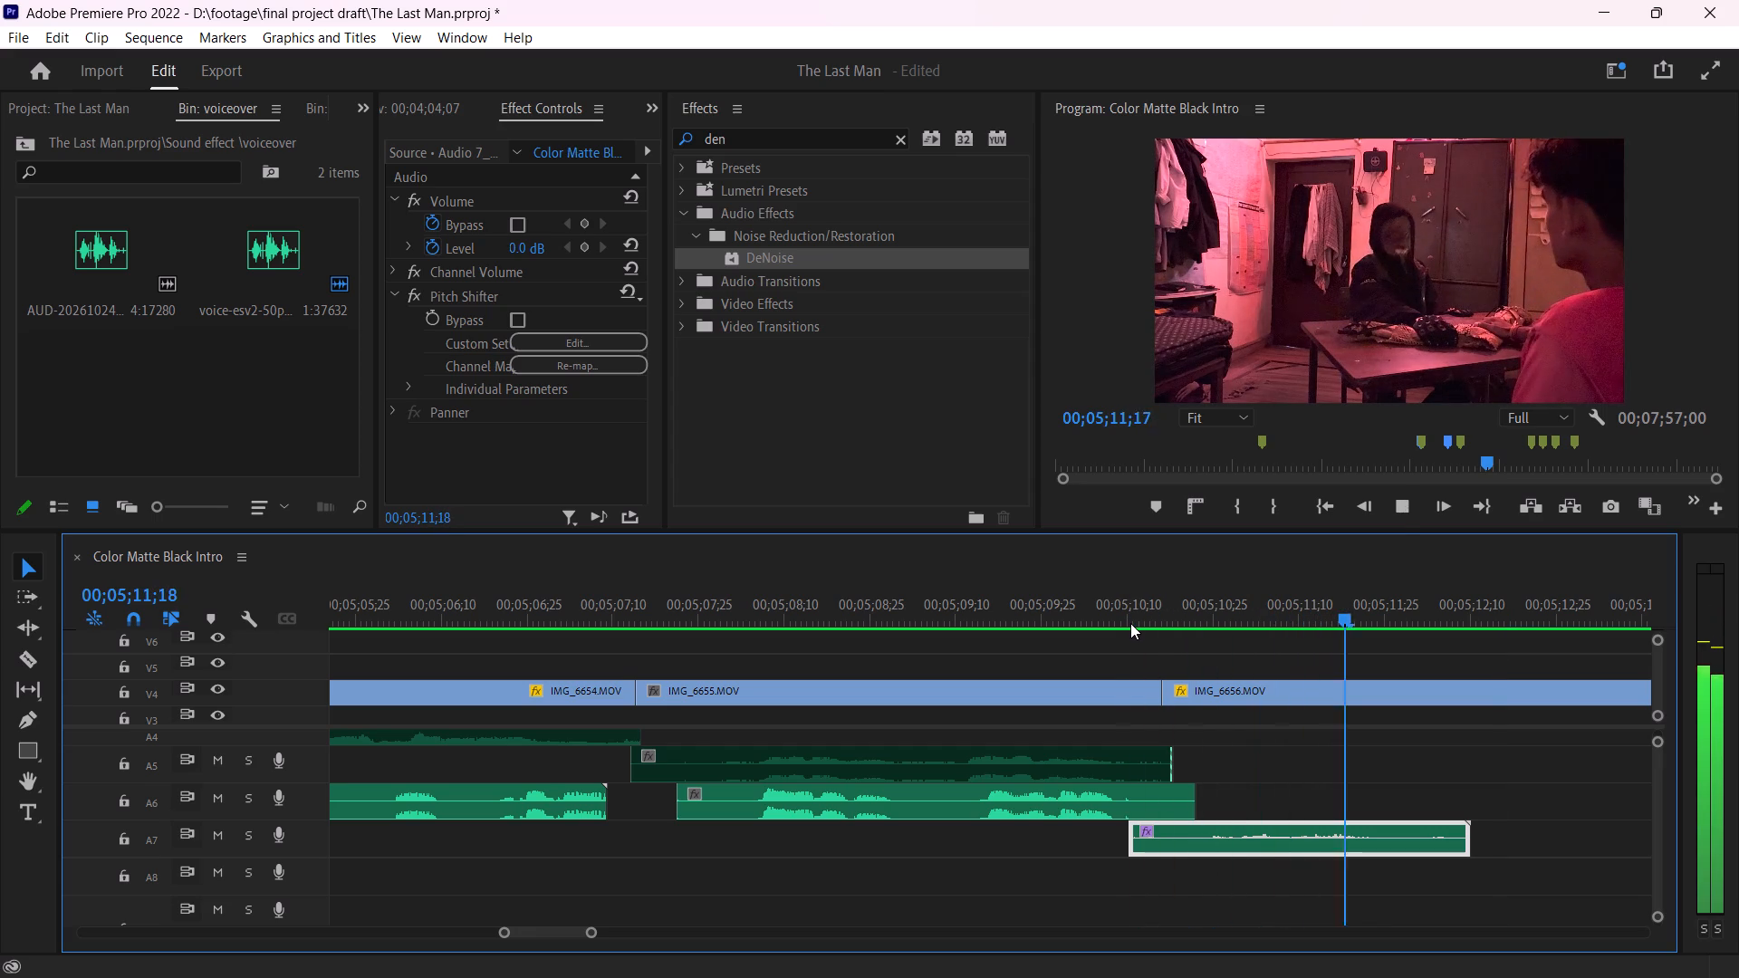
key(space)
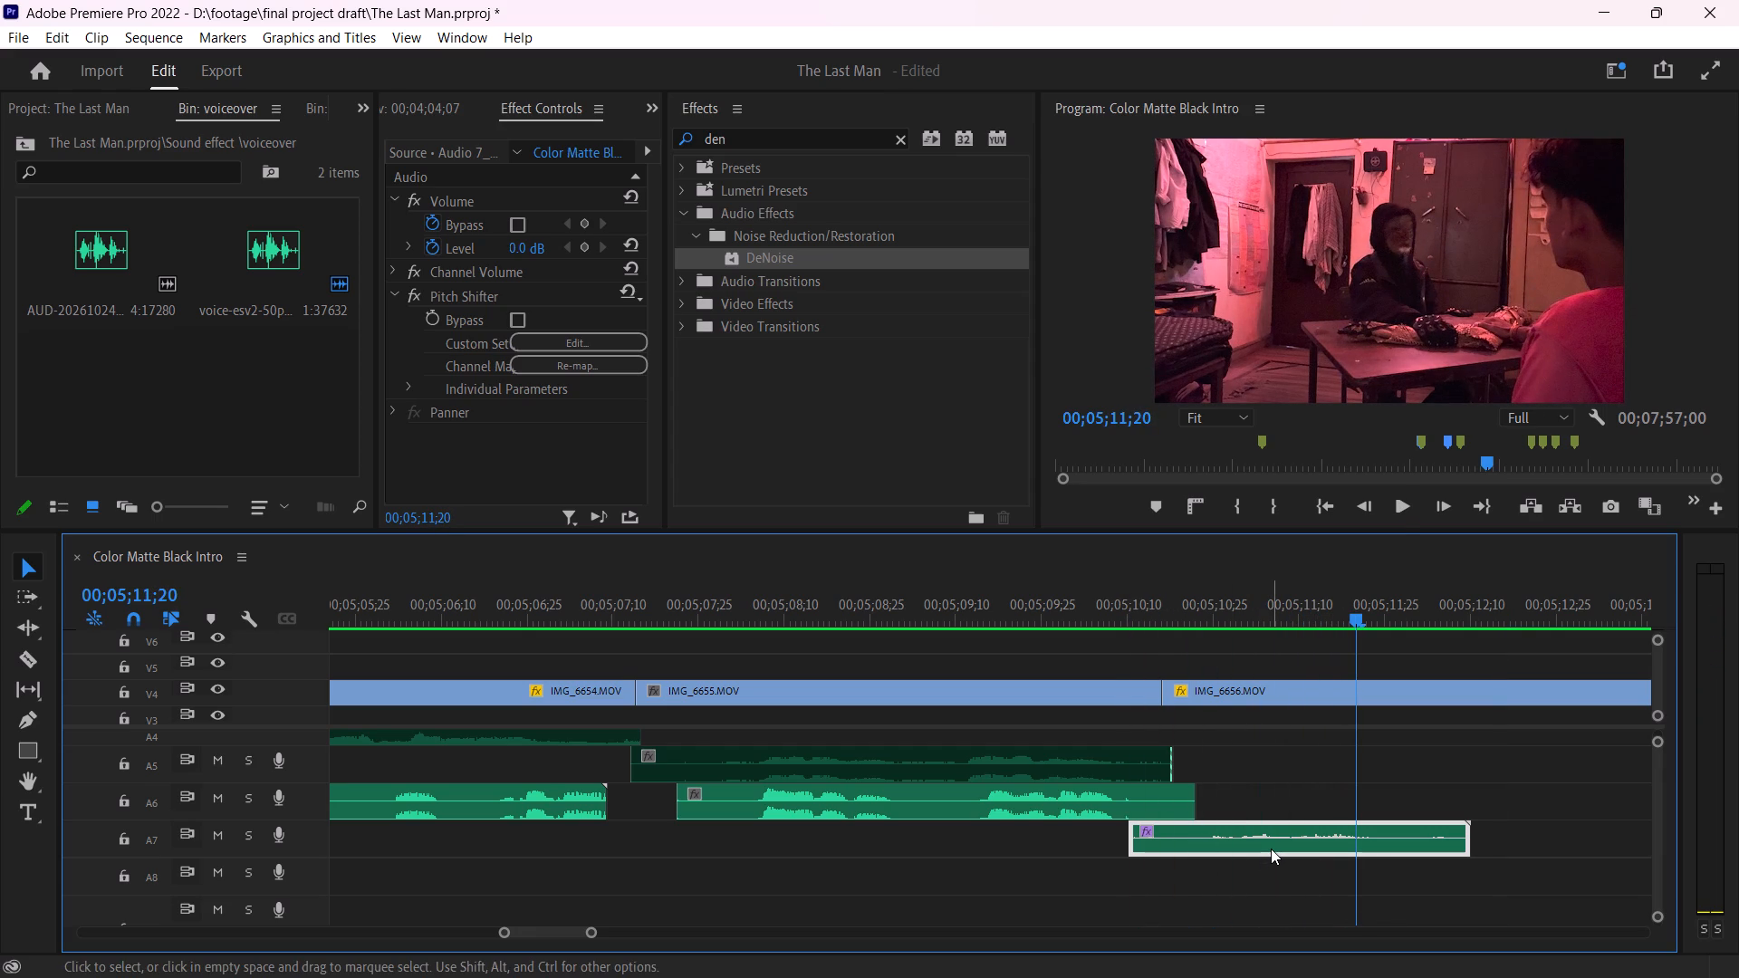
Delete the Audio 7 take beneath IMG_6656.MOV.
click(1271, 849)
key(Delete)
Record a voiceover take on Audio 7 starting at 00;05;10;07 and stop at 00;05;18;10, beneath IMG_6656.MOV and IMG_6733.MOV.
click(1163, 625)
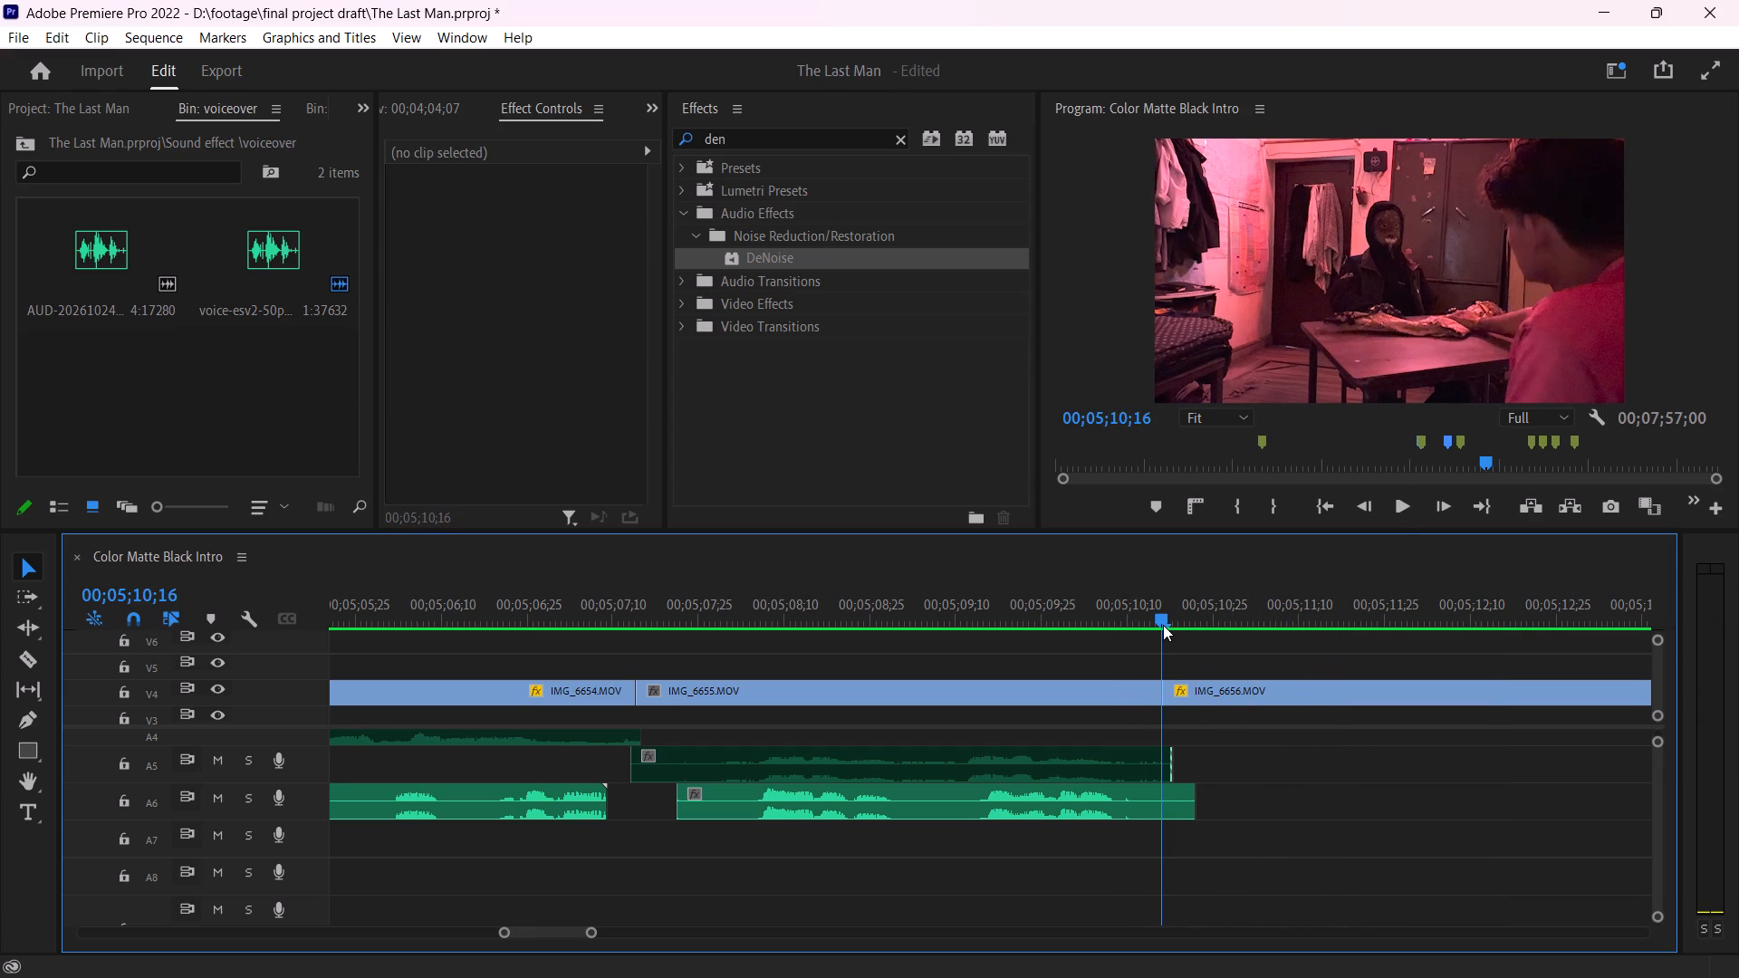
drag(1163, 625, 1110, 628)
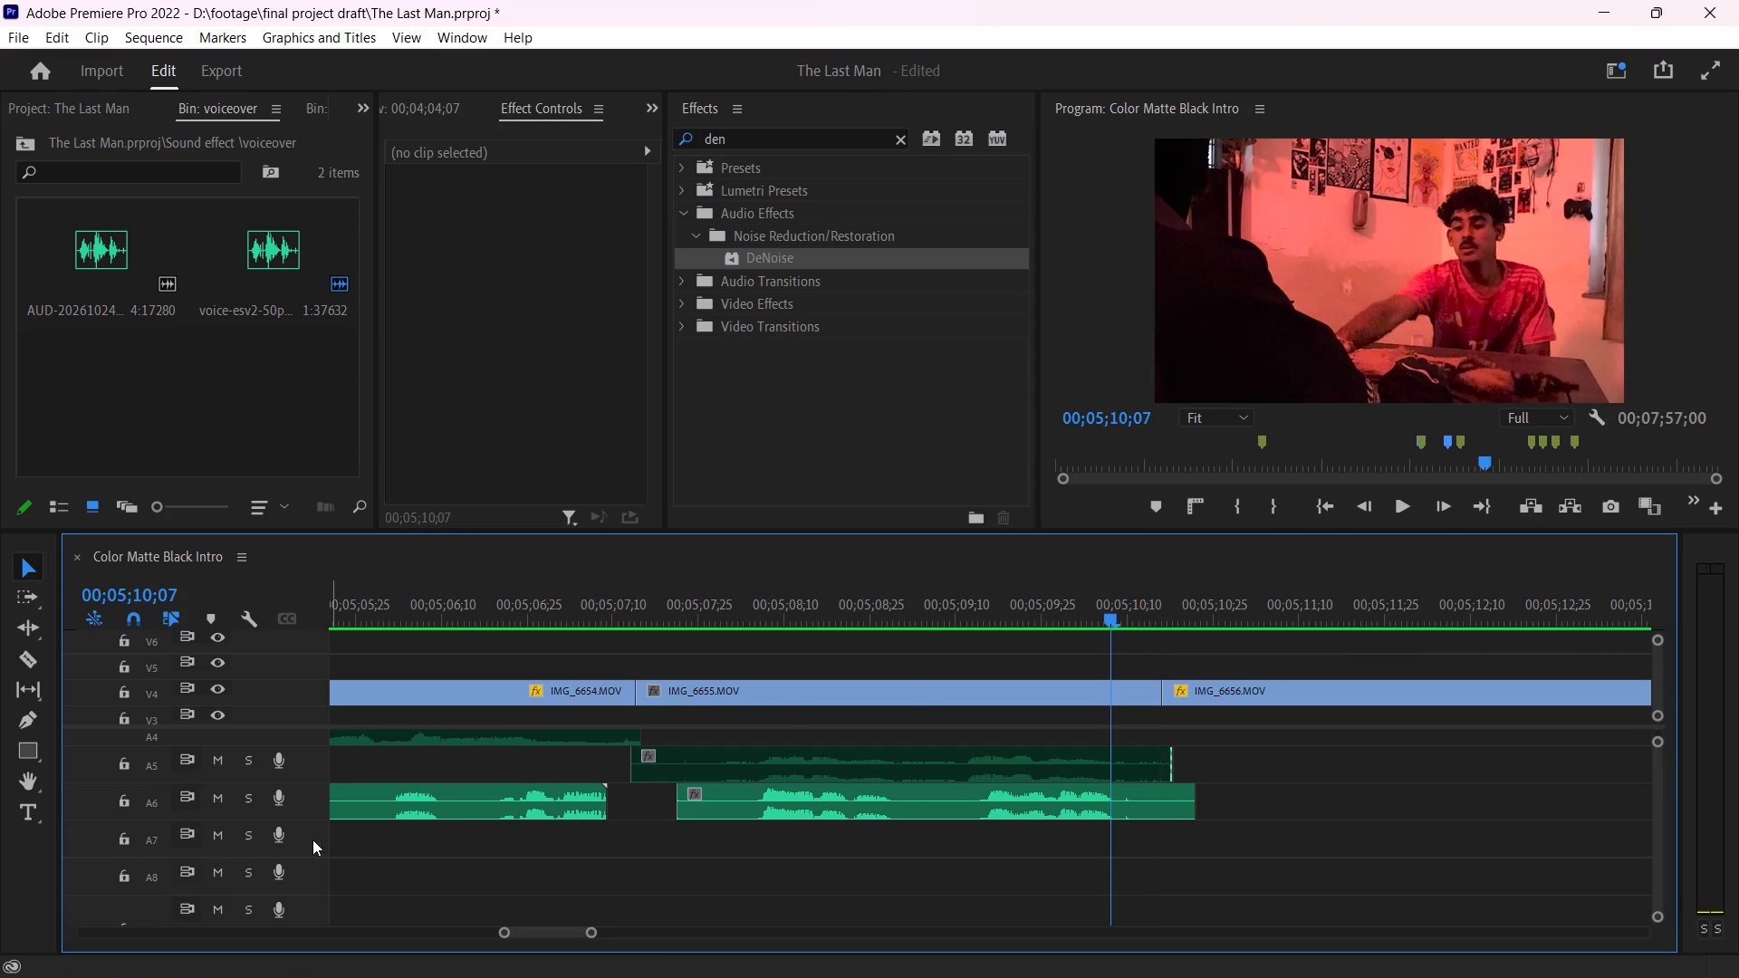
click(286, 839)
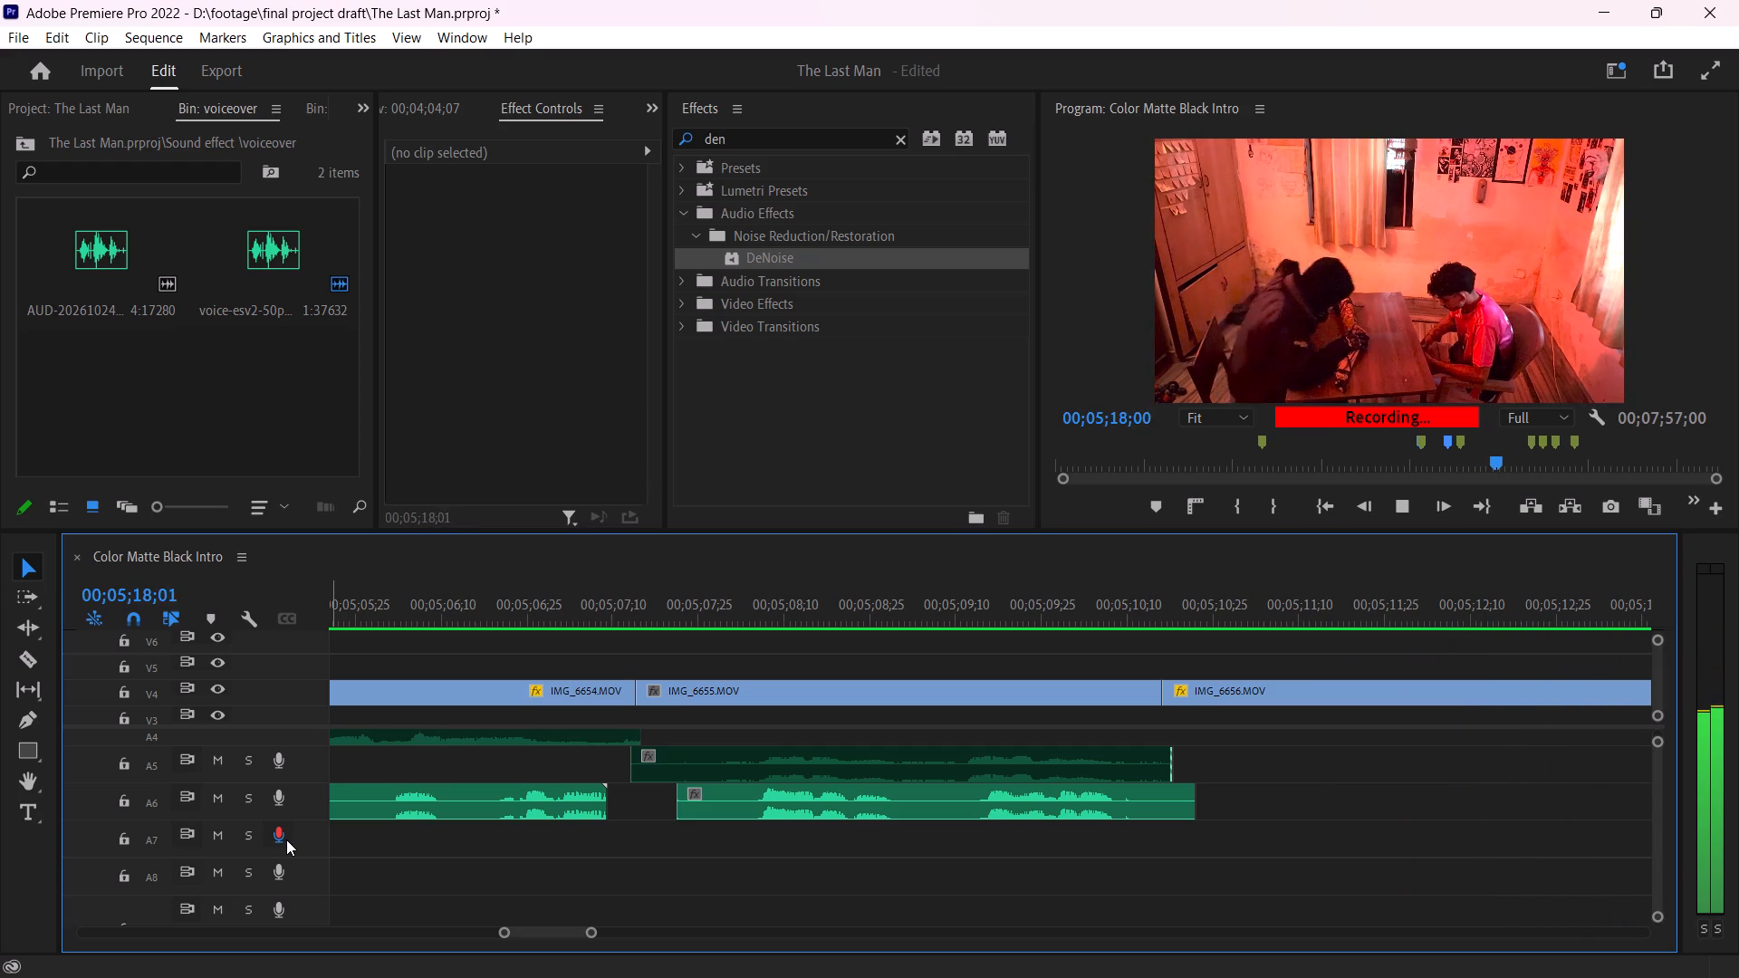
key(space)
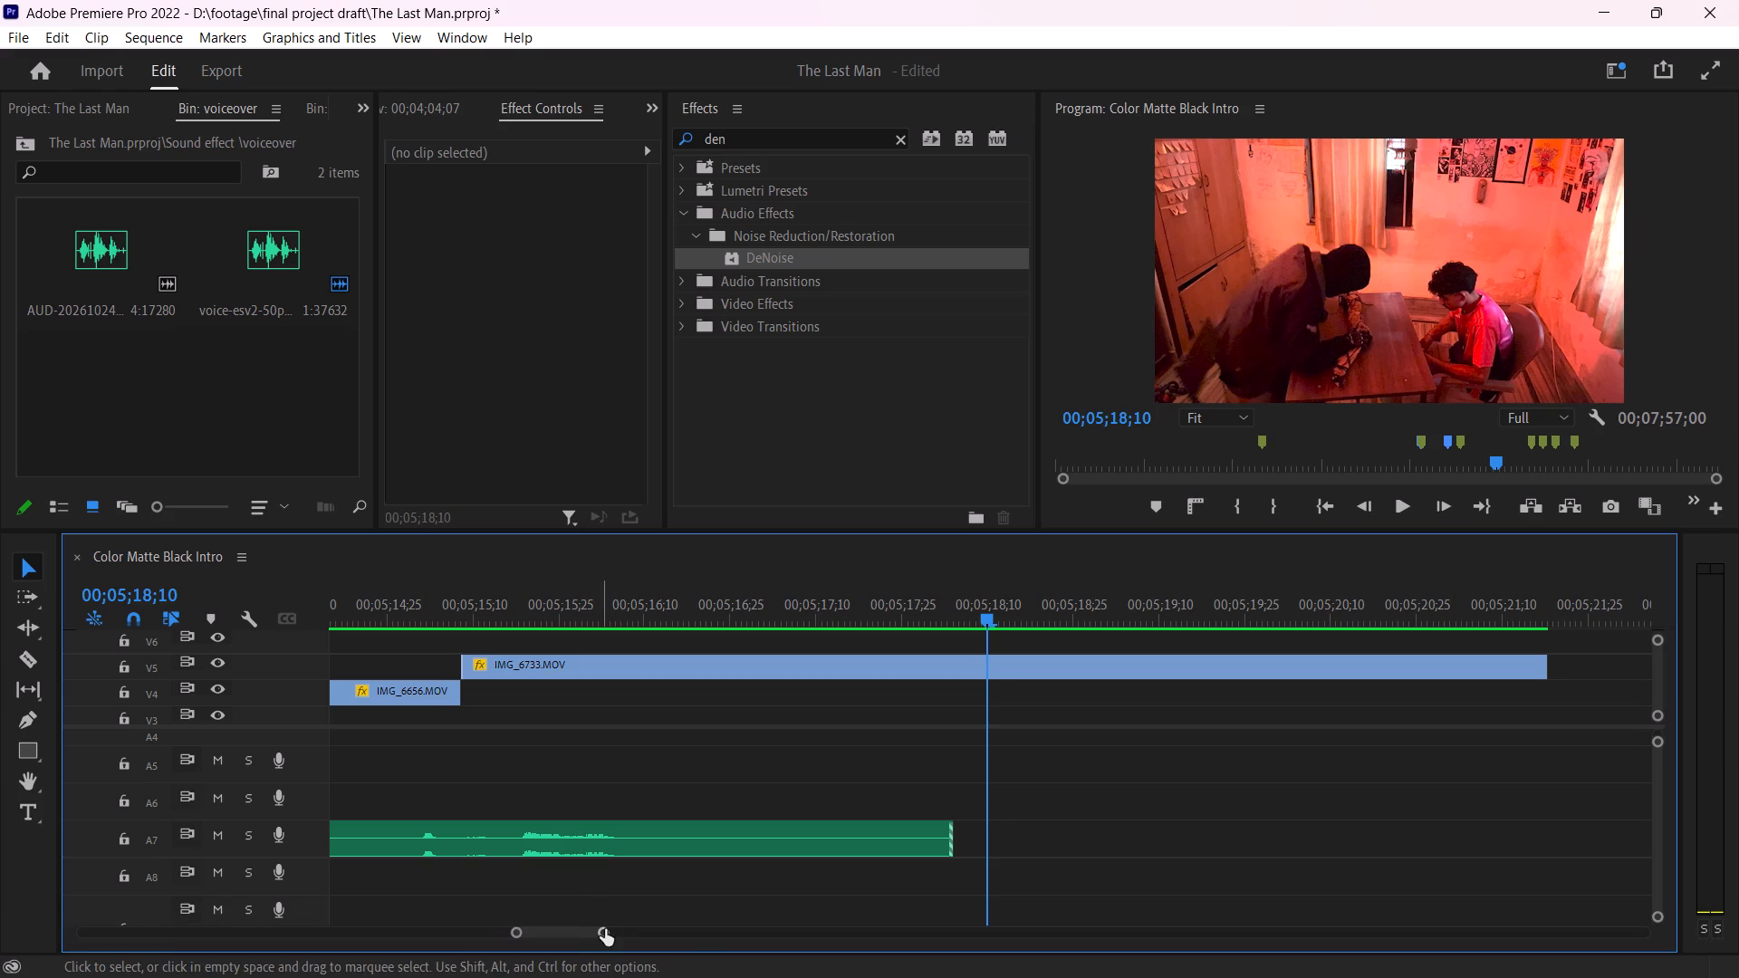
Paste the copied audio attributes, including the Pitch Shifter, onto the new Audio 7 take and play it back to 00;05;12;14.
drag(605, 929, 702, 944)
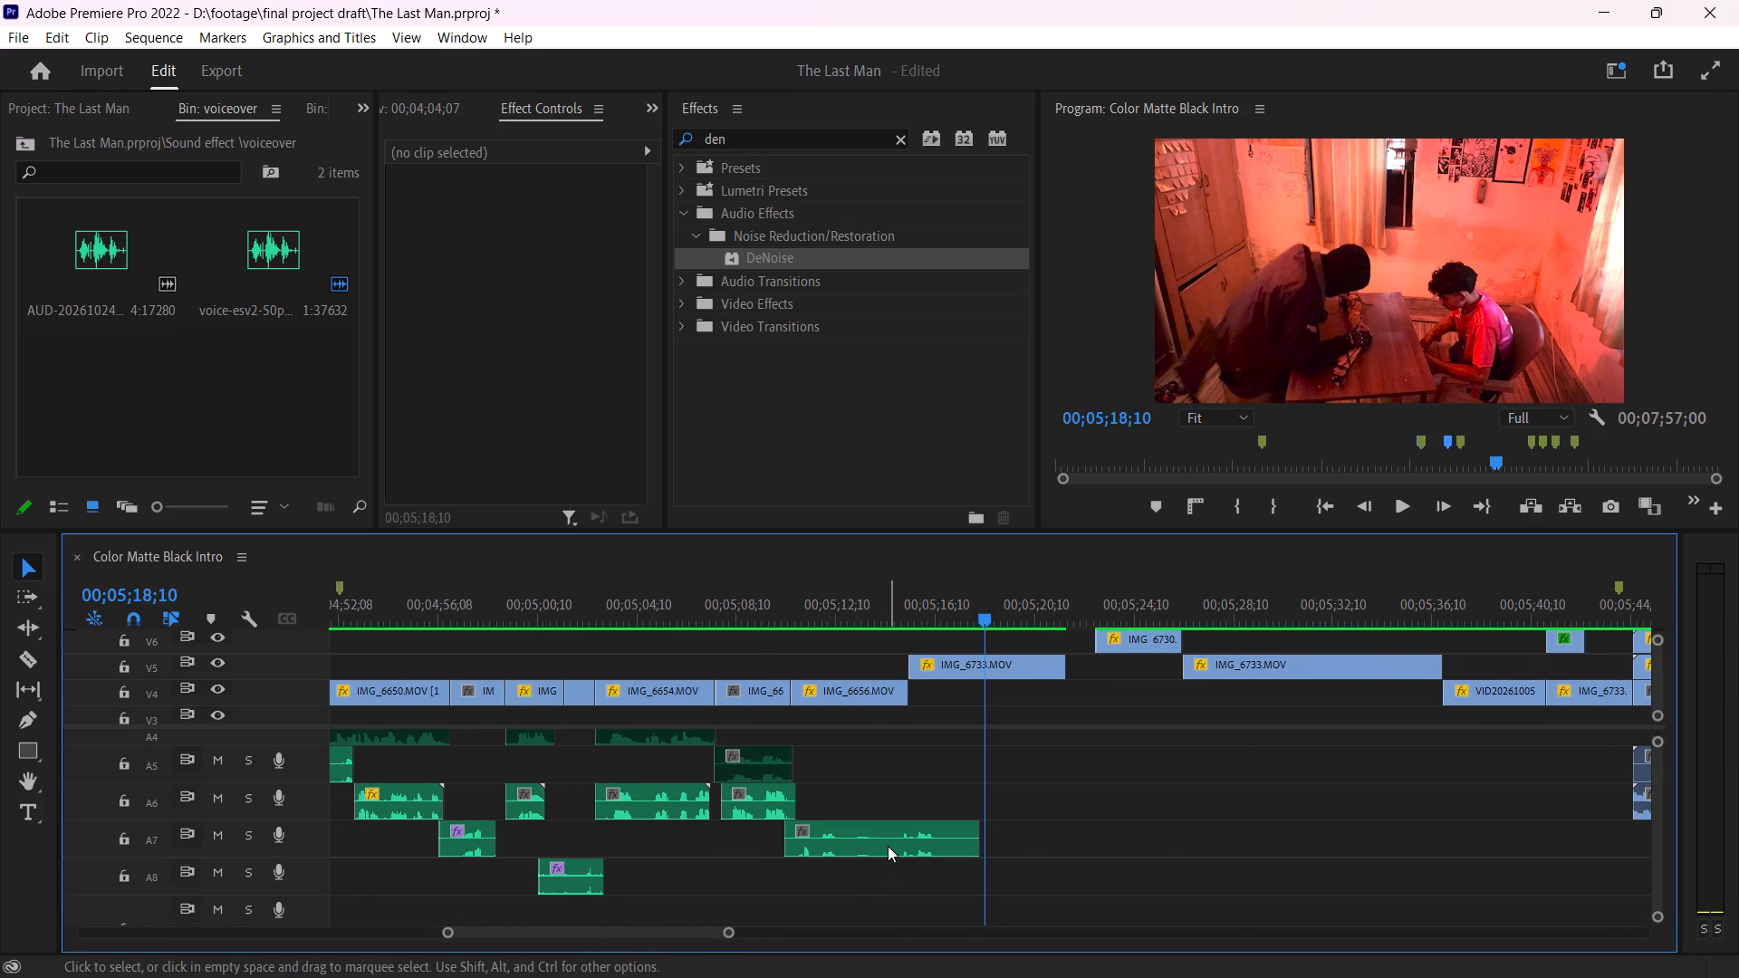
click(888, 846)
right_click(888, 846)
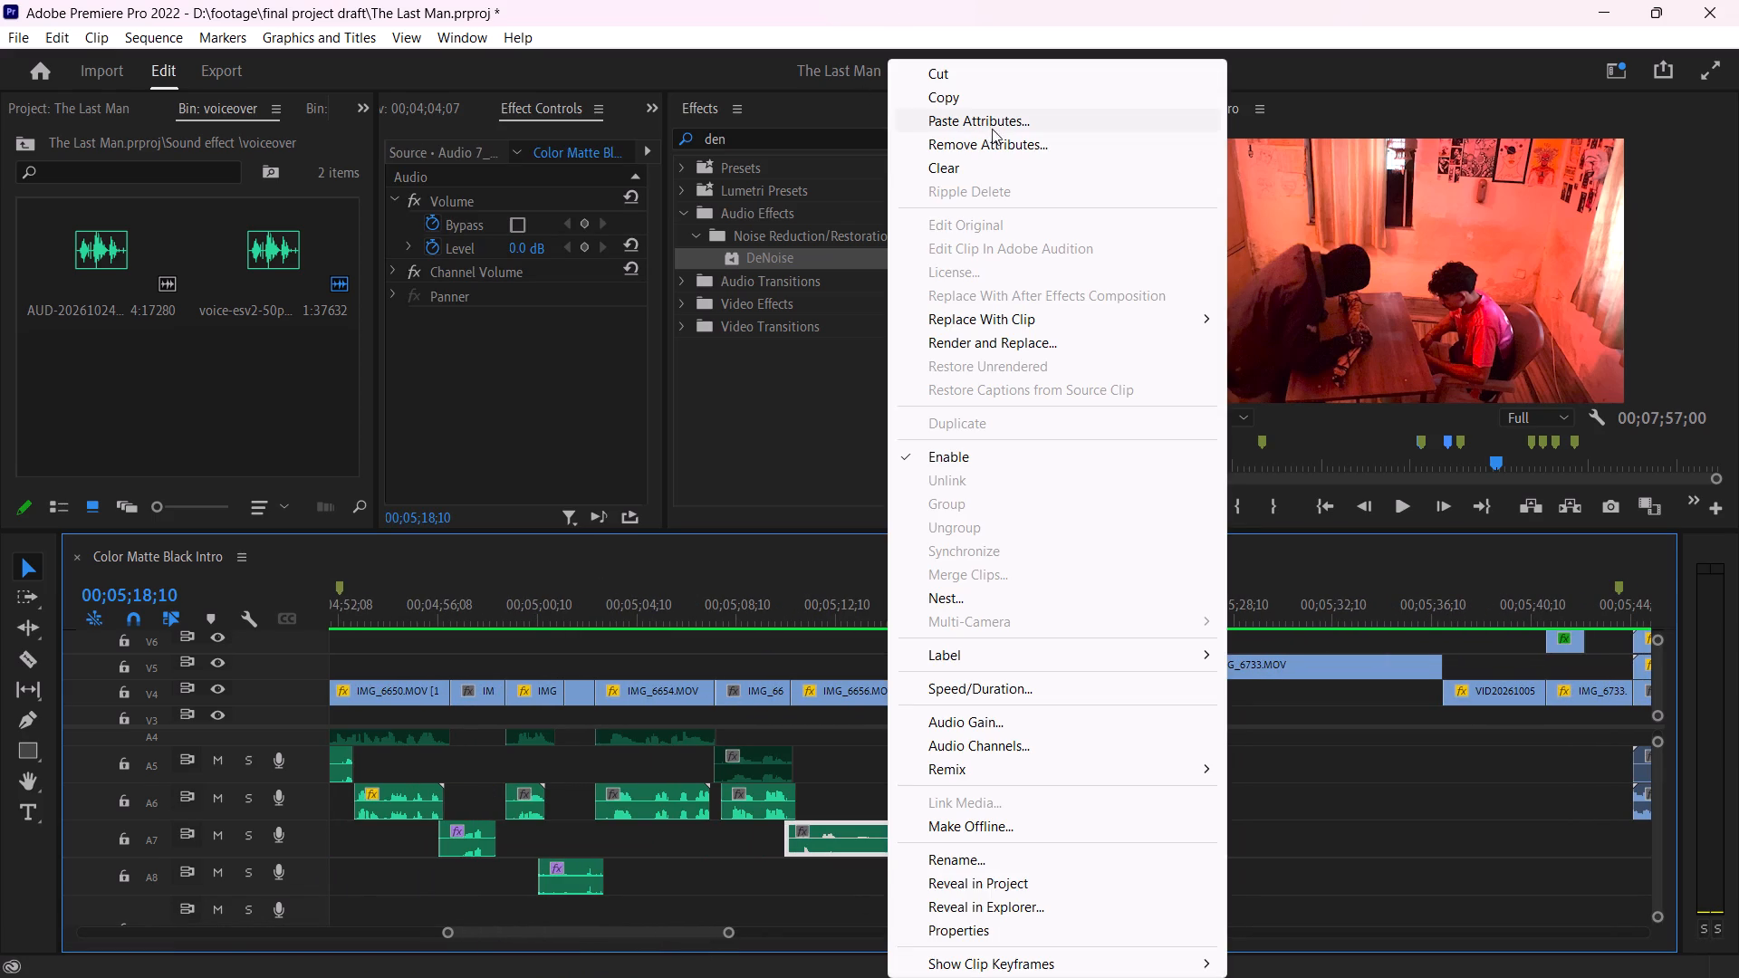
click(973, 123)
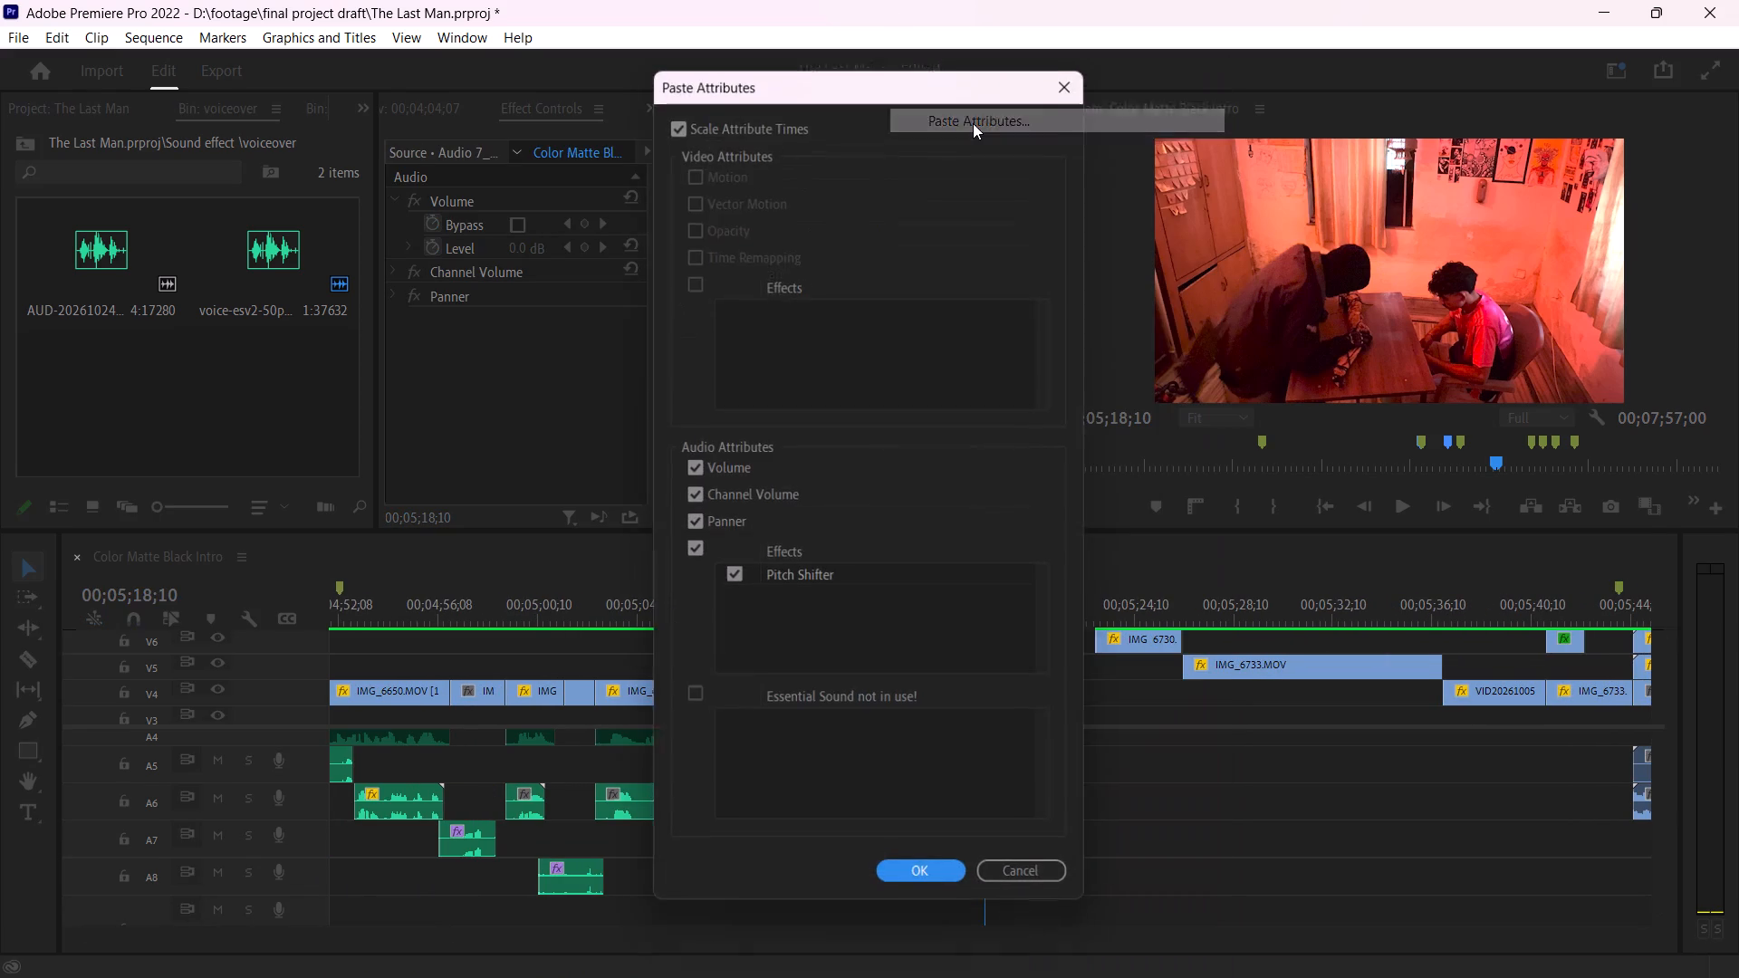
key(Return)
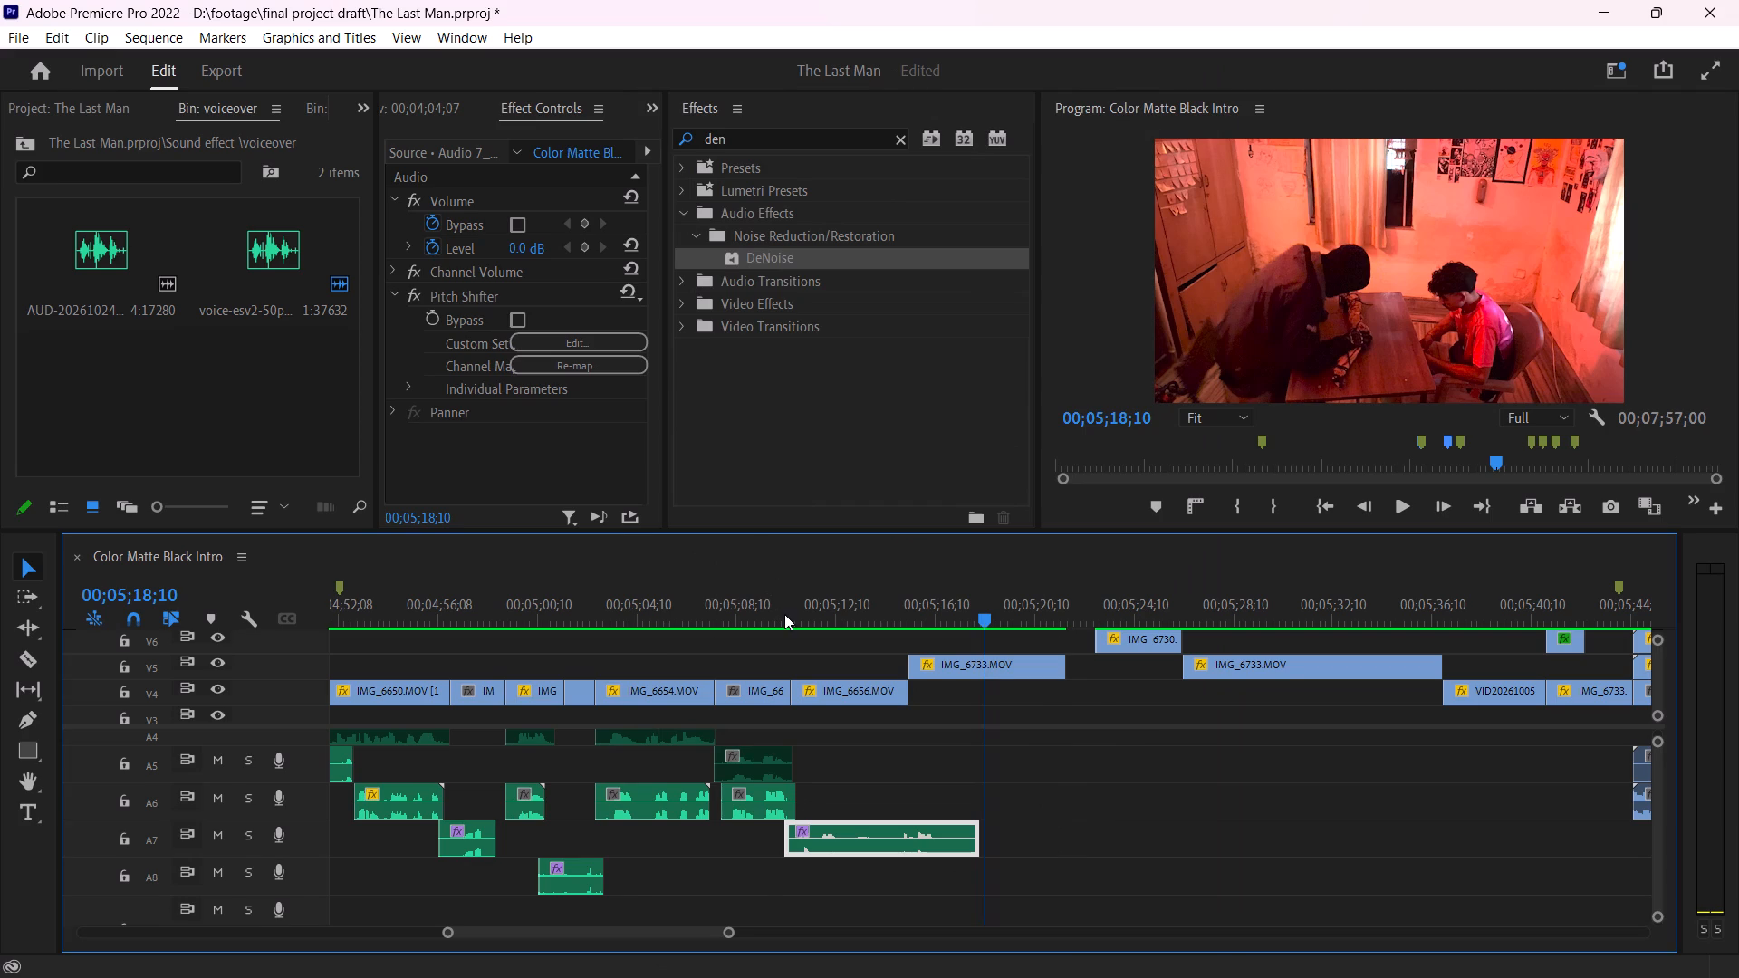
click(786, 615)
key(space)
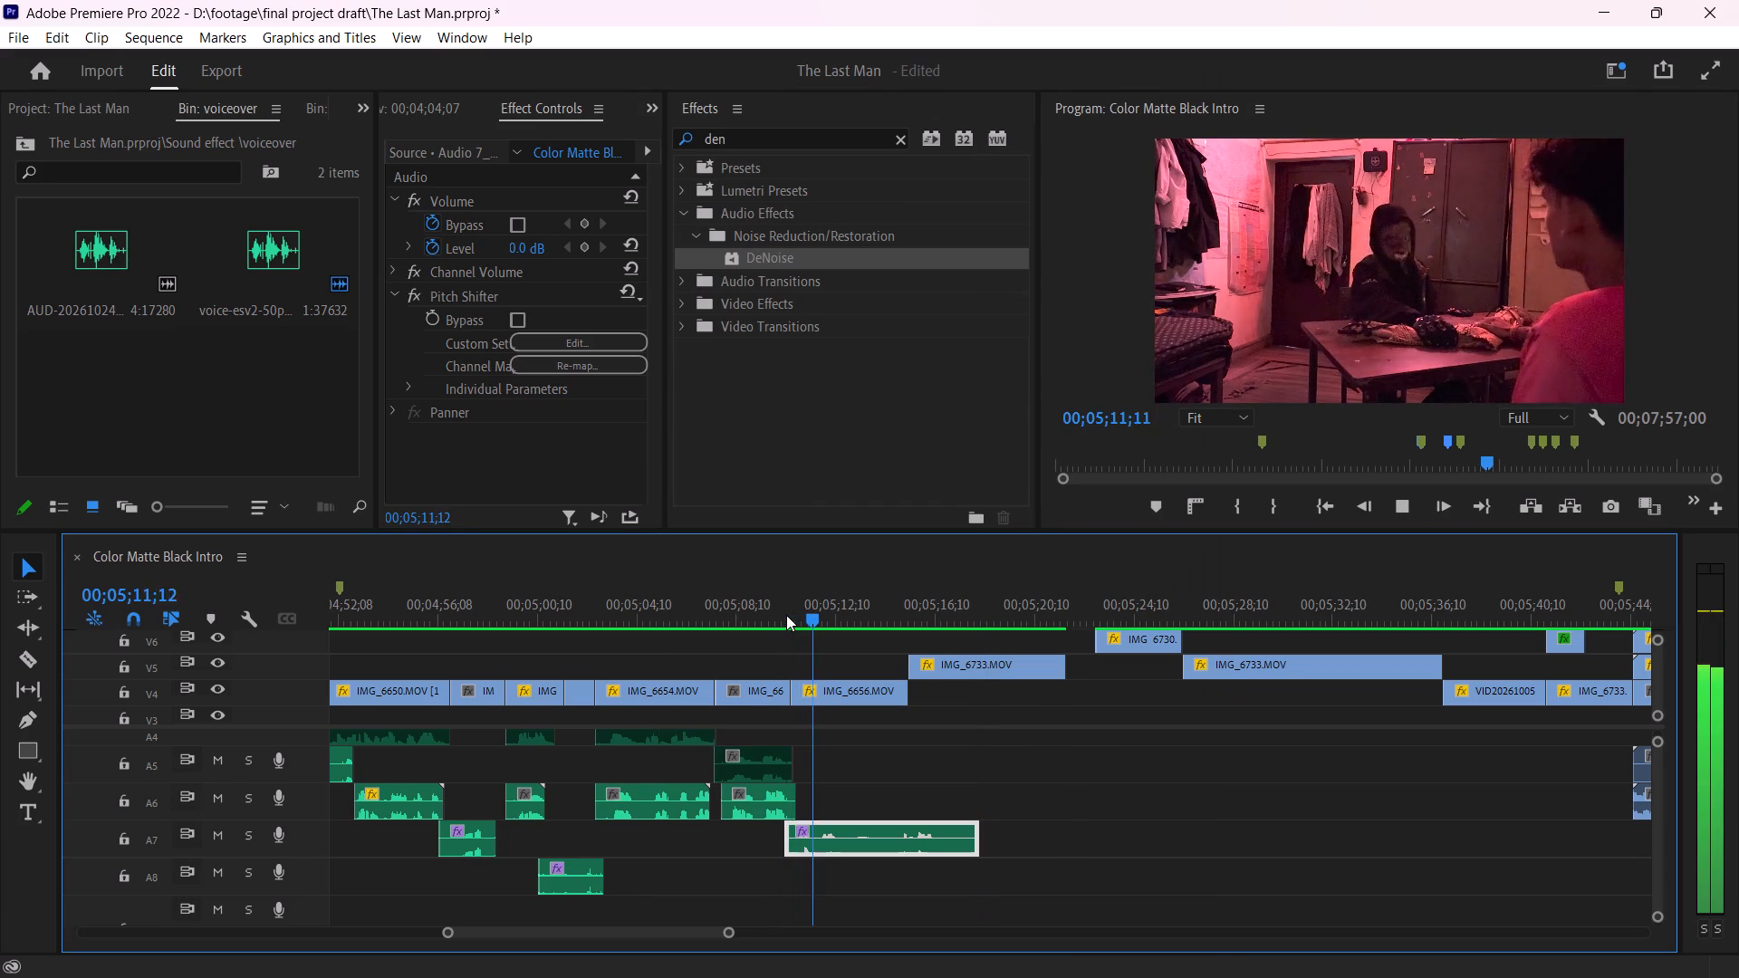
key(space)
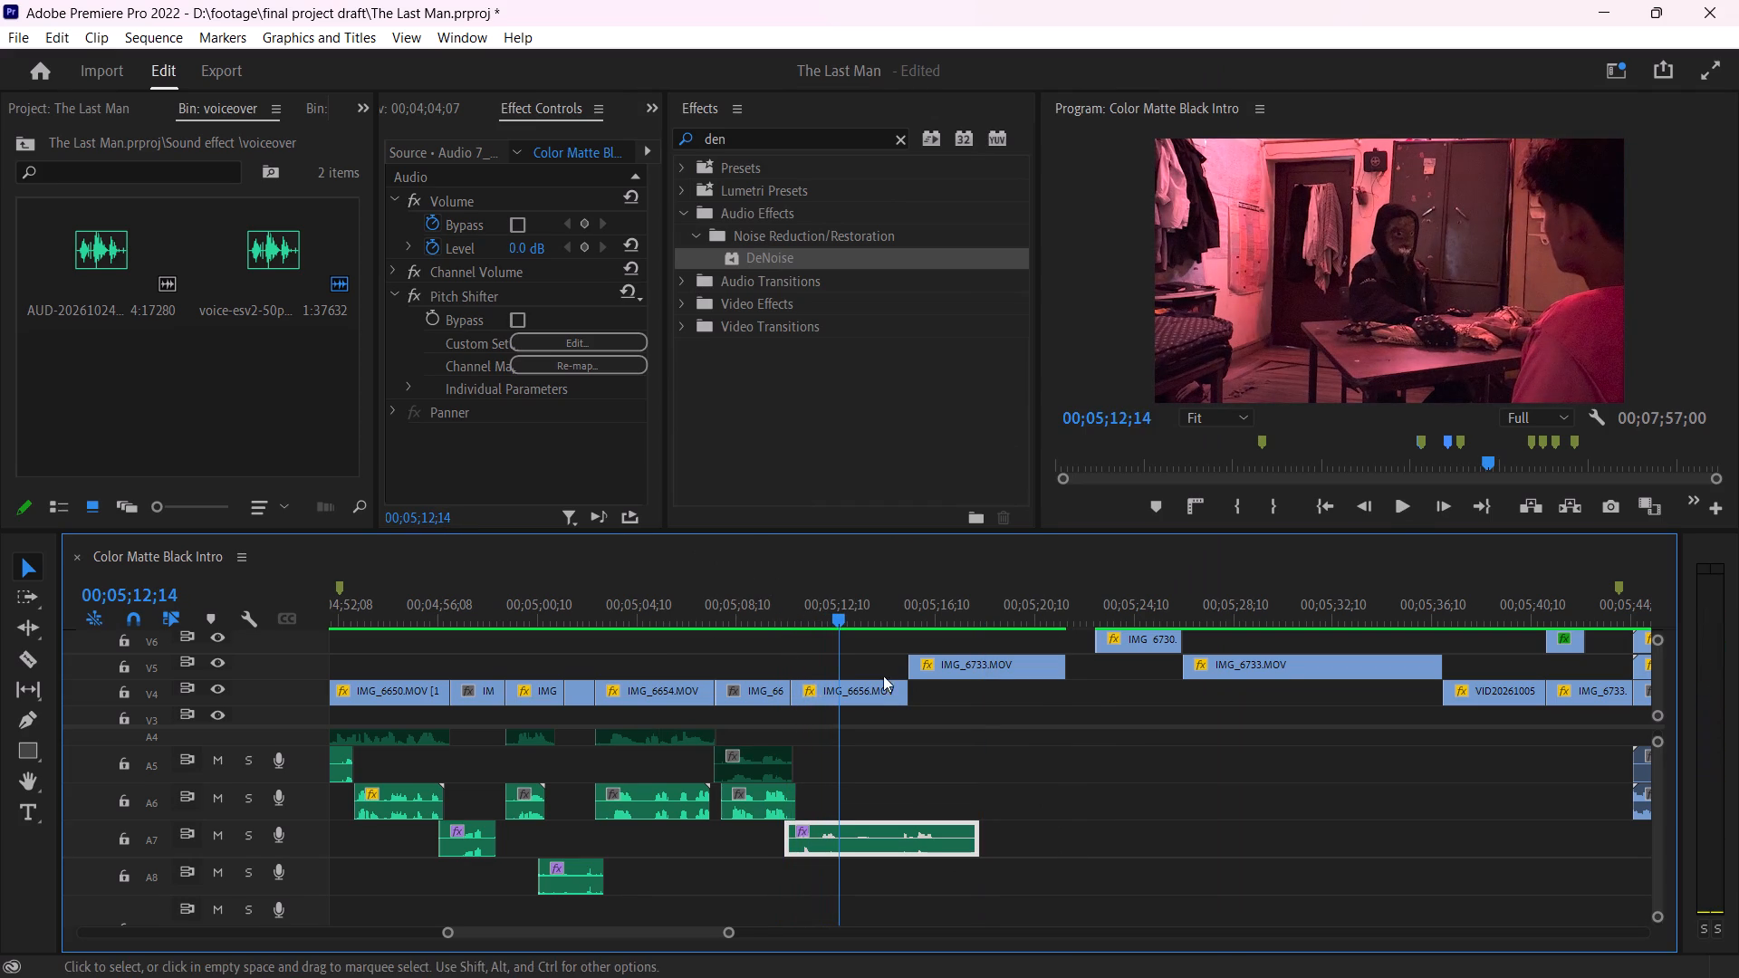
Delete the two original Audio 3 clips beneath IMG_6656.MOV and the IMG_6733.MOV clip that follows it.
ctrl+scroll(930, 806, up, 1)
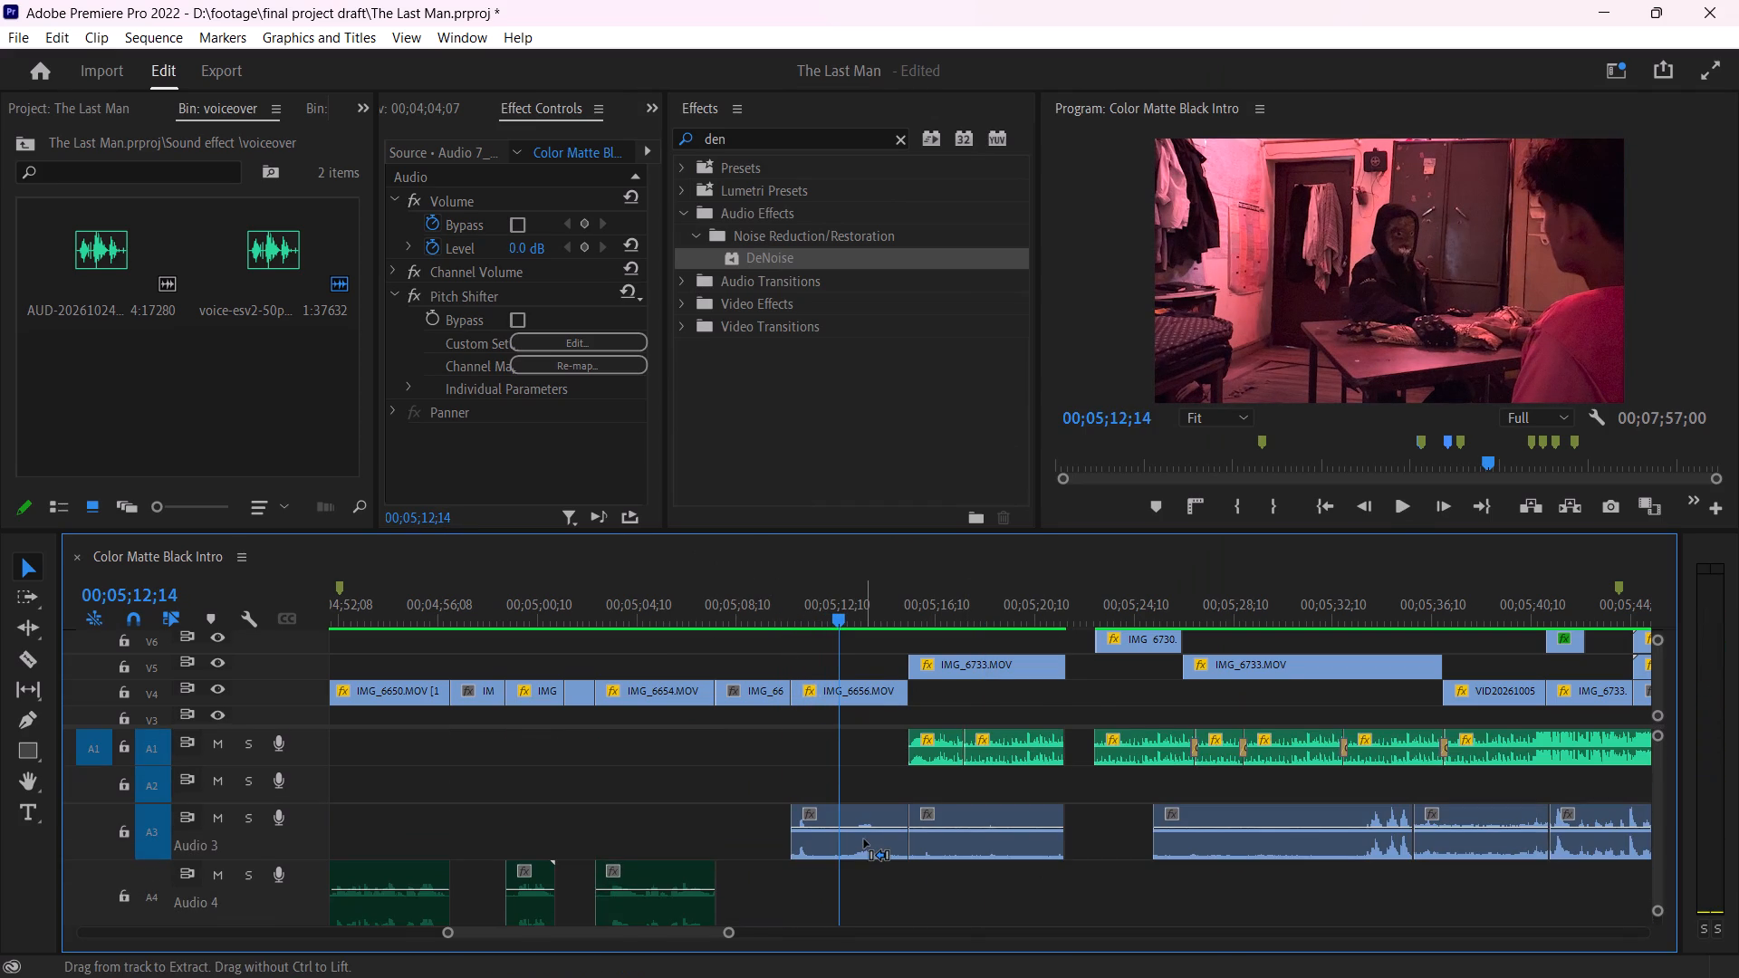
ctrl+click(864, 839)
key(Delete)
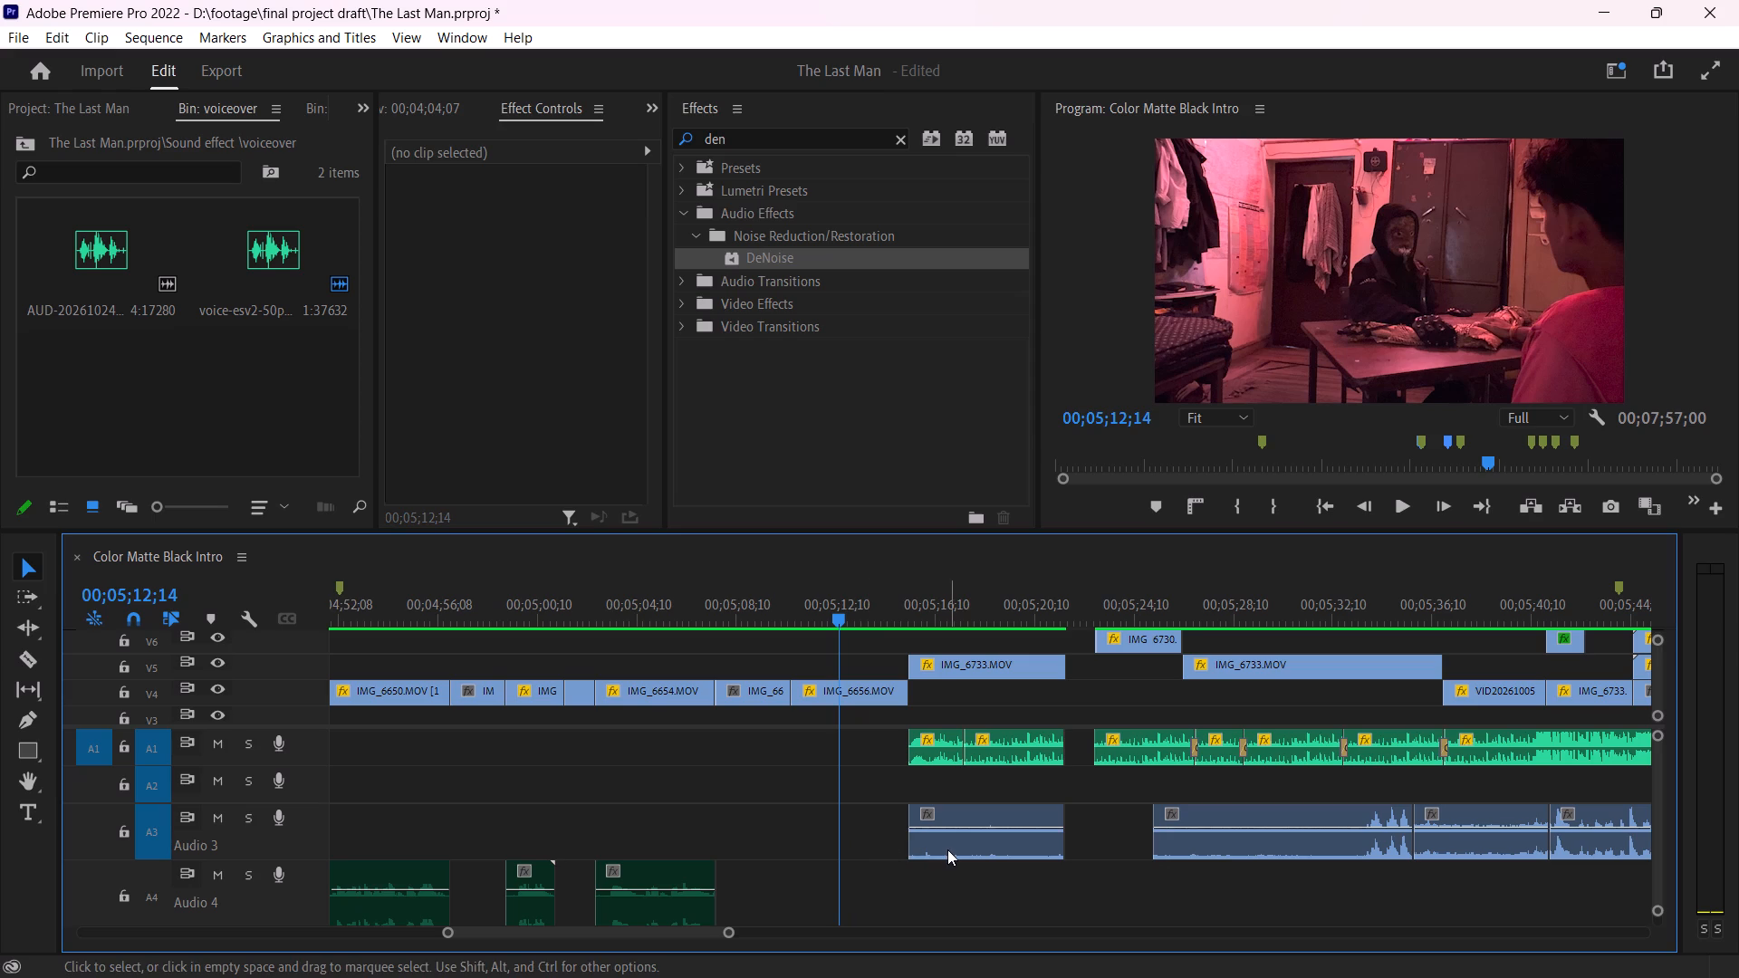
click(947, 849)
key(ctrl+Delete)
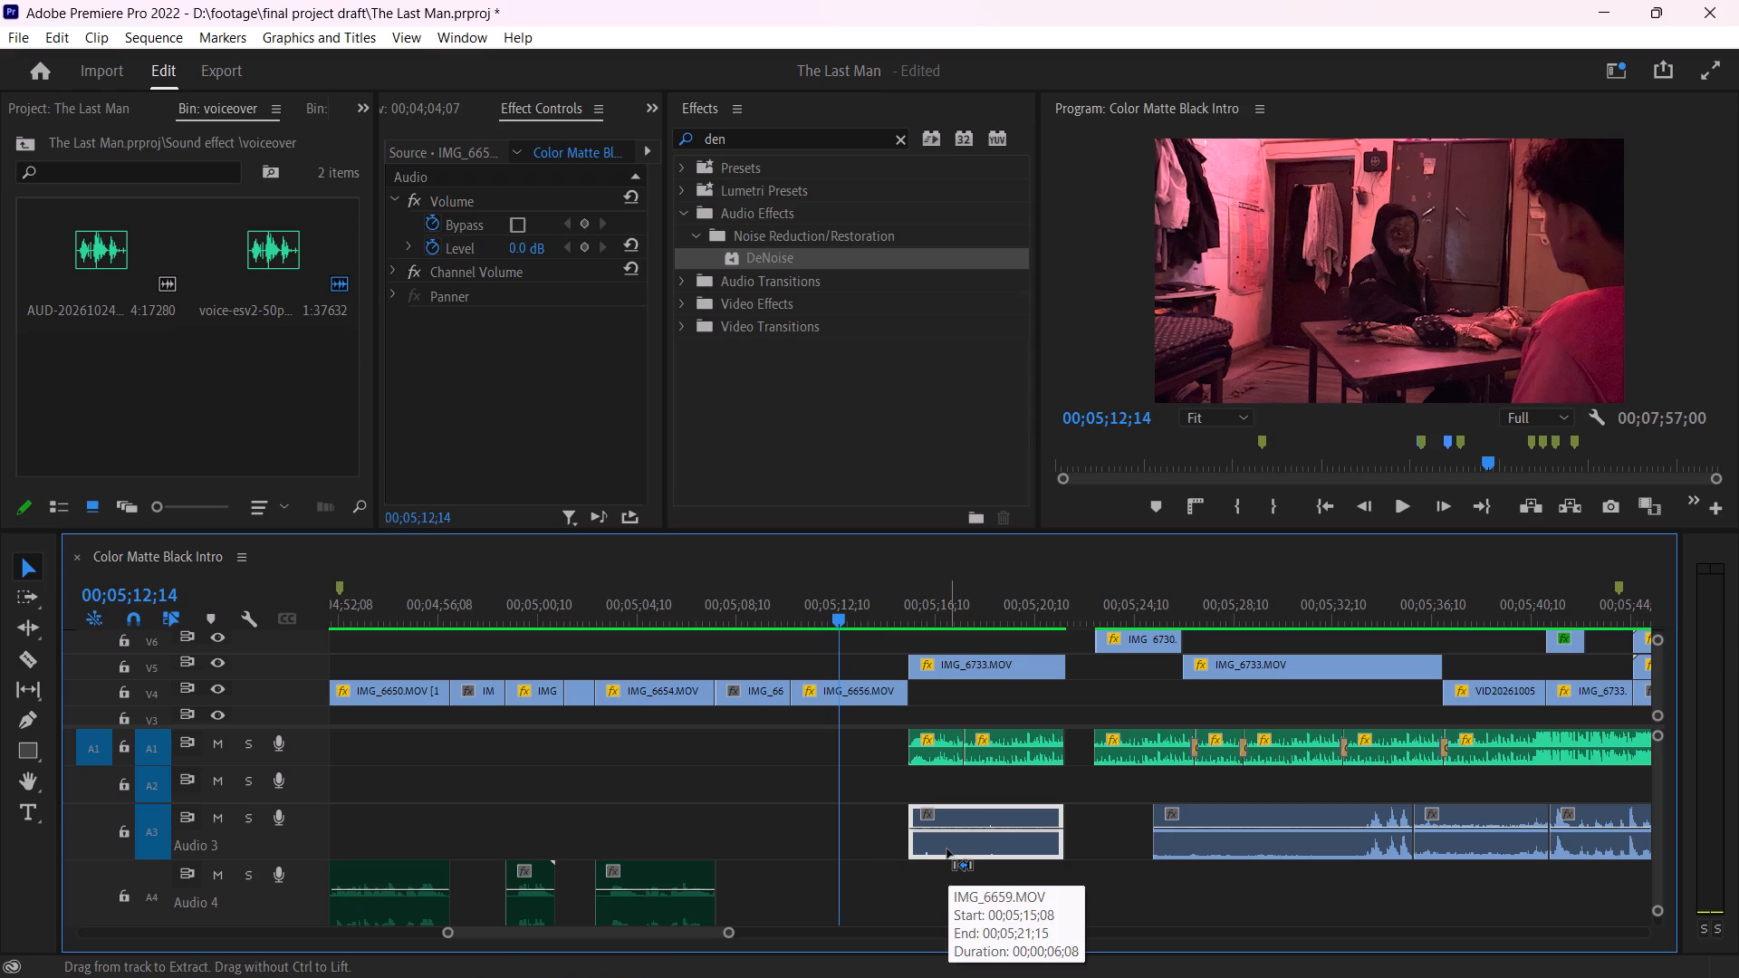
key(Delete)
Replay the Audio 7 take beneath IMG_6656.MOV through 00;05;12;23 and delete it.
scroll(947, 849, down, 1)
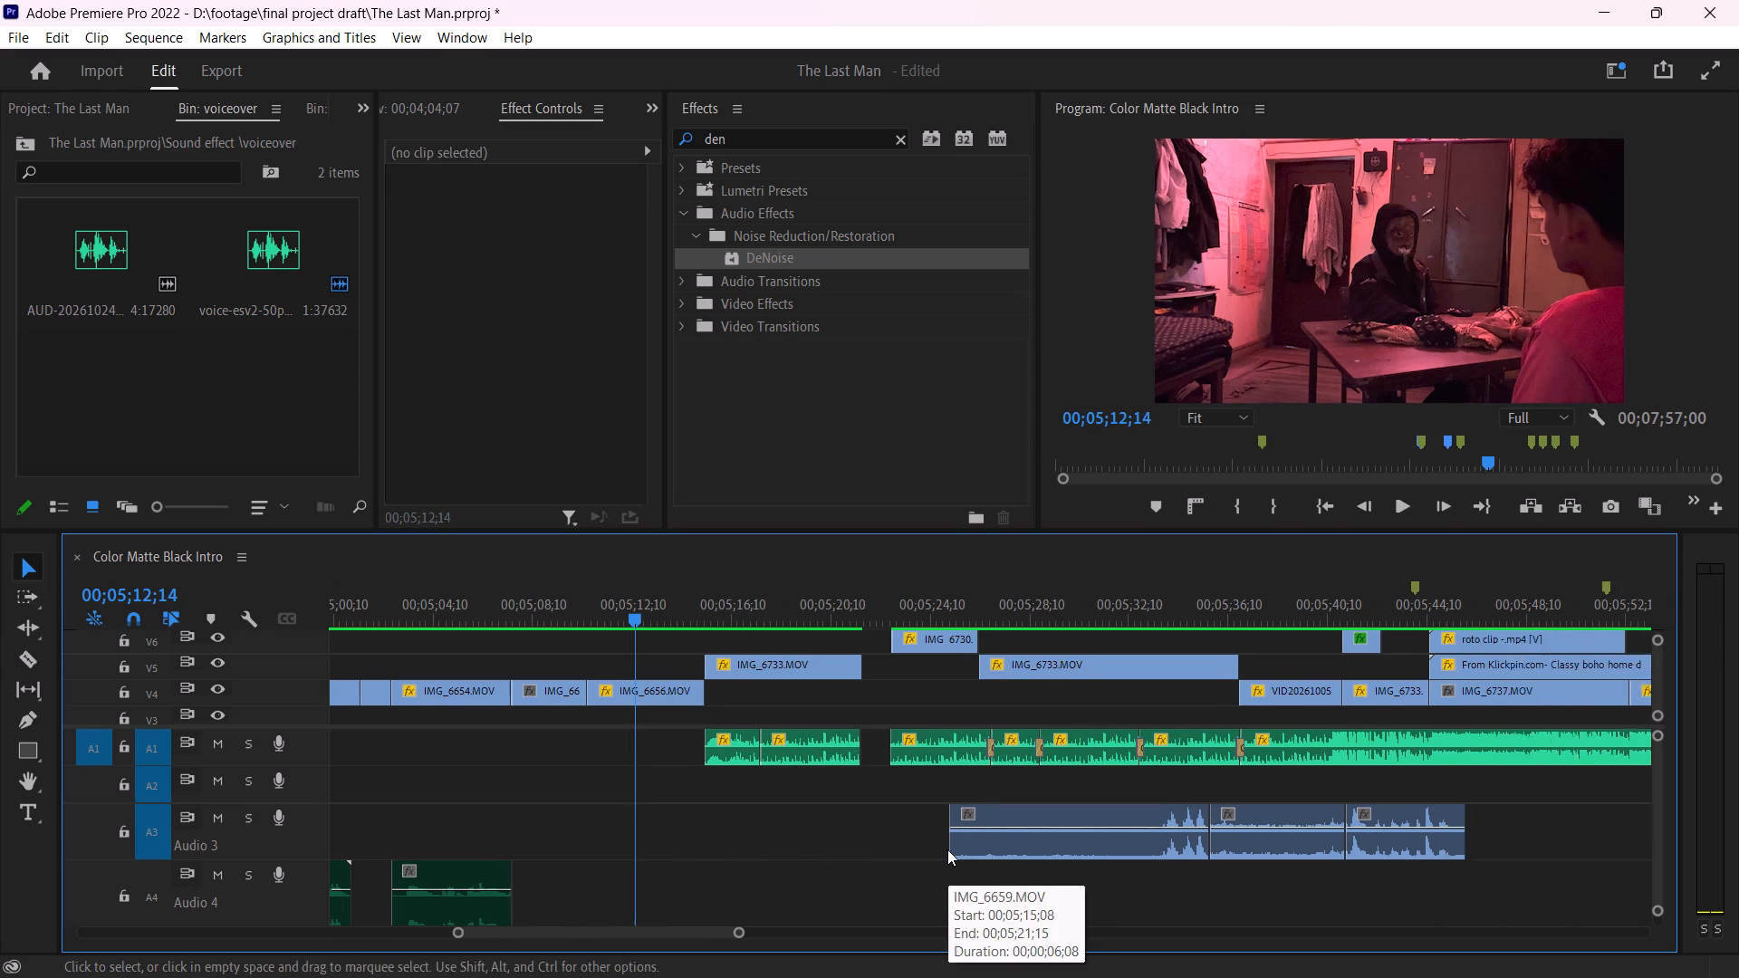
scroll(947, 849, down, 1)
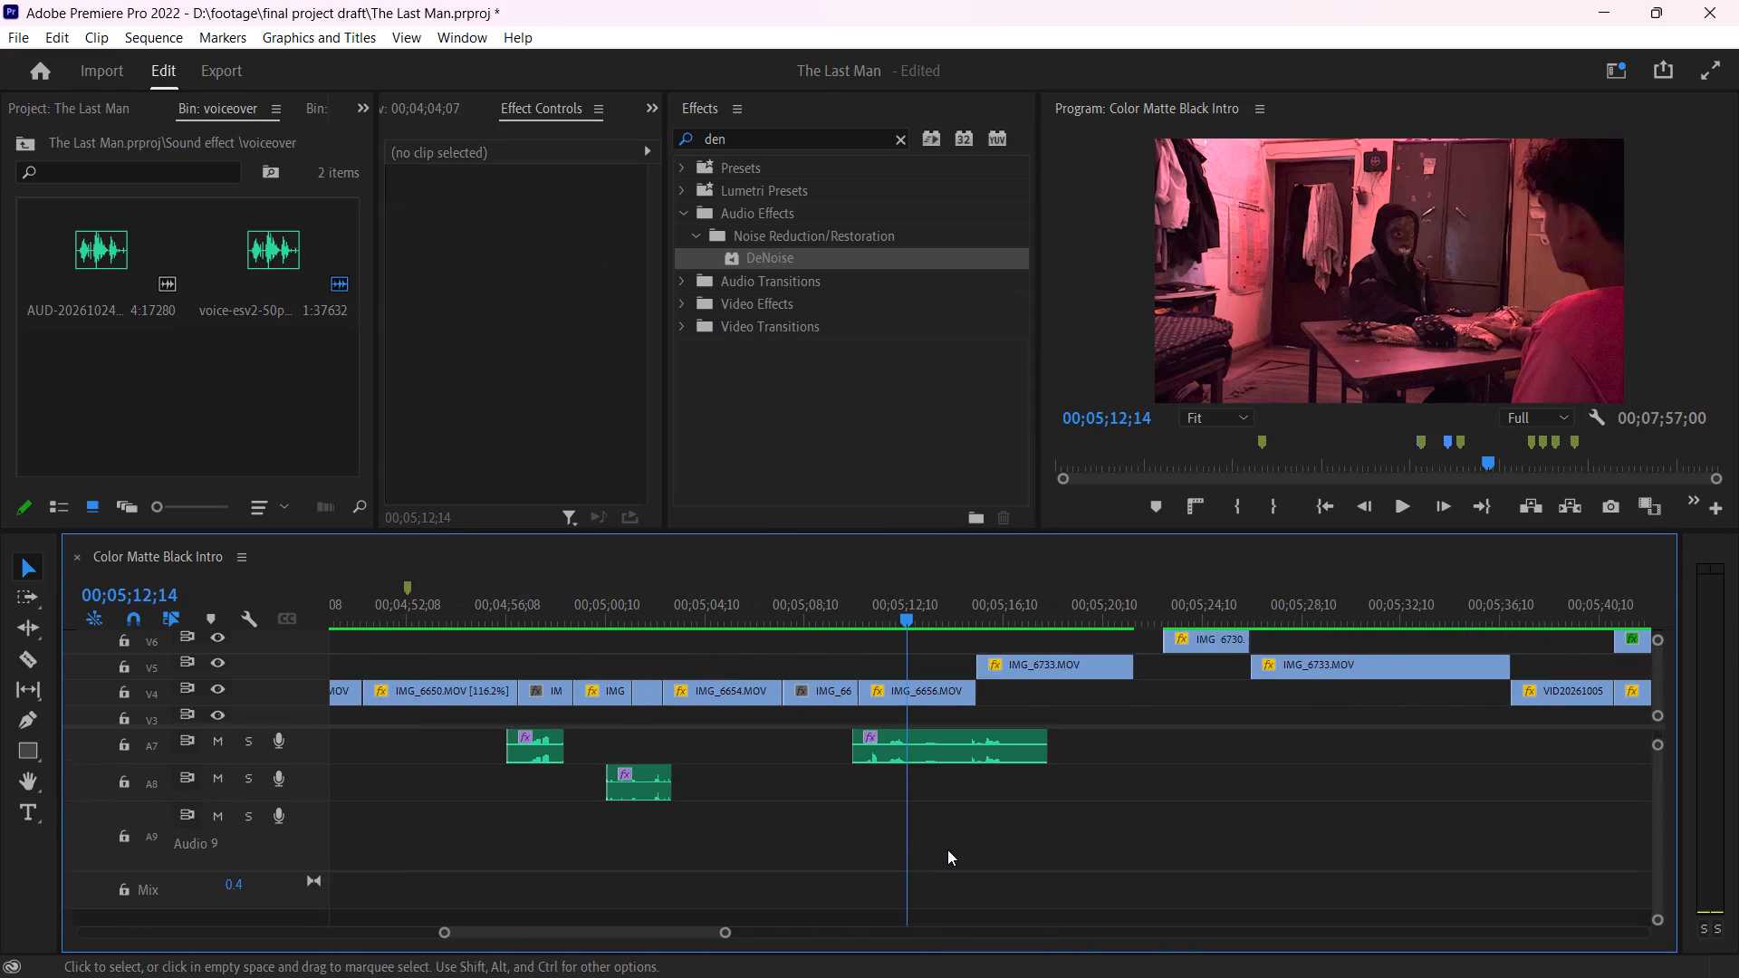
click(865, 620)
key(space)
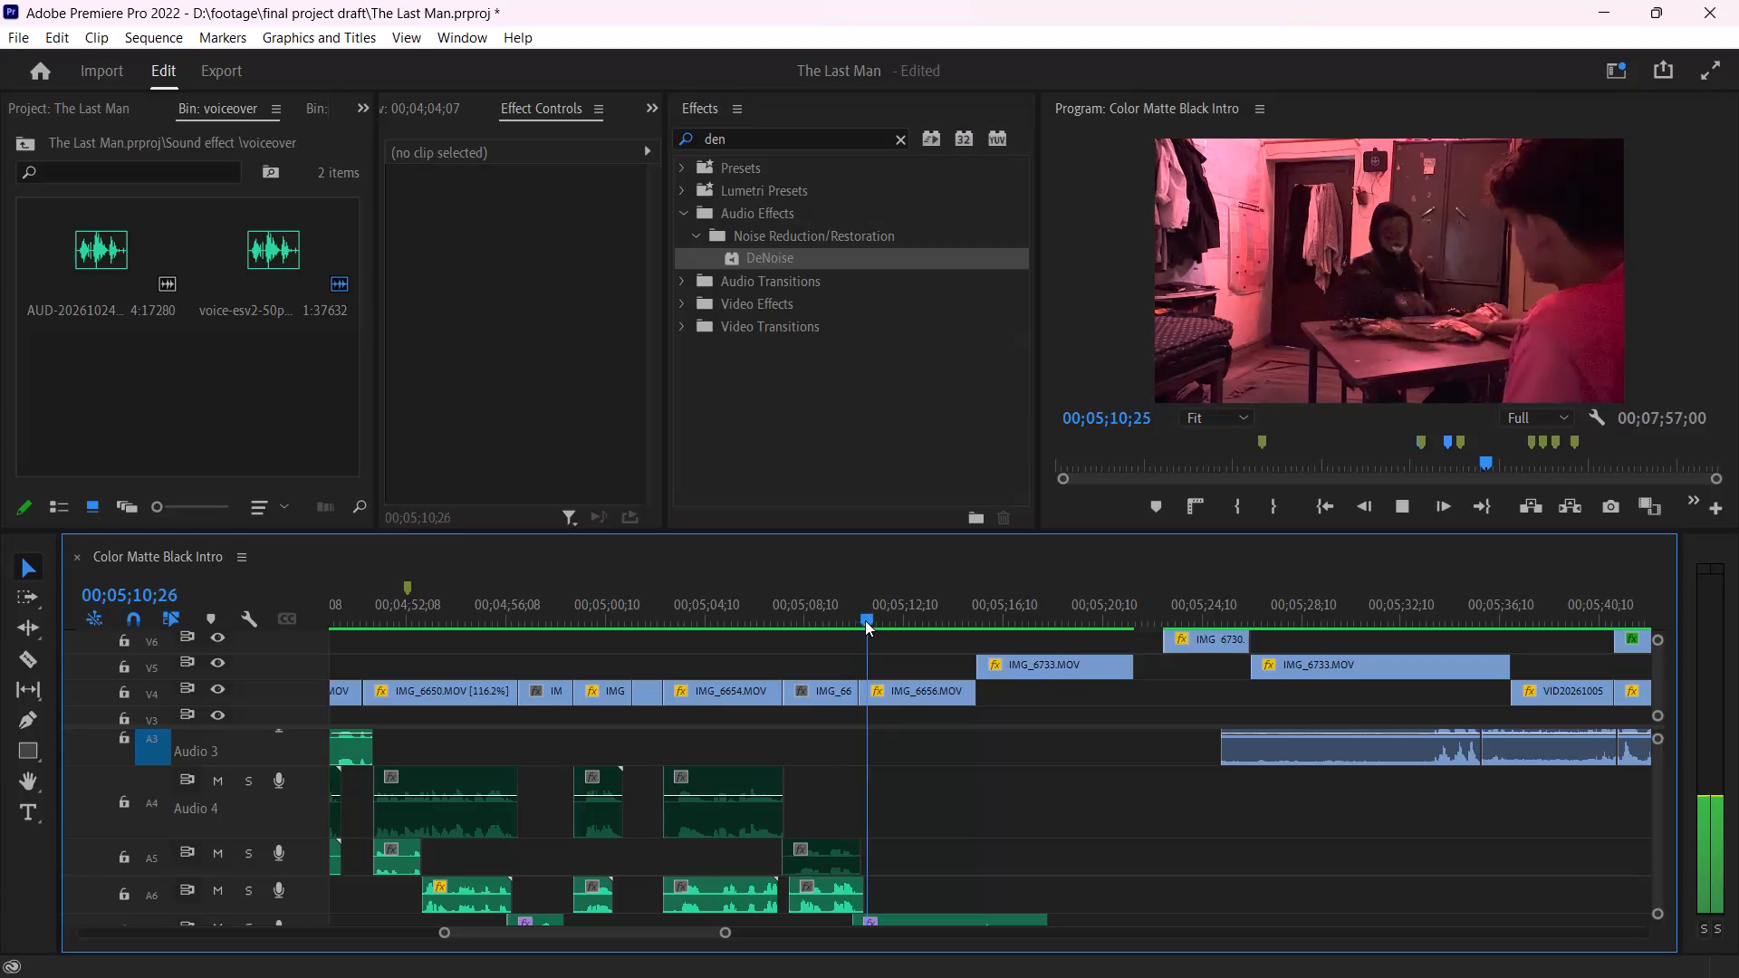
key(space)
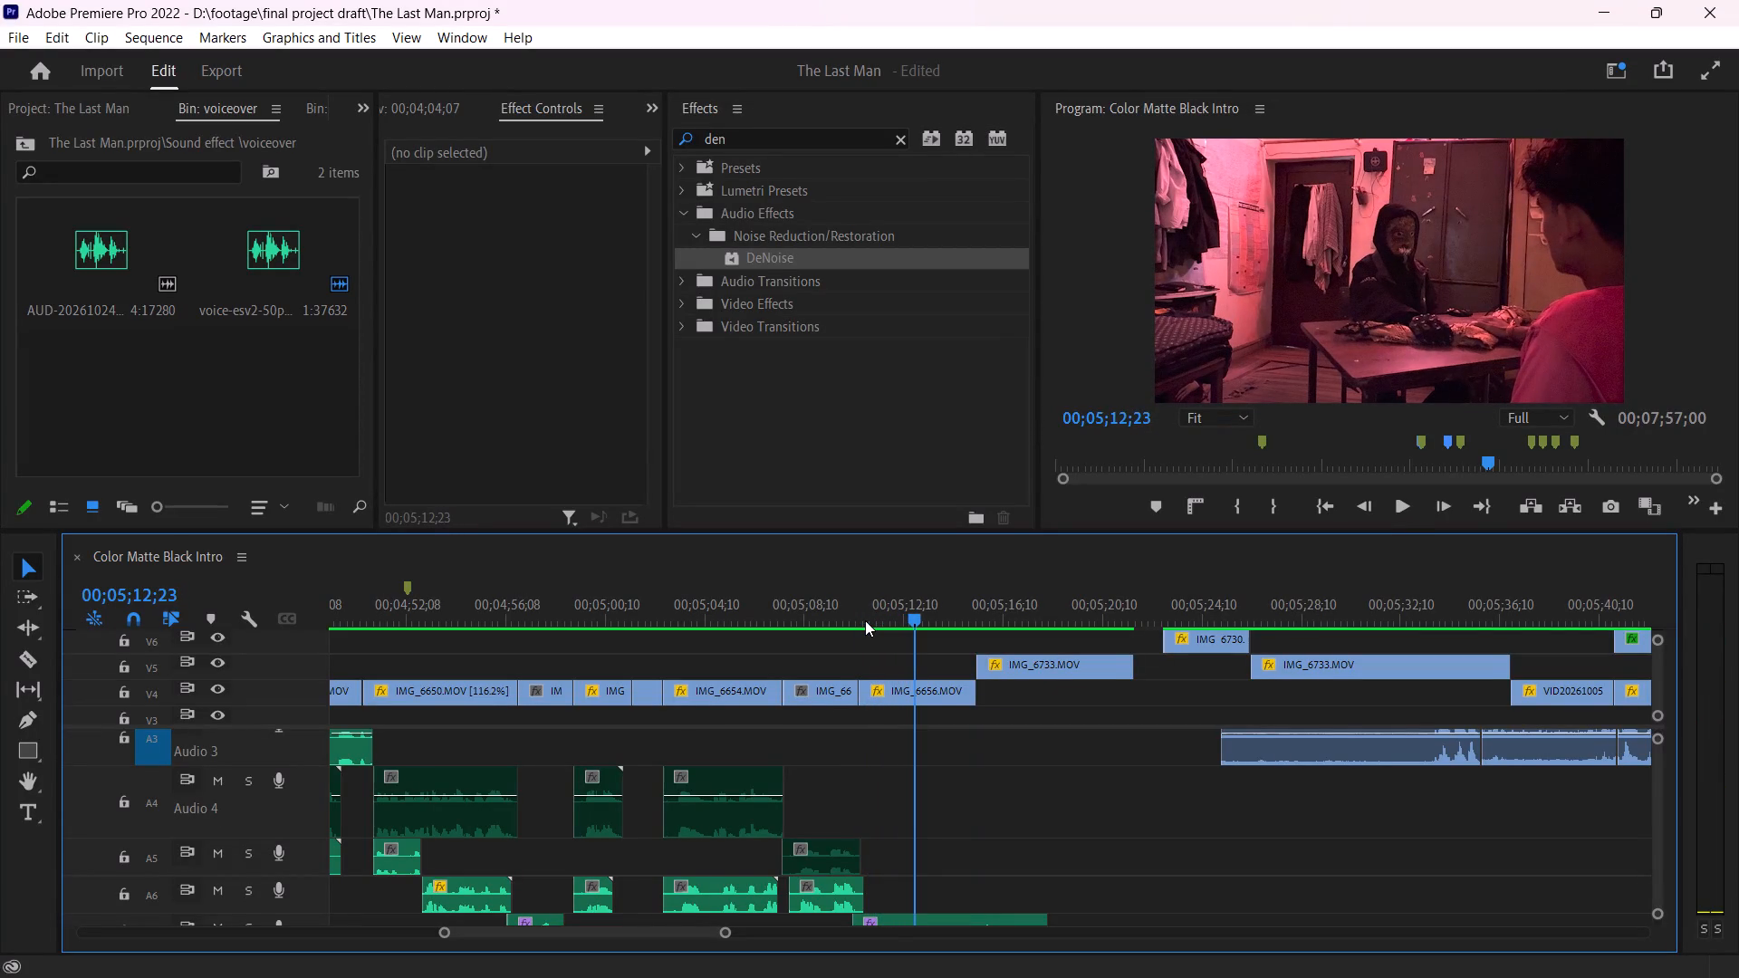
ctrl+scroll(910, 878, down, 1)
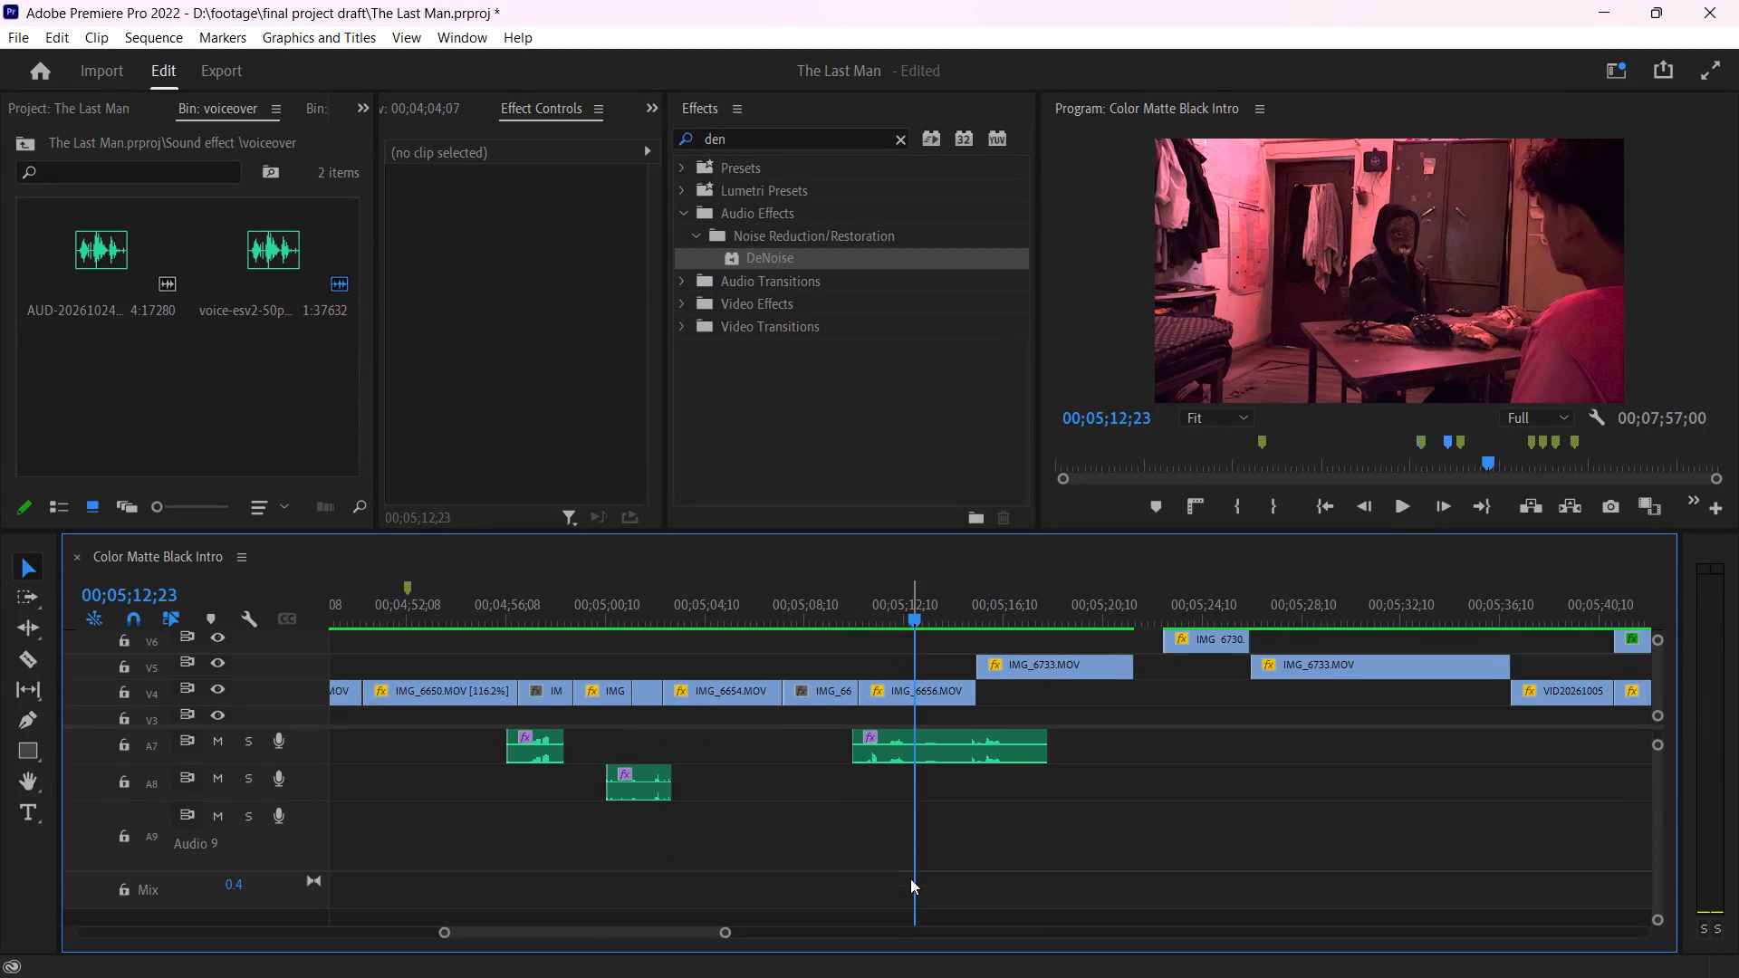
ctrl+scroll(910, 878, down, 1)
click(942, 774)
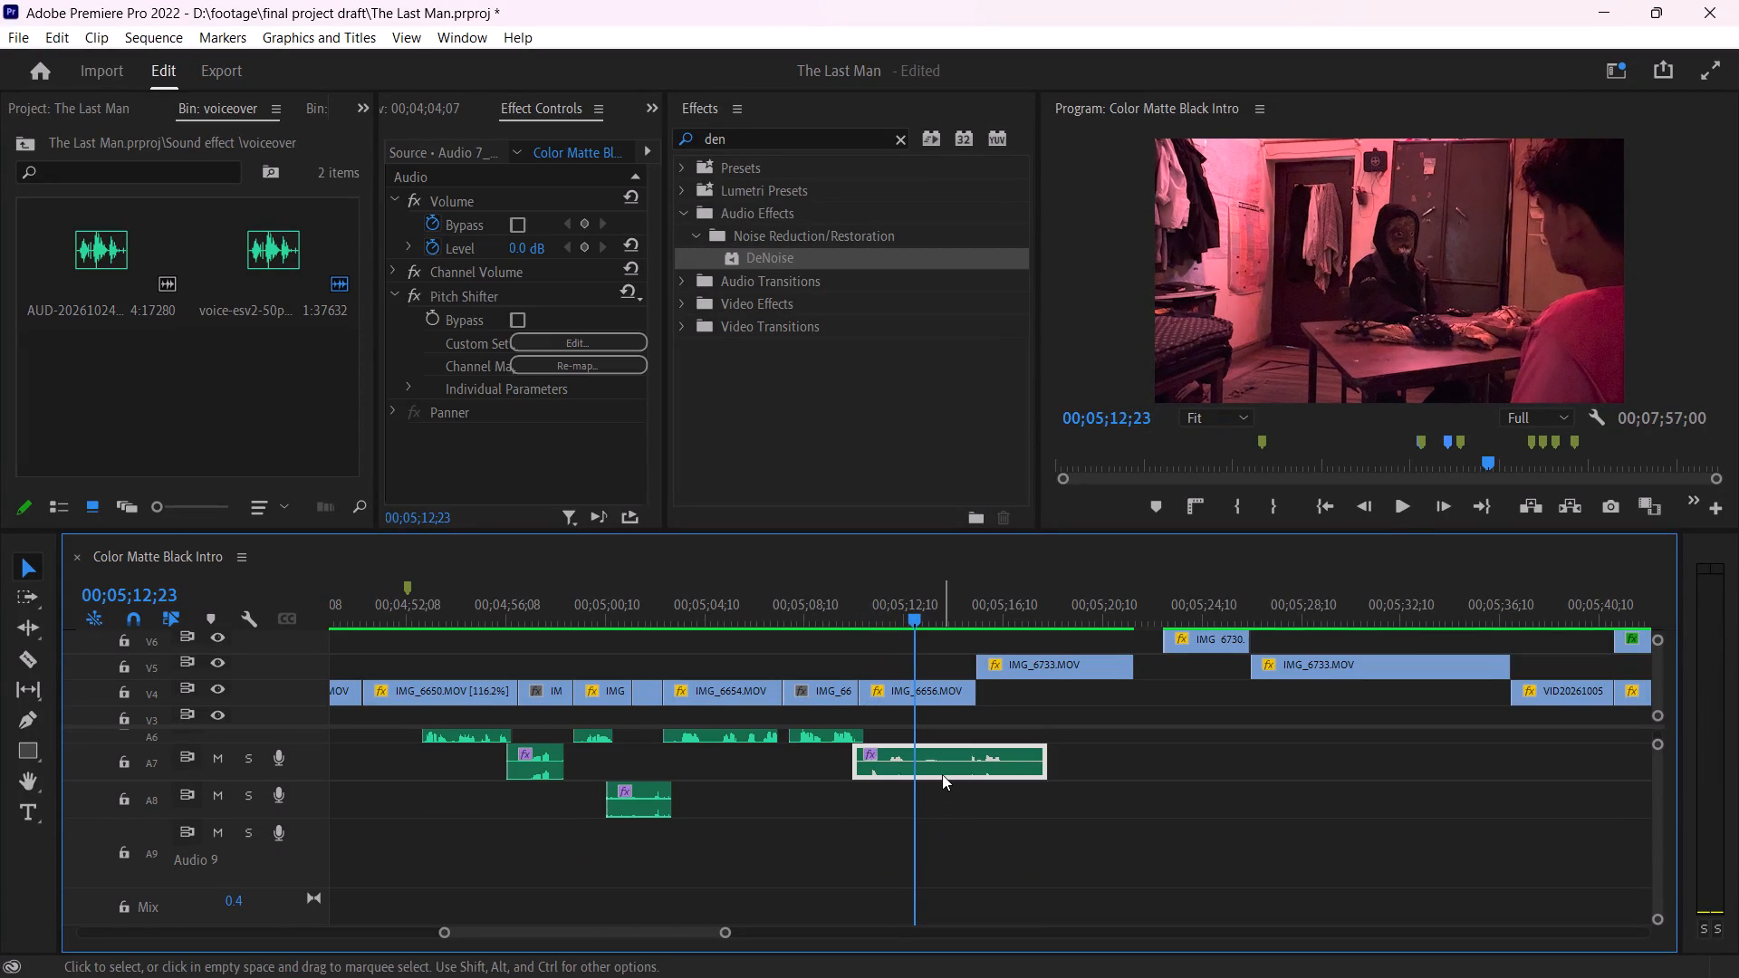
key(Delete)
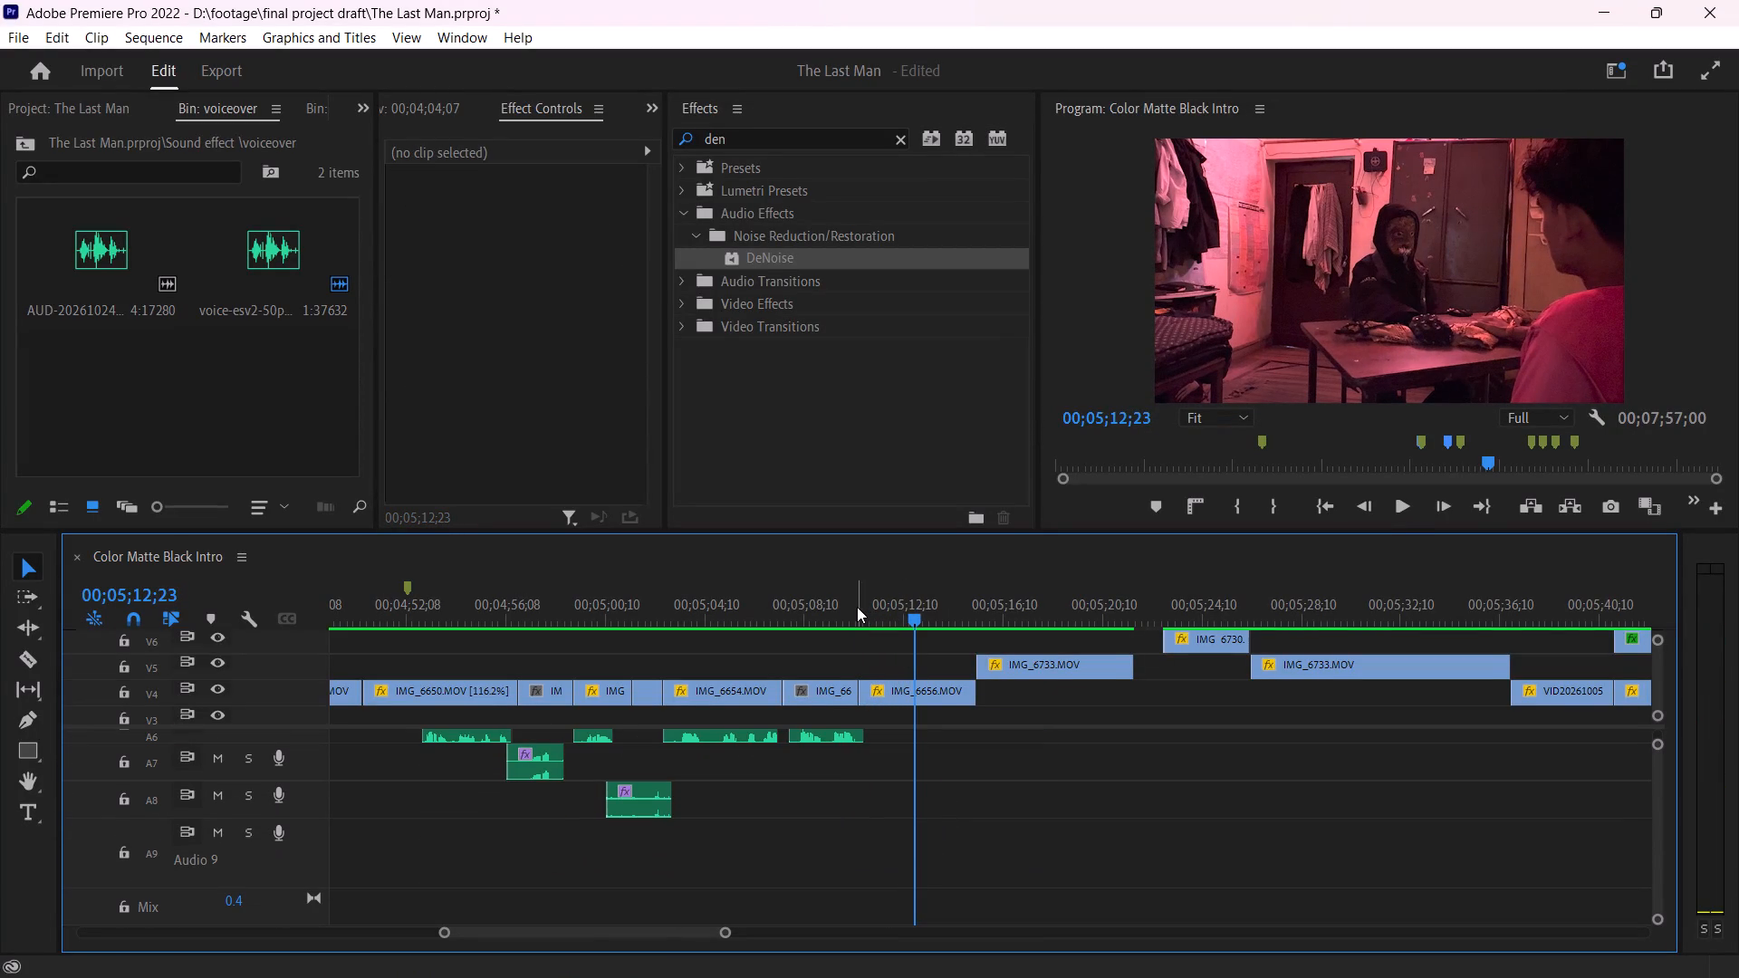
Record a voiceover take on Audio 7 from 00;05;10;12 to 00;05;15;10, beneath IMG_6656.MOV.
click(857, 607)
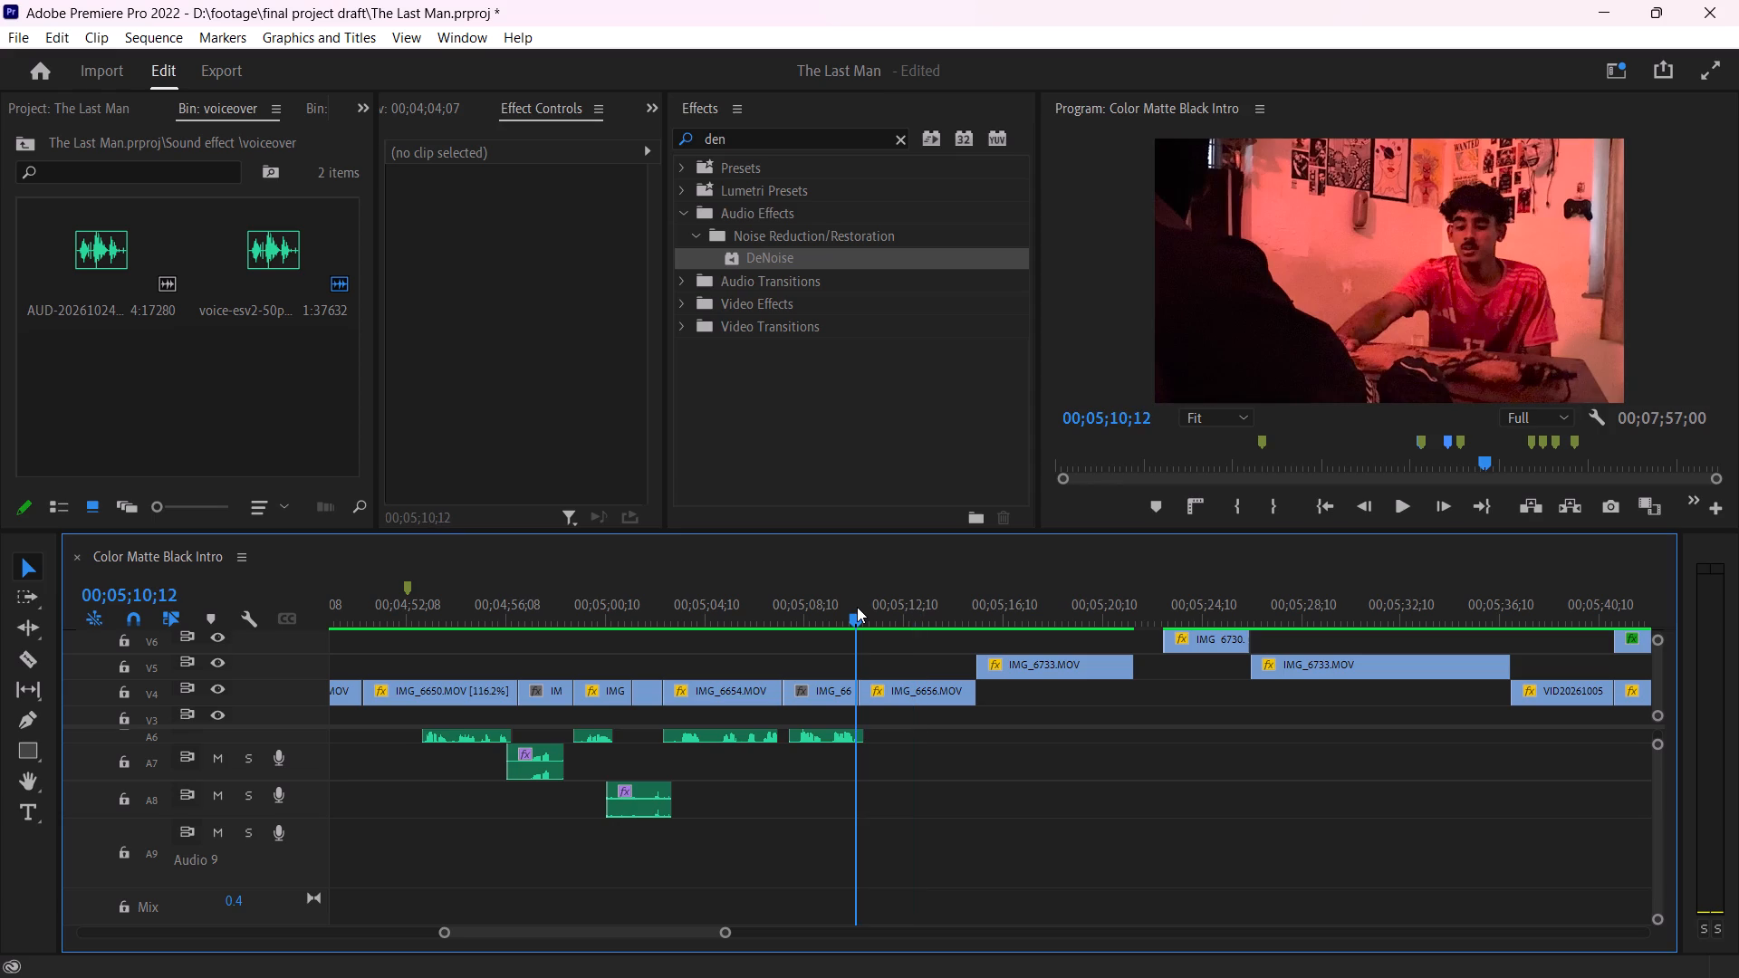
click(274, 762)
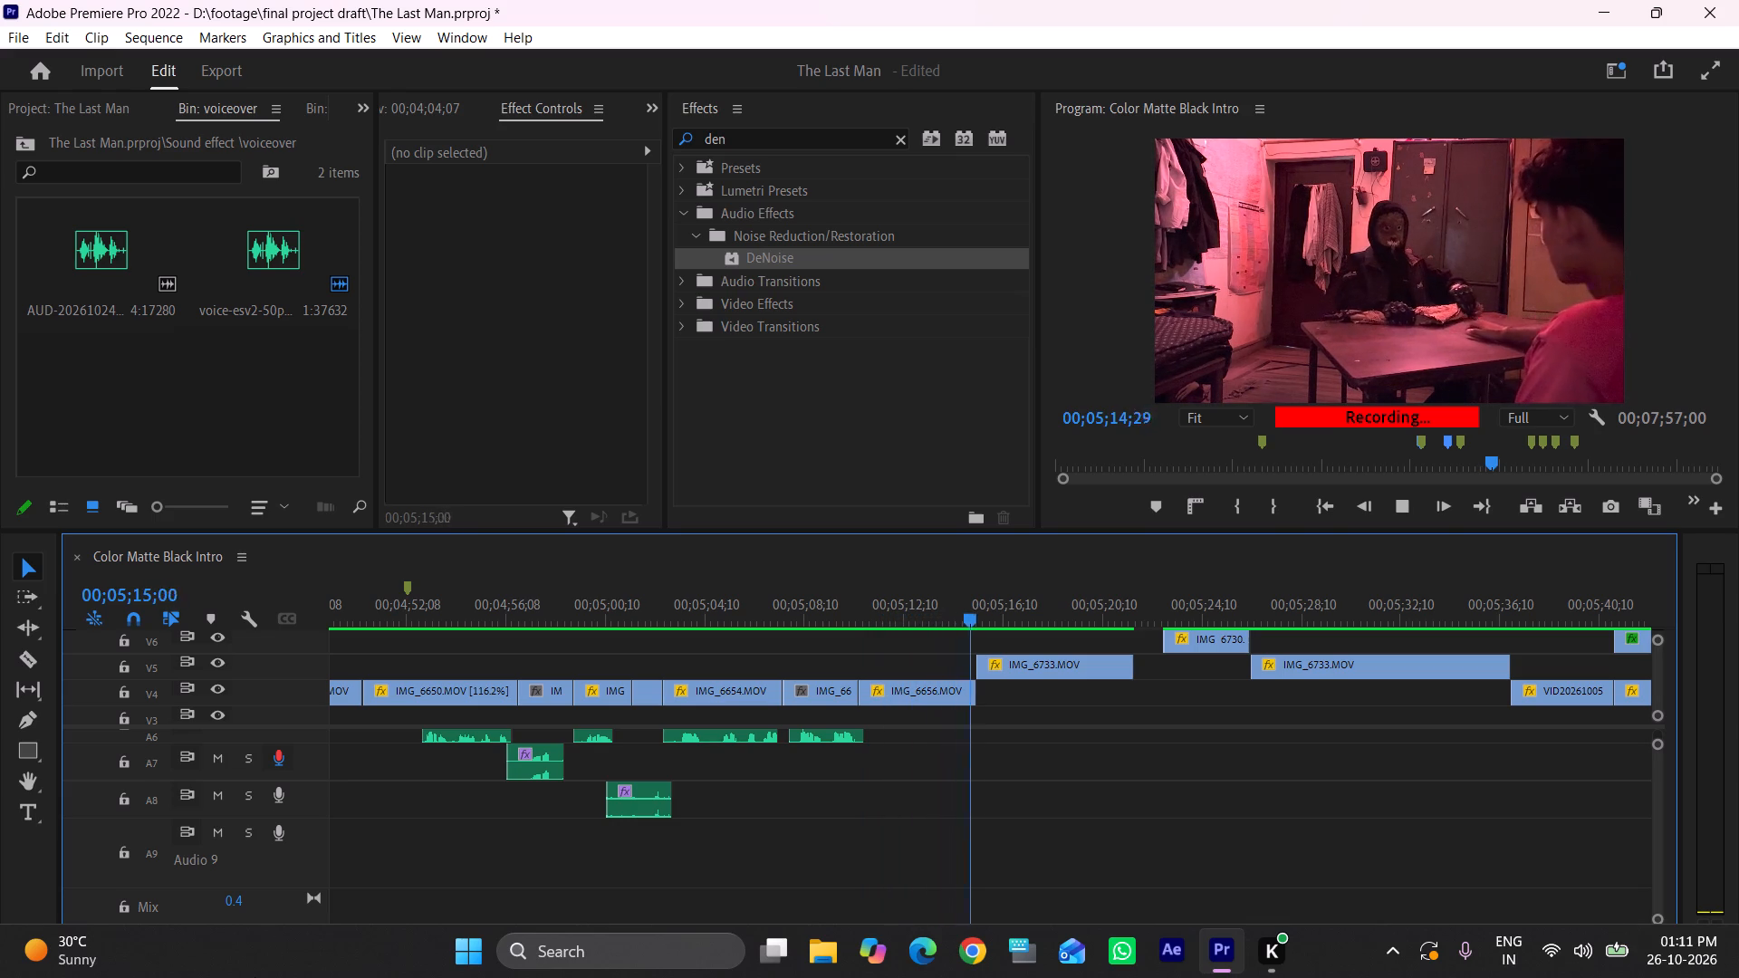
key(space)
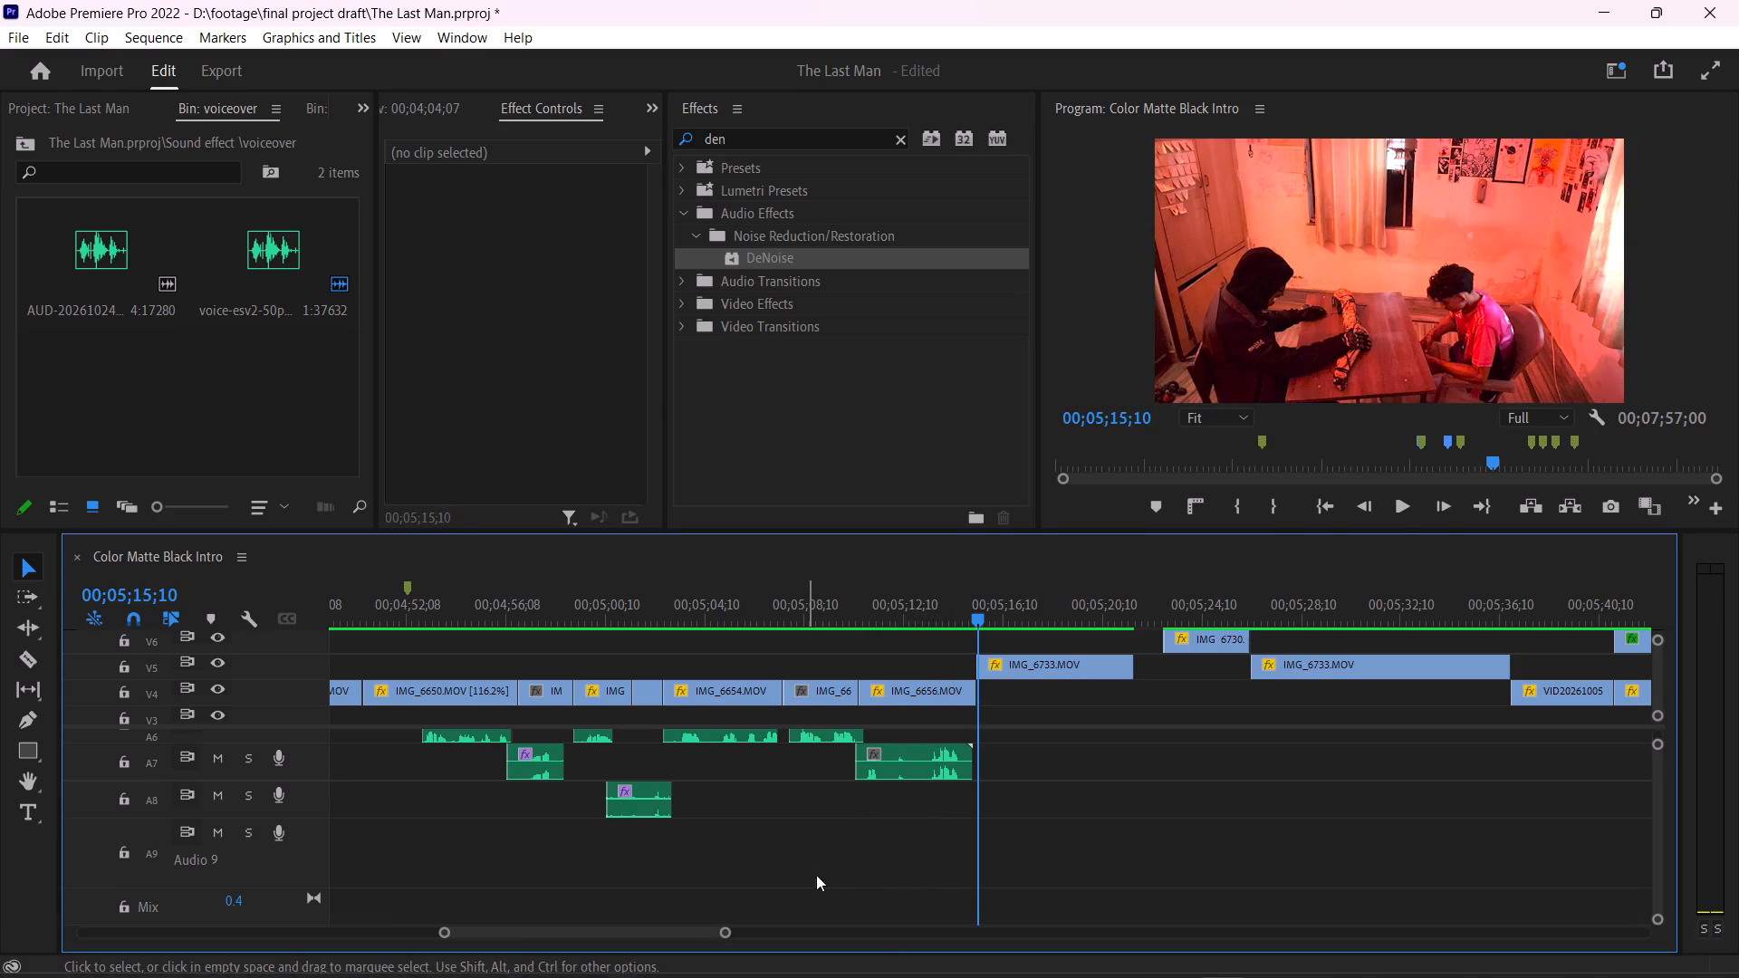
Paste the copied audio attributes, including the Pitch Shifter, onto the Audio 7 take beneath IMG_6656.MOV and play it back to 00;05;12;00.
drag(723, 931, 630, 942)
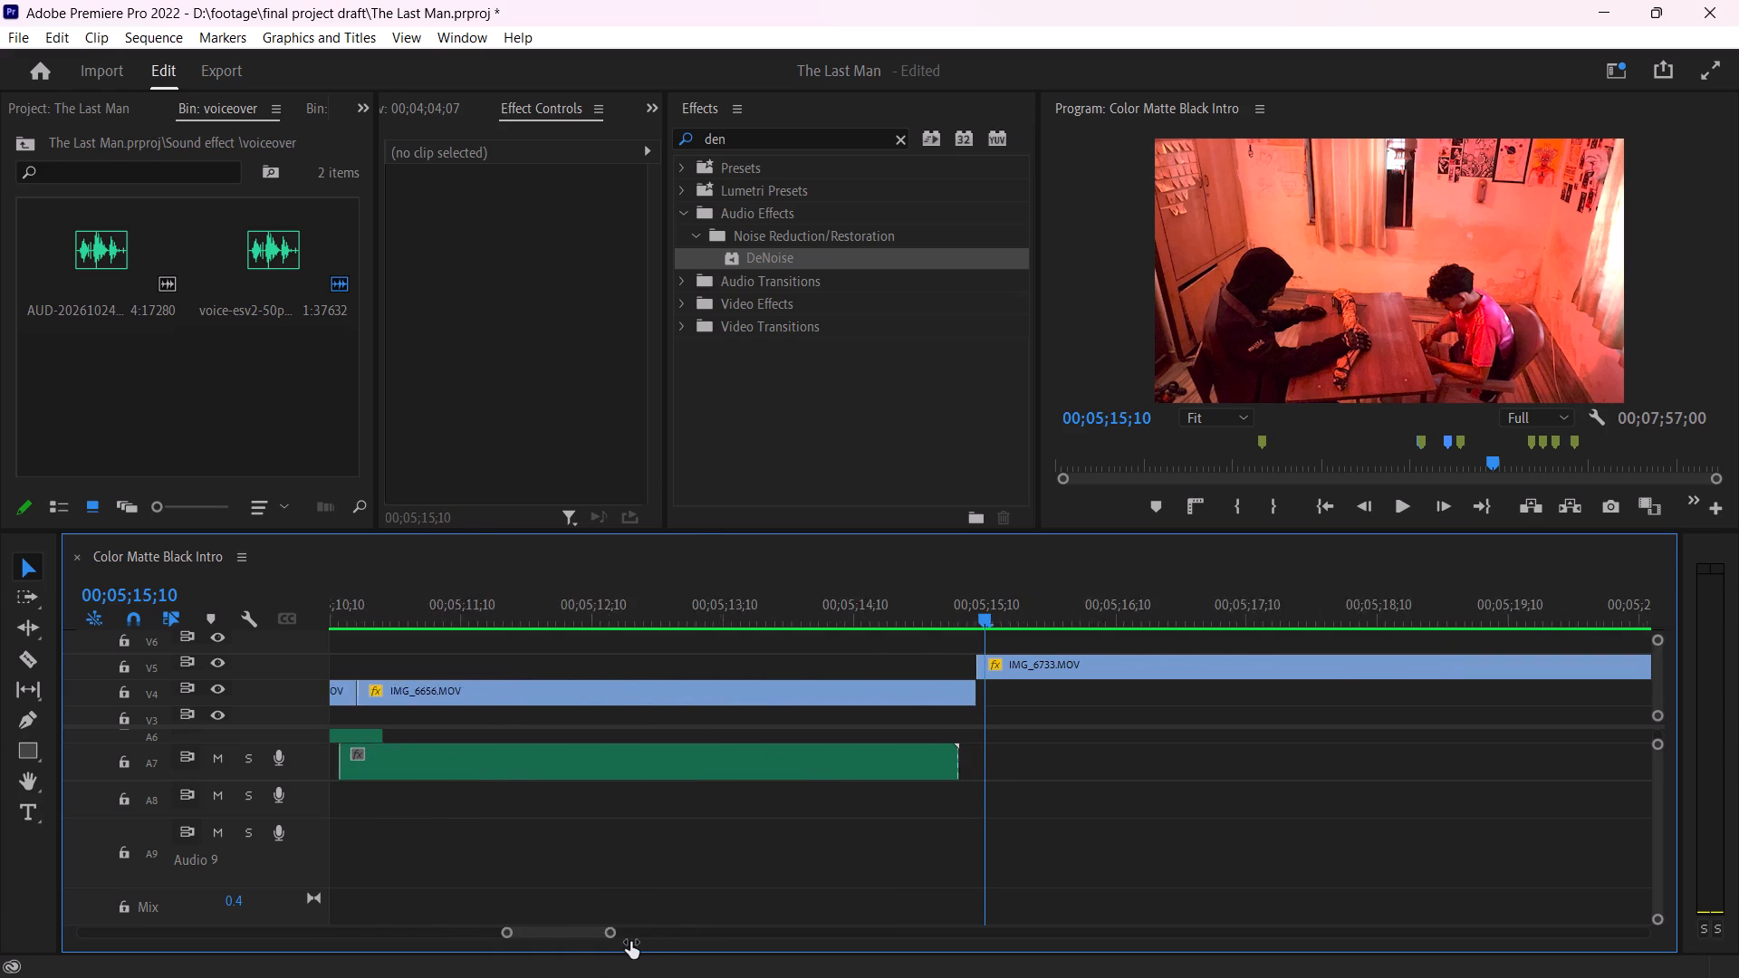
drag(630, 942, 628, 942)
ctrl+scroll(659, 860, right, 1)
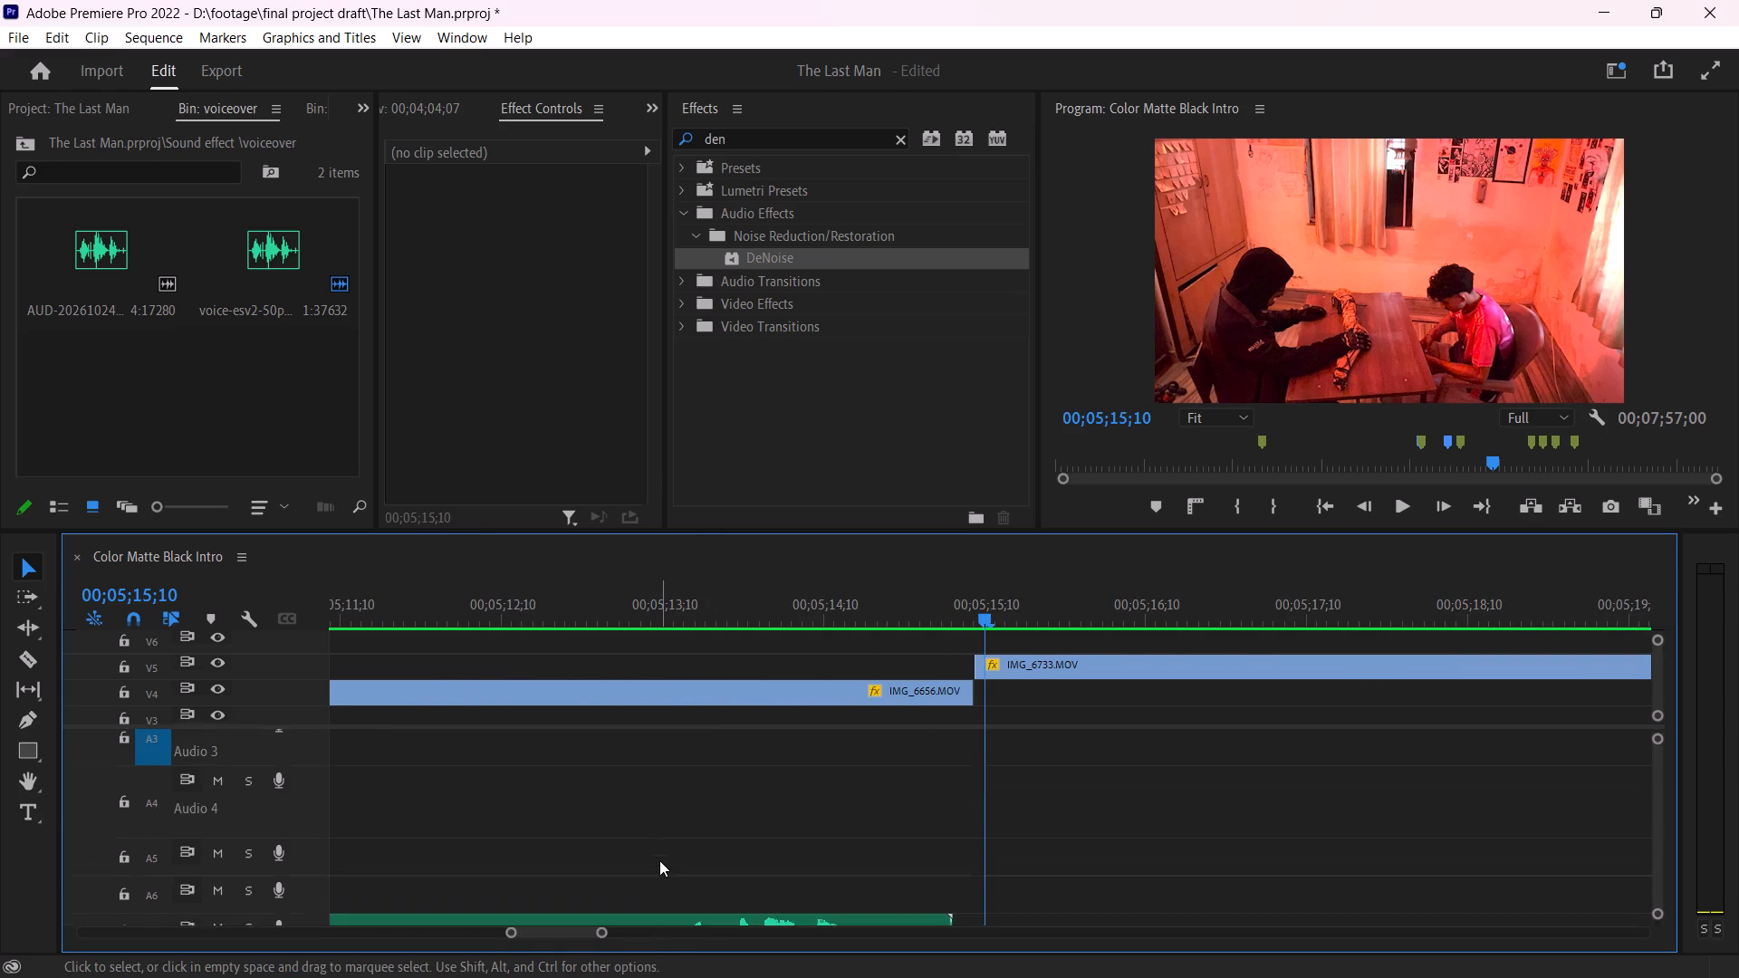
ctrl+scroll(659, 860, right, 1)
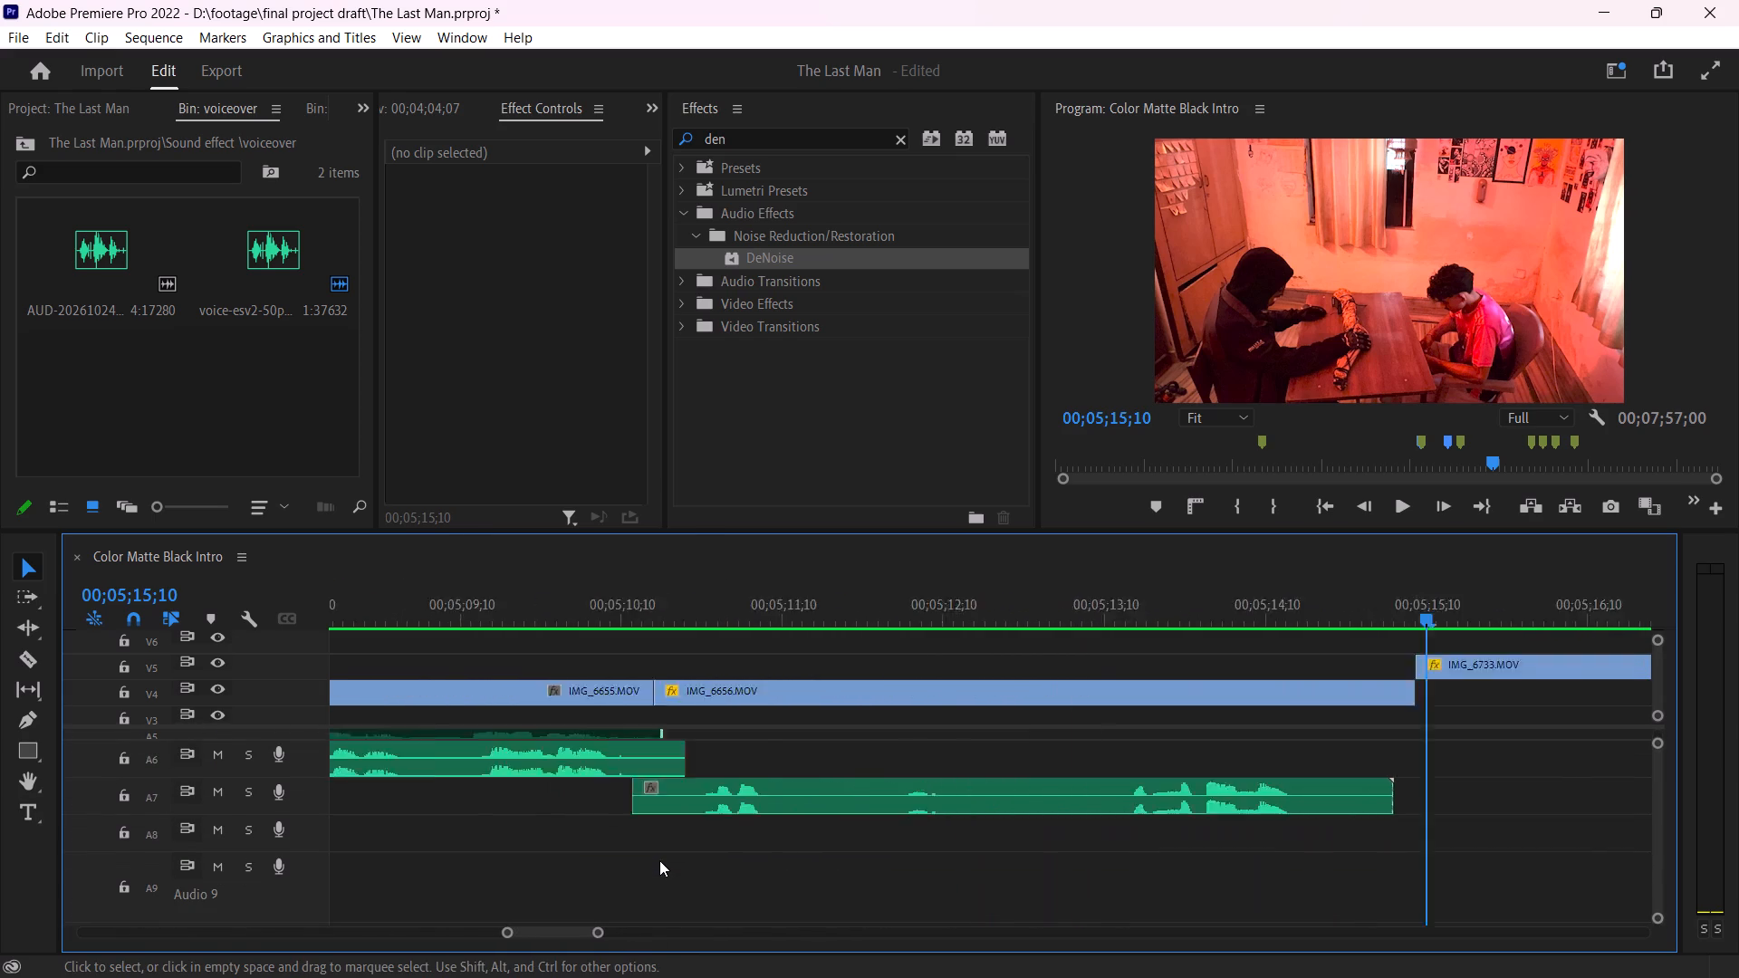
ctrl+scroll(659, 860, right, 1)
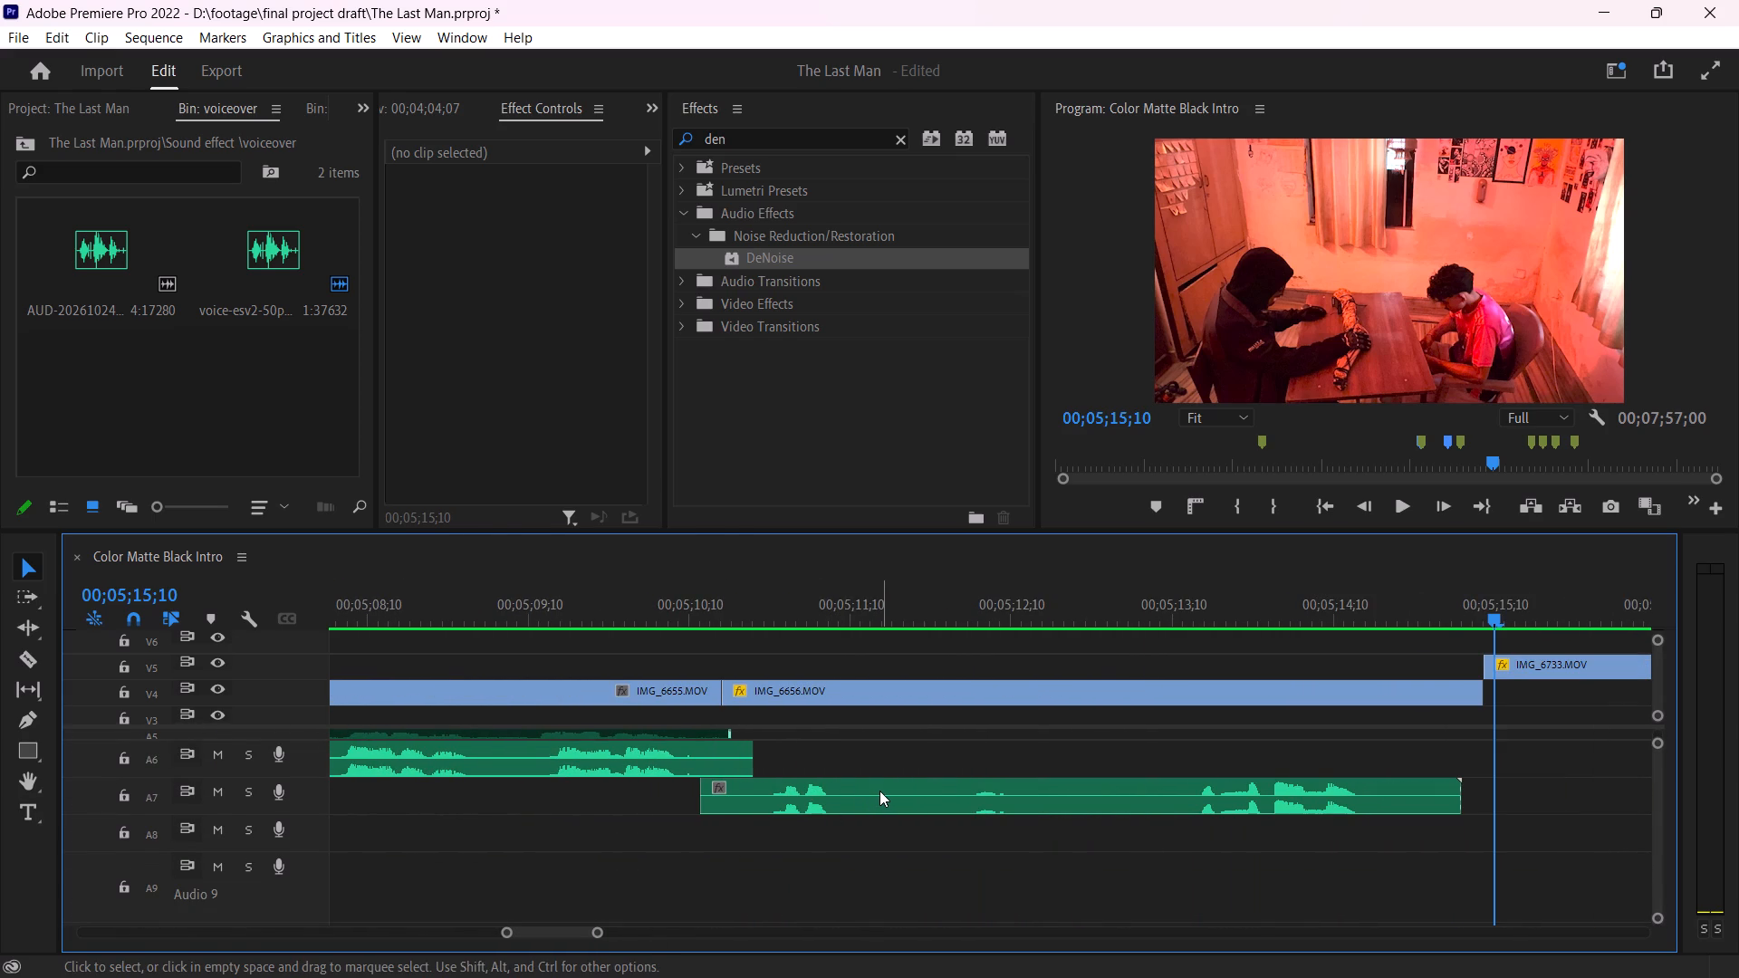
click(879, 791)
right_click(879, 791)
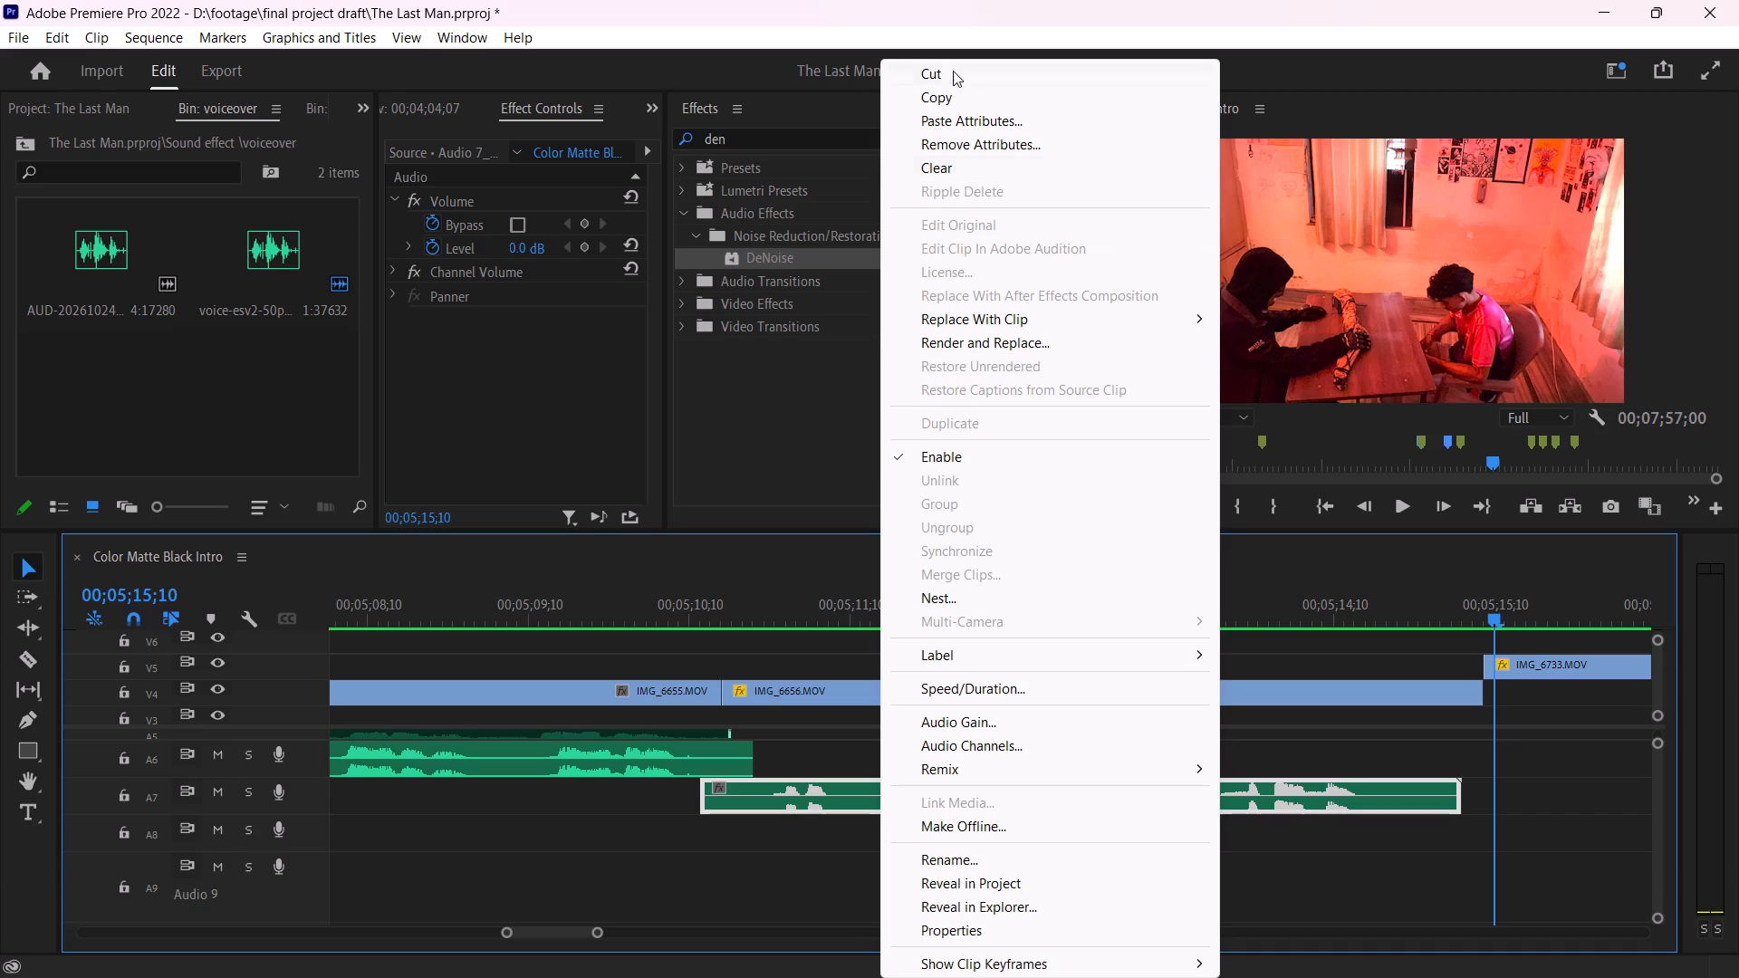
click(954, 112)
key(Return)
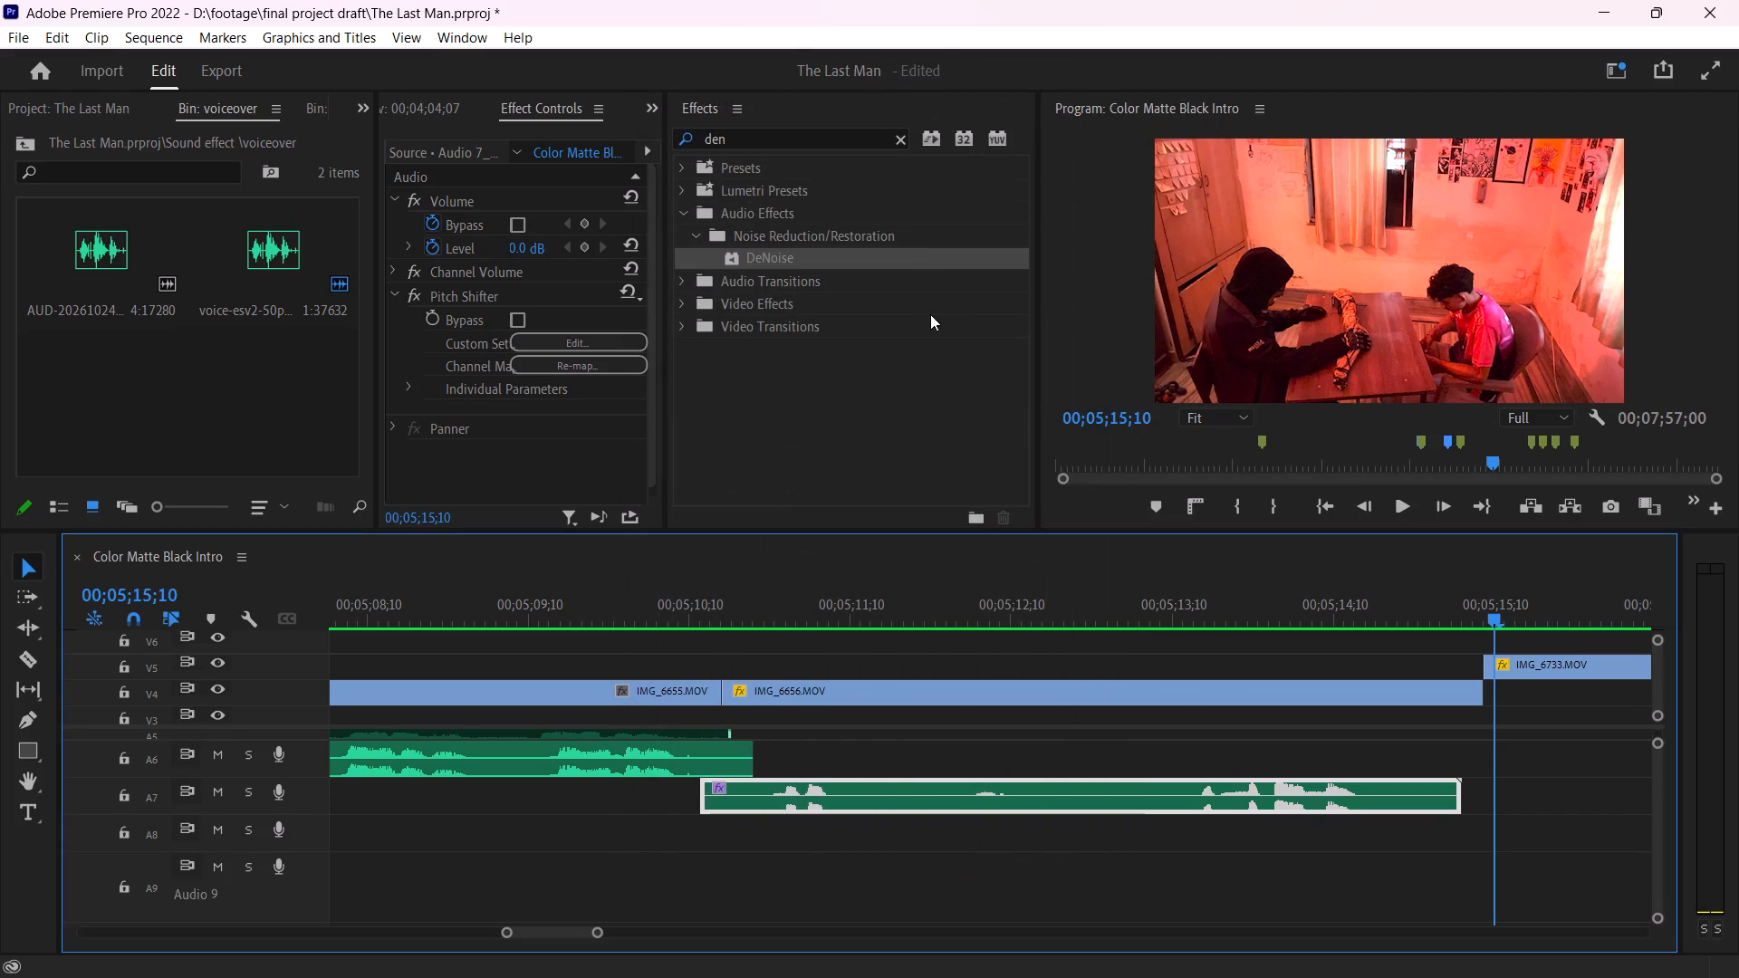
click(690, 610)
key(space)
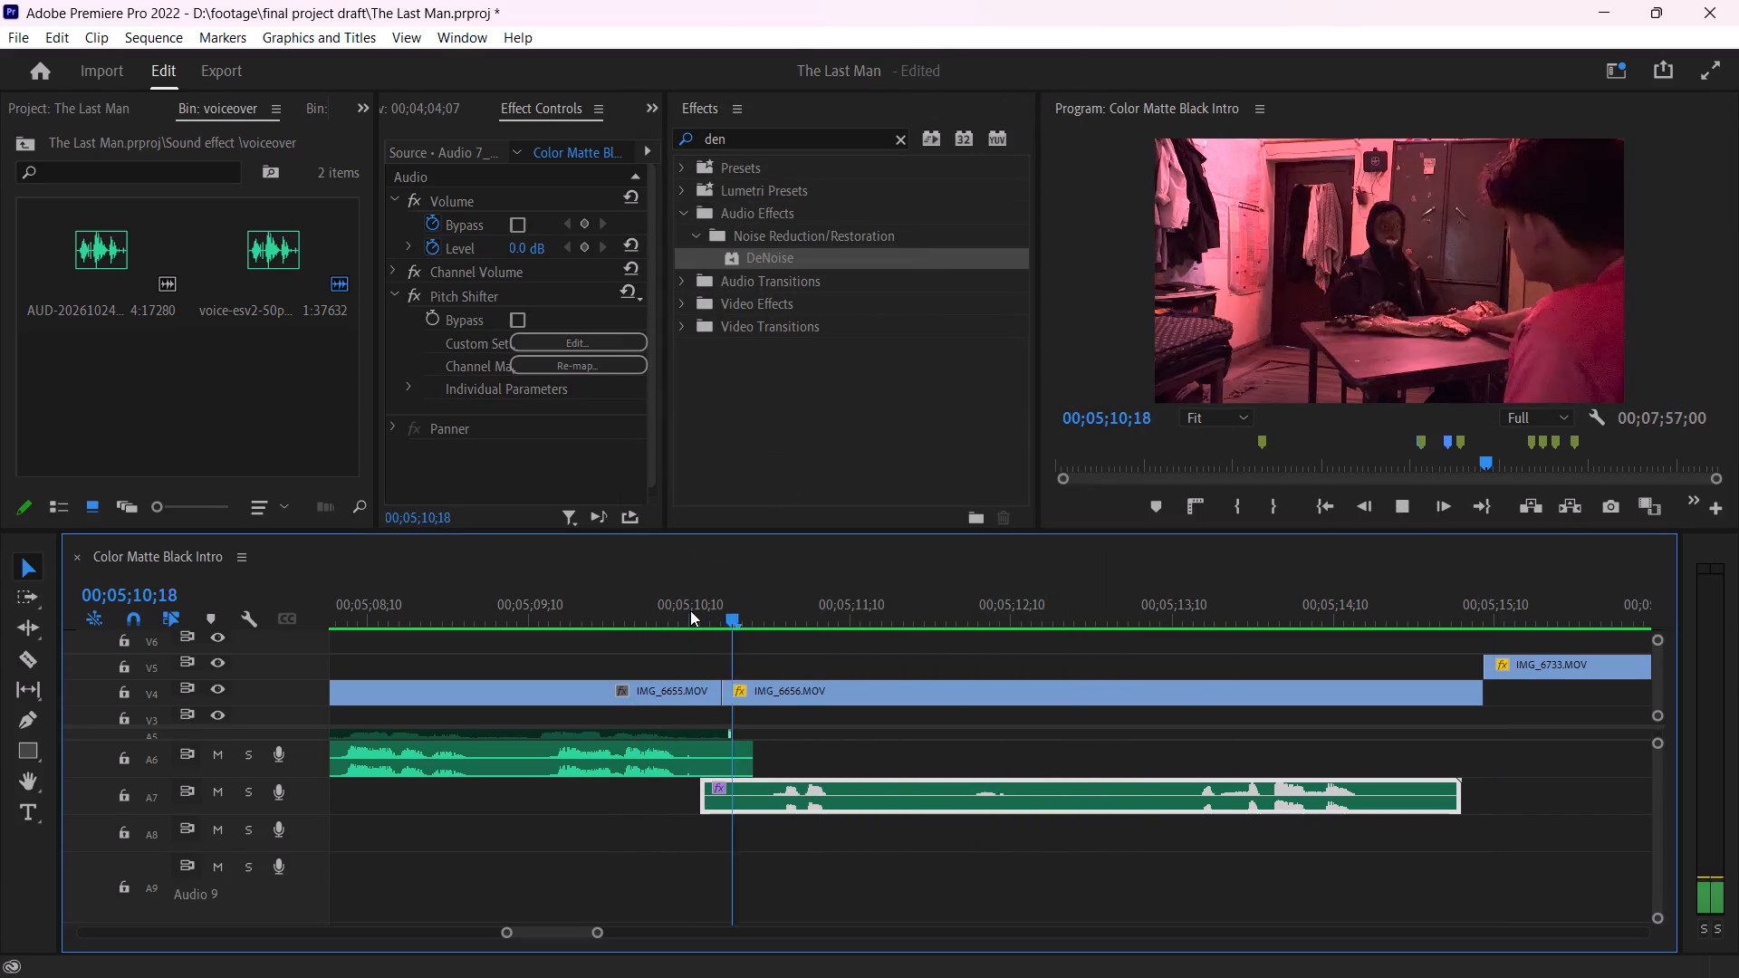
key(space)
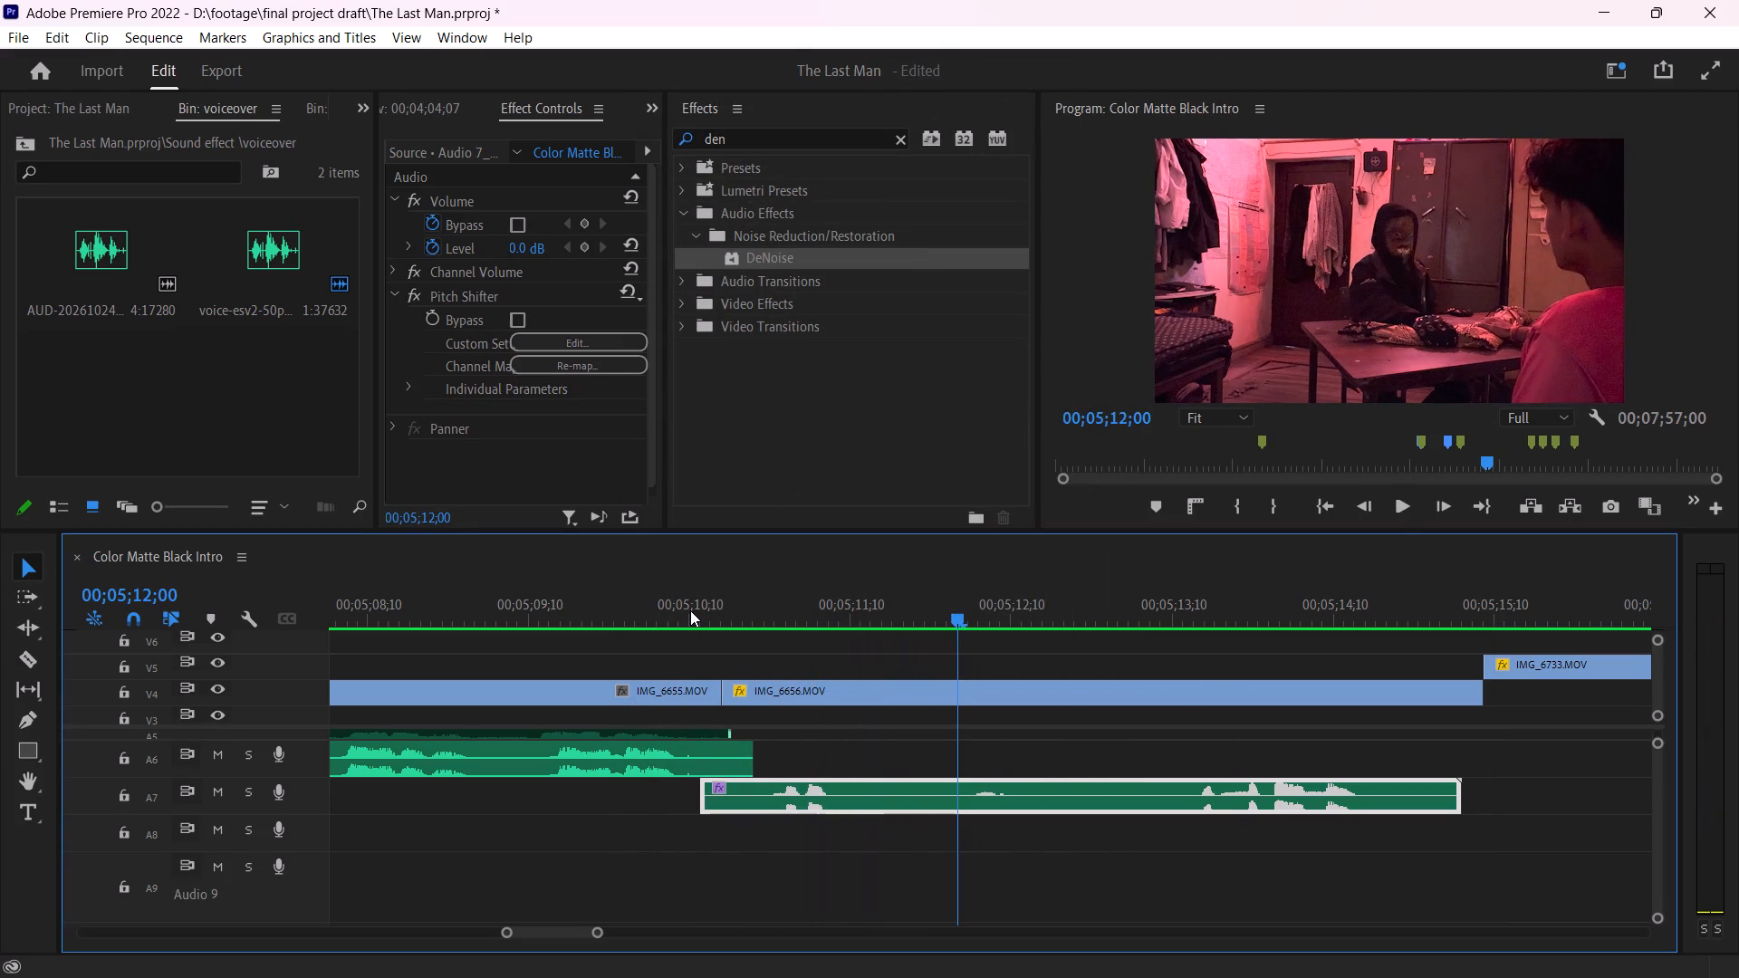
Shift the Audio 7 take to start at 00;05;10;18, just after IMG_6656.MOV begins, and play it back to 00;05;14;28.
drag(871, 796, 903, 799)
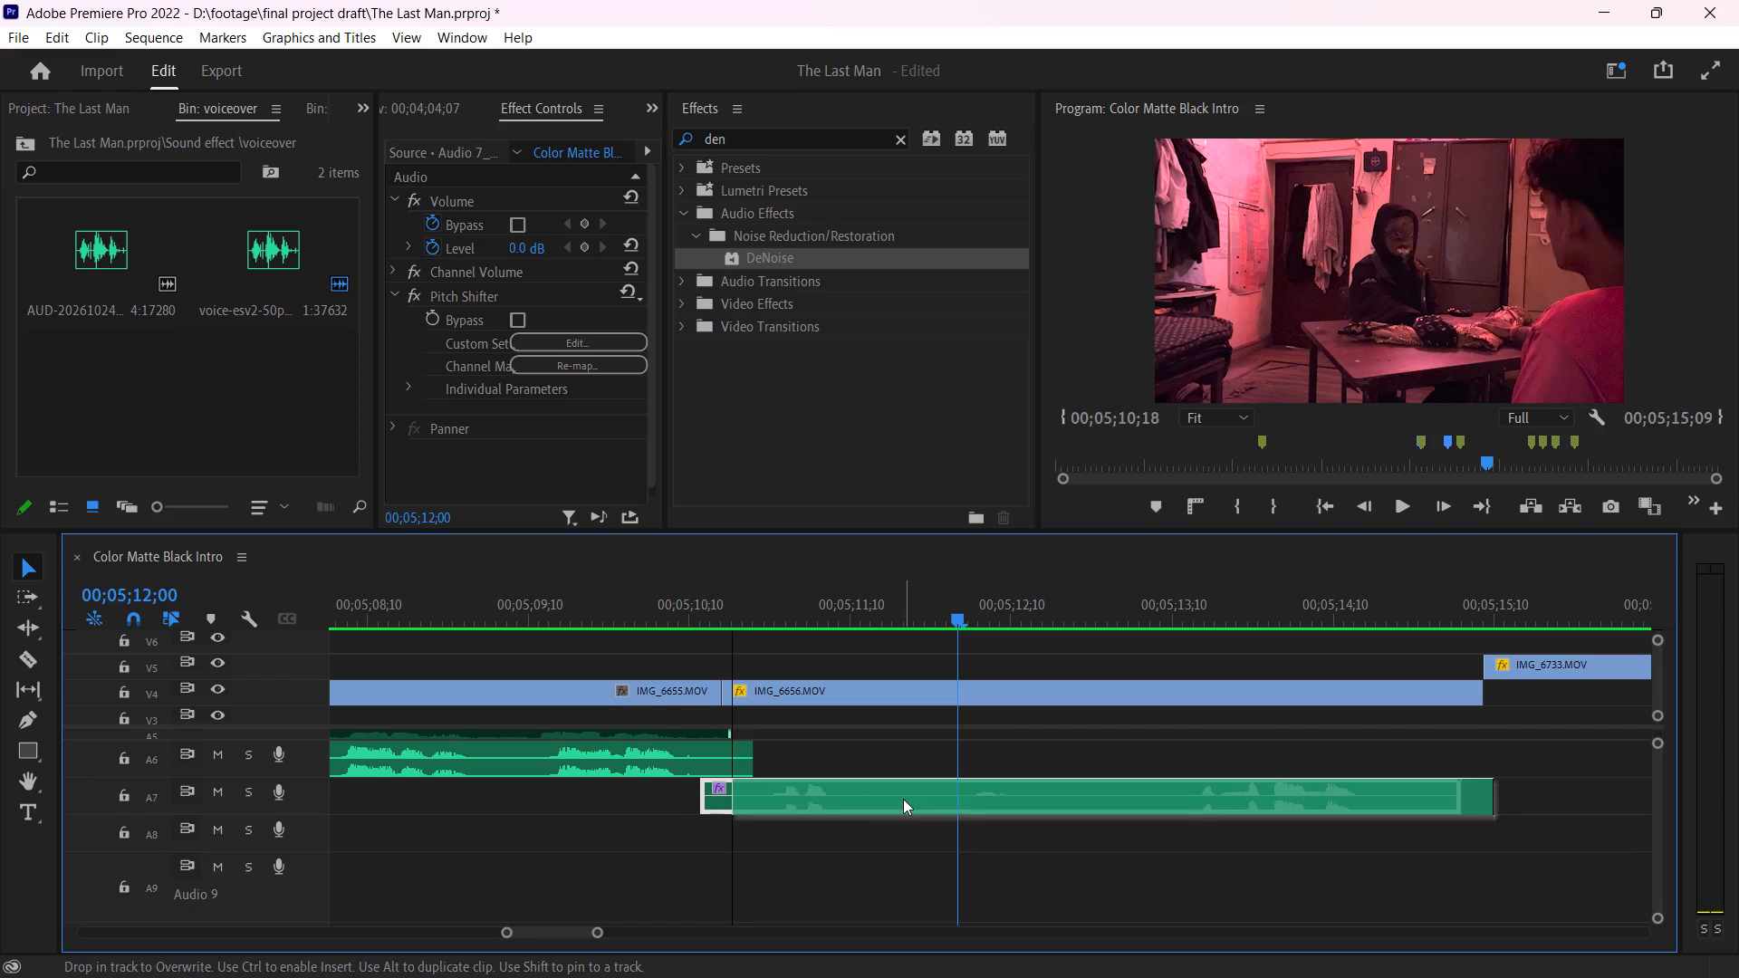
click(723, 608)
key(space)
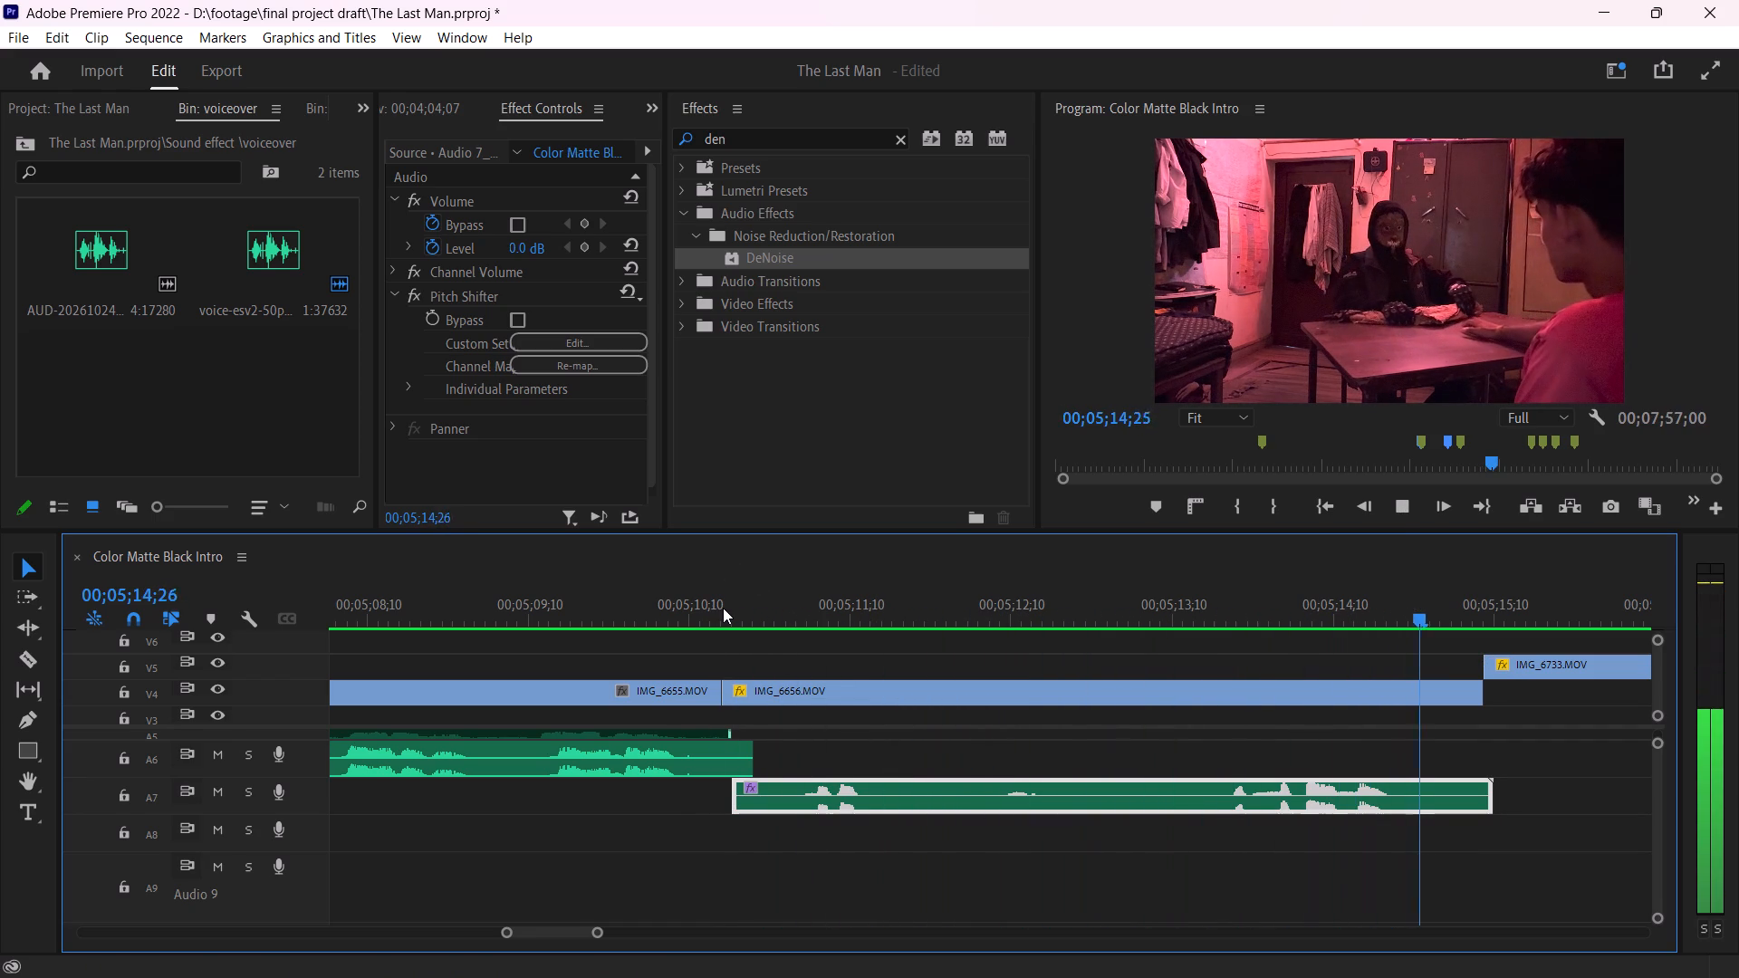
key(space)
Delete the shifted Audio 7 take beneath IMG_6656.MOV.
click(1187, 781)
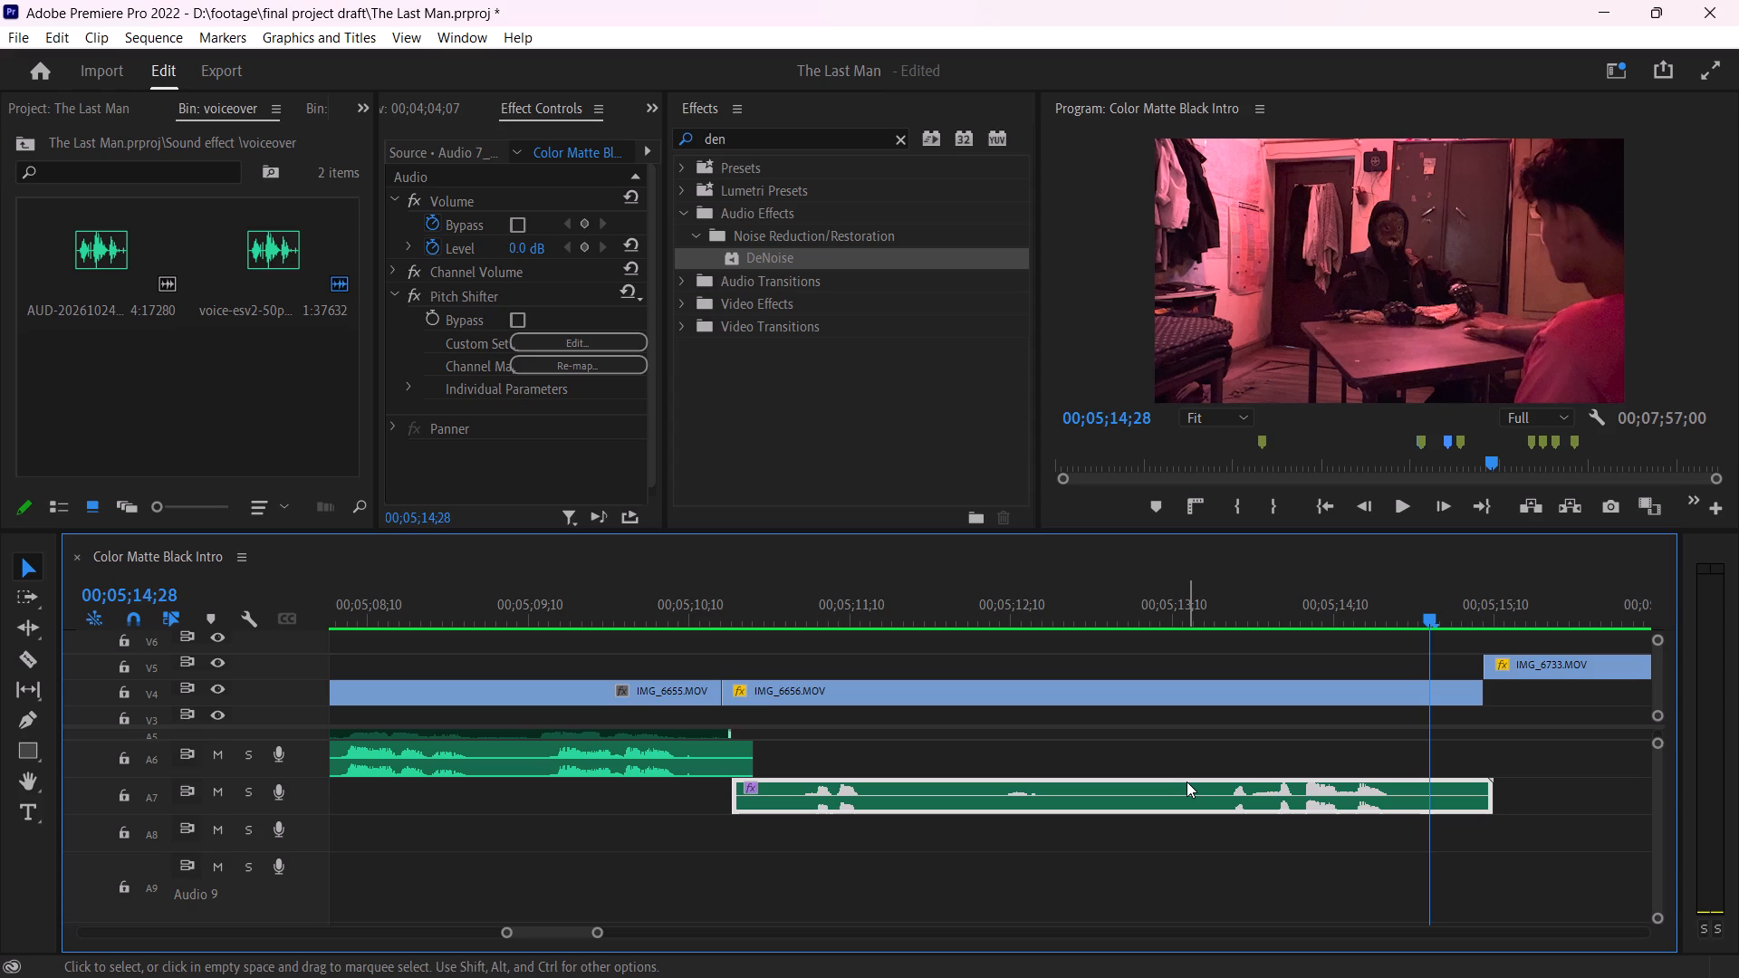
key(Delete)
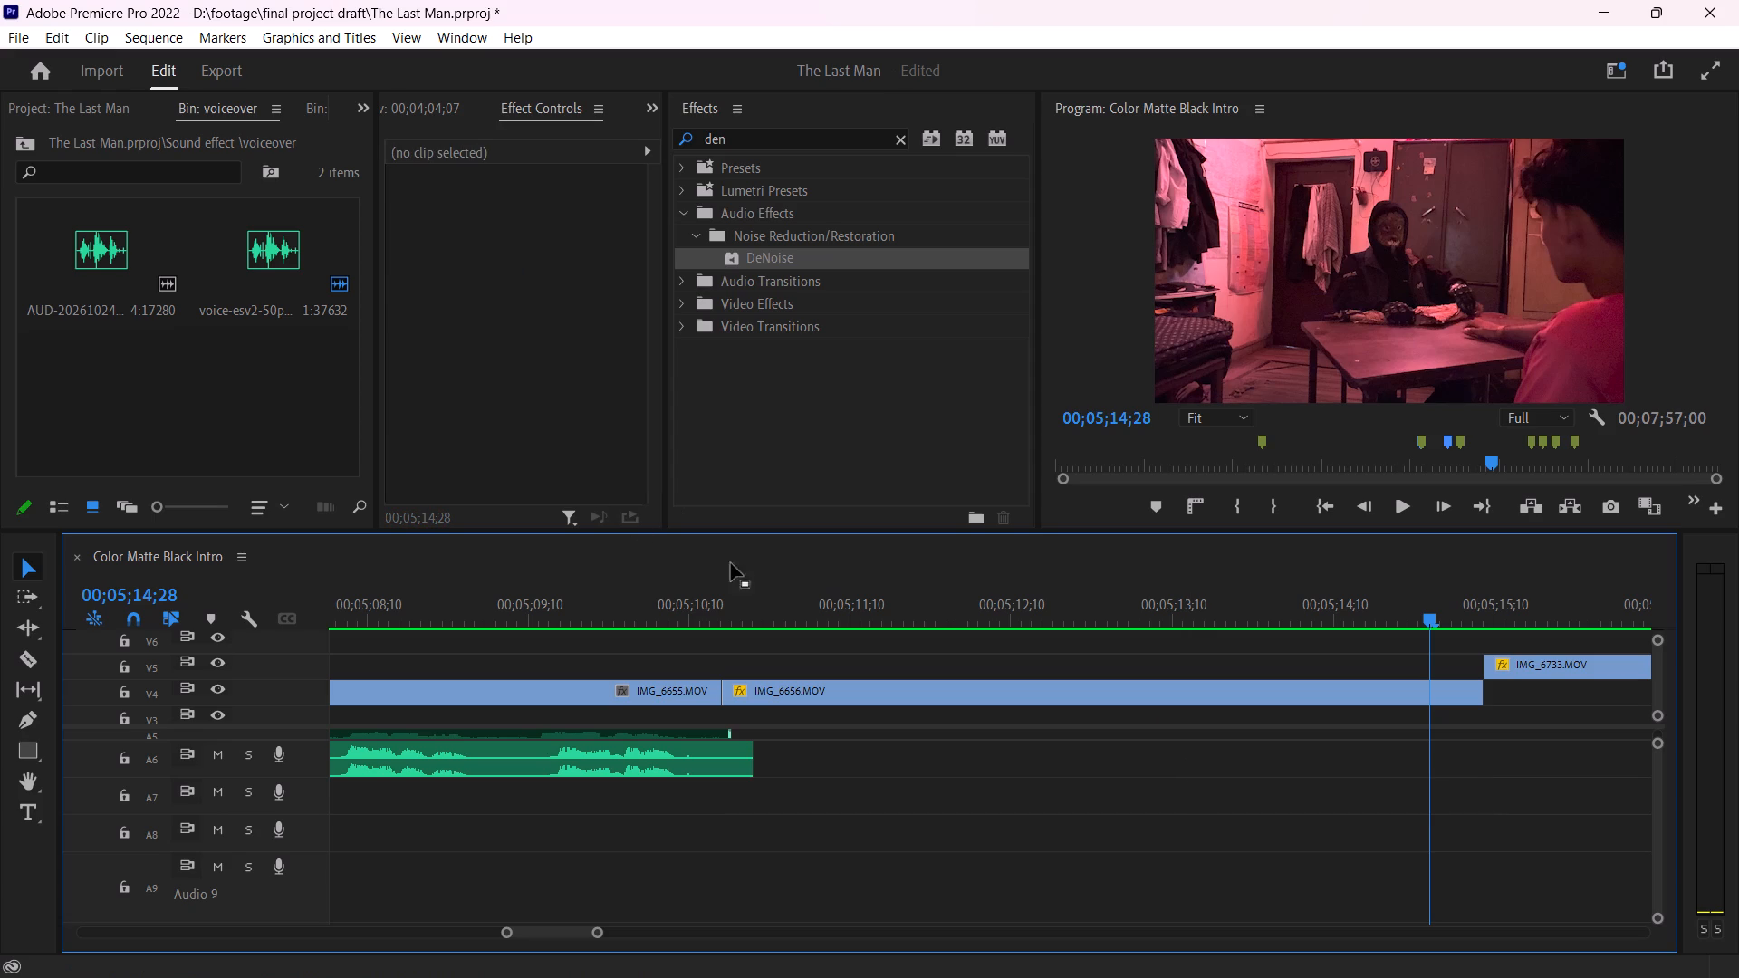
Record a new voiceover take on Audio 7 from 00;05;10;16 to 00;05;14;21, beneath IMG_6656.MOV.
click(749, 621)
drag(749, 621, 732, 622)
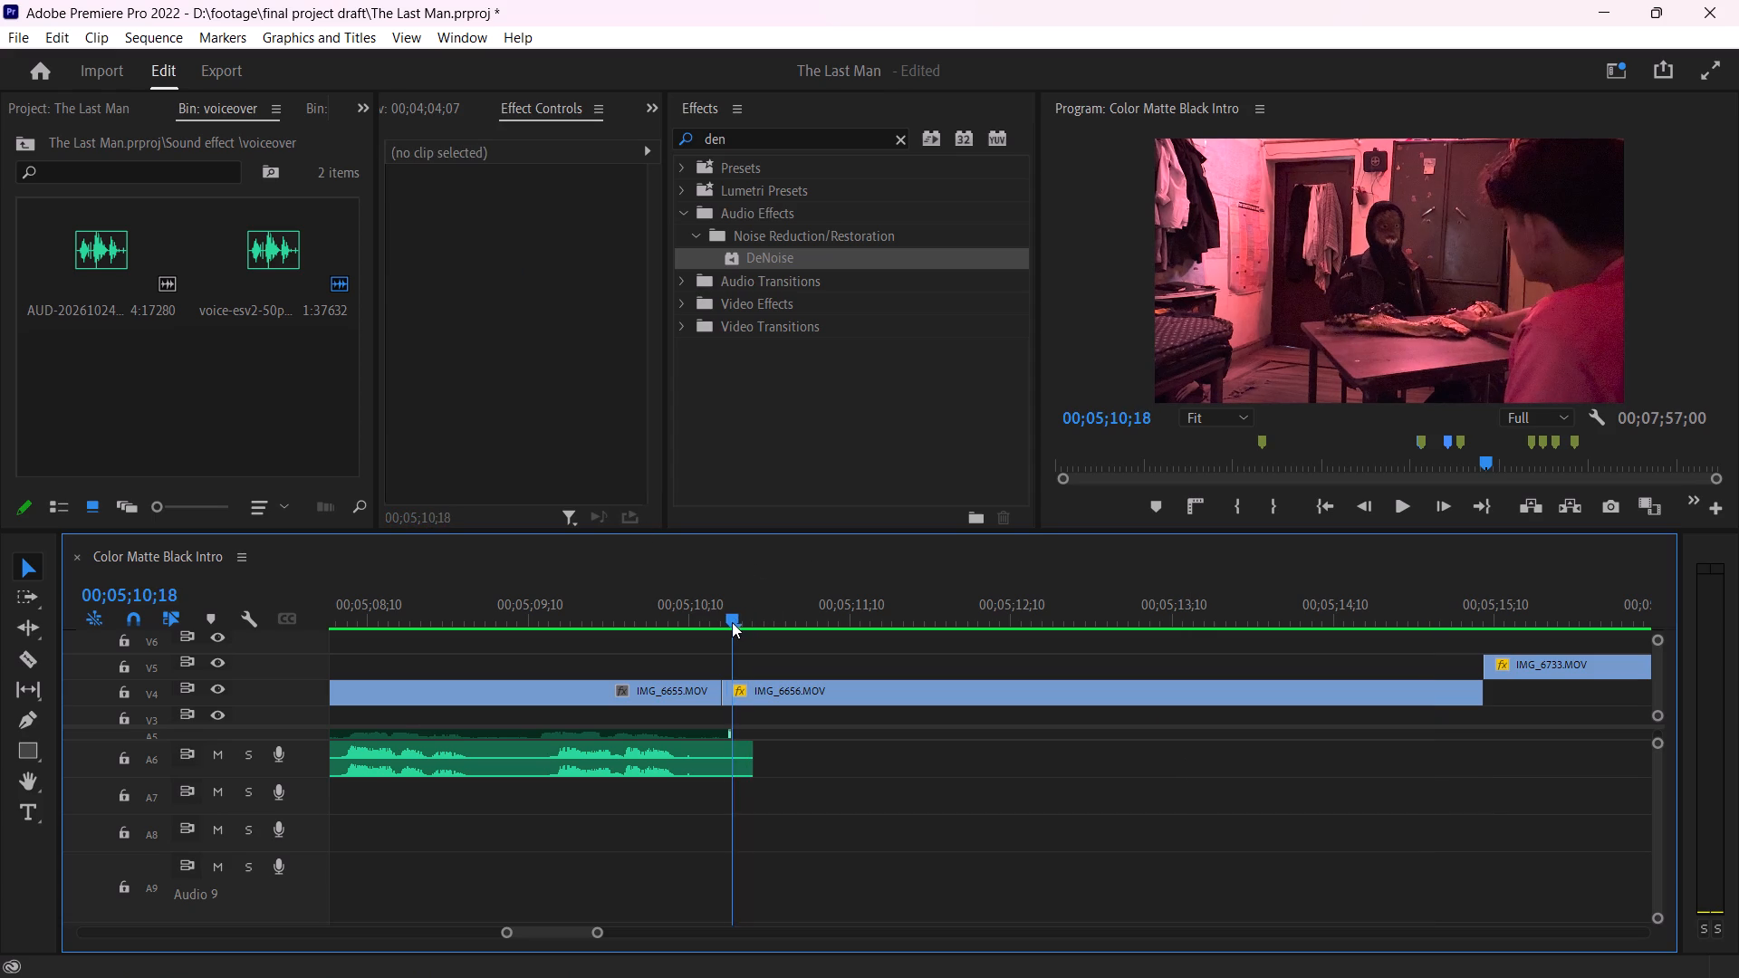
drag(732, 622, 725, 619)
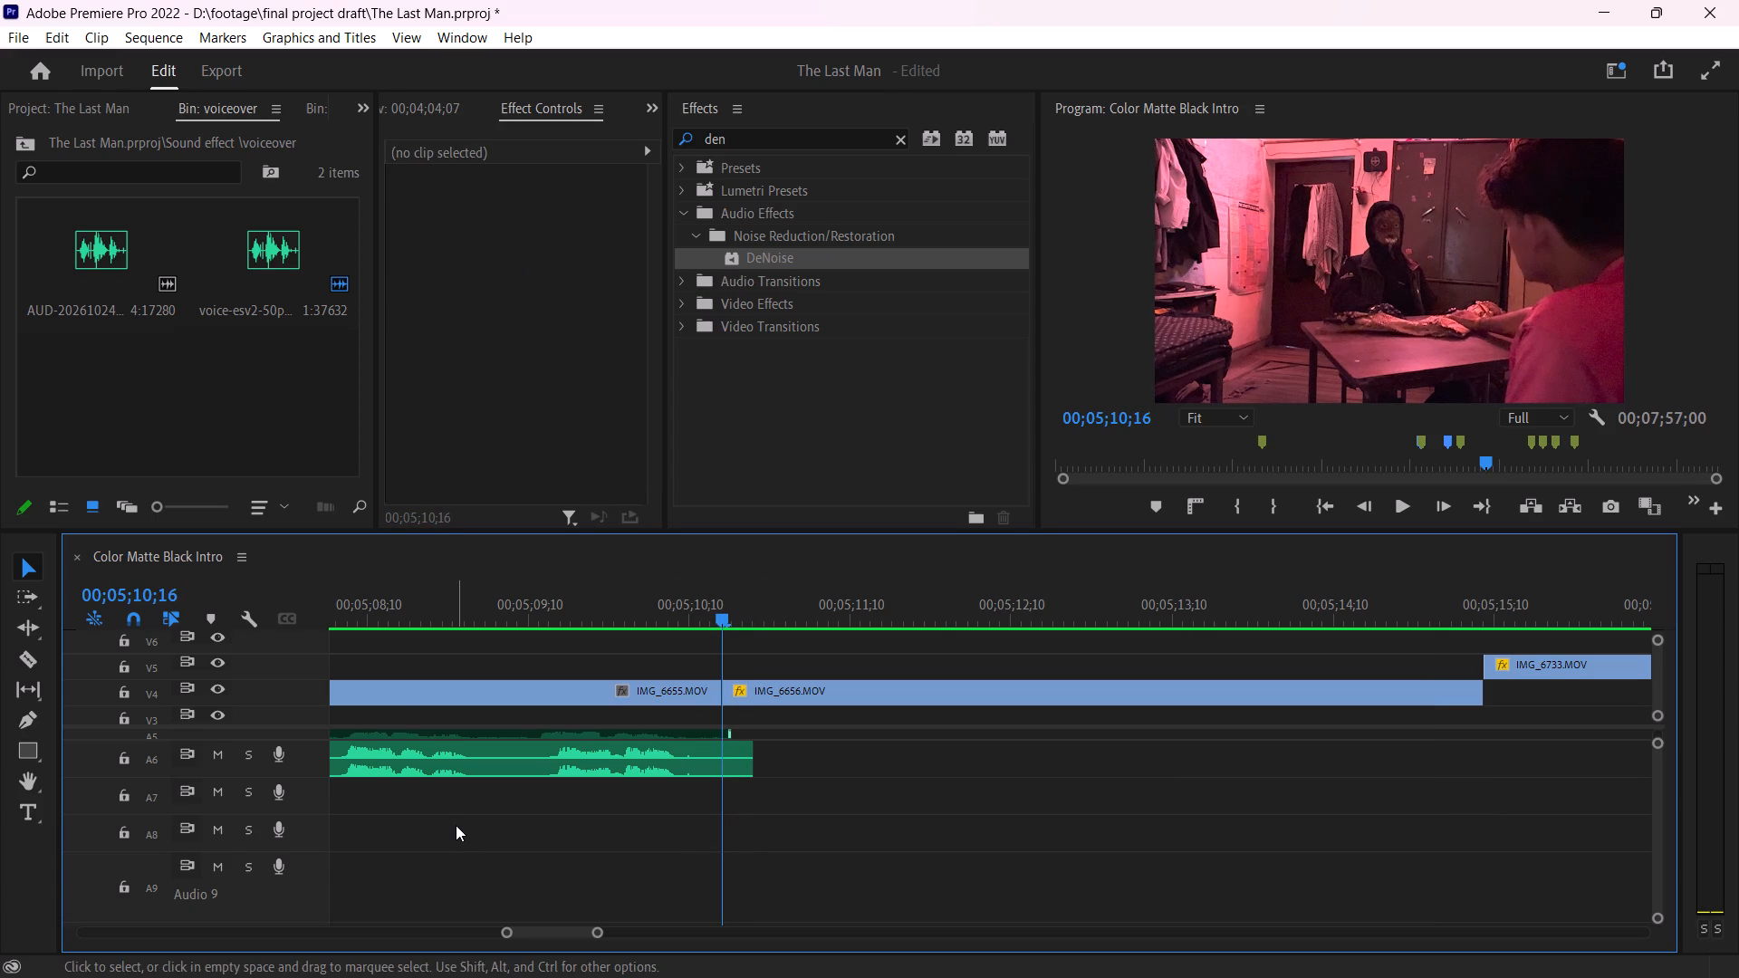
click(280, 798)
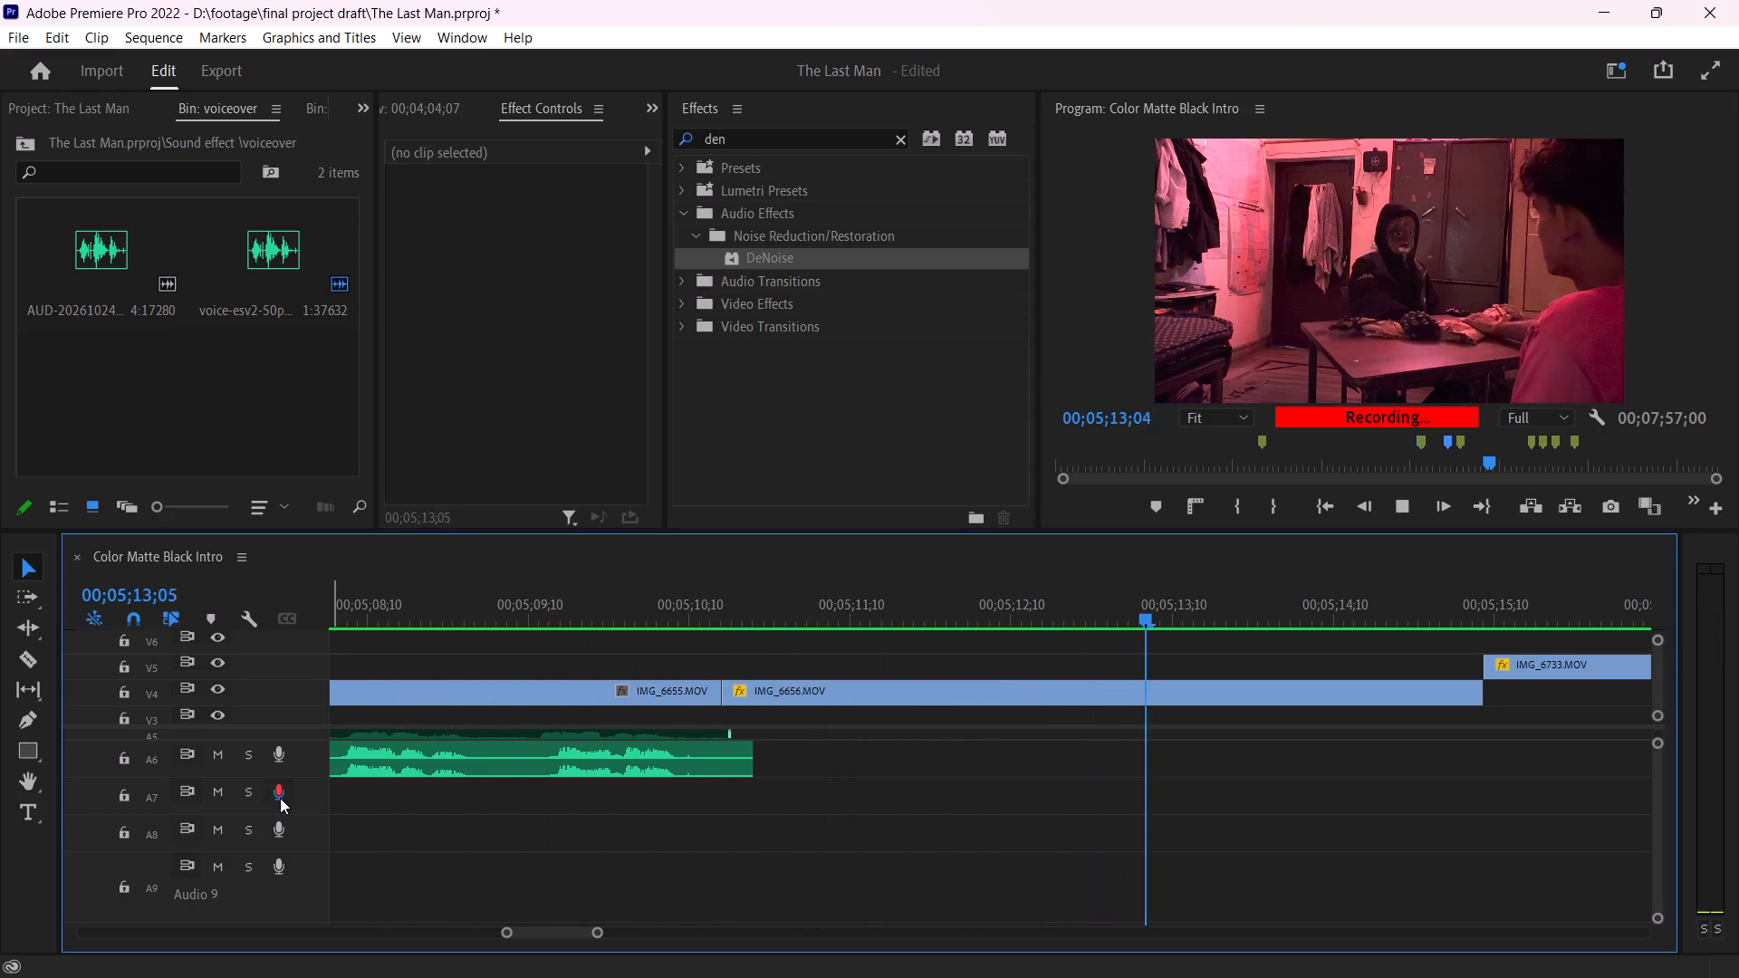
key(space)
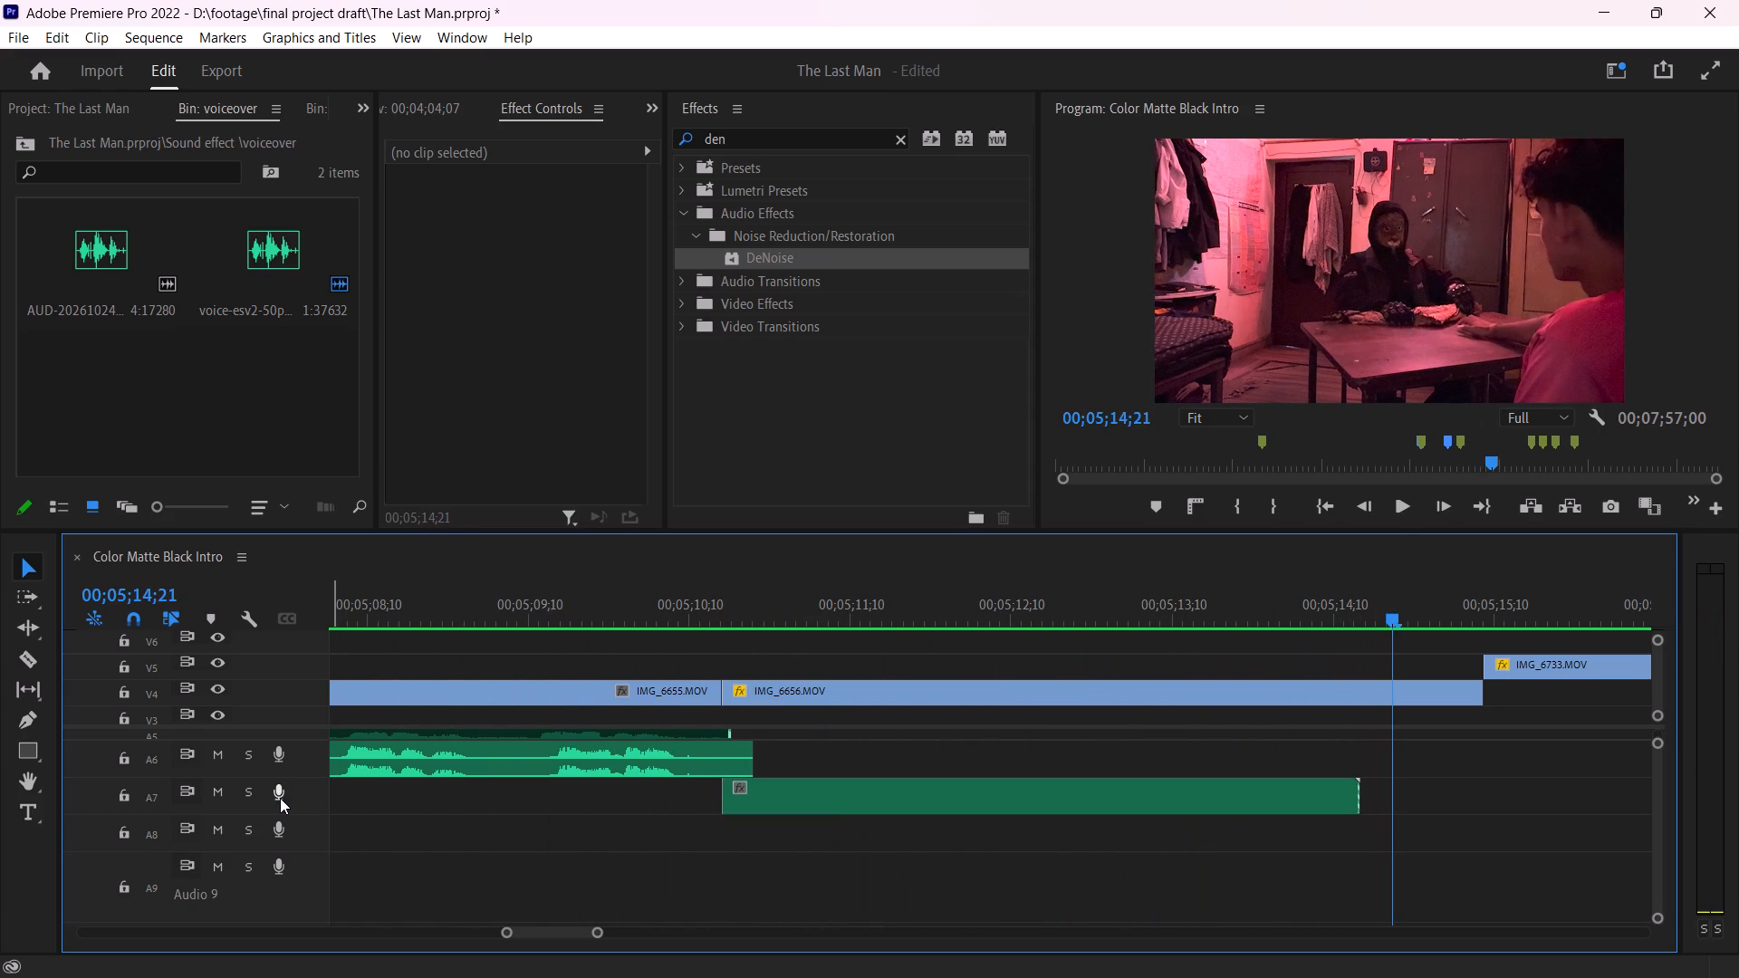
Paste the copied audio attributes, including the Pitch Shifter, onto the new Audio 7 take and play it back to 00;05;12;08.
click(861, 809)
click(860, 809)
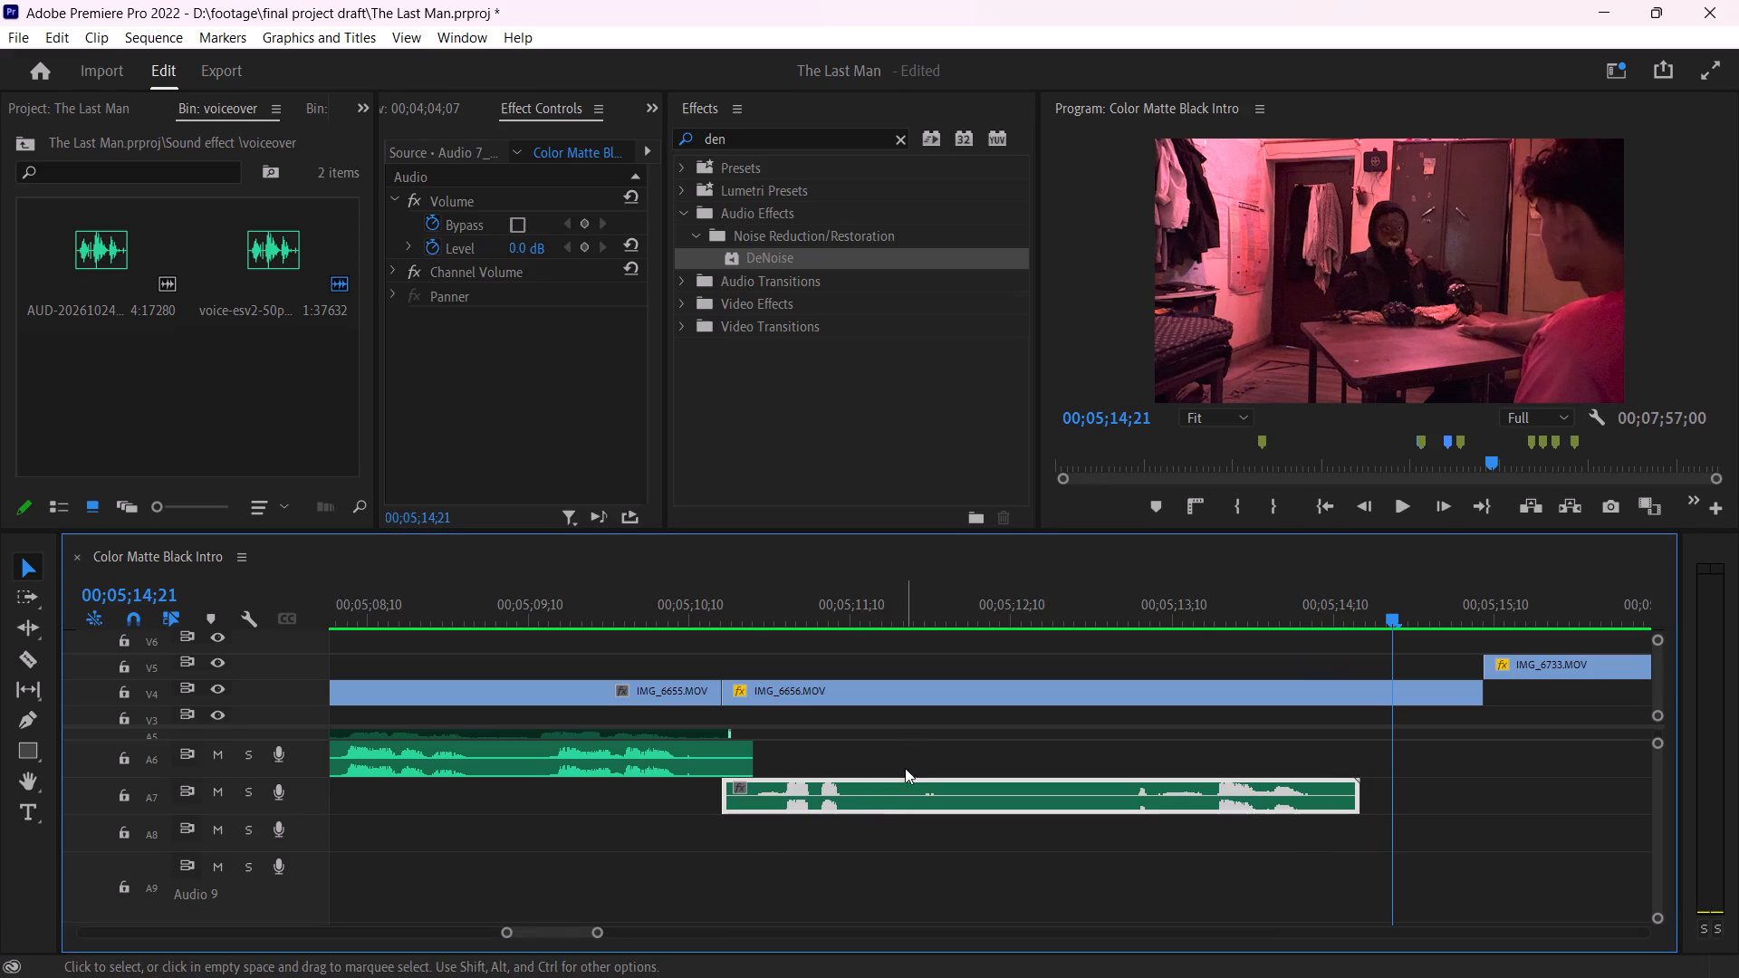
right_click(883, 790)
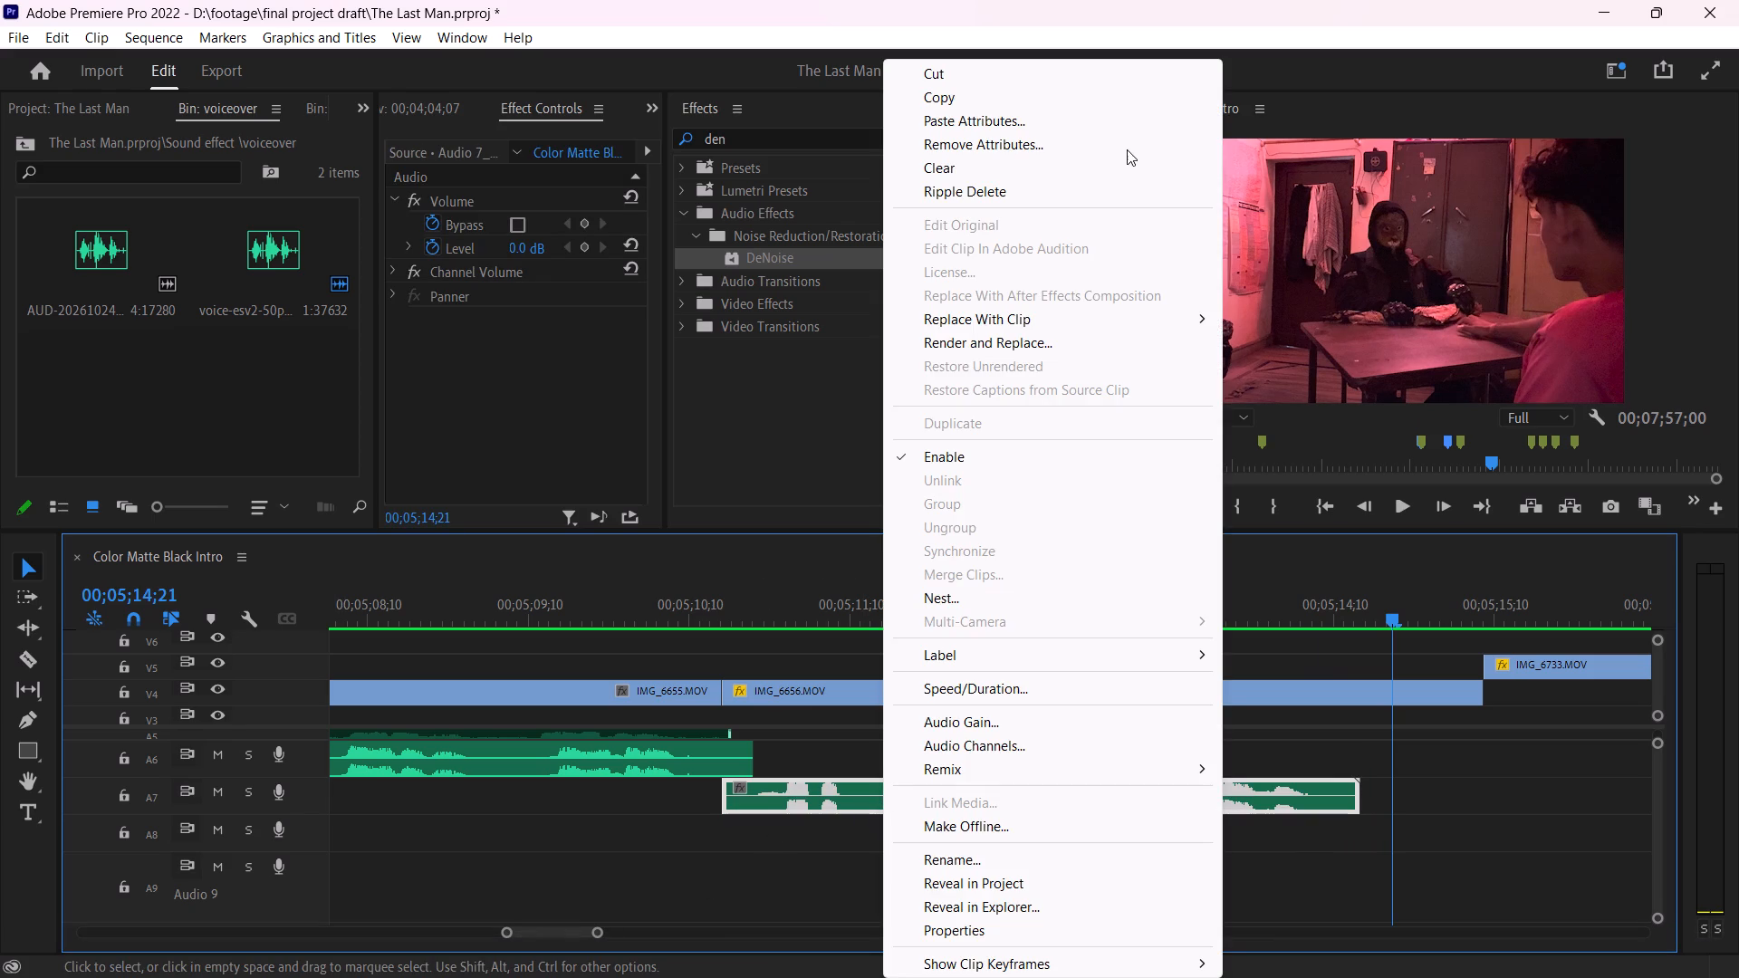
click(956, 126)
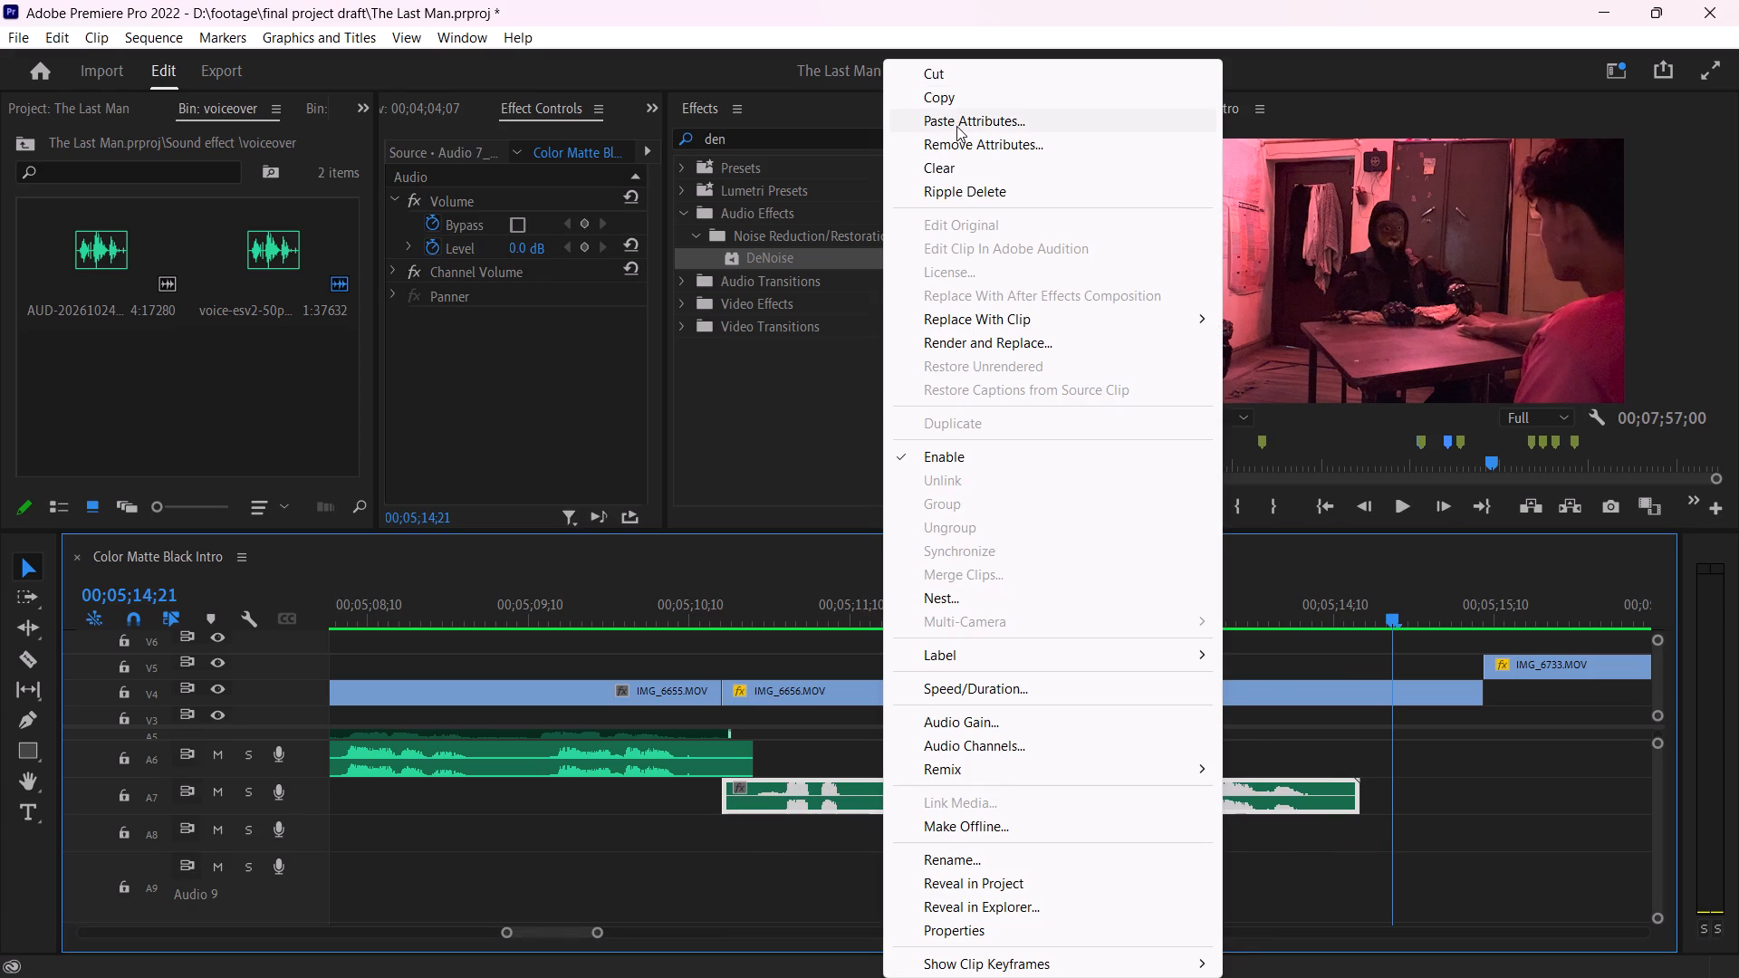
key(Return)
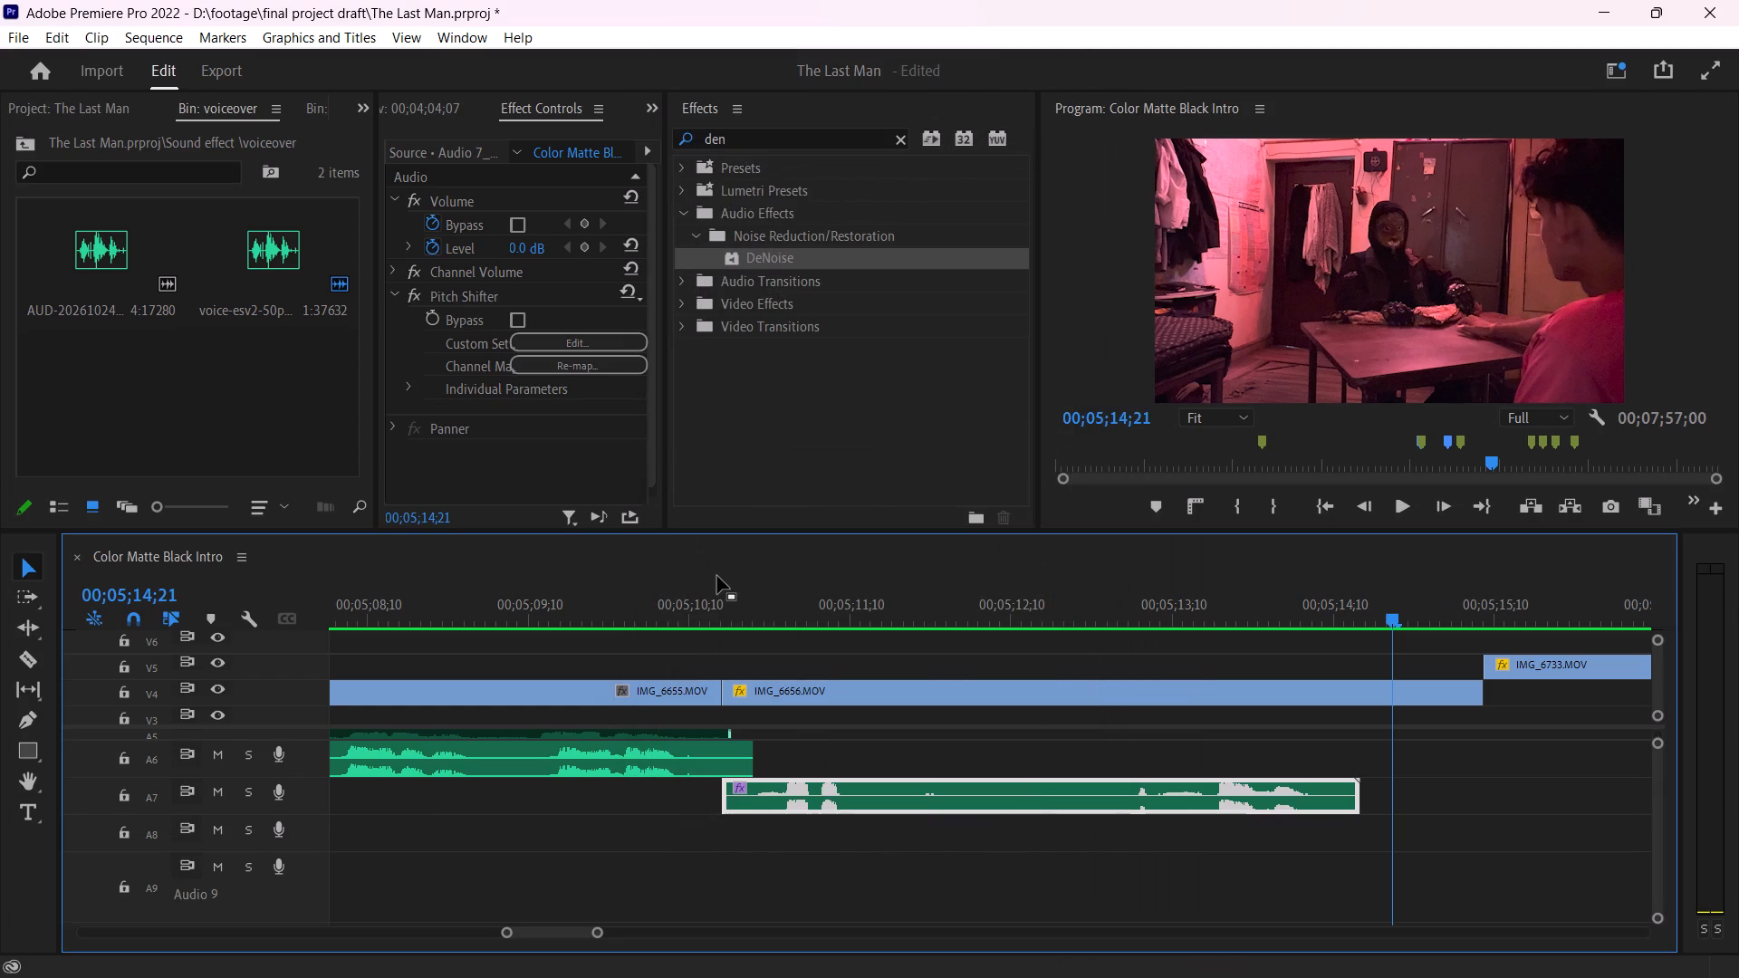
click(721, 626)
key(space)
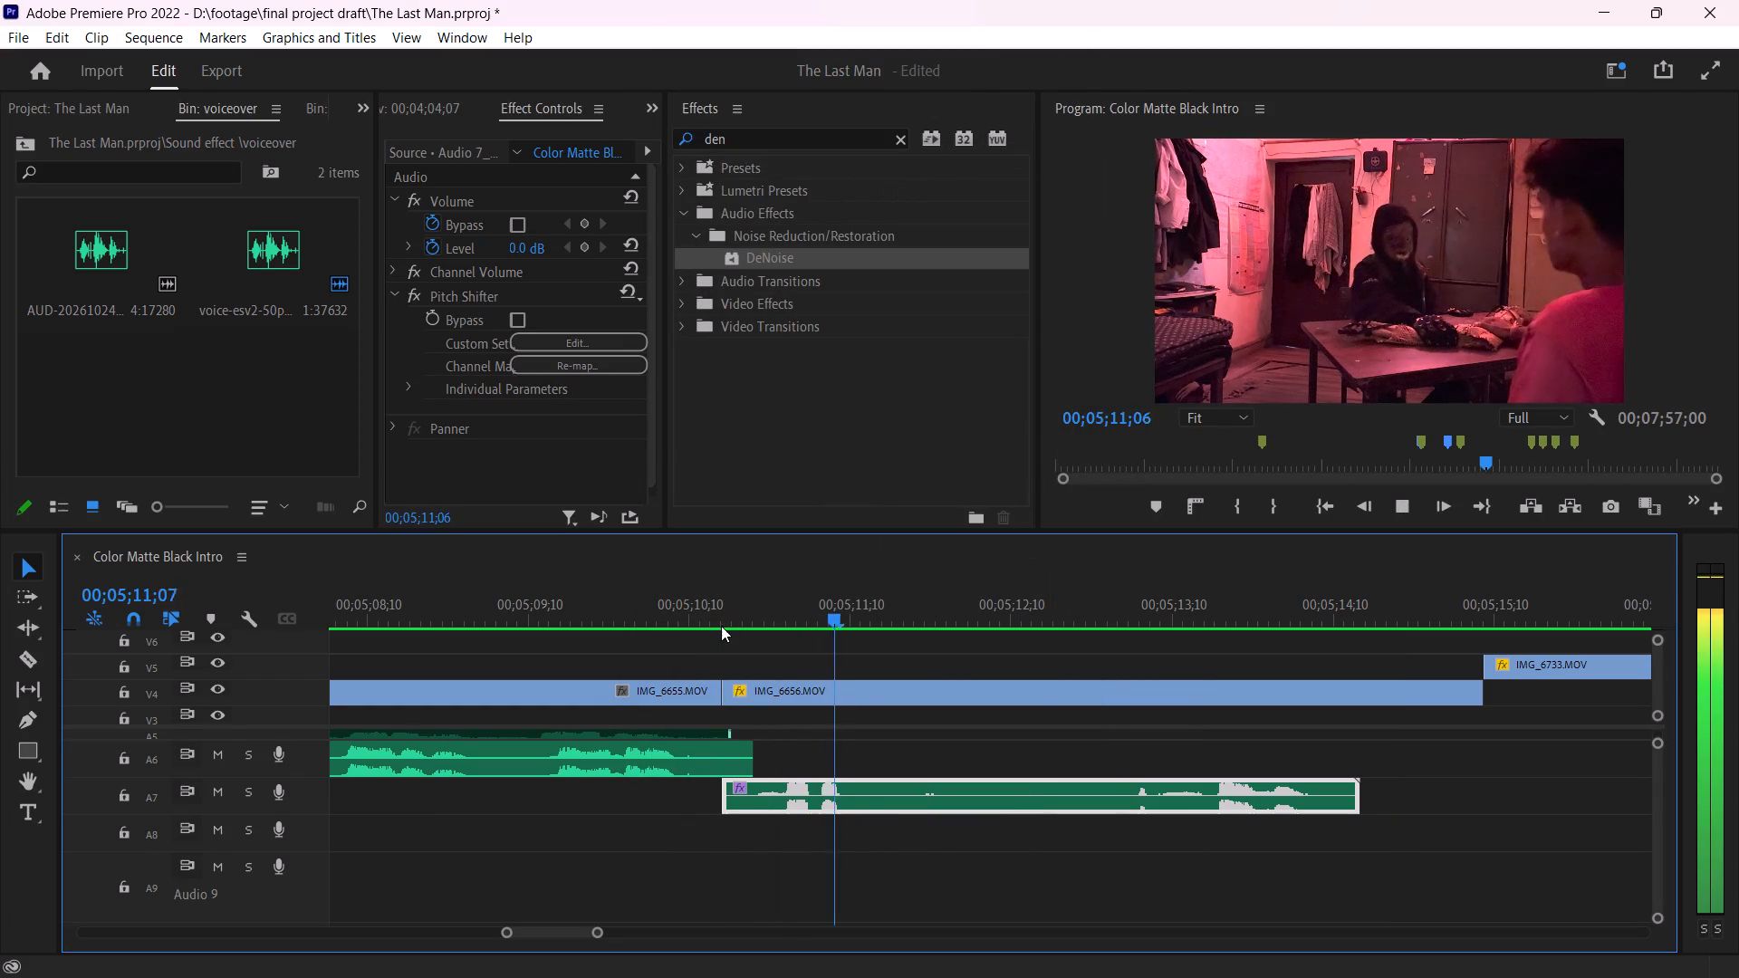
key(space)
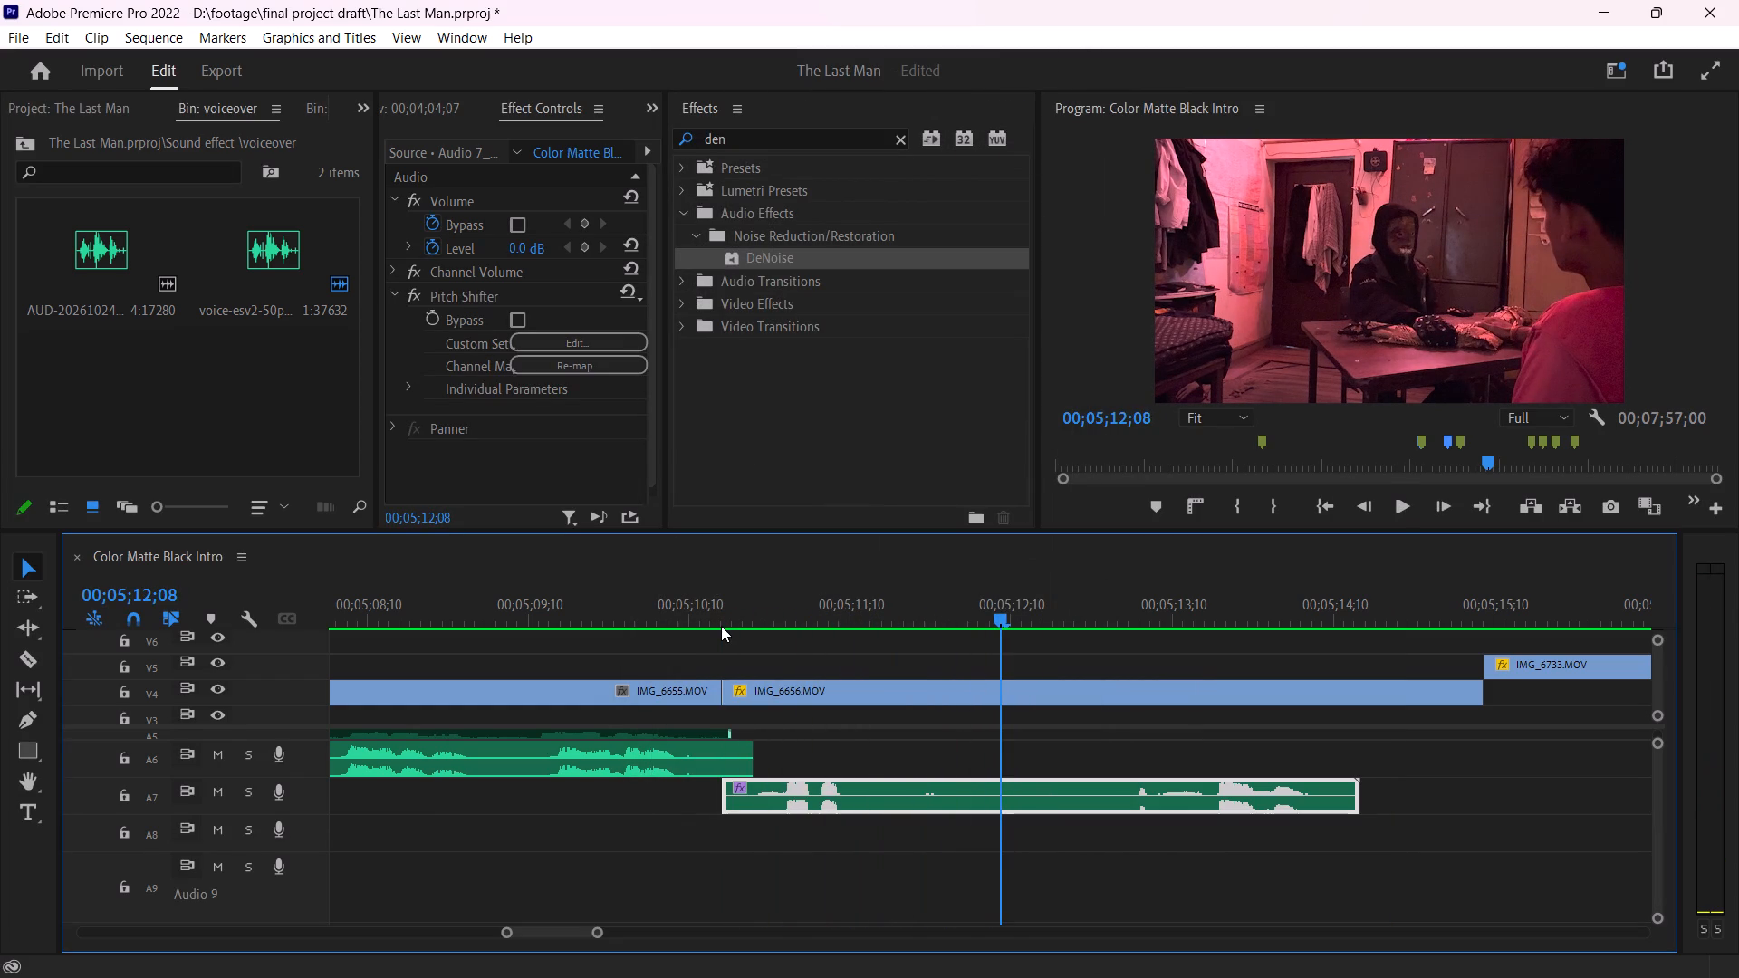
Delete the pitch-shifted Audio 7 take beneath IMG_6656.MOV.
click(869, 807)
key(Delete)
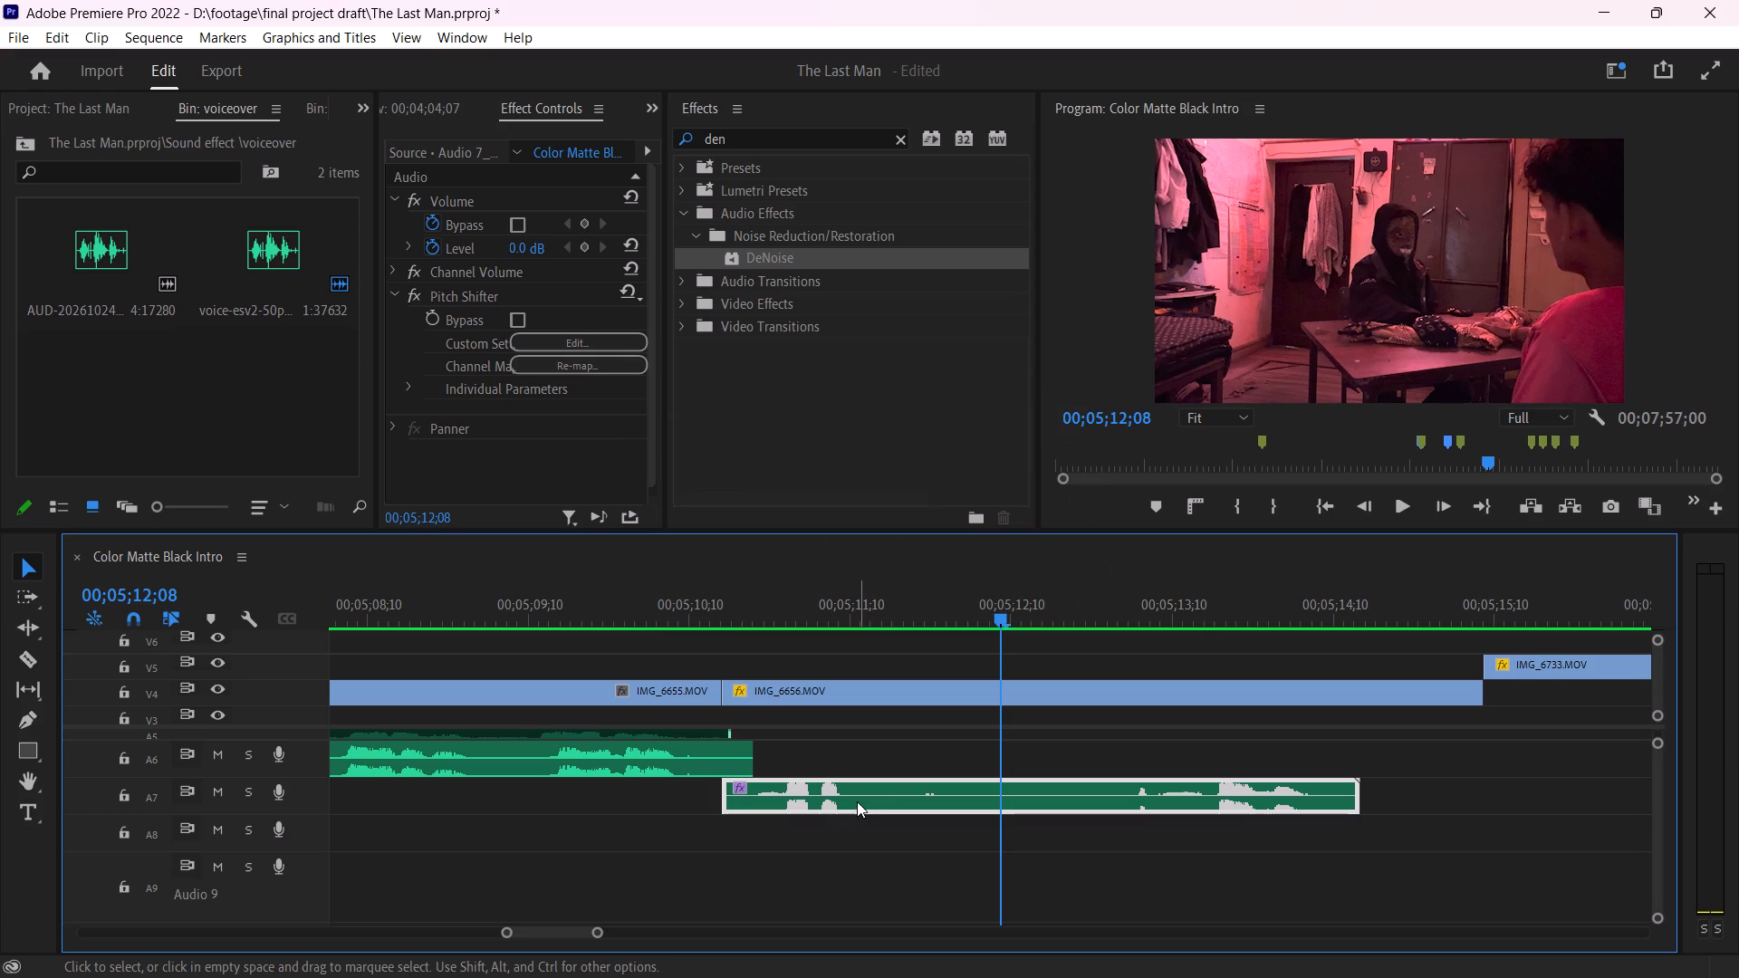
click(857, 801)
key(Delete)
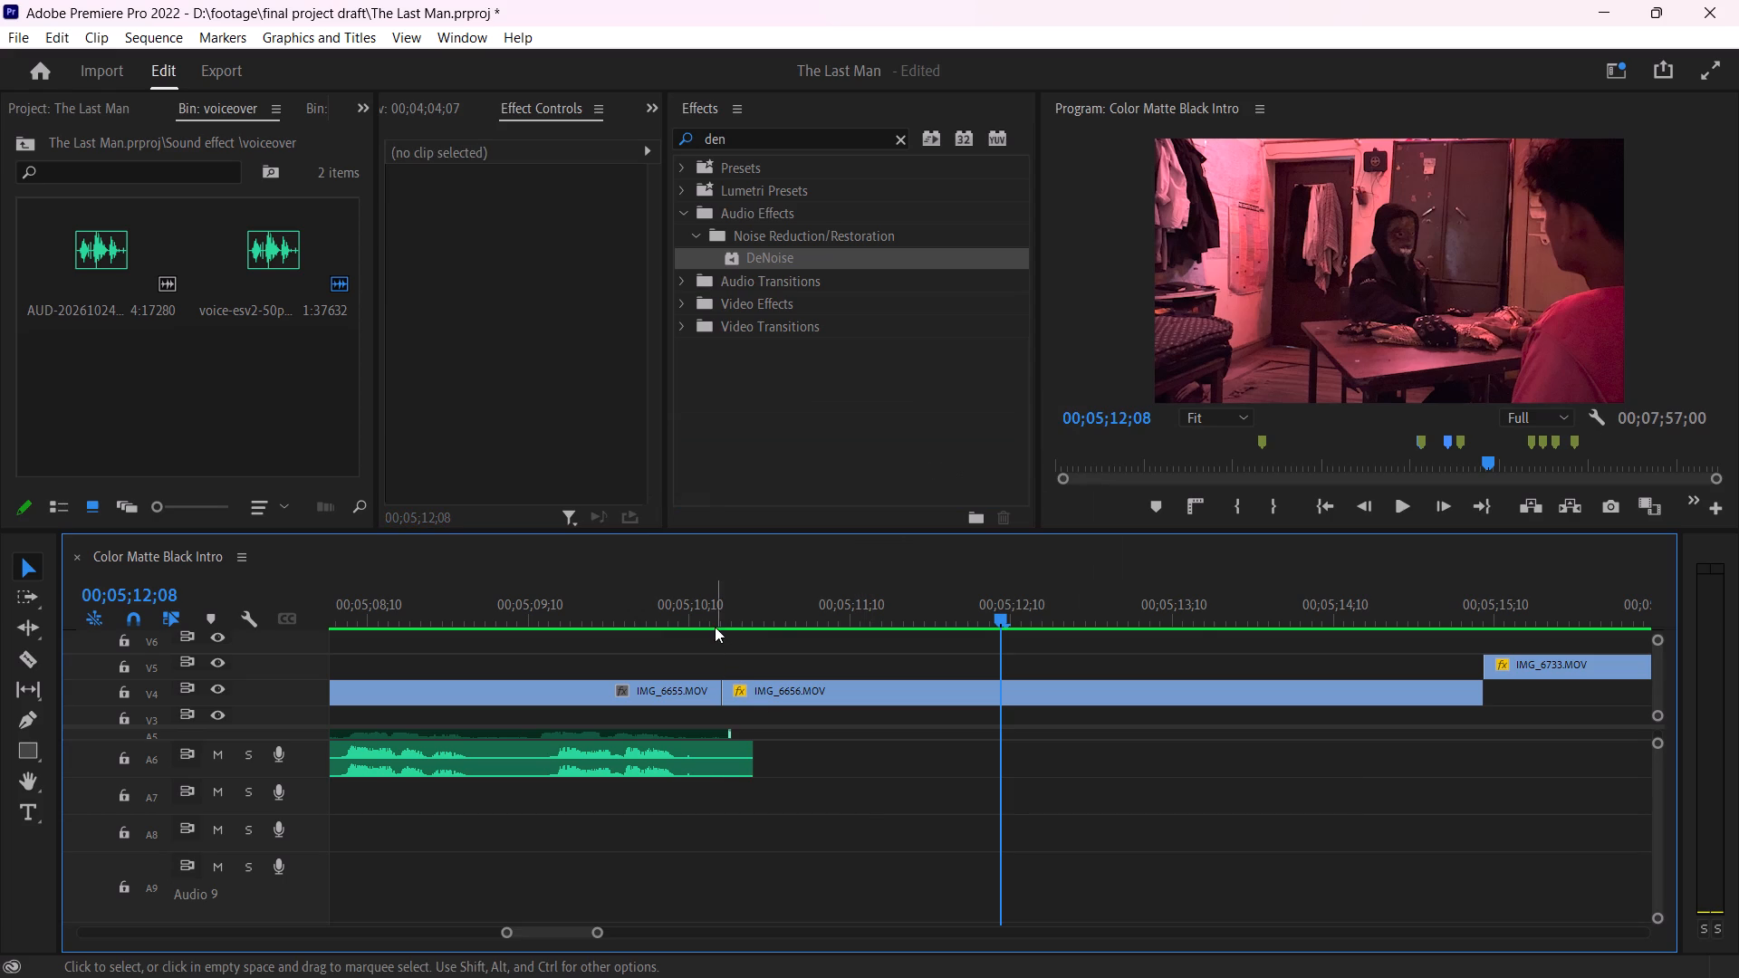
Record another voiceover take on Audio 7 from 00;05;10;16, the start of IMG_6656.MOV, to 00;05;15;13.
click(716, 617)
key(Right)
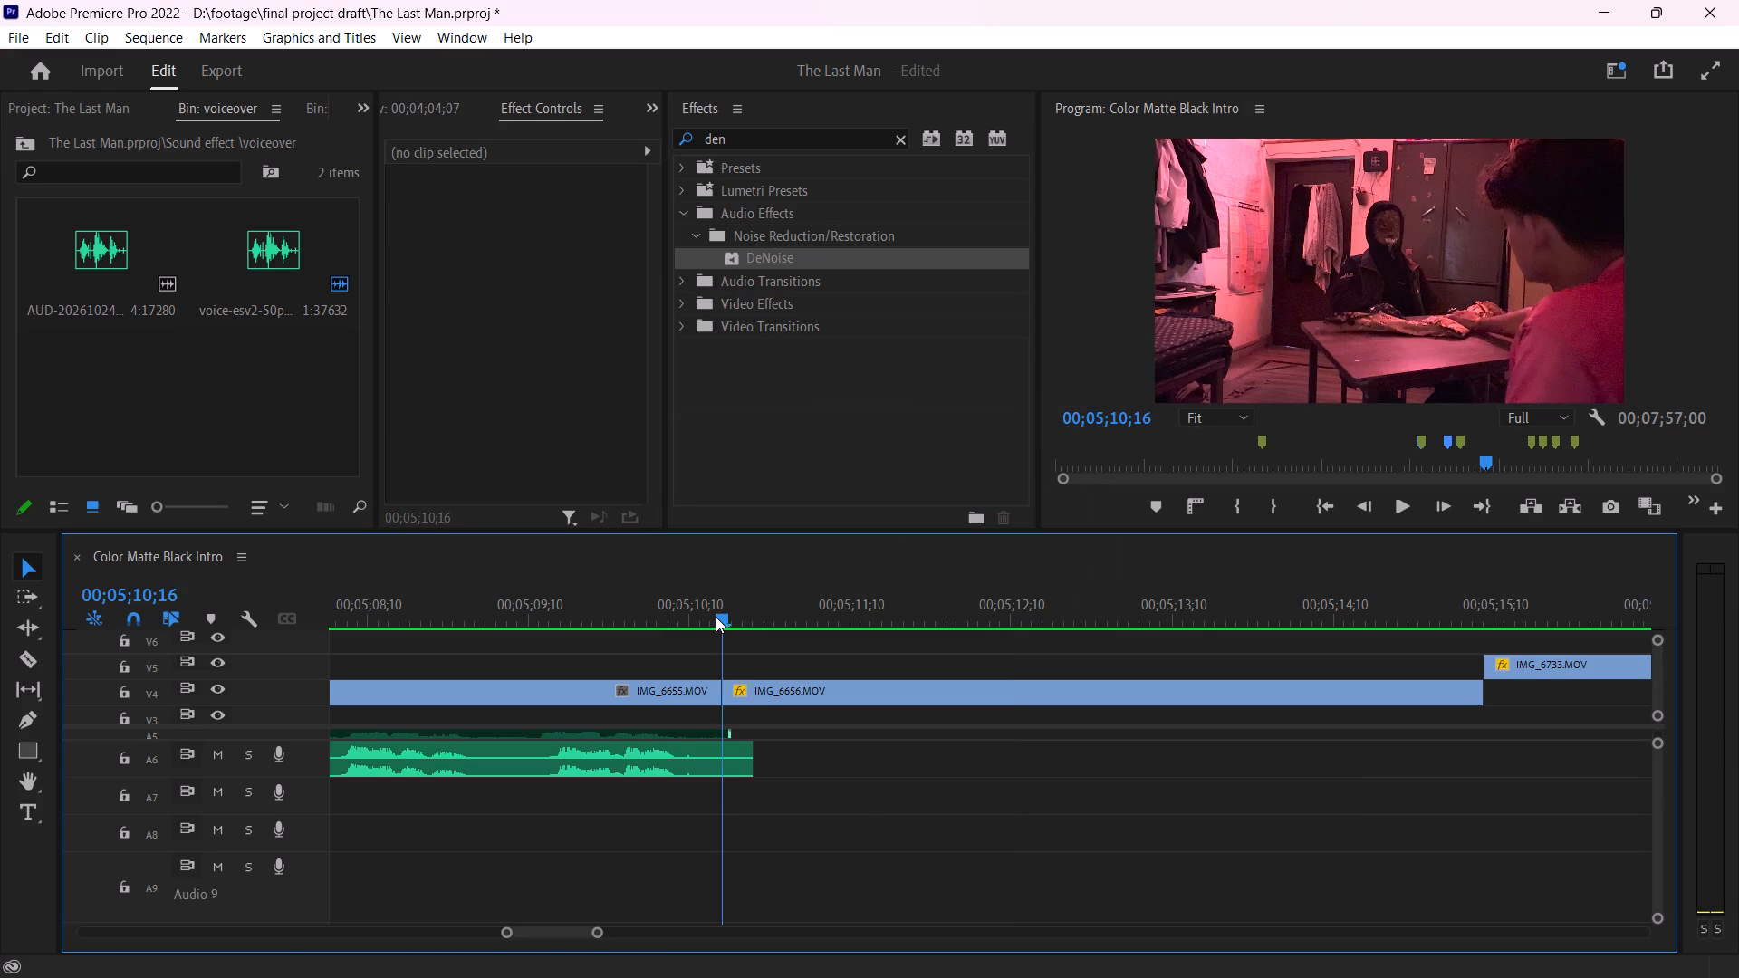
key(Right)
key(Left)
click(278, 804)
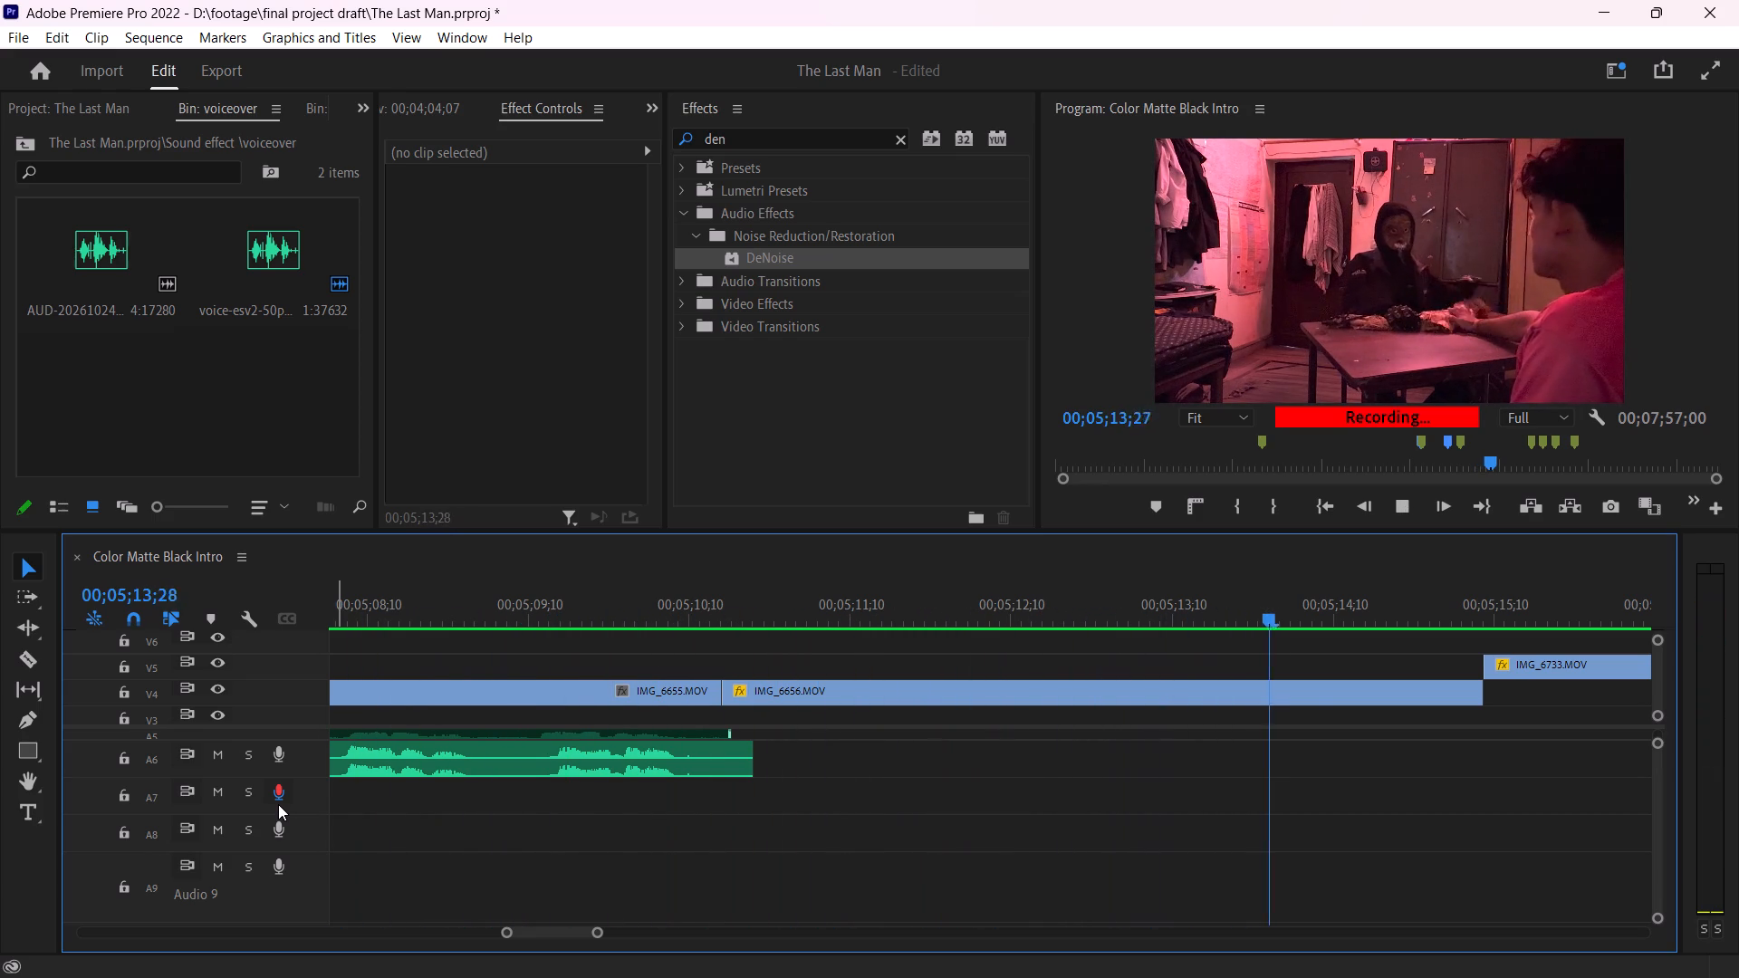
key(space)
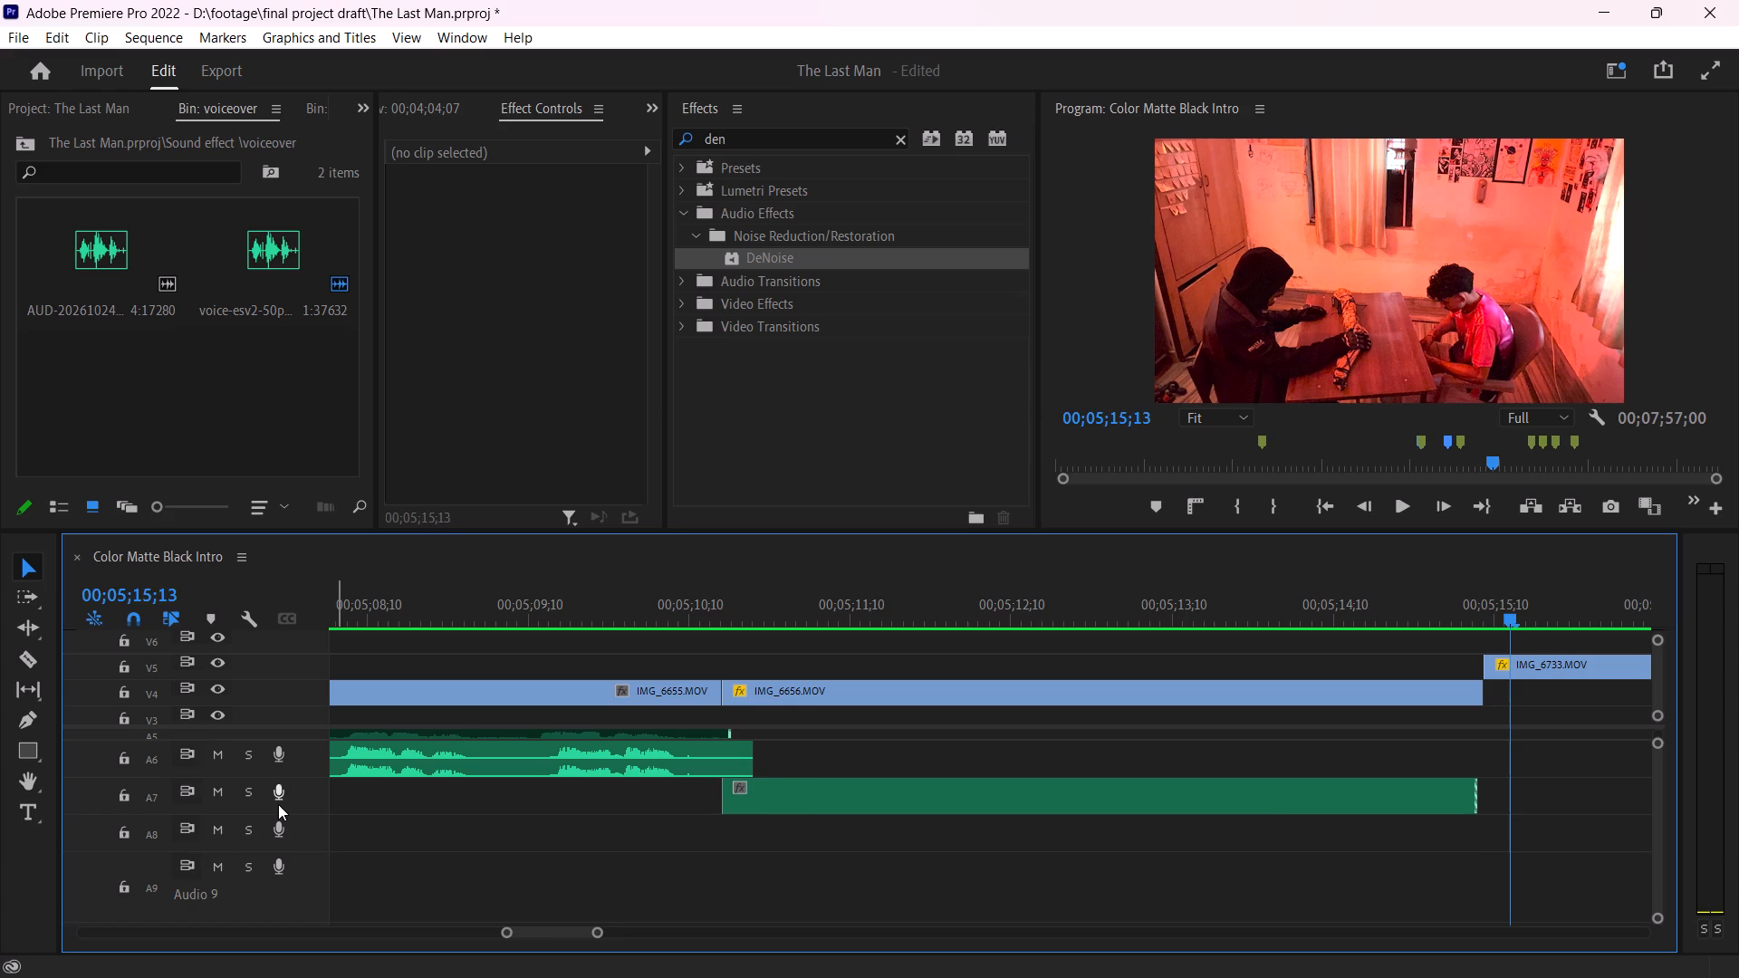
Paste the copied audio attributes, including the Pitch Shifter, onto the new Audio 7 take and play it back to 00;05;15;03.
click(1106, 784)
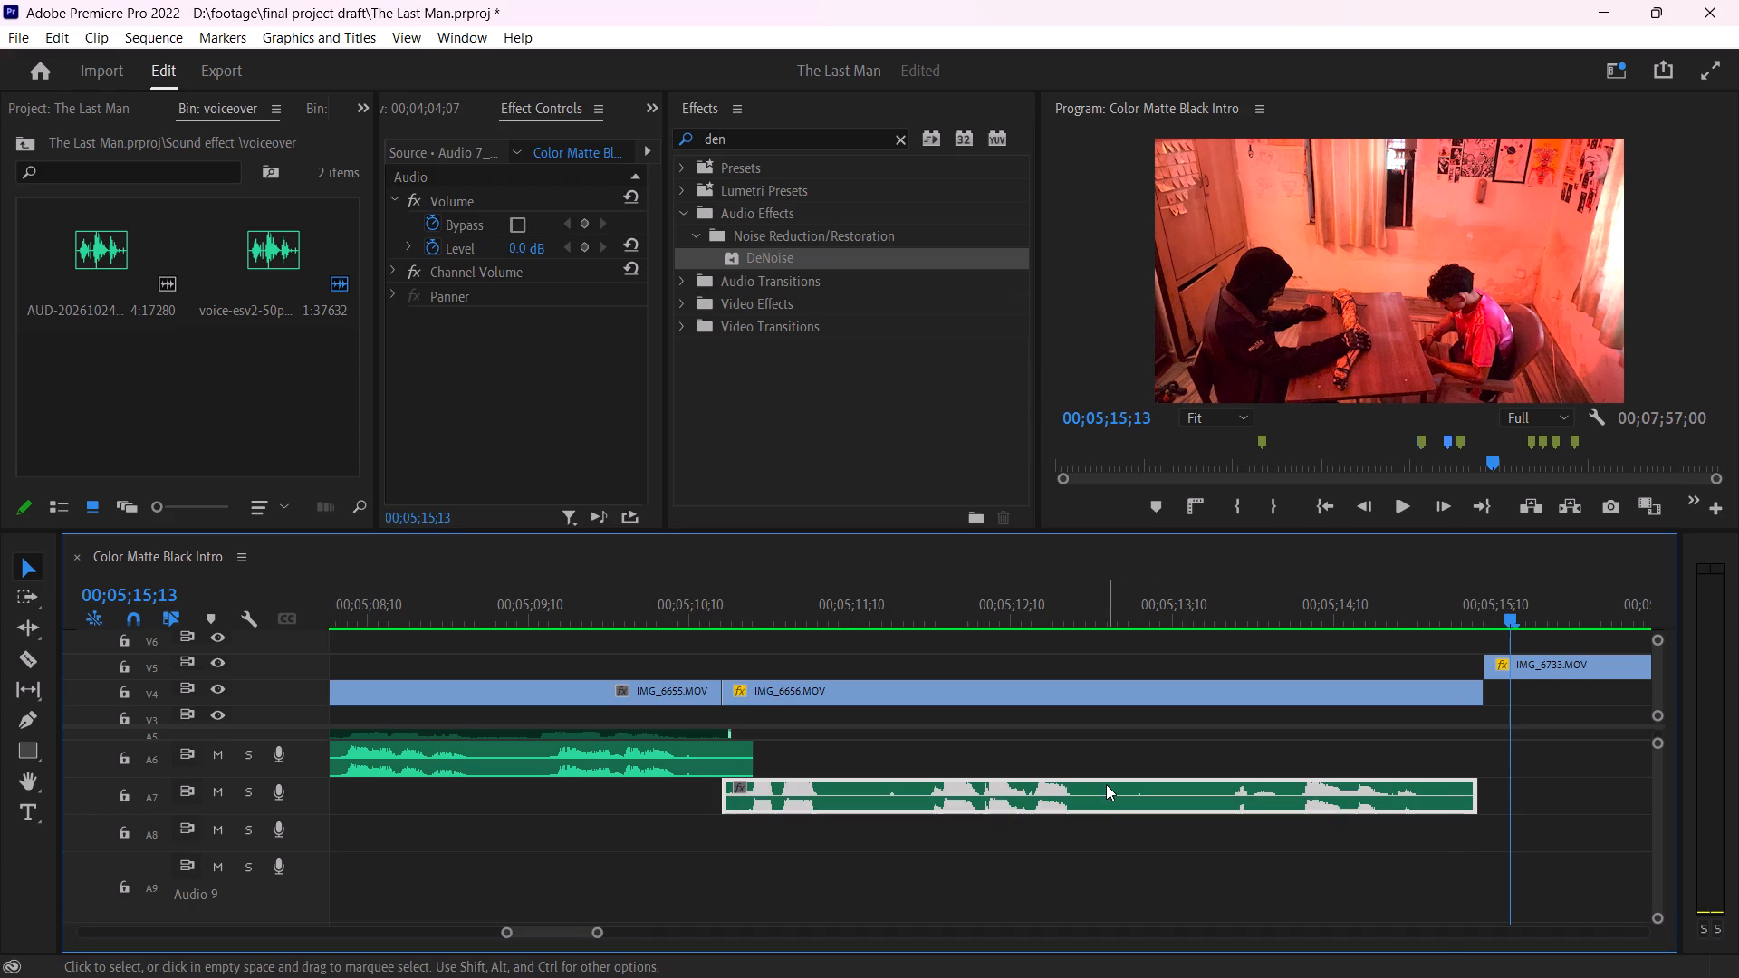
right_click(1106, 784)
click(1210, 120)
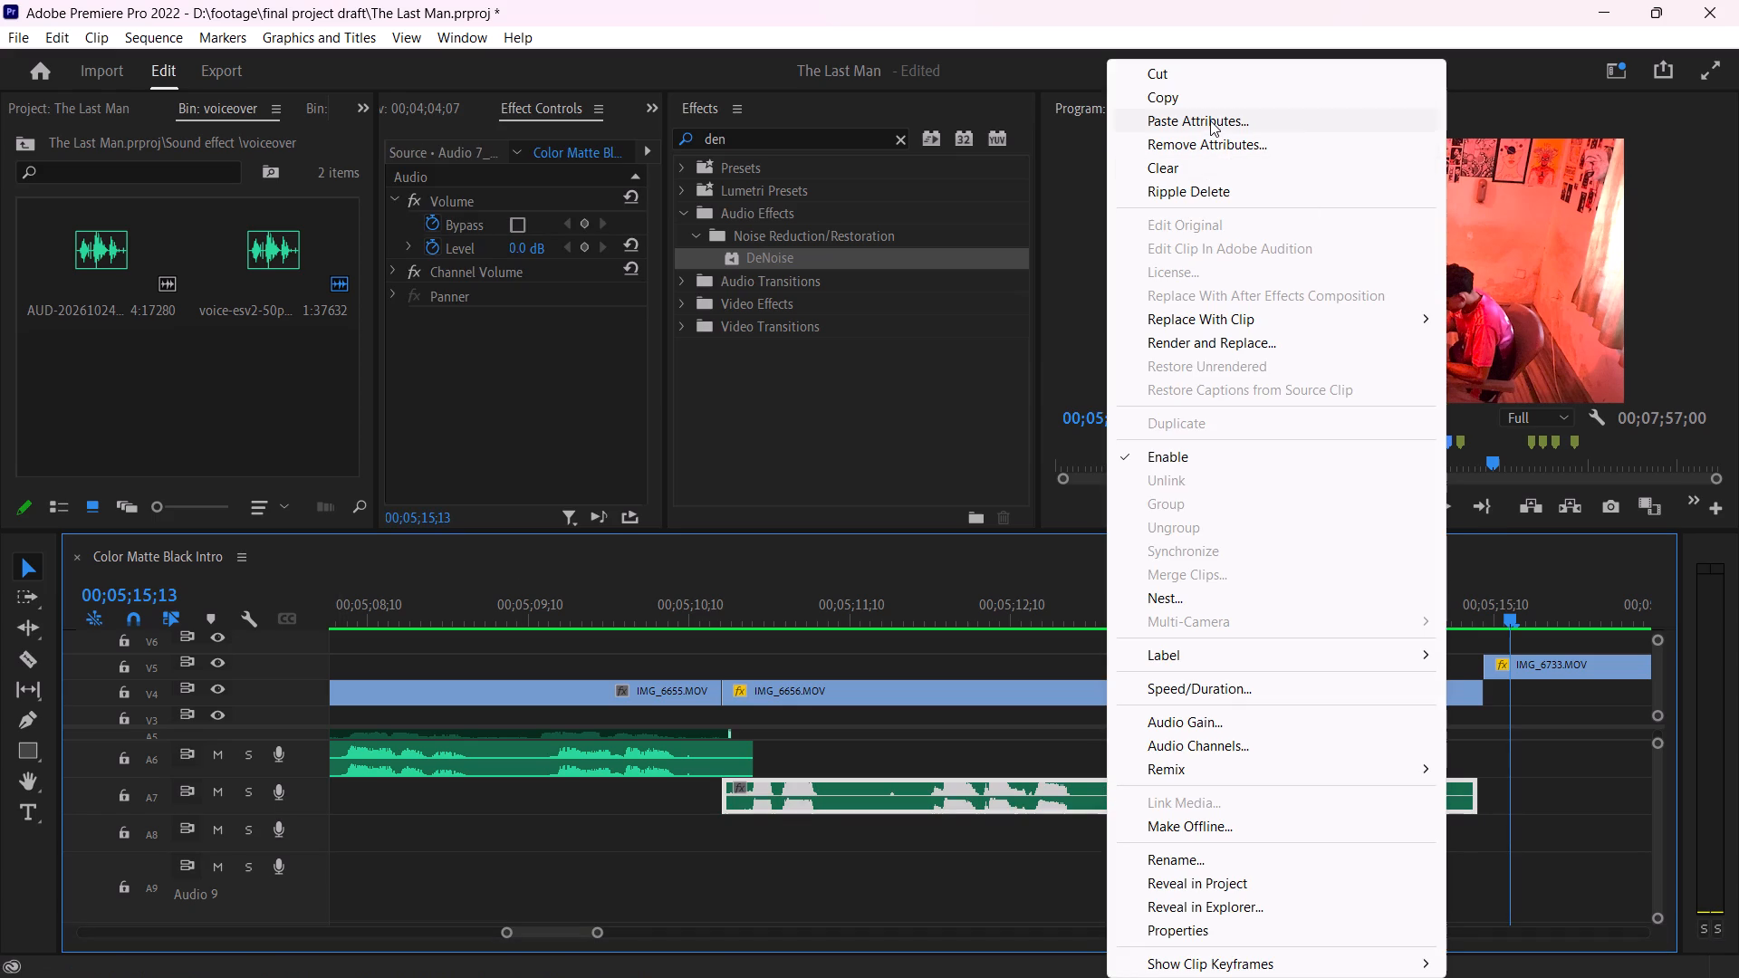
key(Return)
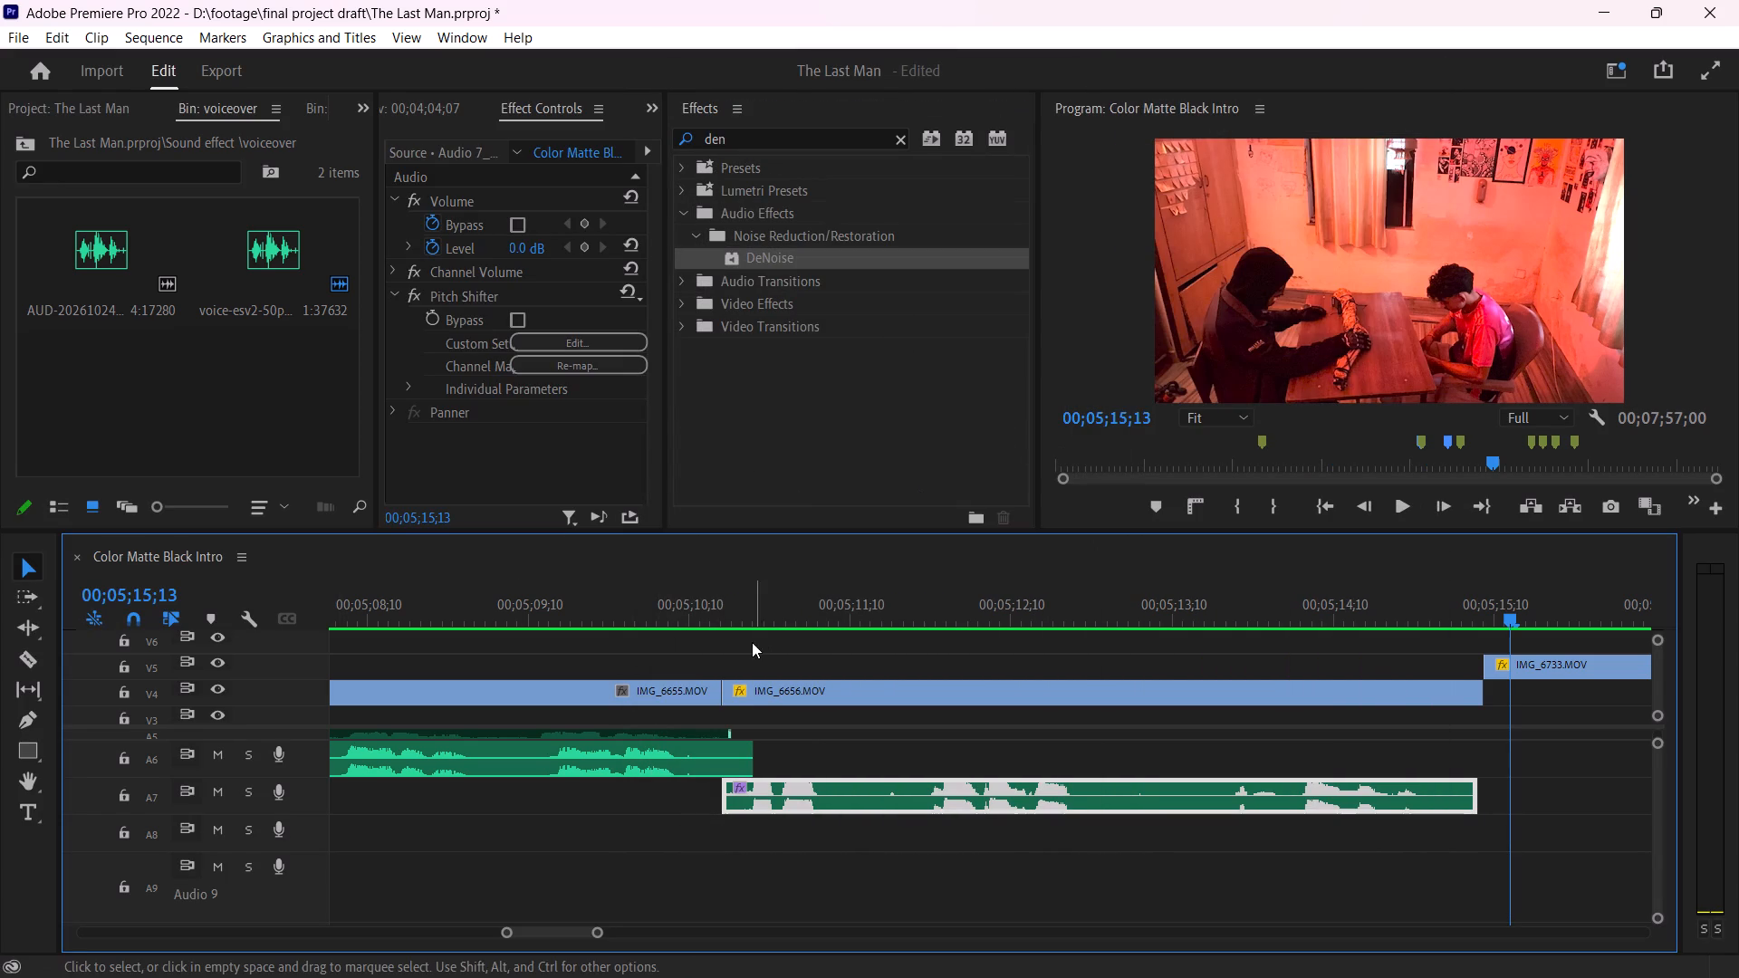
click(704, 613)
key(space)
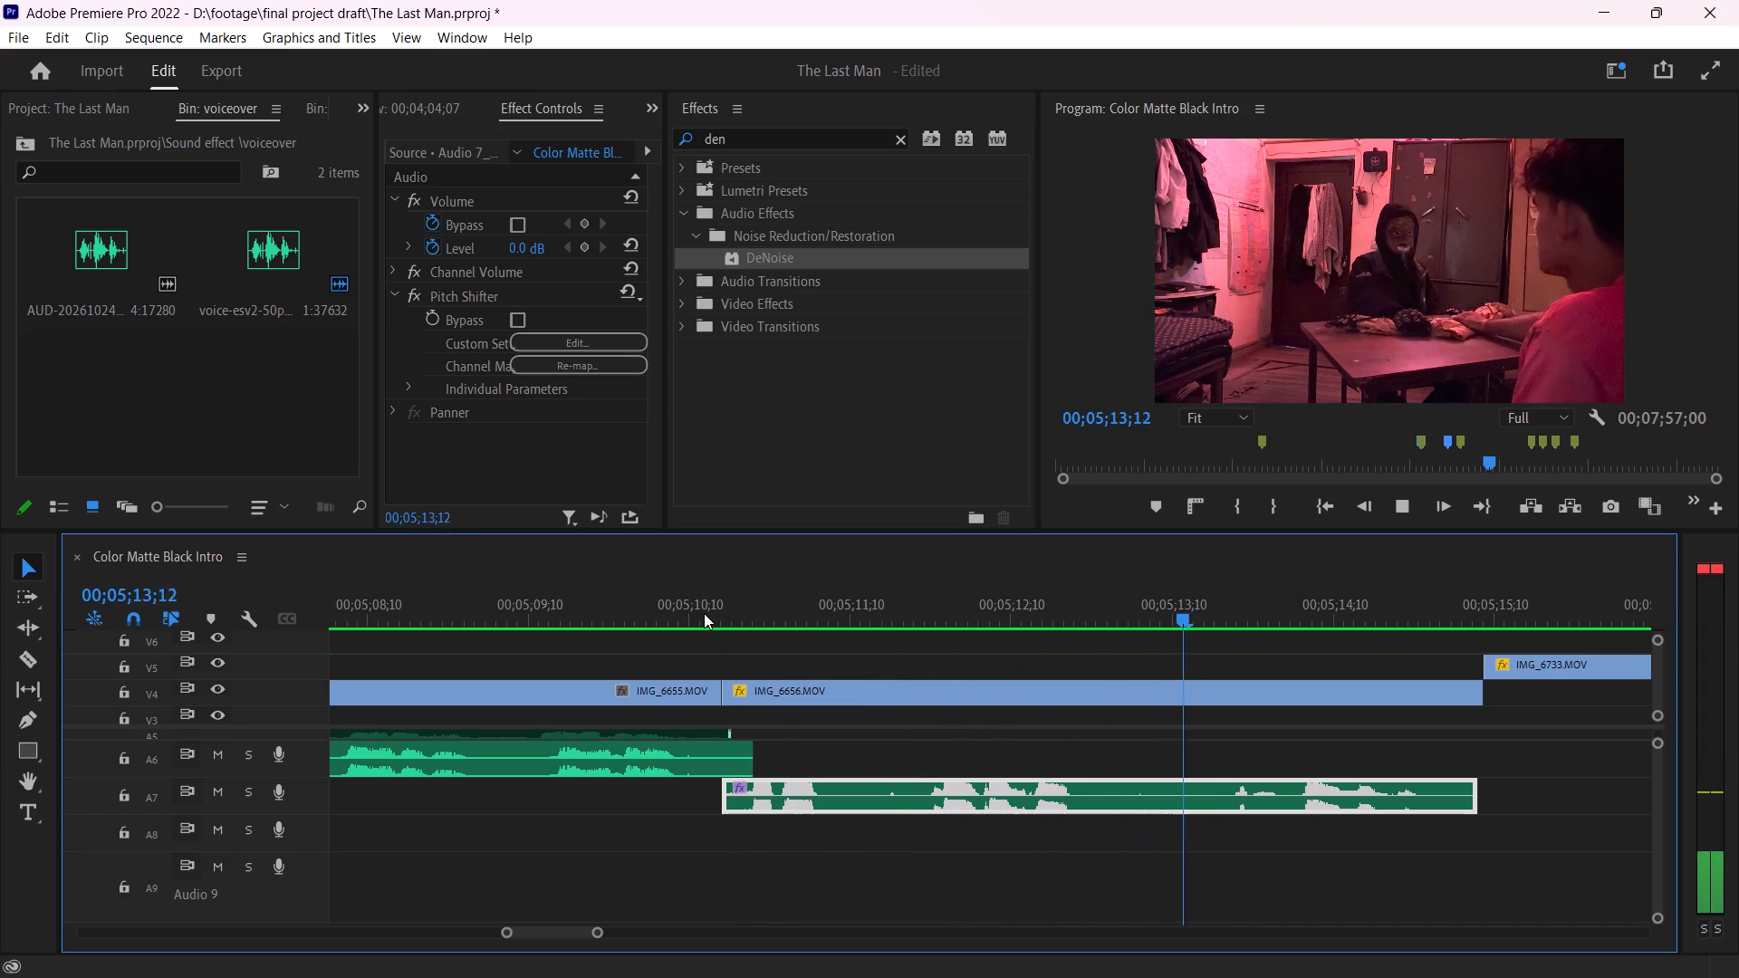
key(space)
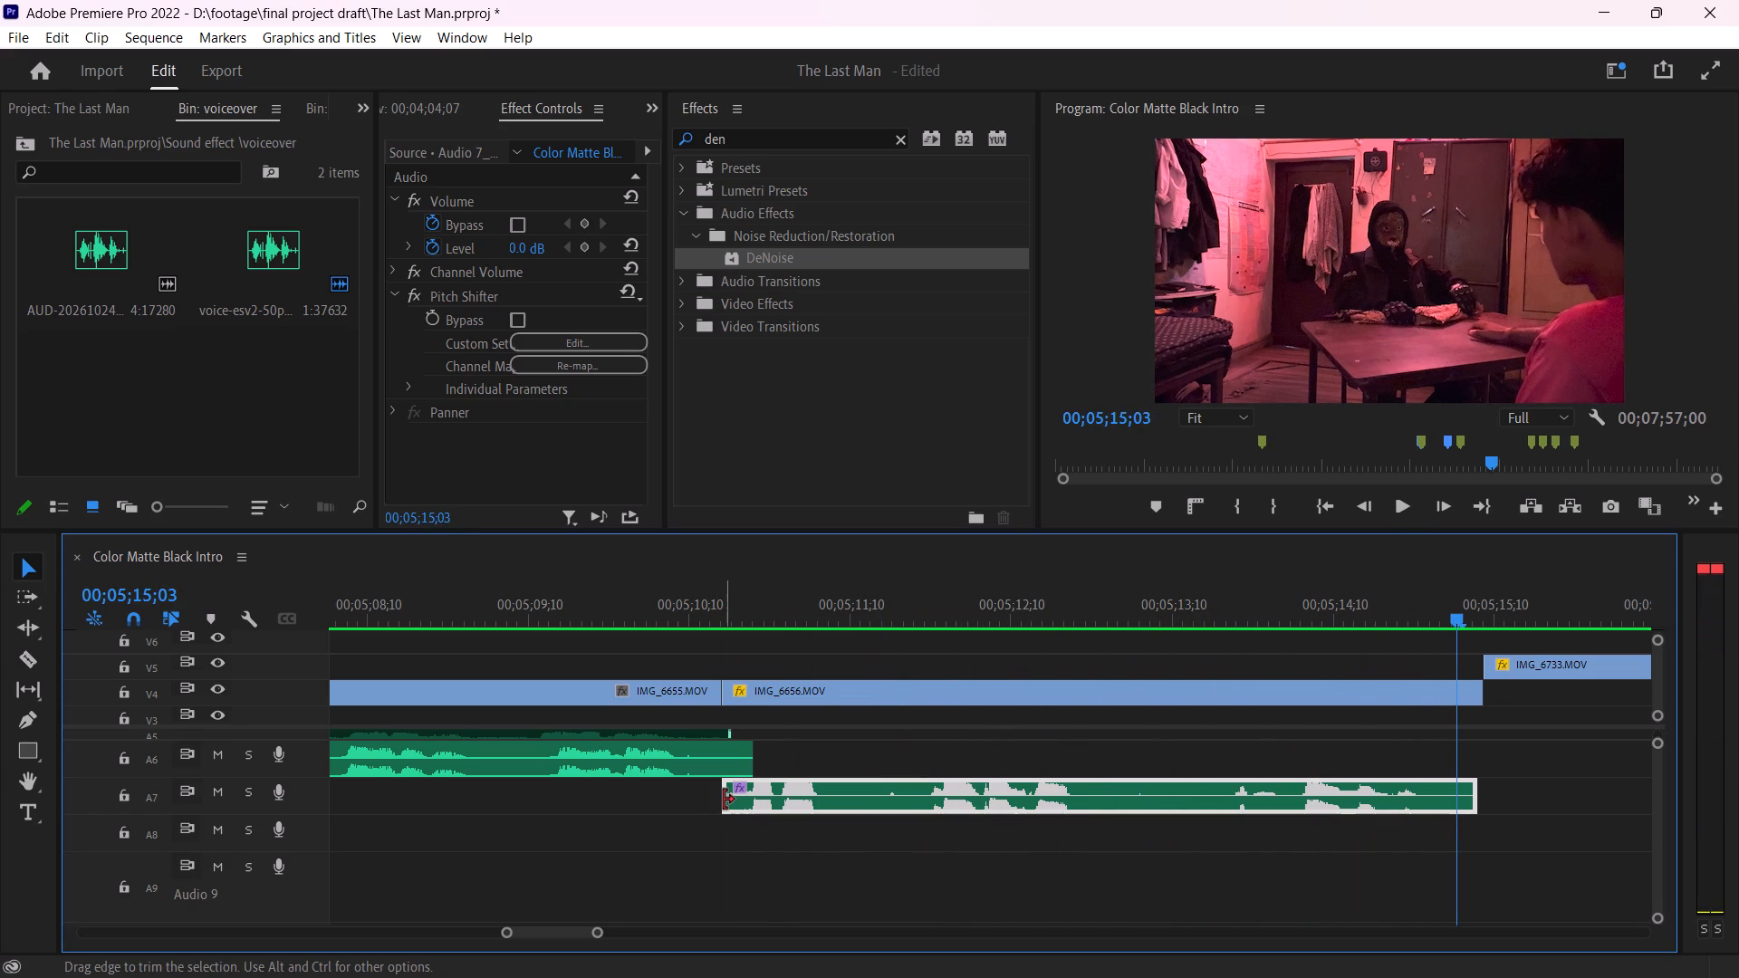
Trim the start of the Audio 7 take to about 00;05;11;19, cutting off its opening words.
drag(724, 800, 901, 801)
Record a replacement for the trimmed opening line on Audio 8 from 00;05;10;04 to 00;05;12;09.
click(661, 616)
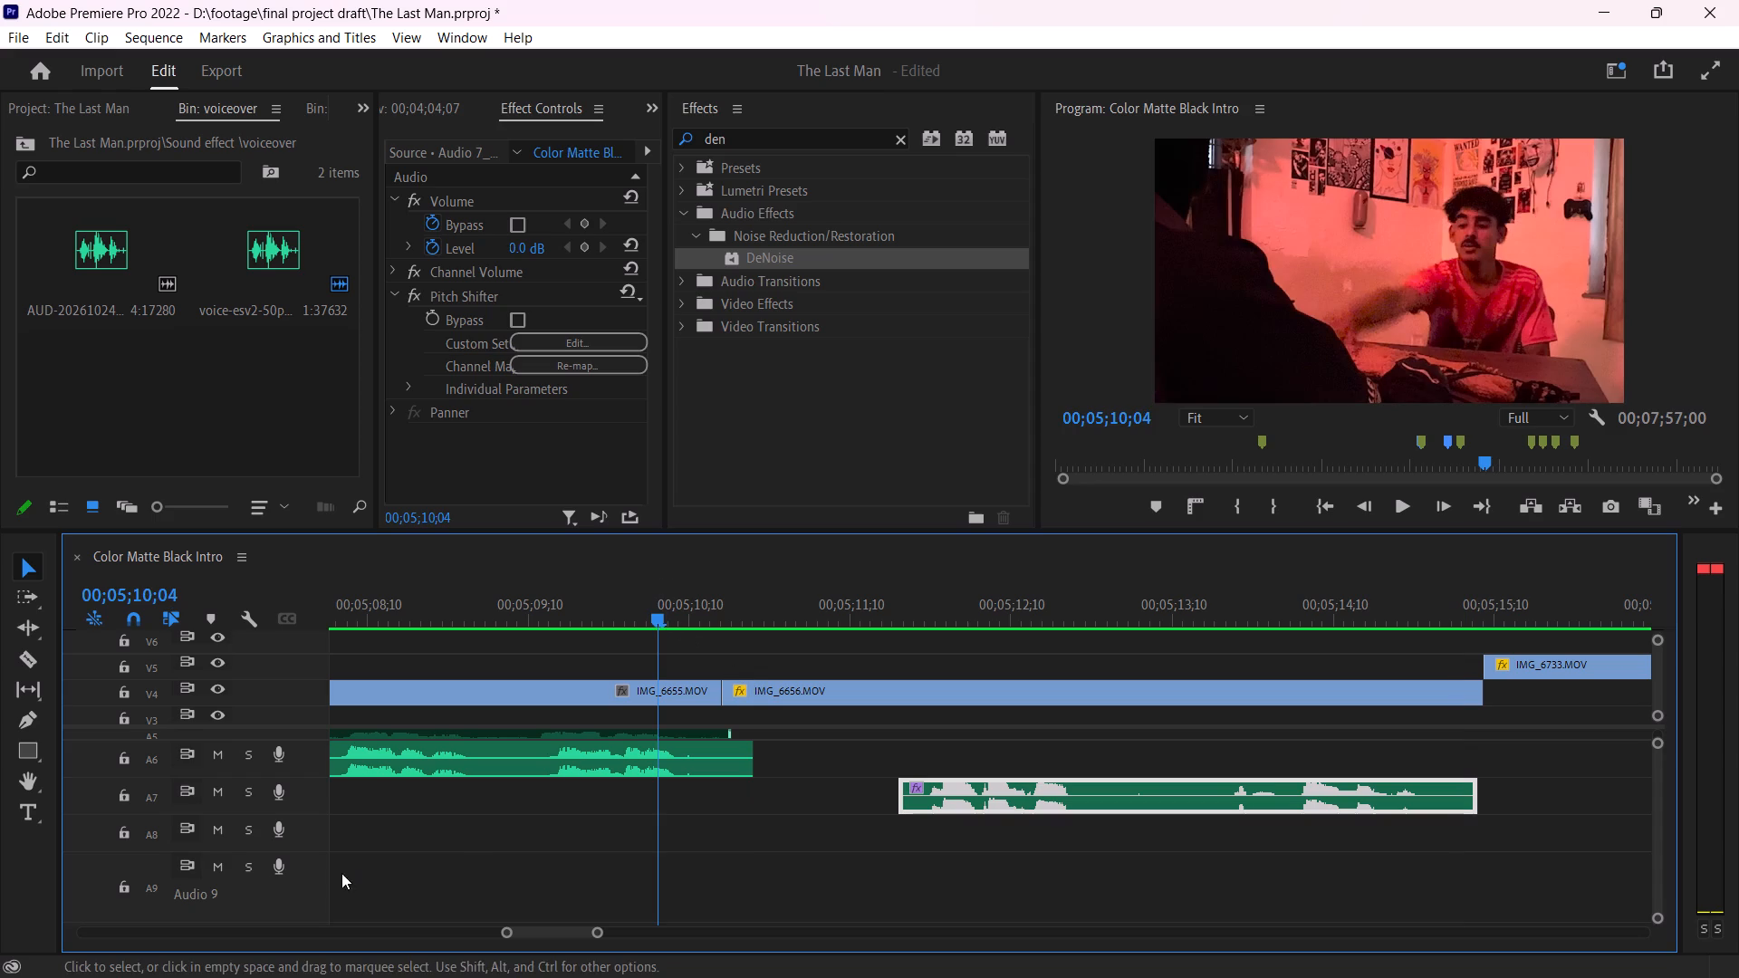
click(275, 831)
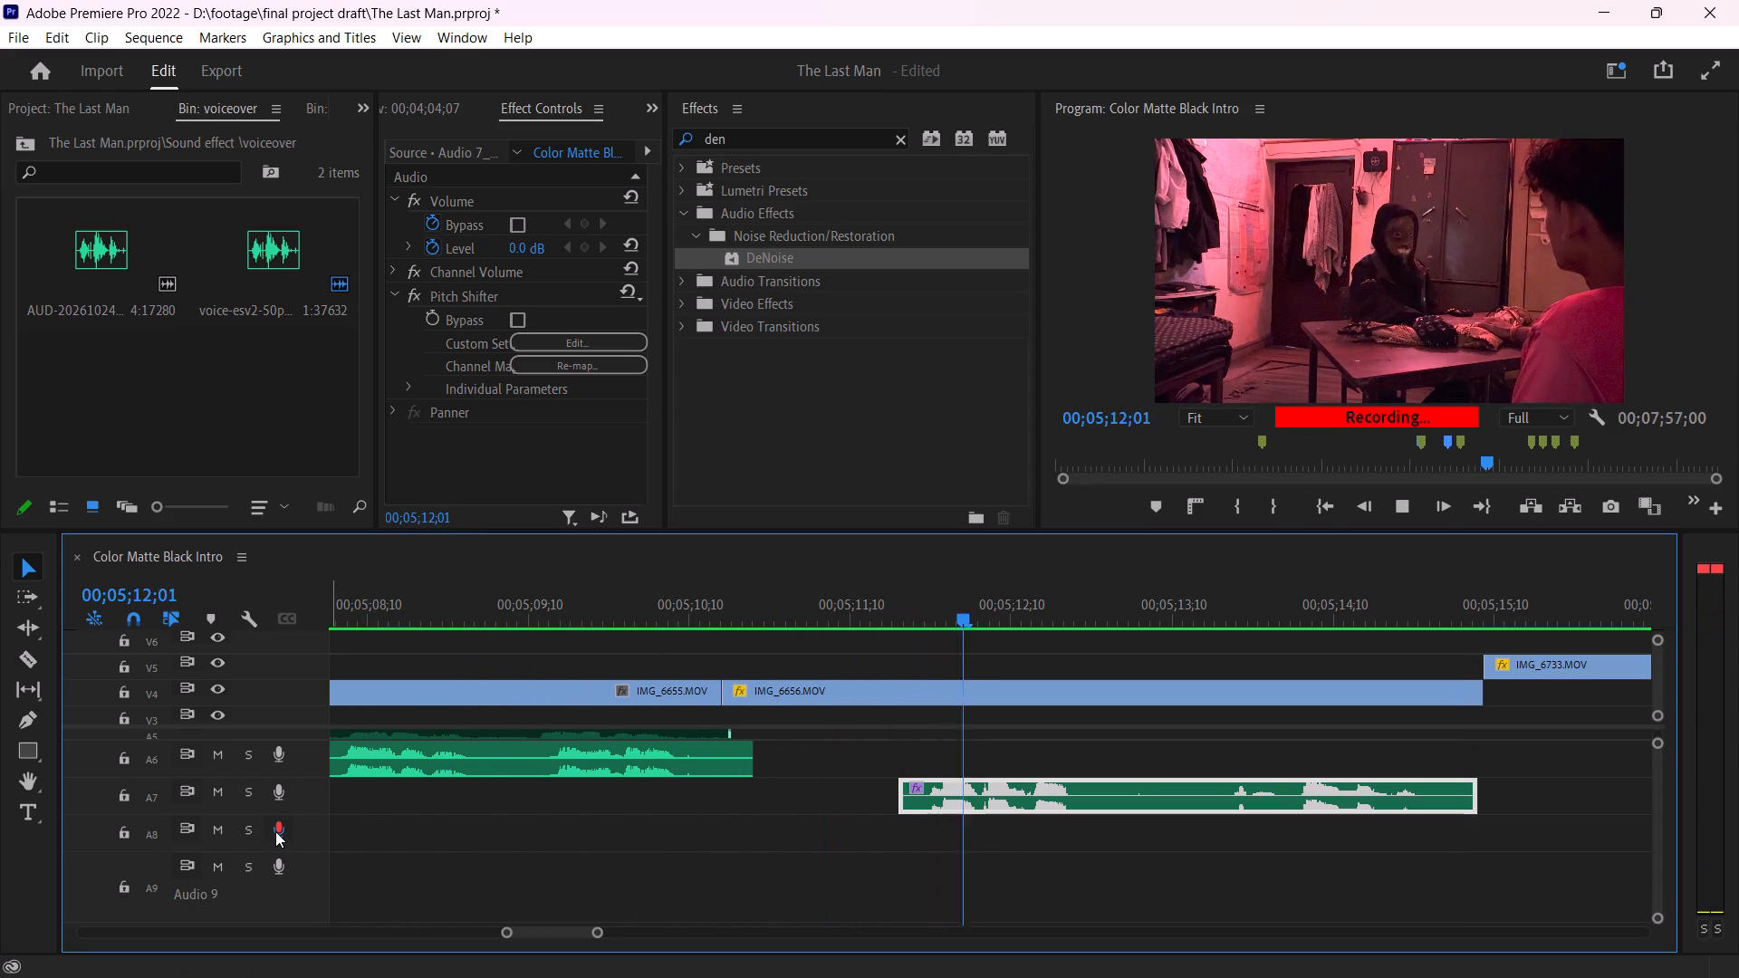
key(space)
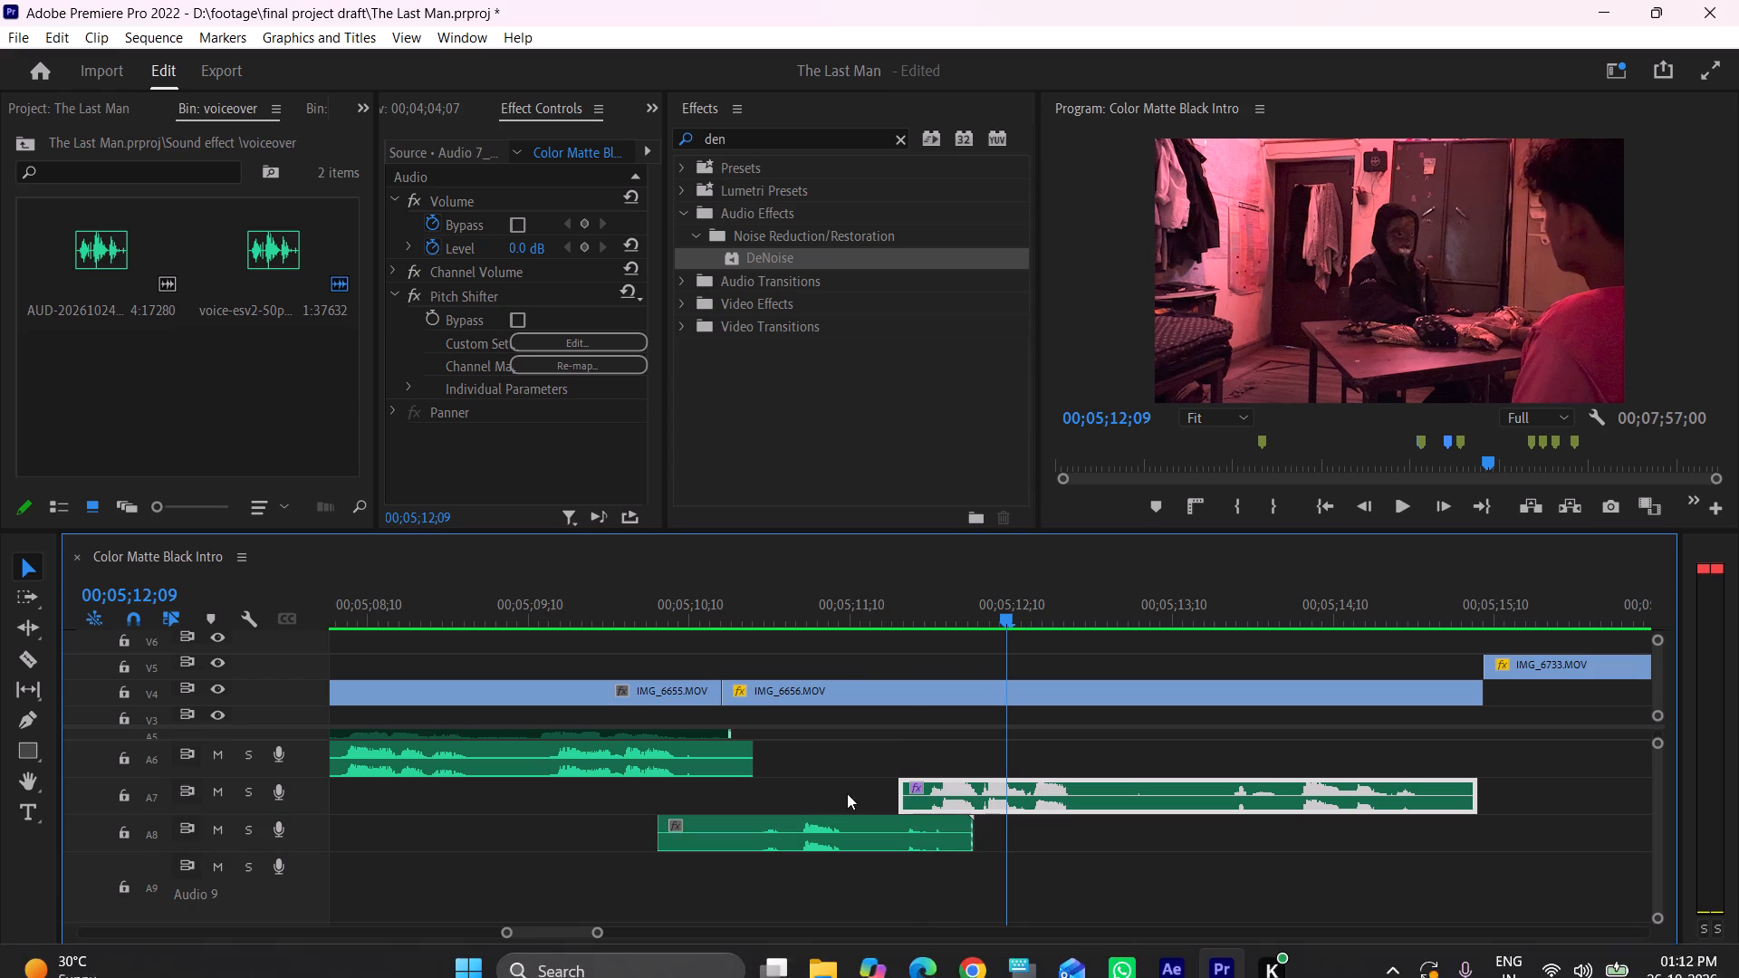
Paste the copied attributes with the Pitch Shifter onto the Audio 8 take and play both takes from 00;05;09;29 to 00;05;15;09.
click(844, 833)
right_click(844, 833)
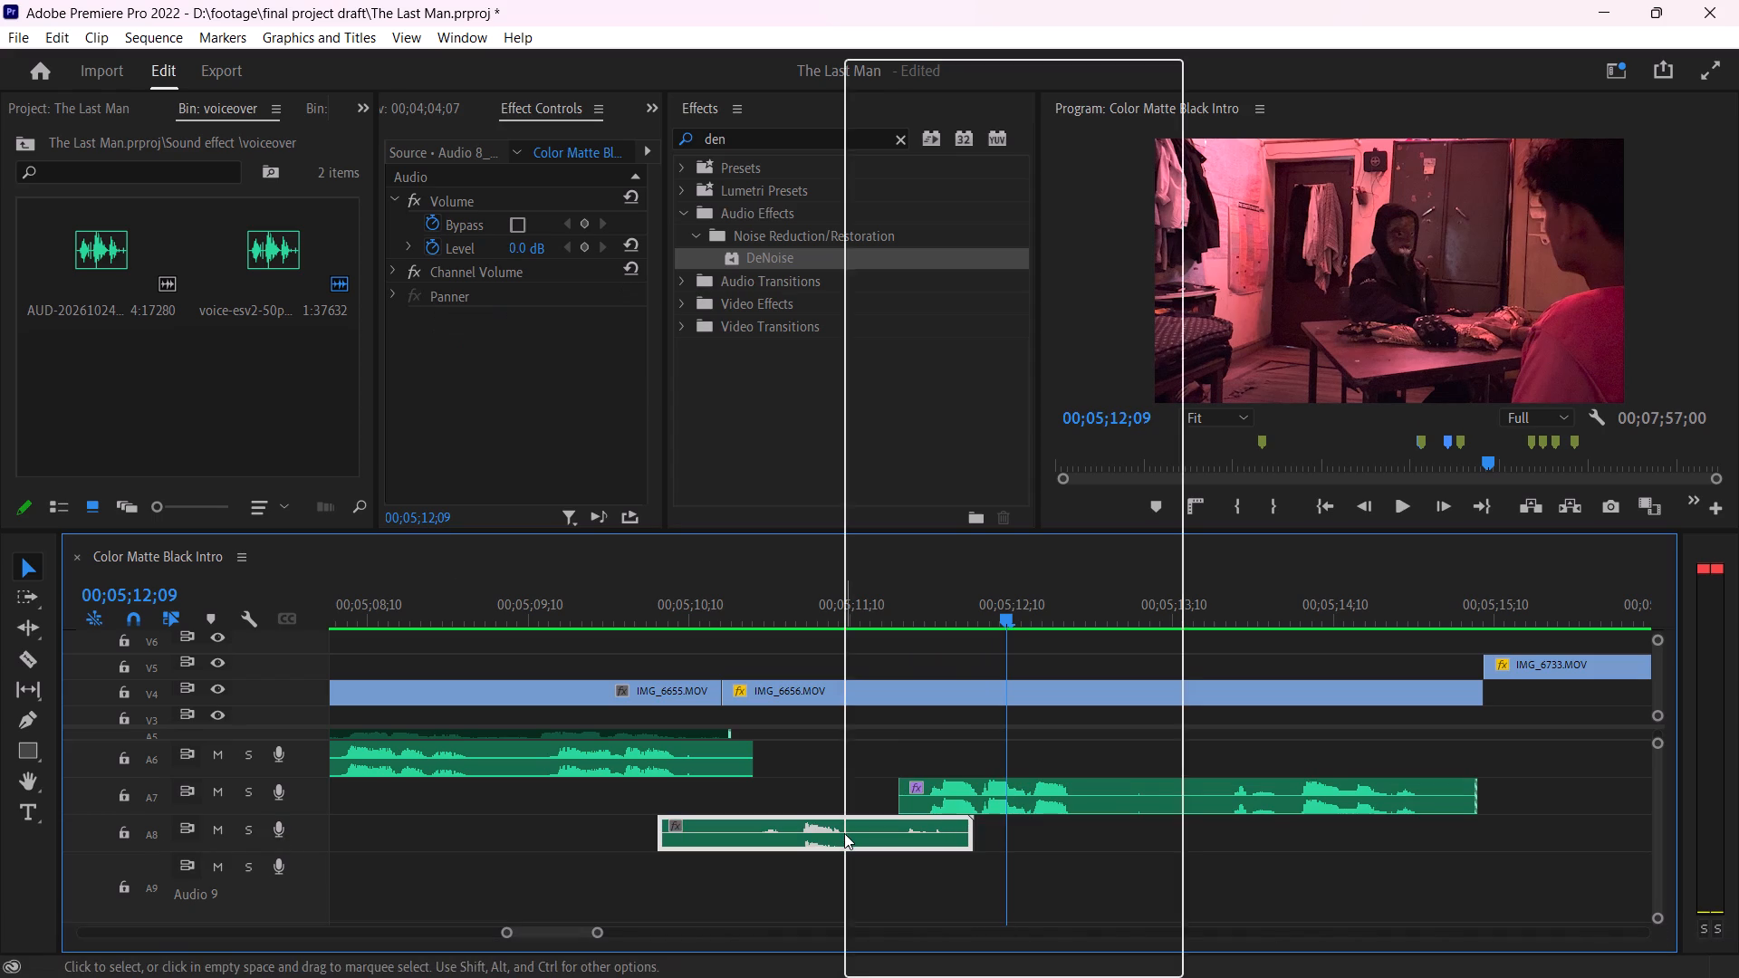
click(950, 125)
key(Return)
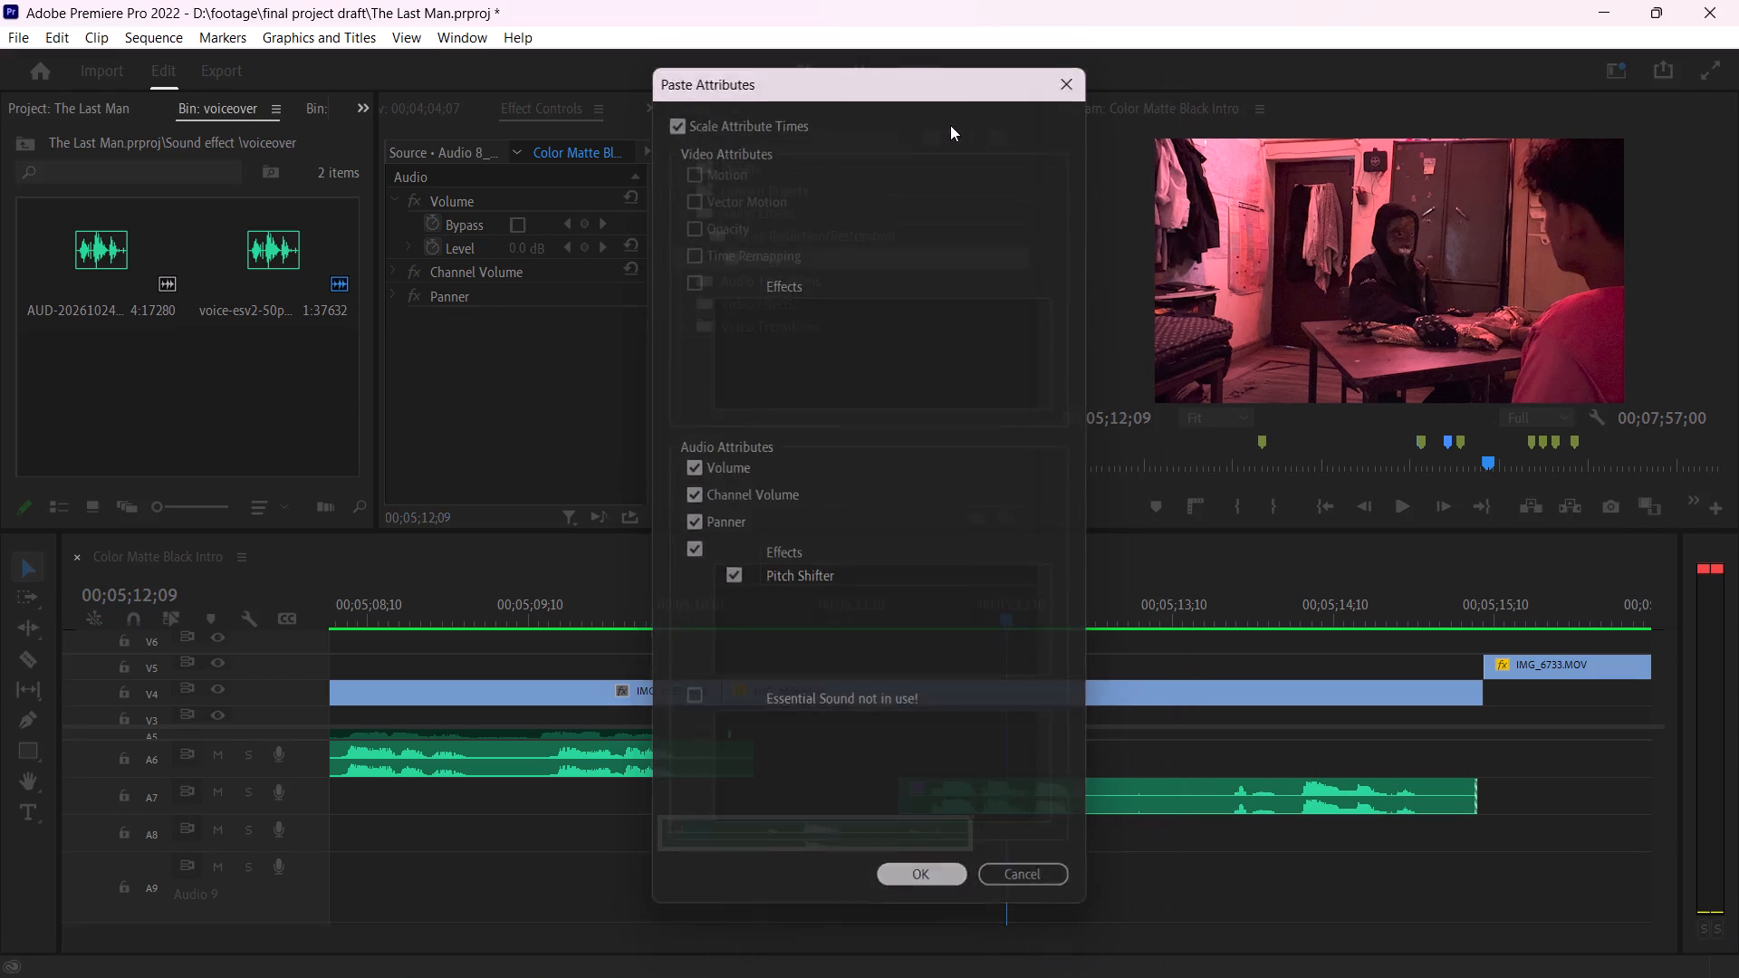
click(633, 615)
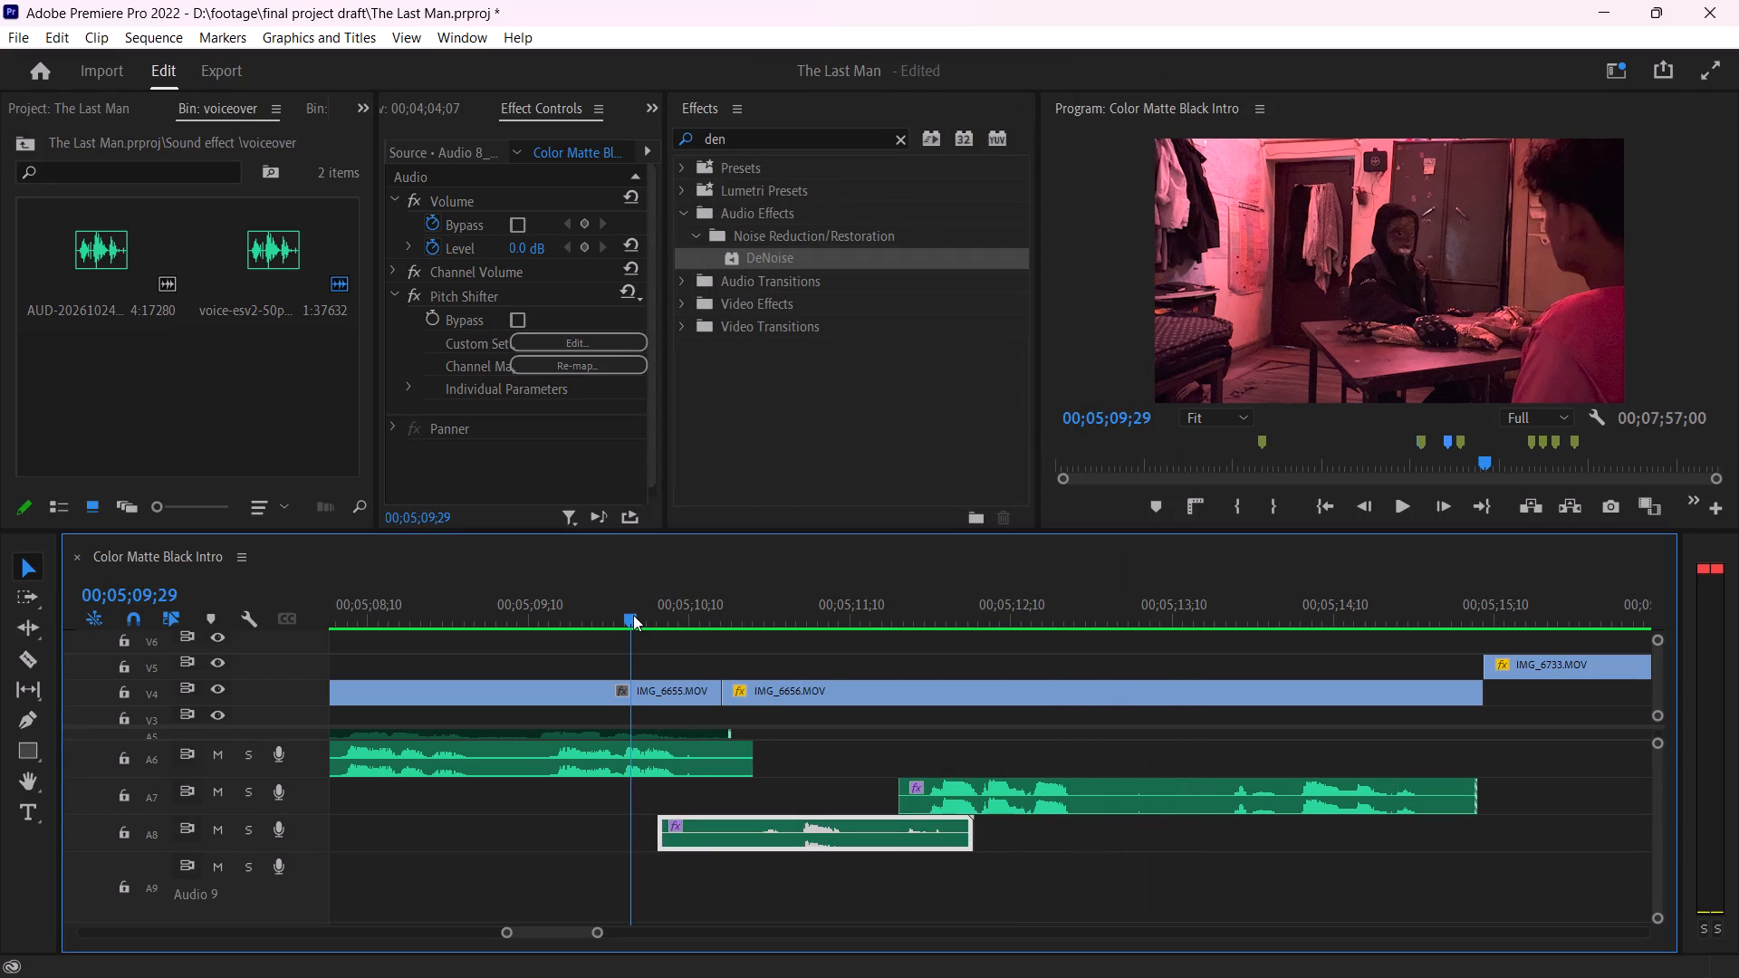
key(space)
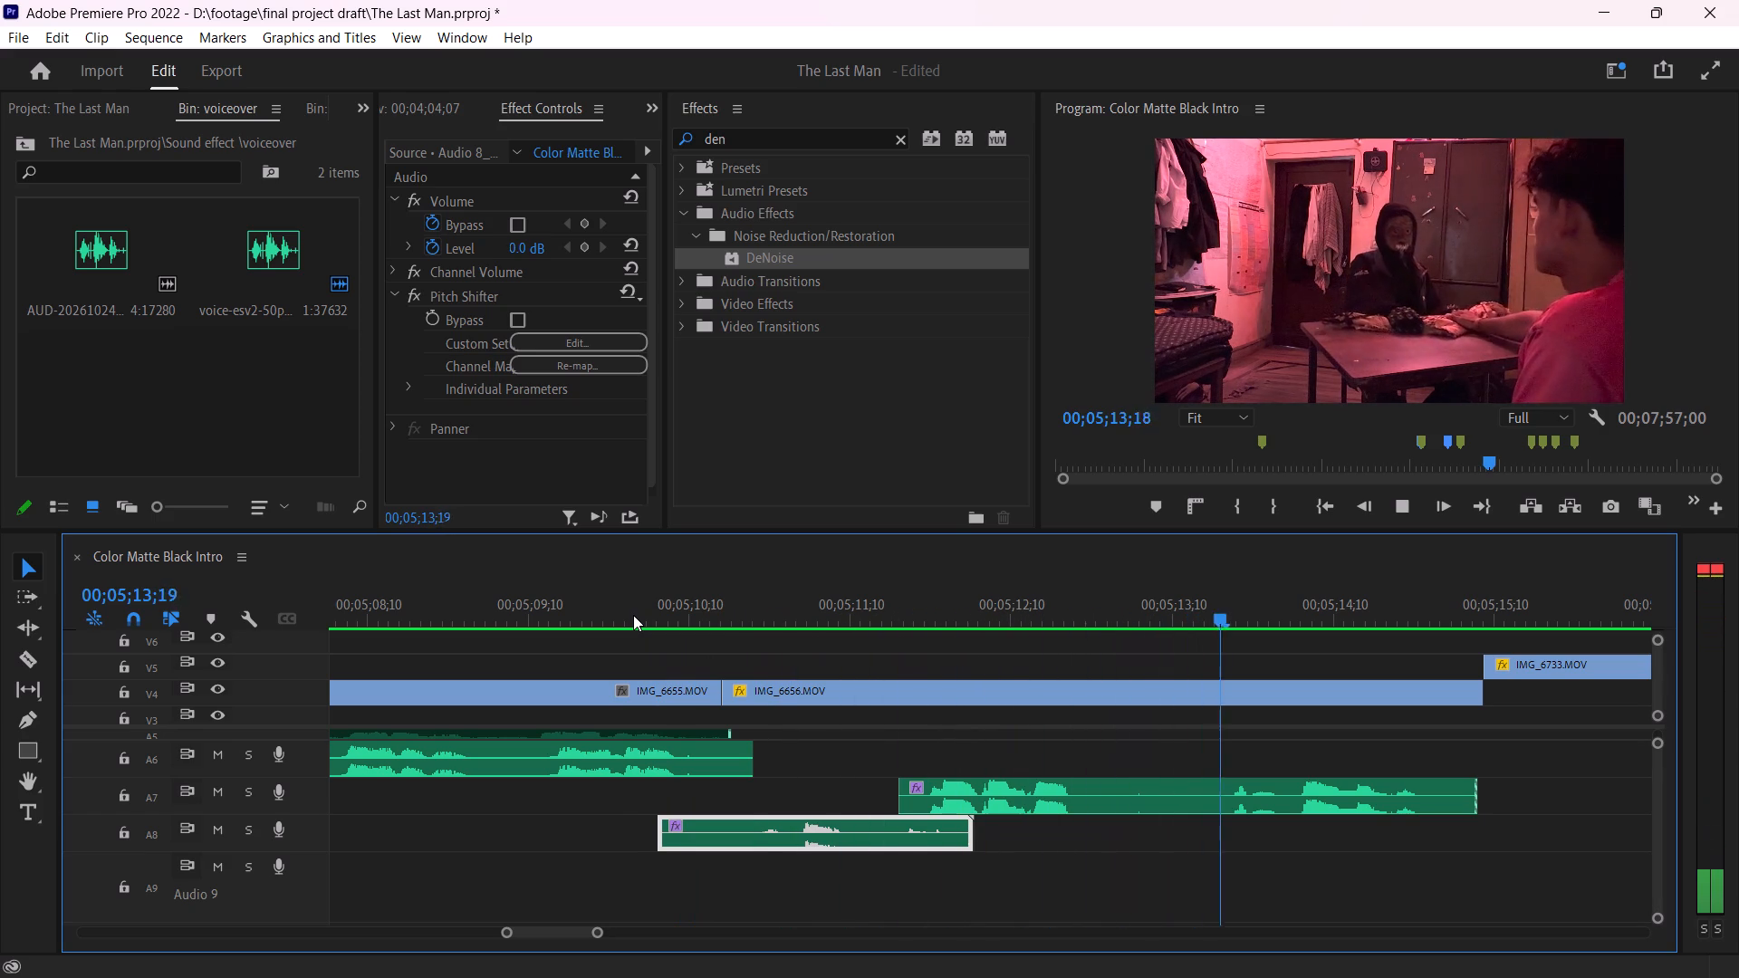
key(space)
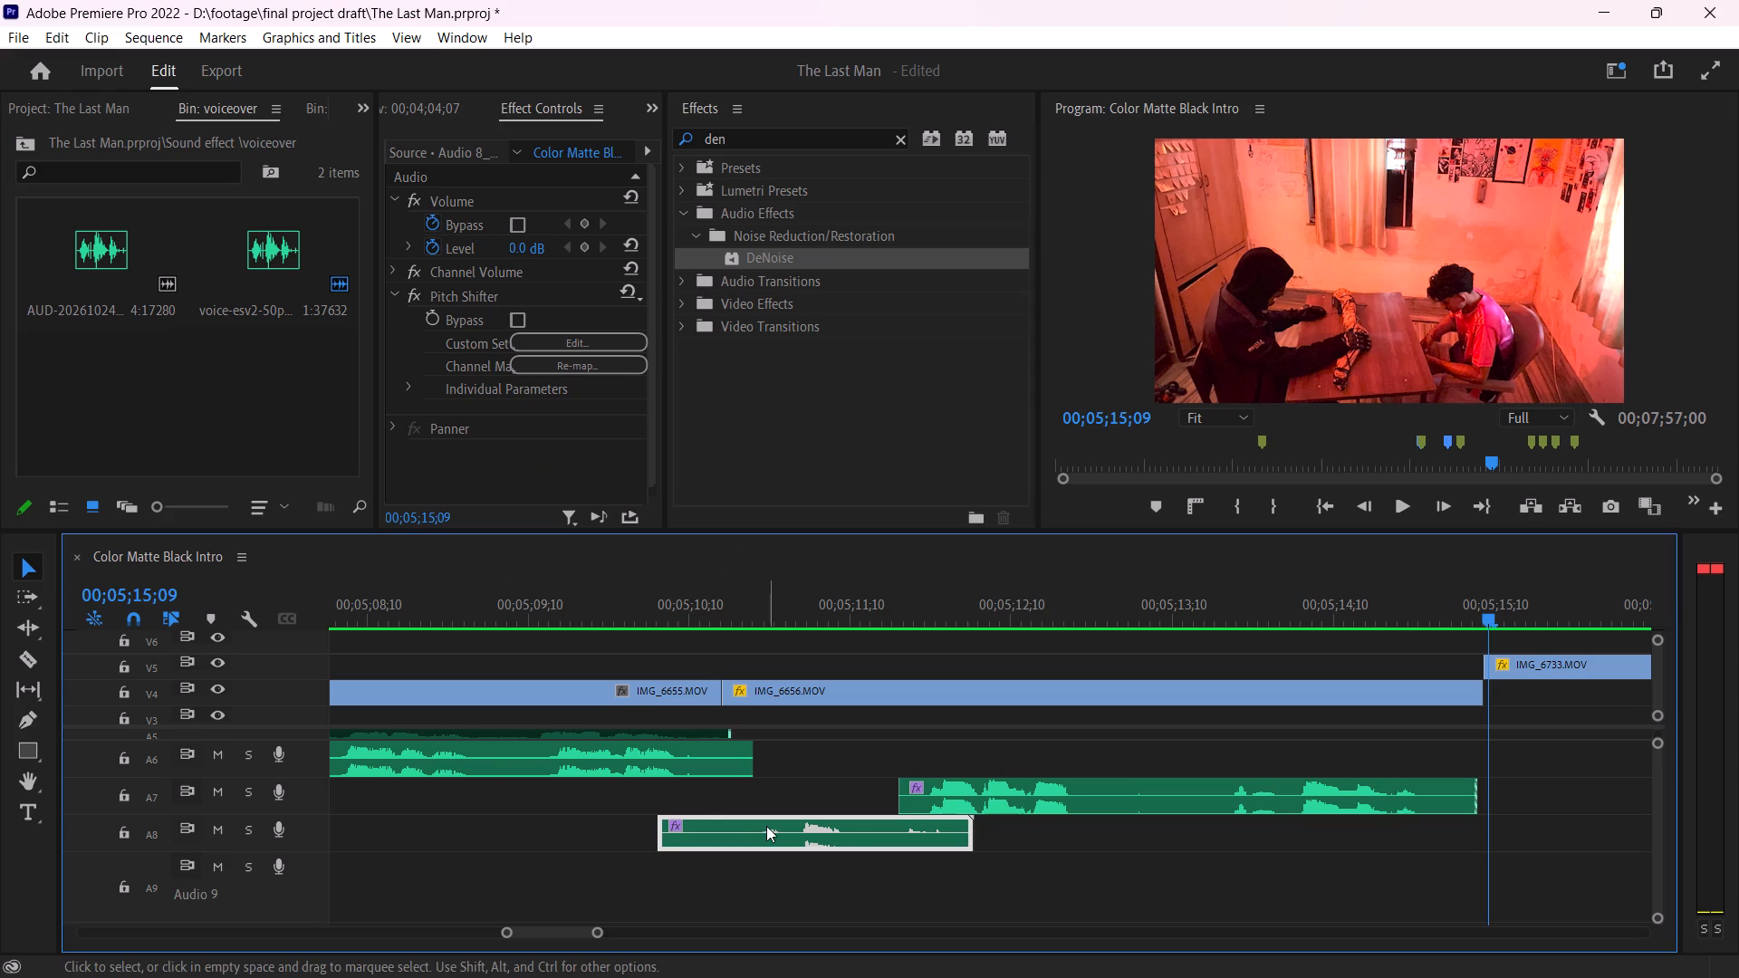
Save the The Last Man project.
drag(602, 934, 821, 941)
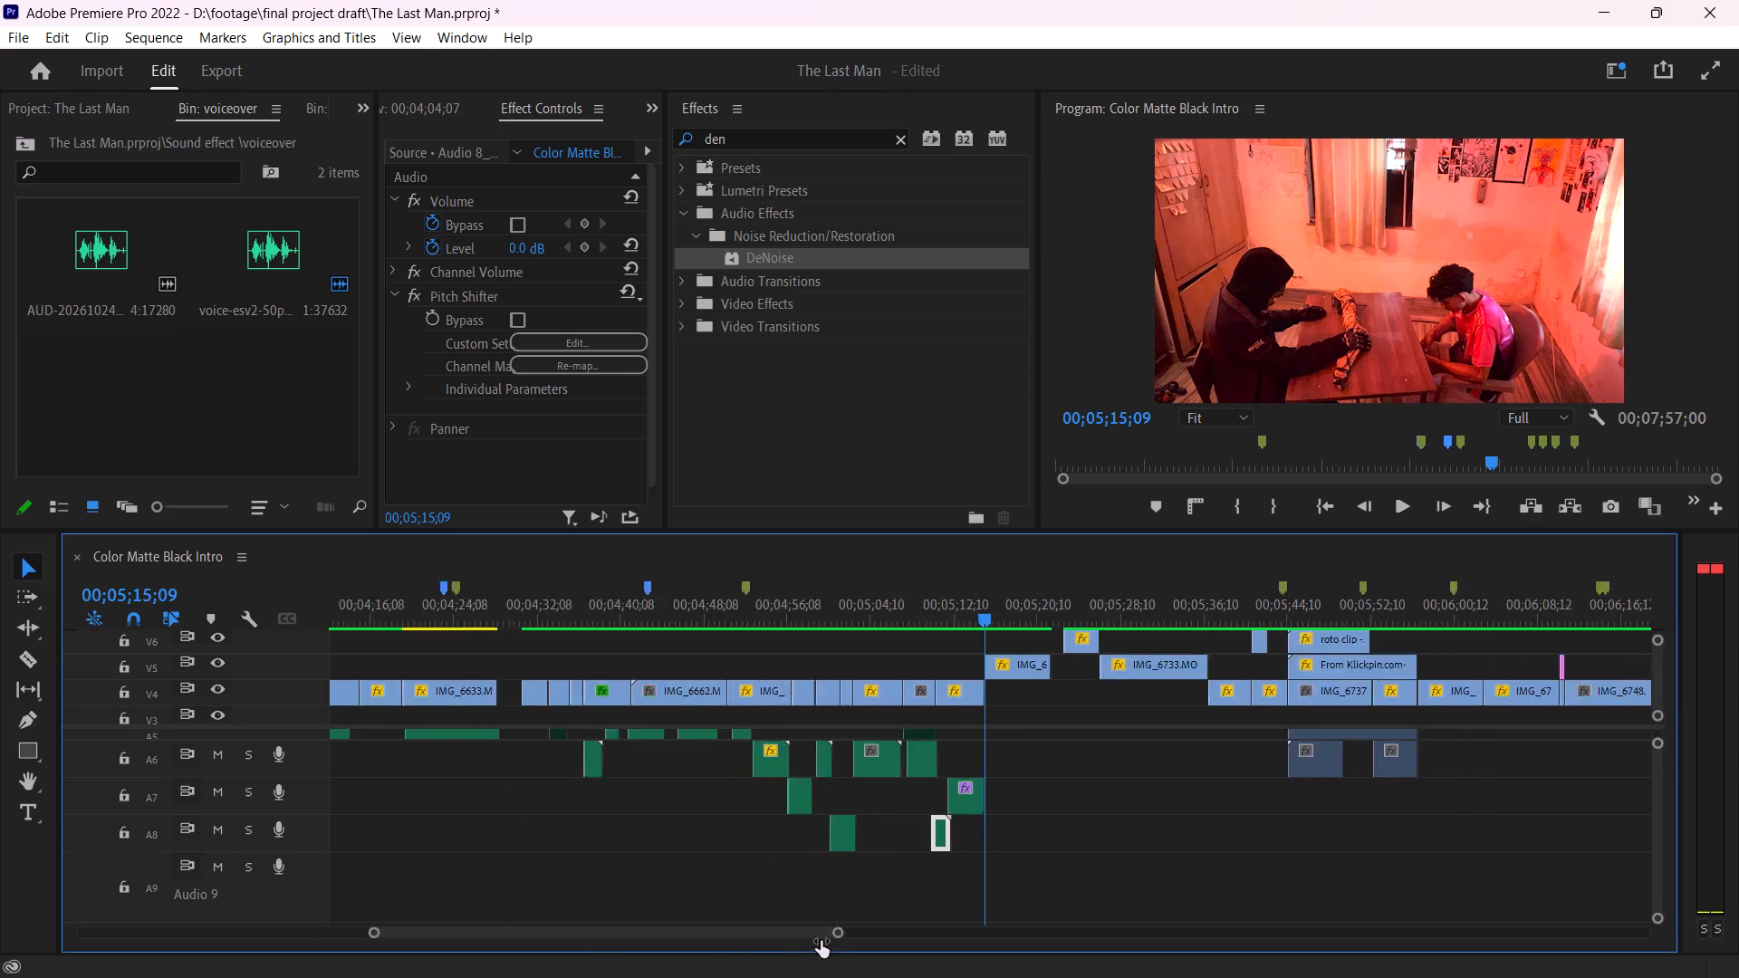
drag(821, 941, 912, 937)
key(ctrl+s)
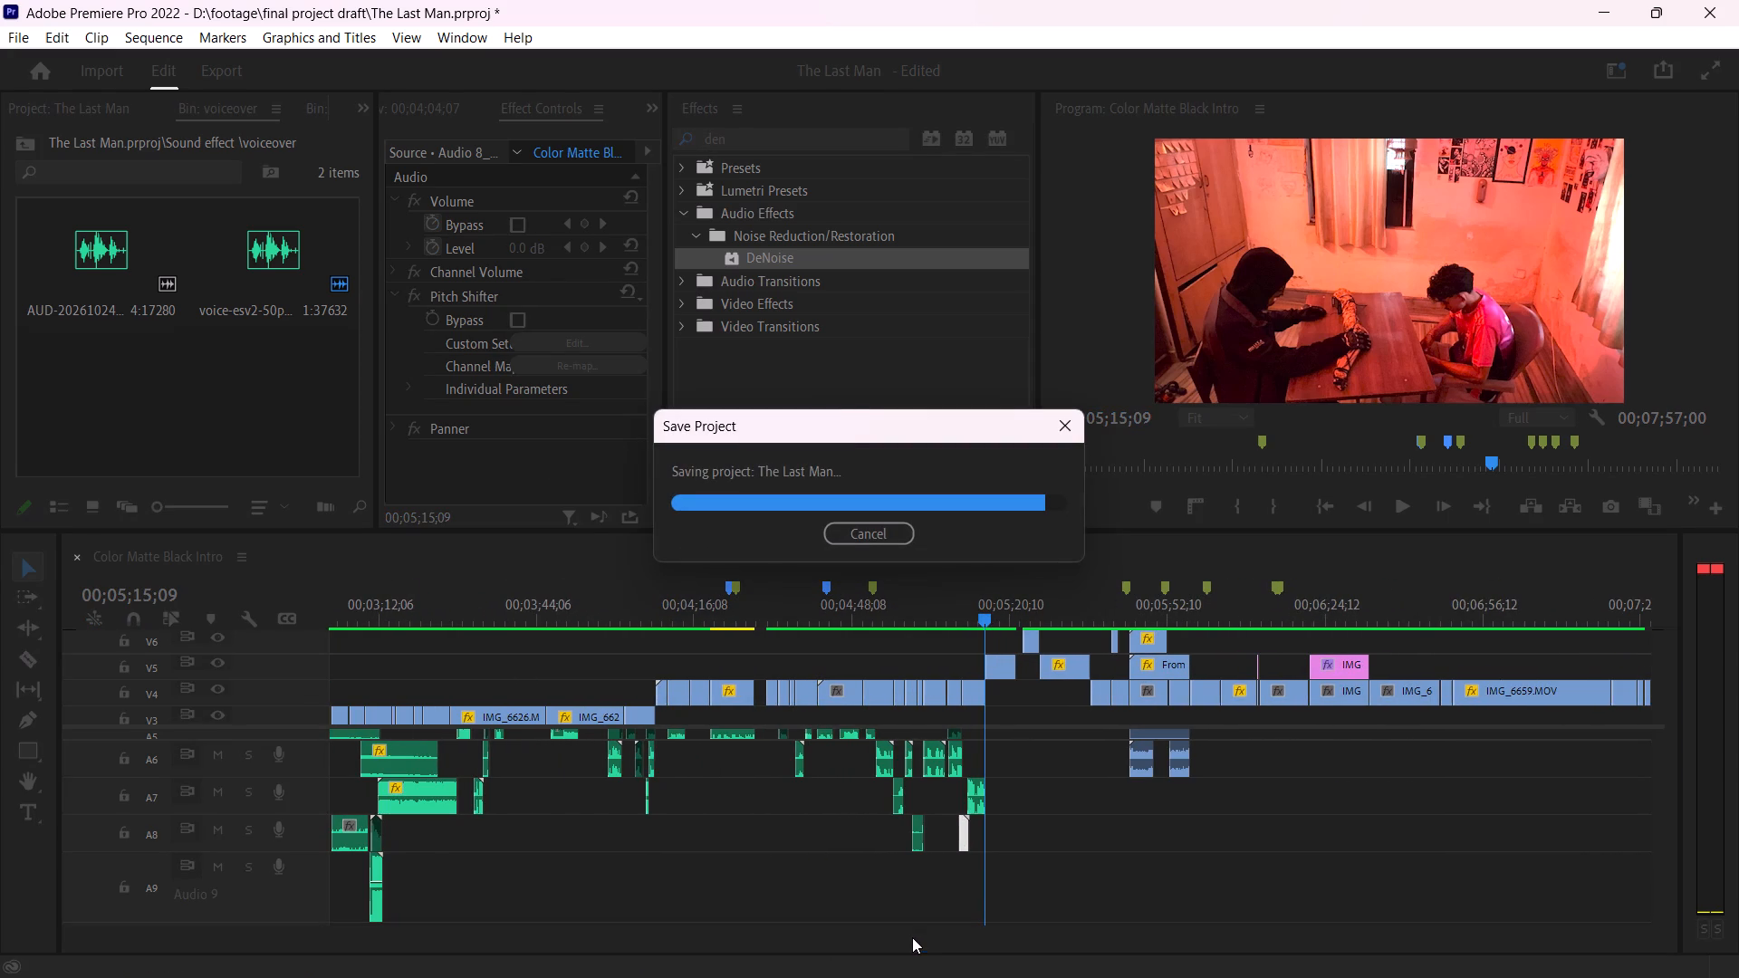
Review the earlier scenes between about 00;02;13 and 00;03;47, playing the sequence from about 00;02;44.
click(556, 608)
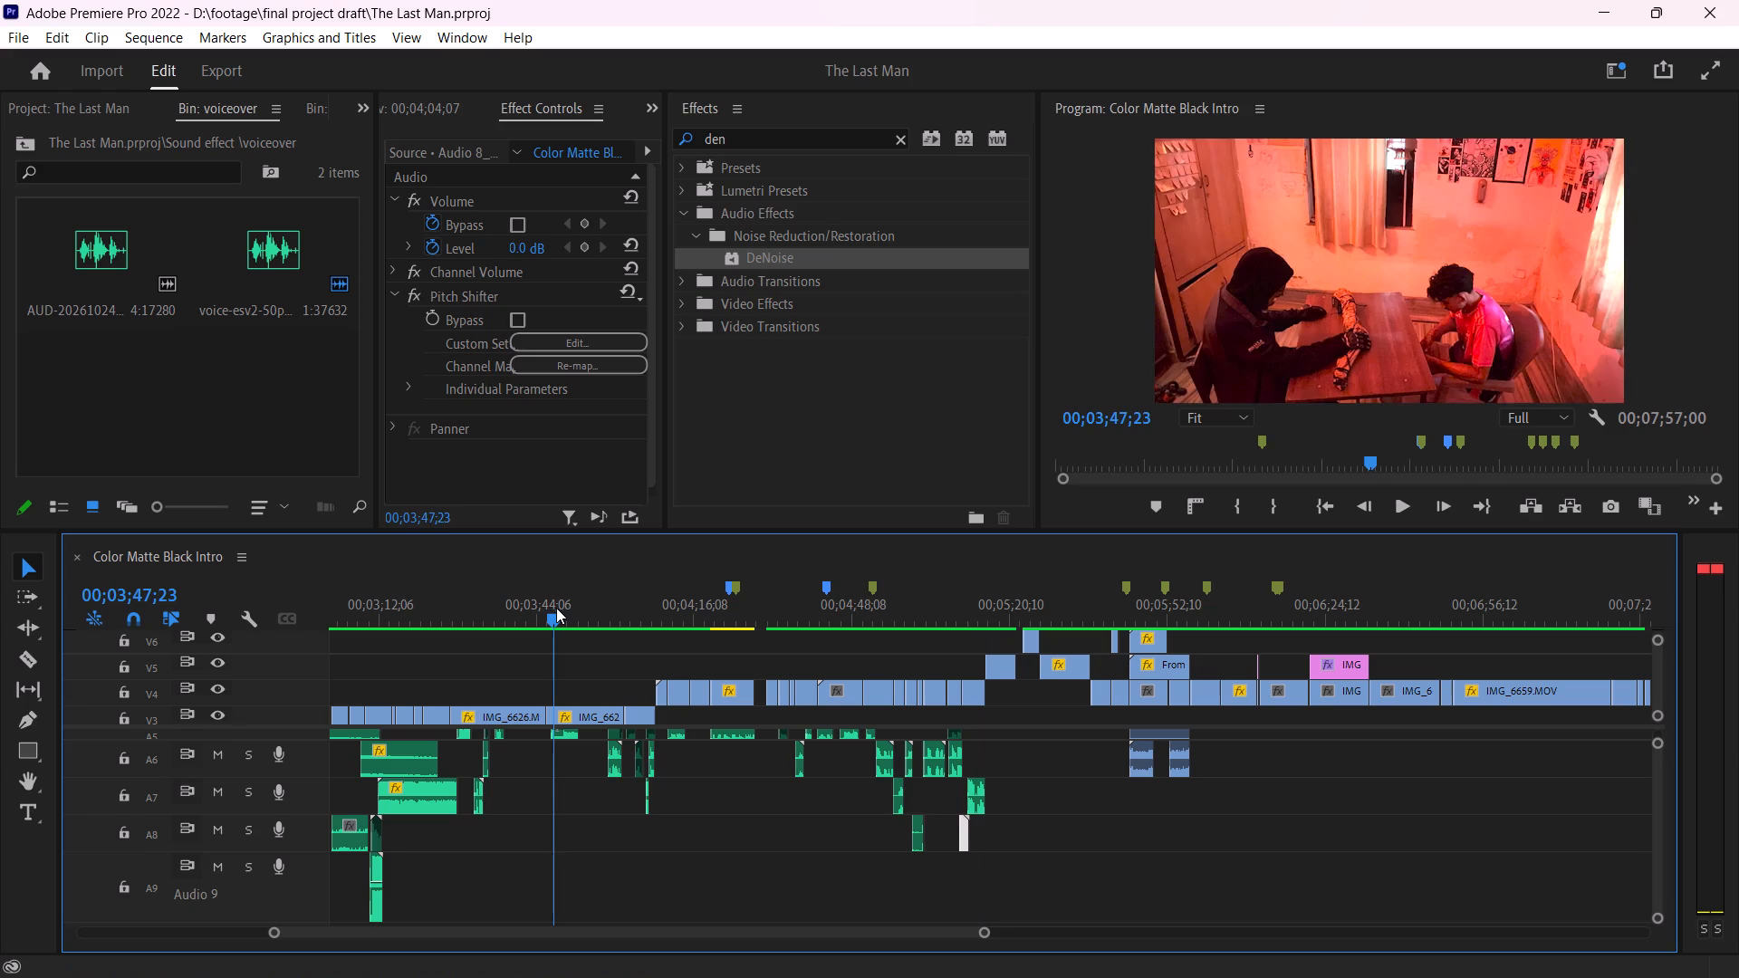
drag(556, 608, 384, 619)
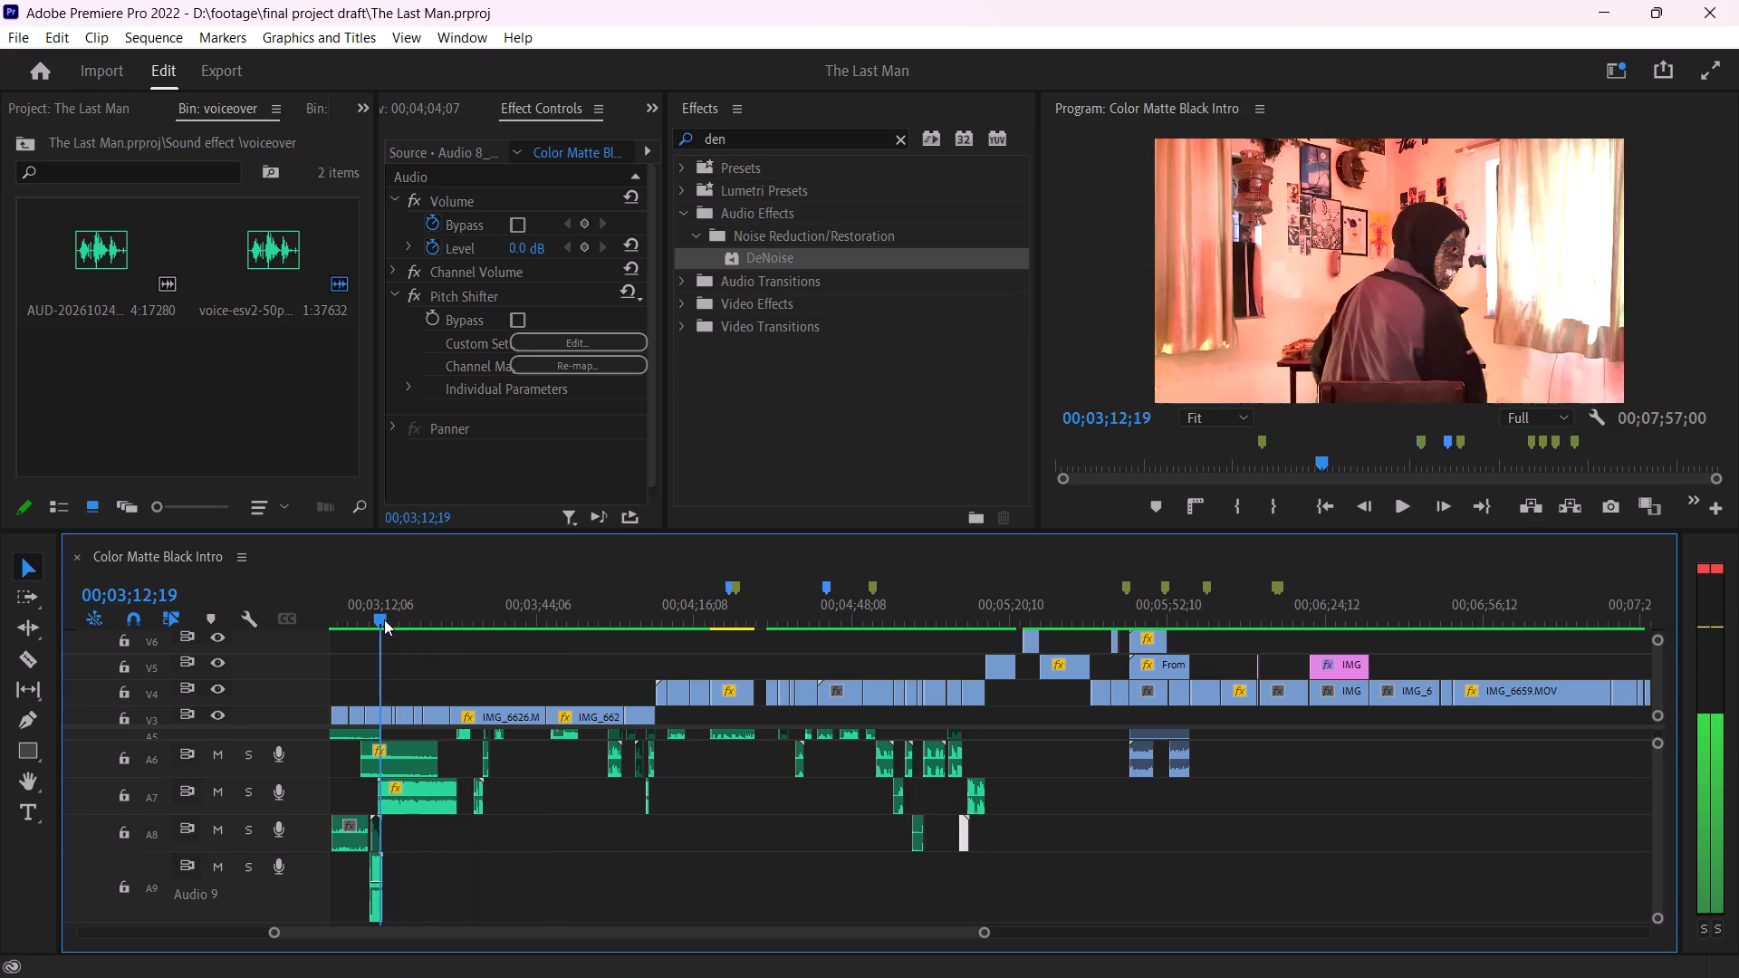
drag(384, 619, 476, 585)
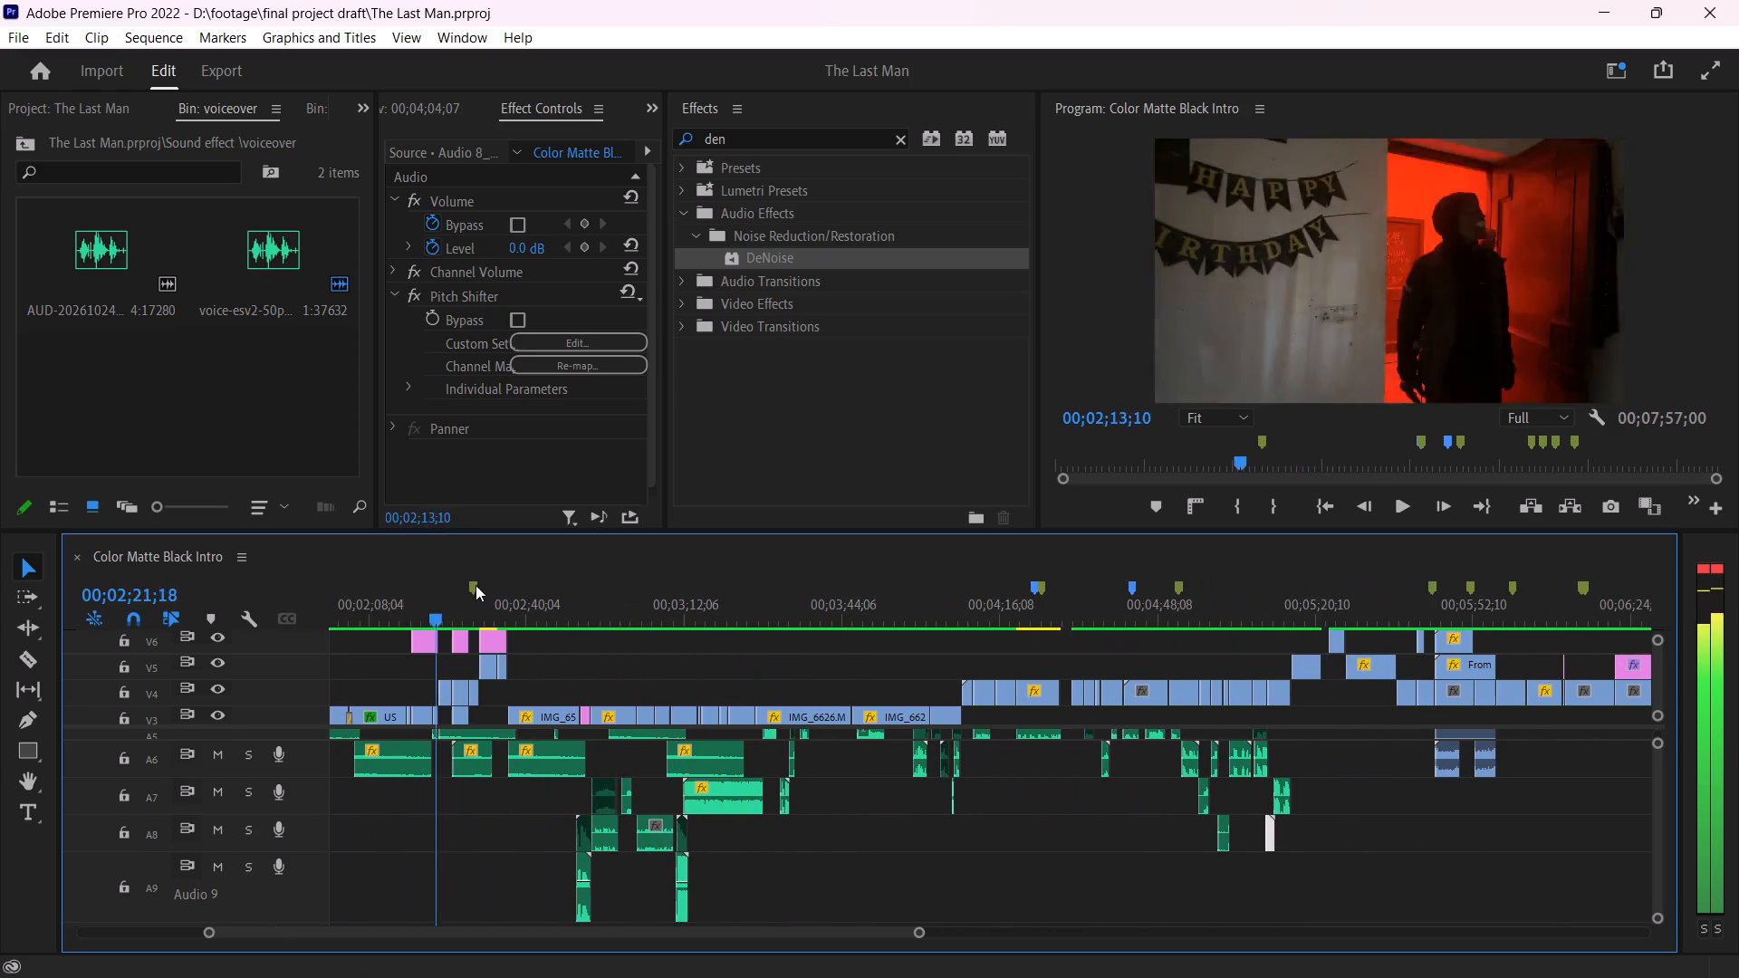
drag(476, 585, 599, 582)
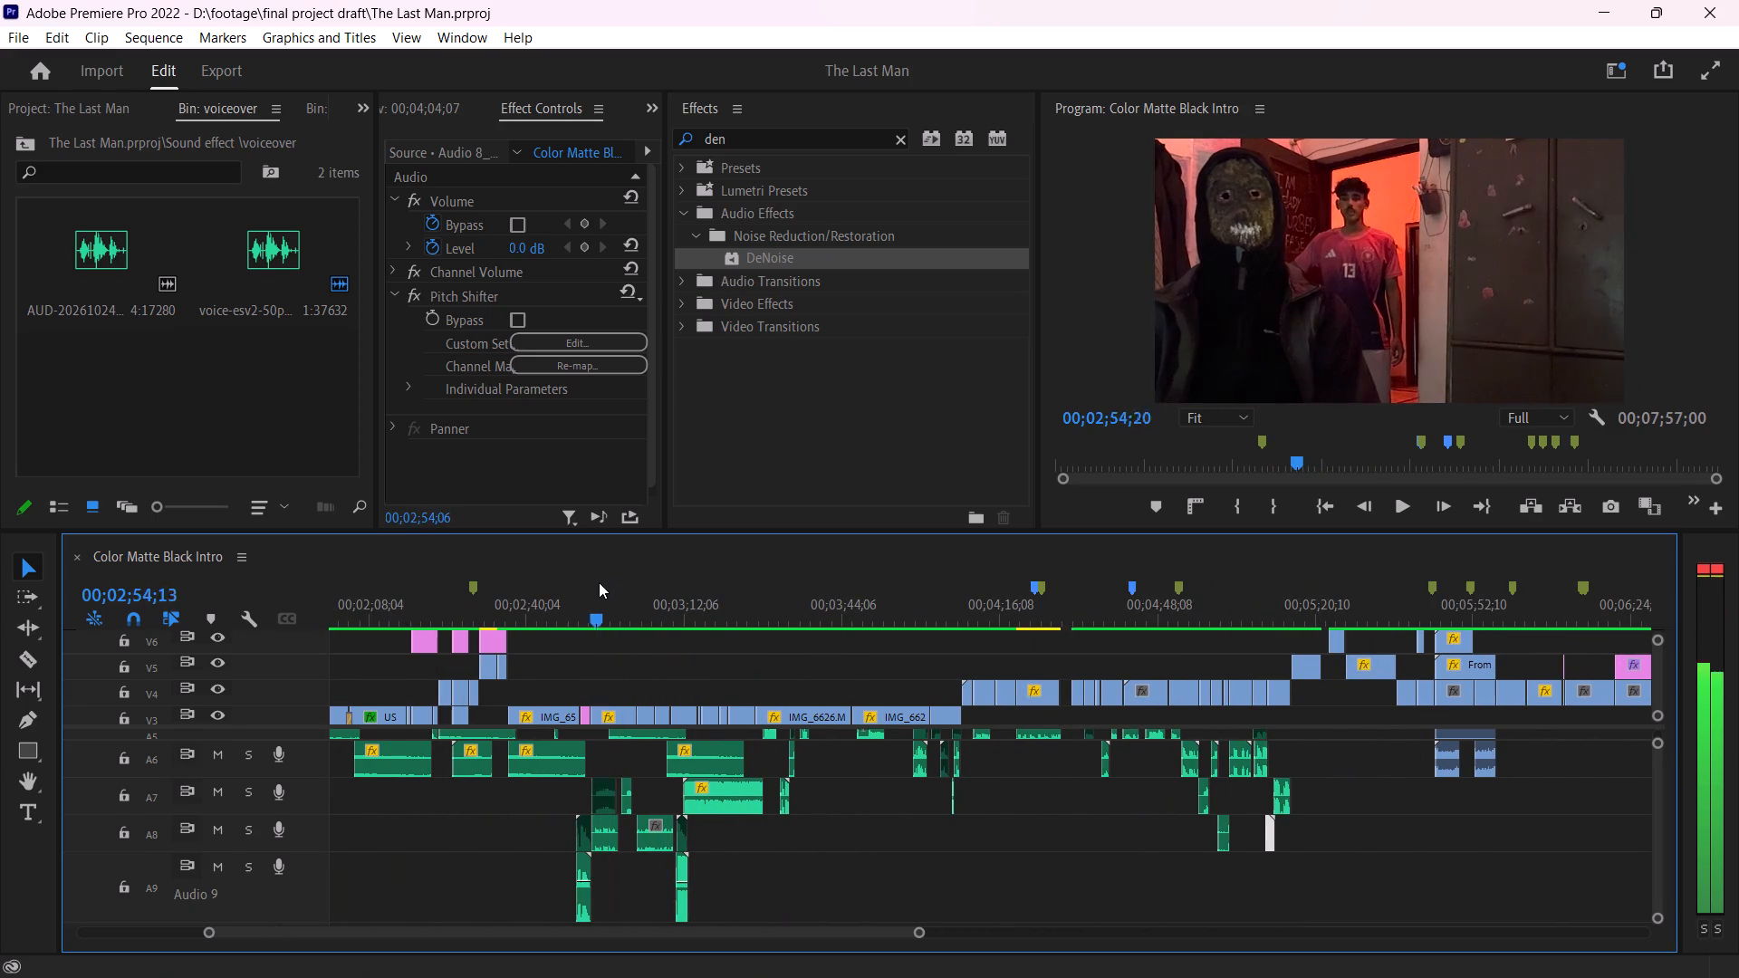
drag(599, 582, 597, 582)
key(space)
key(space)
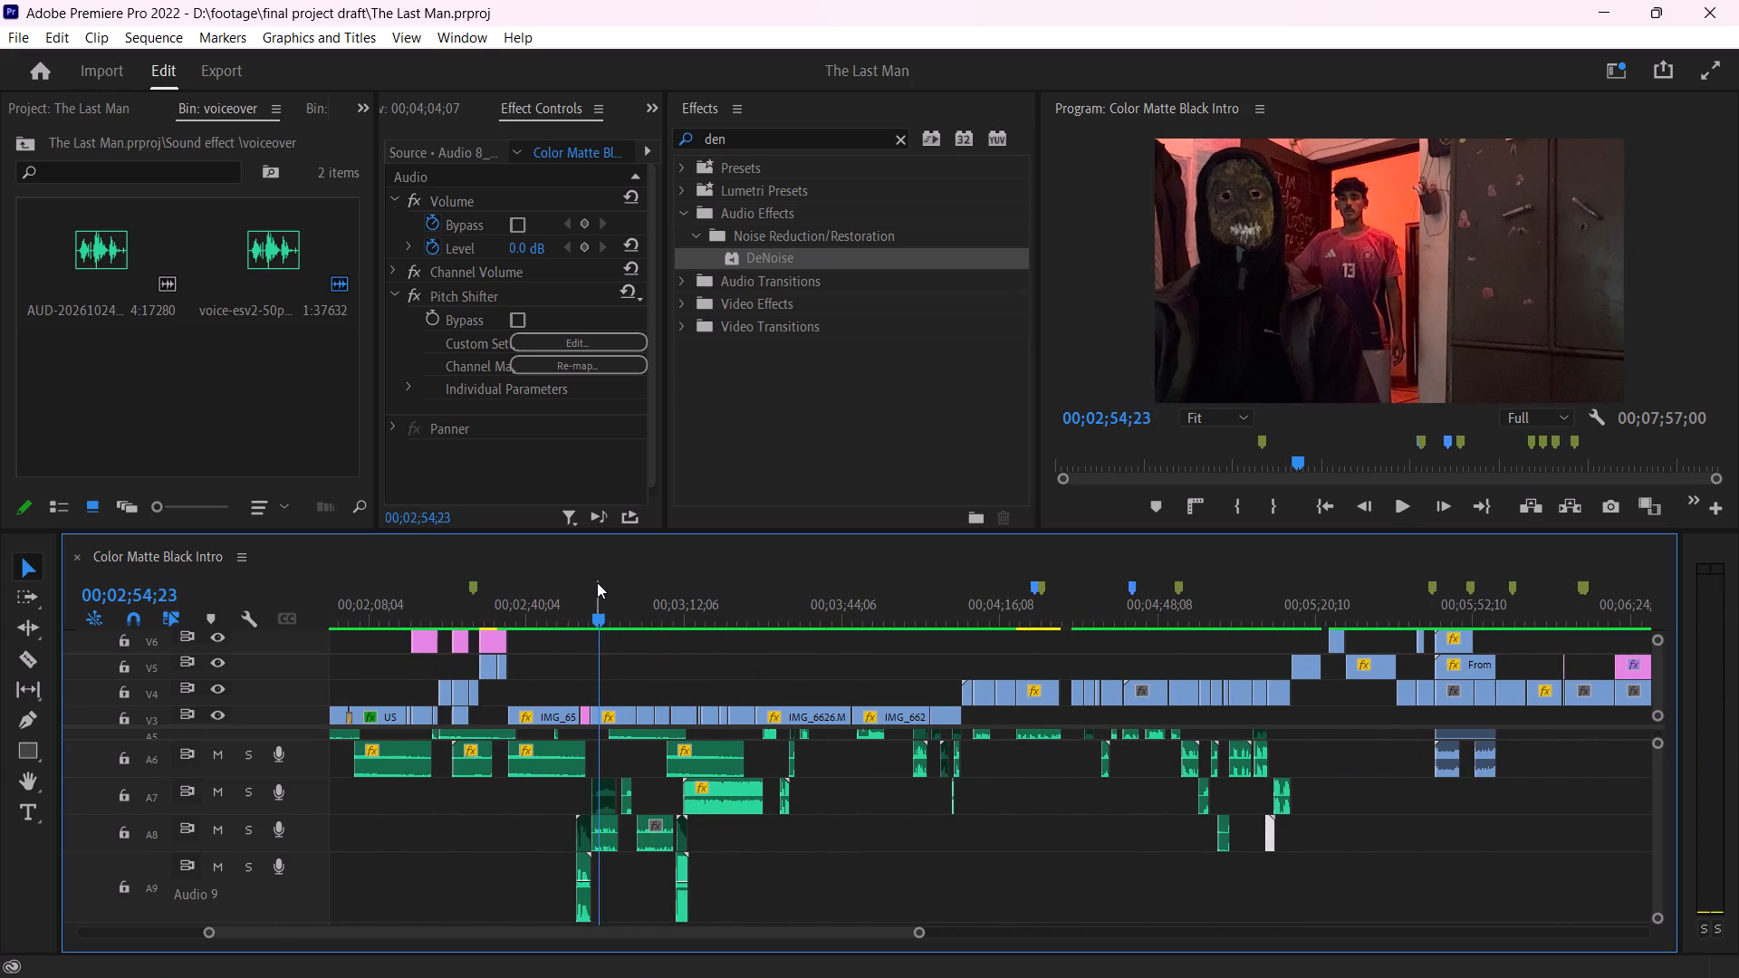
click(552, 610)
key(space)
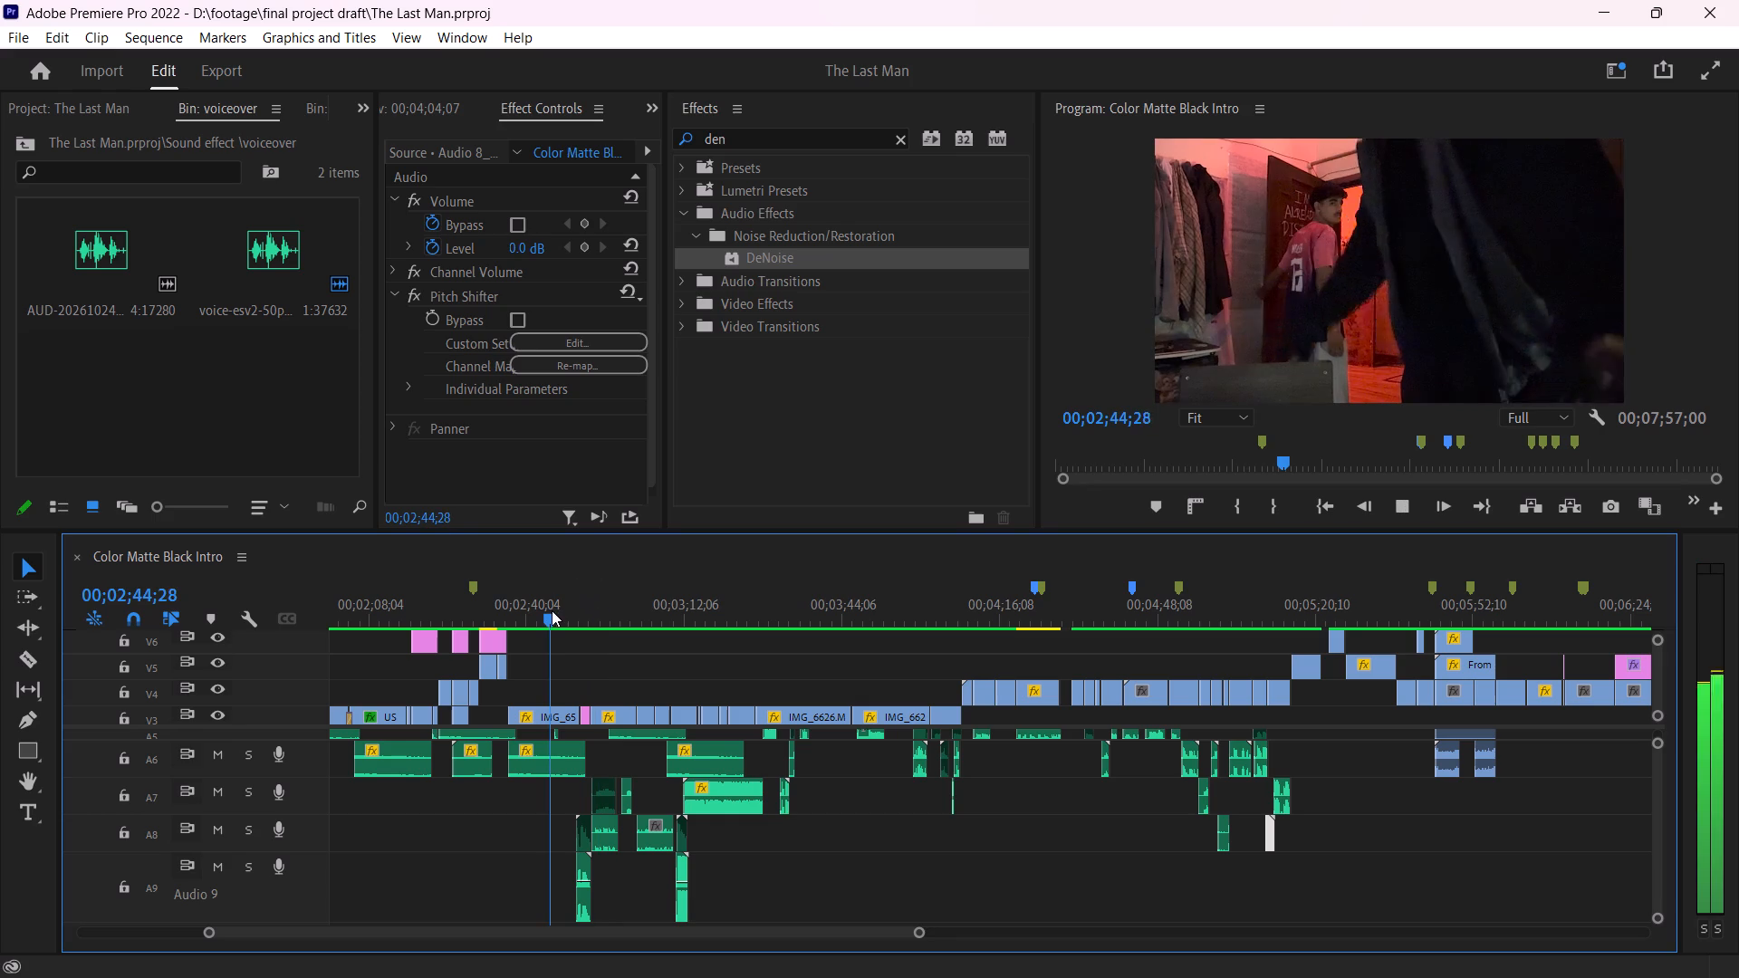
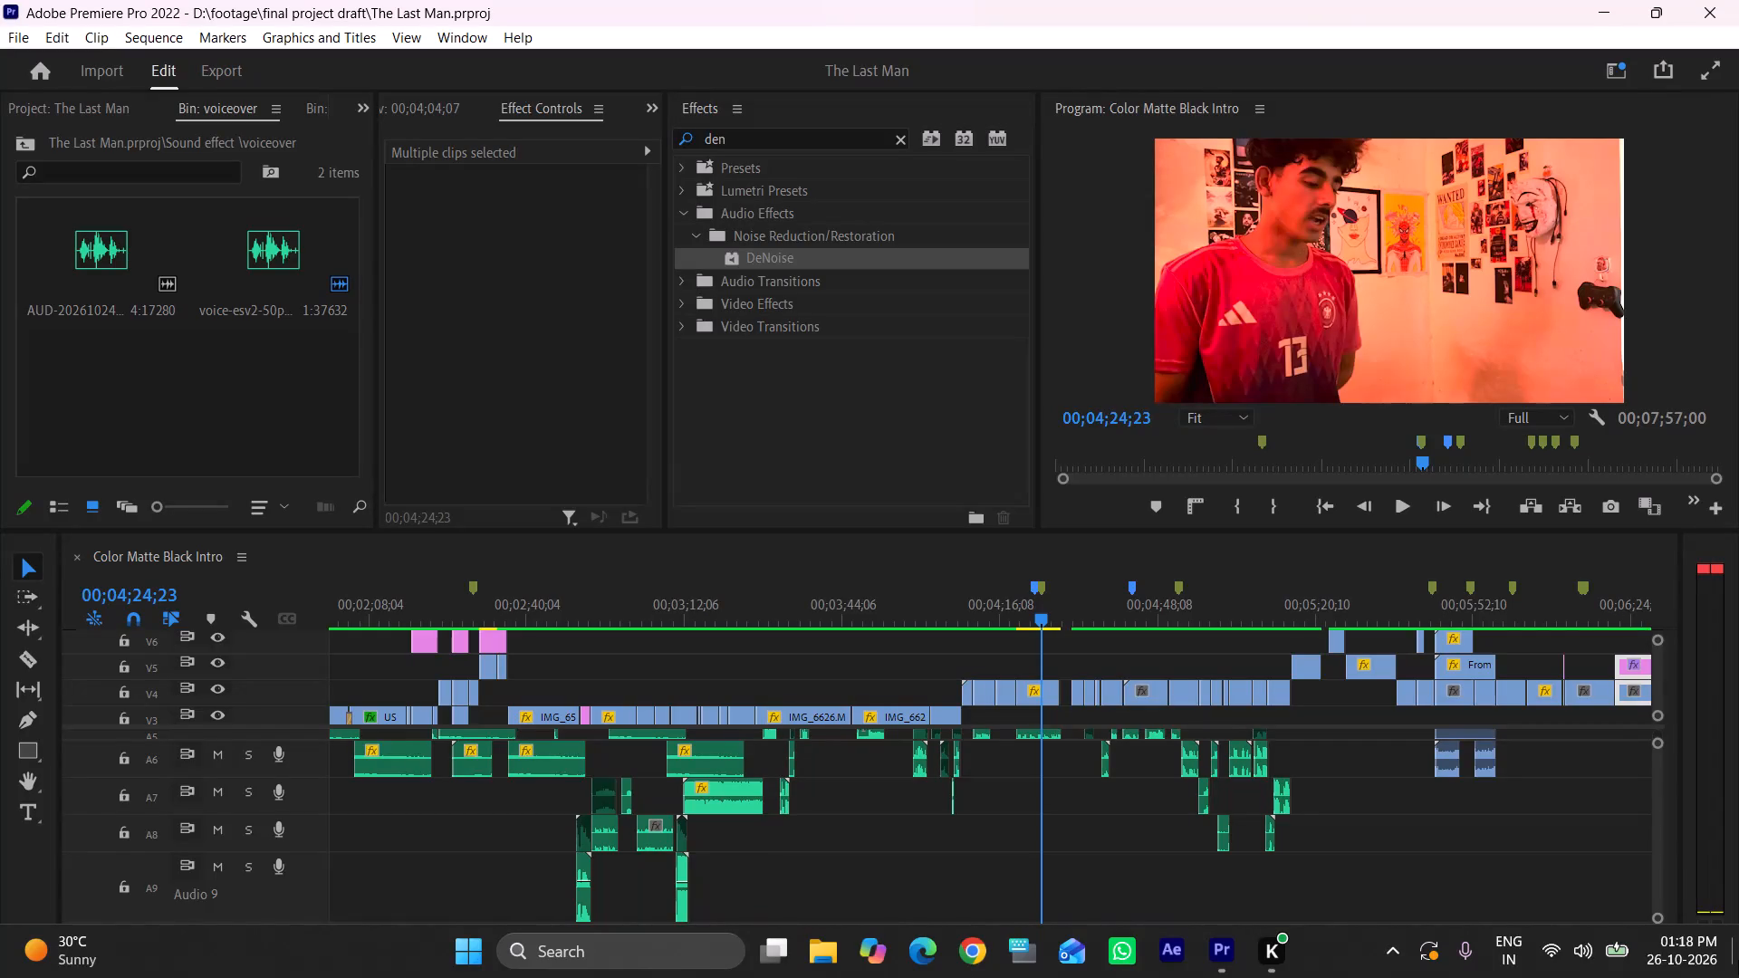
Dismiss the Widgets board and play the Color Matte Black Intro sequence from 00;04;24;23 to review the scene.
key(space)
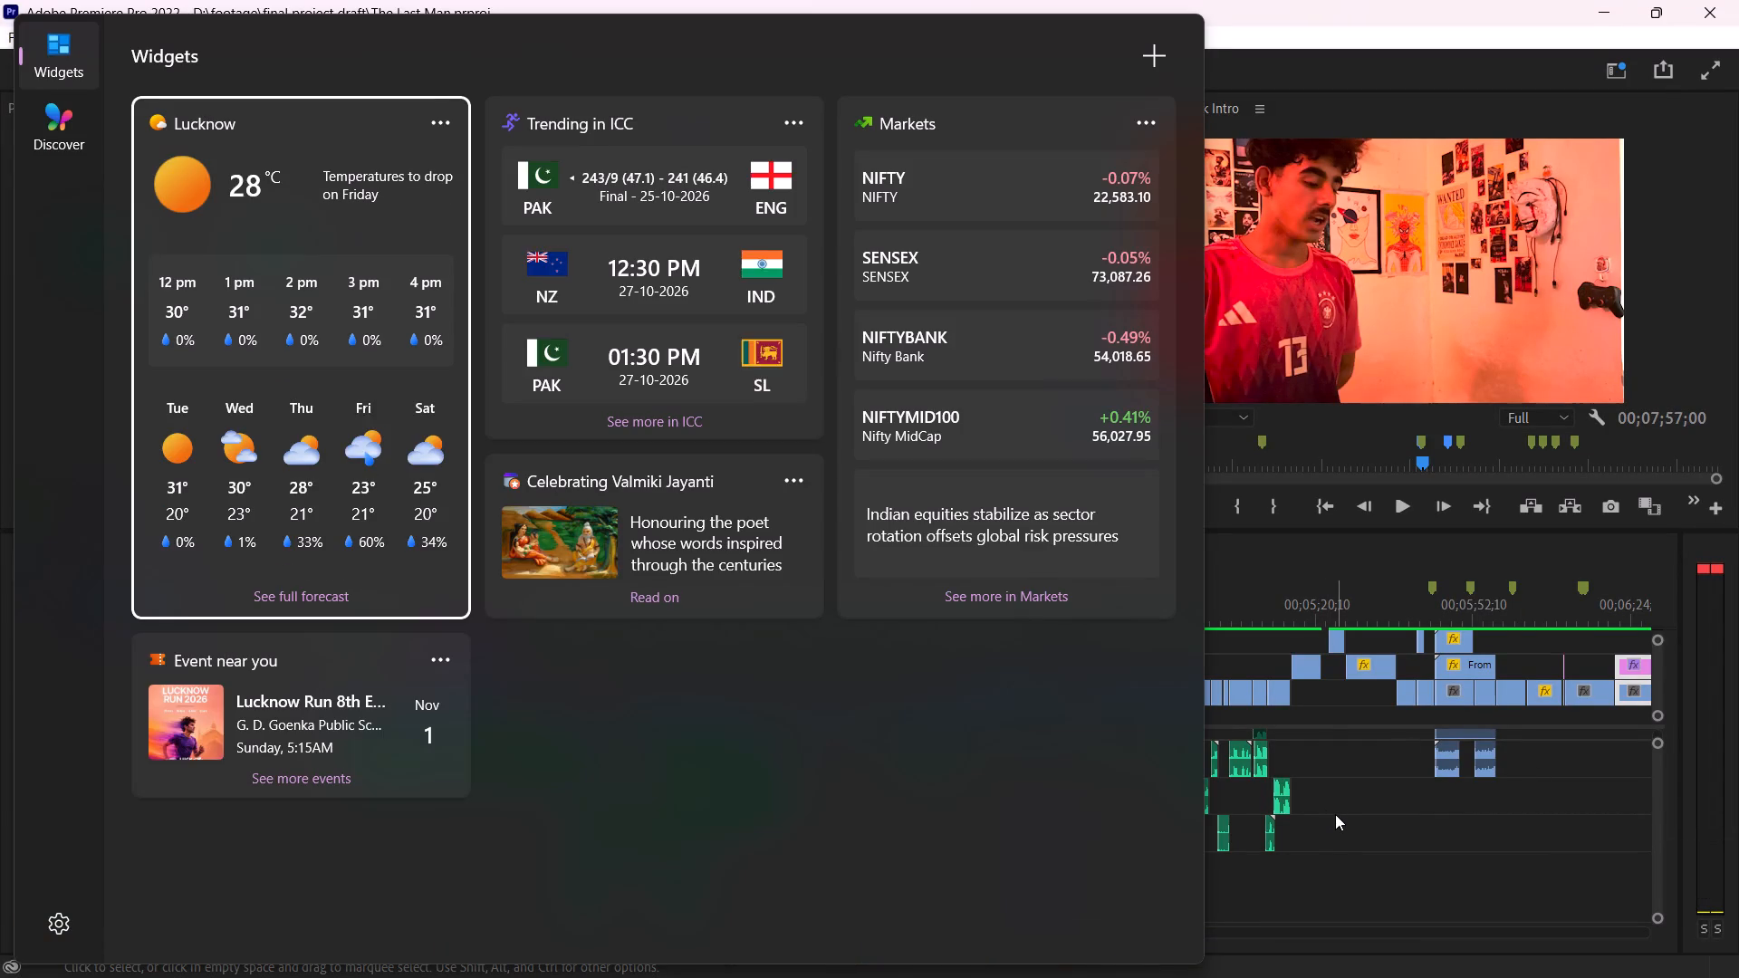
click(1335, 814)
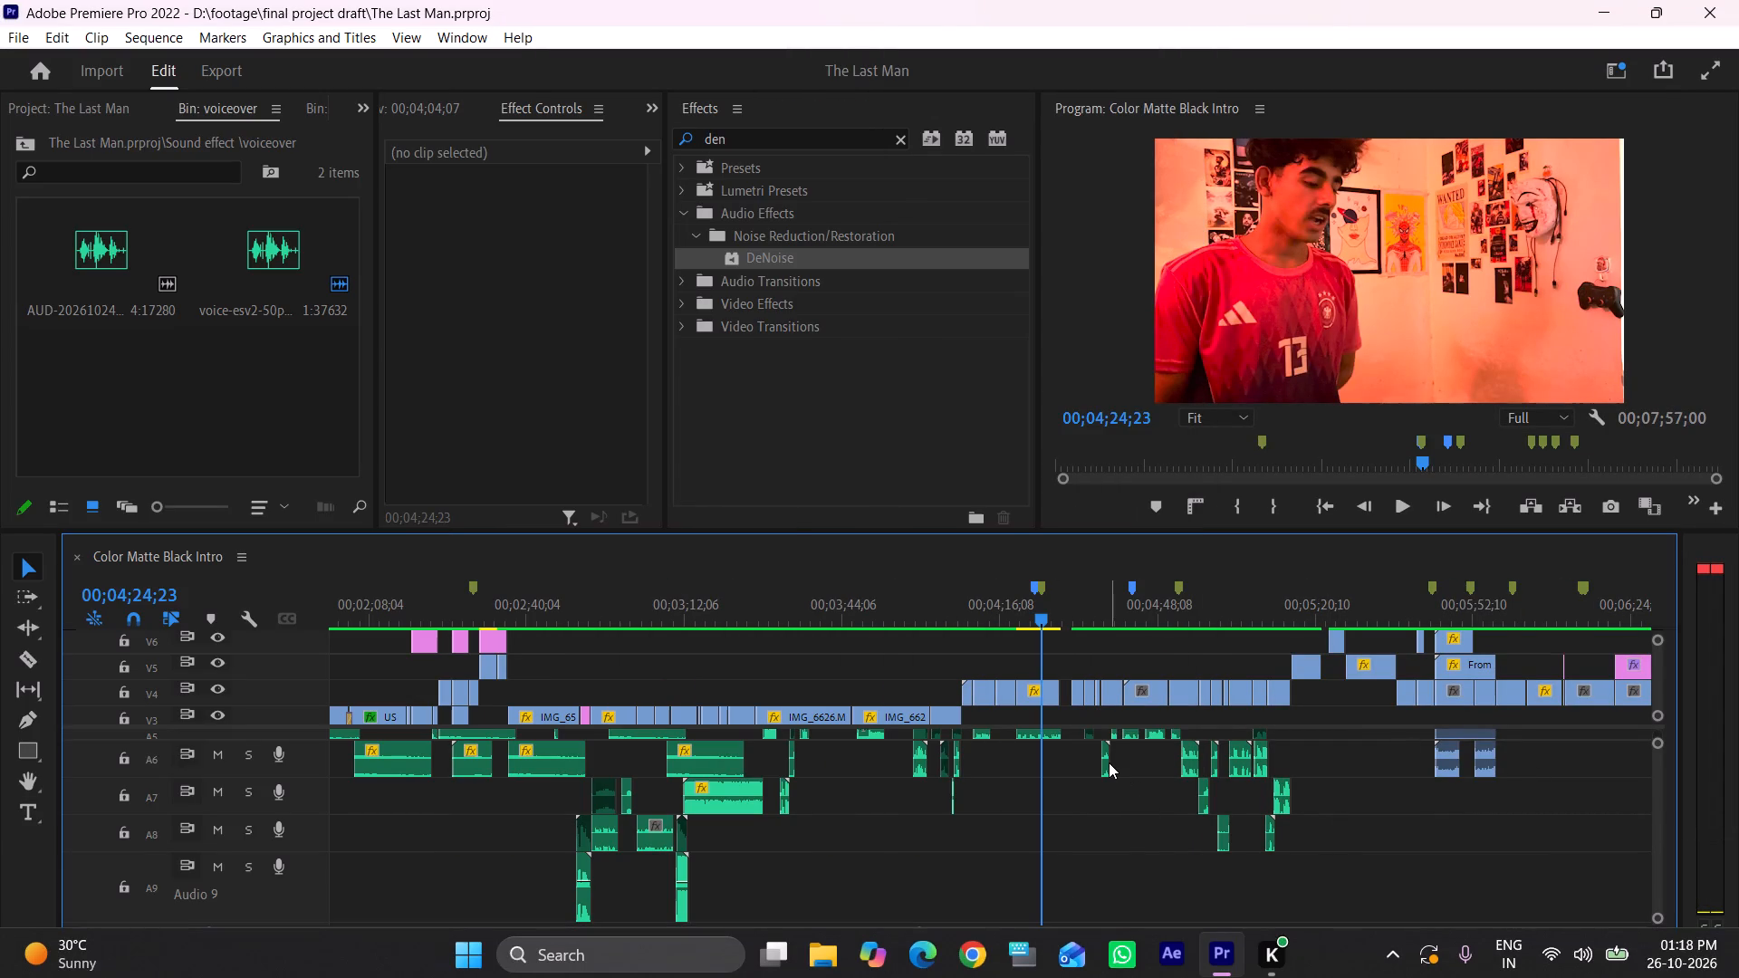
key(space)
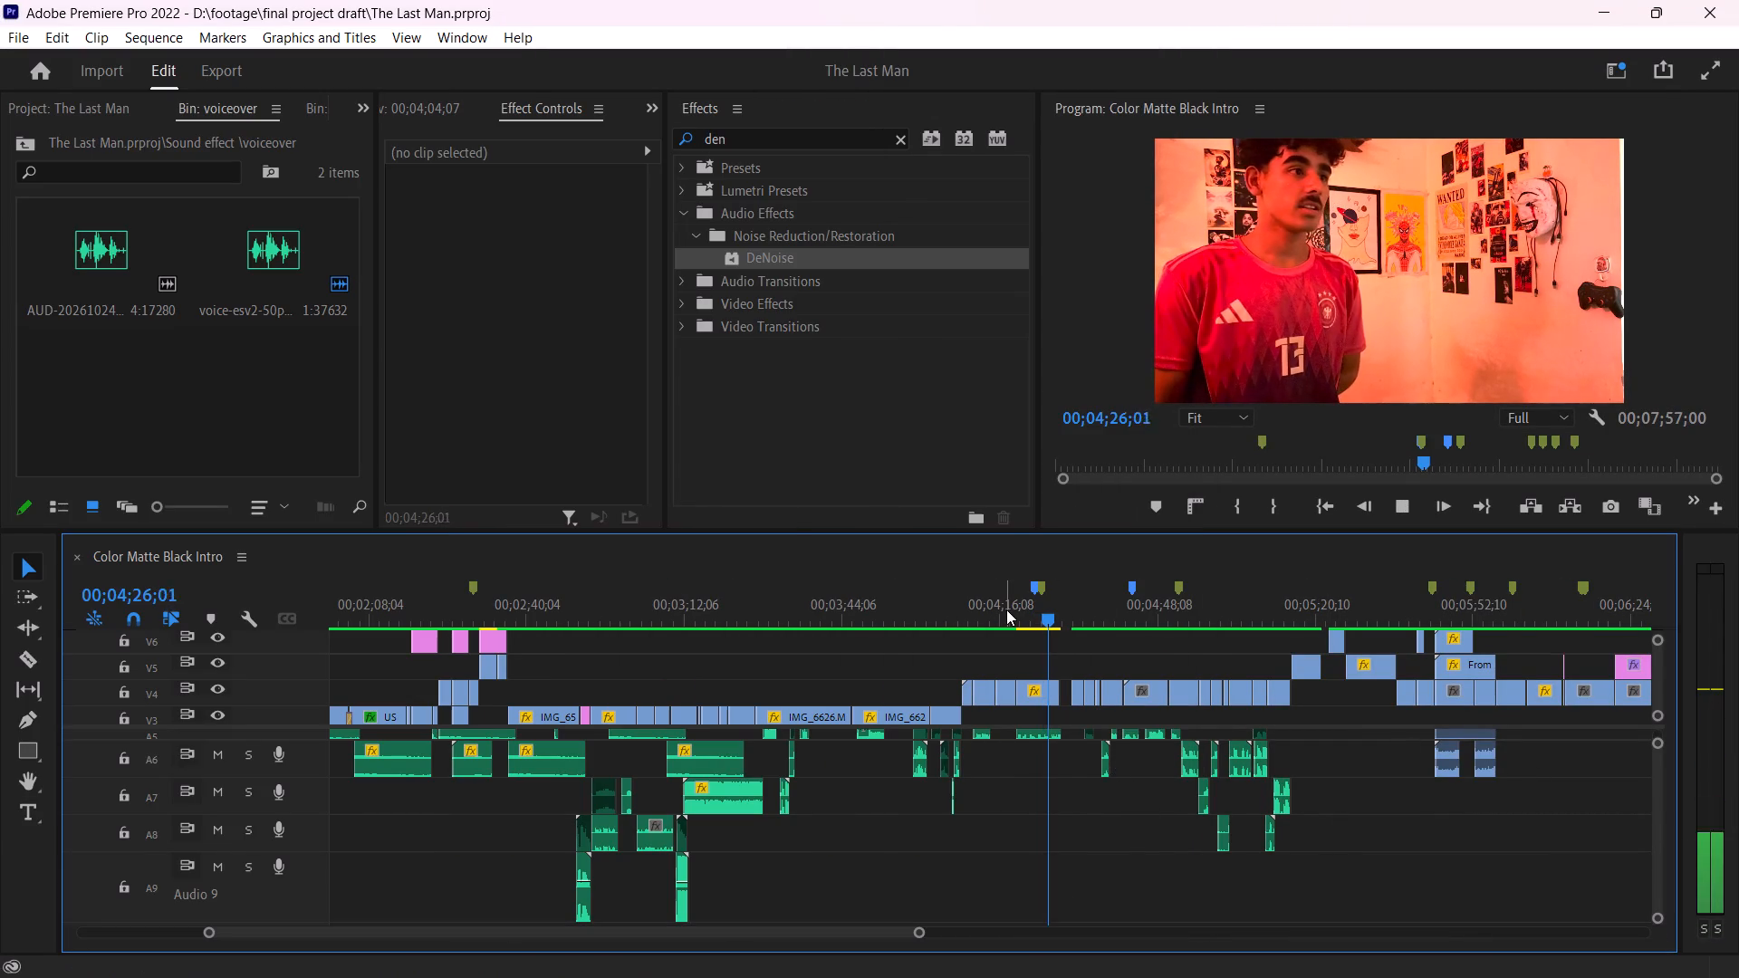
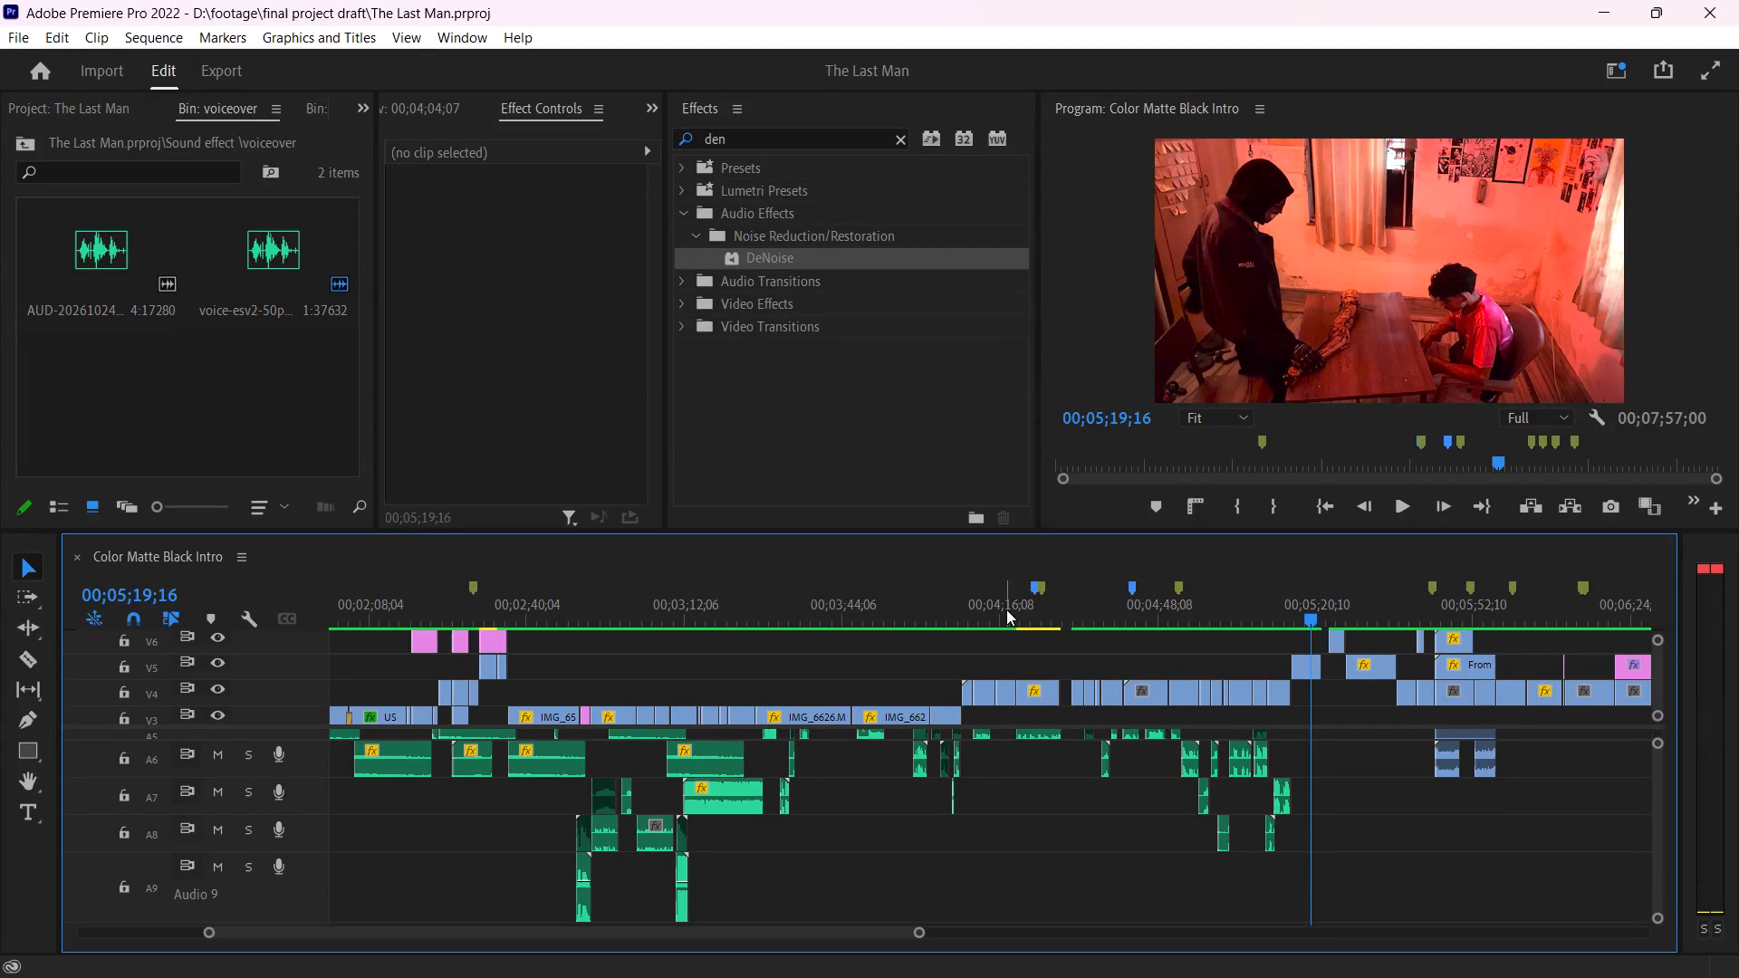
Enlarge the timeline area and look over the arrangement of video and audio tracks across the Color Matte Black Intro sequence.
scroll(968, 894, up, 1)
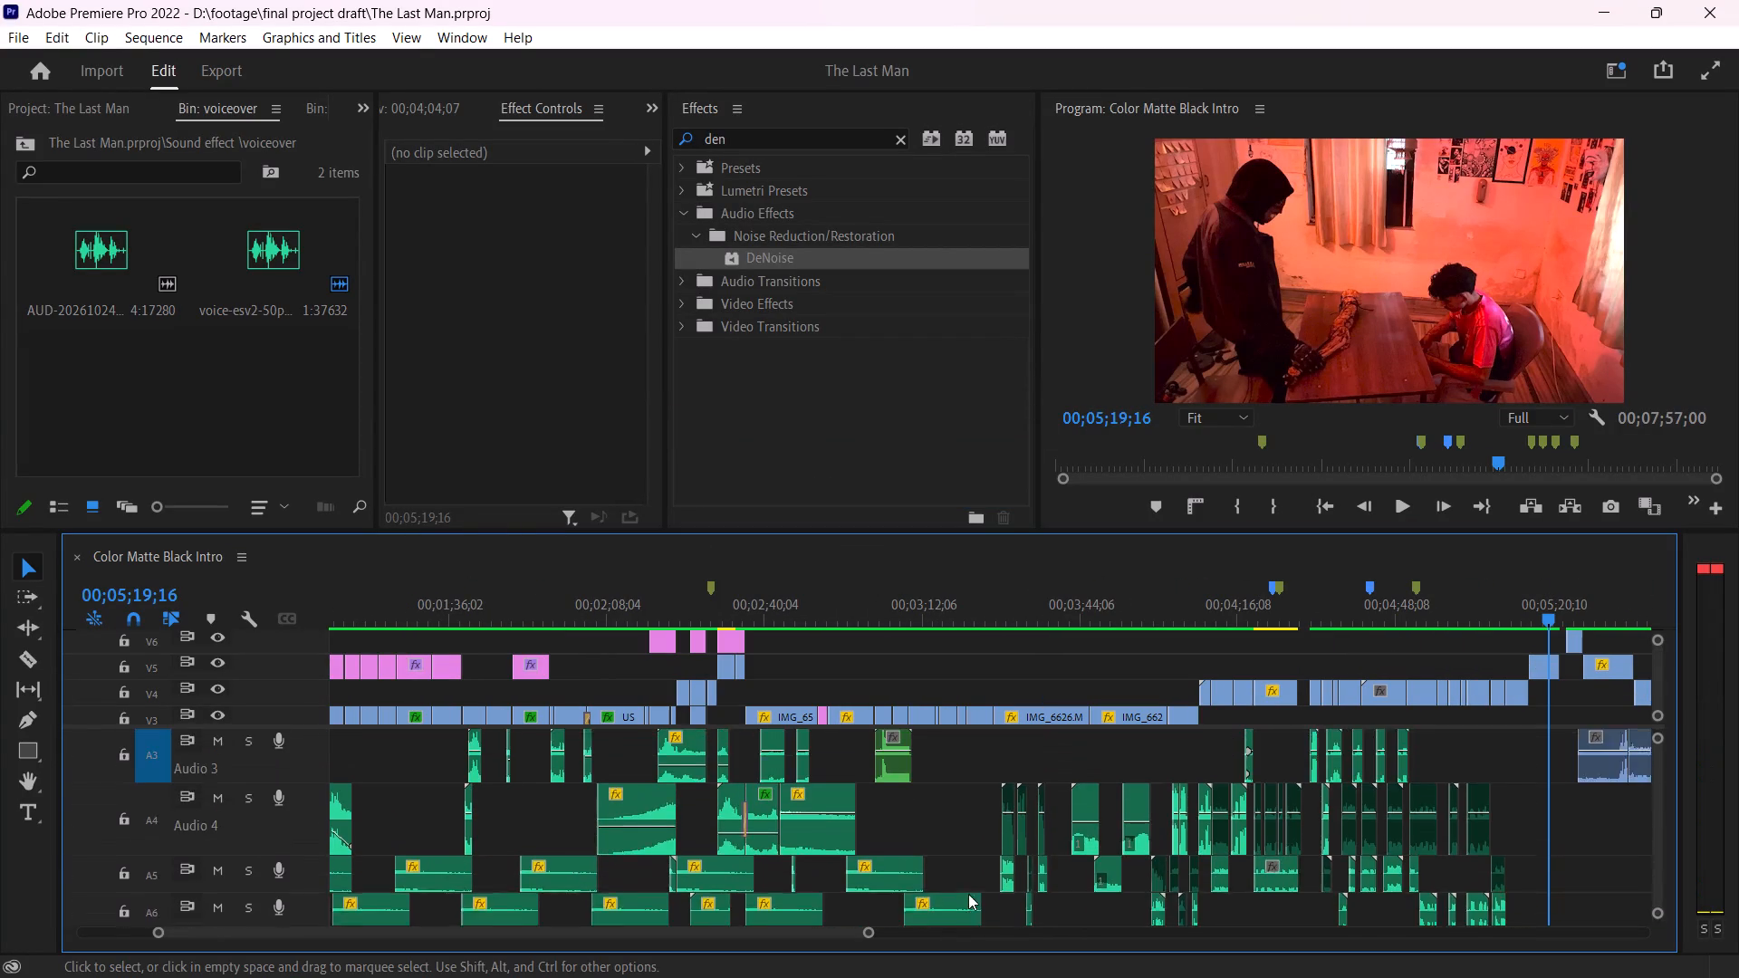
scroll(968, 894, up, 1)
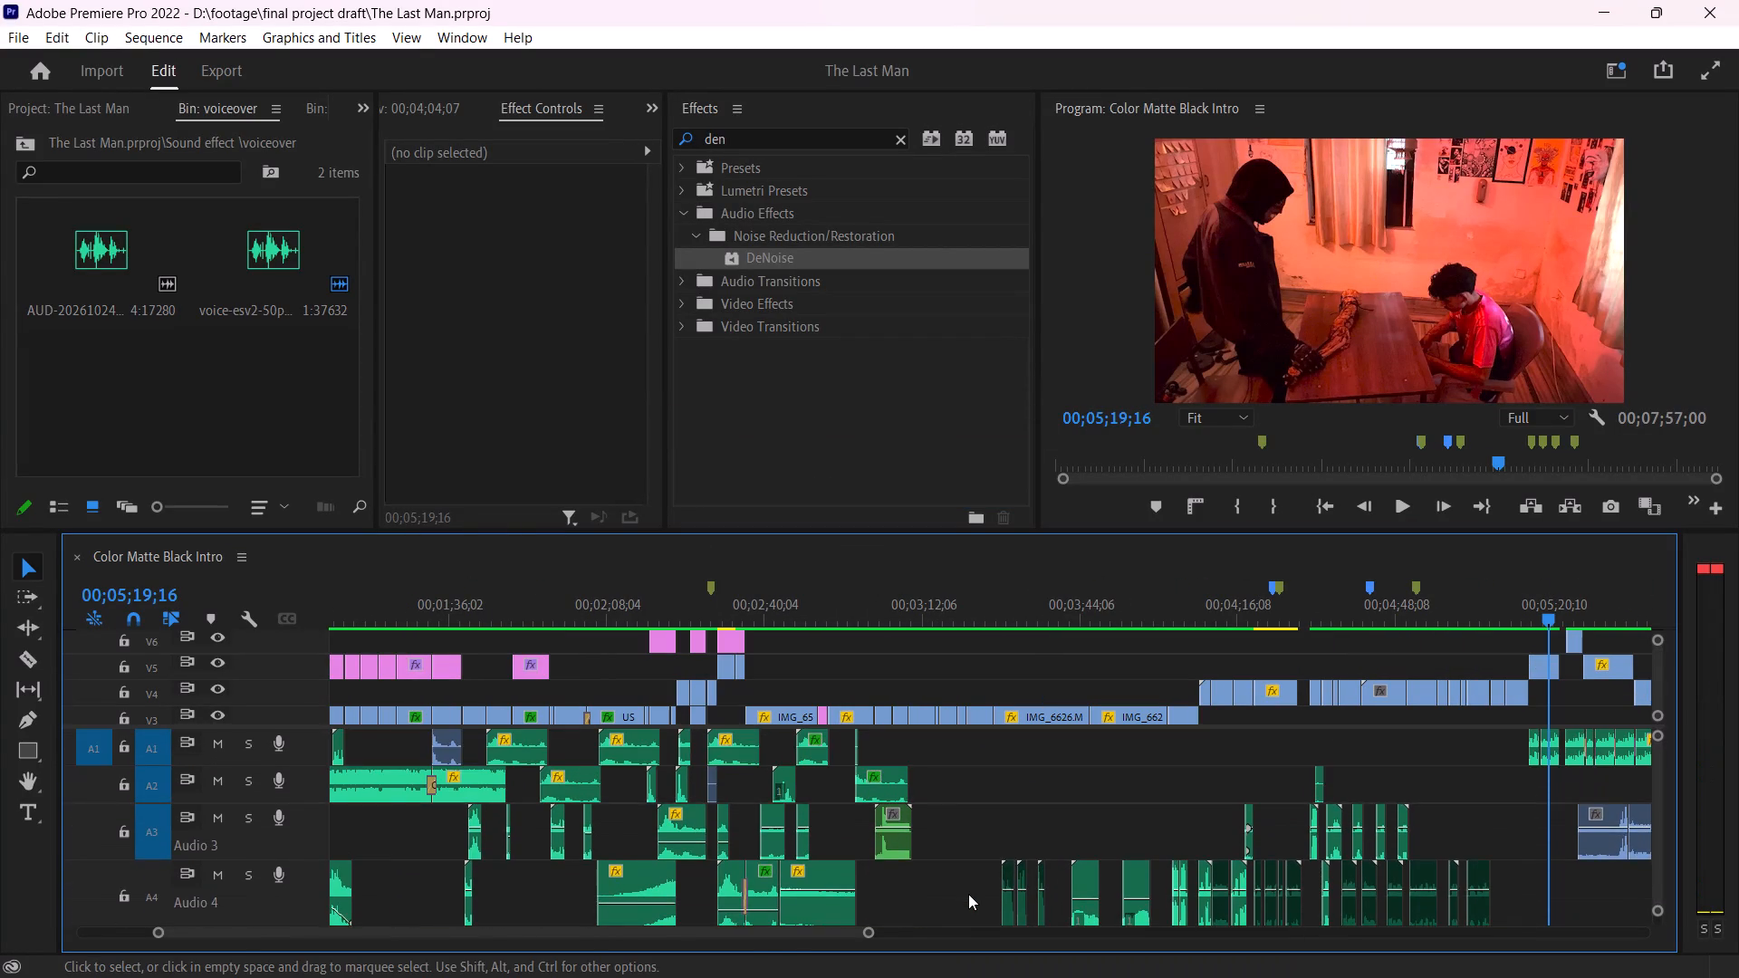
scroll(968, 894, up, 1)
drag(1002, 531, 1013, 364)
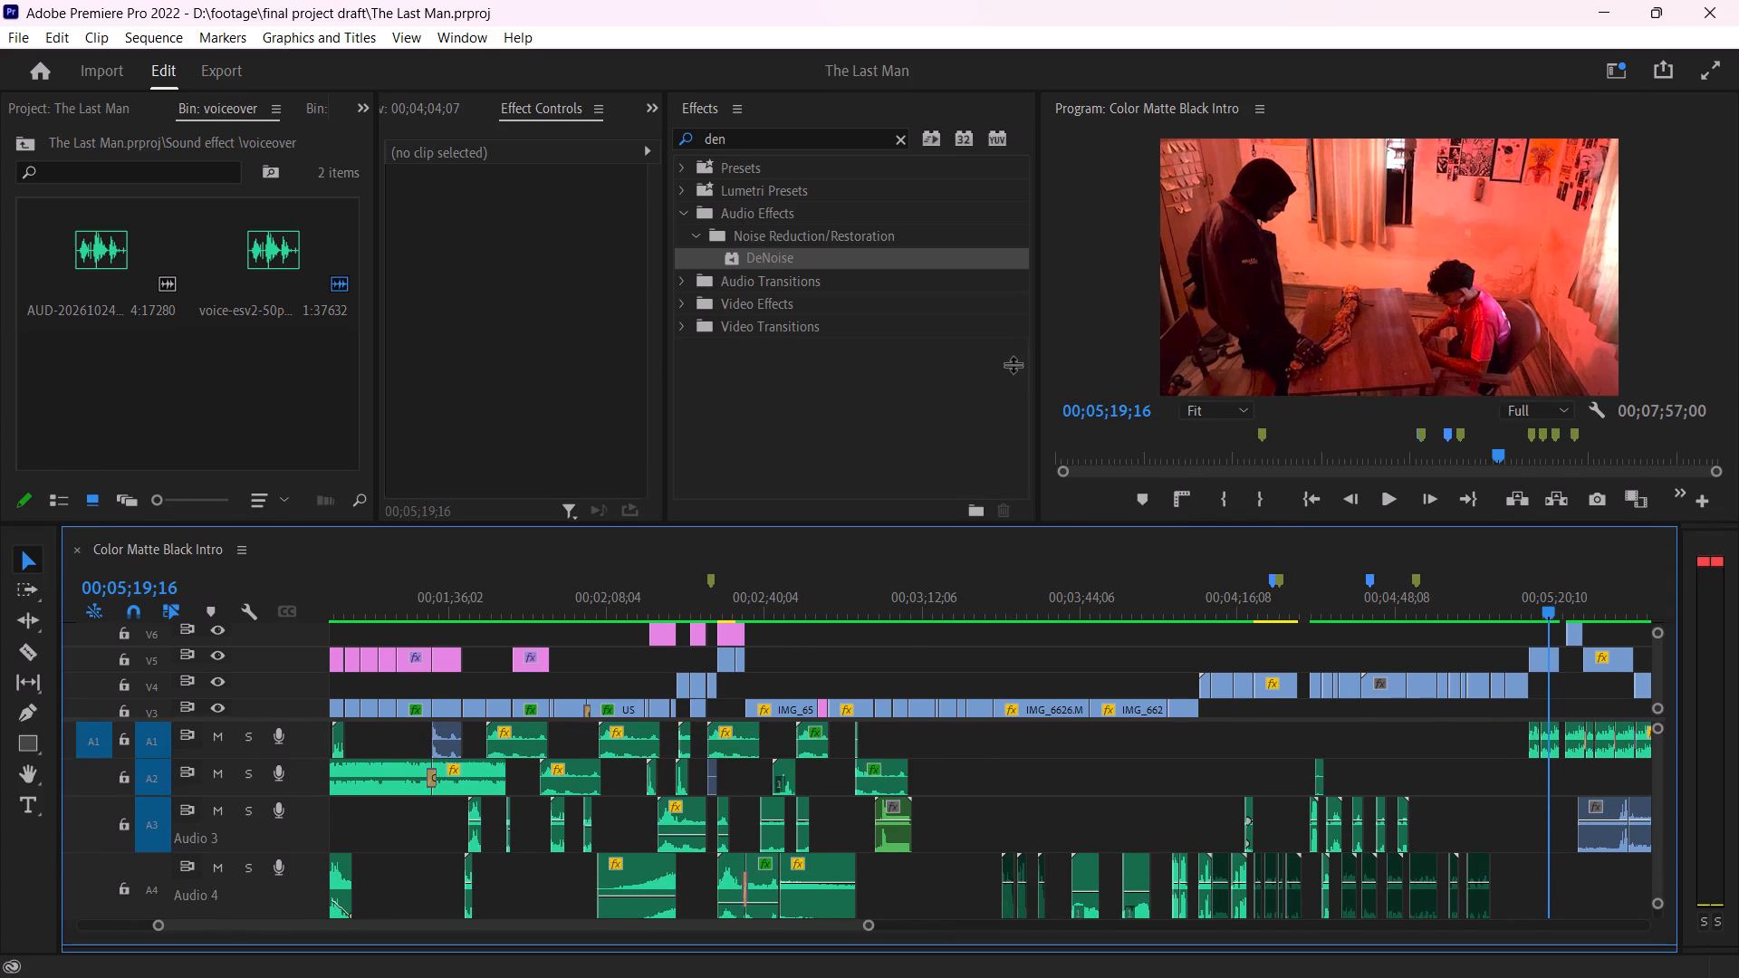
drag(1013, 364, 1004, 296)
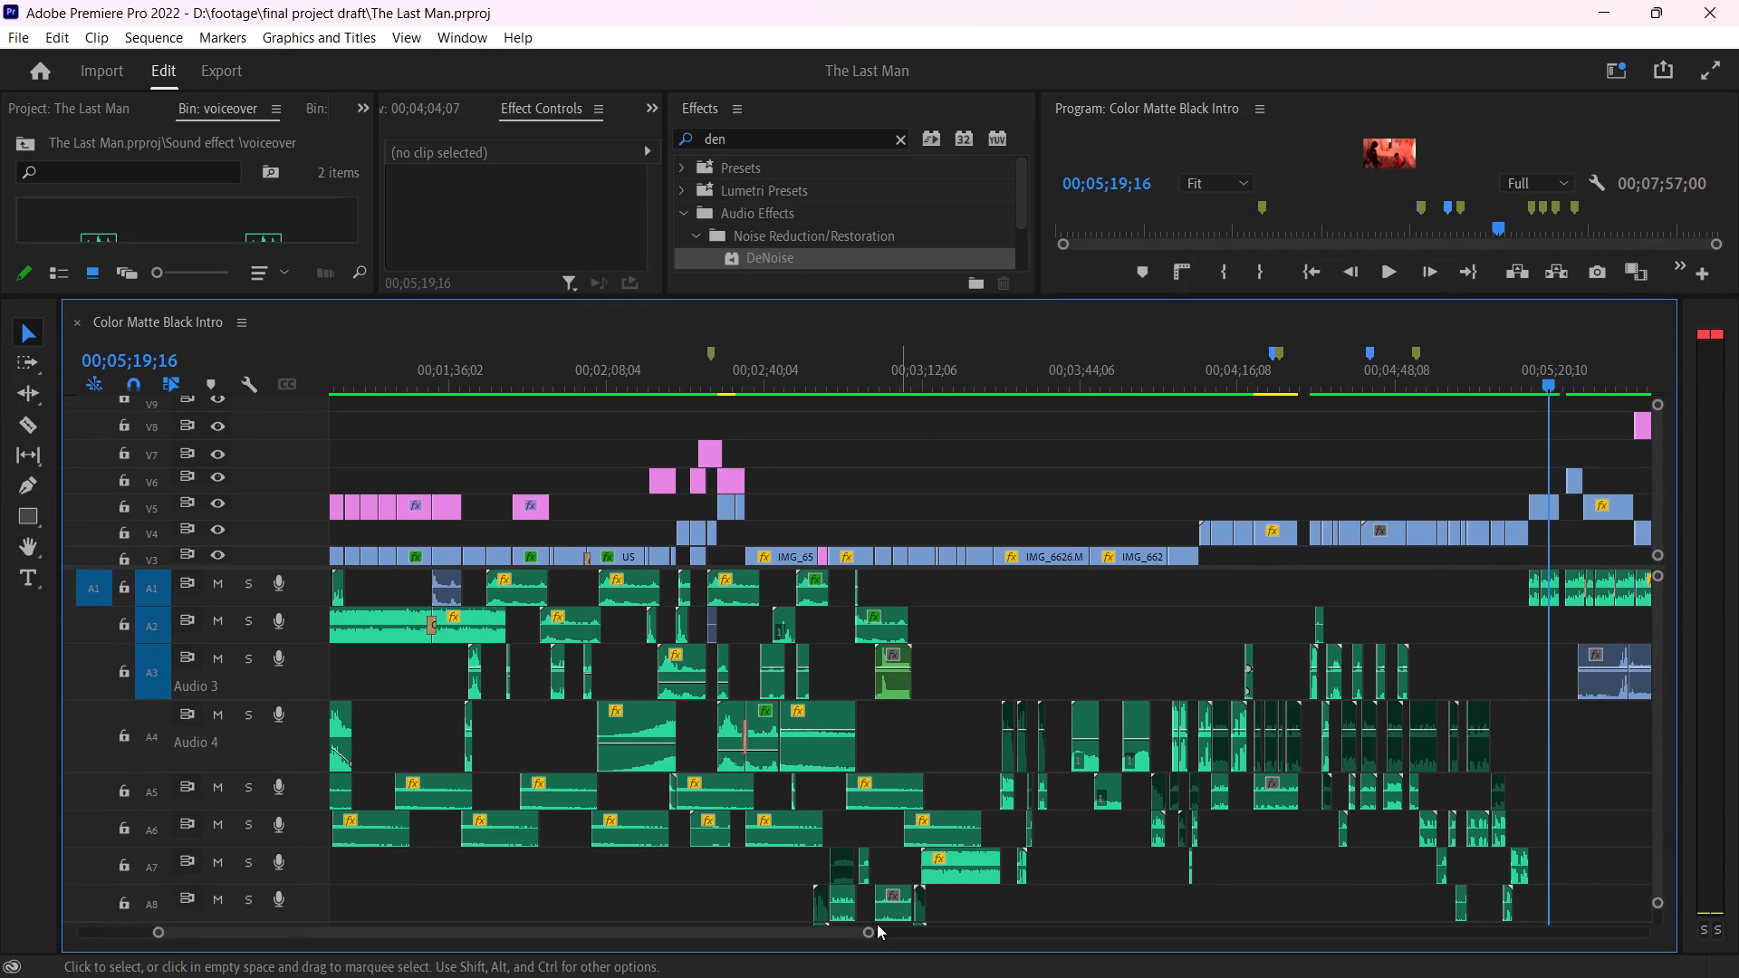
drag(865, 932, 964, 951)
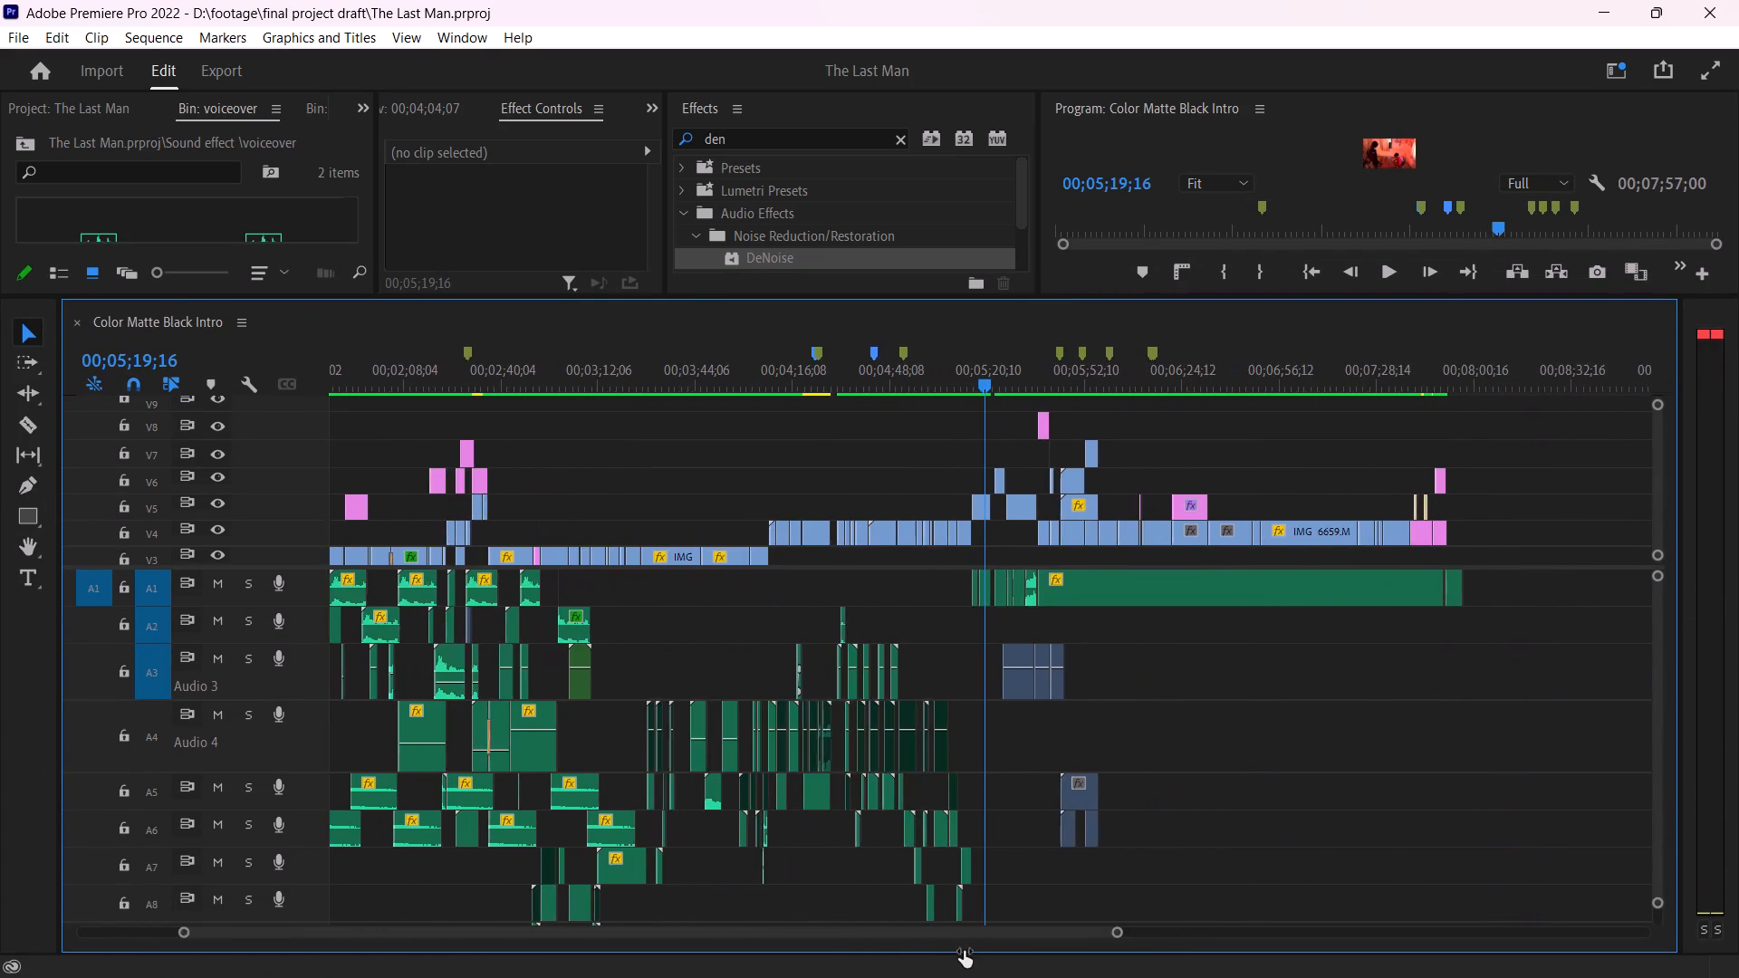
drag(964, 951, 763, 968)
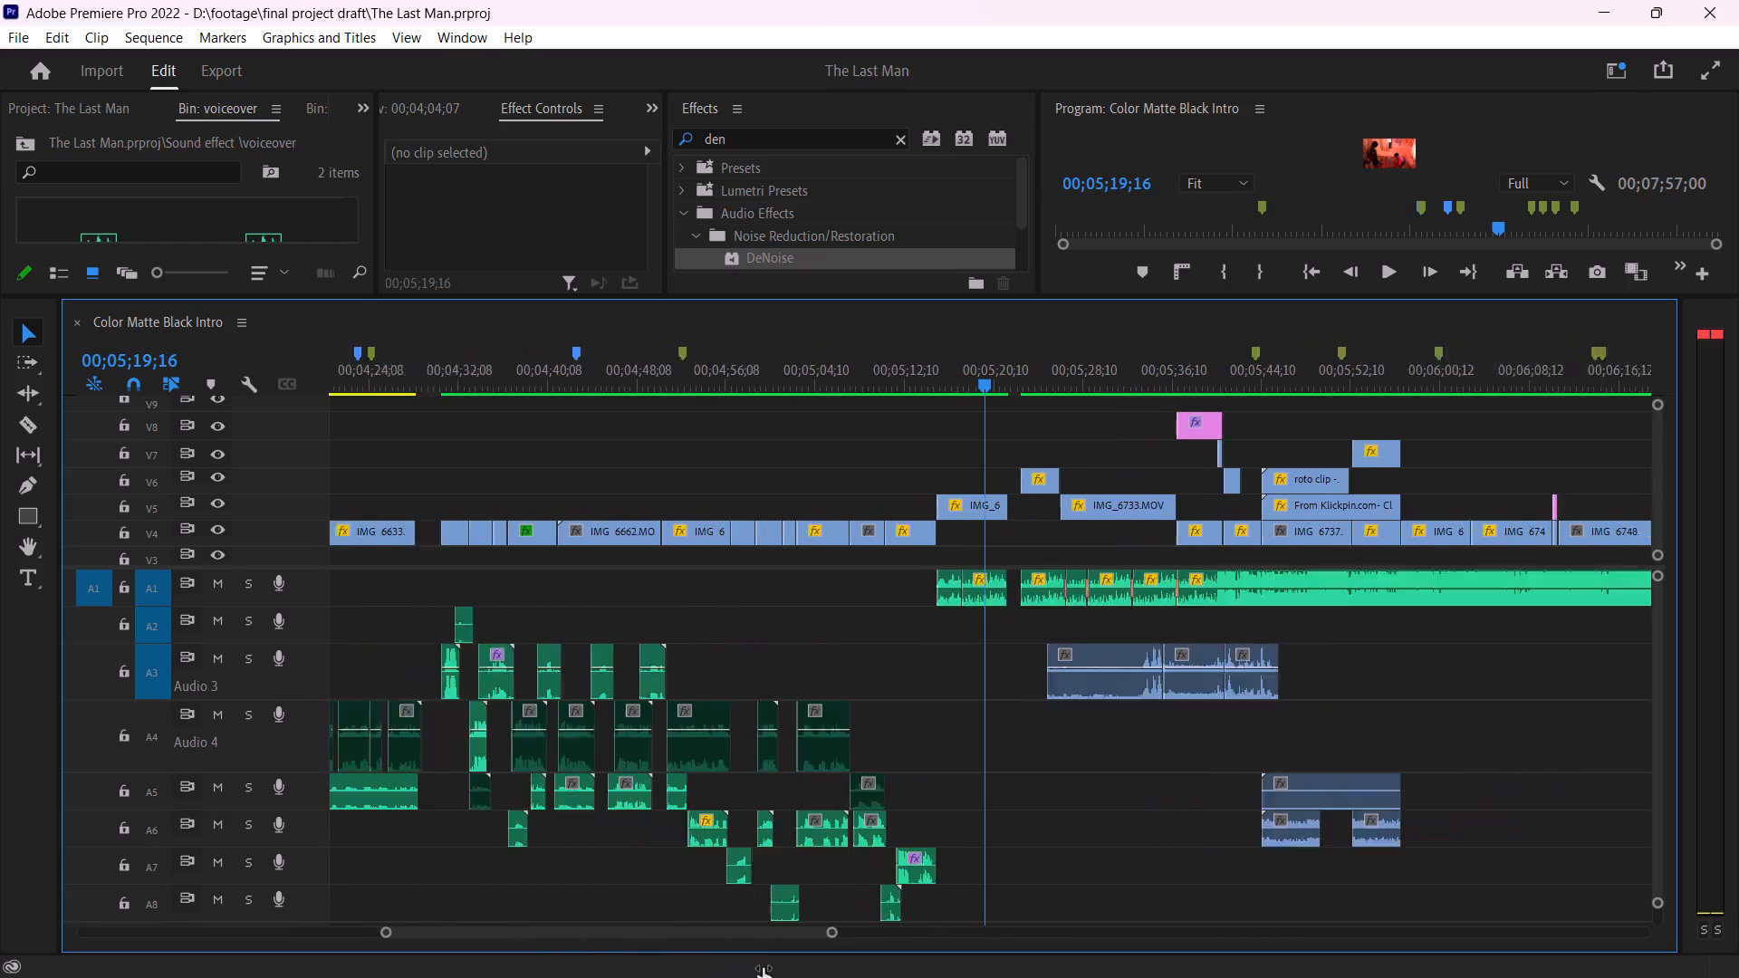
drag(763, 968, 893, 973)
drag(892, 929, 741, 944)
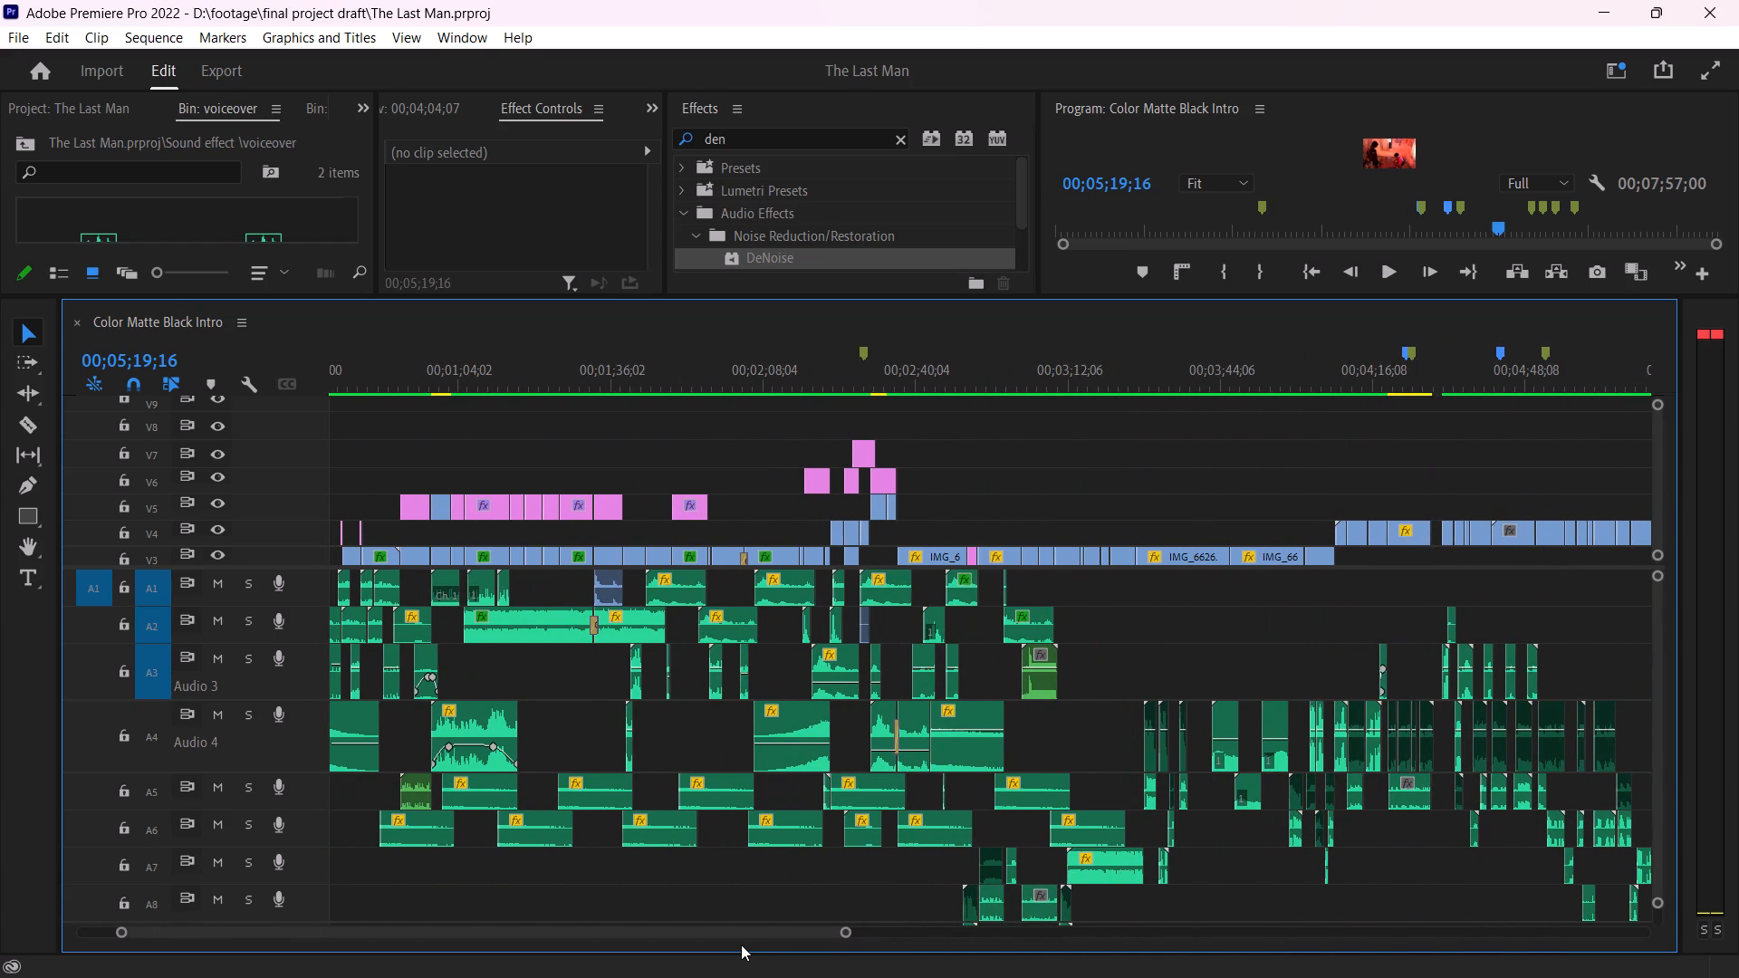
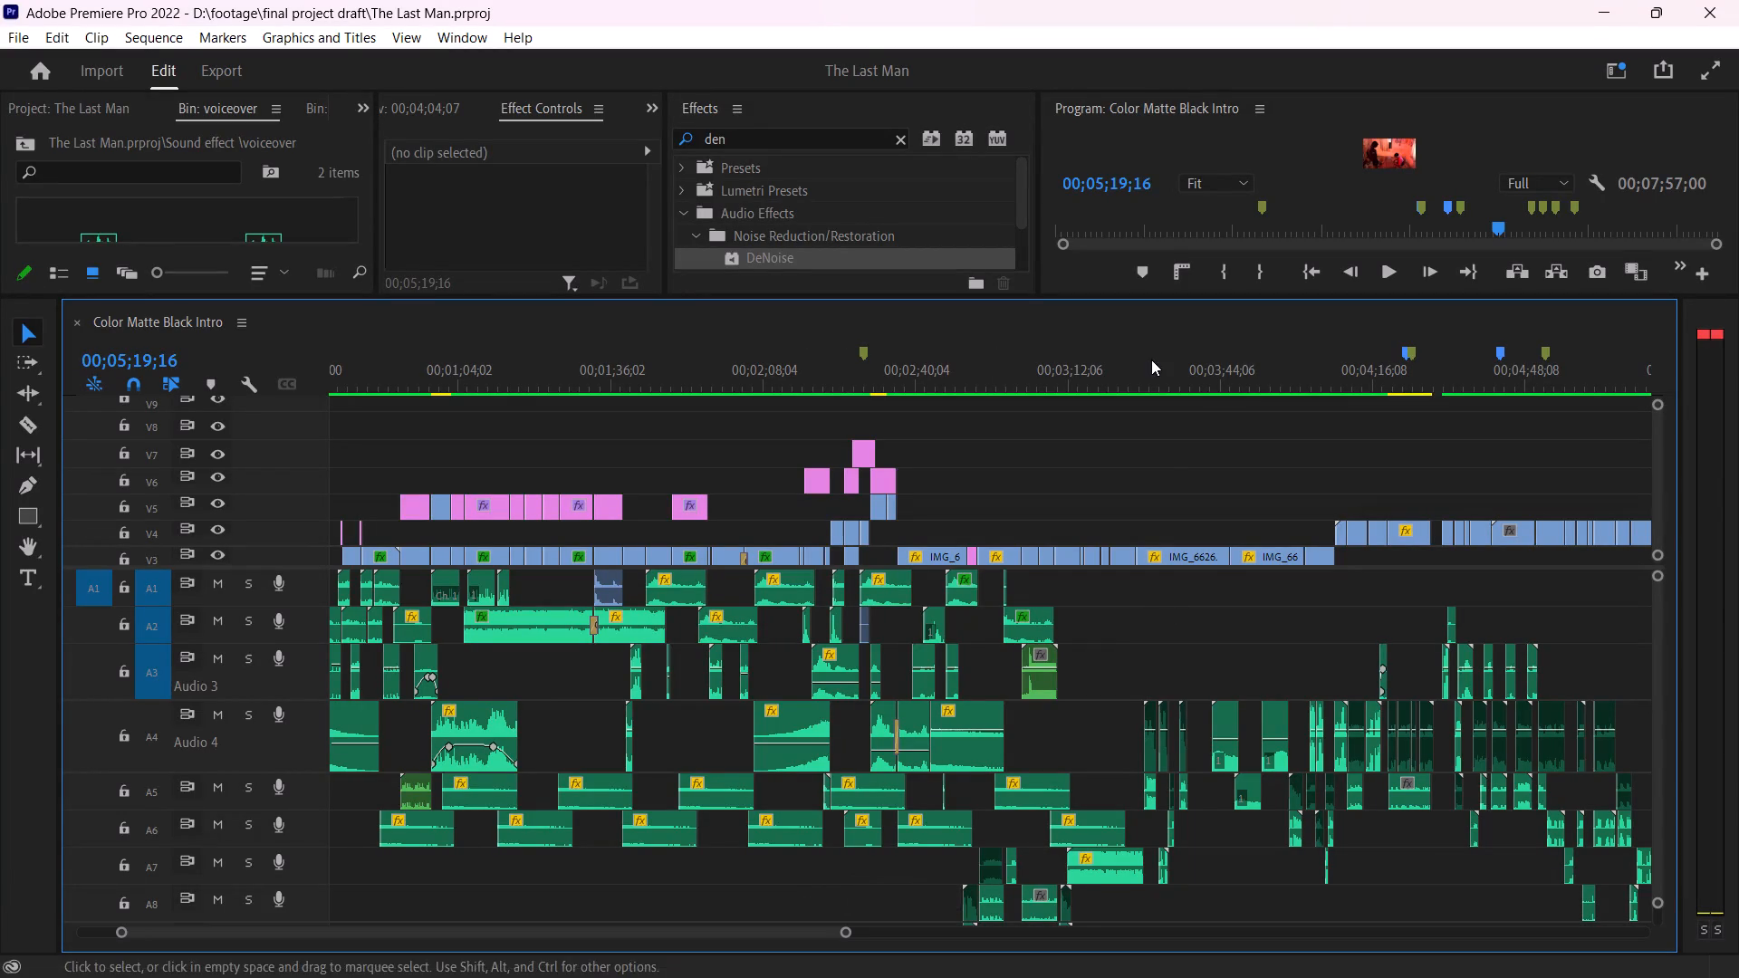
Shrink the timeline area to about half the workspace height so the program preview is larger.
drag(1135, 296, 1116, 450)
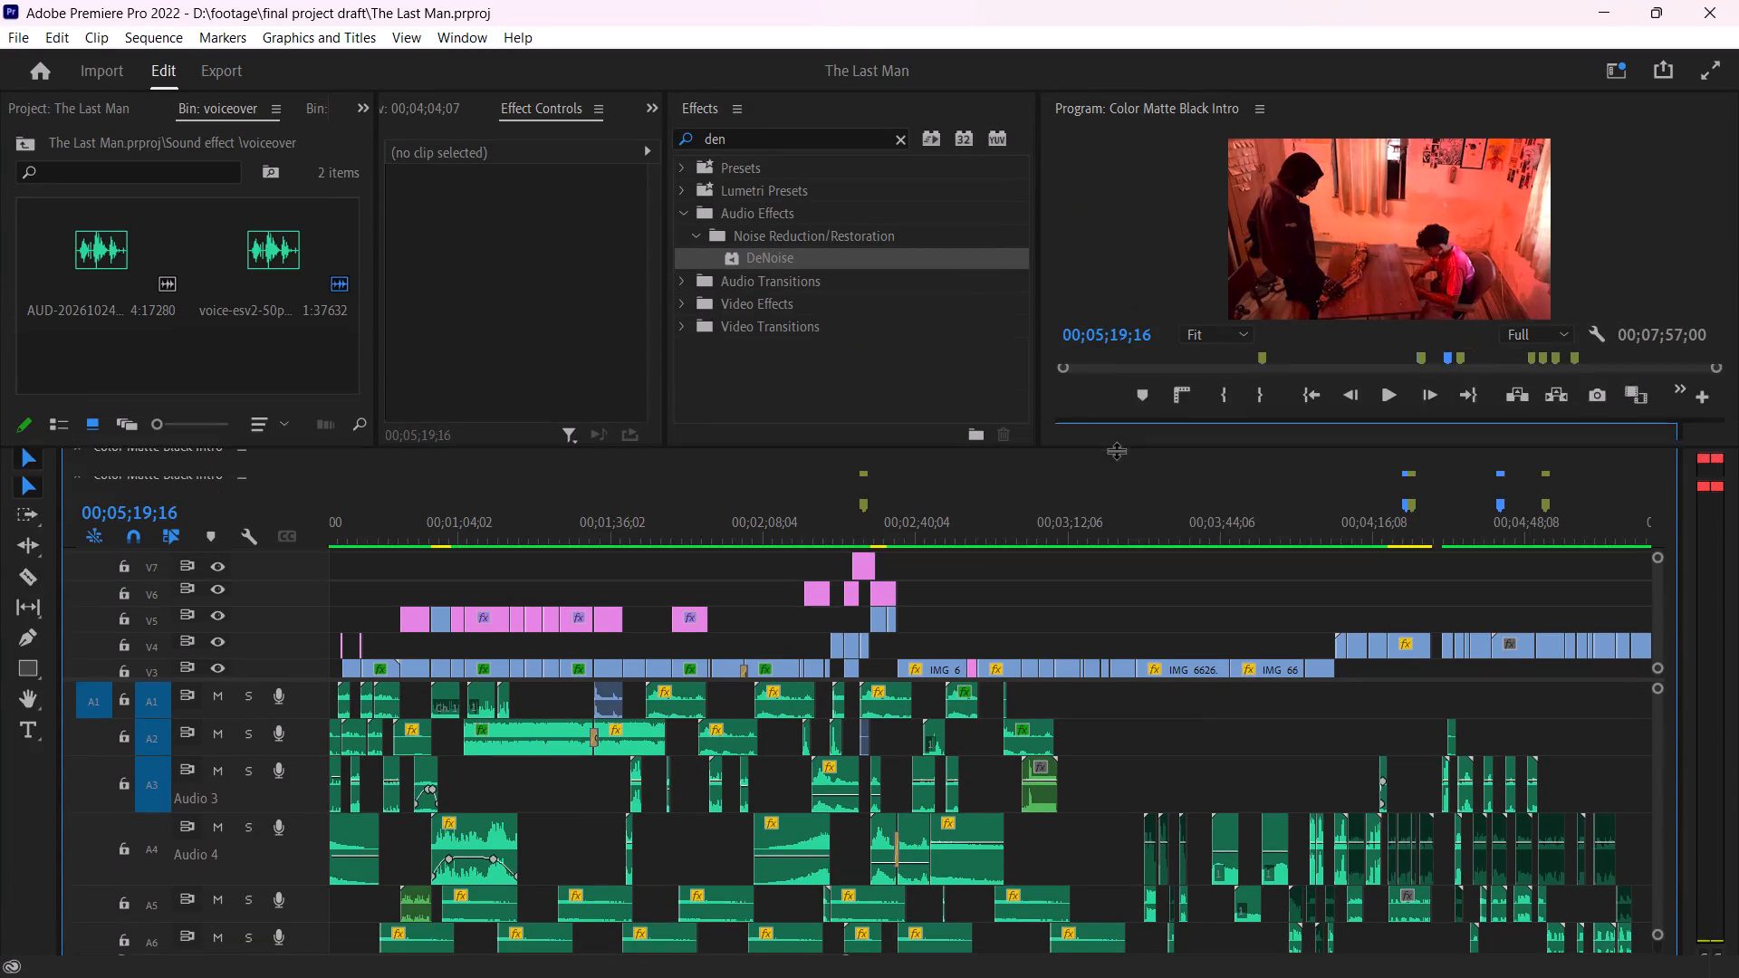
drag(1116, 450, 1108, 374)
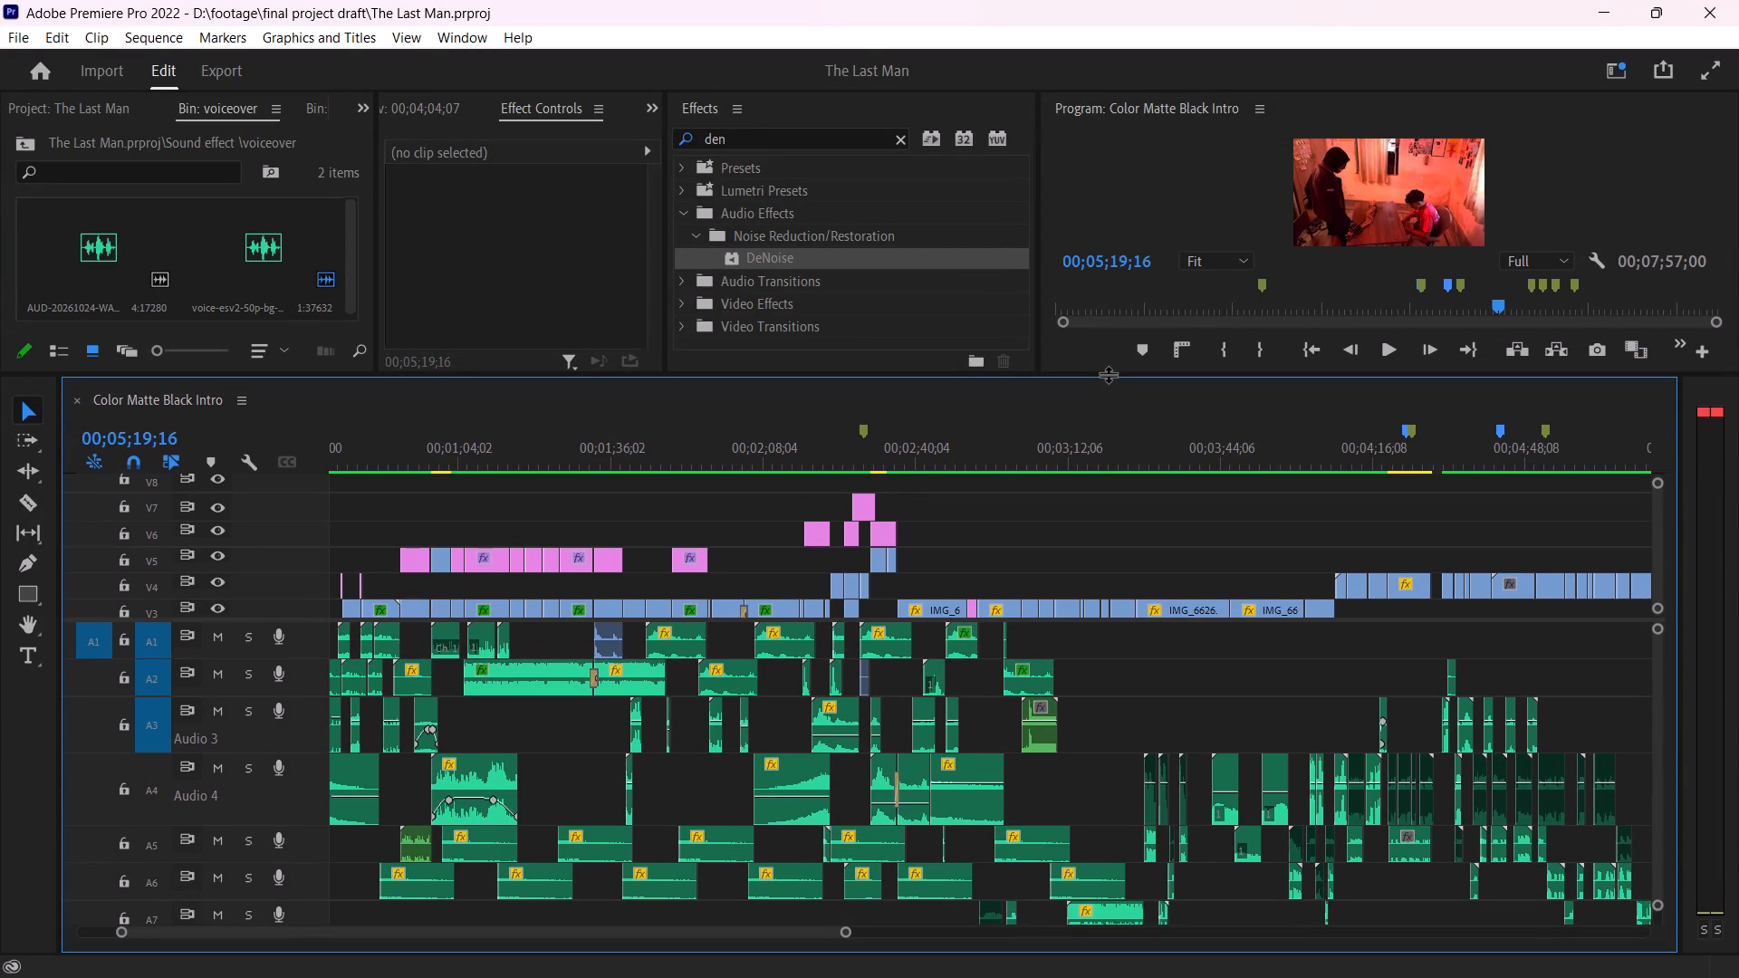
drag(1108, 374, 1112, 409)
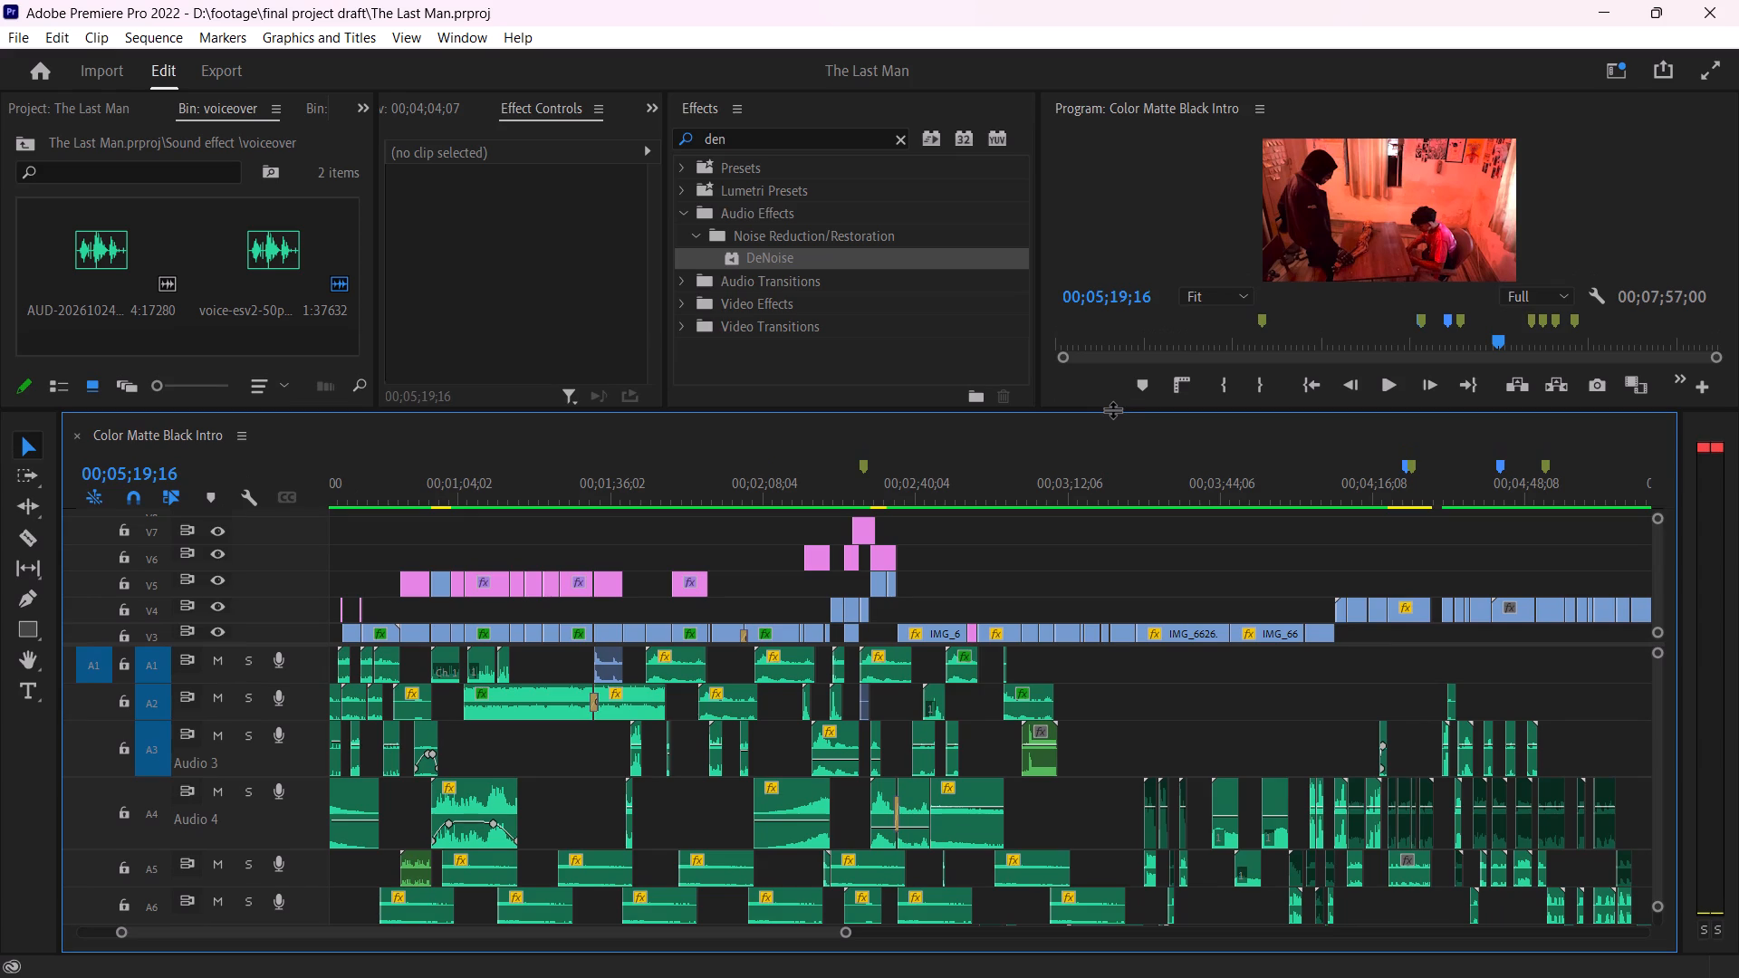
drag(1112, 409, 1131, 516)
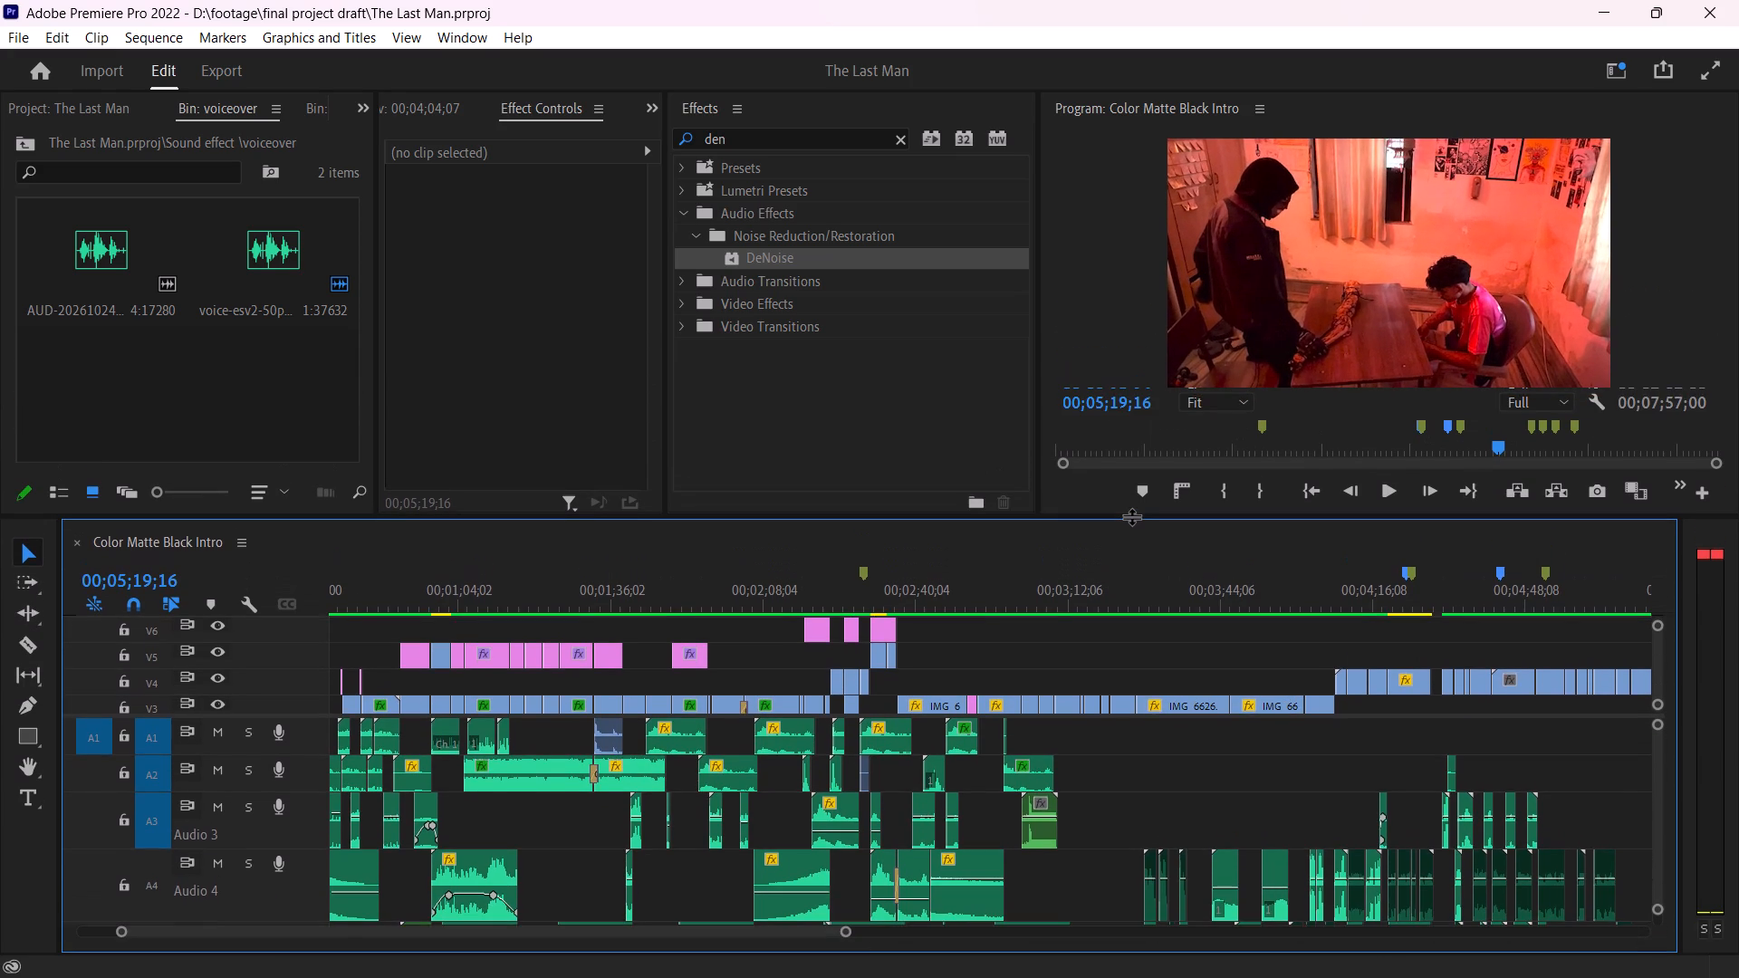
drag(1131, 516, 1119, 455)
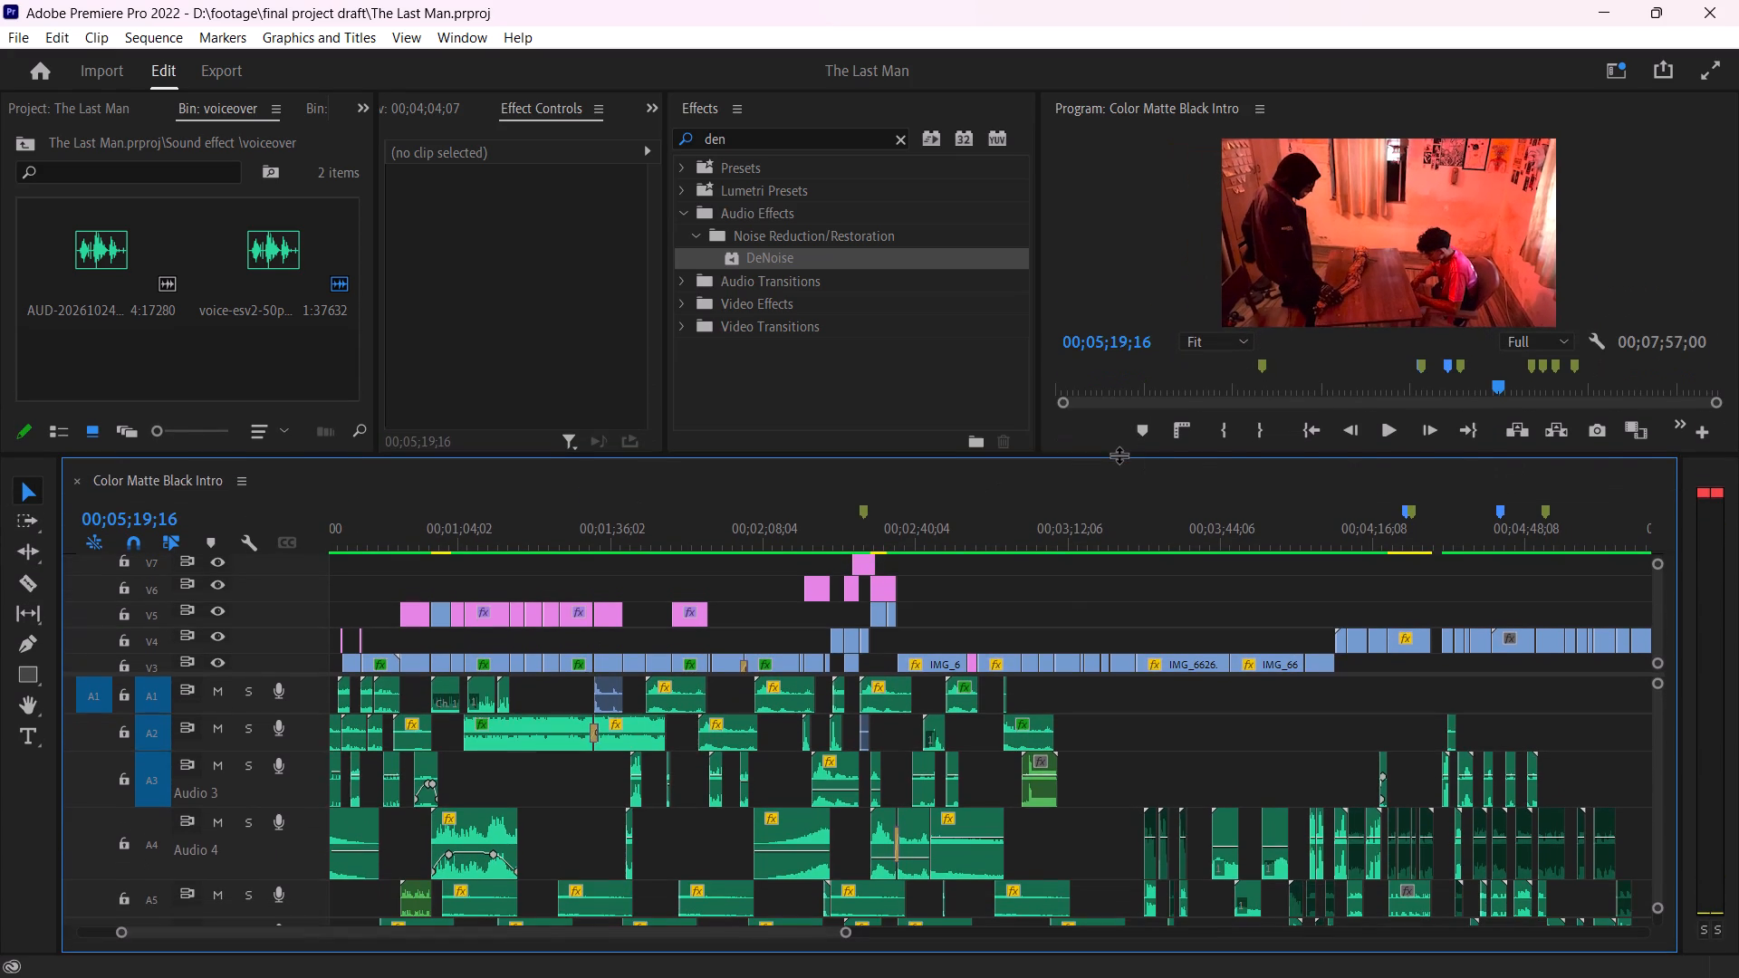
Examine the red-lit room scene at several points in the sequence, from about 00;03;59;28 to 00;05;09;15.
scroll(972, 730, left, 1)
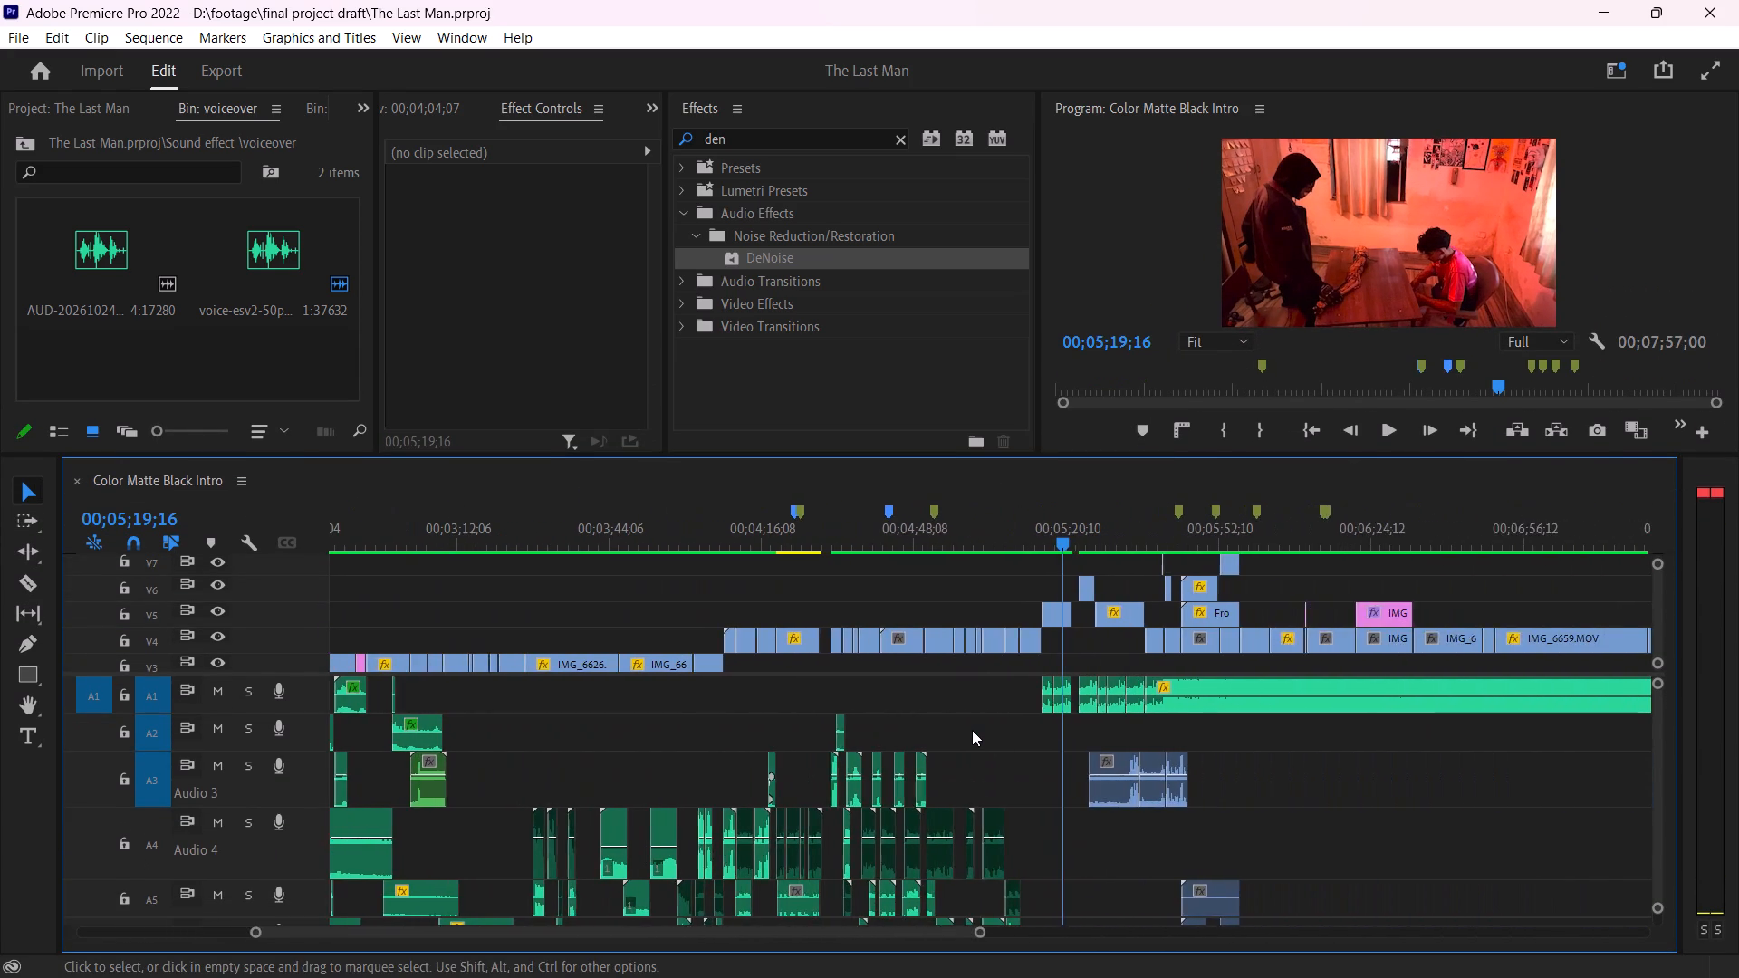
scroll(972, 730, left, 2)
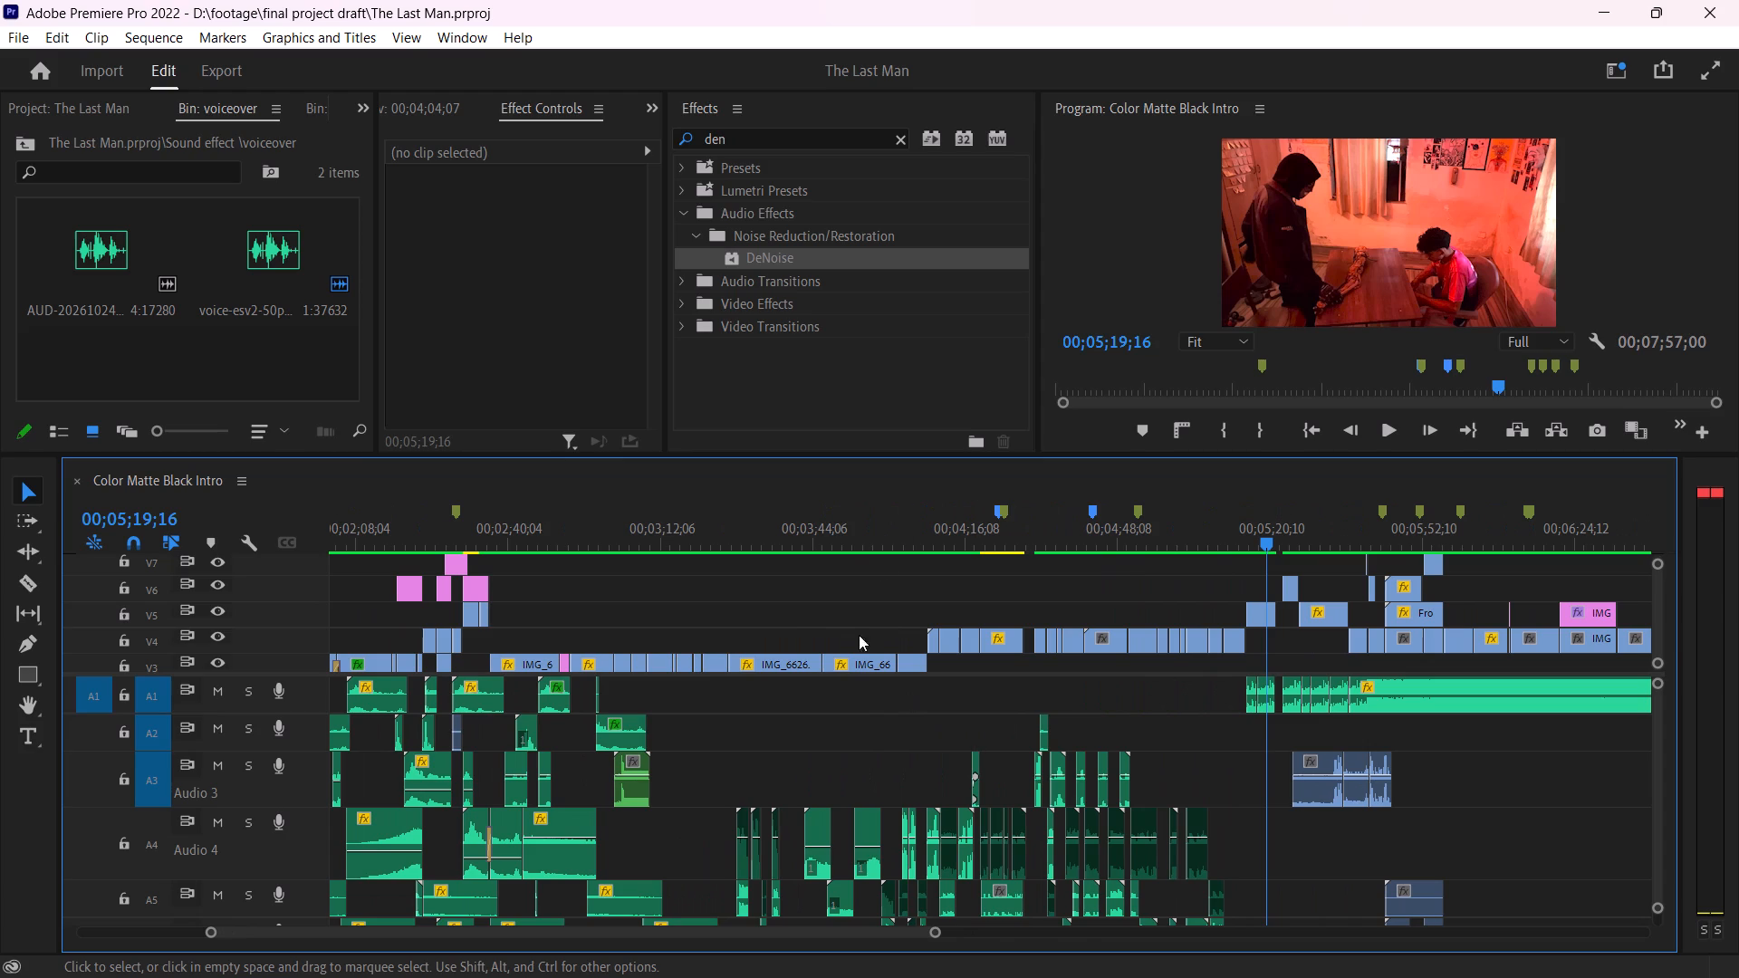
click(841, 530)
drag(920, 527, 951, 527)
drag(927, 532, 891, 536)
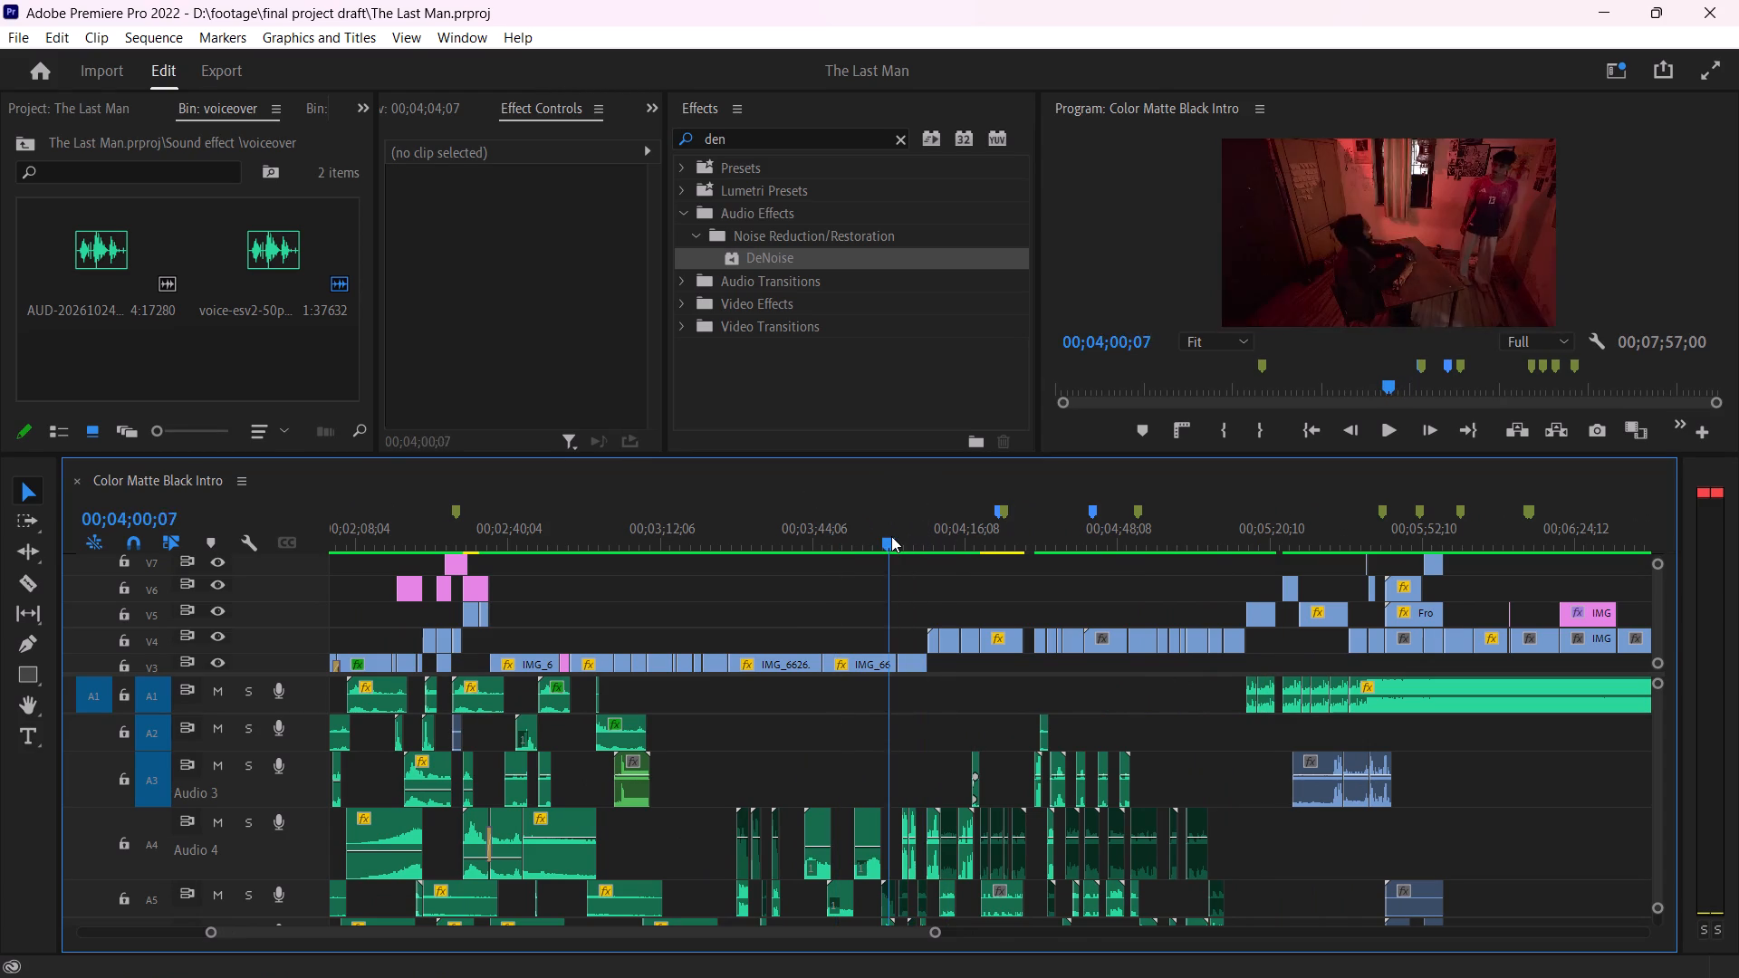
drag(891, 536, 890, 536)
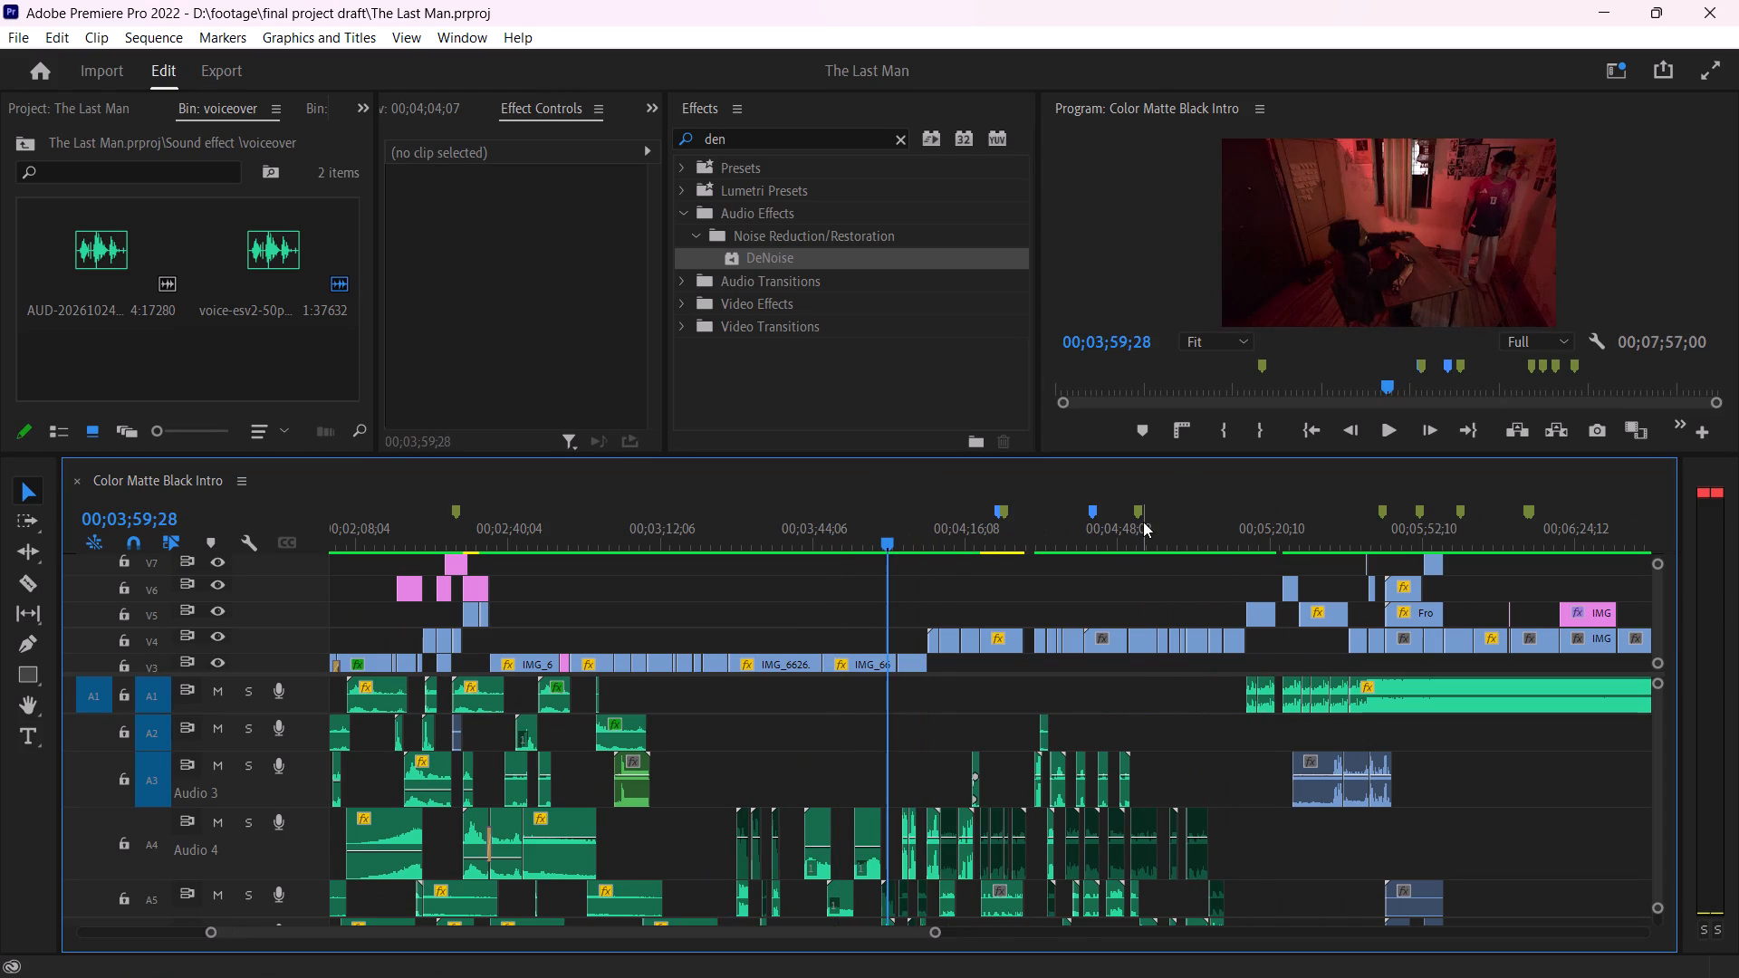
click(1221, 532)
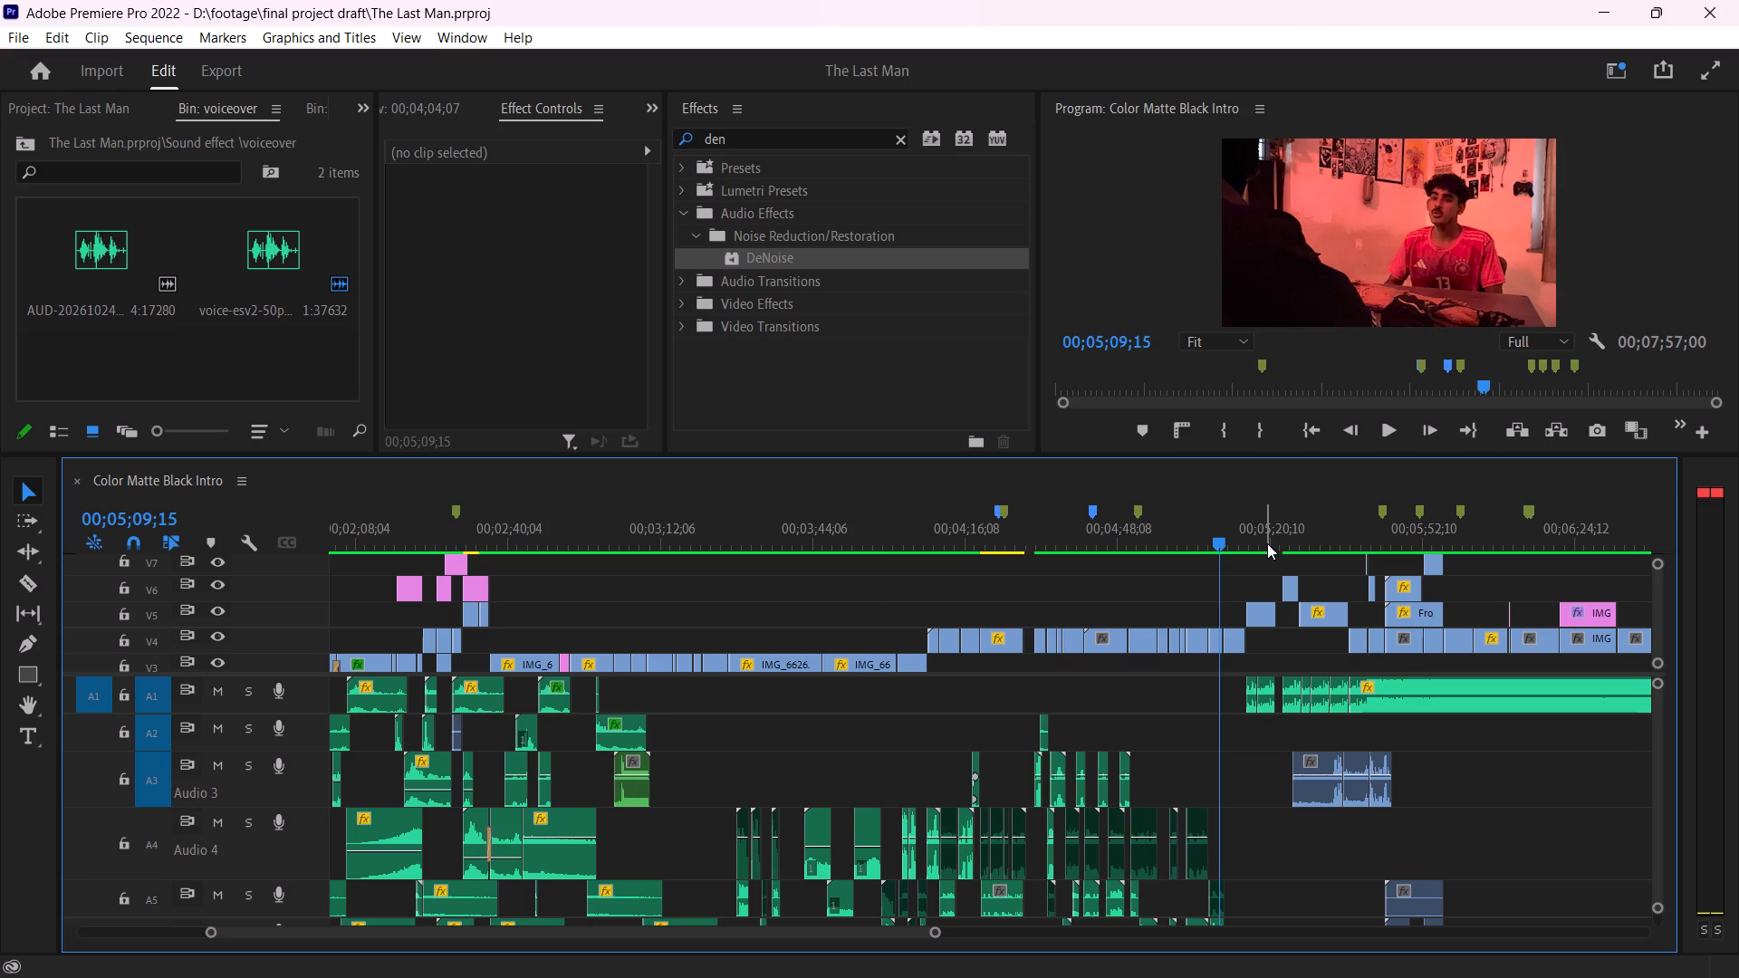
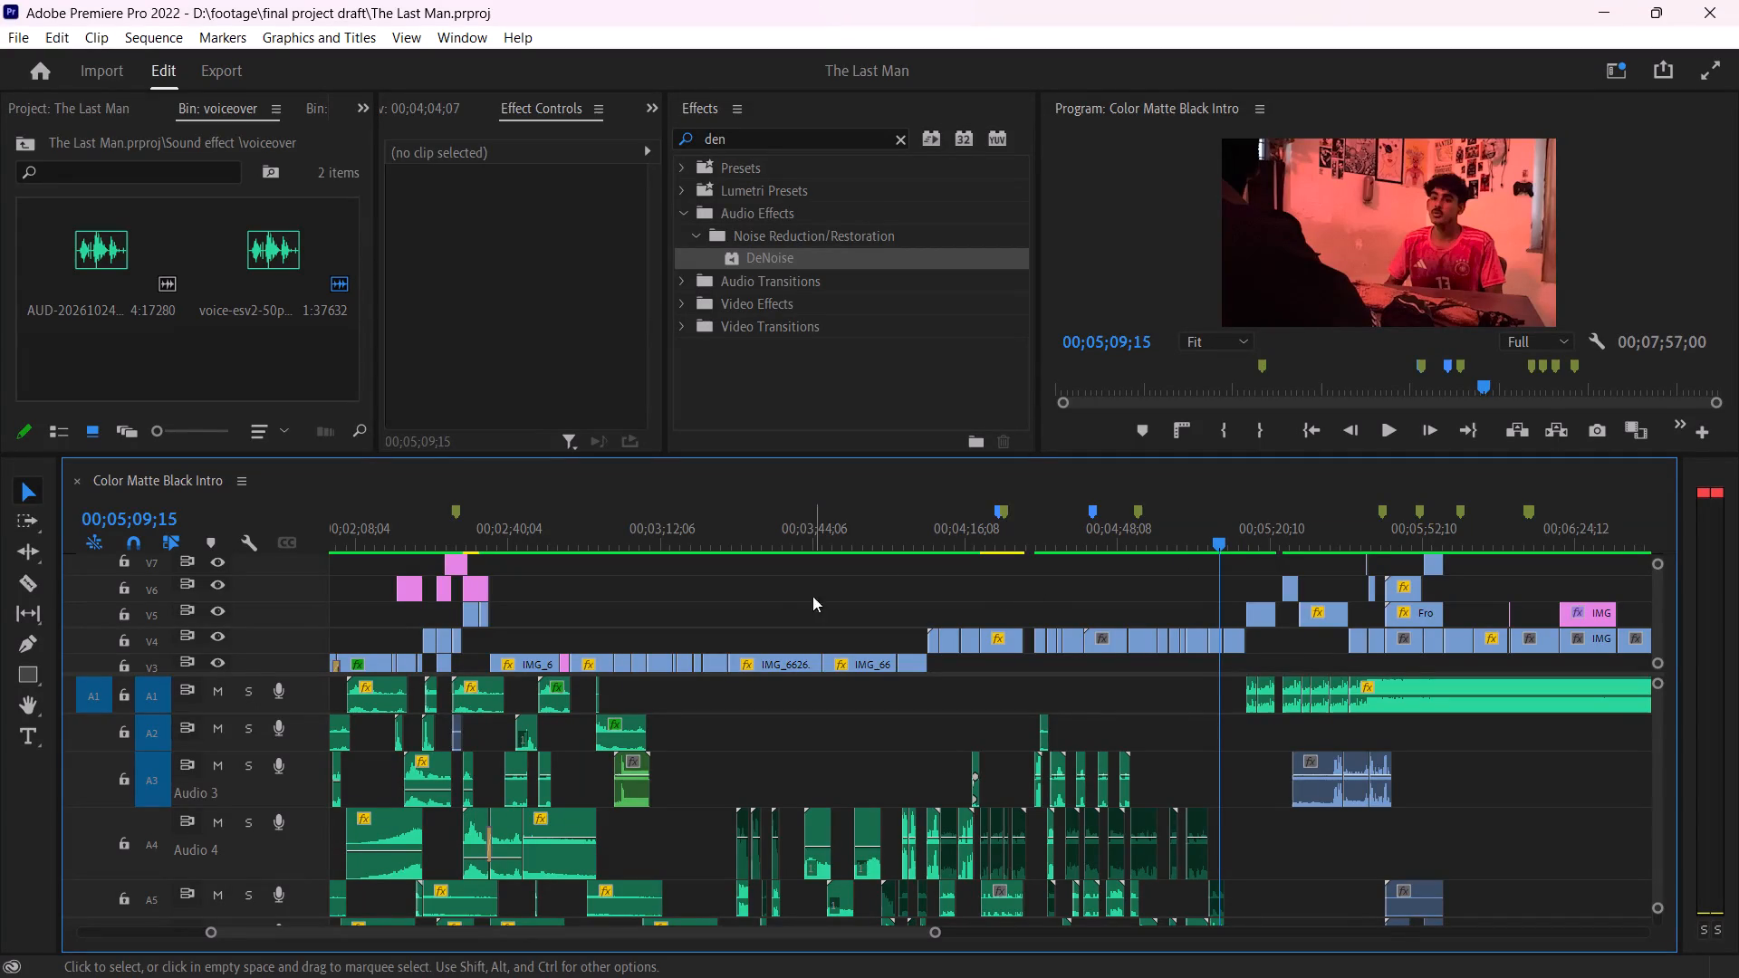
View the kitchen scene at 00;03;21;27 in the Color Matte Black Intro sequence.
click(772, 593)
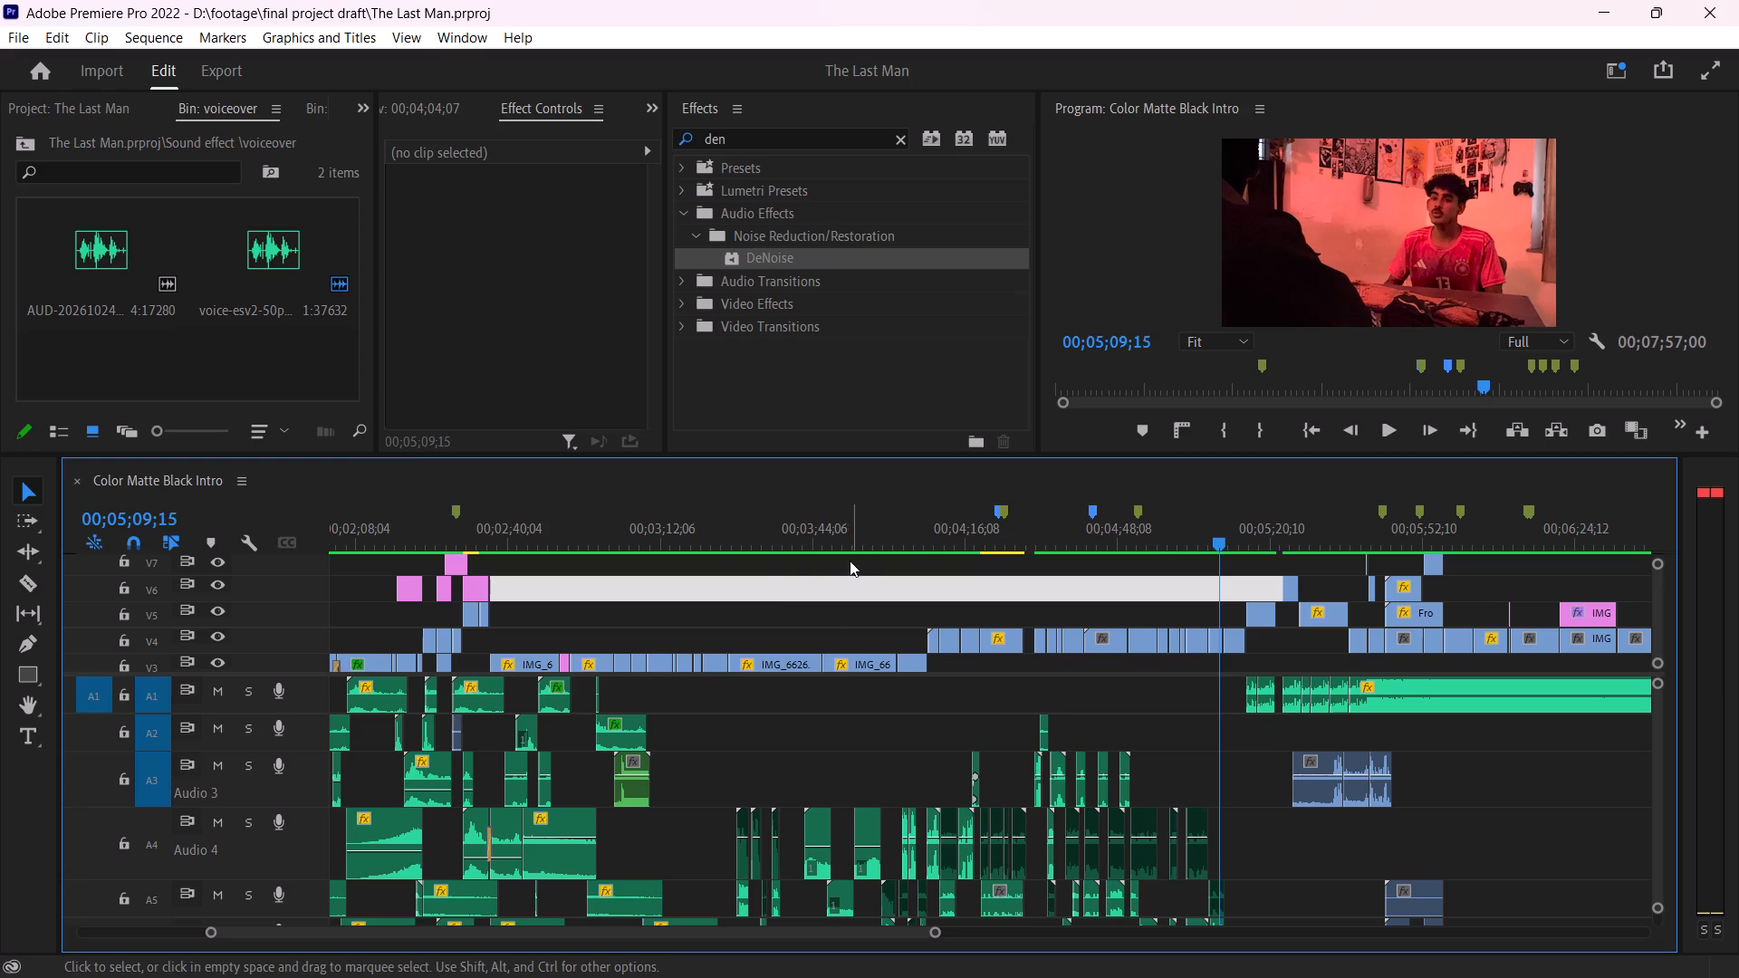
click(710, 542)
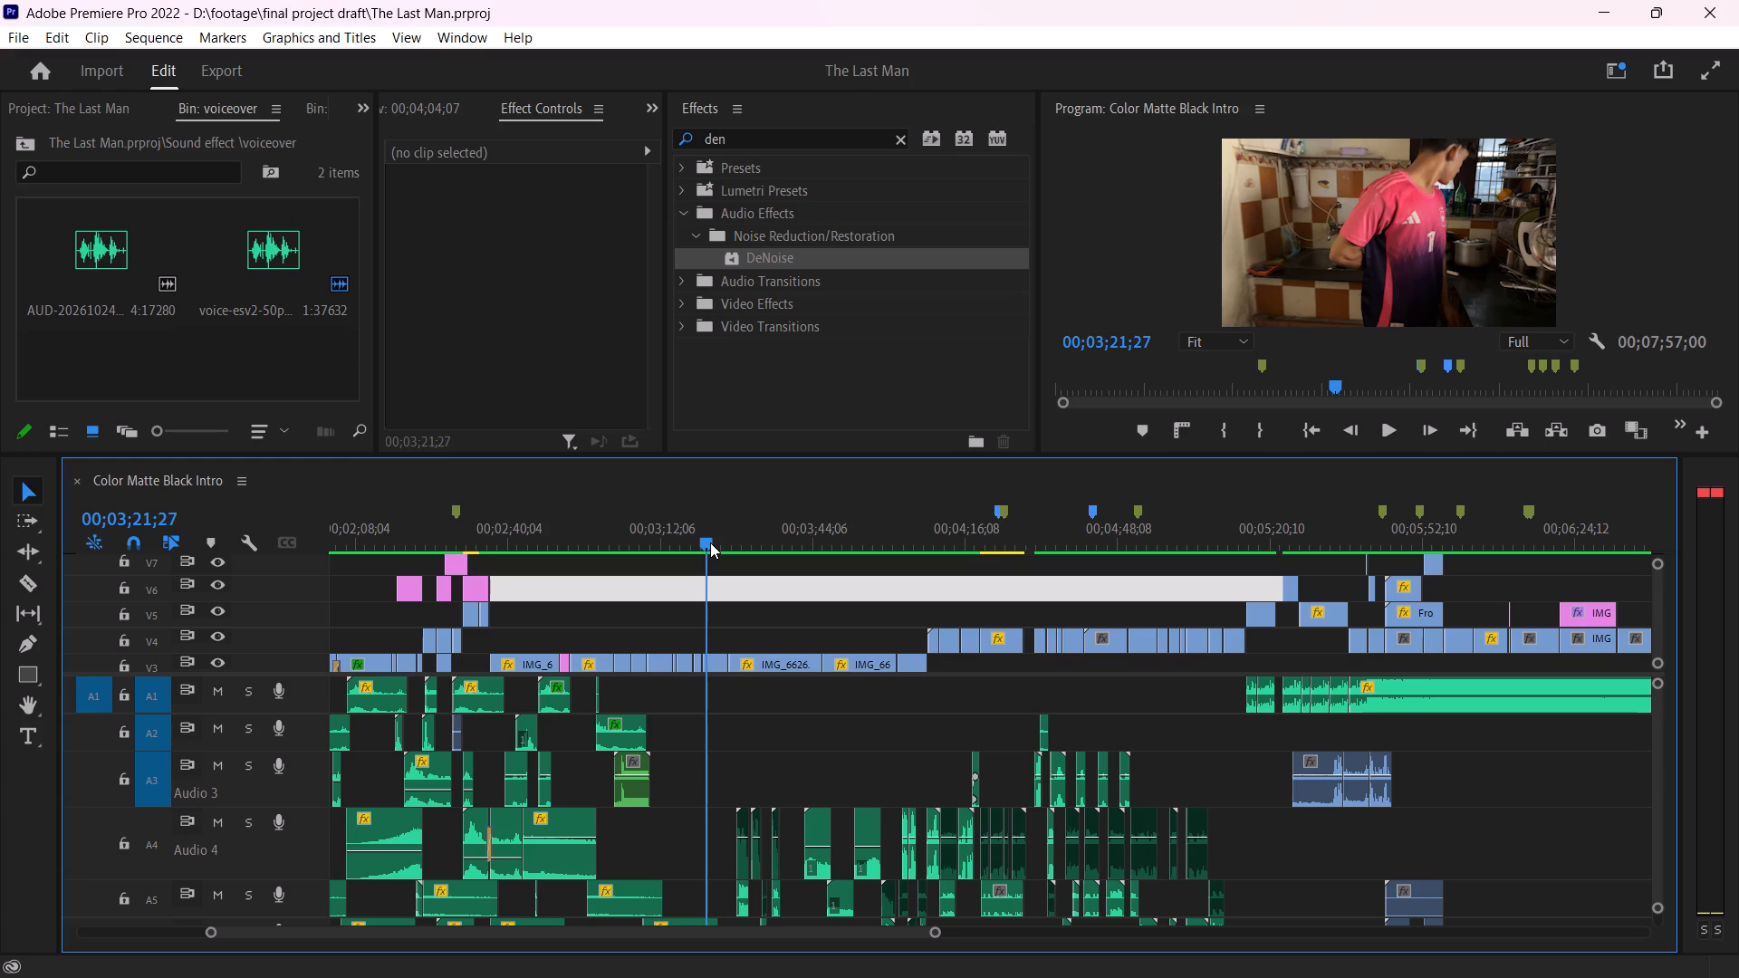
Save The Last Man project.
key(ctrl+s)
Switch from the editor to the Windows quick-access list of system tools.
key(super+x)
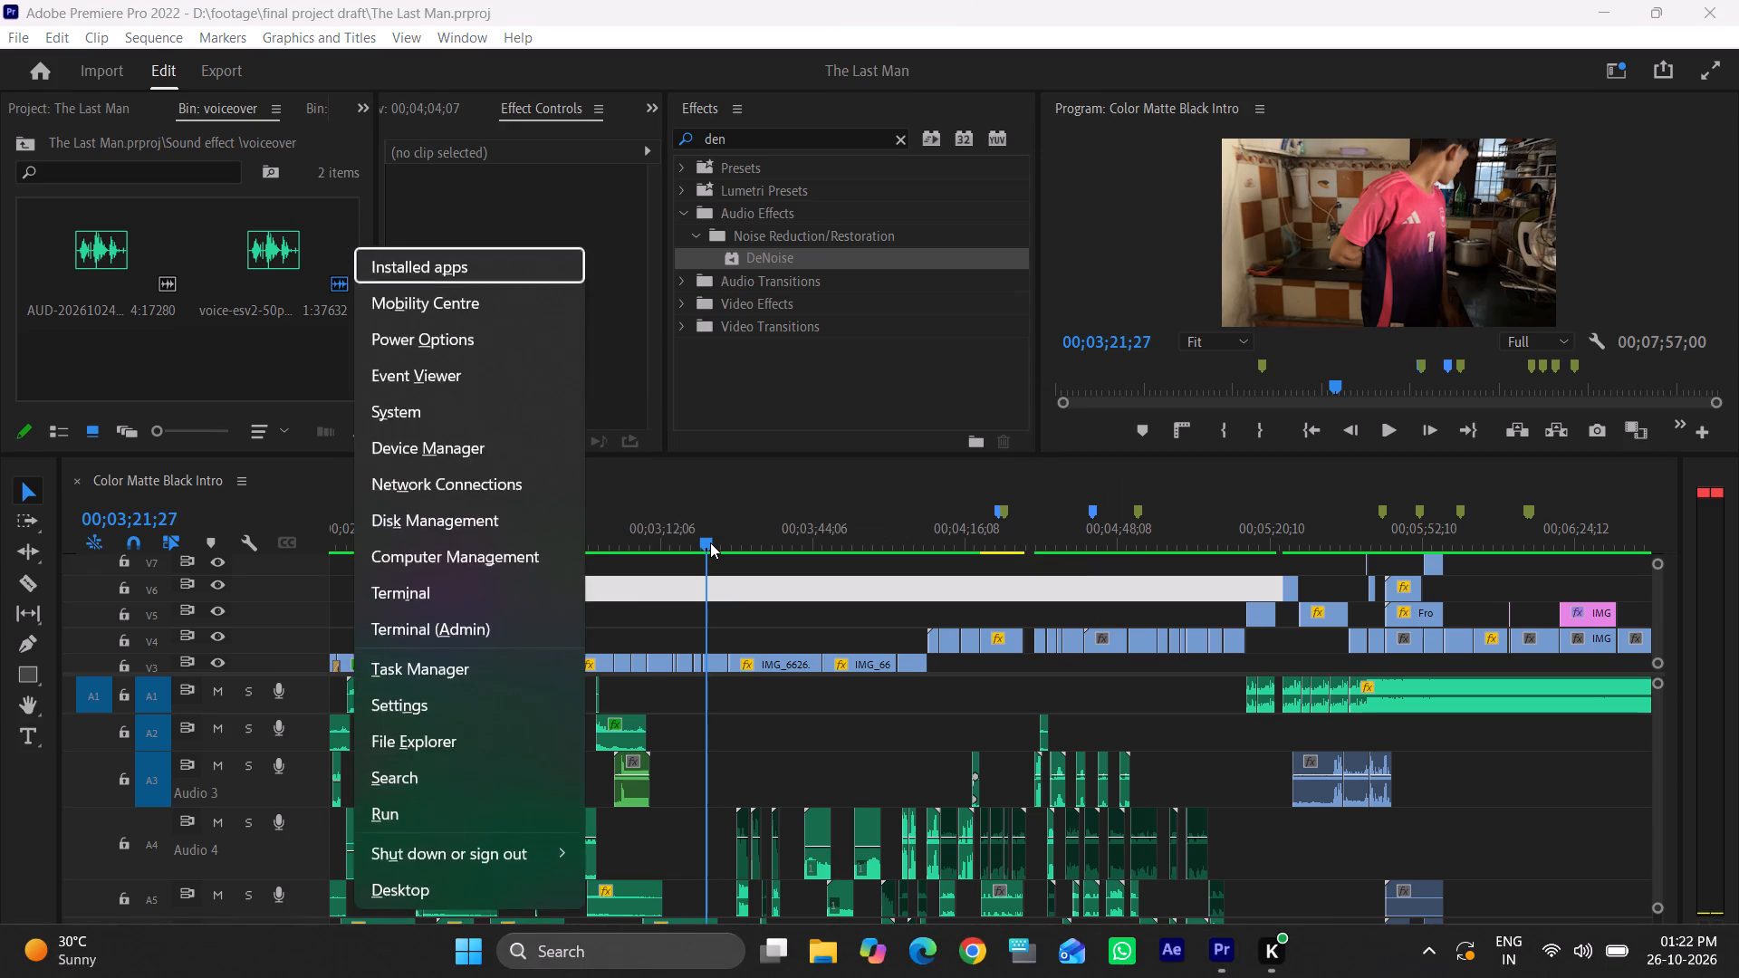